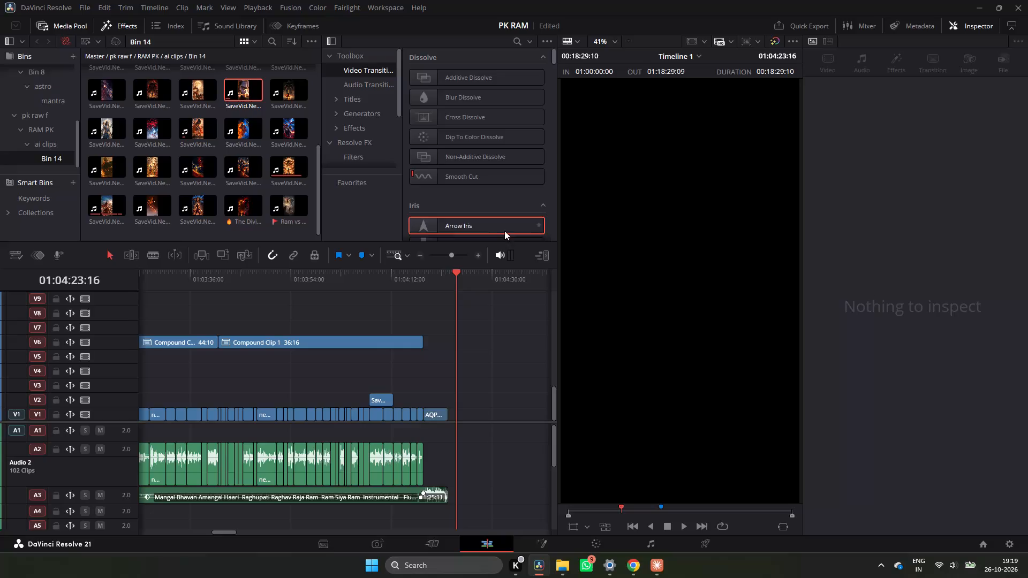
Play the talking-head section around 01:03:17 to 01:03:20 and preview the AI clips in Bin 14 for matching footage.
drag(449, 279, 173, 359)
ctrl+scroll(268, 329, up, 3)
click(220, 277)
key(space)
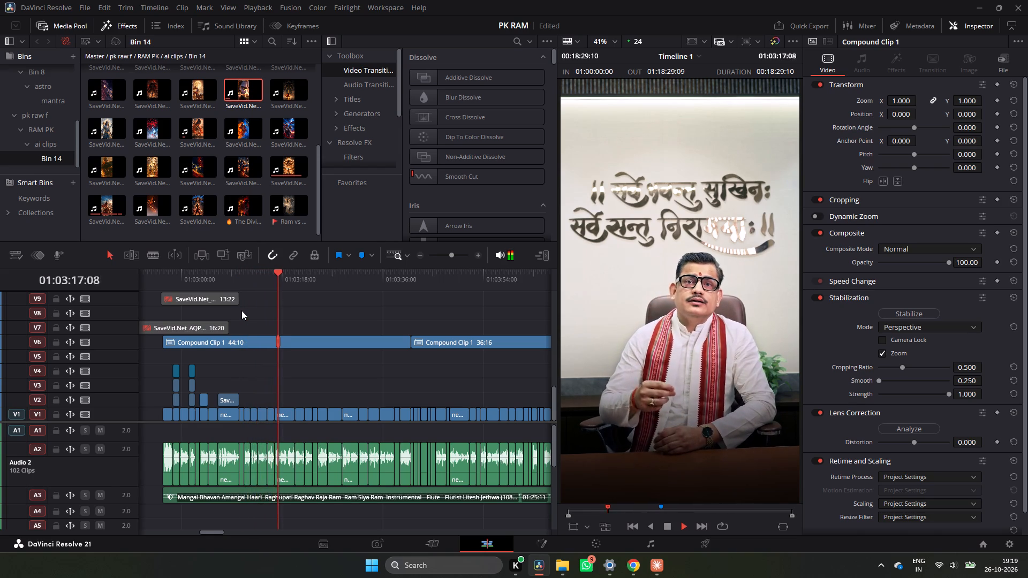
key(space)
drag(286, 283, 277, 295)
key(space)
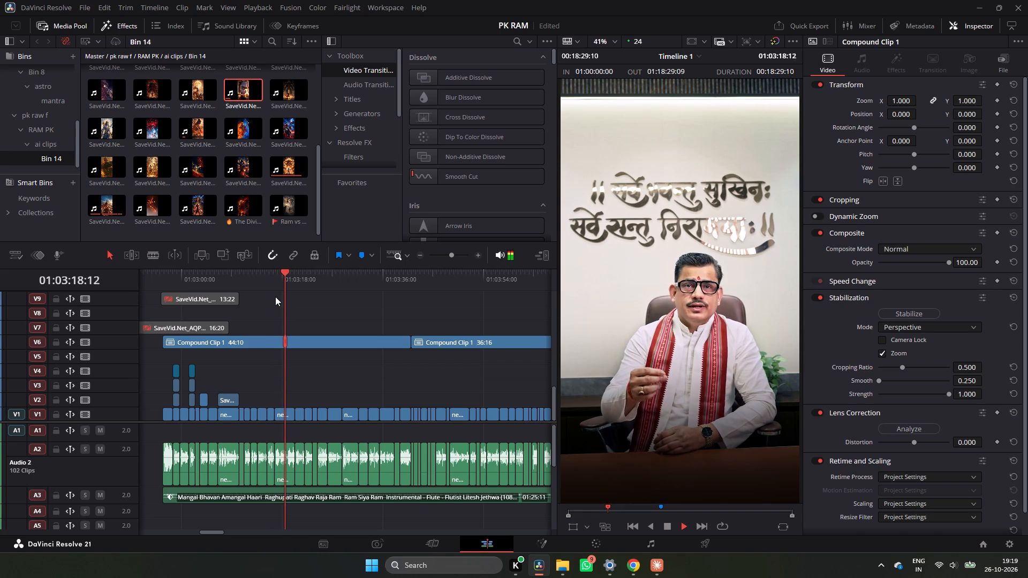
key(space)
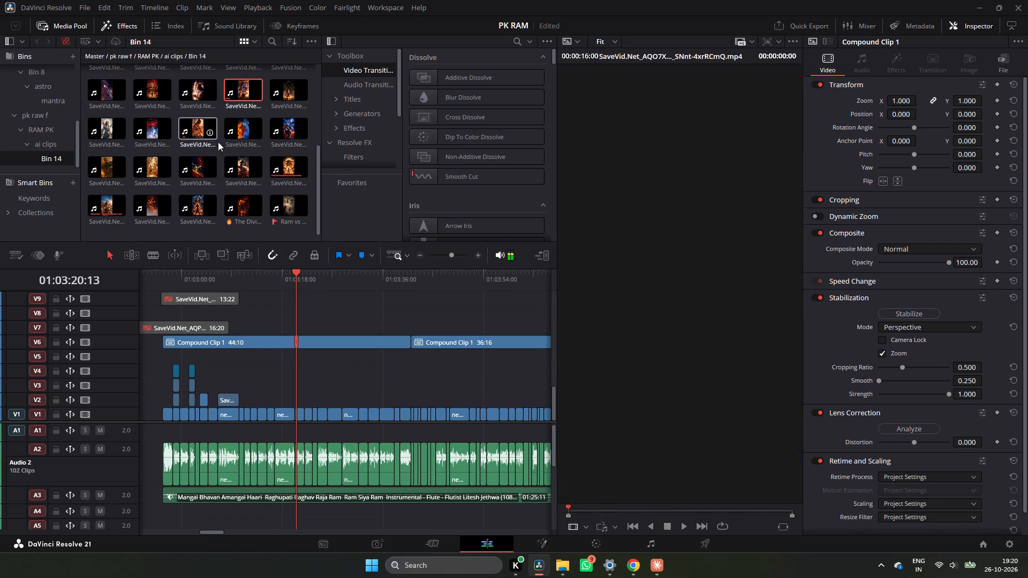
scroll(199, 207, down, 2)
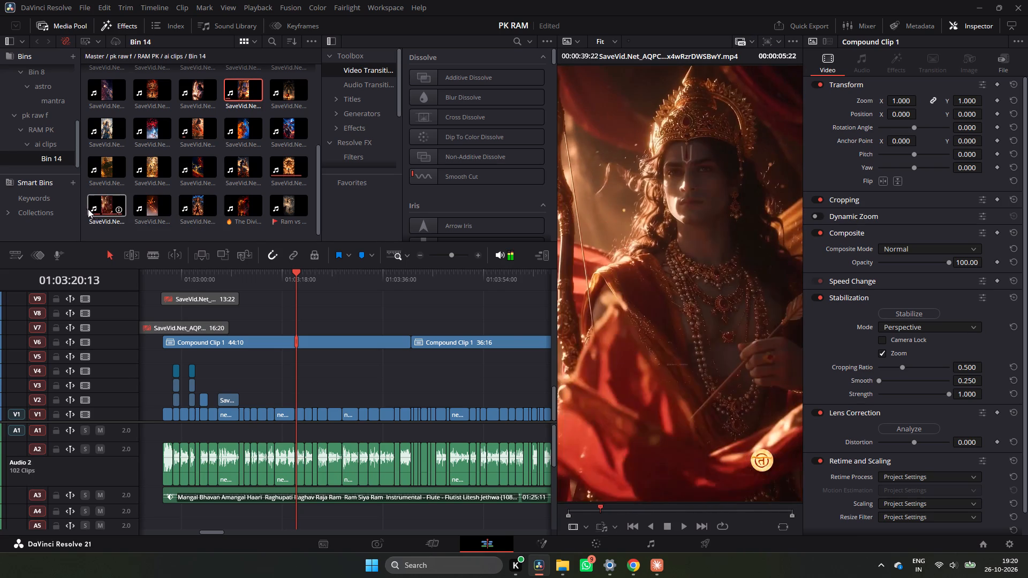
Review the spare clip on V7 near 01:02:40 and trim its start to 01:02:40:12, leaving a duration of 07:21.
click(421, 261)
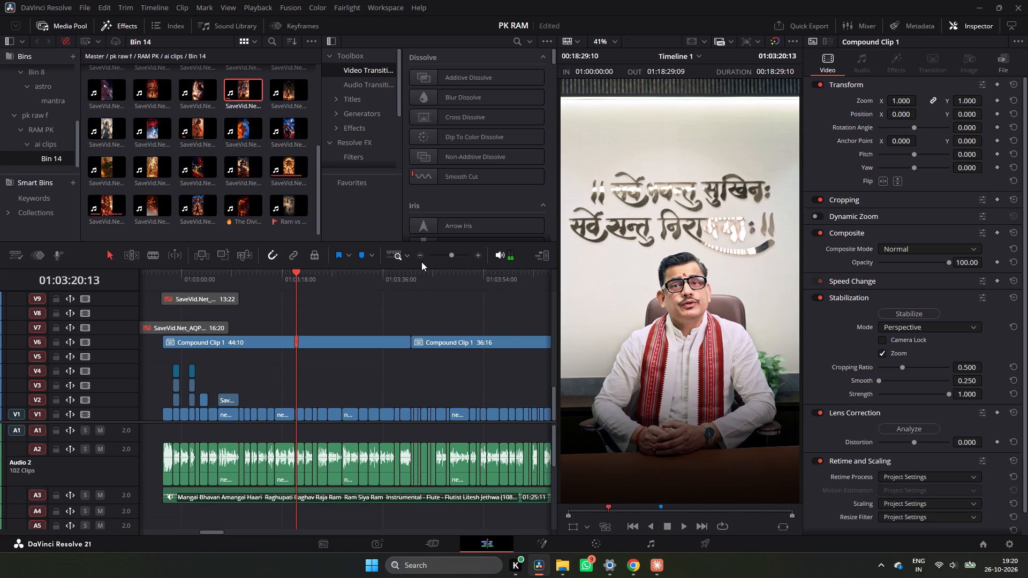
click(422, 257)
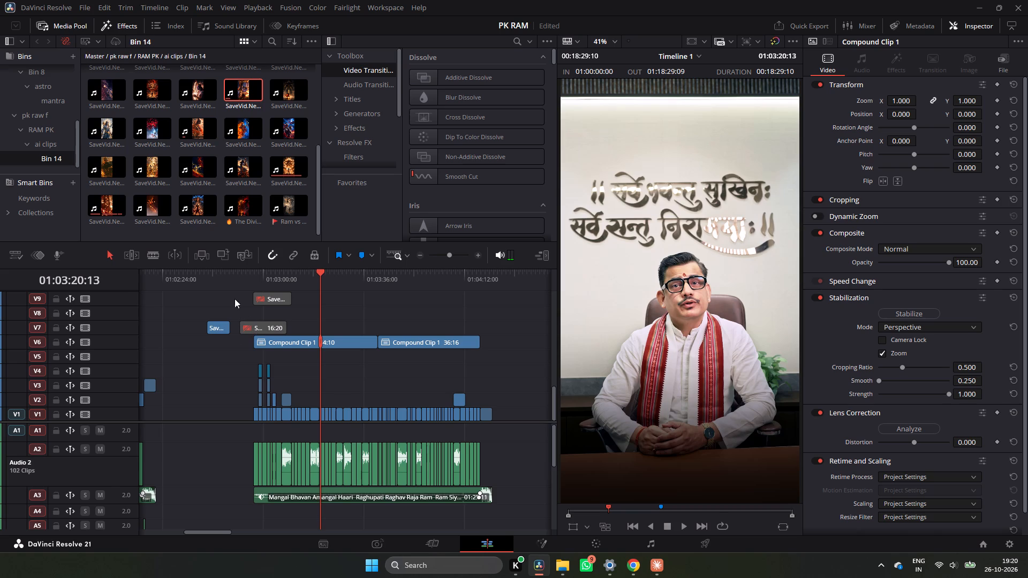
drag(217, 276, 210, 280)
drag(210, 280, 215, 283)
key(space)
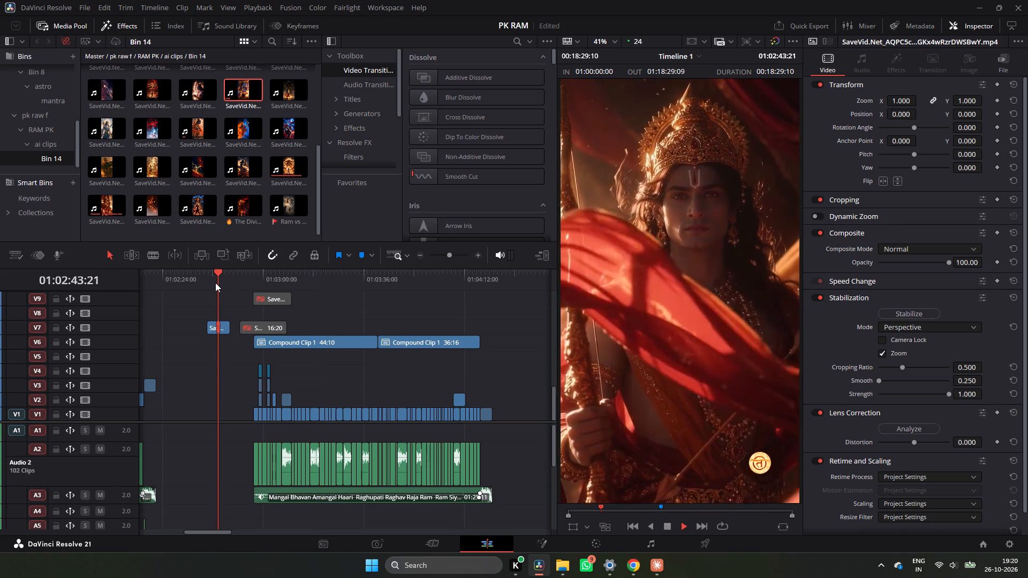
key(space)
triple_click(476, 256)
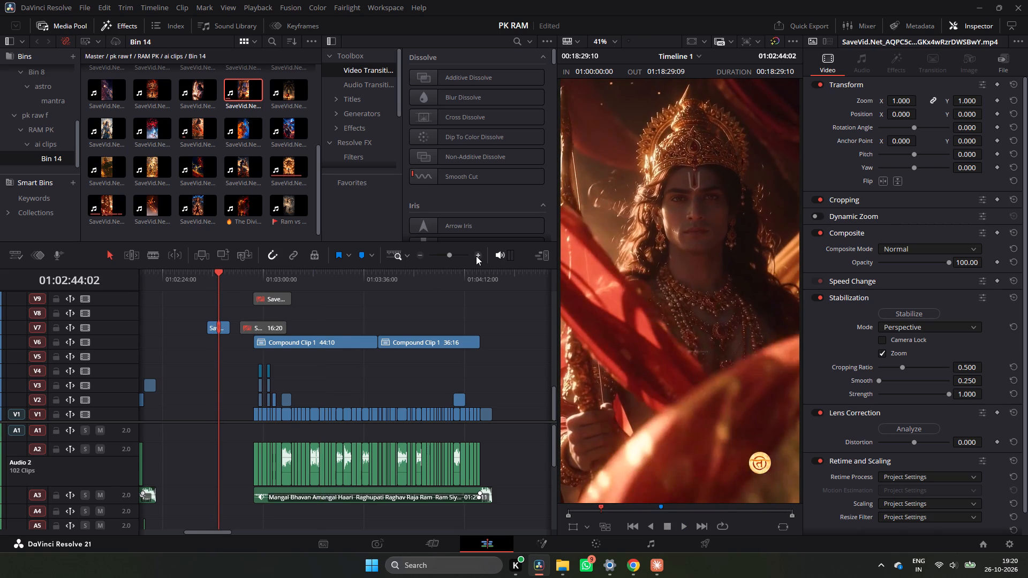
drag(289, 271, 313, 276)
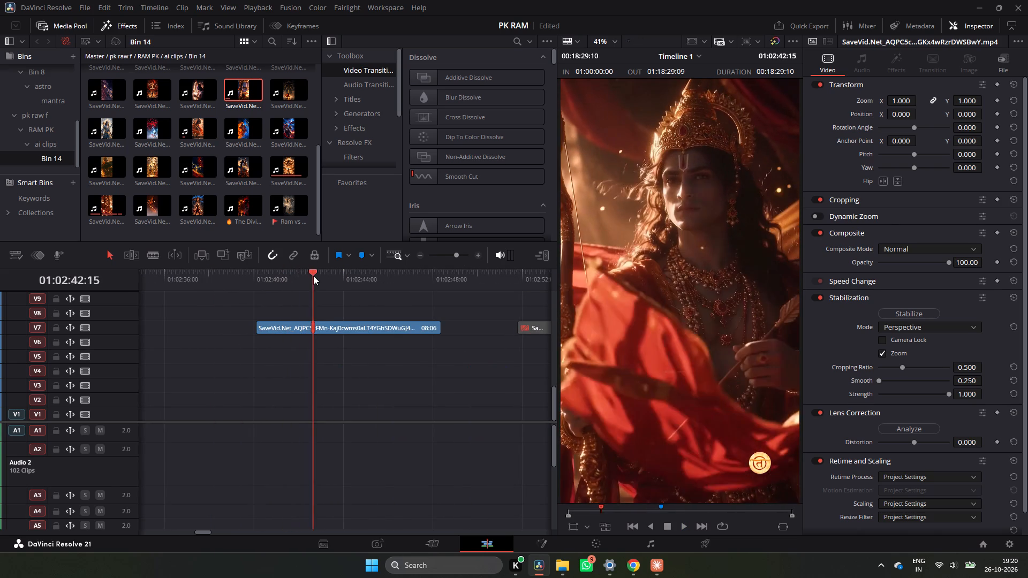
drag(313, 276, 261, 284)
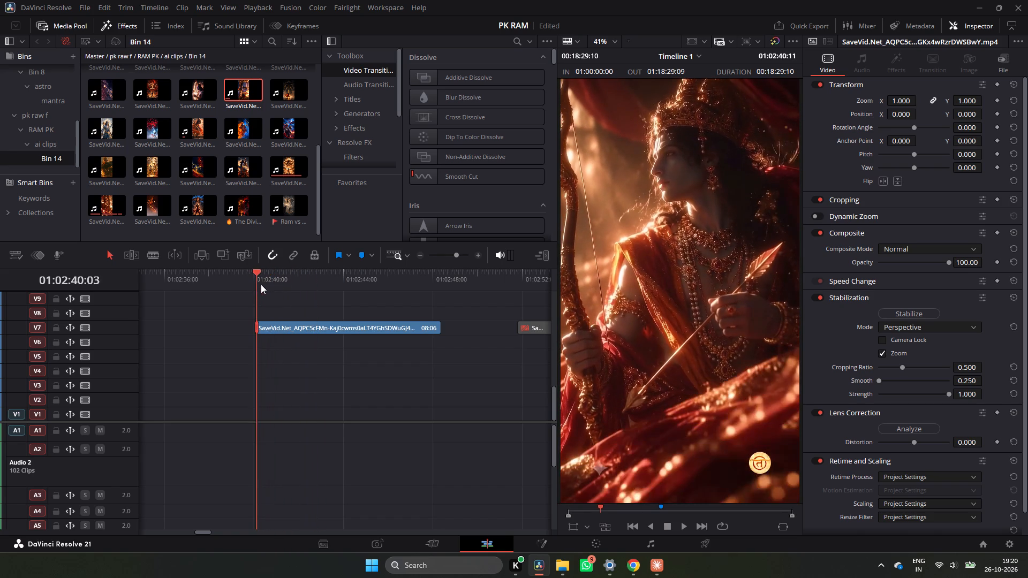
drag(261, 284, 265, 285)
click(260, 326)
drag(258, 331, 258, 331)
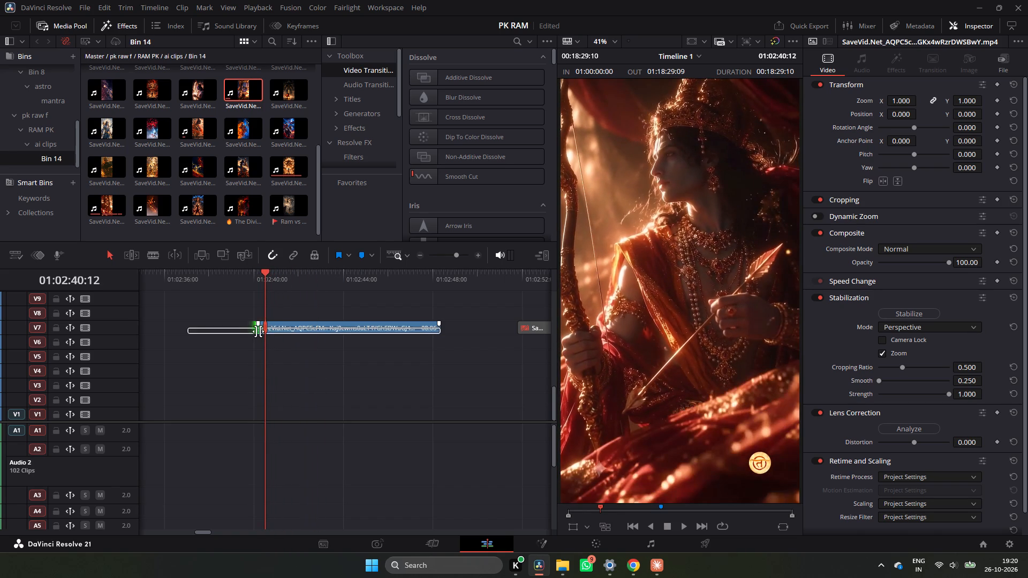
drag(258, 331, 264, 332)
Move the trimmed spare clip to V3, starting at about 01:03:10 where the V2 clip ends, and play it against the narration.
double_click(420, 252)
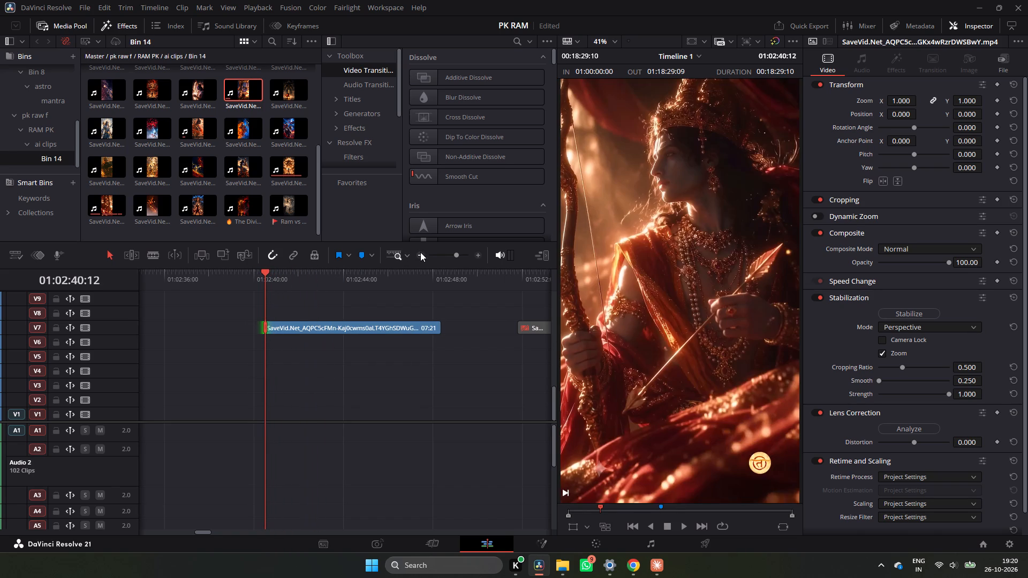
drag(329, 324, 495, 382)
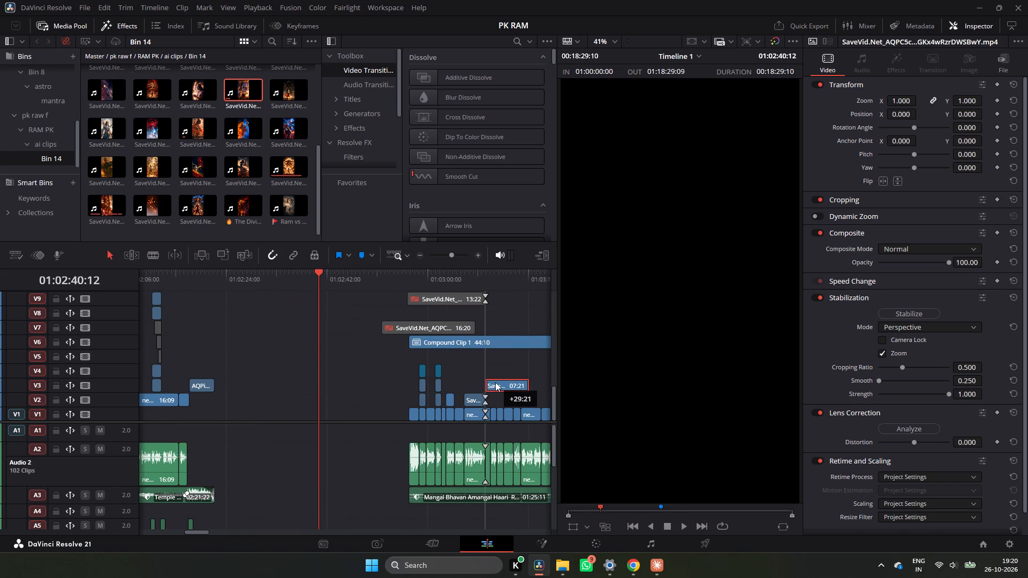
drag(495, 382, 496, 382)
click(483, 273)
key(space)
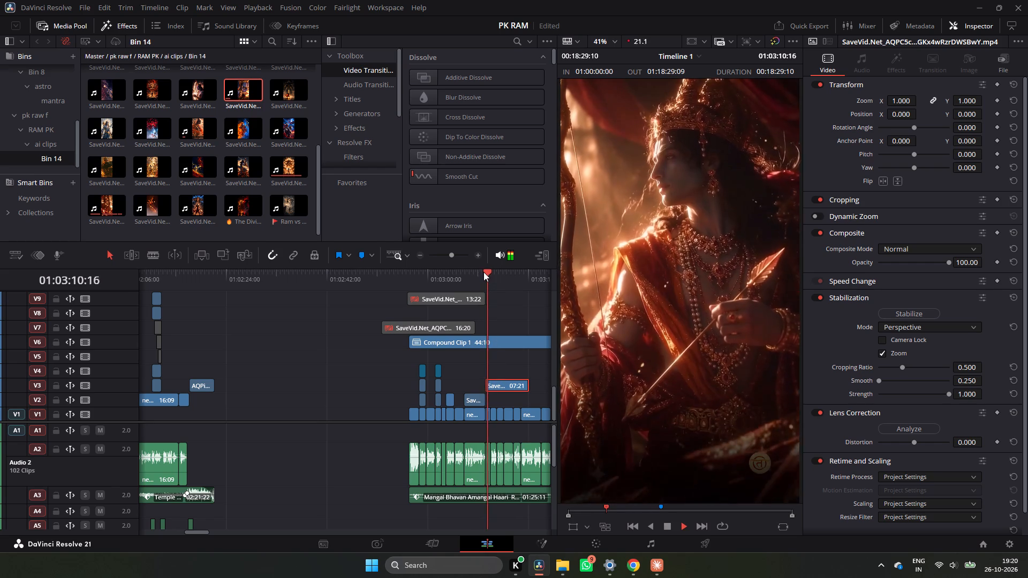
ctrl+scroll(460, 352, down, 2)
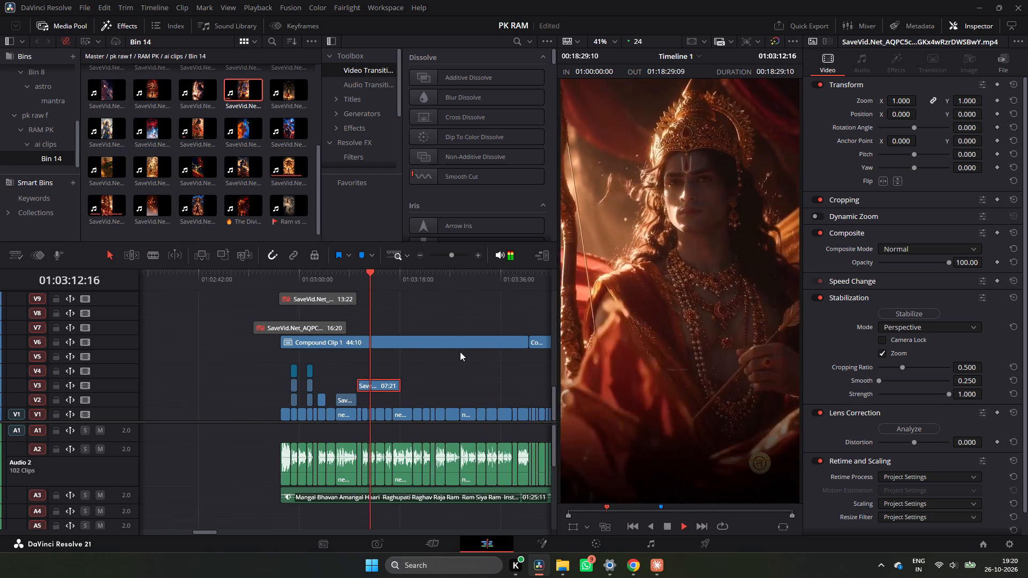
key(space)
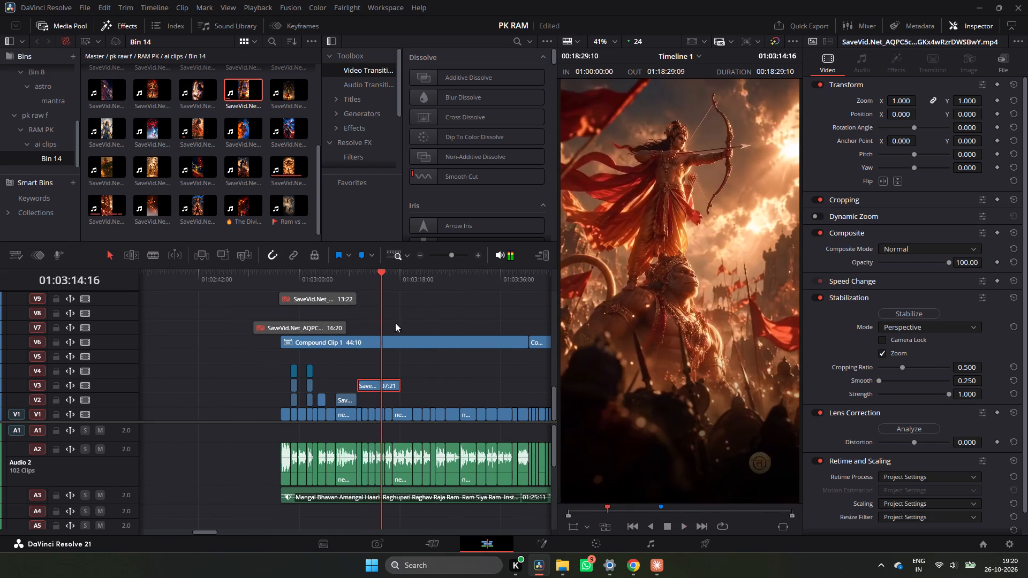
key(space)
click(479, 255)
key(space)
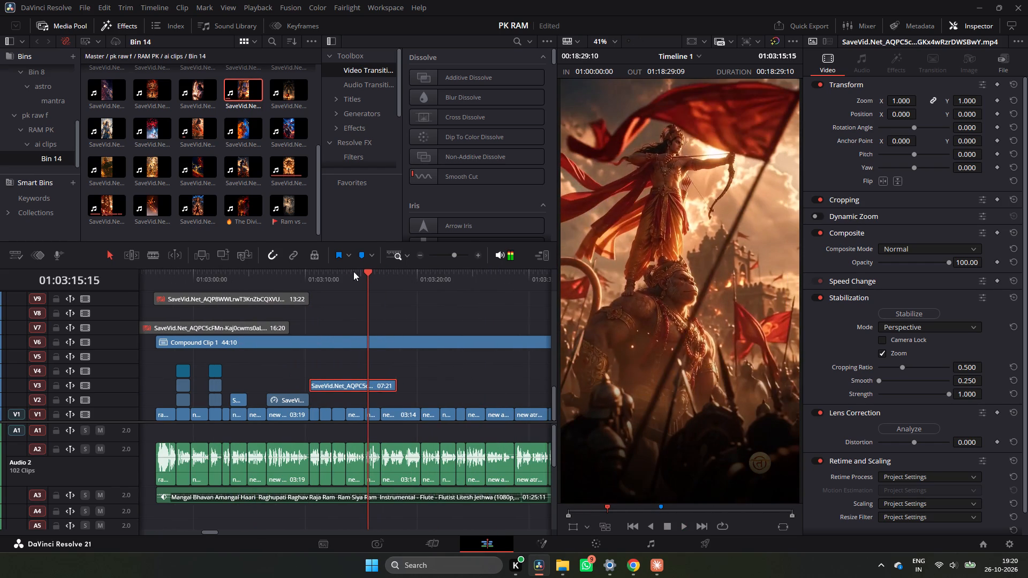
click(337, 278)
key(space)
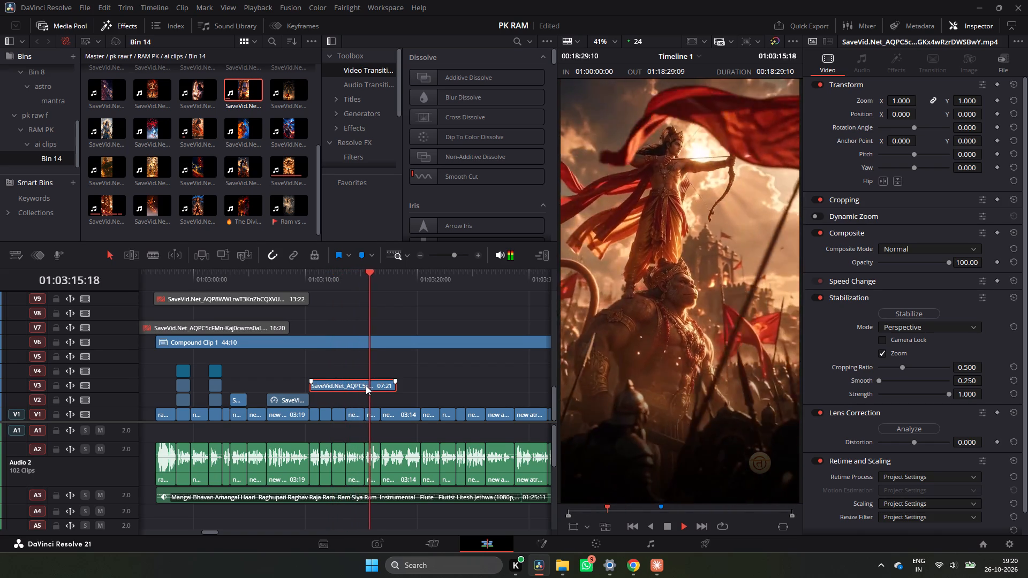
Shift the V3 clip later to start at about 01:03:16:18, above the start of the 03:14 clip on V1, and play it back.
drag(366, 385, 419, 387)
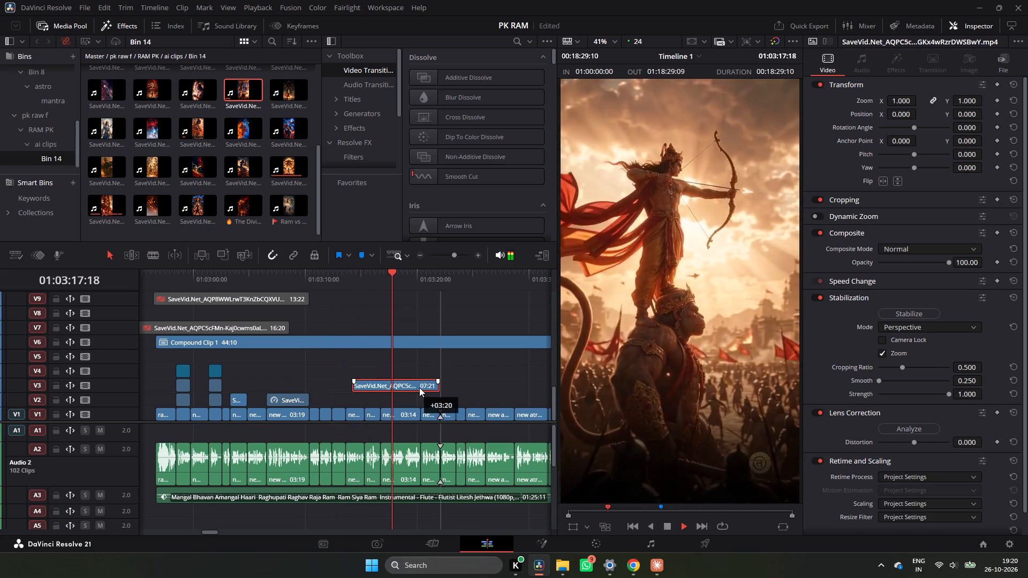
drag(419, 387, 439, 387)
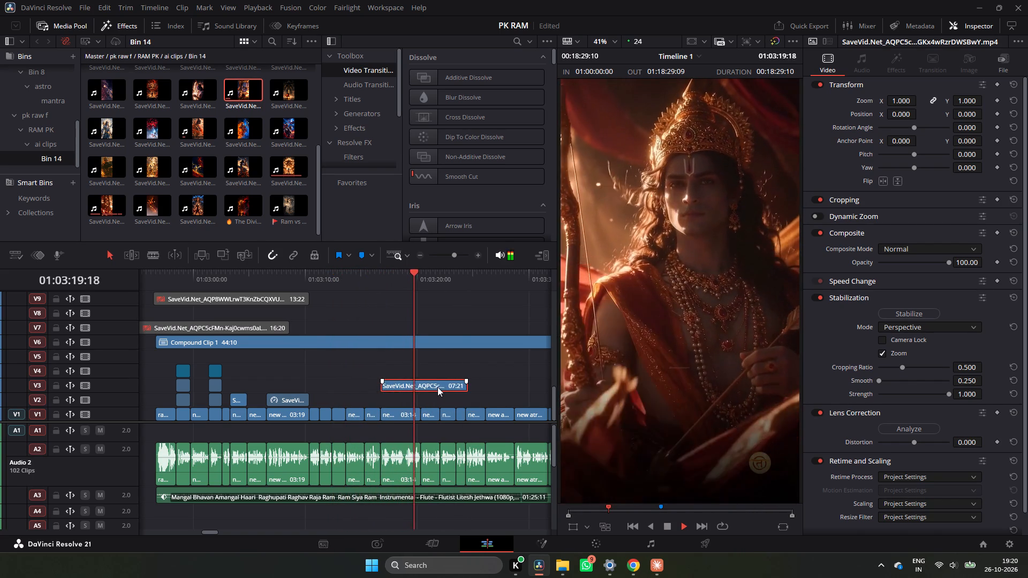
key(space)
drag(397, 279, 383, 283)
key(space)
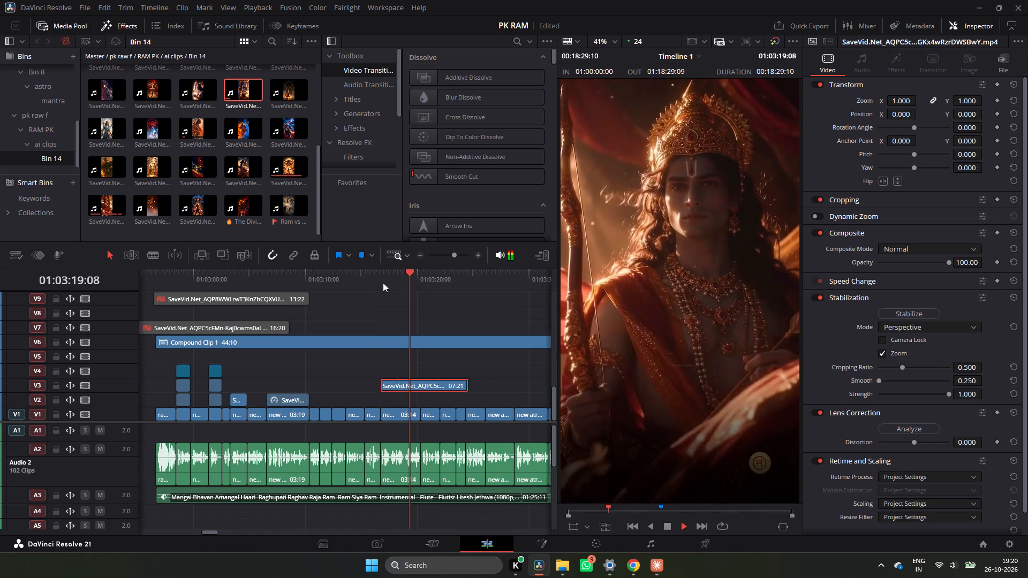
key(space)
drag(426, 282, 424, 286)
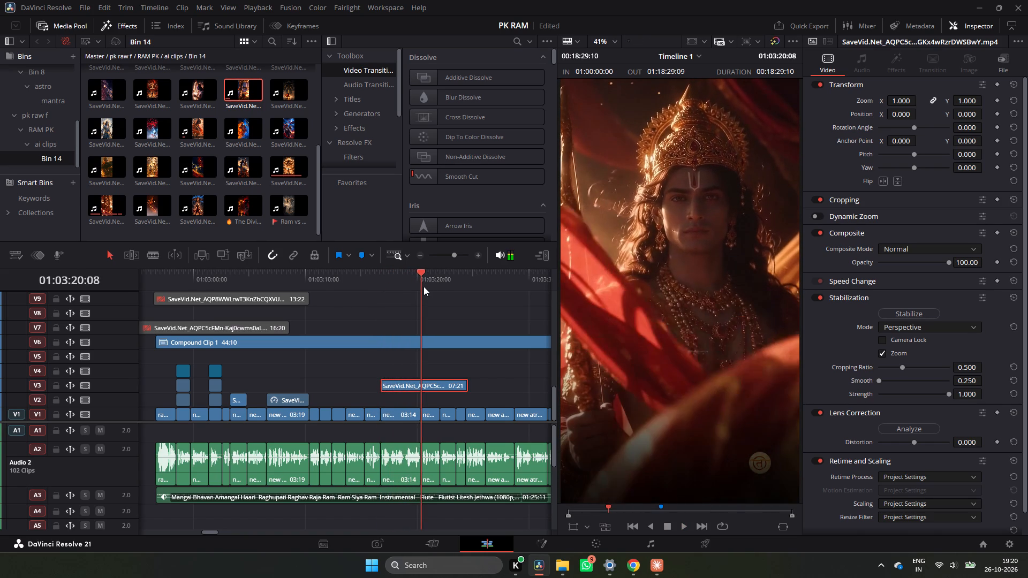
drag(424, 286, 423, 286)
key(space)
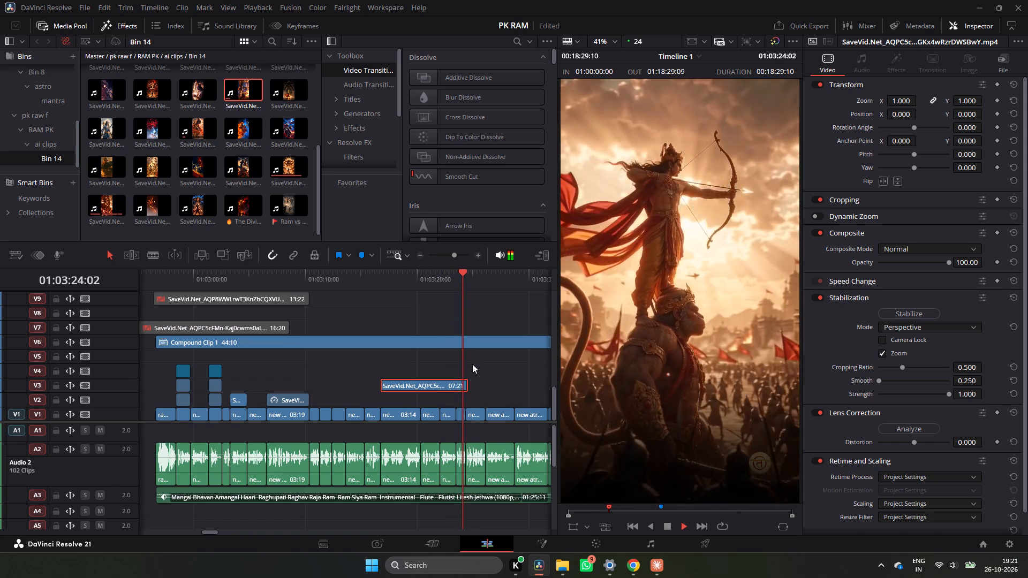
key(space)
Trim the end of the V3 clip to 01:03:20:08, giving it a duration of 03:14.
drag(467, 282, 398, 320)
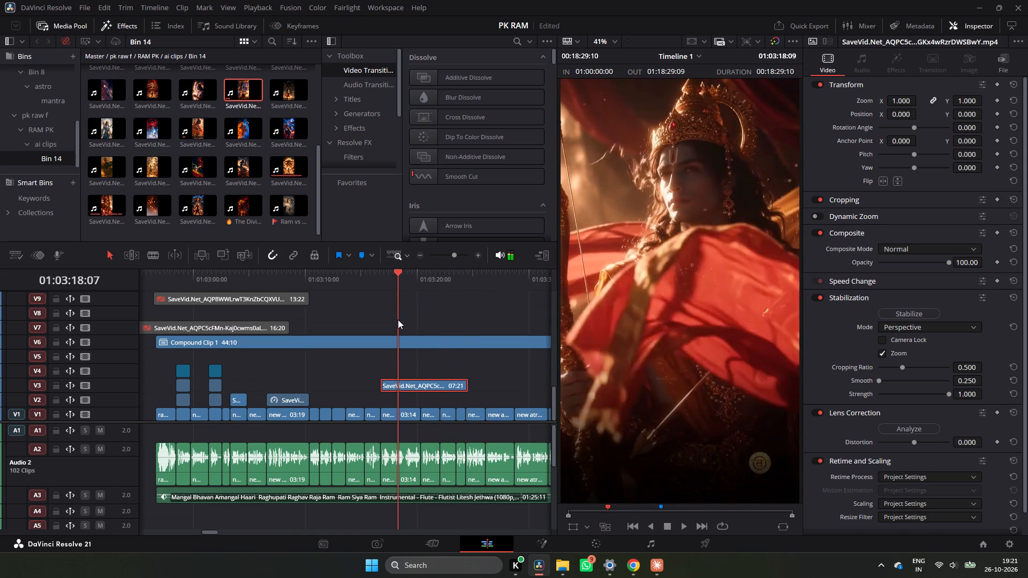
drag(398, 320, 414, 328)
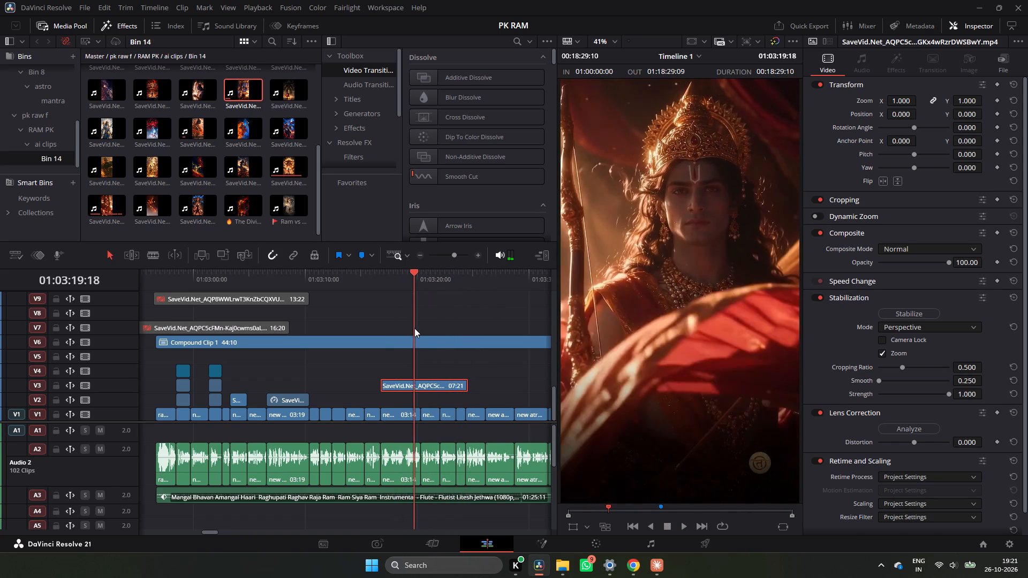
drag(414, 328, 420, 330)
drag(467, 386, 429, 386)
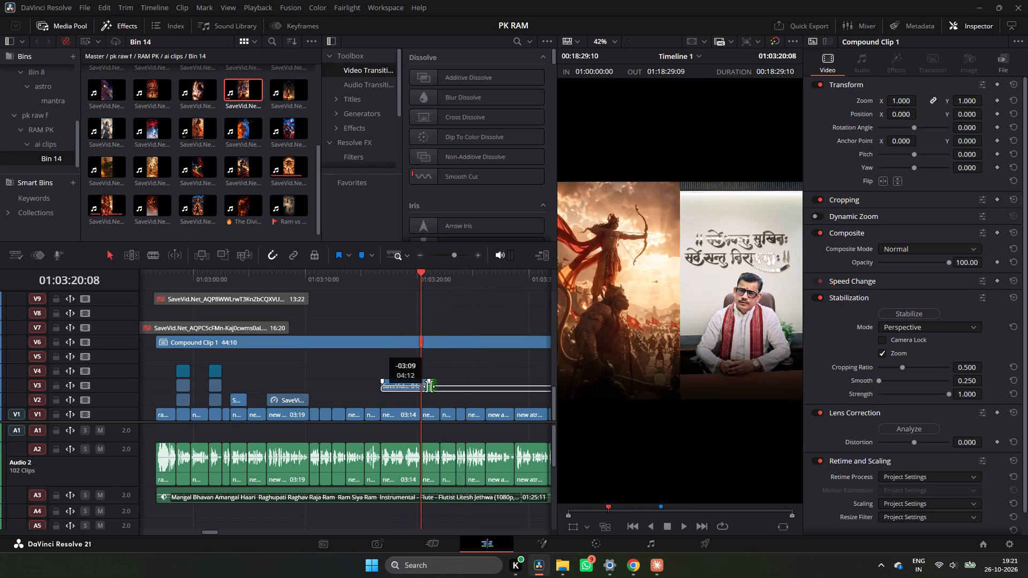
drag(429, 386, 421, 391)
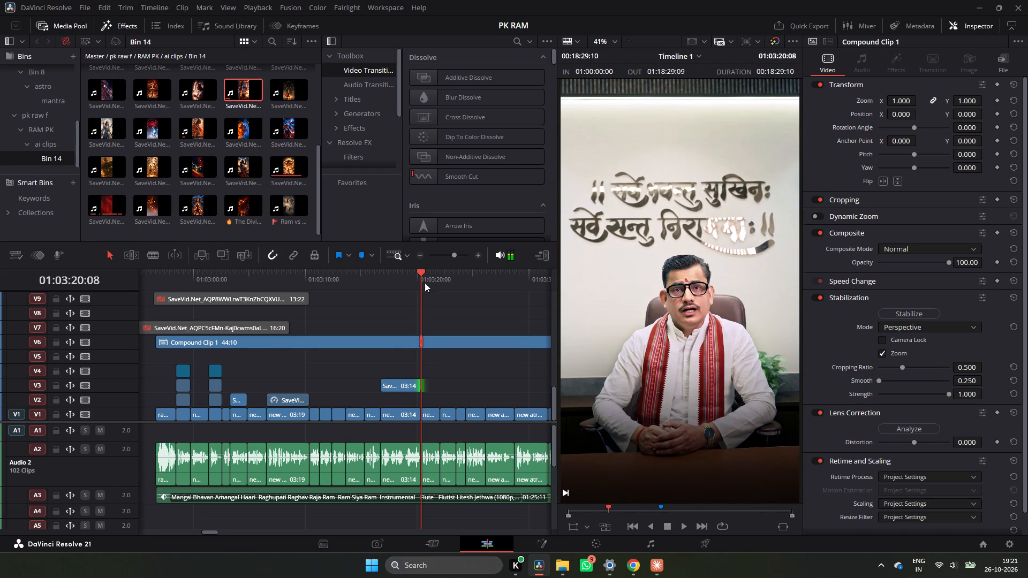
Enable the disabled 16:20 clip on V7 and scrub through it from about 01:02:51 to 01:03:09 to review its shots.
drag(397, 285, 185, 307)
ctrl+scroll(259, 314, up, 2)
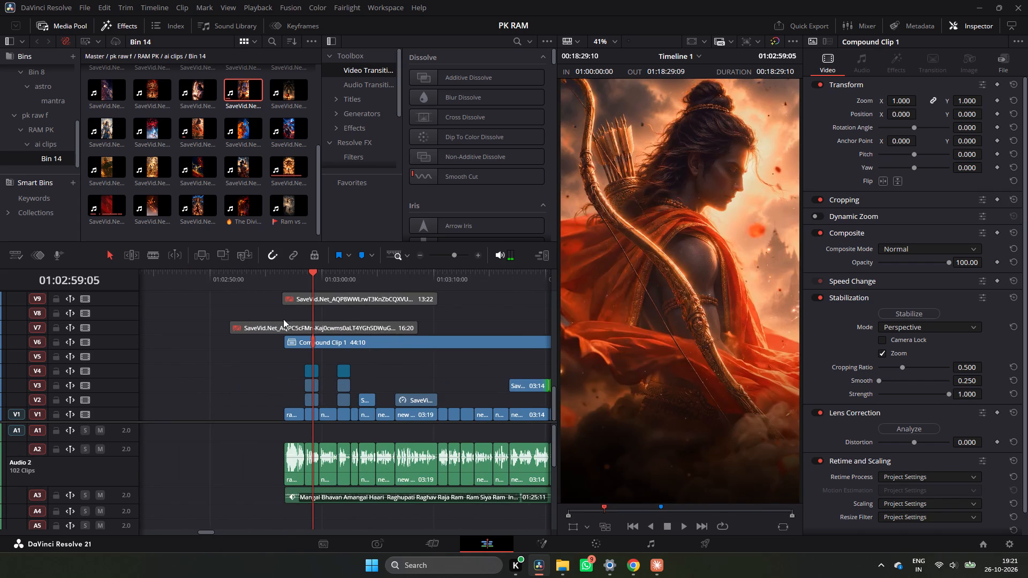
click(279, 326)
key(d)
drag(240, 286, 226, 288)
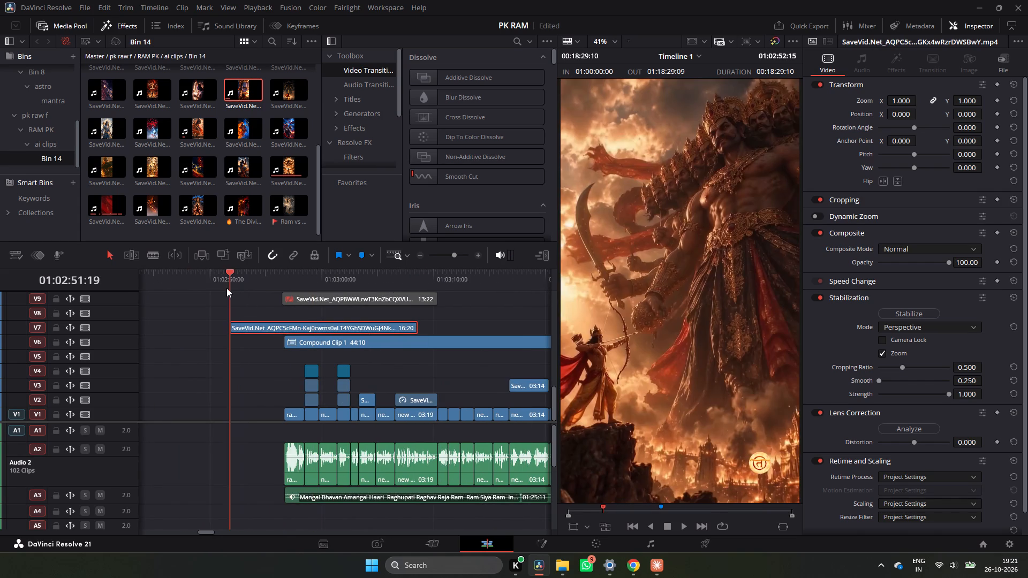
drag(226, 288, 289, 298)
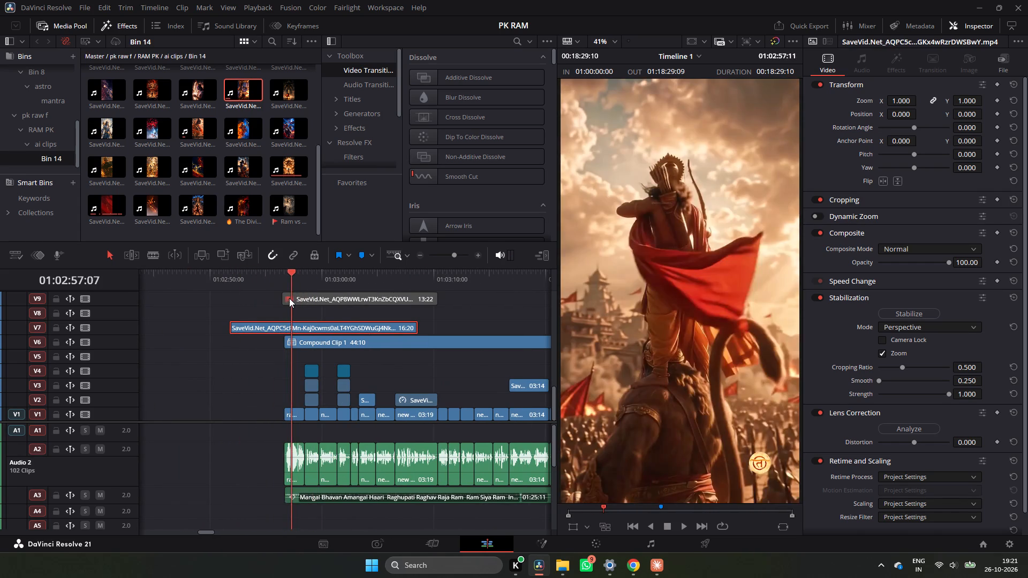
drag(289, 298, 416, 308)
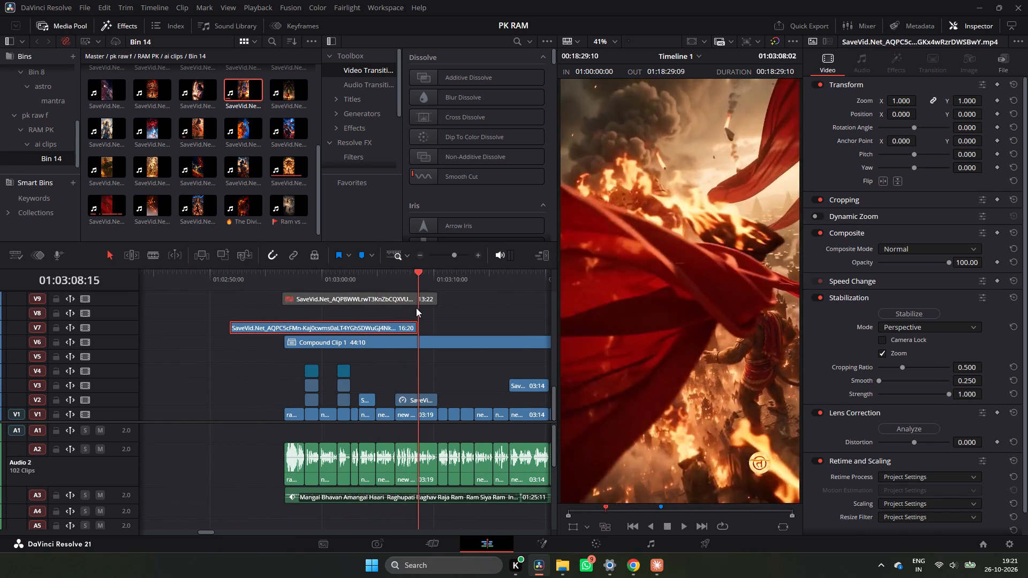
drag(416, 308, 426, 309)
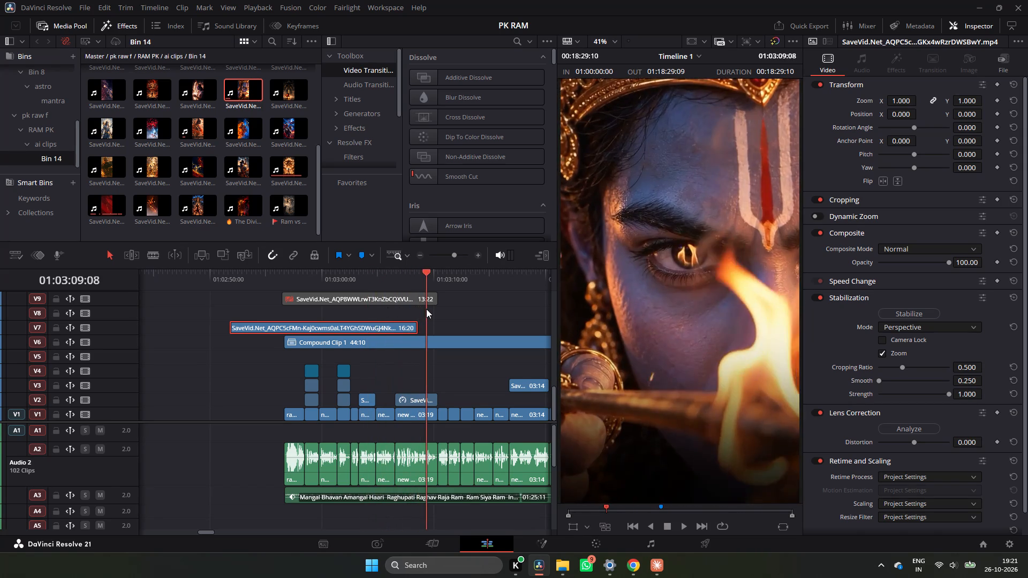
drag(426, 309, 411, 309)
Copy the retimed V2 clip near 01:03:07 to V3, directly after the 03:14 clip at 01:03:20:08, and set the playhead there.
ctrl+scroll(409, 313, down, 2)
click(280, 402)
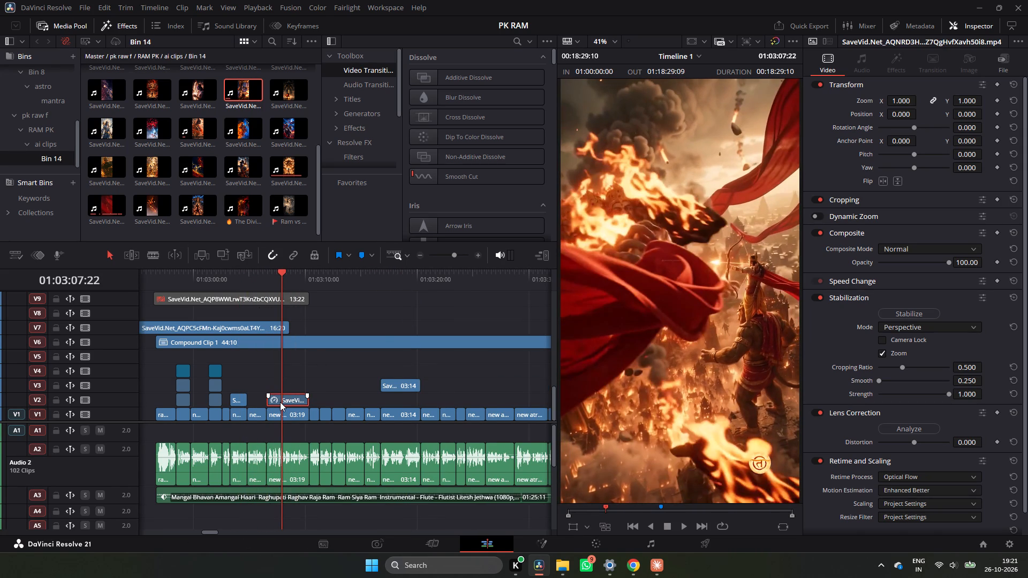
alt+drag(280, 402, 446, 387)
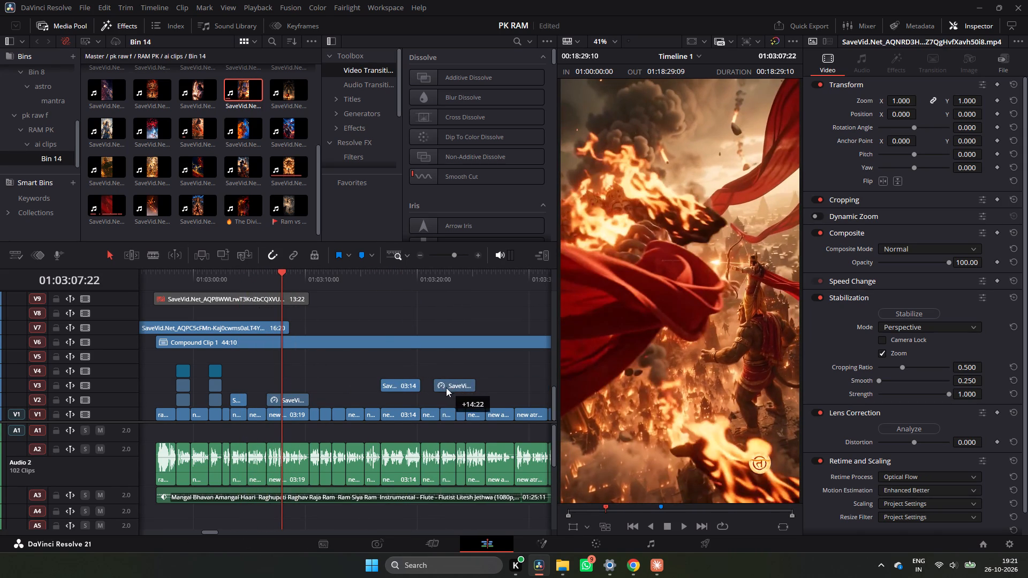
alt+drag(446, 387, 433, 387)
click(424, 289)
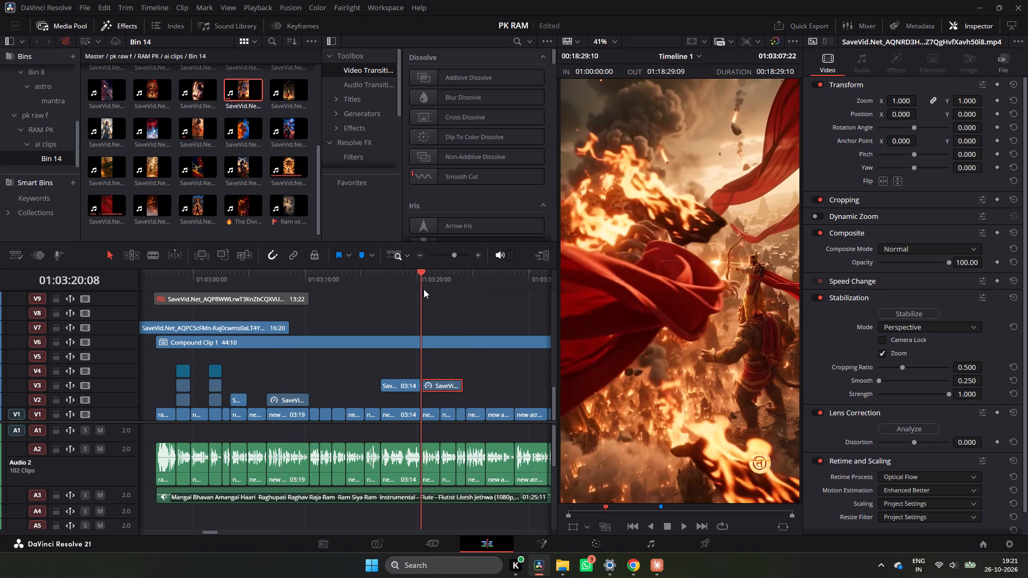
Trim the end of the copied V3 clip back to the V1 cut at about 01:03:22 and play it back.
key(space)
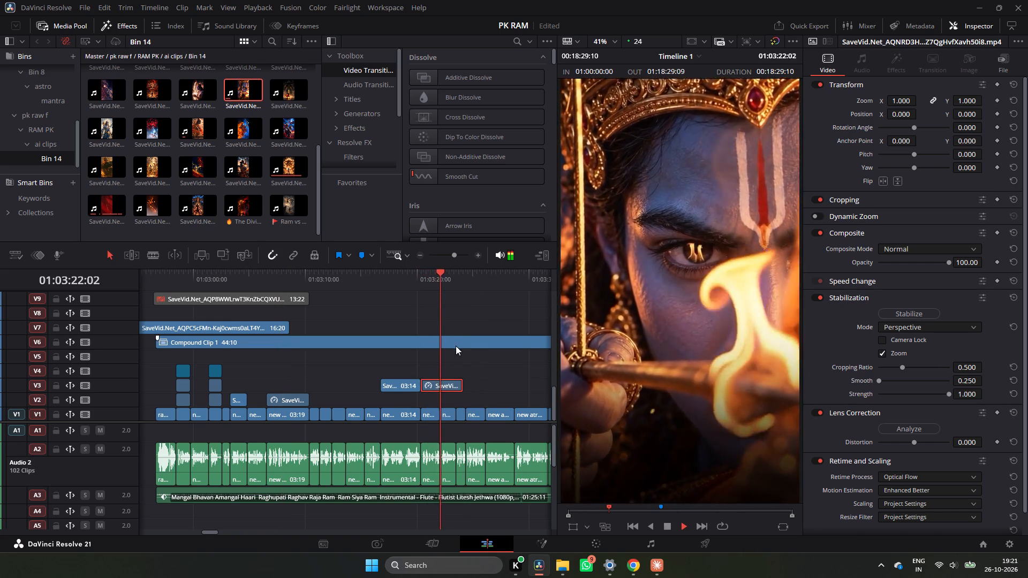
key(space)
key(space)
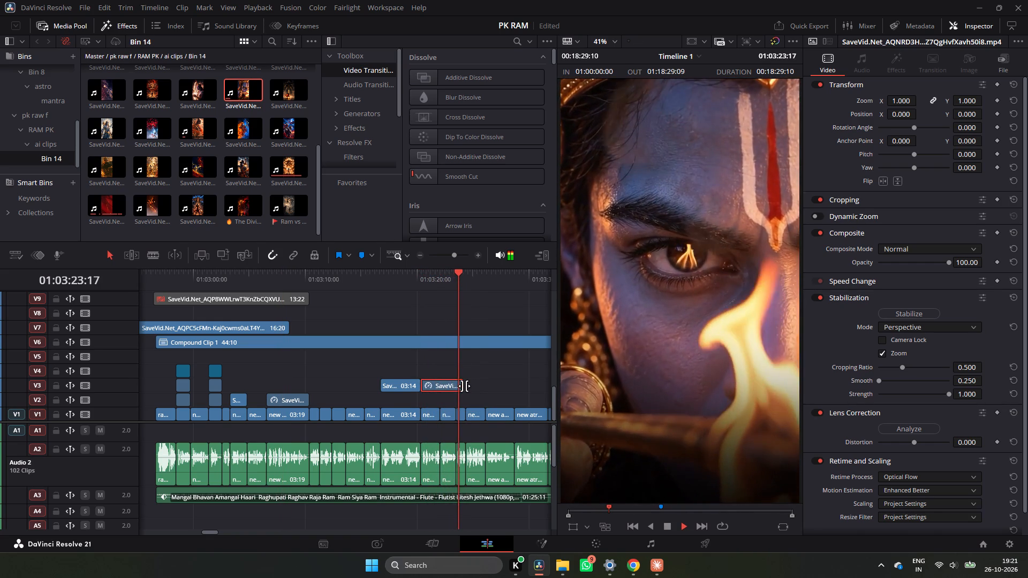
key(space)
drag(458, 276, 422, 309)
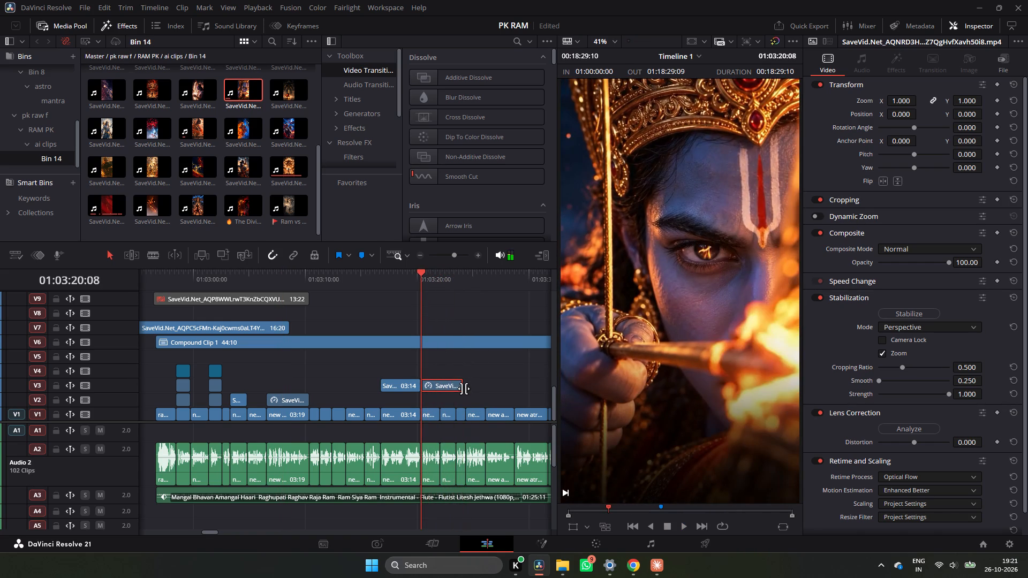
drag(462, 389, 439, 394)
key(space)
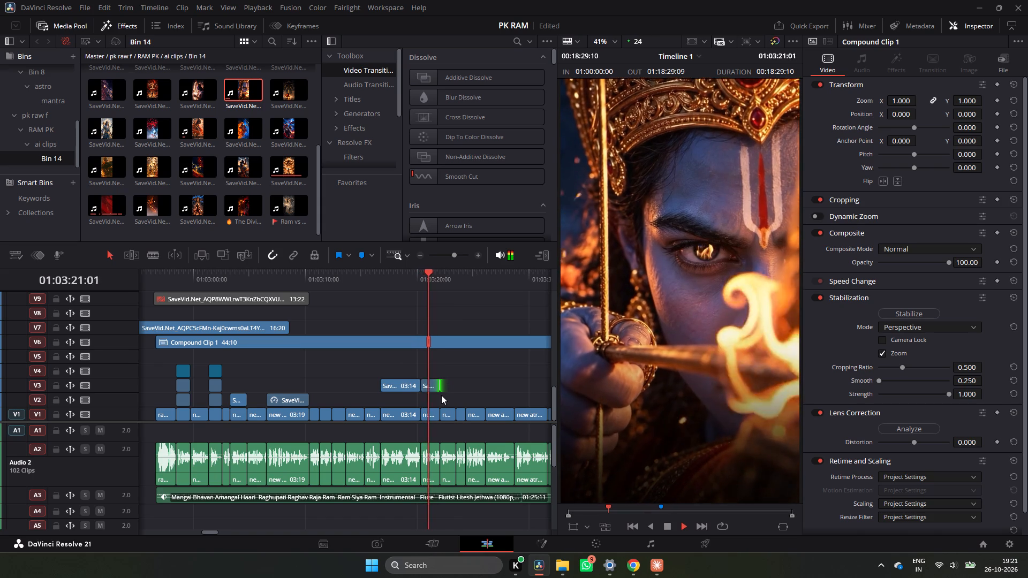
key(space)
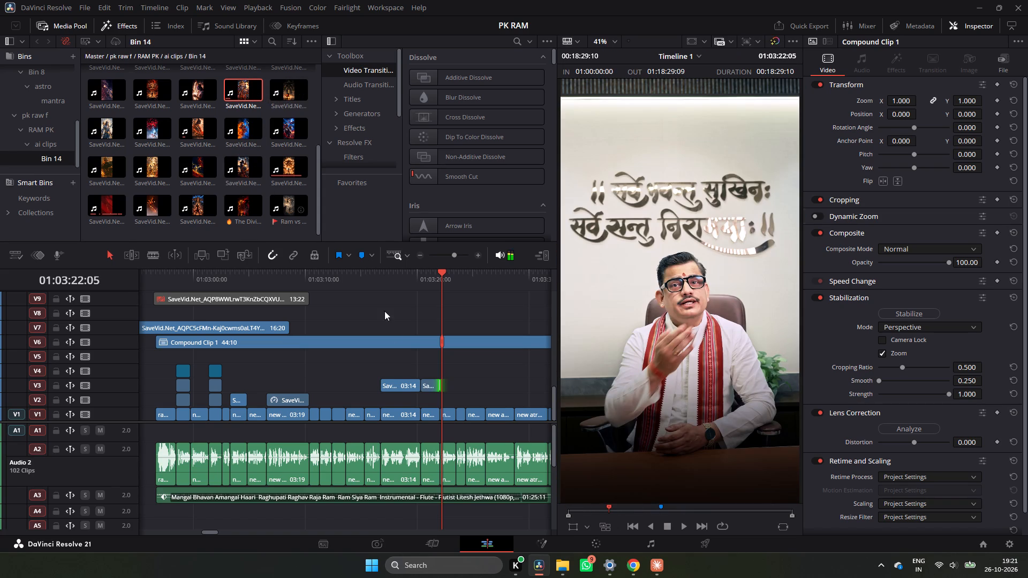
Extend the start of the V7 clip back to 01:02:37:01, giving it a duration of 31:14.
click(215, 322)
drag(215, 322, 342, 320)
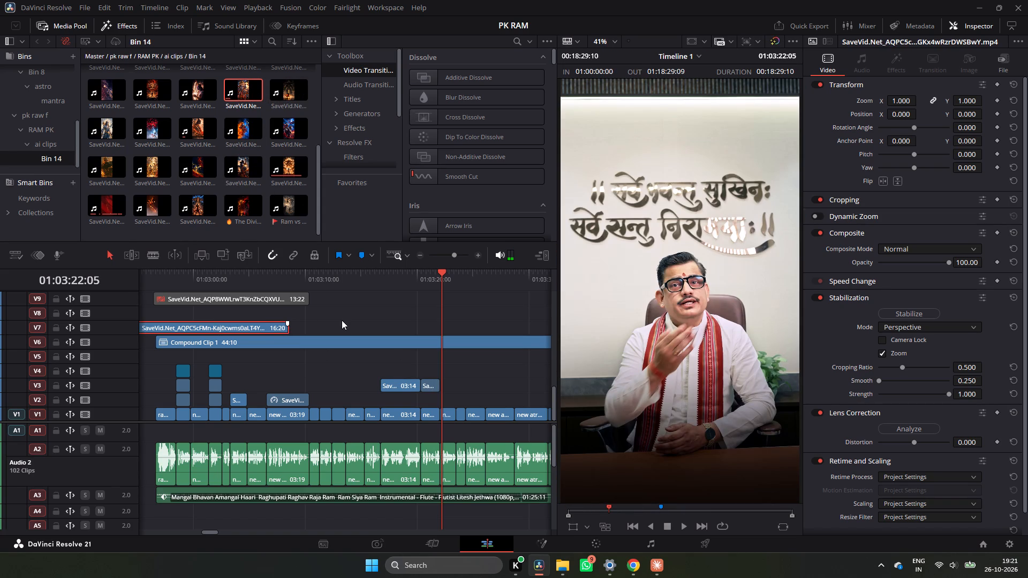
drag(342, 320, 343, 319)
ctrl+scroll(373, 286, up, 2)
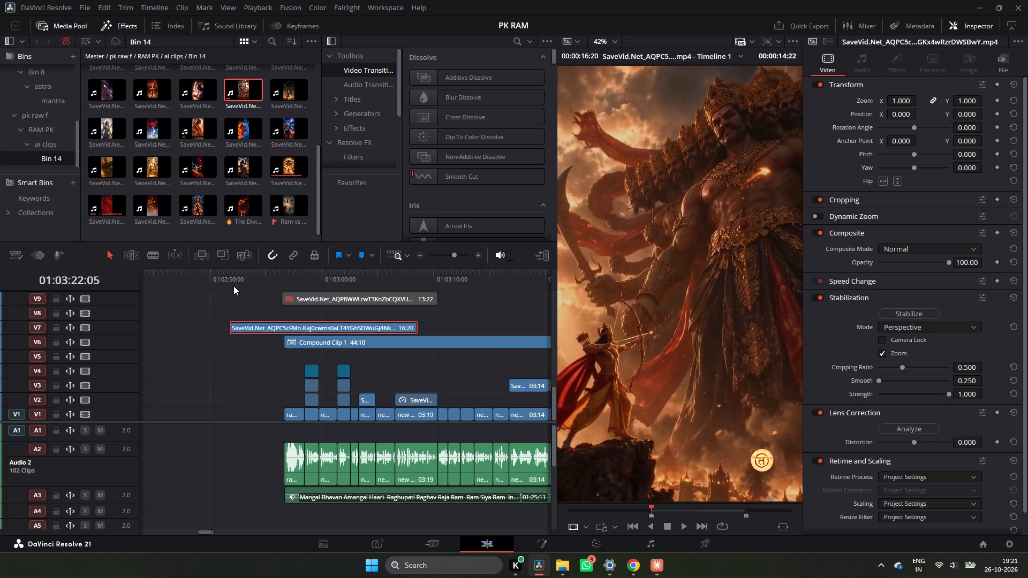
drag(233, 285, 250, 291)
drag(233, 330, 179, 338)
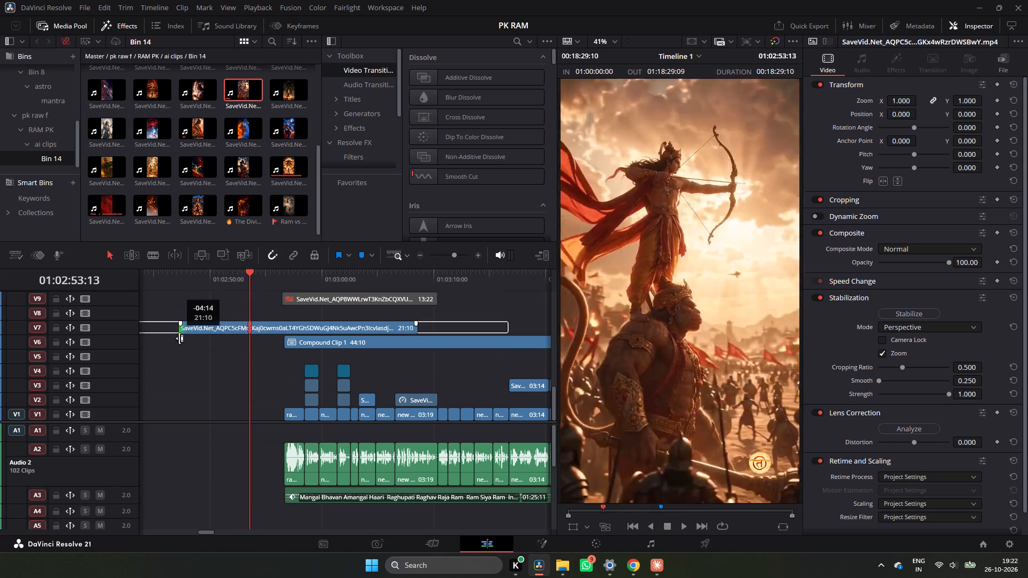
drag(179, 338, 167, 340)
drag(176, 272, 191, 280)
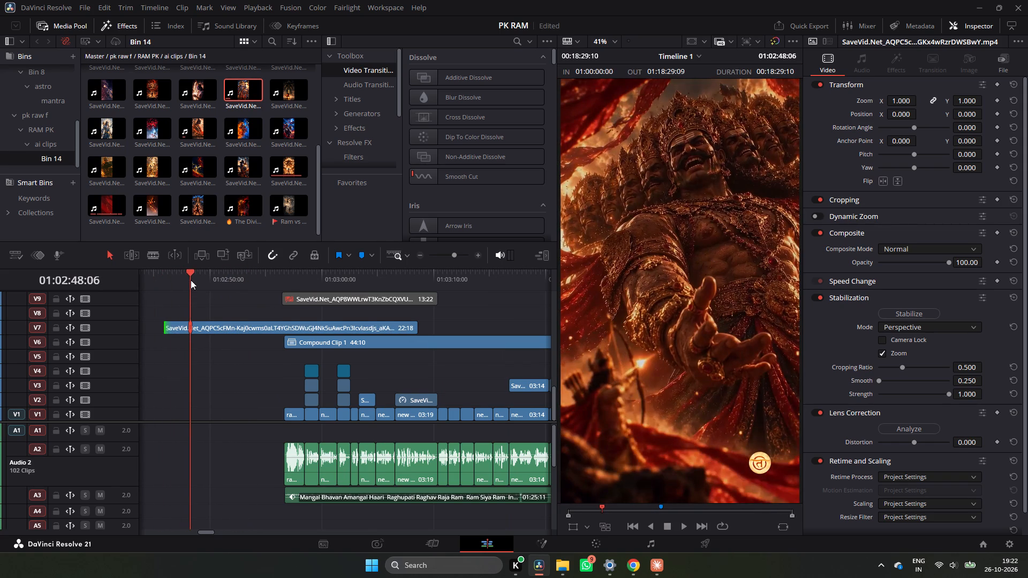
drag(191, 280, 231, 302)
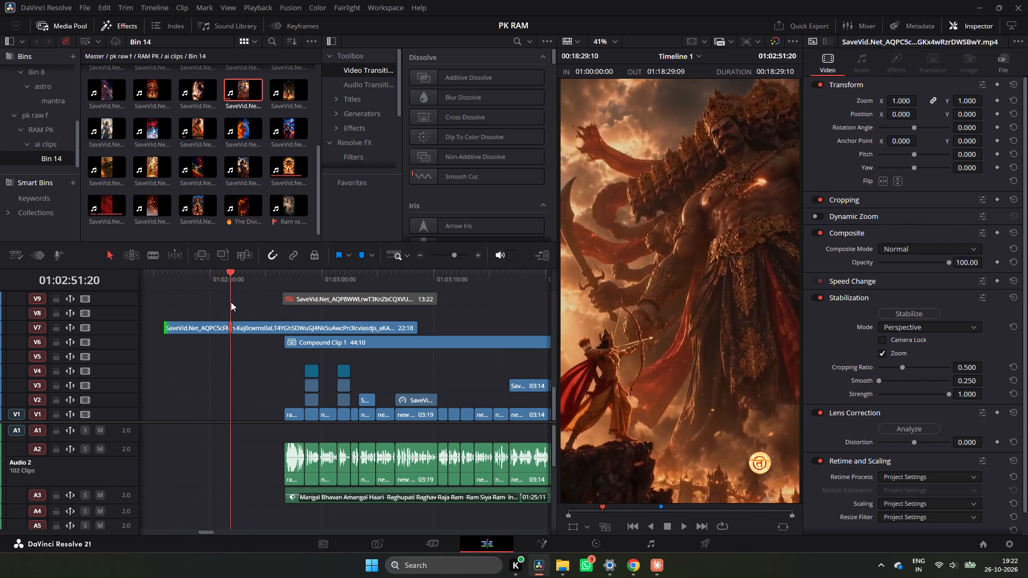
ctrl+scroll(246, 303, up, 3)
click(361, 332)
click(352, 332)
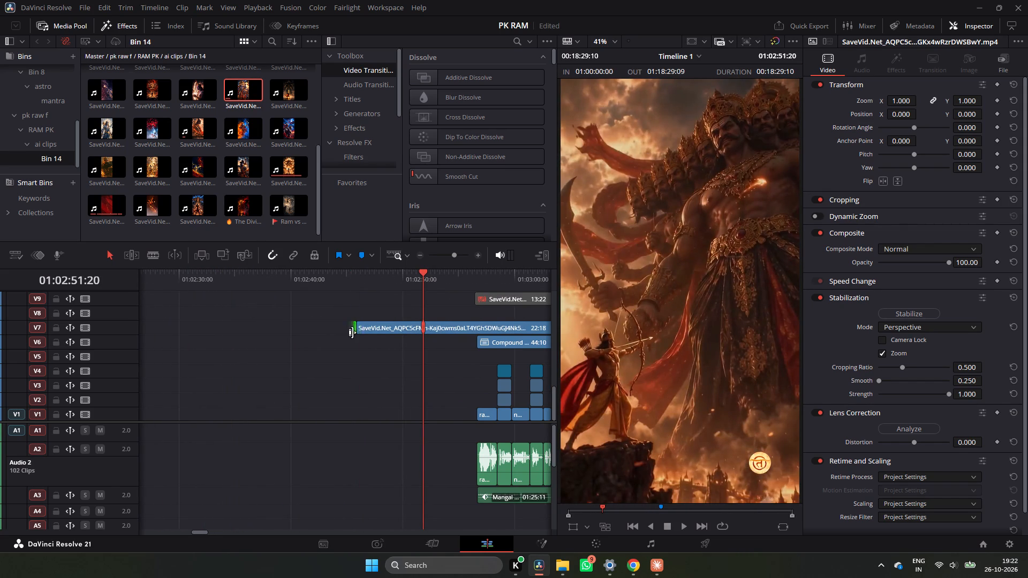
drag(358, 331, 190, 338)
Scrub through the extended V7 clip from about 01:02:37 to 01:02:47 to review its shots and find the shot change.
drag(276, 288, 261, 292)
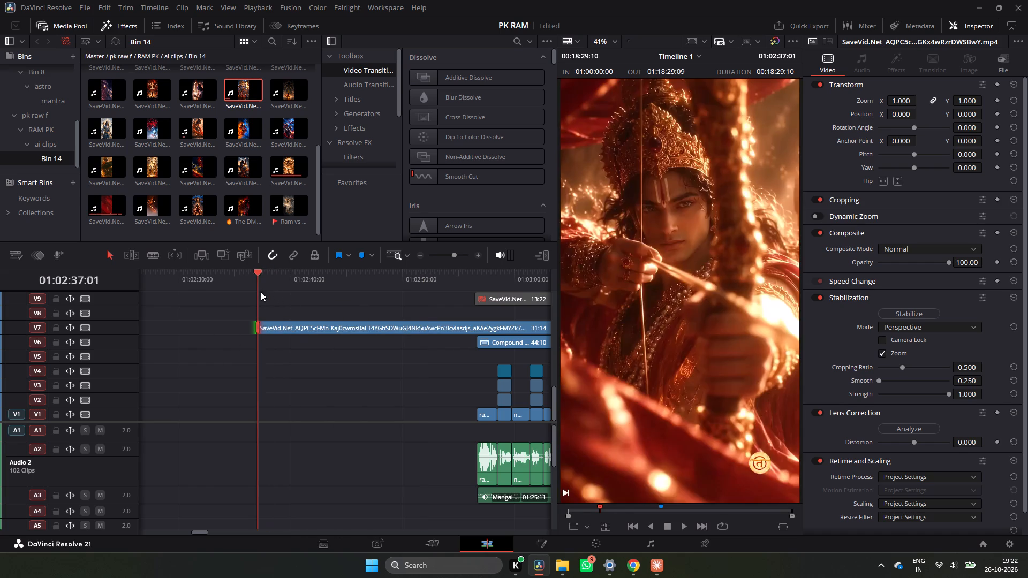
drag(261, 292, 279, 308)
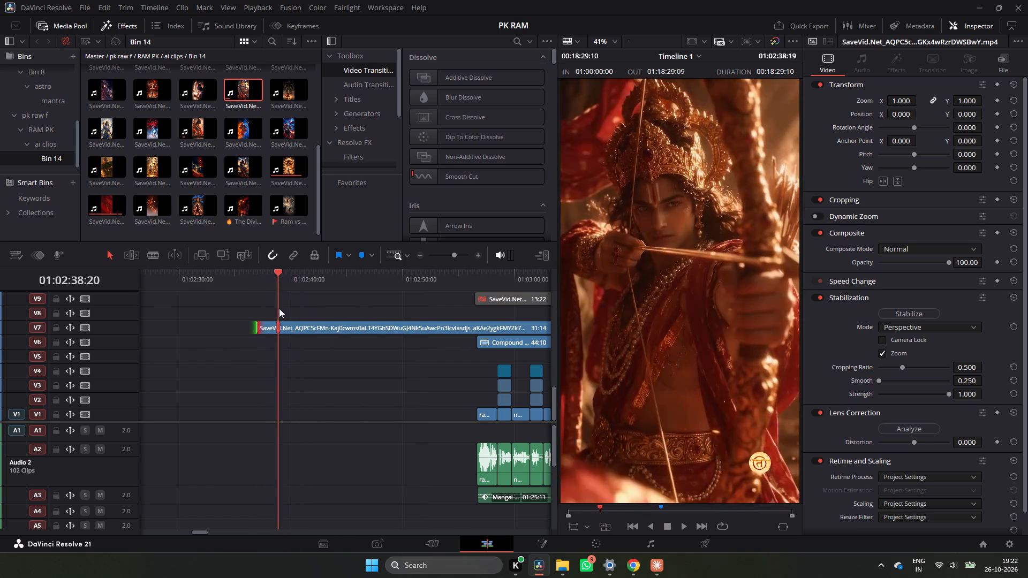
drag(279, 308, 372, 313)
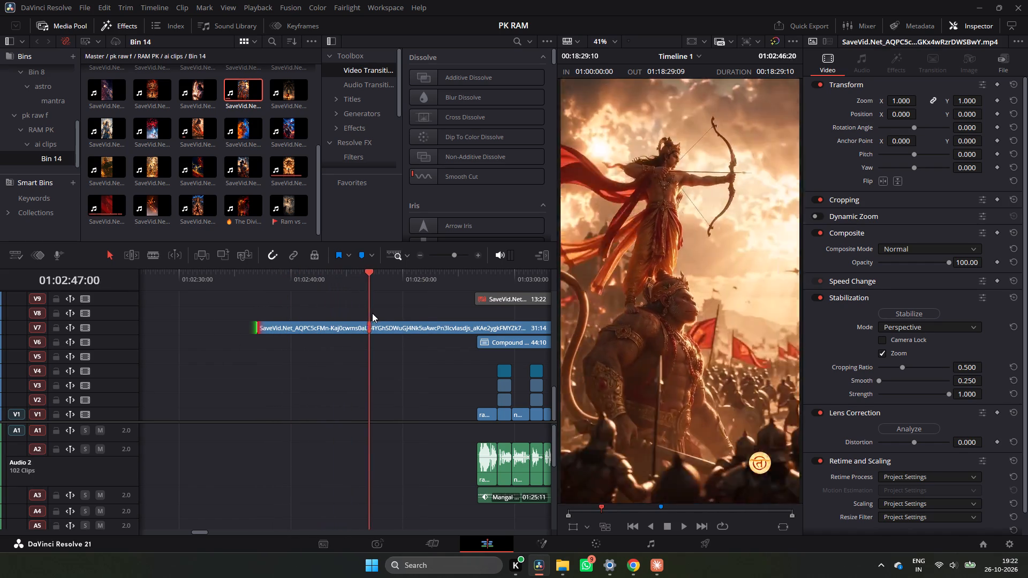
drag(372, 313, 341, 324)
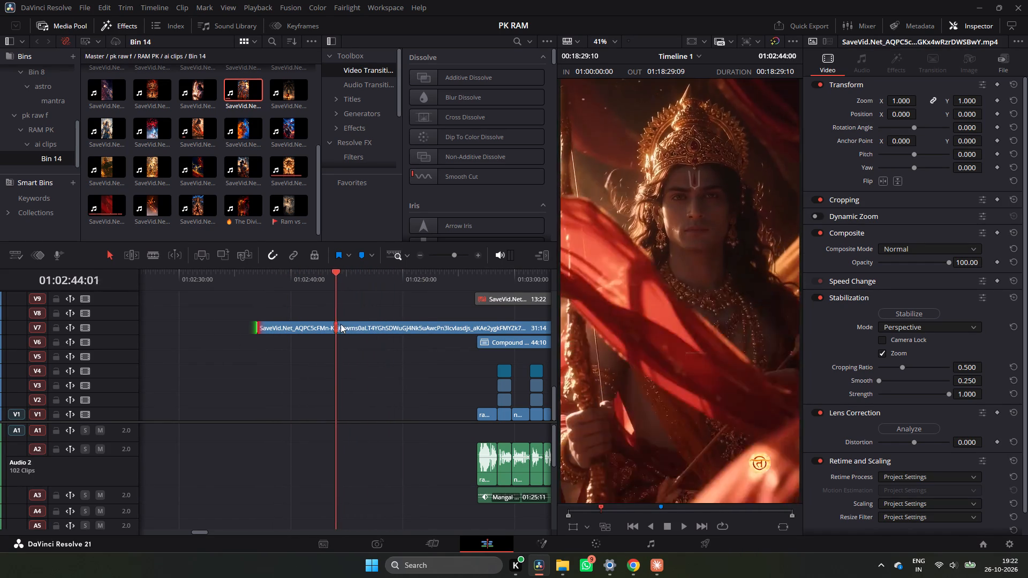
drag(341, 324, 334, 326)
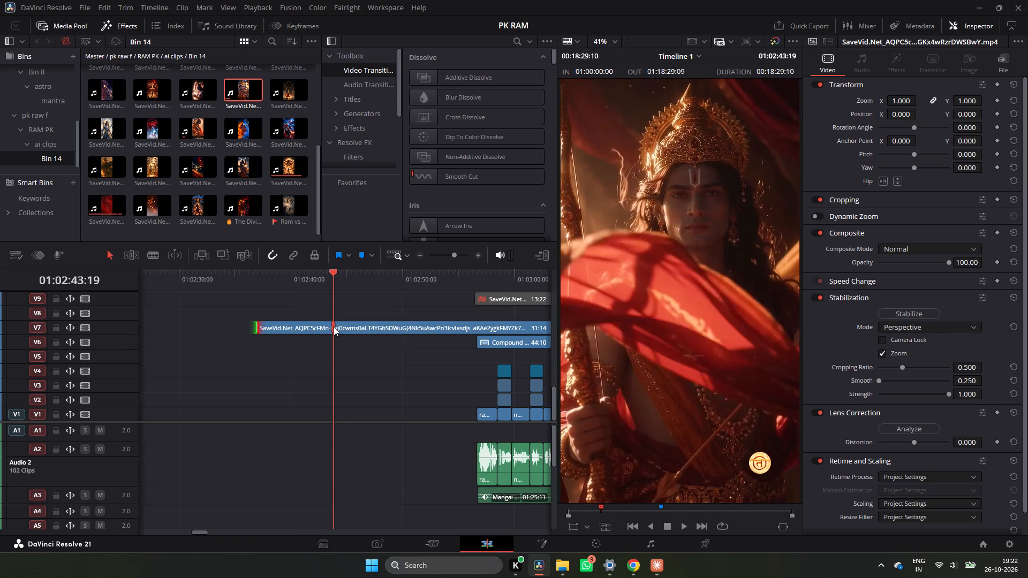
drag(334, 326, 338, 326)
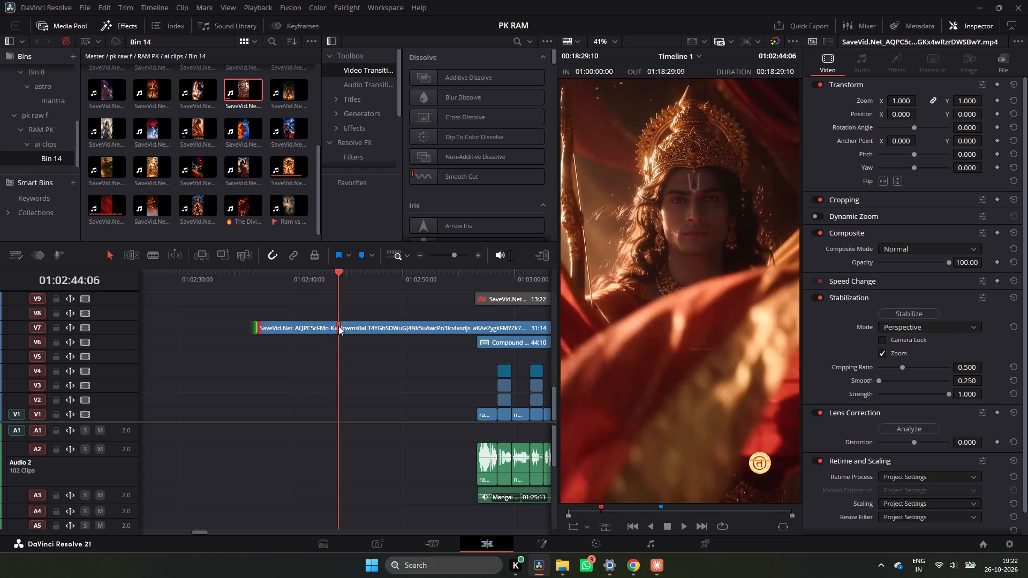
drag(338, 326, 353, 326)
drag(352, 282, 351, 282)
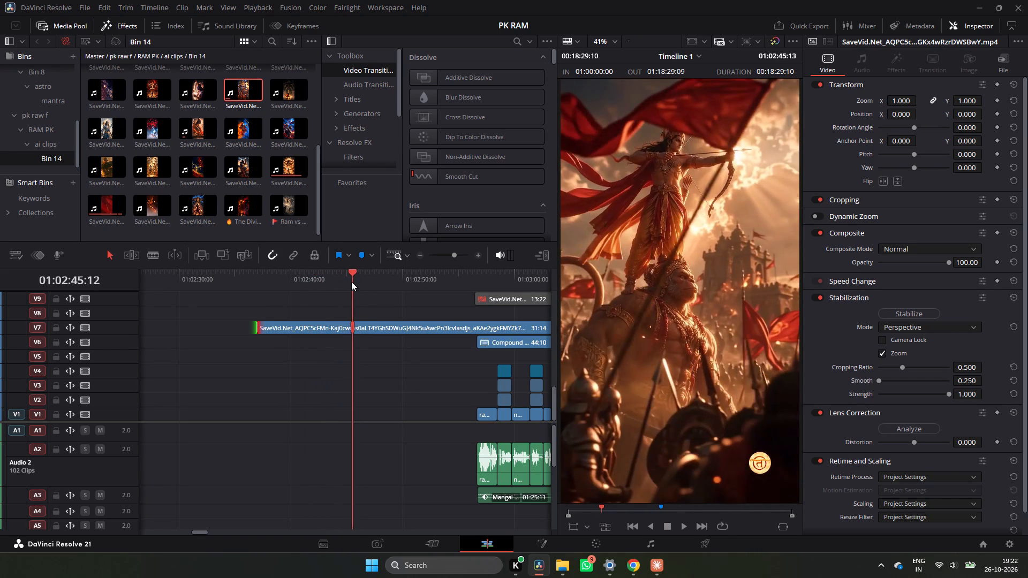
drag(351, 282, 347, 308)
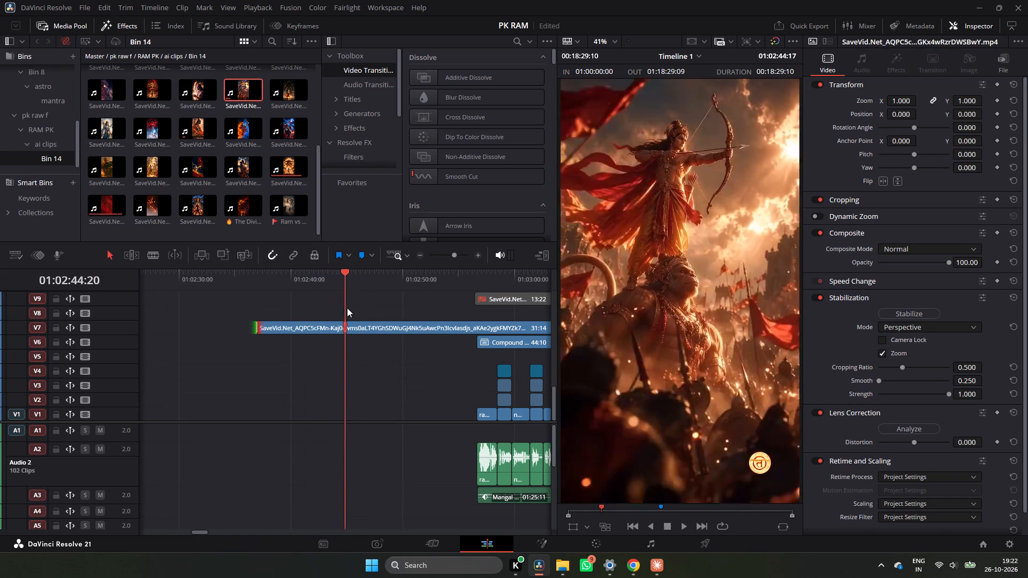
drag(347, 308, 350, 309)
Split the V7 clip at 01:02:45:05 and 01:02:47:17 to isolate the shot of the archer standing on the kneeling figure's shoulders.
drag(350, 280, 332, 285)
key(space)
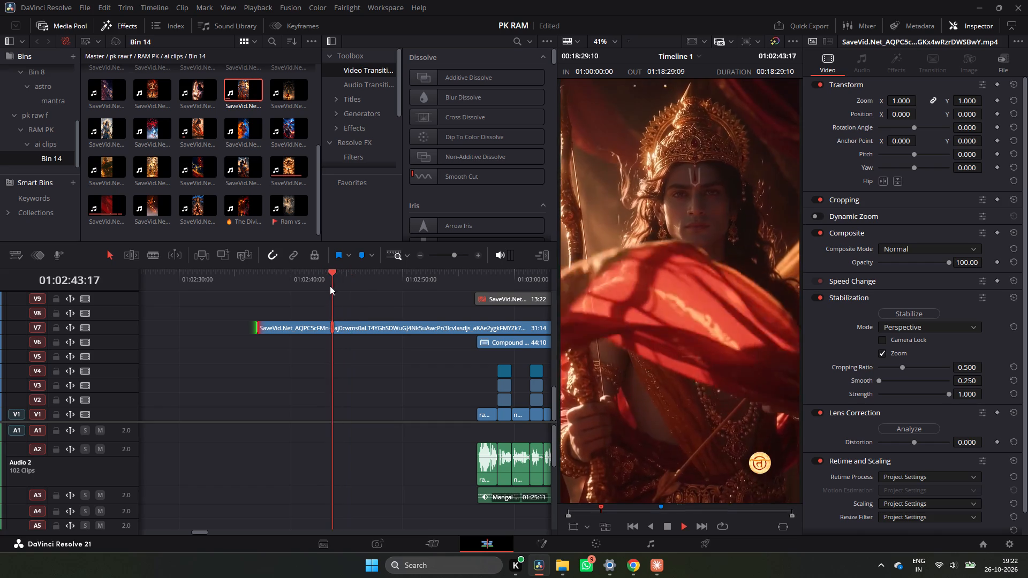
key(space)
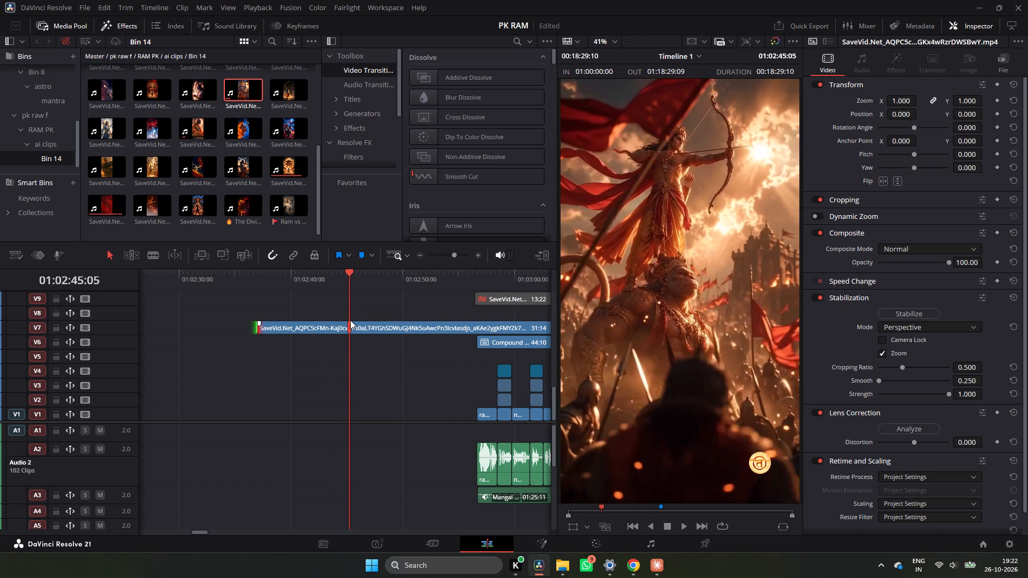
click(351, 322)
key(ctrl+b)
key(space)
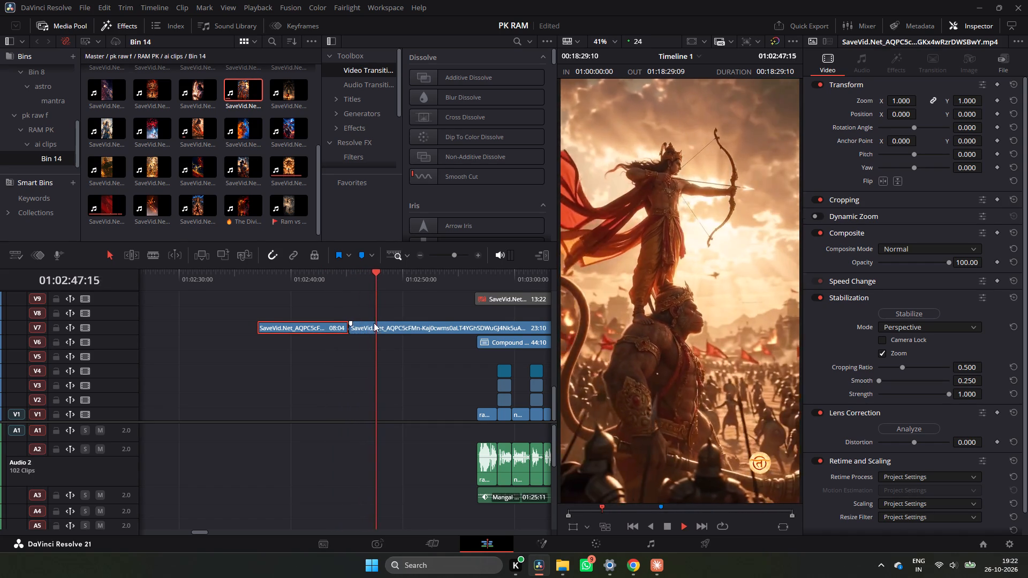
key(space)
drag(394, 282, 377, 295)
click(399, 331)
key(ctrl+b)
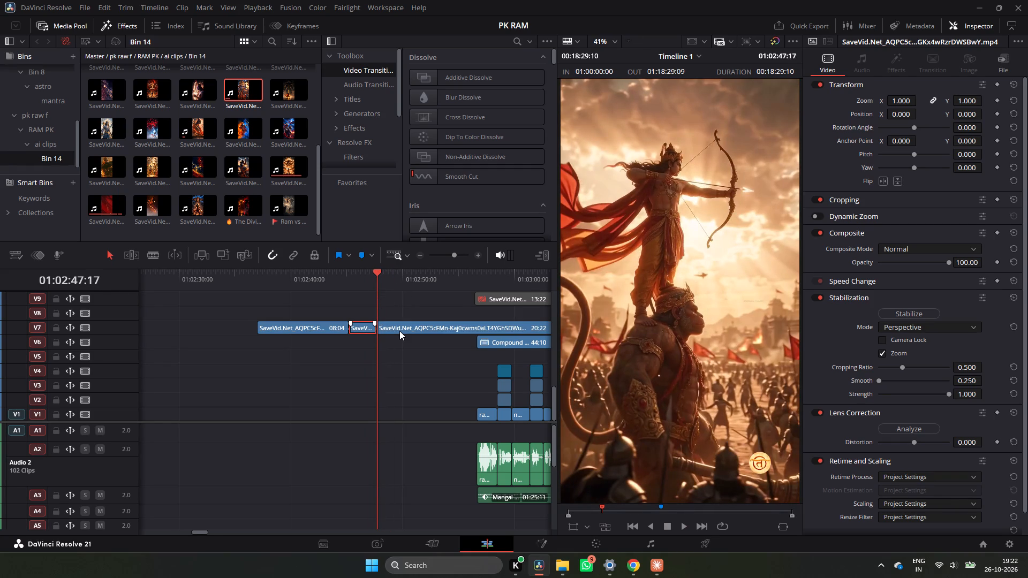
Move the isolated archer segment from V7 to V3, directly after the clip ending at about 01:03:22.
ctrl+scroll(399, 331, down, 3)
drag(167, 330, 391, 325)
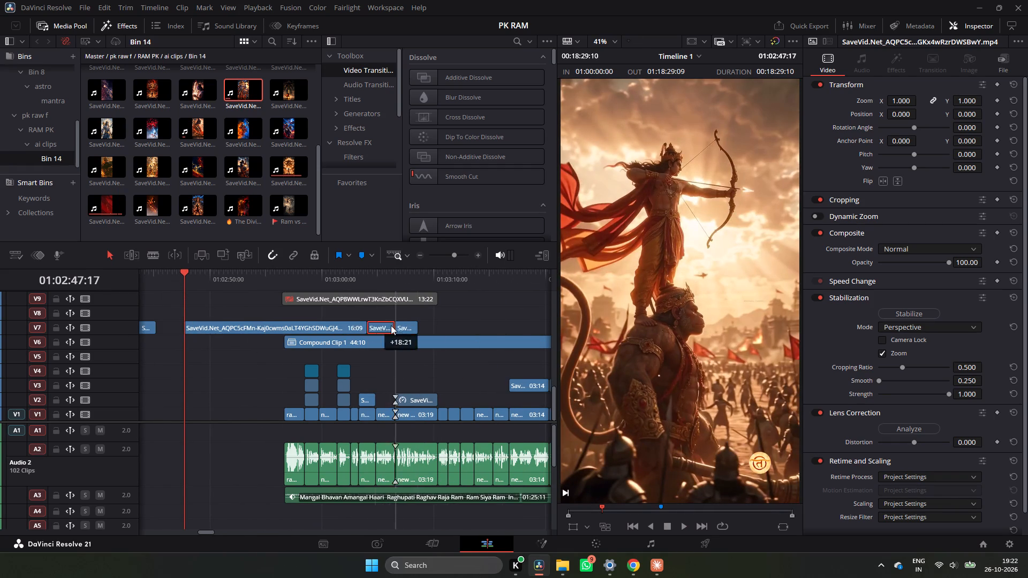
drag(391, 325, 485, 319)
ctrl+scroll(485, 318, down, 3)
click(360, 286)
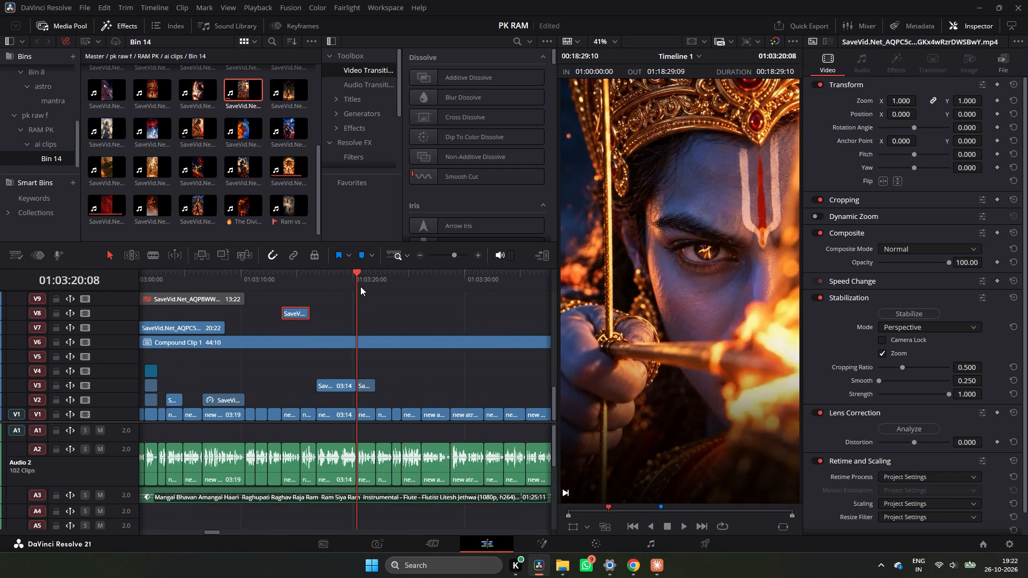
key(space)
key(space)
drag(298, 307, 388, 361)
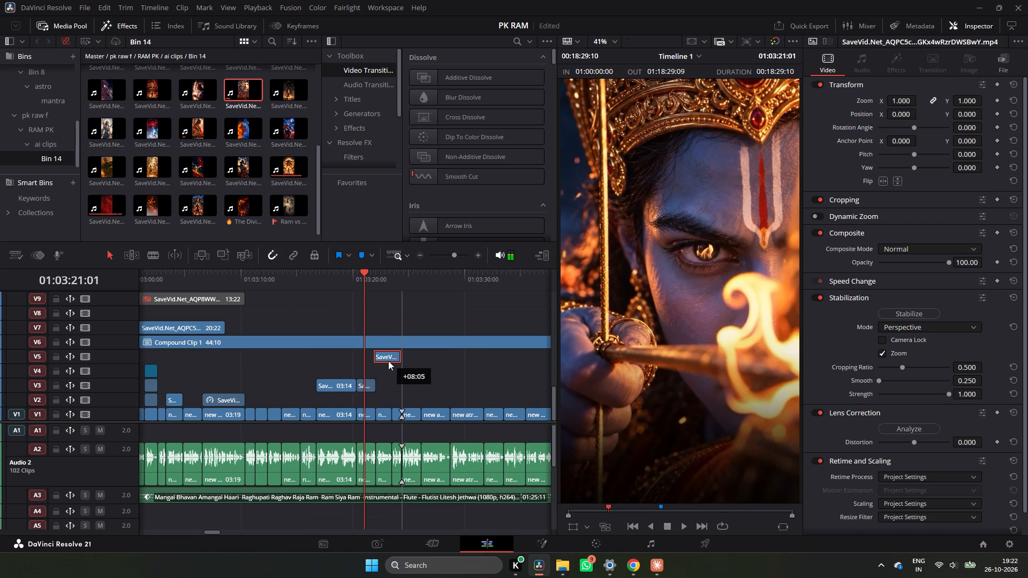
drag(388, 361, 395, 381)
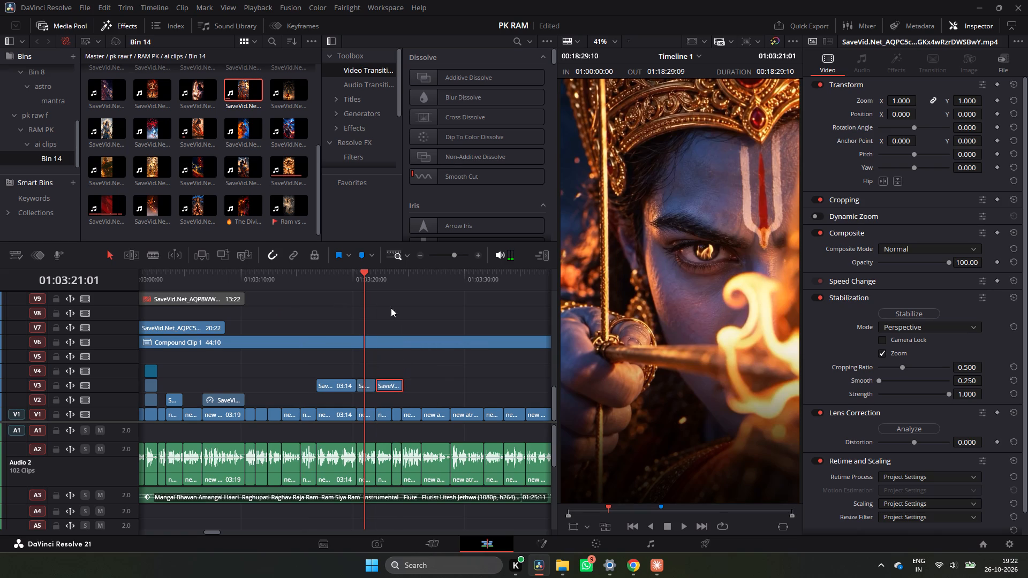
Trim the end of the archer clip on V3 to the V1 cut at about 01:03:23:12 and play it back.
key(space)
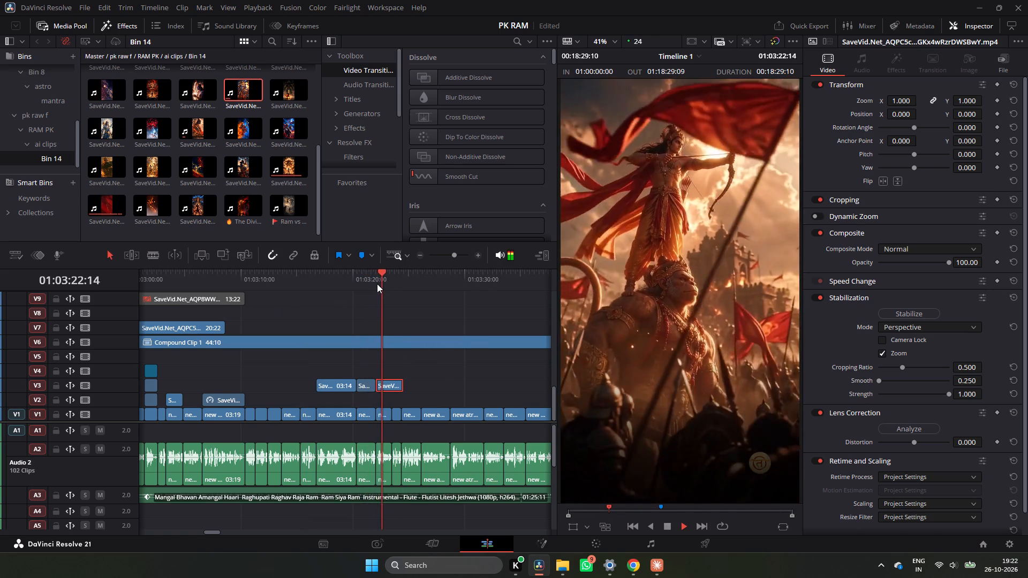
key(space)
key(space)
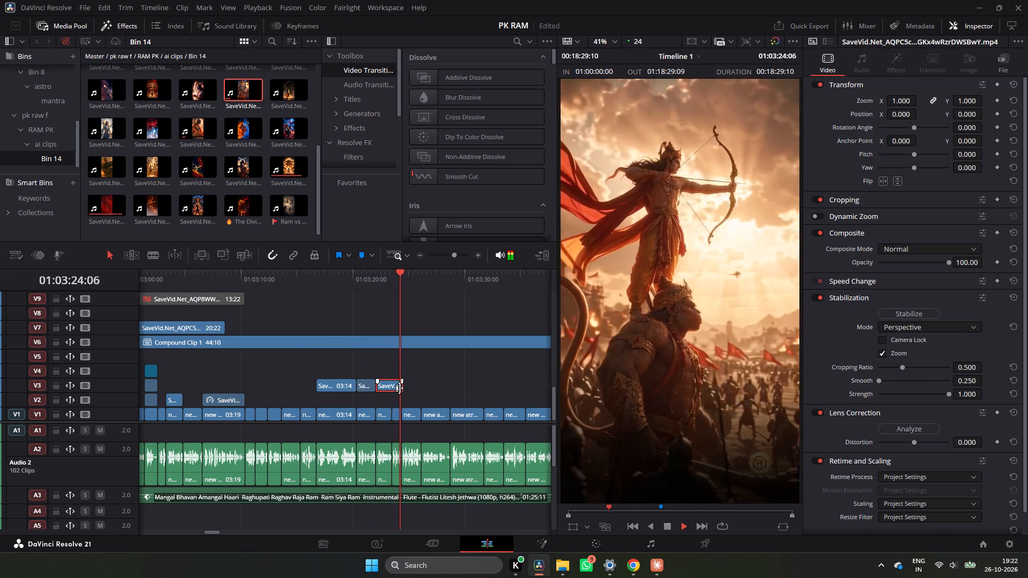
key(space)
drag(400, 389, 391, 392)
drag(388, 279, 383, 282)
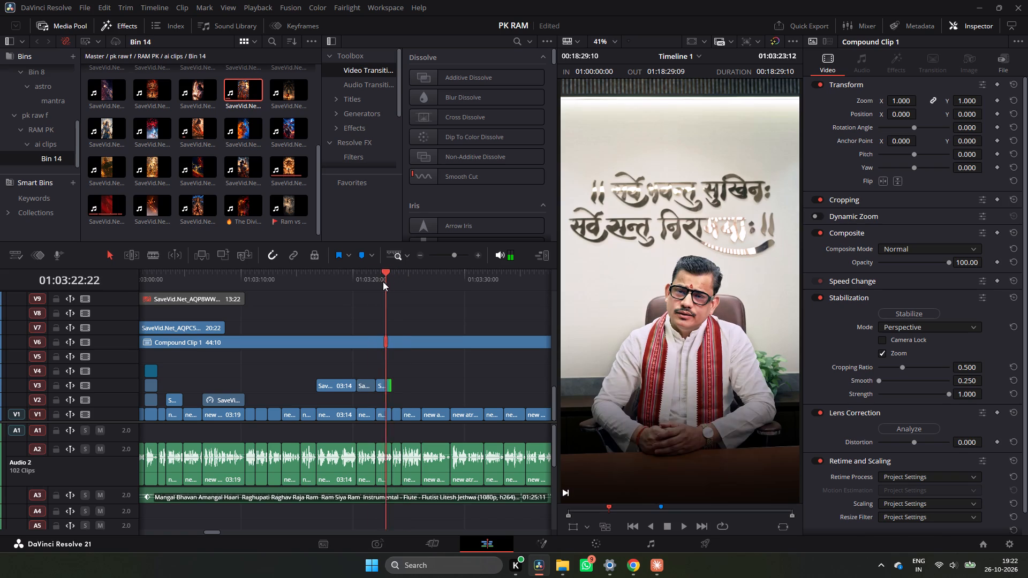
drag(383, 282, 381, 282)
key(space)
key(space)
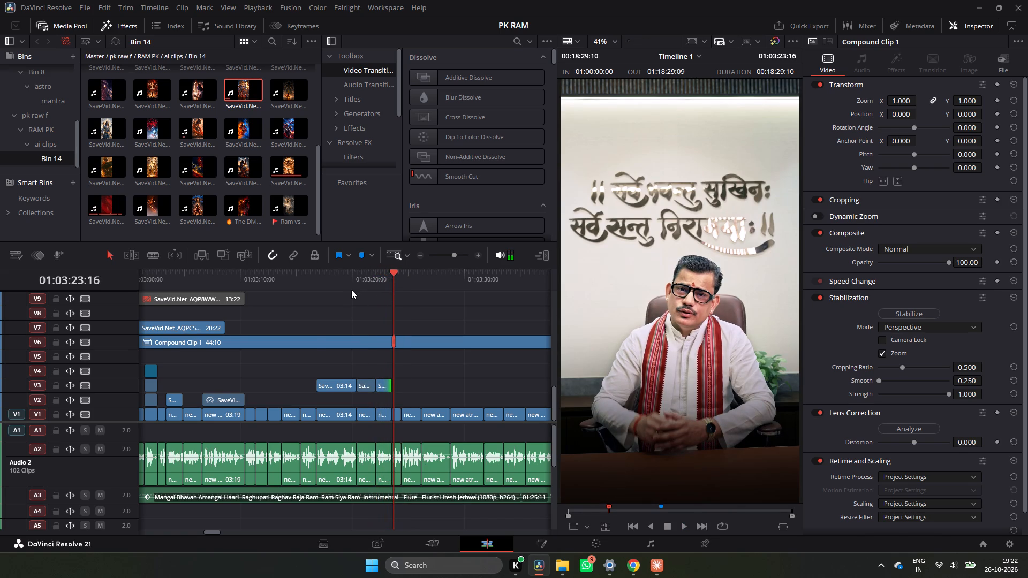
Play back the V3 clips from 01:03:16:18 and add a timeline marker just after the last one, at about 01:03:23:18.
click(321, 287)
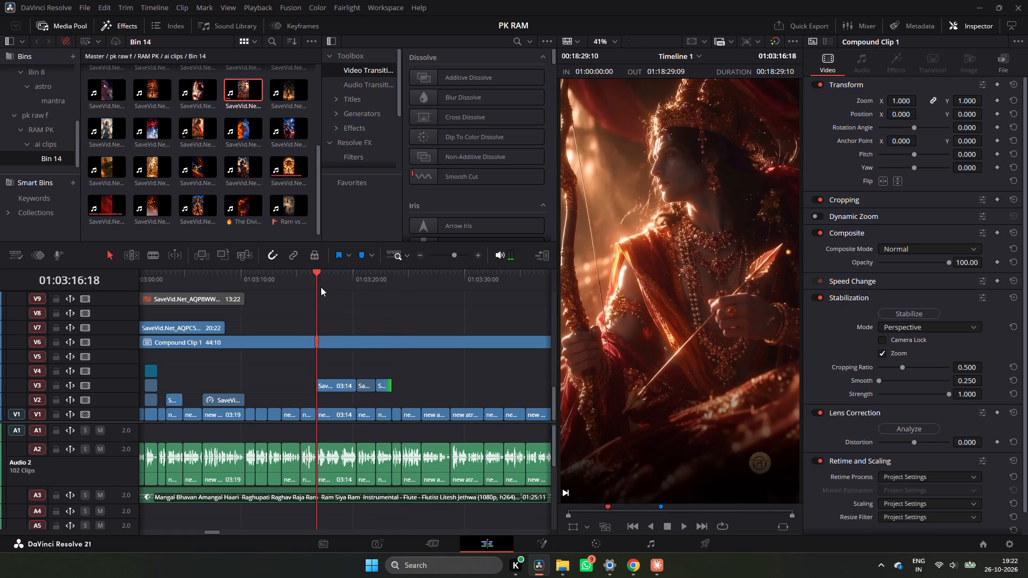
key(space)
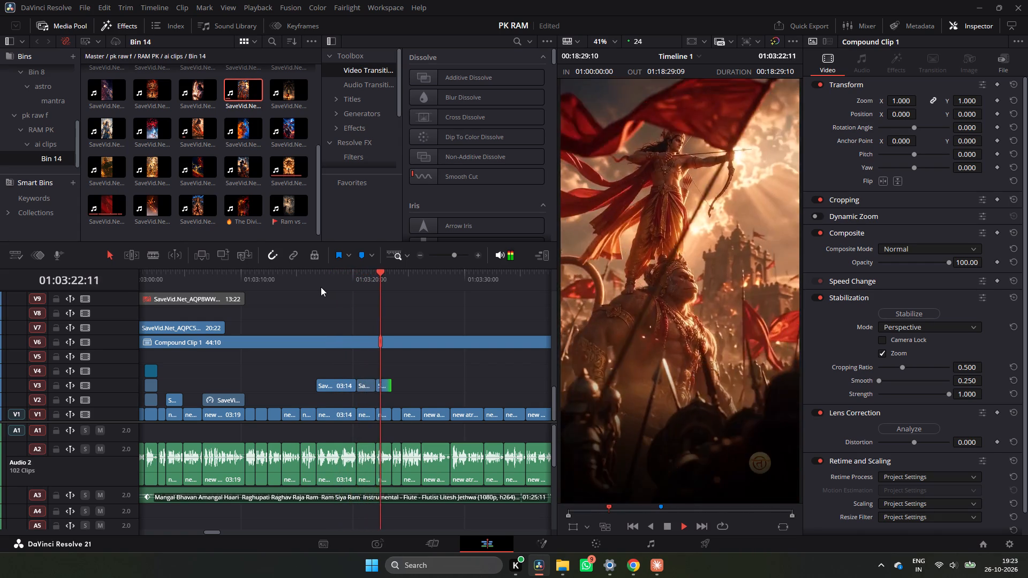
key(m)
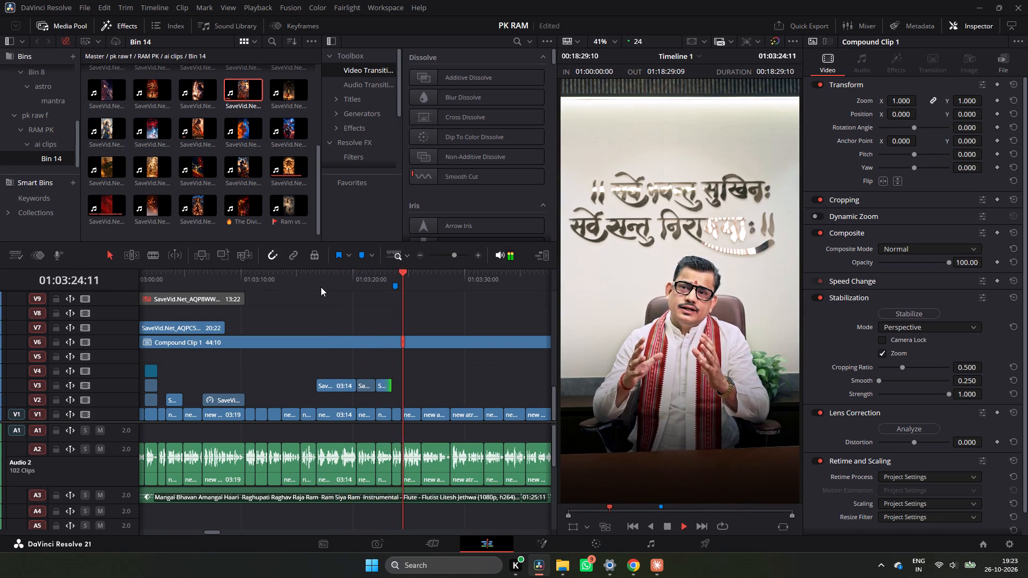
key(space)
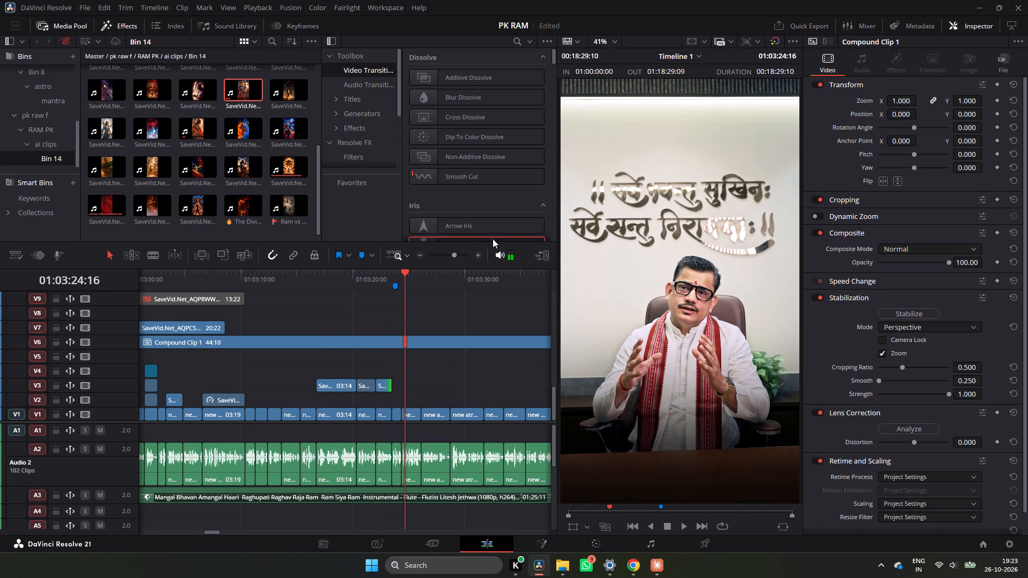
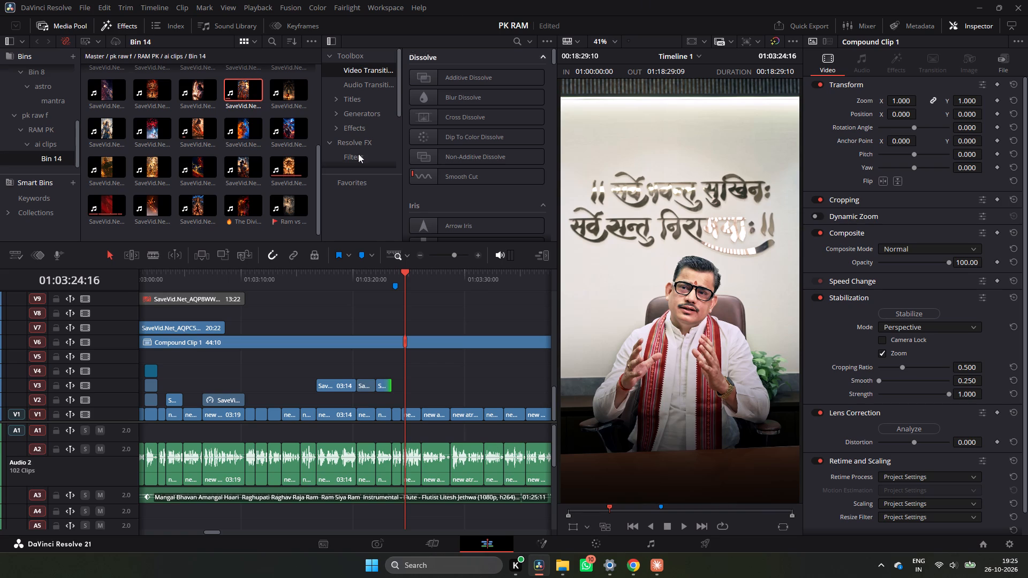
Play back the V3 clips from about 01:03:16 in short passes, listening to the narrated verse line.
click(312, 277)
key(space)
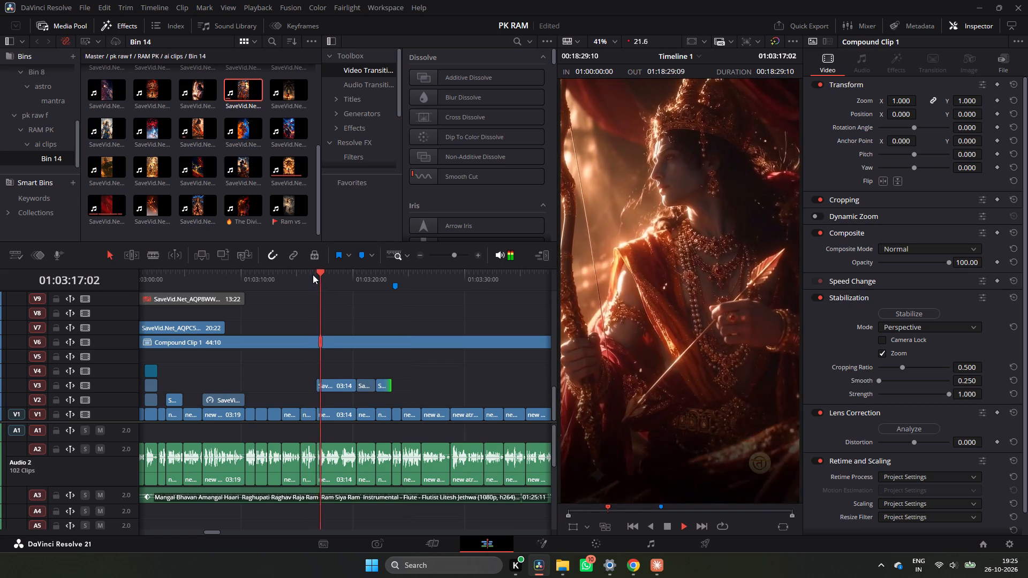
key(space)
key(space)
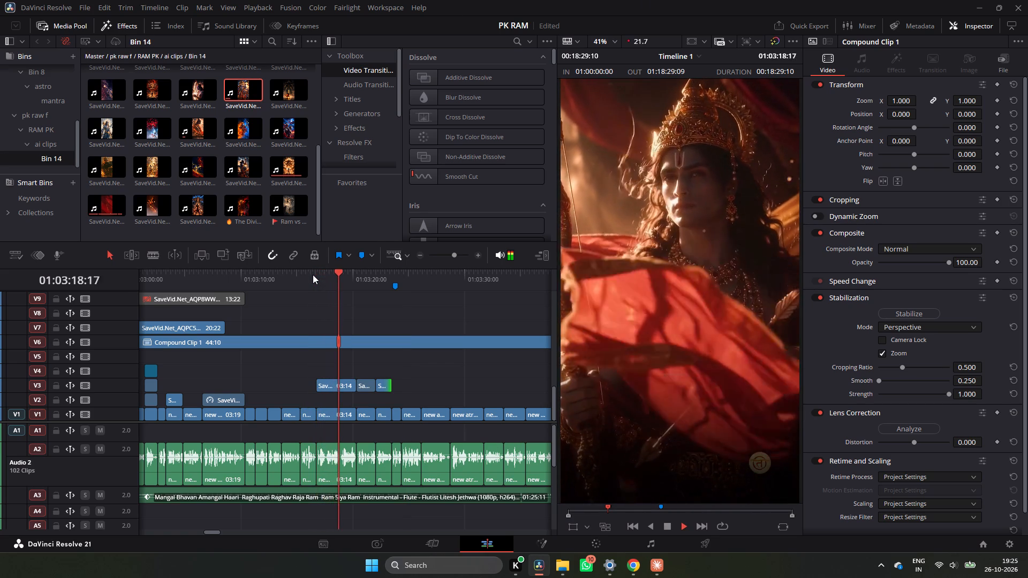
key(space)
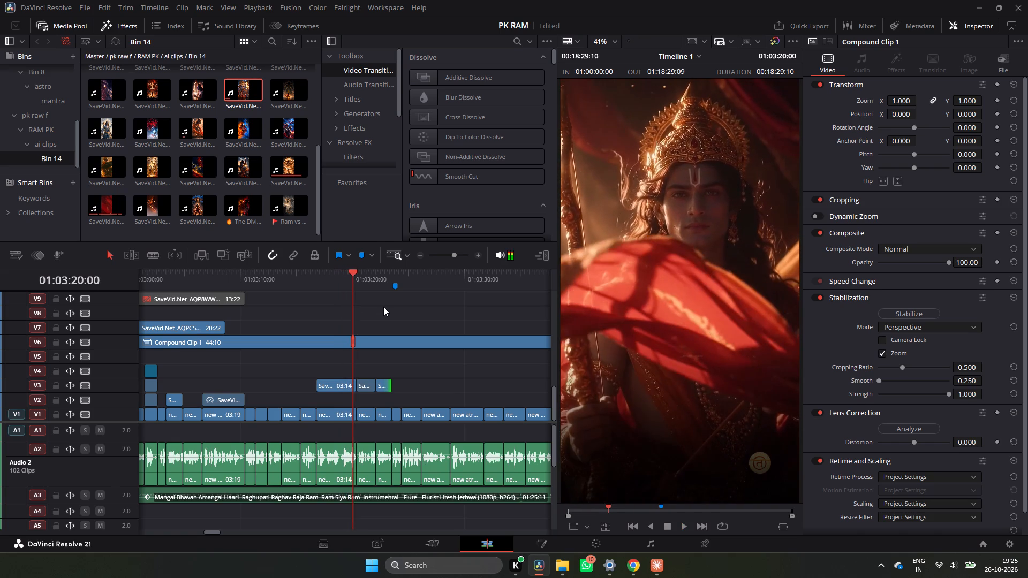
key(space)
key(space)
key(space)
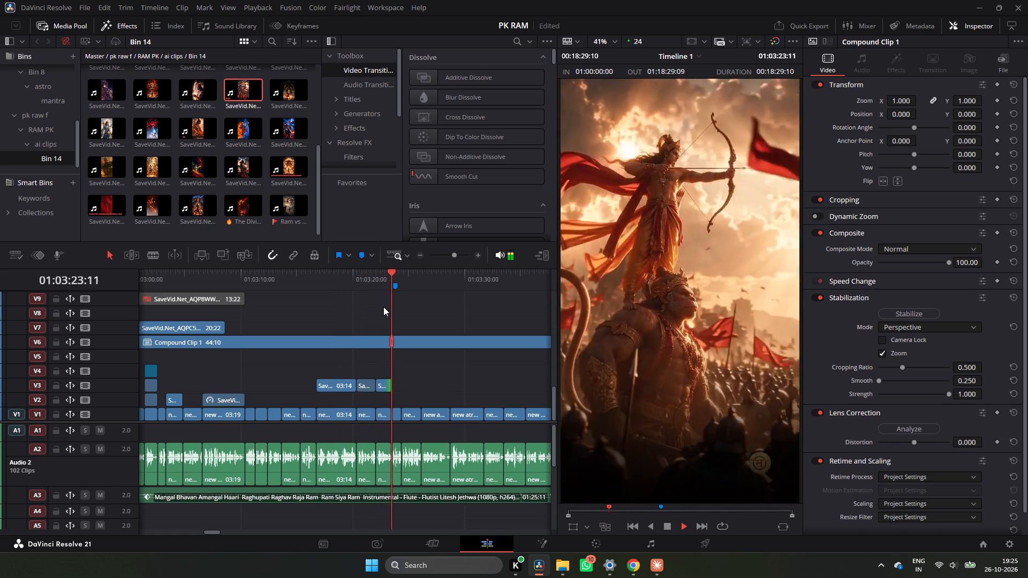
key(space)
click(331, 278)
key(space)
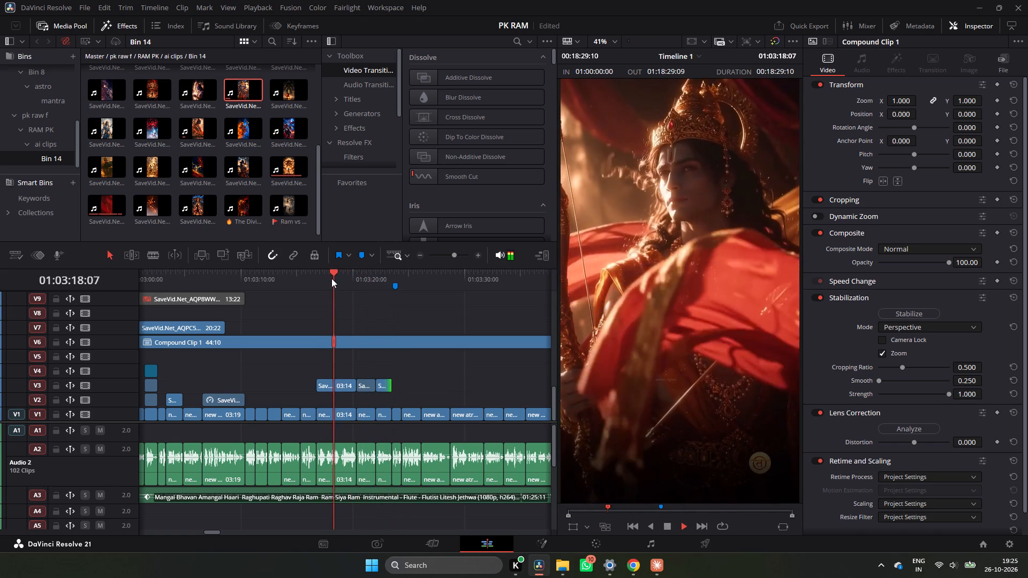
key(space)
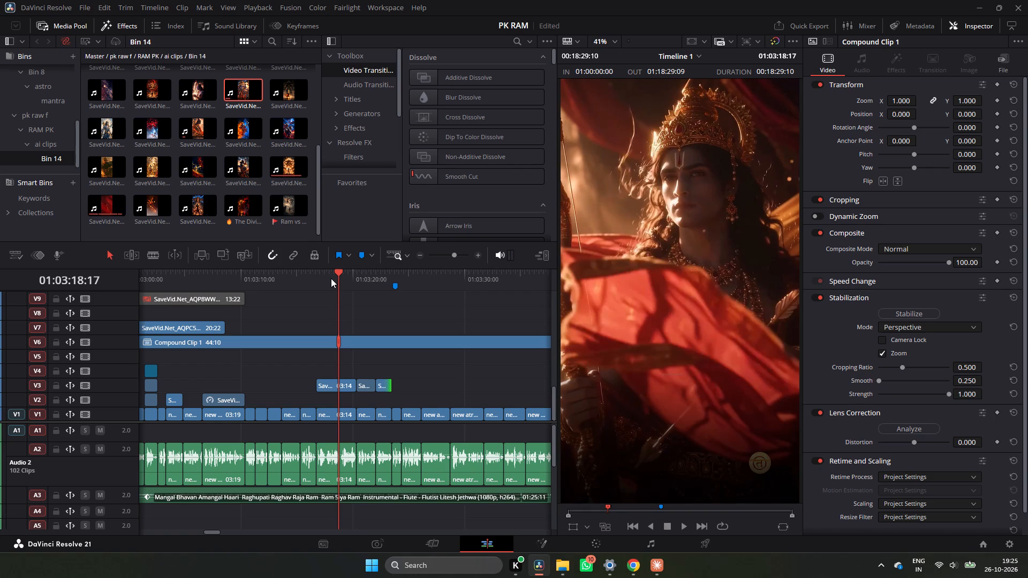
key(space)
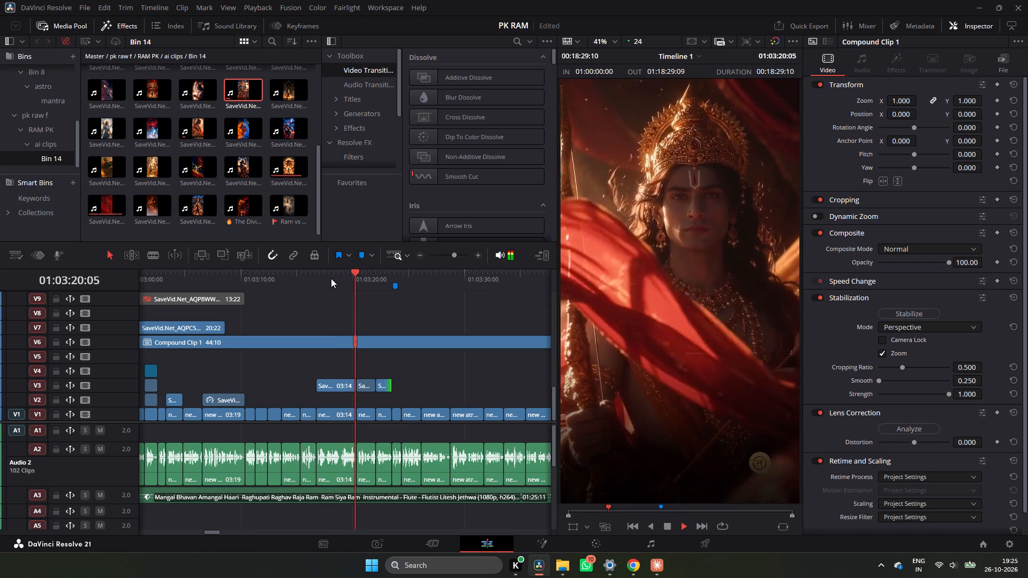
key(space)
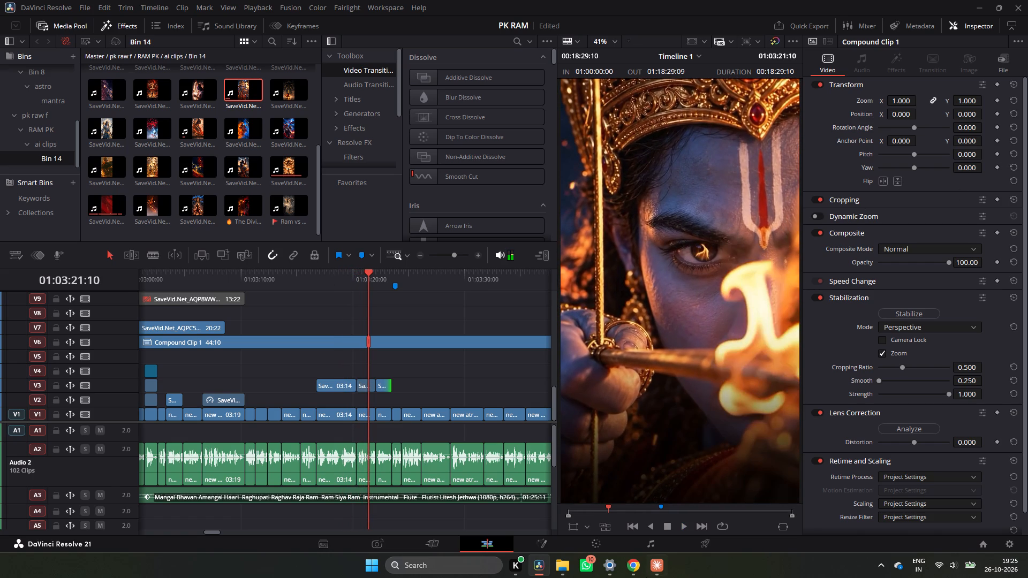
In Chrome, clear the old Google query and enter "dan dharm smman mein", rechecking the wording against the timeline narration.
click(639, 573)
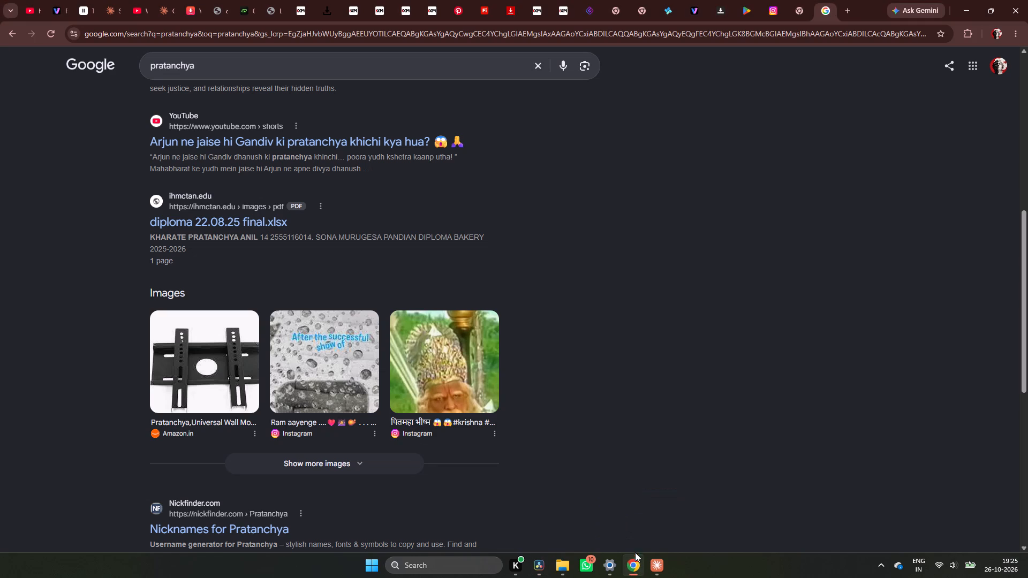
click(544, 69)
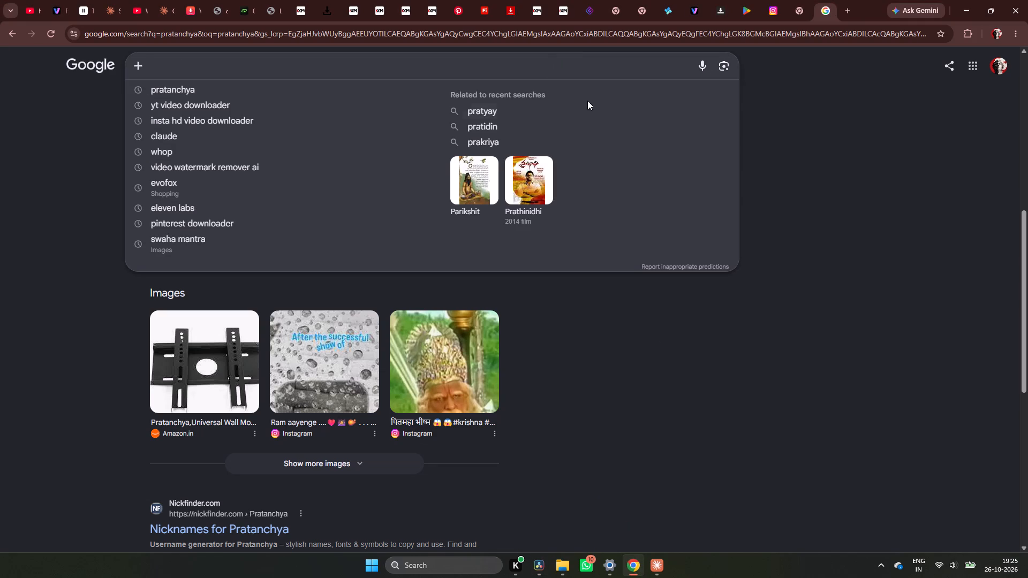
click(536, 571)
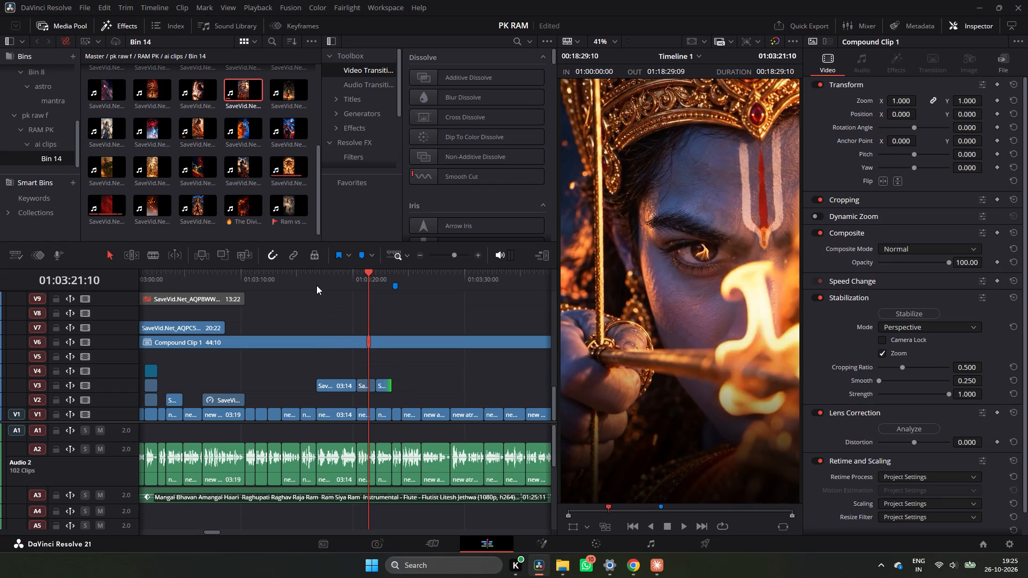
click(316, 285)
key(space)
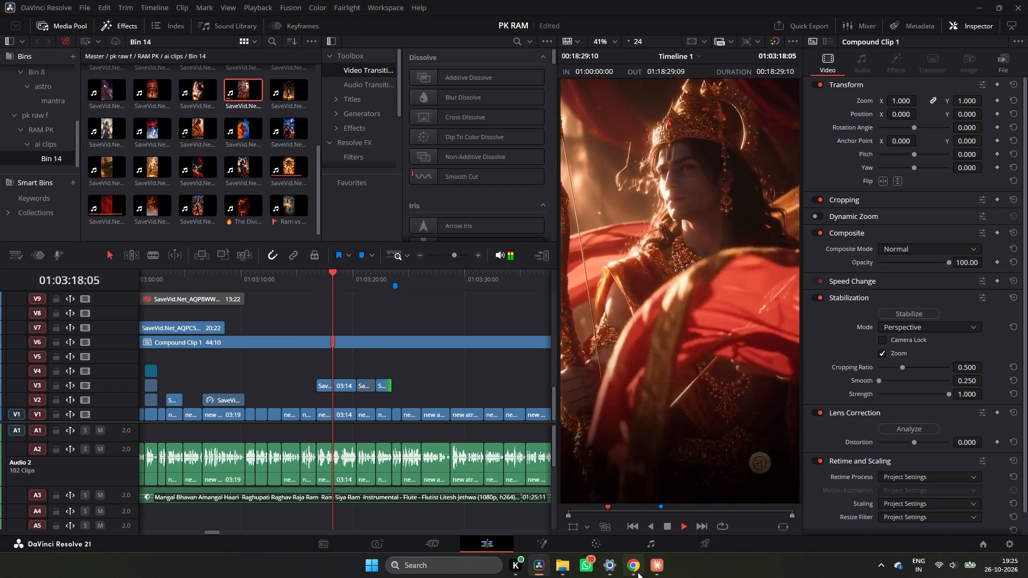
key(space)
click(639, 572)
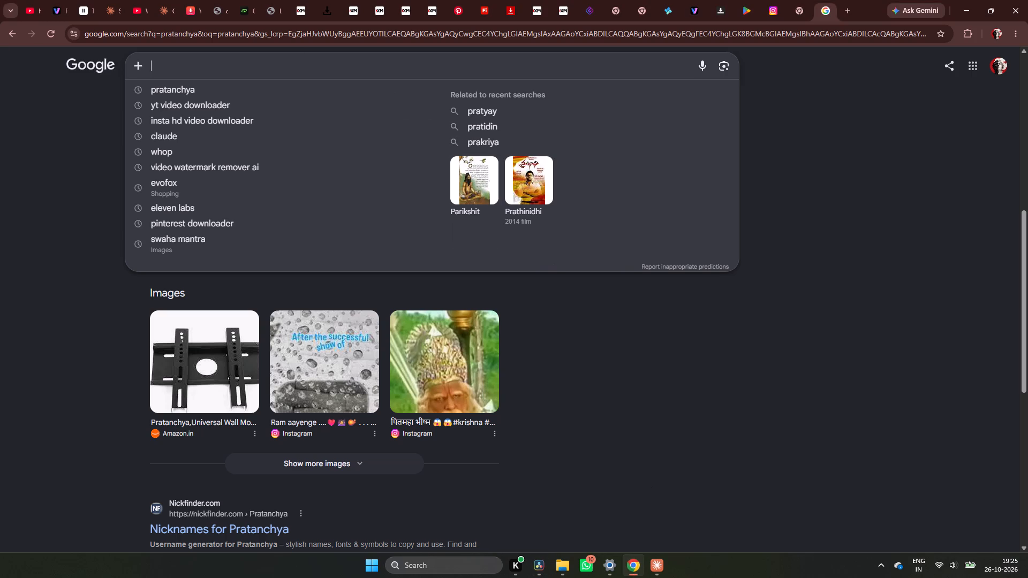
click(297, 60)
text(dan dh)
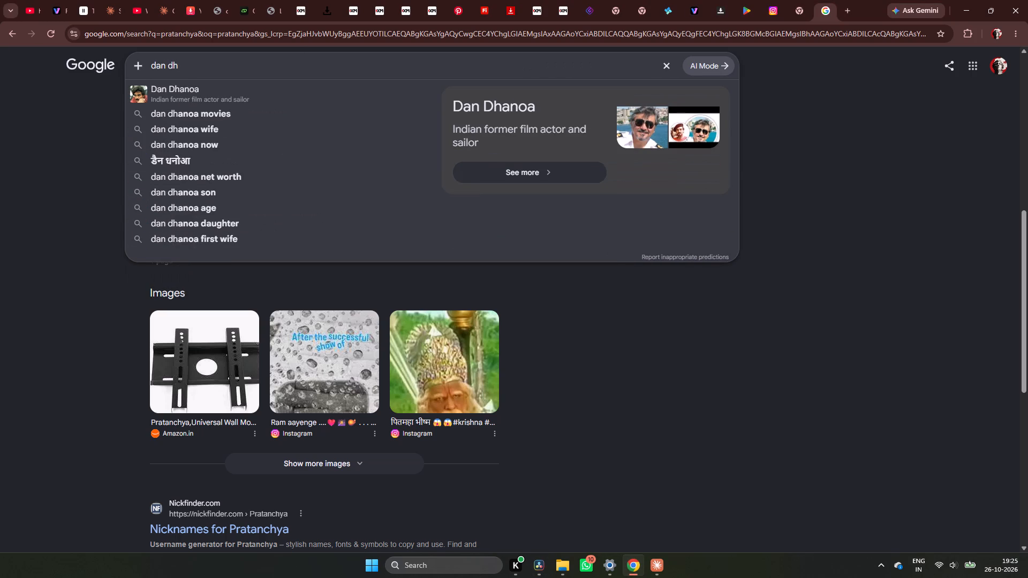
text(arm smman mein)
key(space)
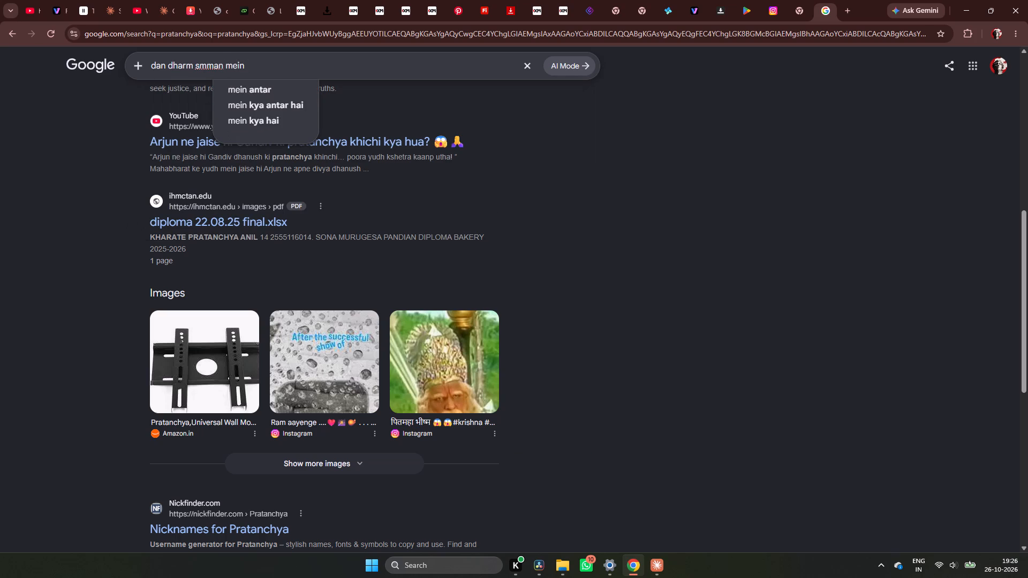
Replay the narration in Resolve, complete the Google query with "sada rahe aguwan" and run the search.
click(547, 557)
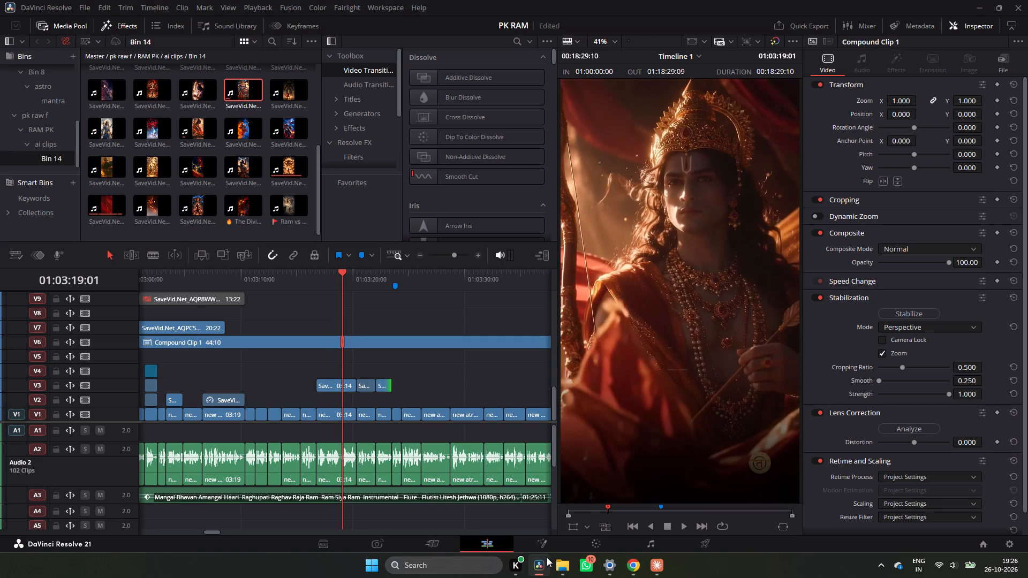
key(space)
key(space)
click(326, 278)
key(space)
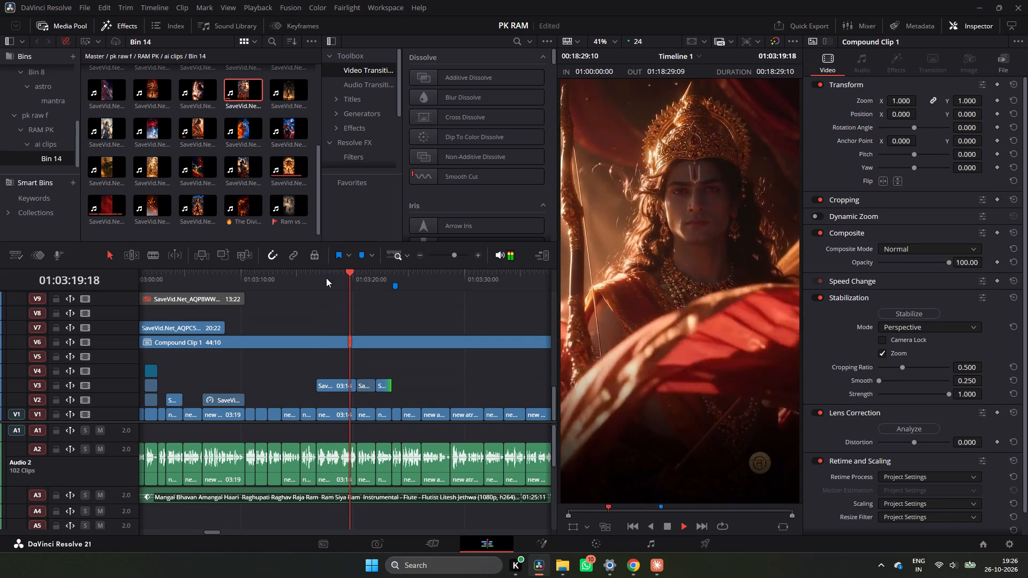
key(space)
click(643, 577)
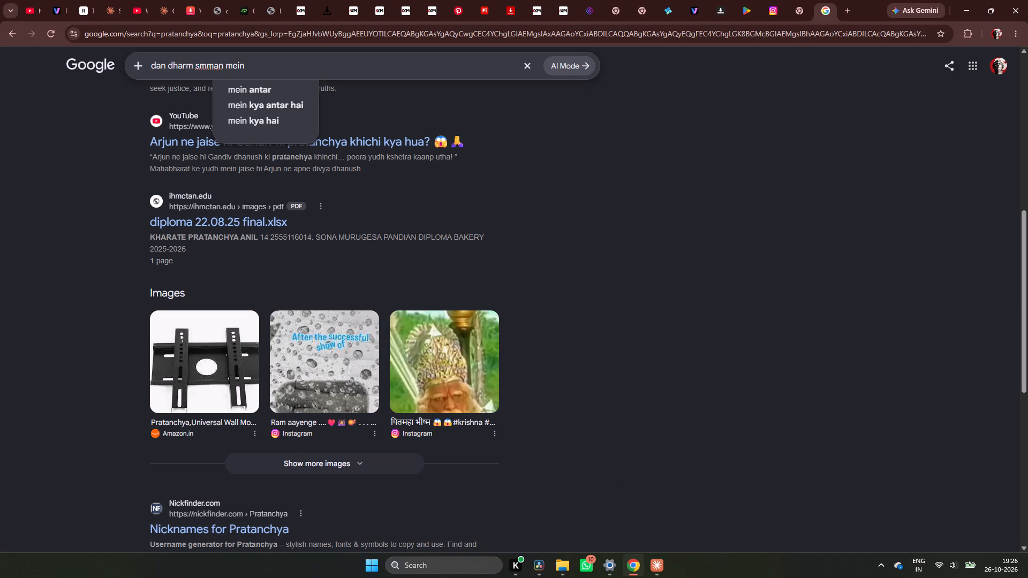
text(sada rahe agu)
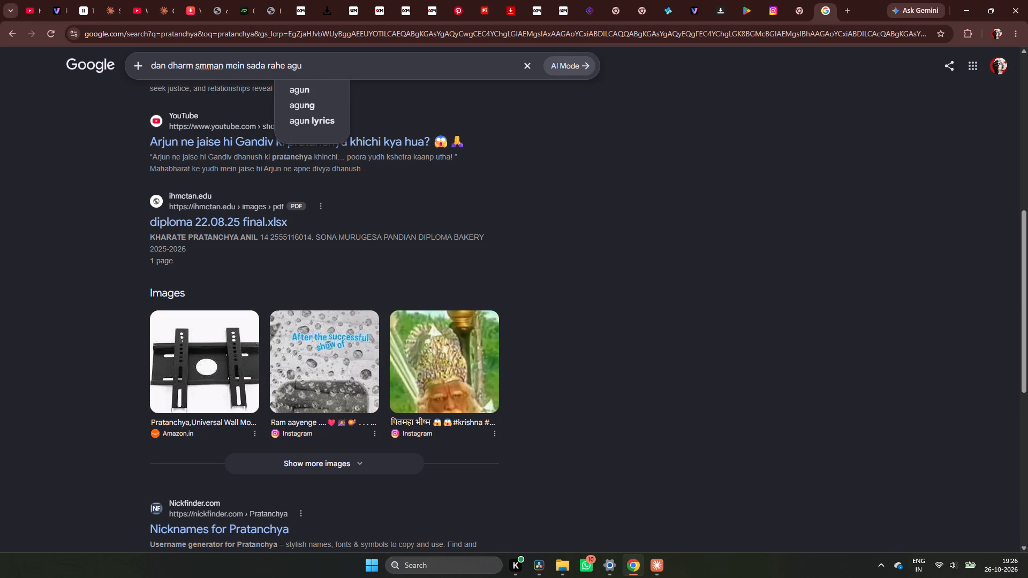
text(wan)
key(Return)
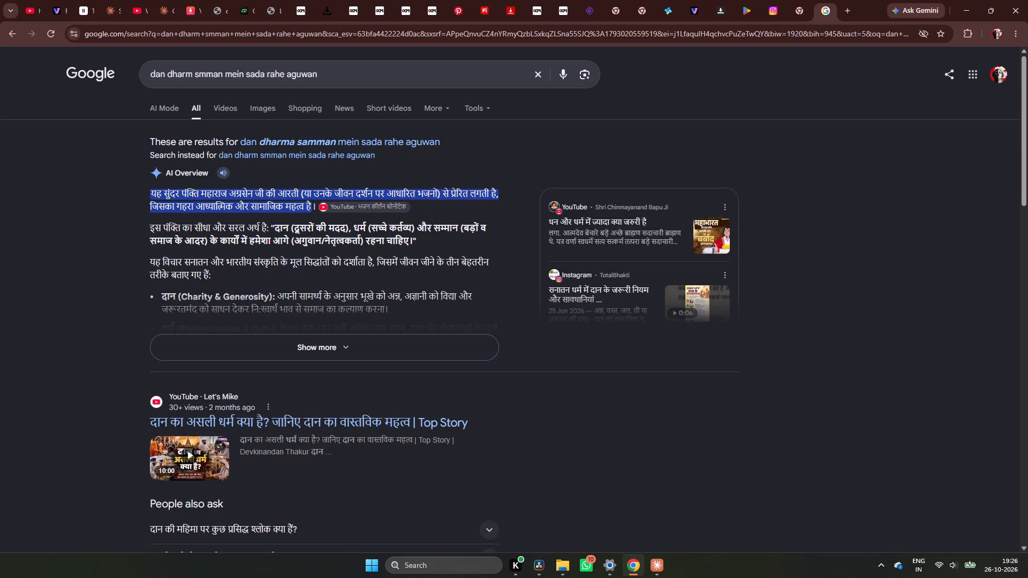
Expand the AI Overview and look through the search results for the narrated verse.
scroll(275, 204, down, 3)
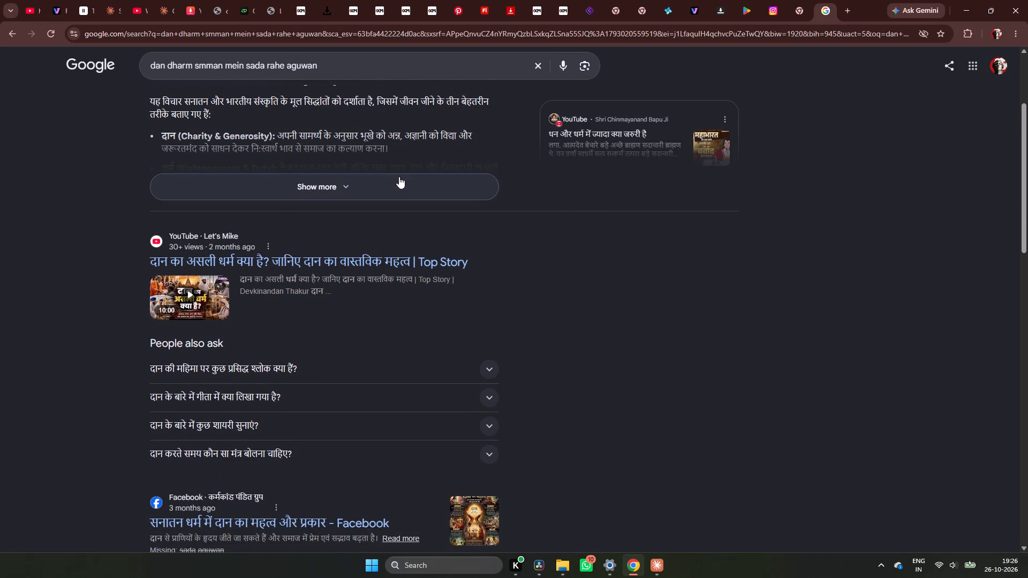
click(400, 177)
scroll(407, 276, down, 5)
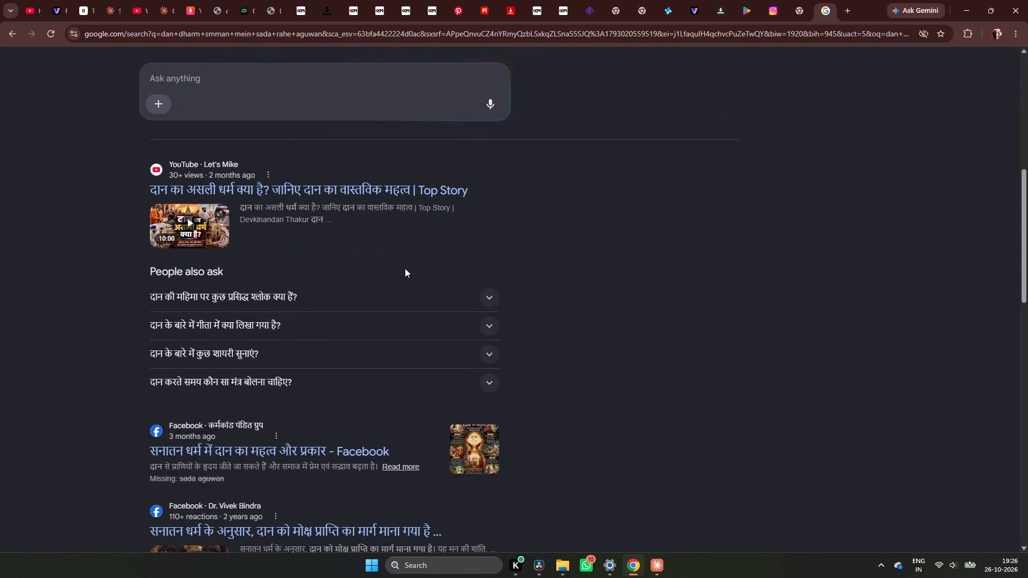
scroll(402, 263, down, 7)
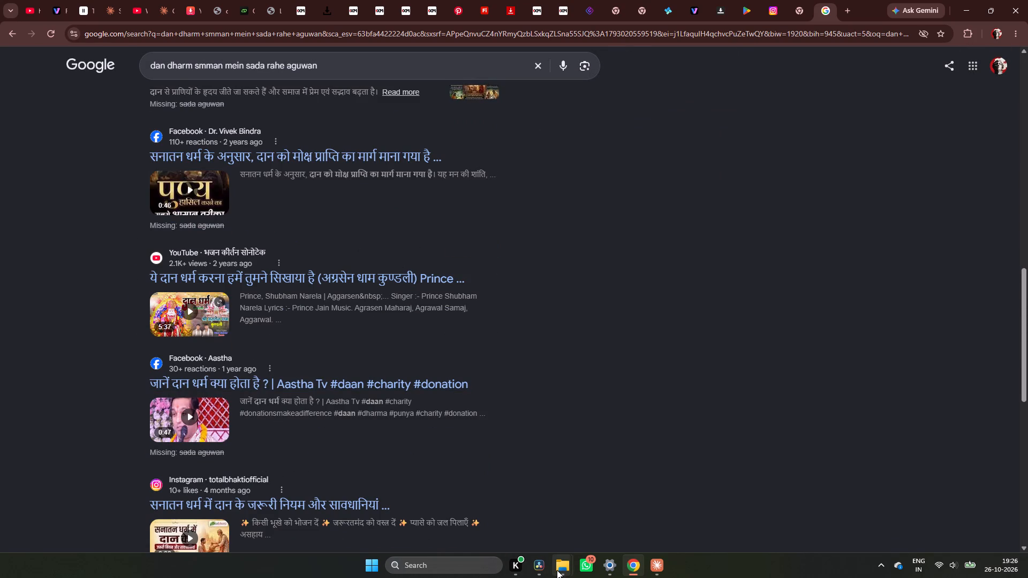
Return to Resolve and play the narration from 01:03:18:03 to hear the second half of the verse.
click(549, 570)
click(332, 281)
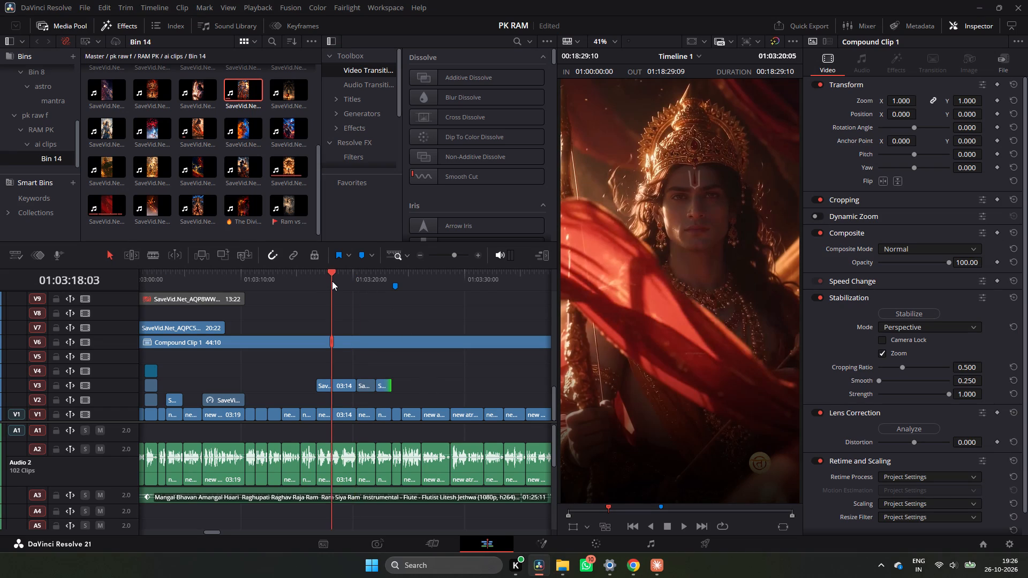
key(space)
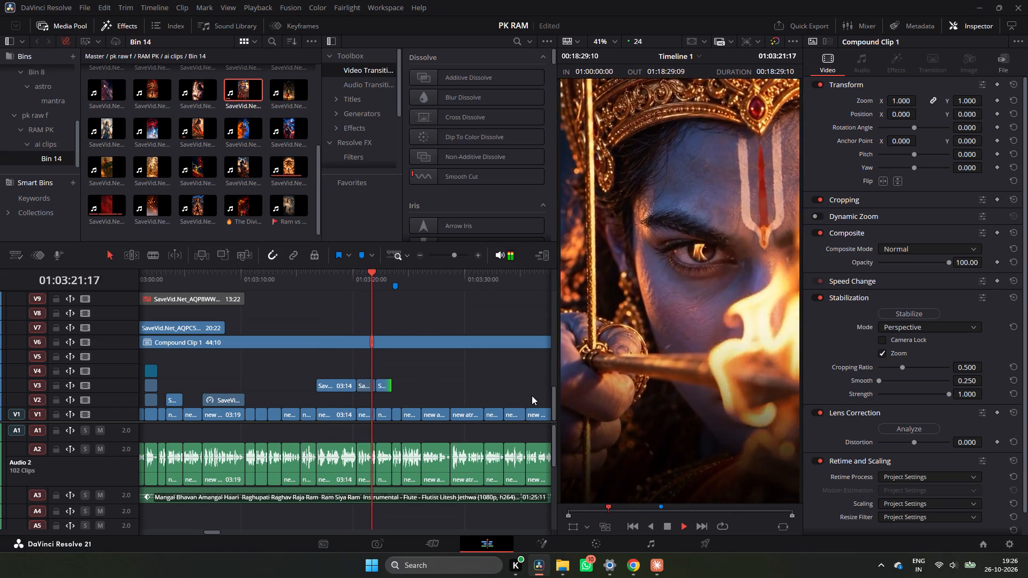
key(space)
Extend the Google query in Chrome with "abb kyu pivhe hattat ho dekh dashananad baan" and run the search.
click(634, 562)
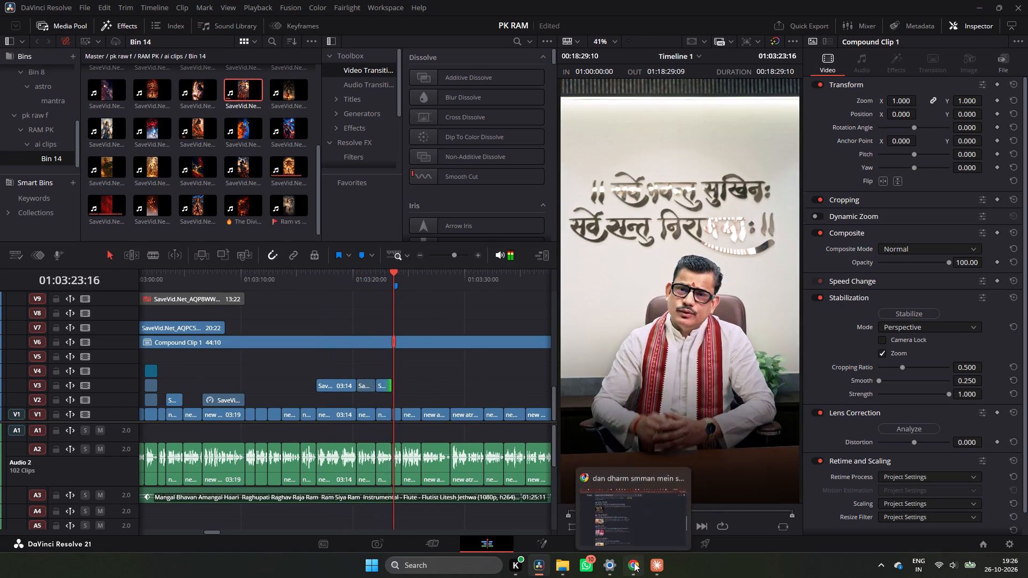
scroll(311, 161, up, 6)
scroll(384, 58, up, 5)
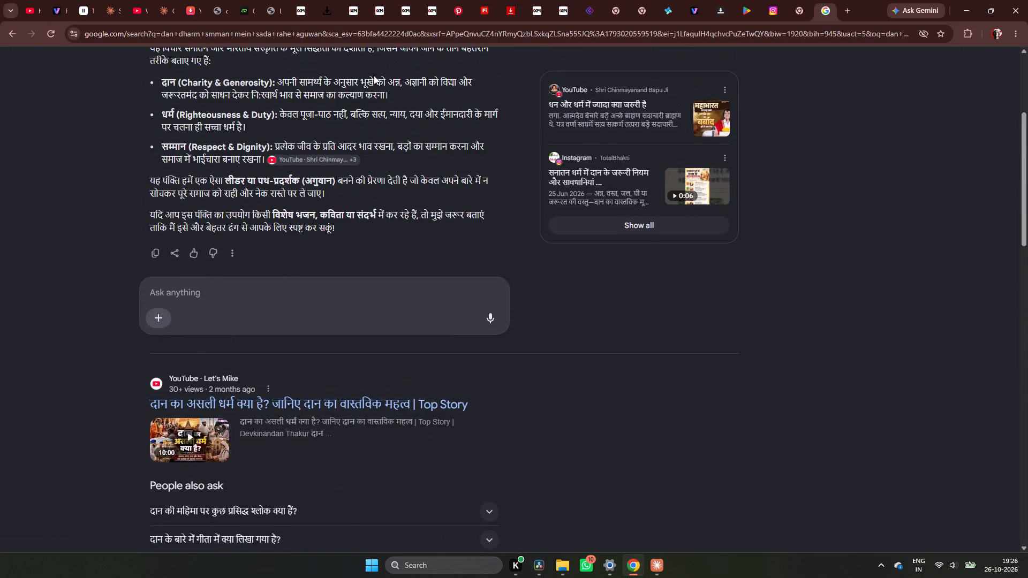
scroll(374, 75, up, 10)
click(374, 75)
key(space)
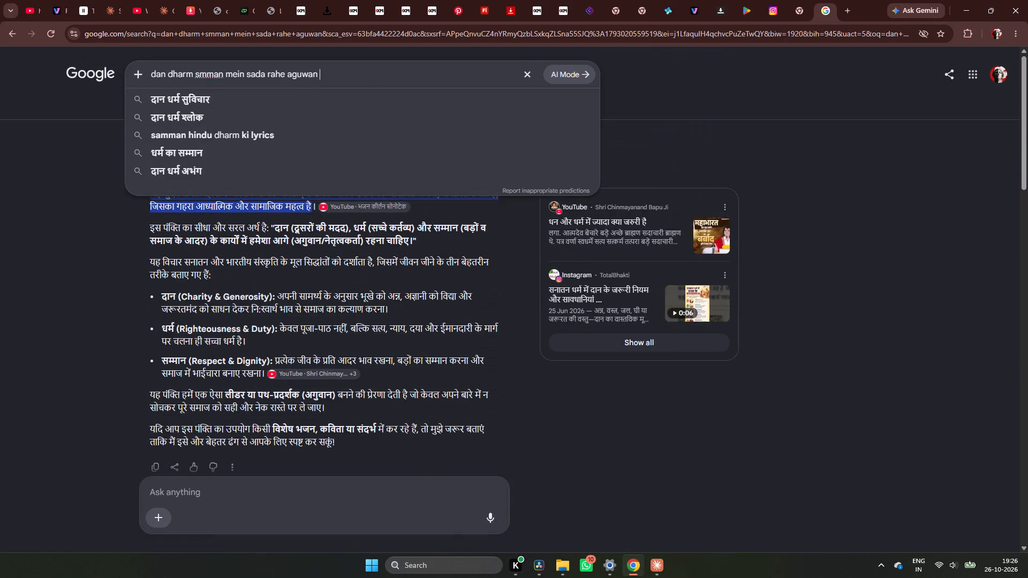
text(abb)
key(space)
text(kyu)
key(space)
text(pivhe hattat ho dekh)
key(space)
key(d)
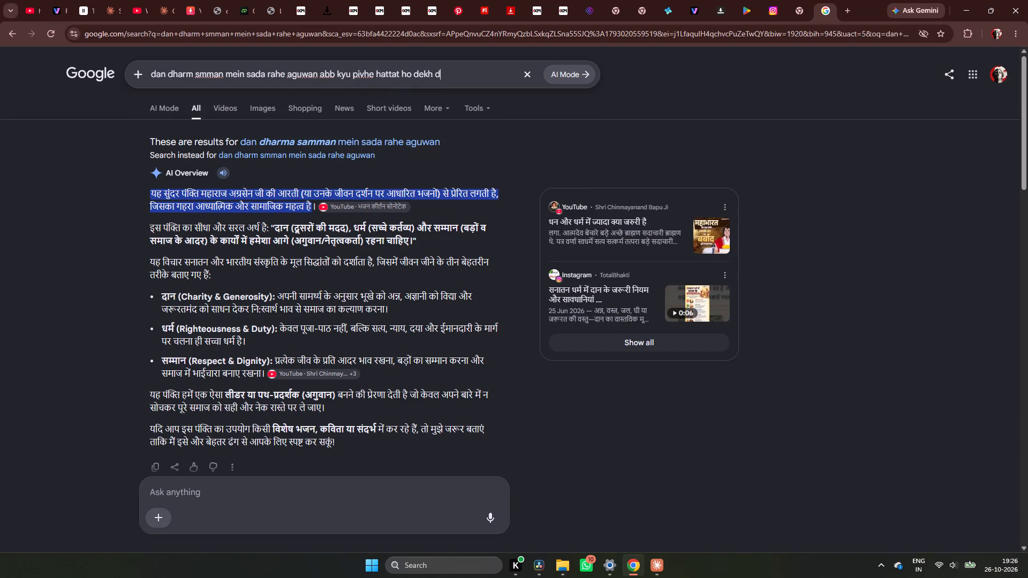
text(asa)
key(BackSpace)
text(ha)
text(nanad)
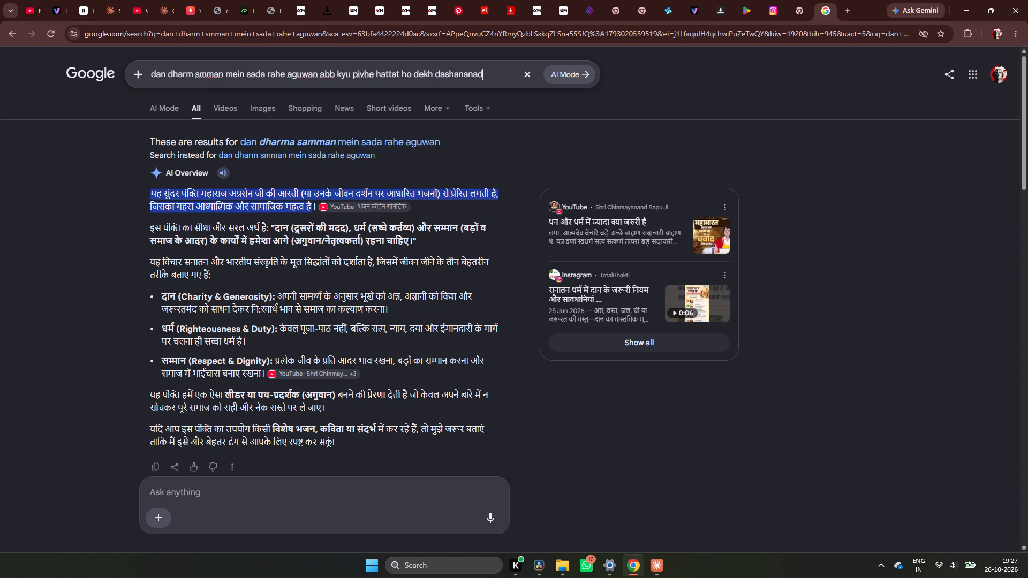
key(space)
text(ba)
text(an)
key(Return)
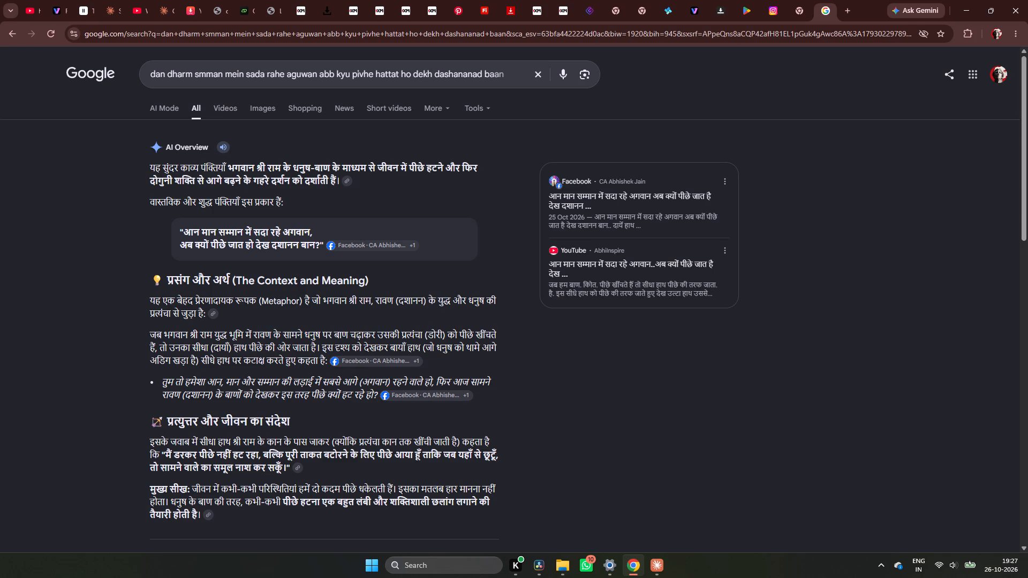
Read through the AI Overview and the search results for the full two-line verse.
scroll(336, 238, down, 6)
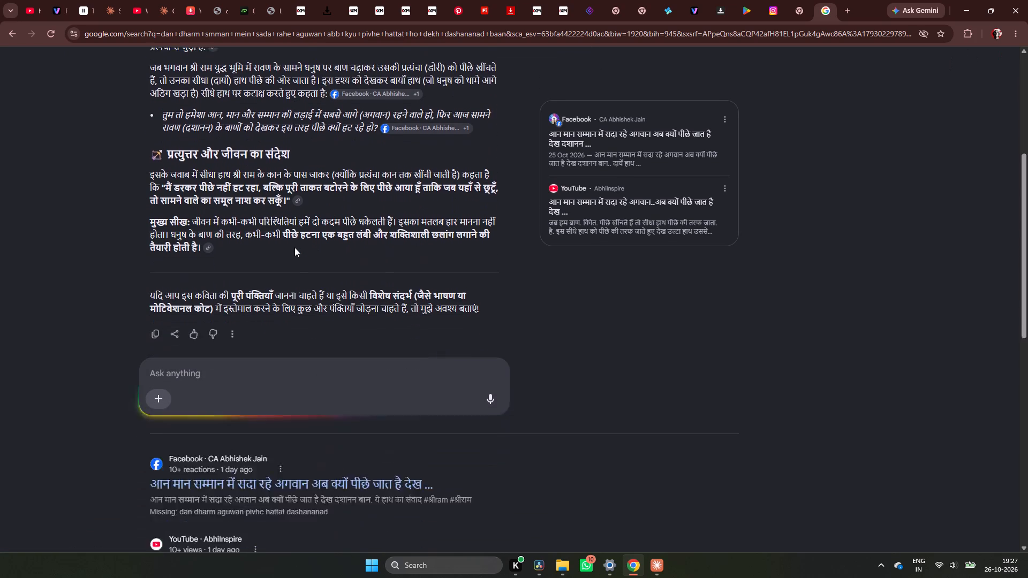
scroll(294, 247, down, 3)
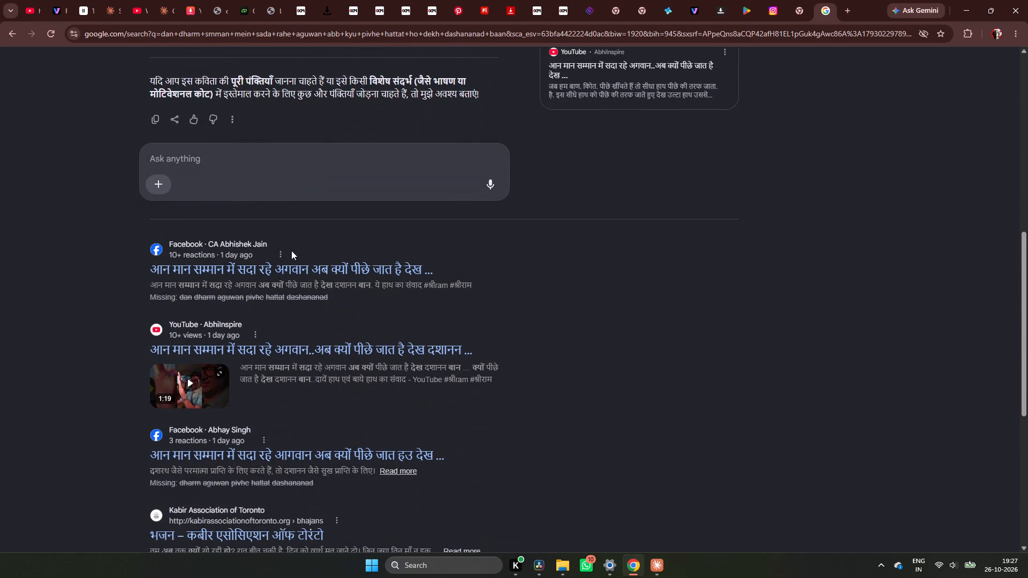
scroll(289, 251, down, 3)
scroll(289, 251, up, 9)
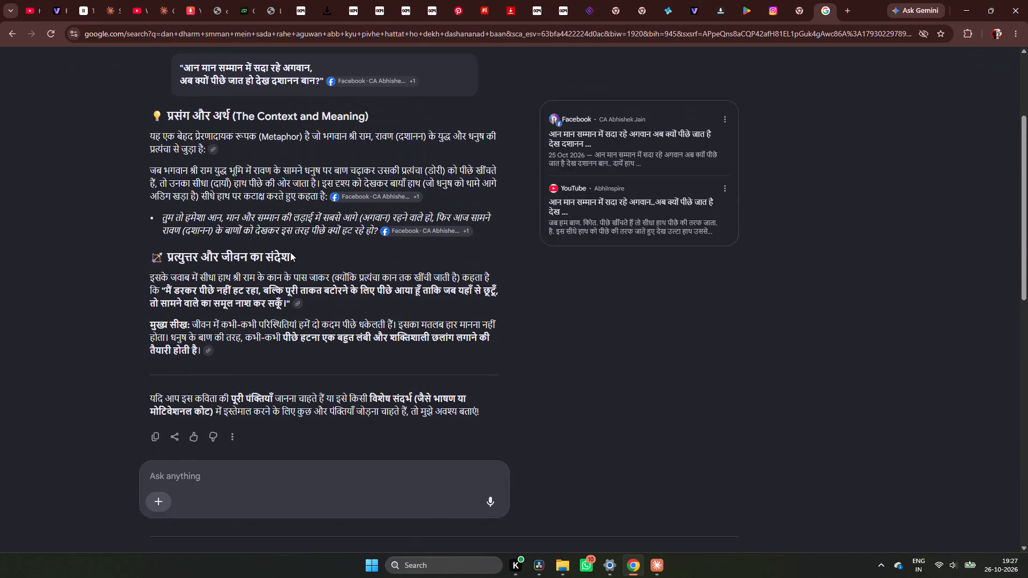
scroll(384, 110, up, 11)
click(399, 80)
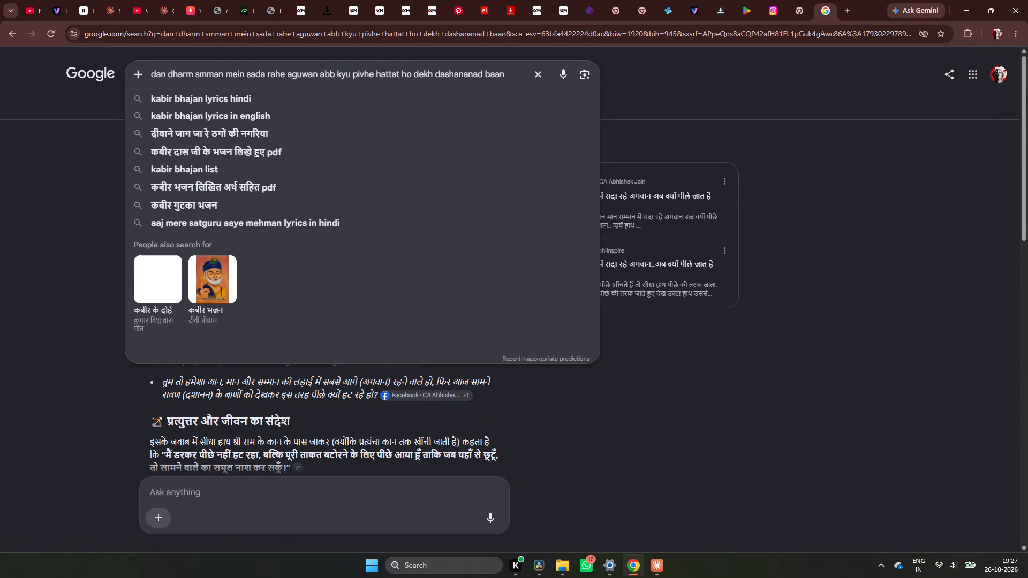
key(ctrl+a)
key(ctrl+c)
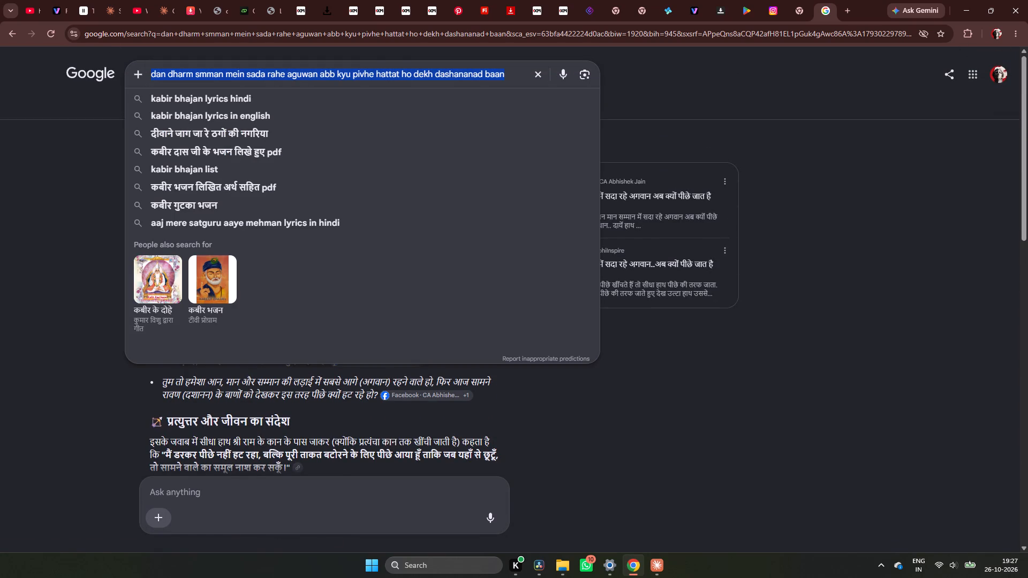
click(846, 6)
click(450, 310)
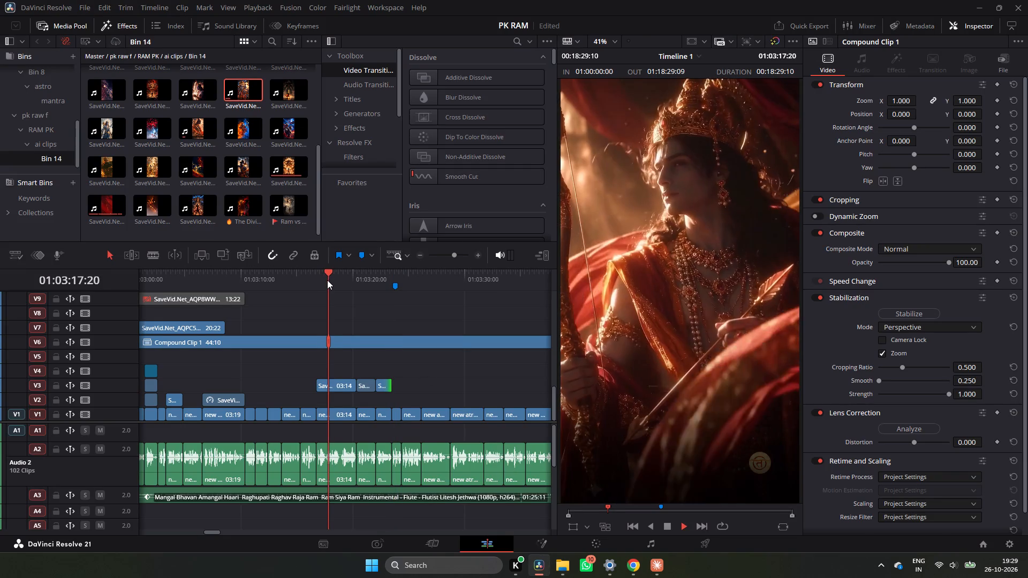
key(space)
key(space)
key(space)
key(space)
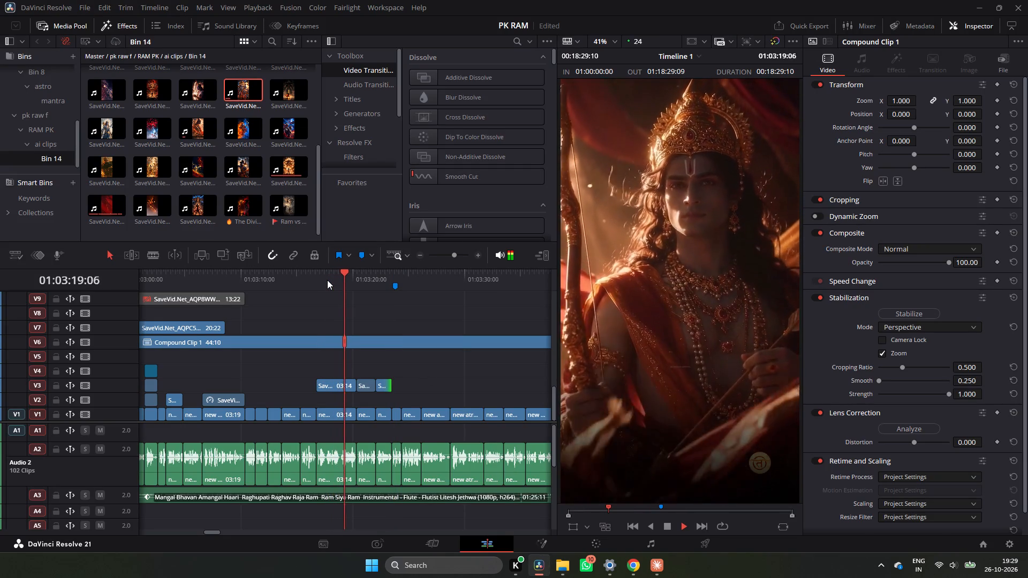
key(space)
click(327, 284)
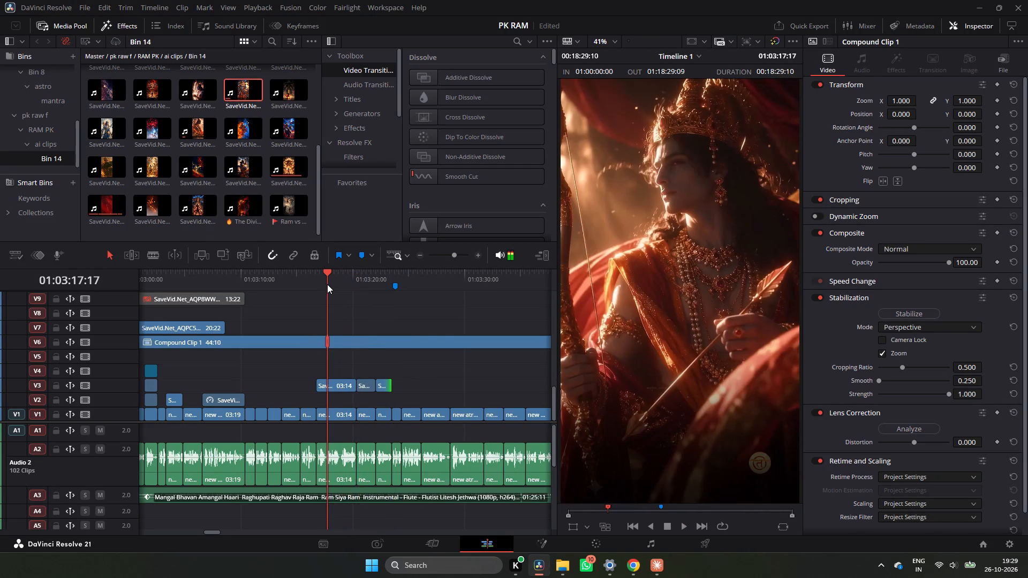
click(321, 285)
key(space)
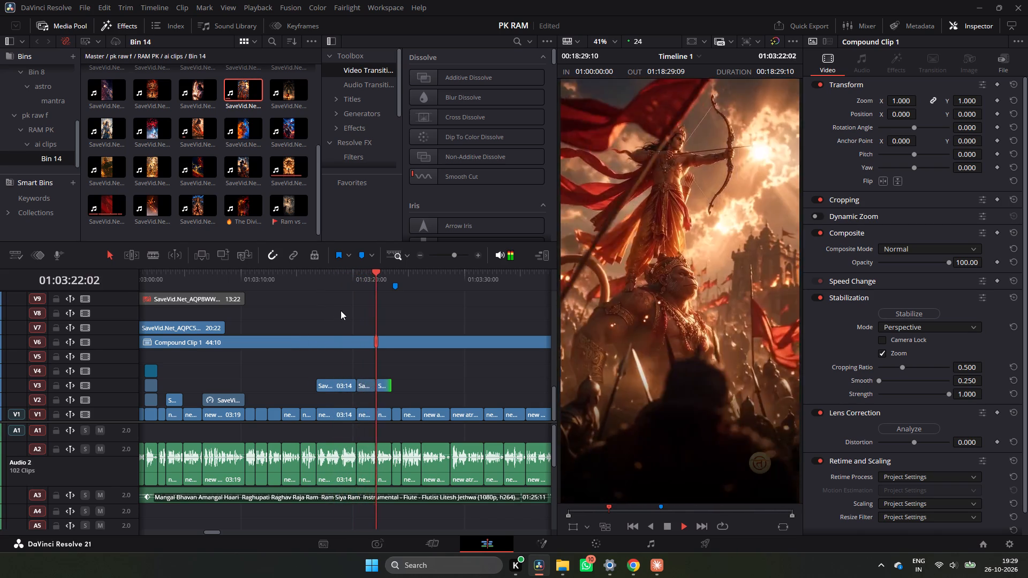
key(space)
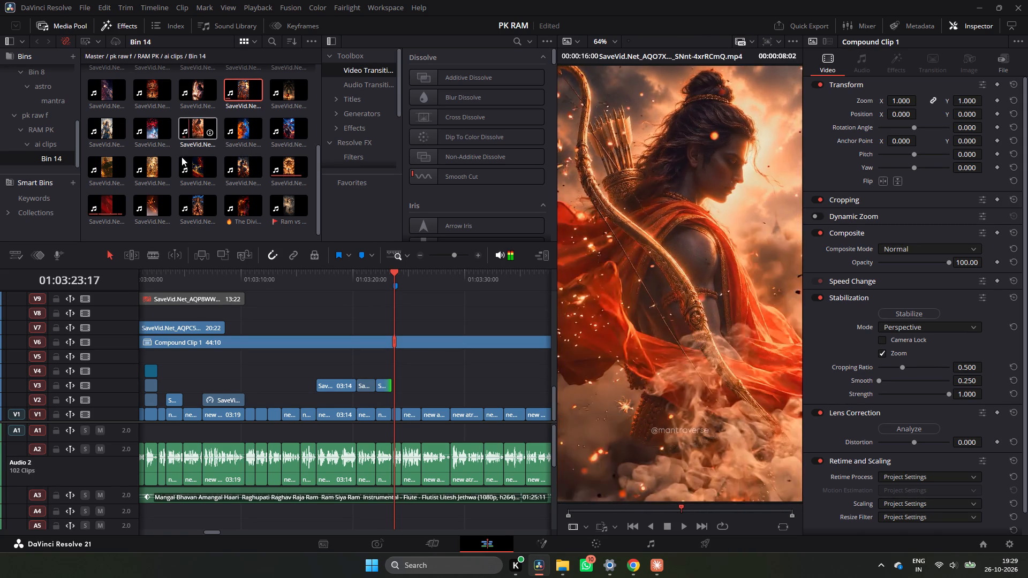
Play the section's opening and trim the start of the long V7 Ram clip to 01:03:01:10, shortening it to 07:05.
click(418, 253)
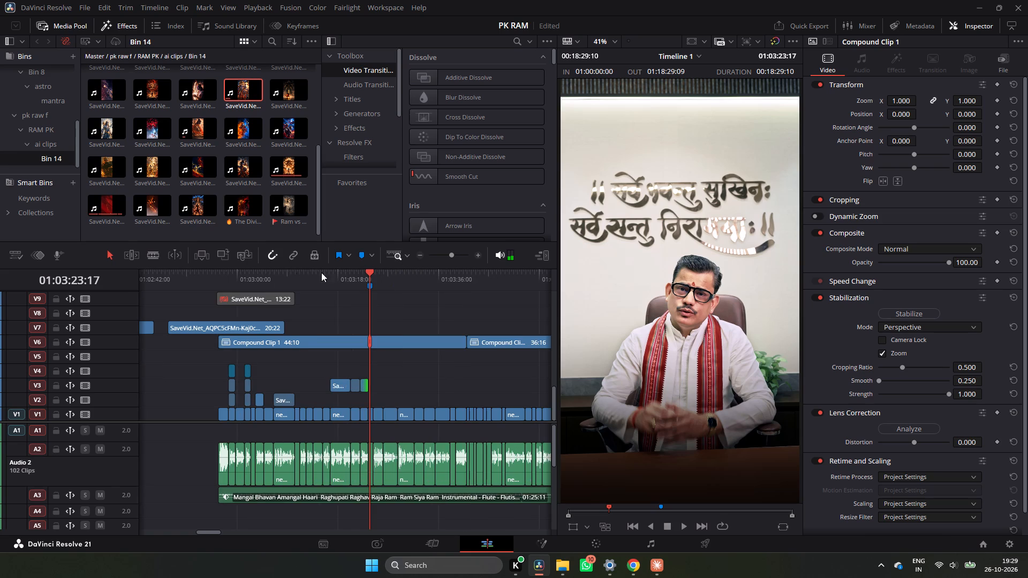
click(221, 276)
key(space)
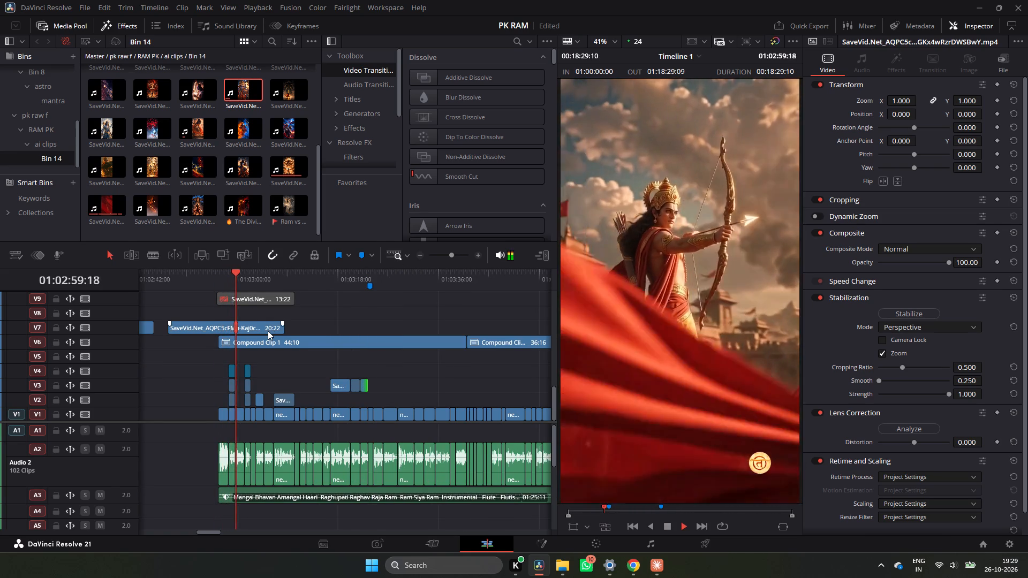
key(space)
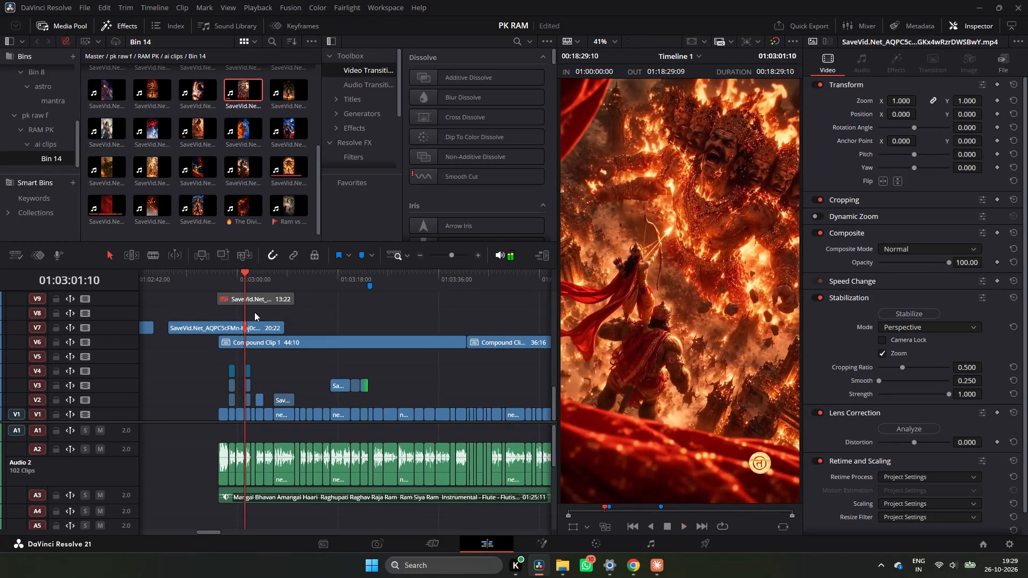
click(254, 312)
click(253, 321)
drag(174, 333, 225, 339)
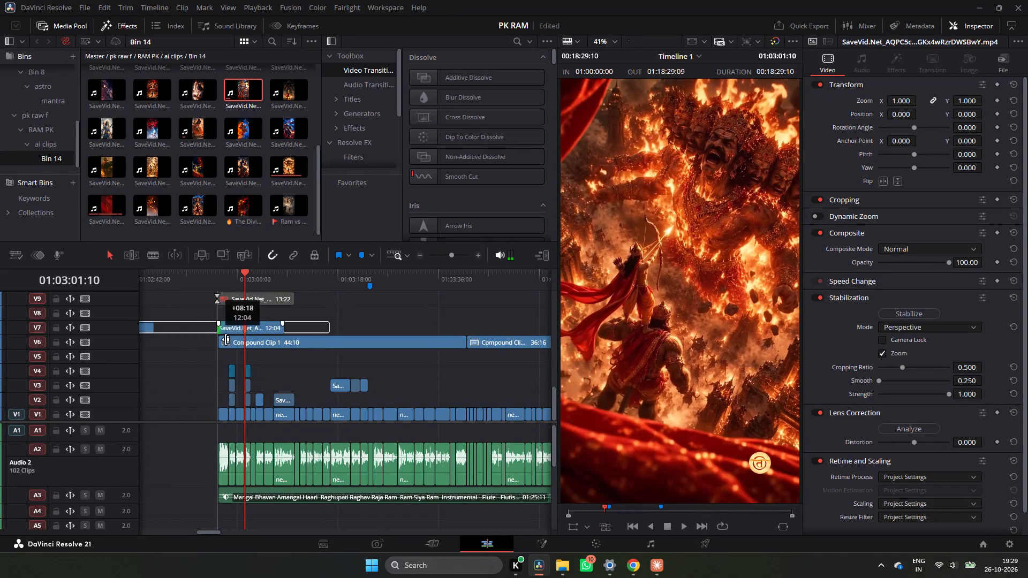
drag(225, 339, 248, 340)
Preview the trimmed V7 clip, move it up to V8 starting at about 01:03:09, and replay the section through it.
key(space)
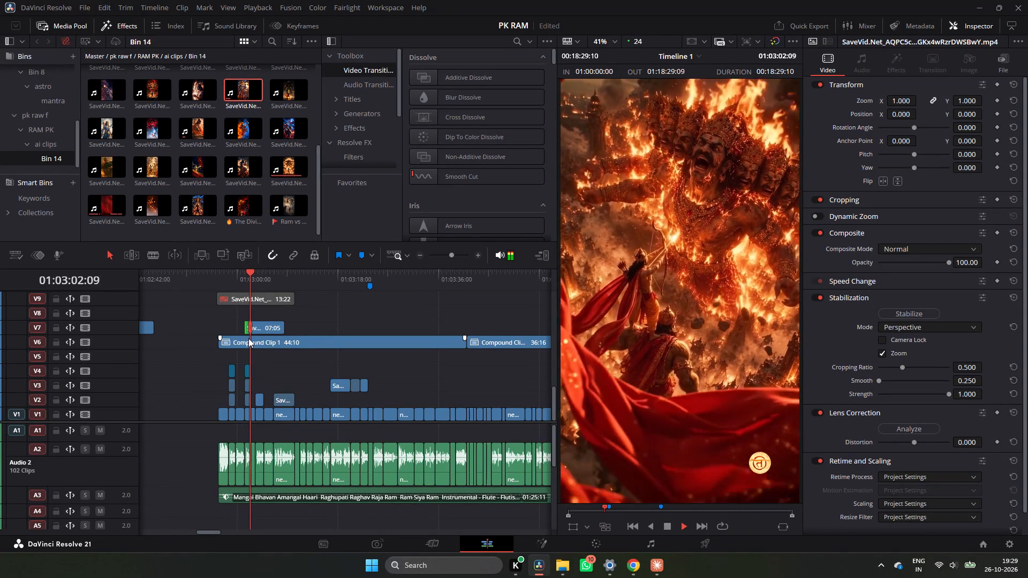
key(space)
key(space)
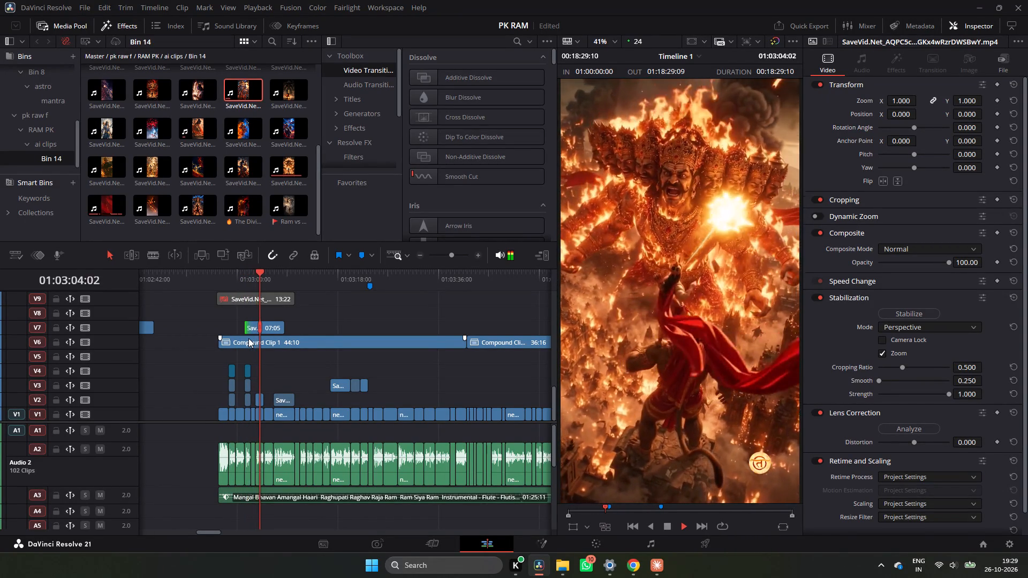
key(space)
drag(260, 329, 304, 317)
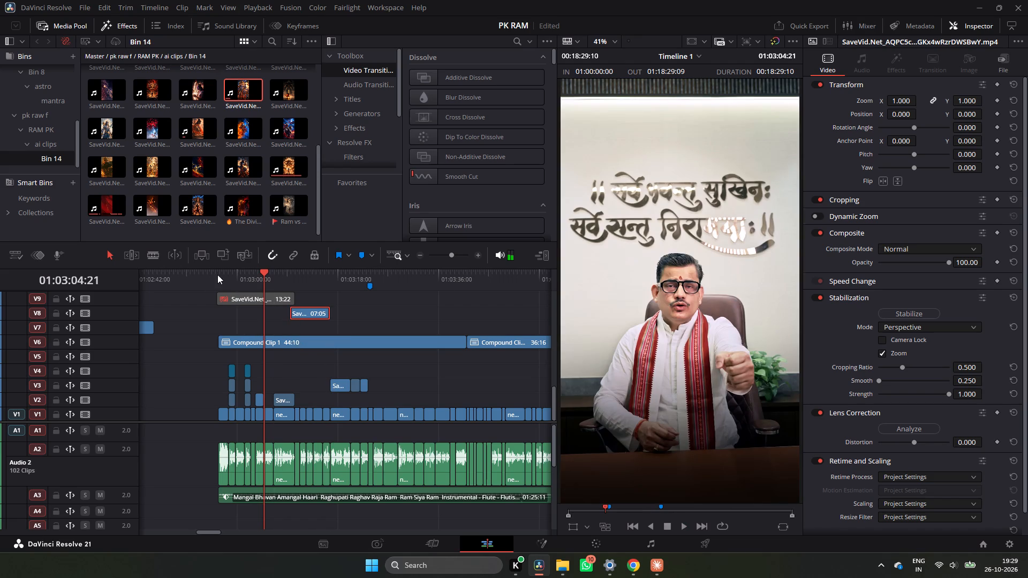
click(226, 272)
key(space)
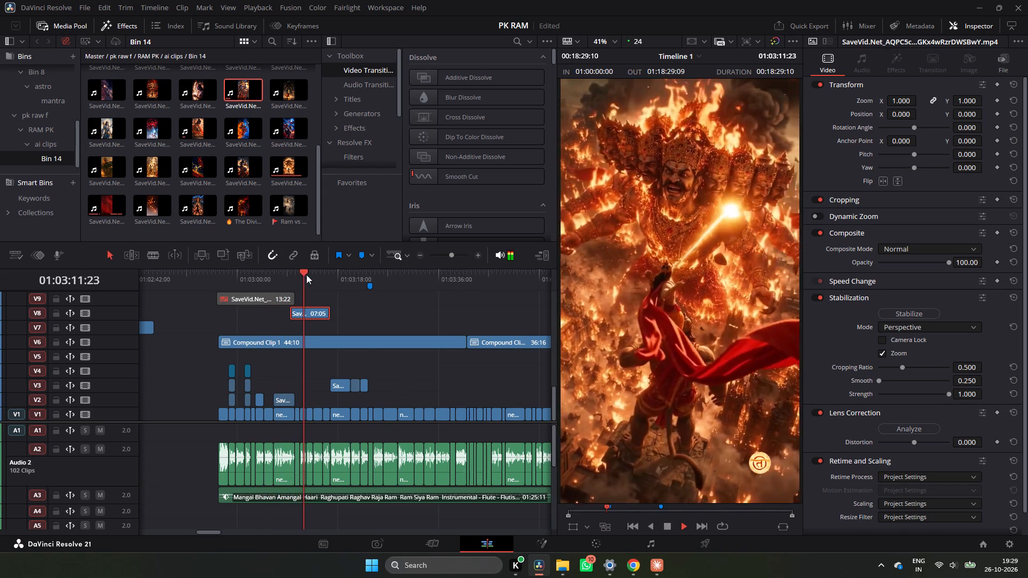
key(space)
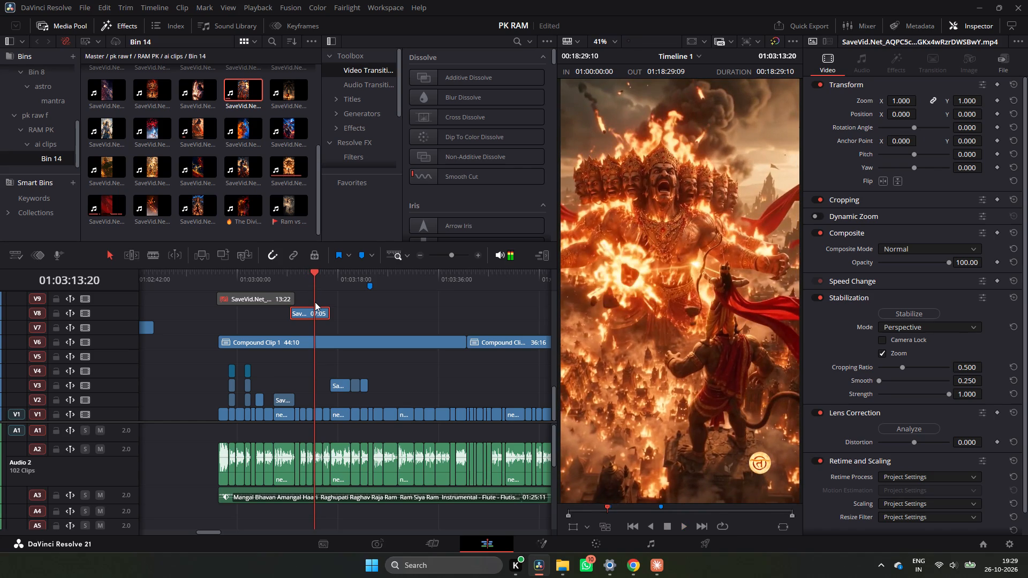
Preview the leftover 08:04 Ram clip on V7 near 01:02:42 and delete it from the timeline.
drag(205, 268, 184, 282)
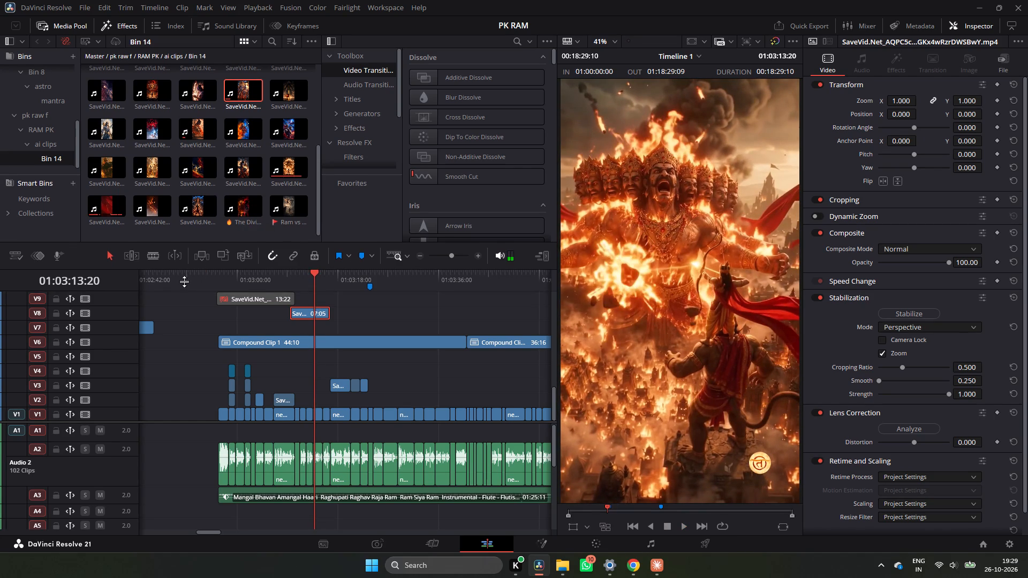
drag(184, 282, 175, 285)
drag(201, 284, 228, 240)
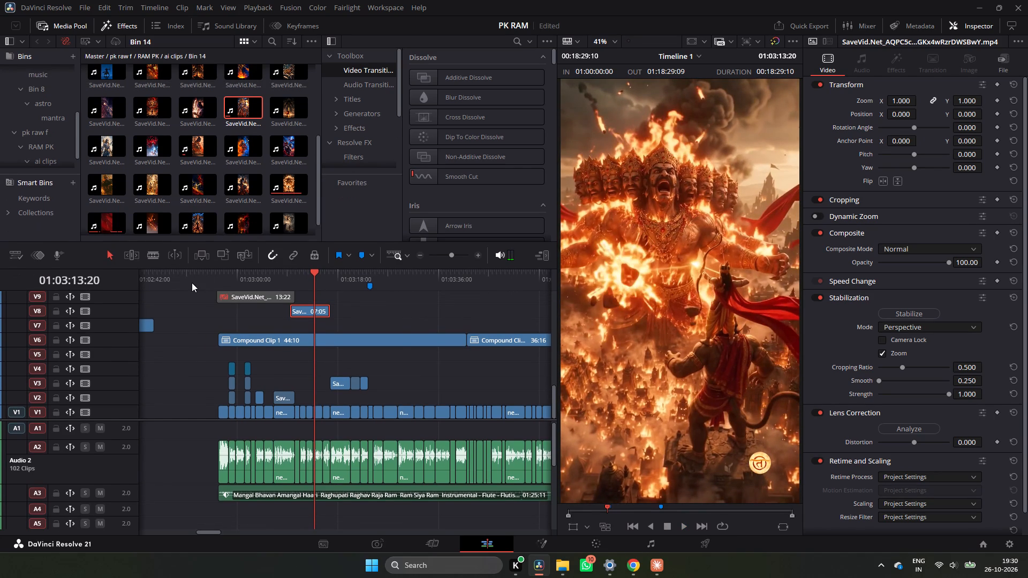
ctrl+scroll(192, 283, up, 2)
drag(217, 277, 270, 287)
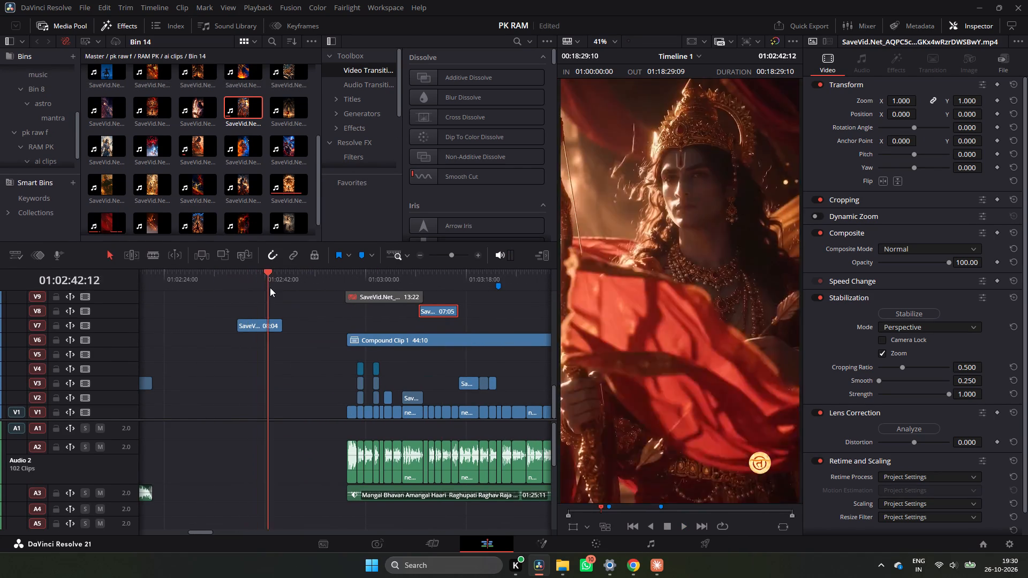
drag(270, 287, 273, 288)
drag(311, 323, 267, 334)
key(BackSpace)
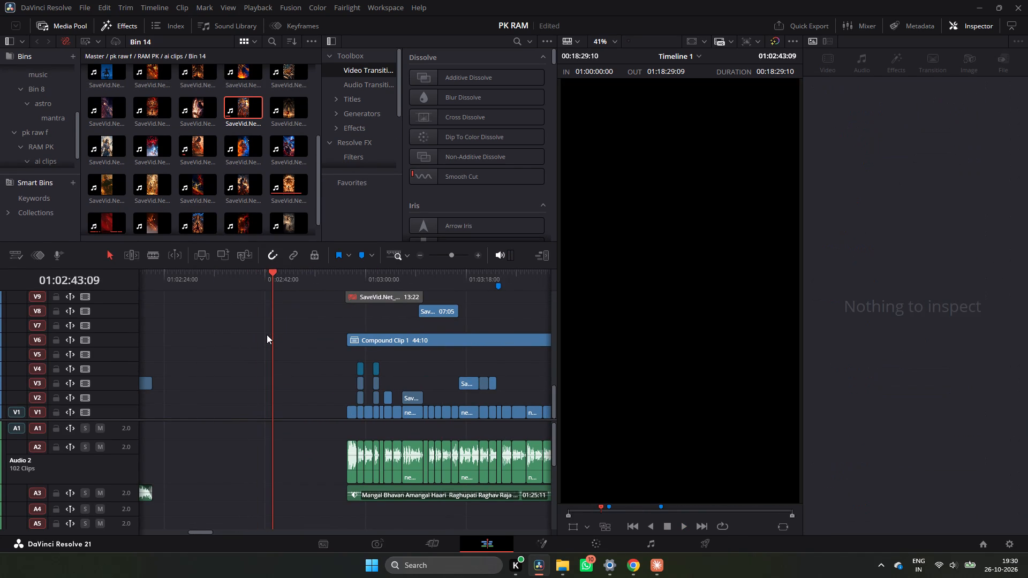
Enable the disabled 13:22 Ram clip on V9 and play the section from its start to about 01:03:05.
click(391, 300)
key(d)
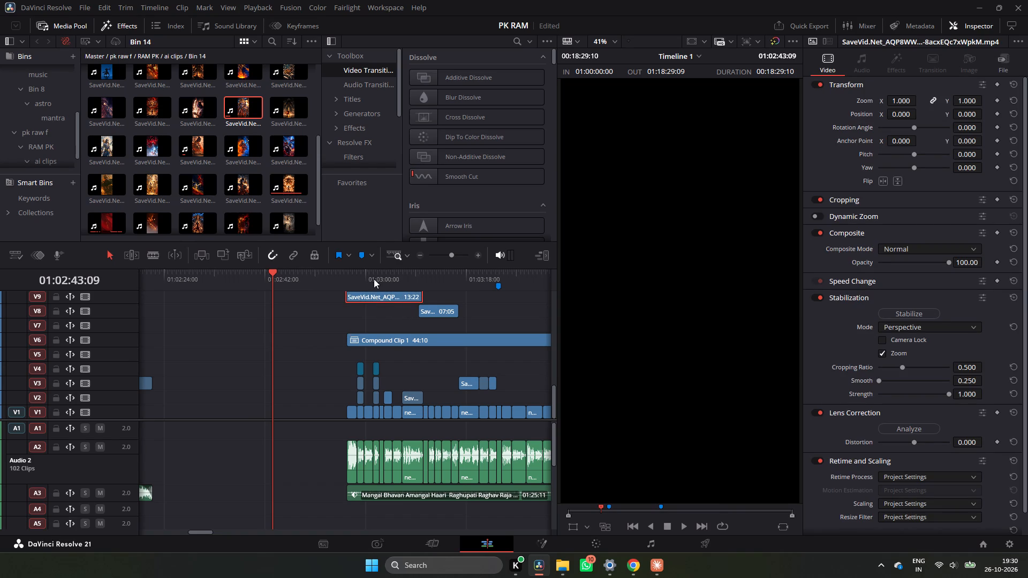
drag(372, 278, 358, 278)
key(space)
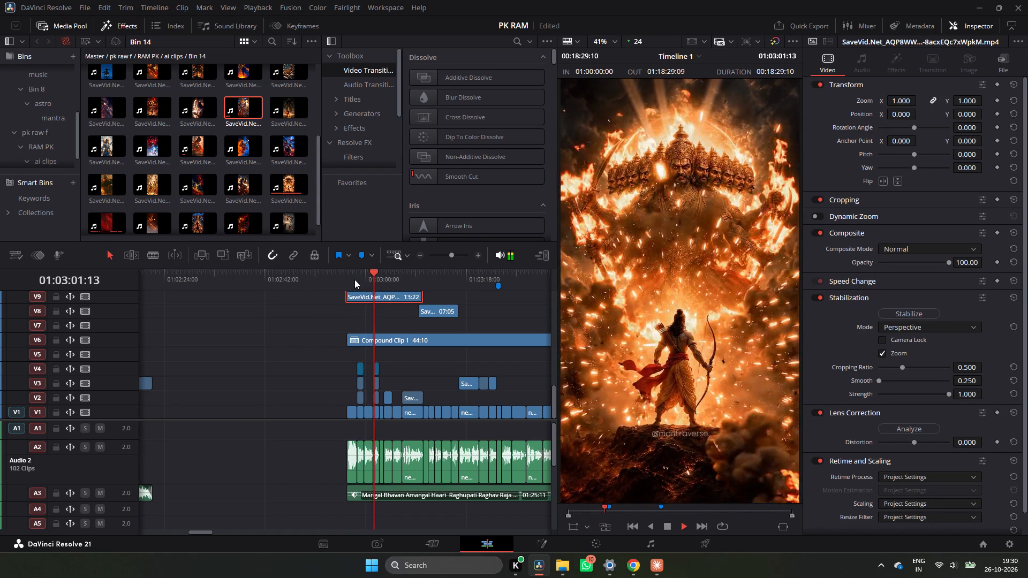
click(348, 278)
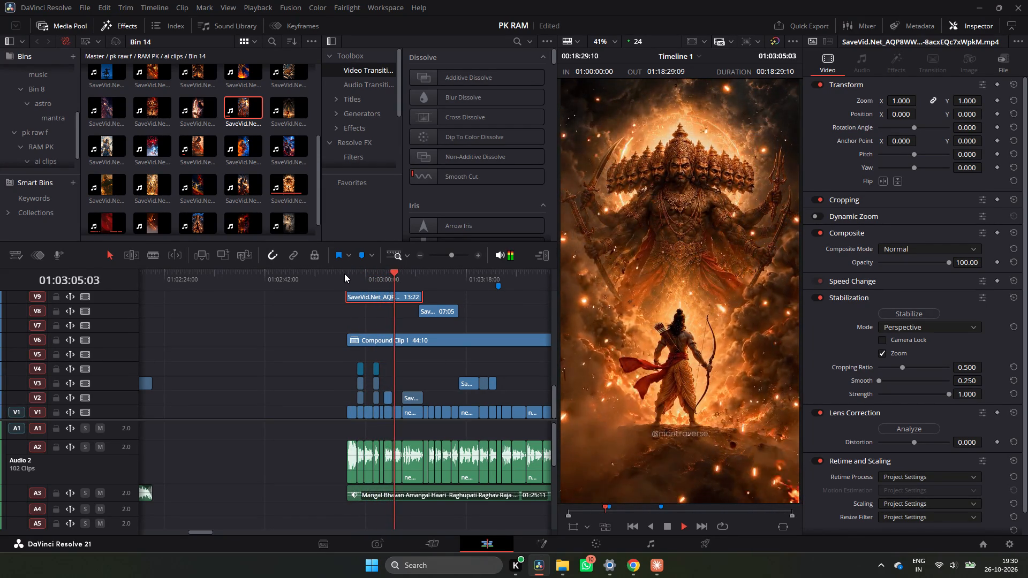
key(space)
Slide the 13:22 V9 clip earlier so it starts at about 01:02:55, and play the opening against the narration.
drag(374, 290, 349, 290)
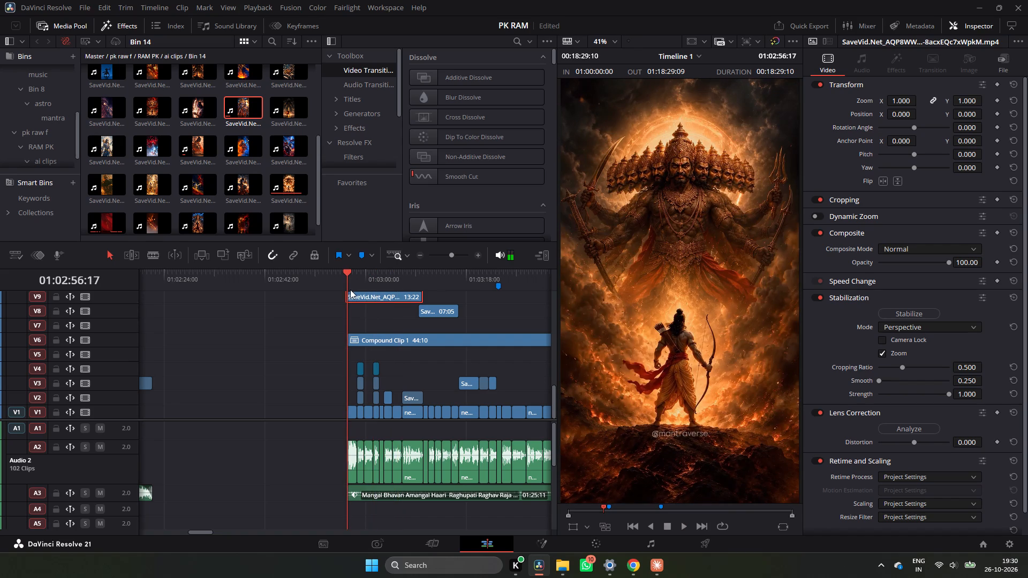
triple_click(476, 256)
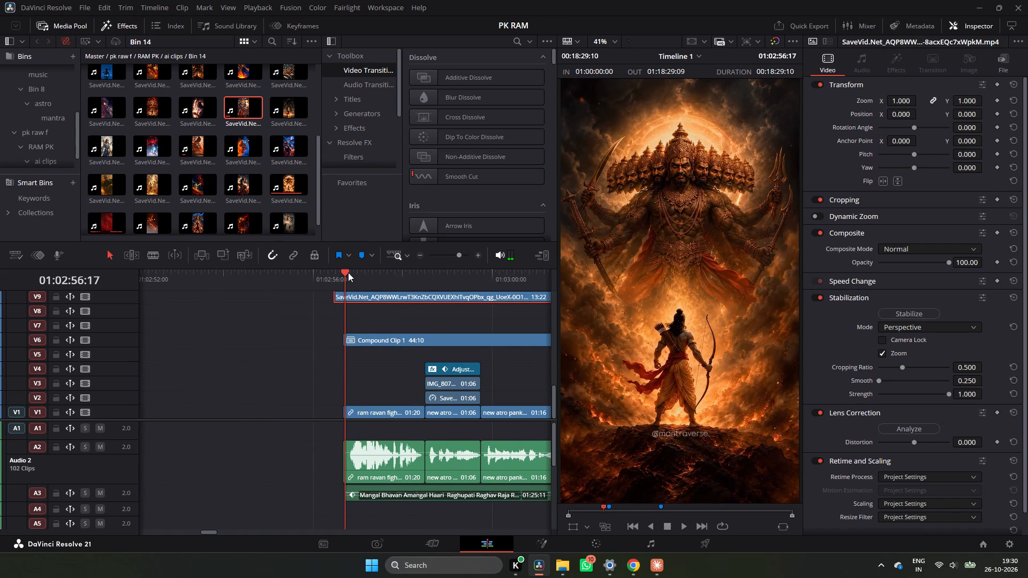
drag(345, 273, 338, 278)
drag(393, 297, 350, 296)
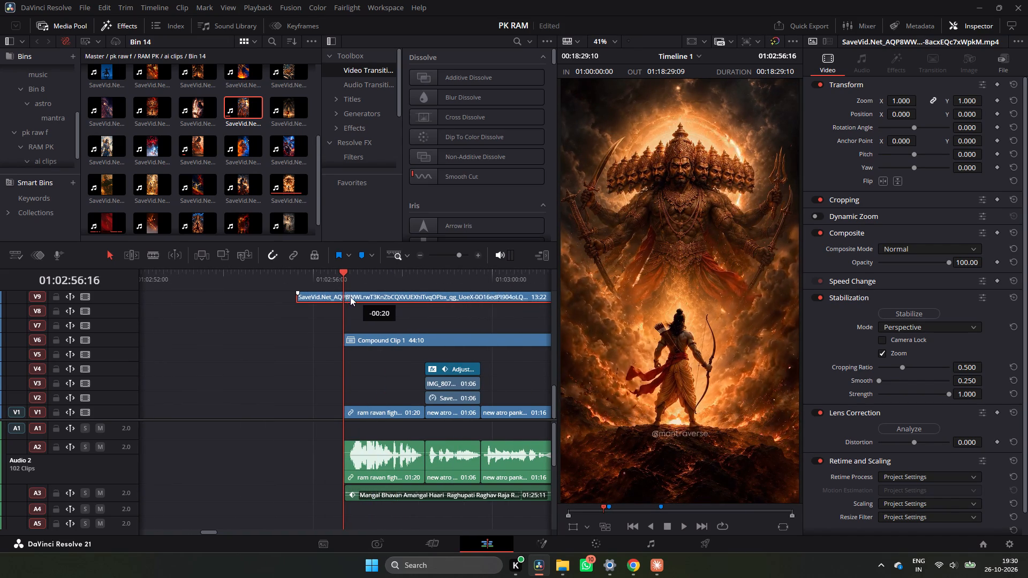
drag(350, 296, 328, 298)
key(space)
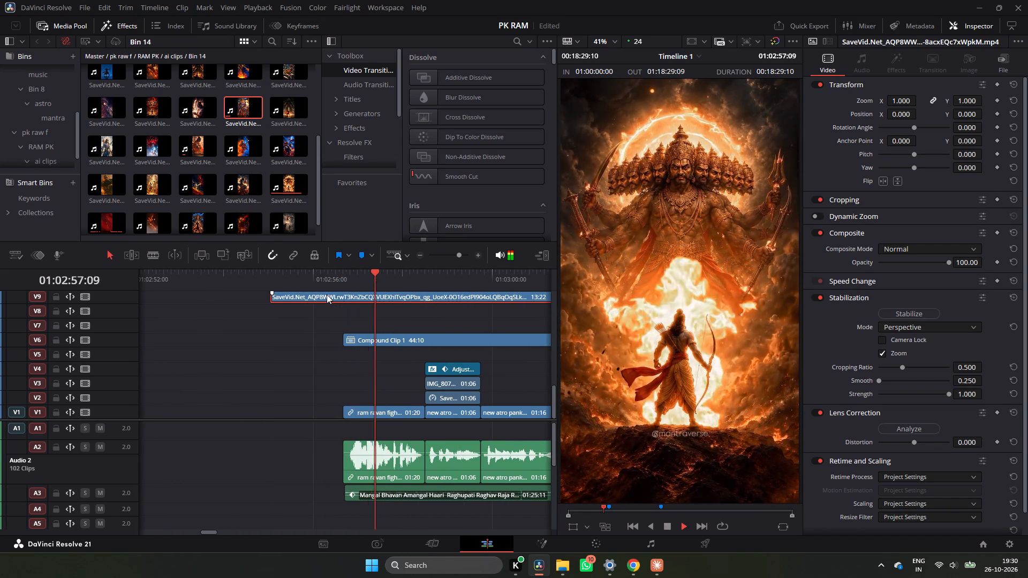
key(space)
Split the V9 clip at 01:02:58:12, play onward, delete its 10:11 second part and replay around 01:03:07.
drag(434, 280, 428, 285)
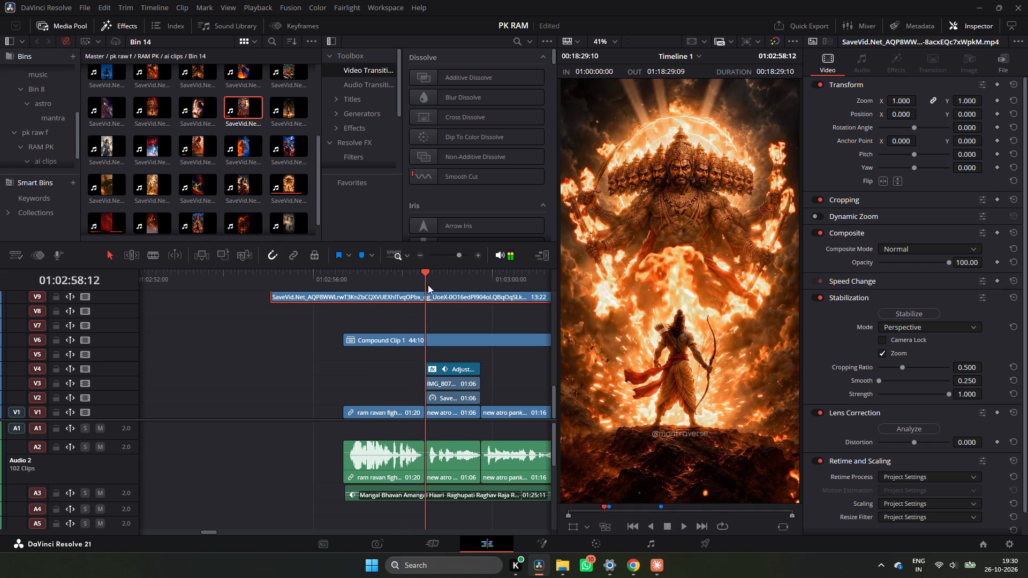
drag(428, 285, 426, 286)
key(ctrl+b)
key(space)
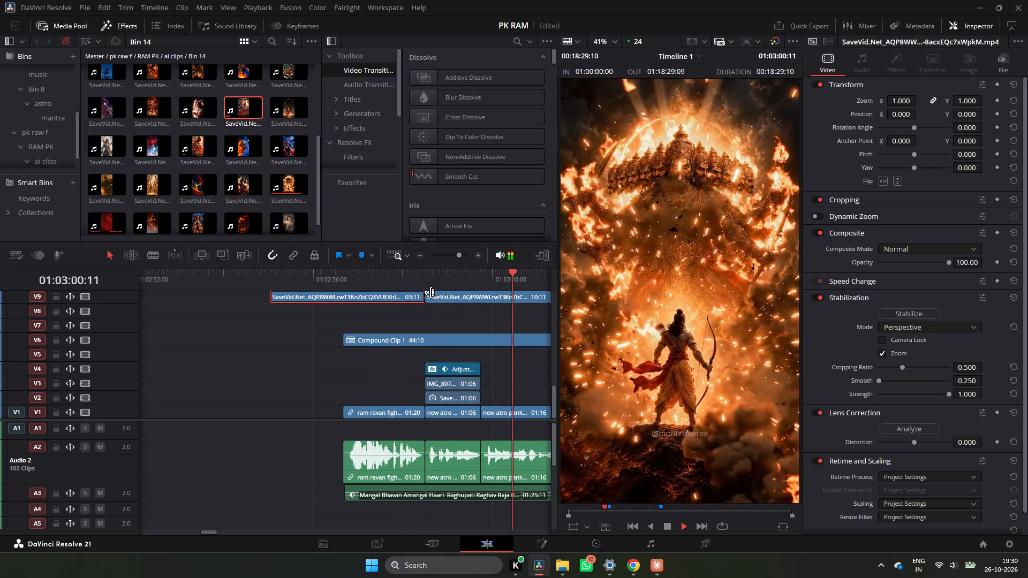
key(space)
click(421, 258)
key(space)
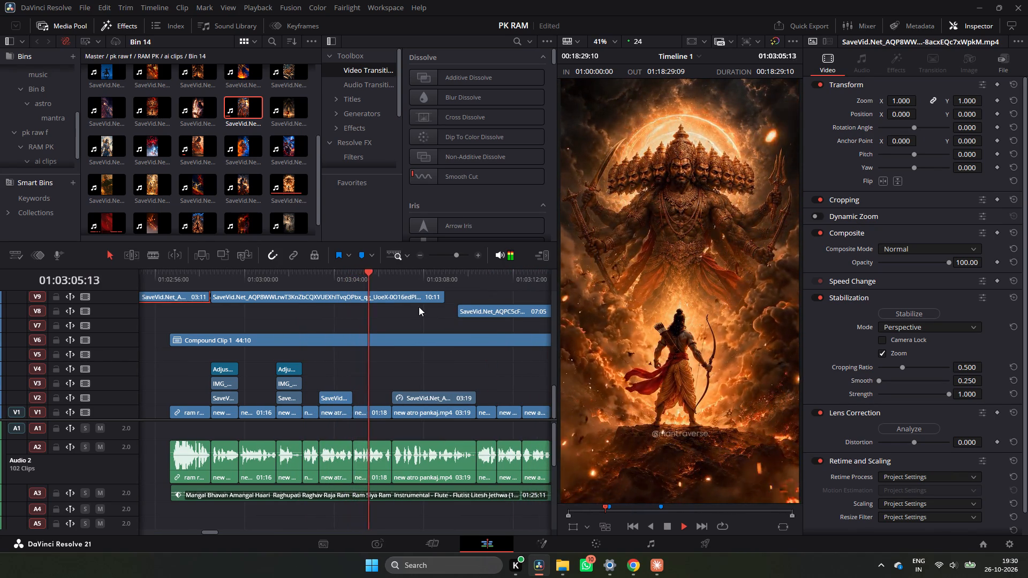
click(407, 296)
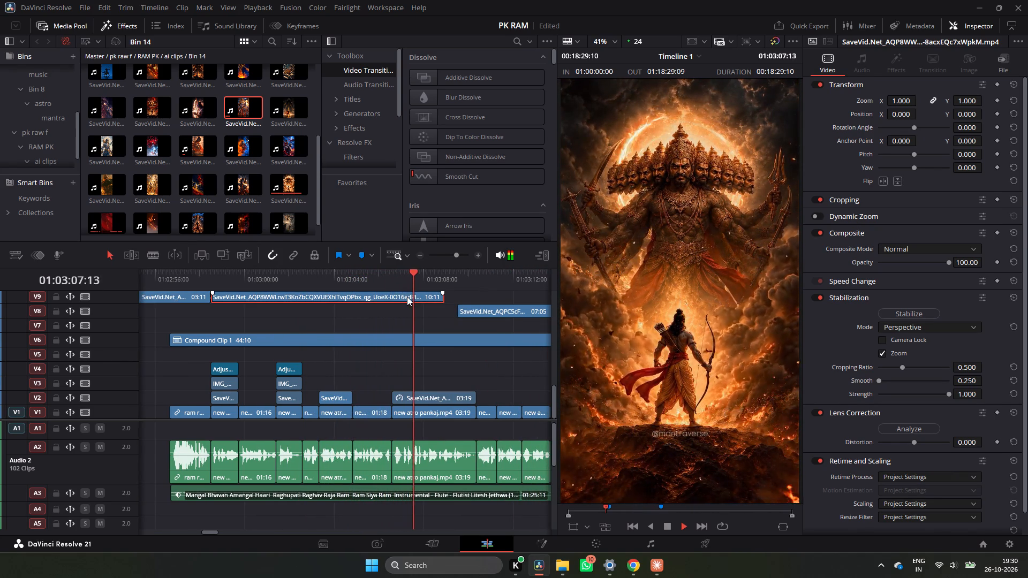
key(BackSpace)
key(space)
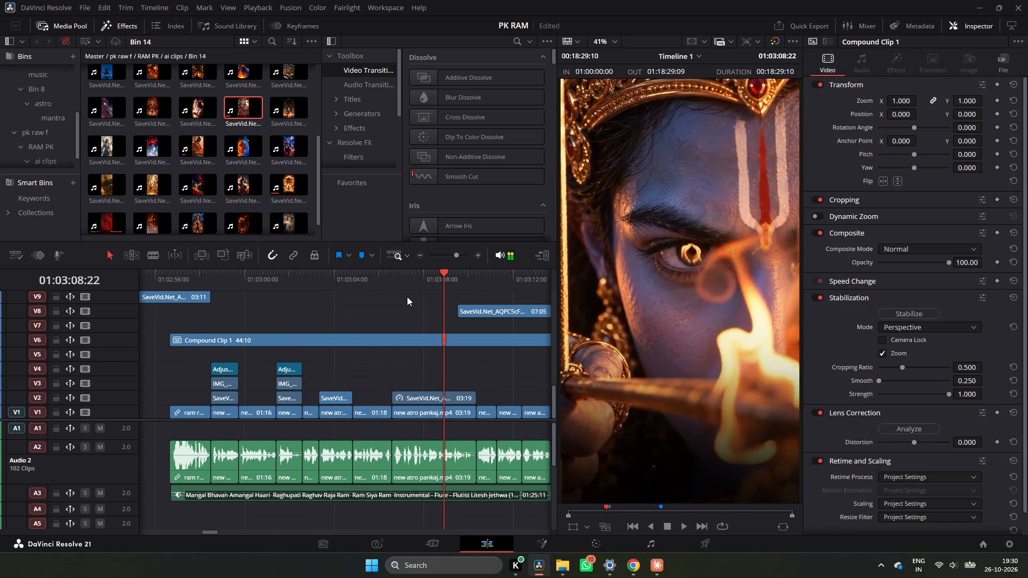
click(394, 282)
key(space)
key(space)
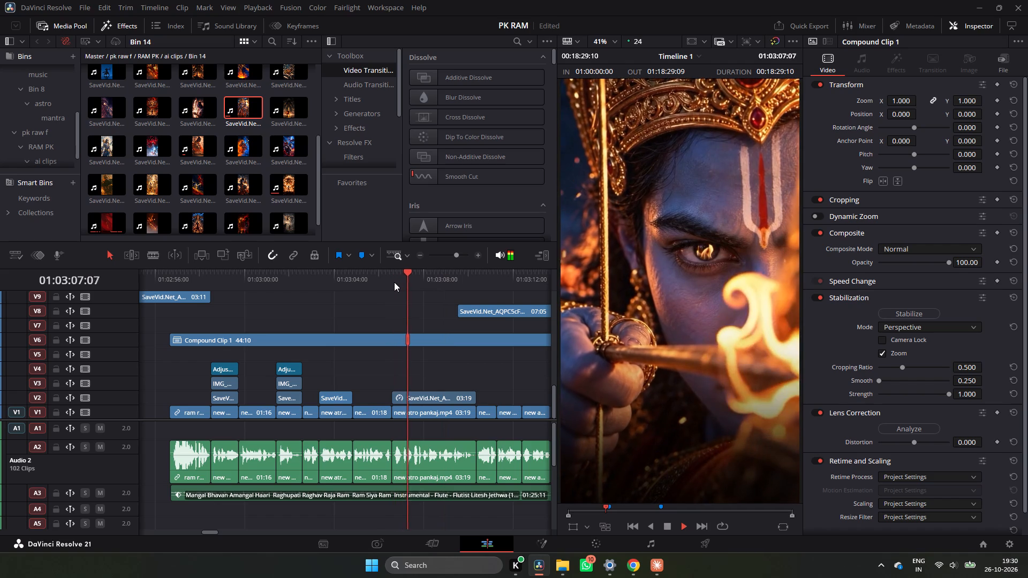
Trim the start of the remaining V9 clip to 01:02:56:16, where the narration begins, shortening it to 01:20.
ctrl+scroll(394, 282, up, 2)
drag(343, 277, 289, 290)
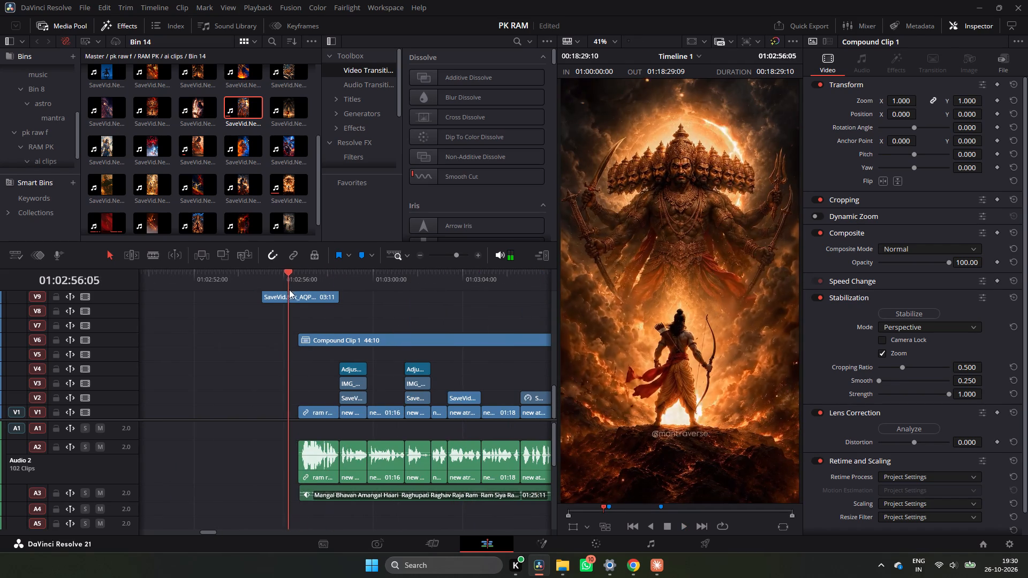
drag(289, 290, 296, 289)
click(278, 294)
drag(260, 300, 263, 300)
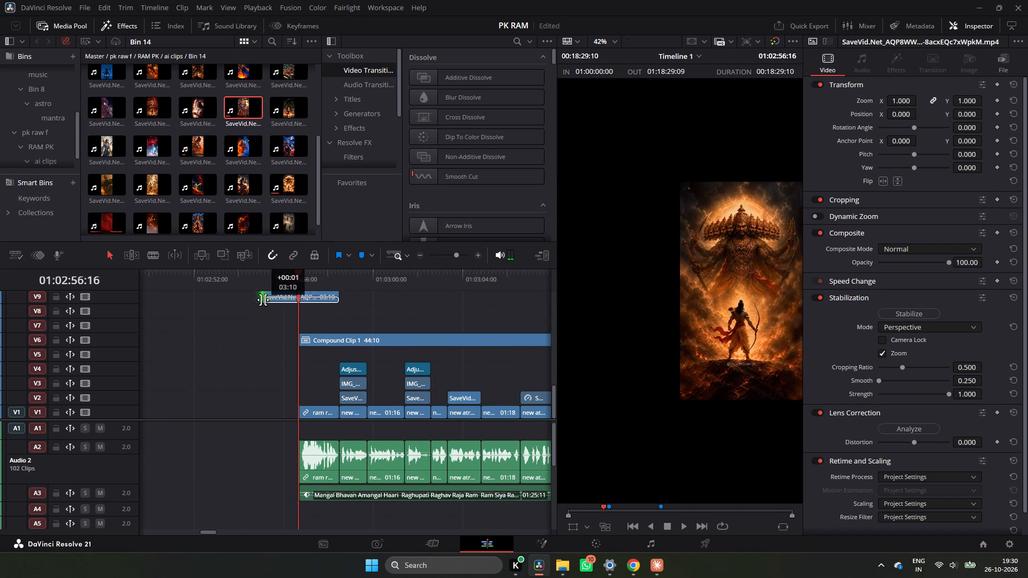
drag(263, 300, 297, 302)
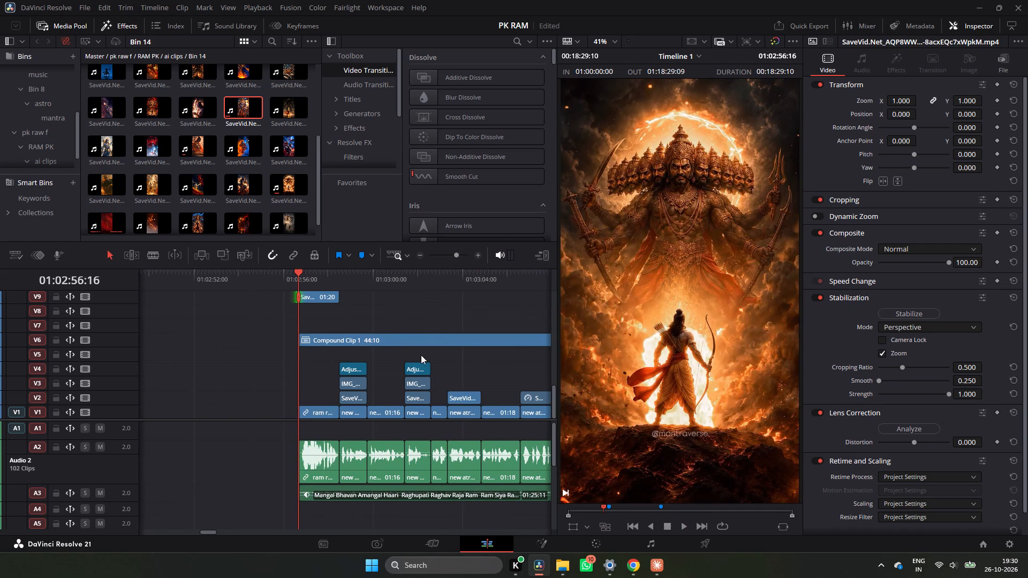
Replay the trimmed V9 clip over the opening narration and examine its cut at 01:02:58:12.
click(317, 413)
key(space)
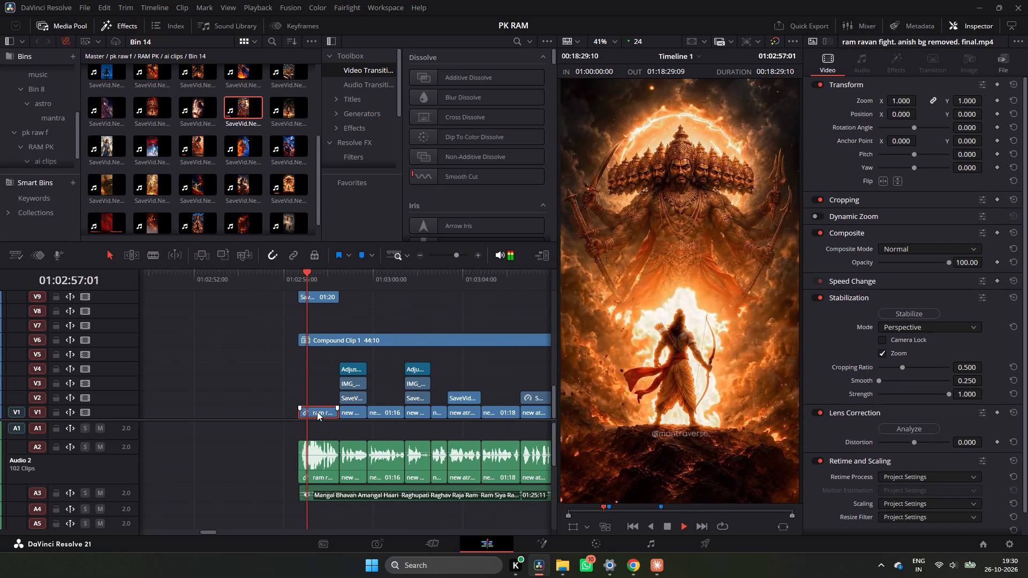
key(space)
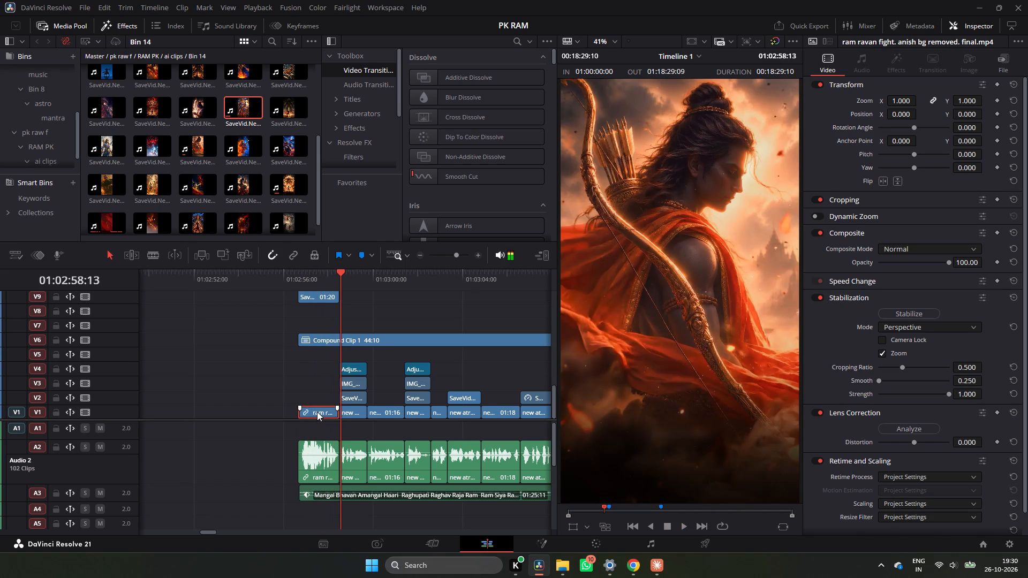
click(478, 256)
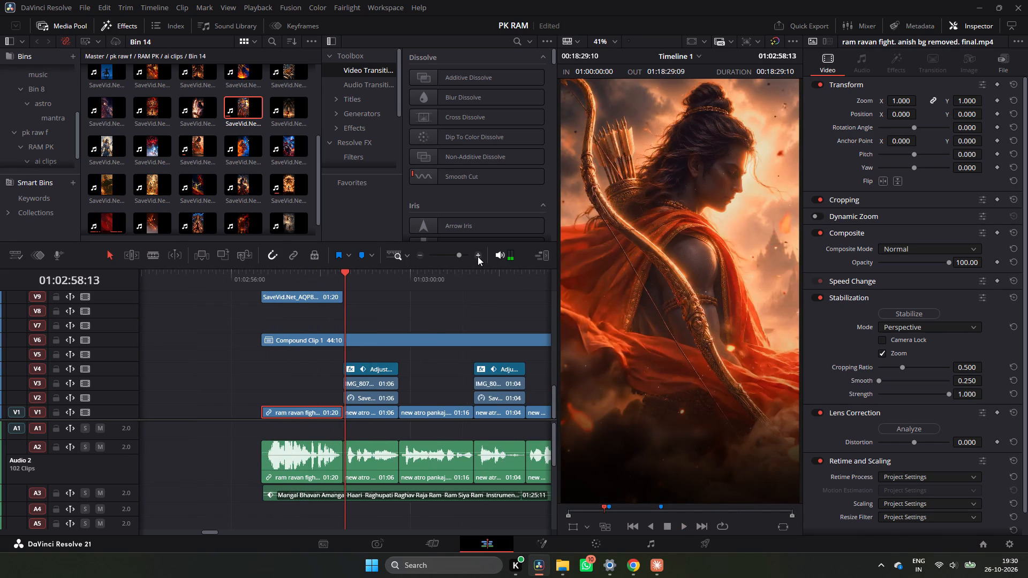
click(478, 256)
click(338, 276)
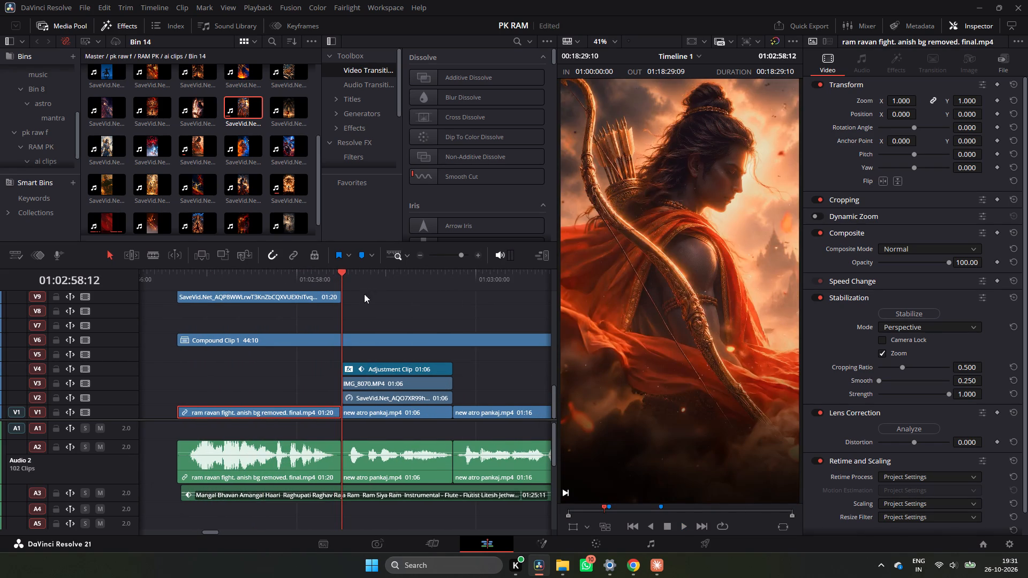
click(296, 303)
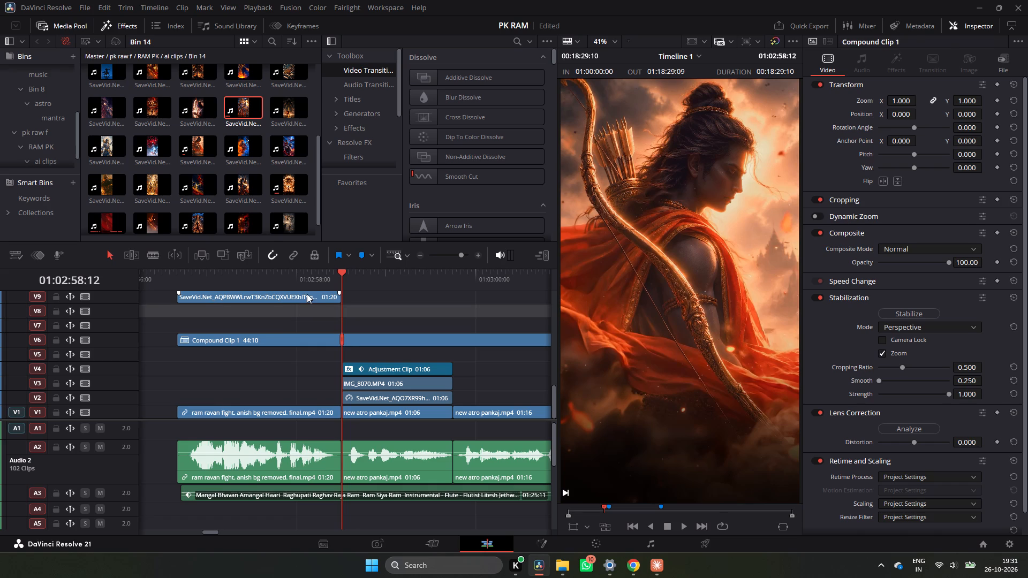
click(307, 294)
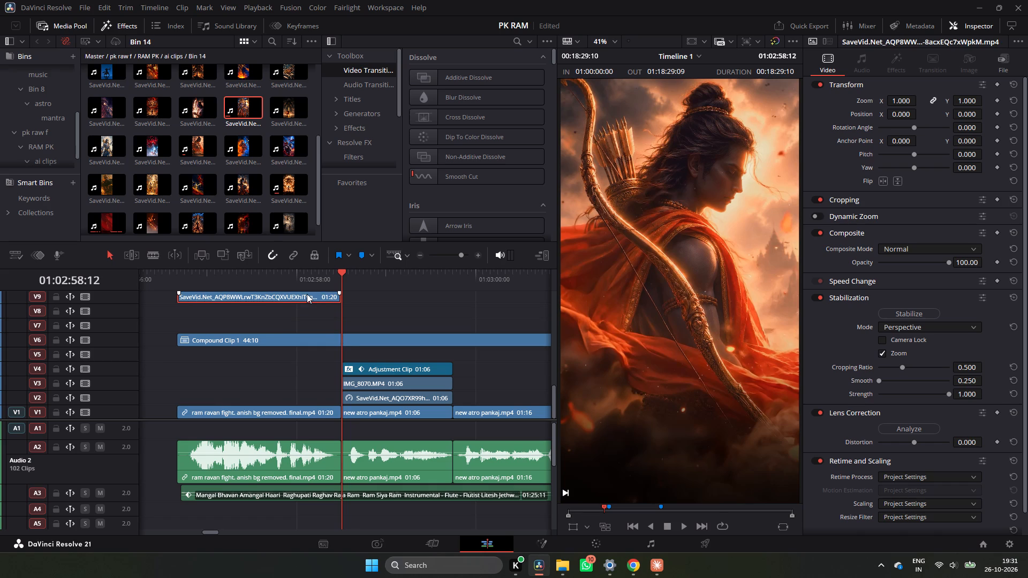
drag(252, 279, 238, 280)
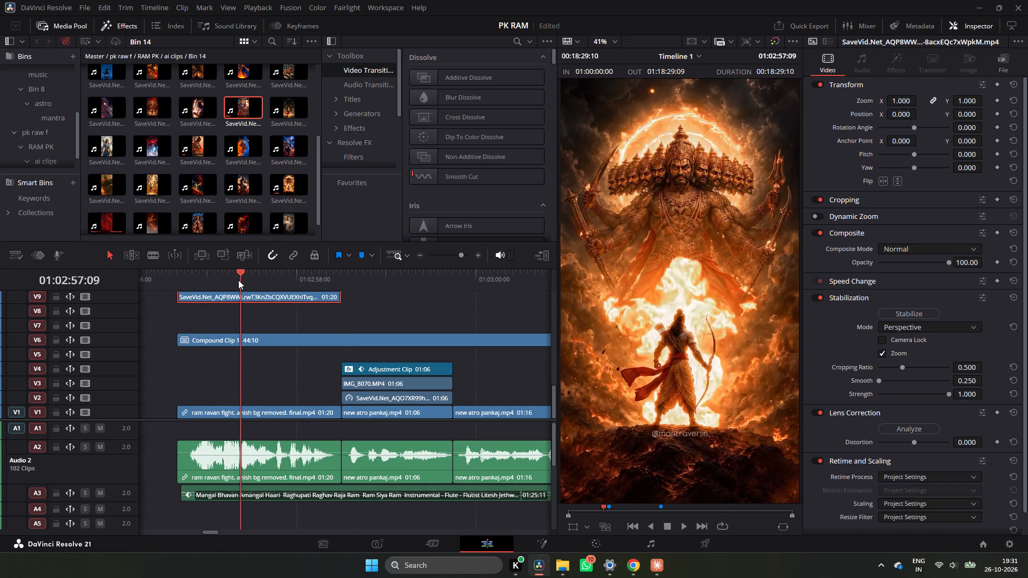
drag(238, 280, 203, 284)
key(space)
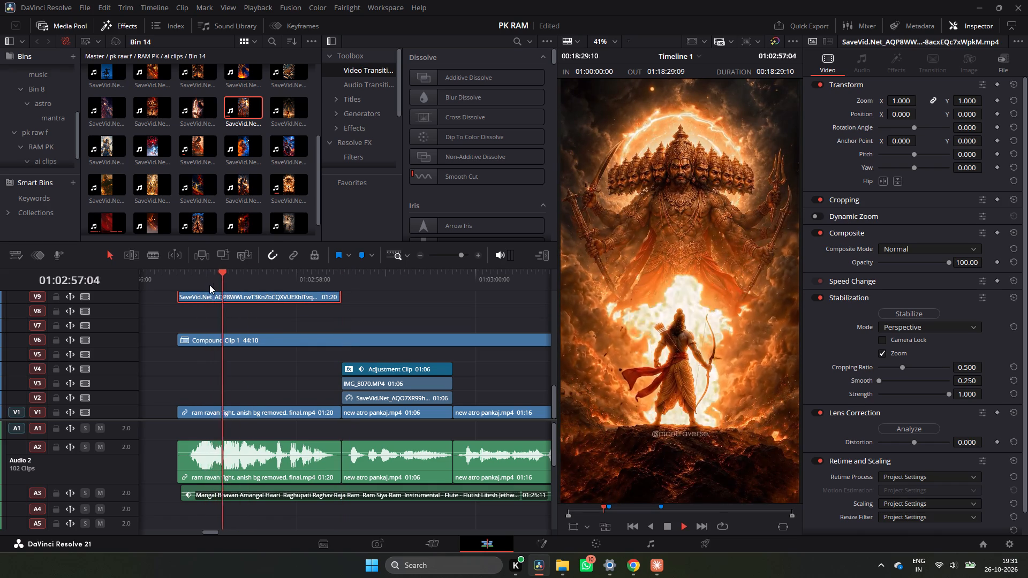
key(space)
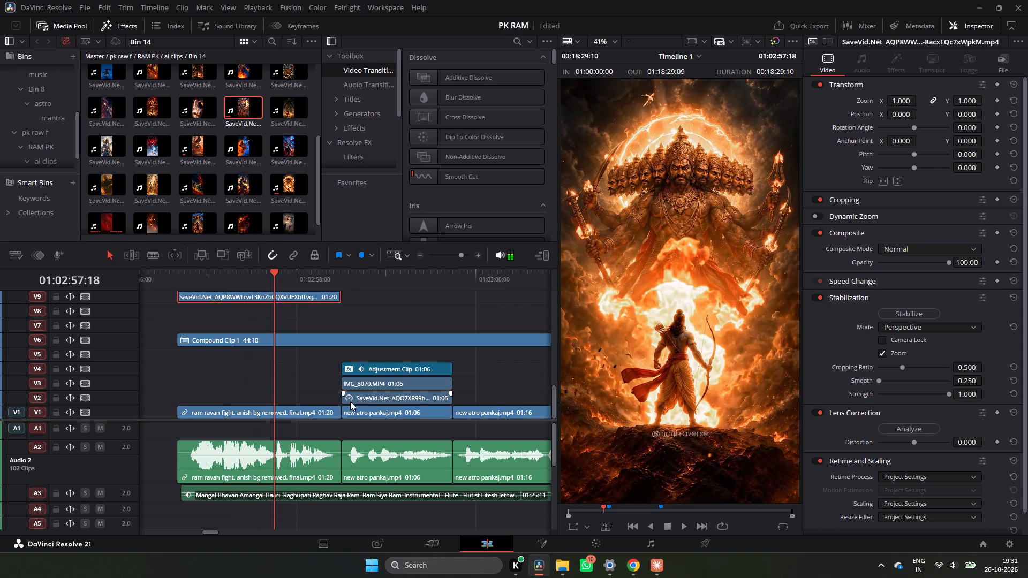
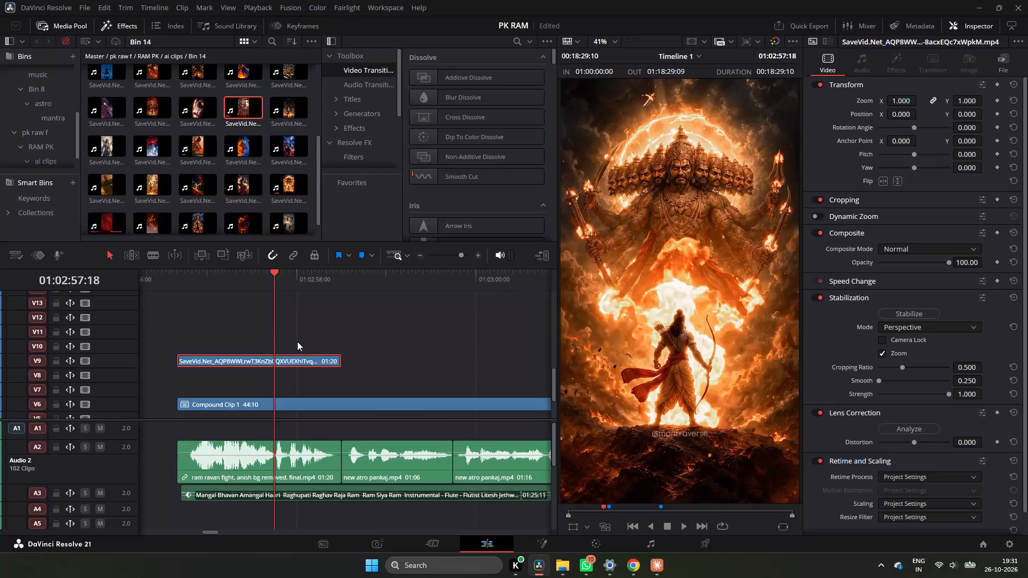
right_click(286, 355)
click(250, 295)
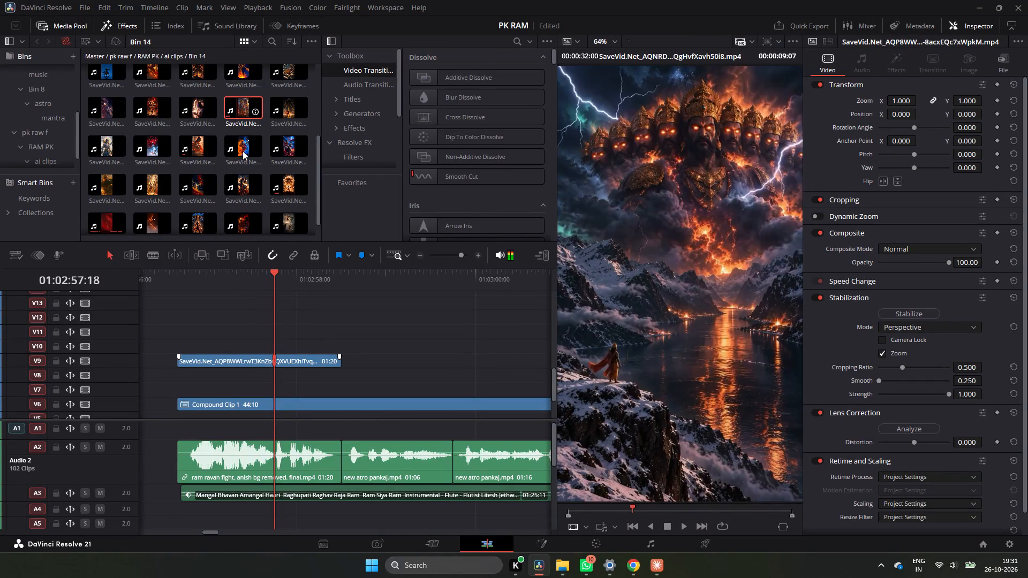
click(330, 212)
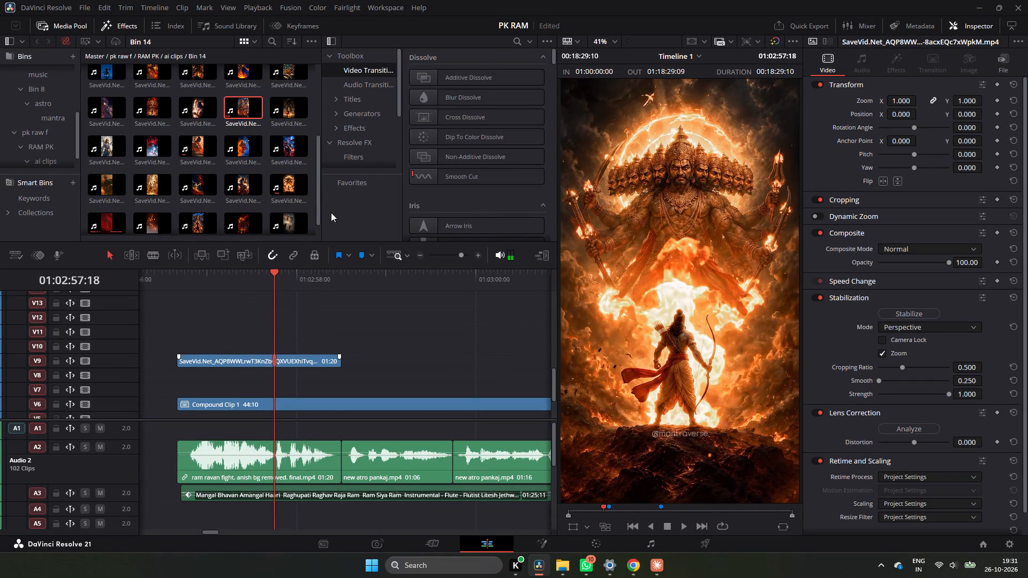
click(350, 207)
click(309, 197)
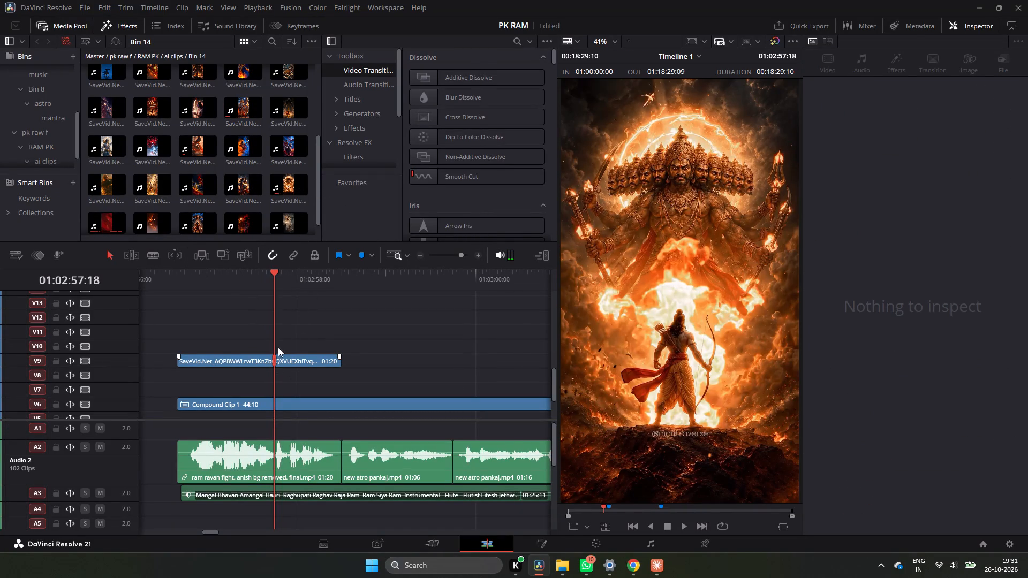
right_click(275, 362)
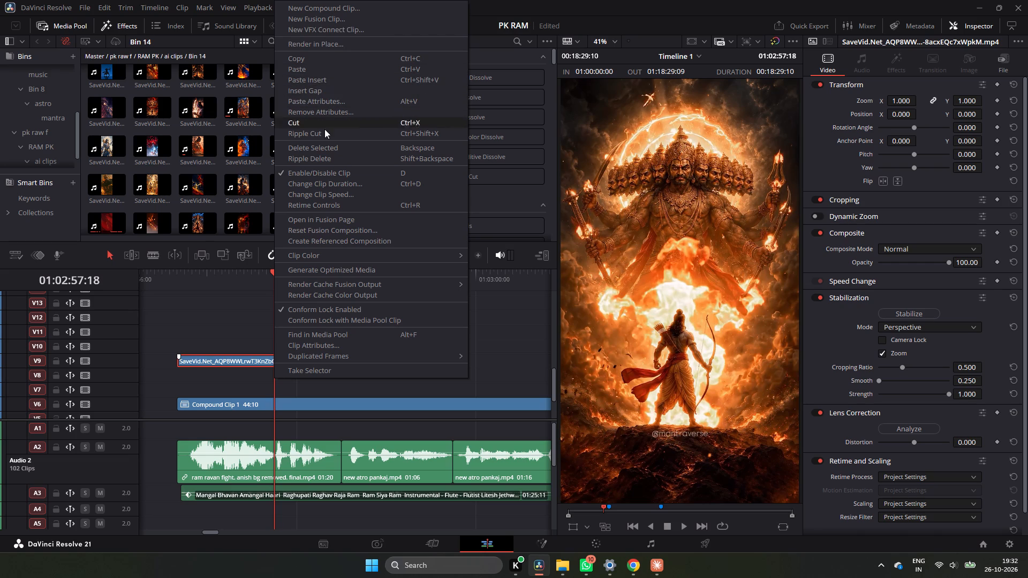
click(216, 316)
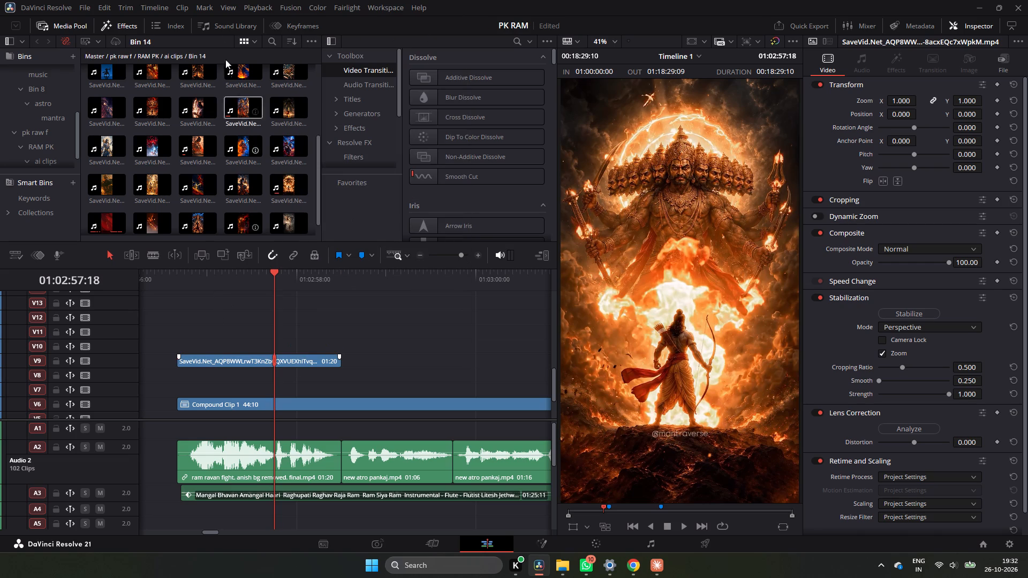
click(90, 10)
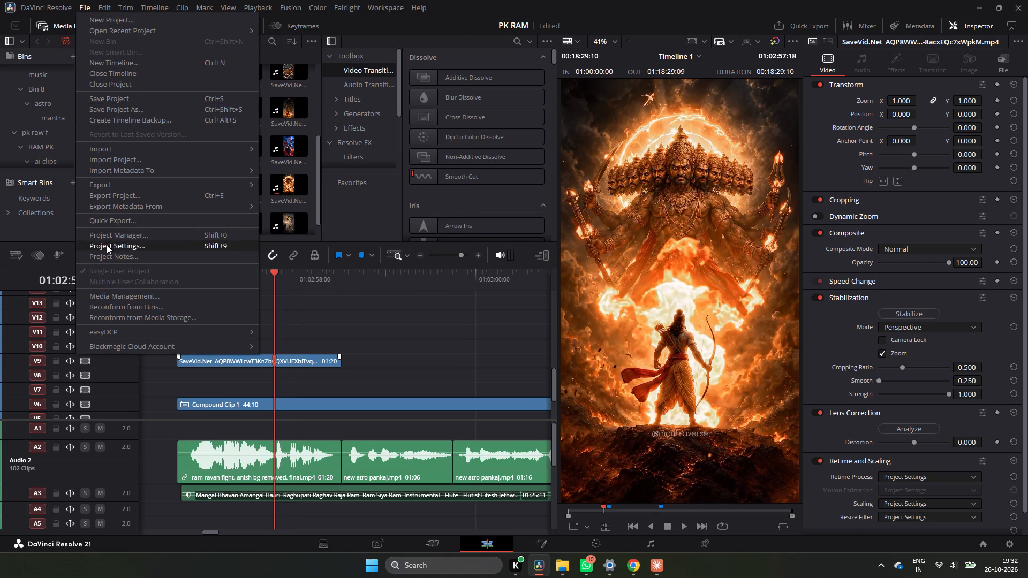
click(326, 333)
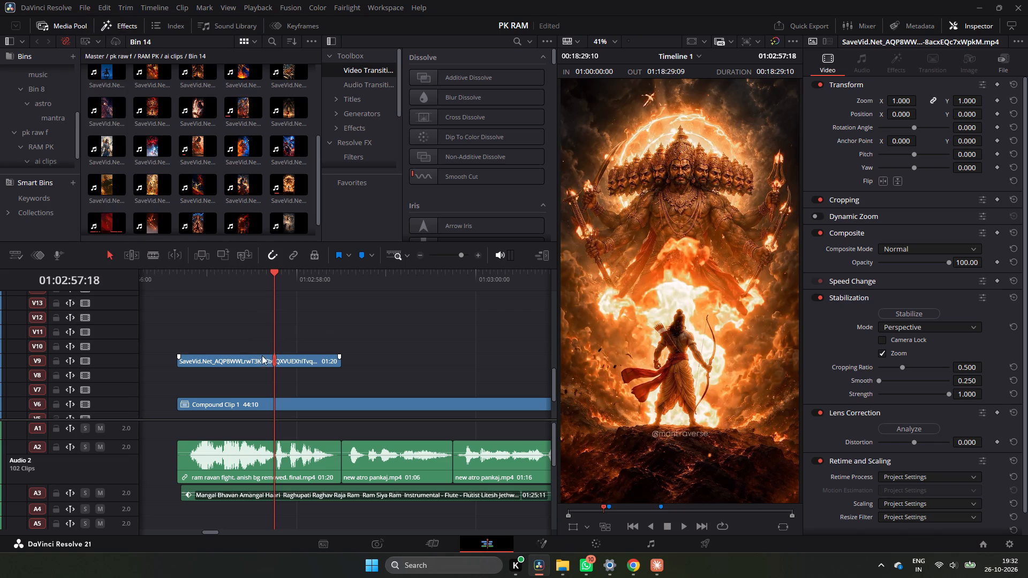
Look through the remaining AI clips at the end of Bin 14 for footage to use after the opening V9 clip.
scroll(223, 186, down, 4)
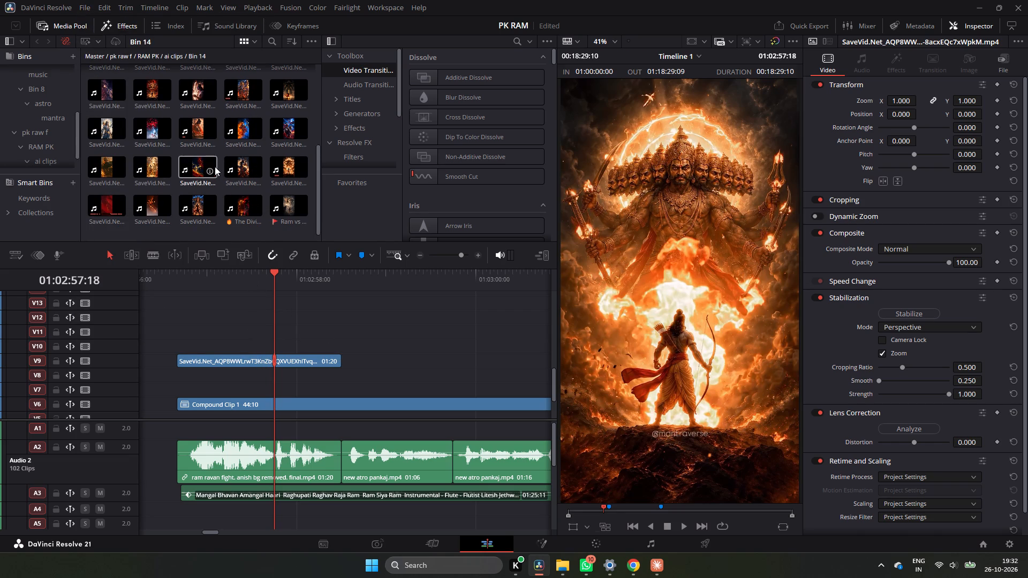
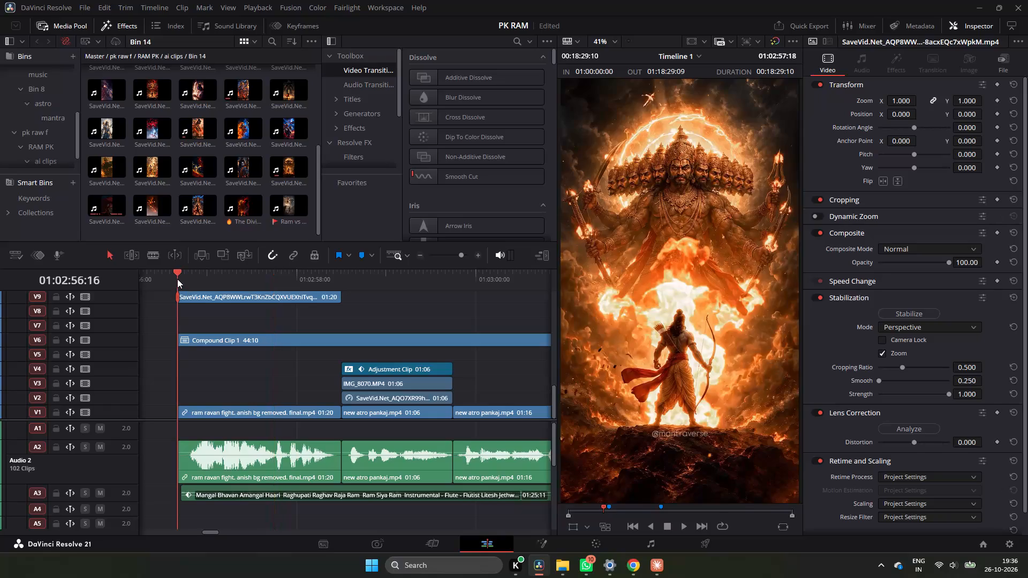
Replay the start of the trimmed V9 clip from 01:02:56:16, and park the playhead in the gap before it at 01:02:56:01.
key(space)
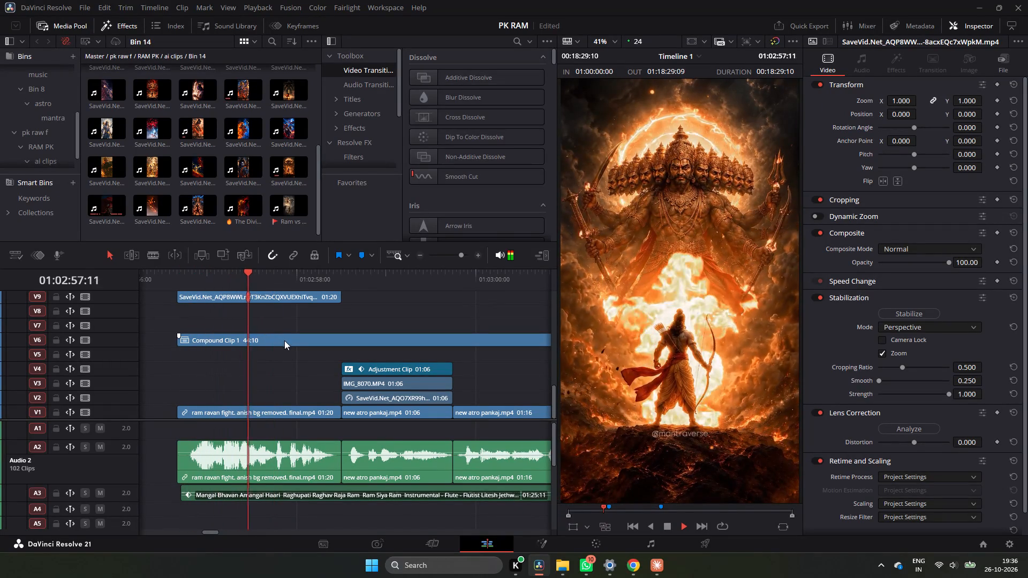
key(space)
scroll(298, 378, down, 2)
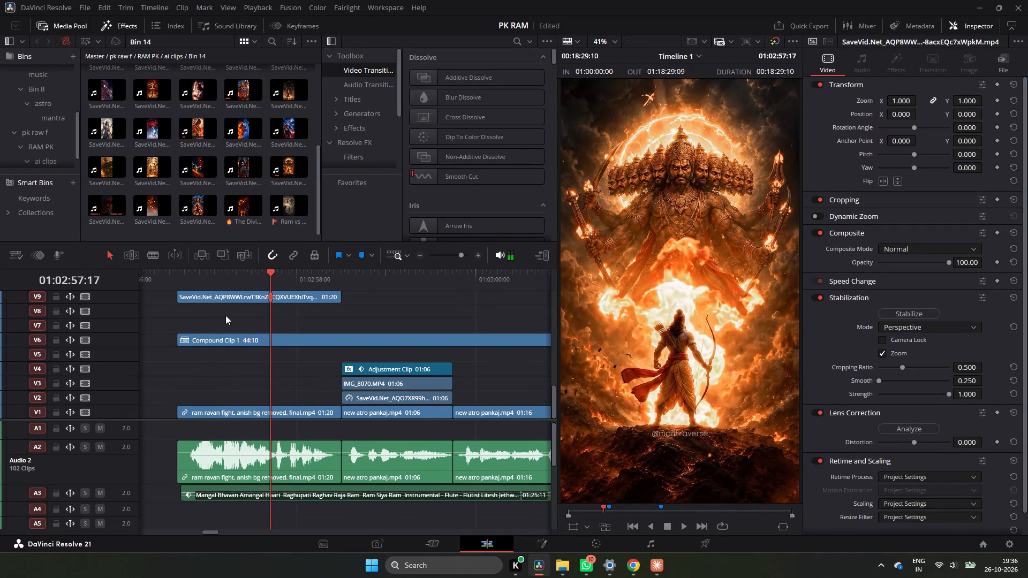
drag(190, 277, 176, 285)
ctrl+scroll(339, 302, up, 2)
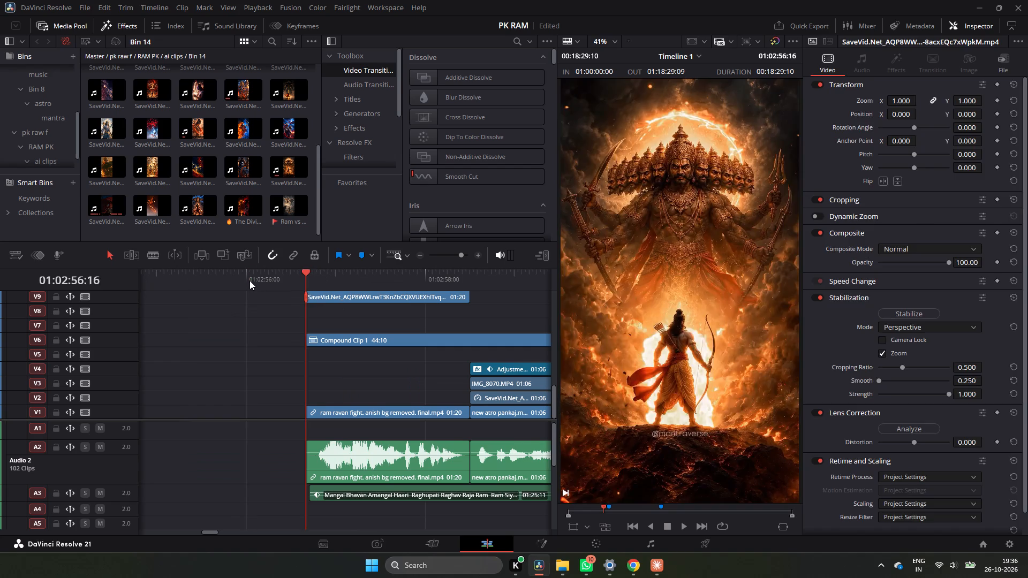
click(250, 280)
Import the green-screen video ram_pk_tube (1) from the Ram PK folder into Bin 14.
scroll(239, 220, up, 1)
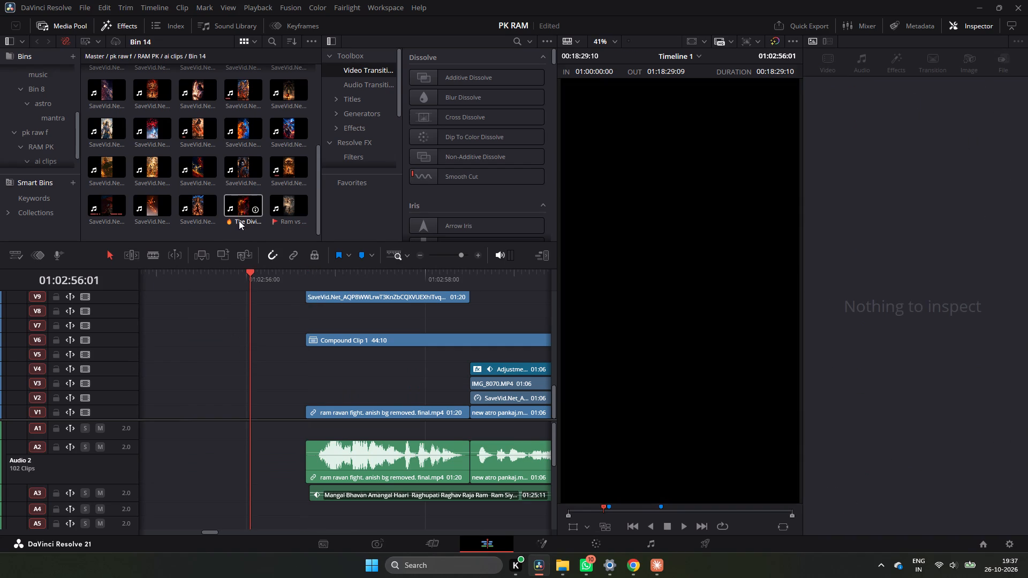
scroll(237, 220, down, 9)
right_click(284, 228)
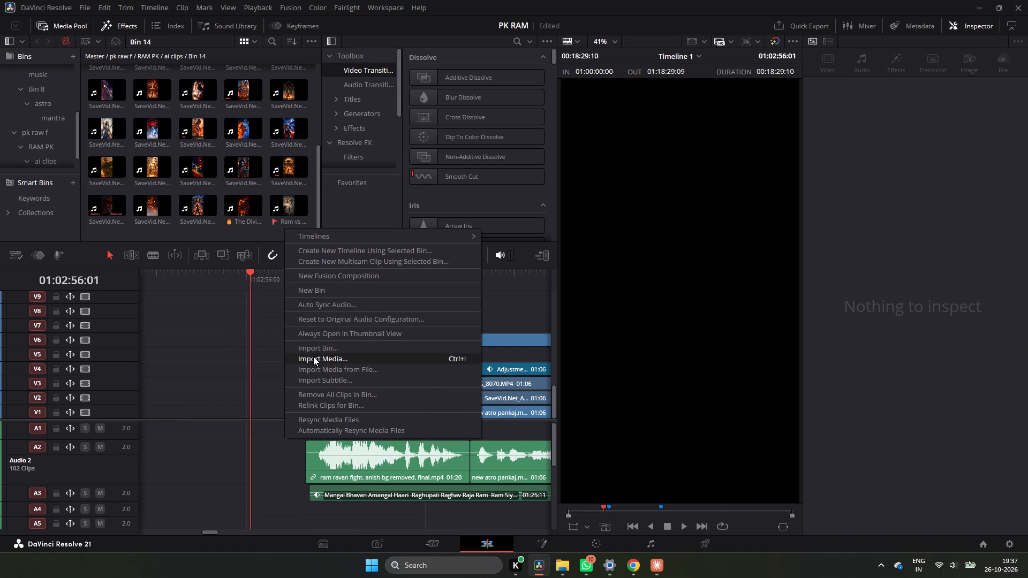
click(314, 355)
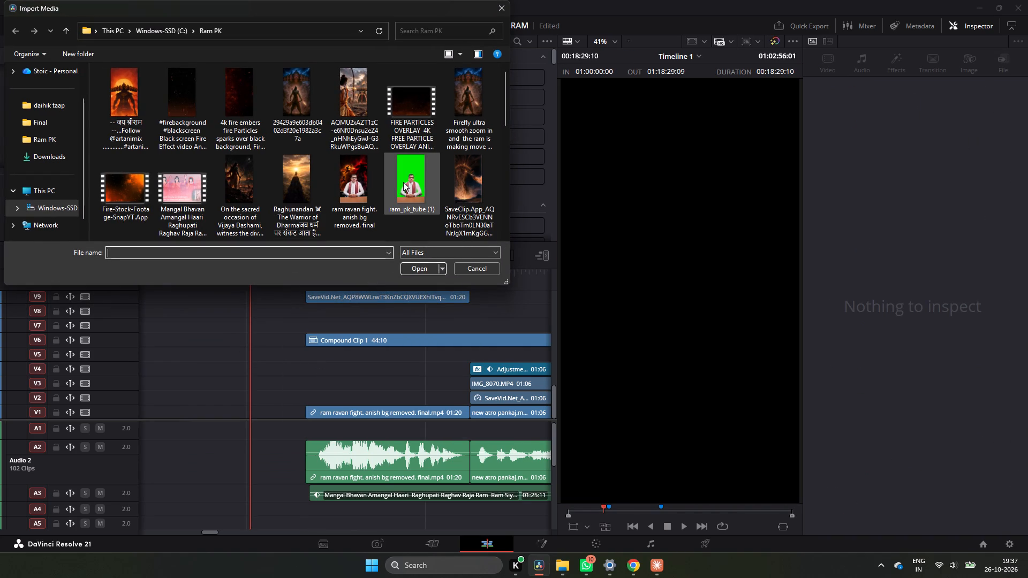
ctrl+click(403, 182)
scroll(403, 182, down, 4)
scroll(403, 182, up, 1)
scroll(403, 182, down, 2)
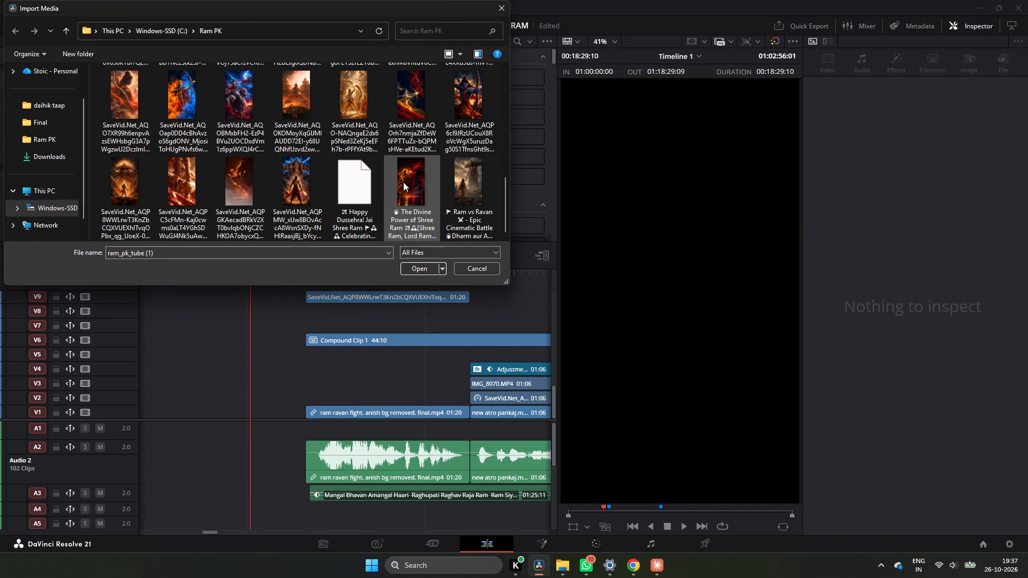
scroll(403, 182, down, 6)
scroll(403, 182, up, 3)
scroll(403, 182, down, 1)
scroll(403, 182, up, 11)
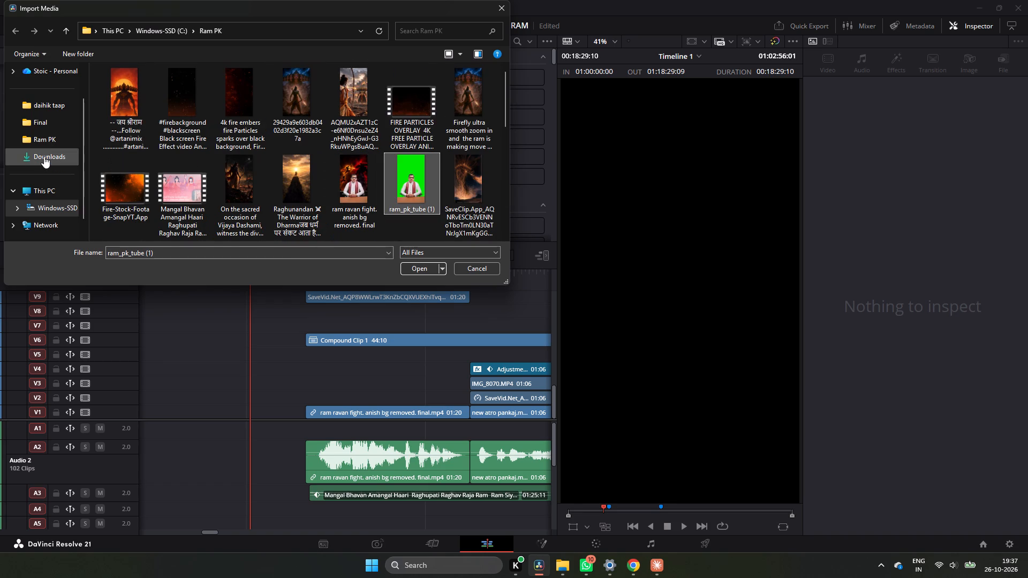
click(51, 140)
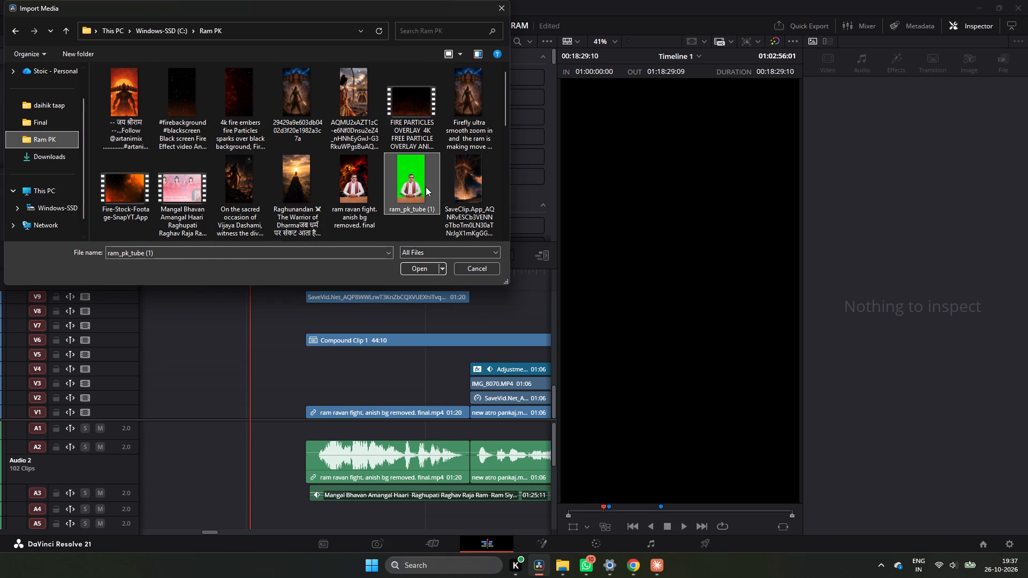
click(427, 187)
click(416, 275)
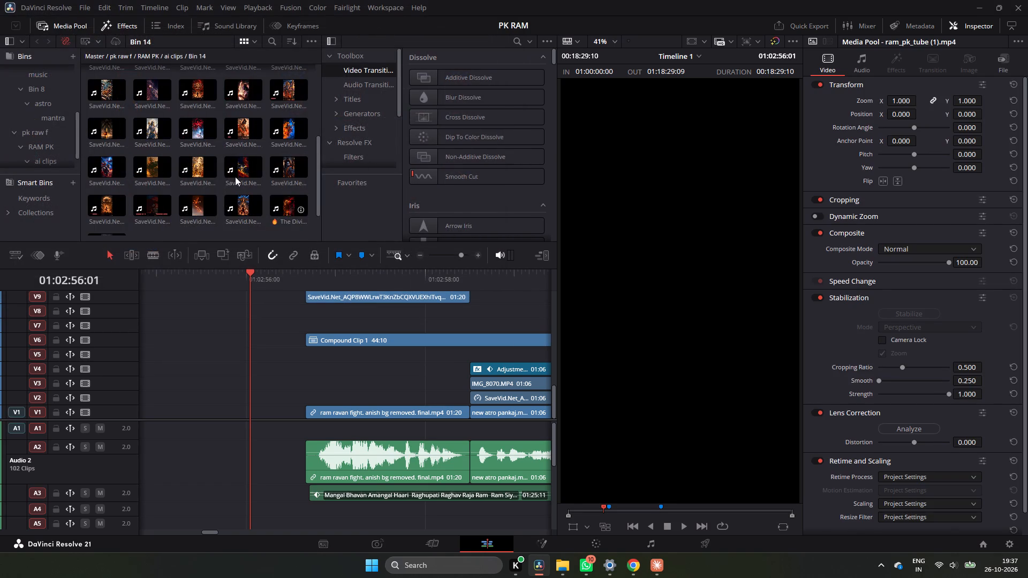
Place ram_pk_tube (1).mp4 from Bin 14 on V1 in the empty stretch before the ram ravan fight clip.
scroll(206, 174, down, 6)
scroll(204, 177, up, 10)
drag(205, 163, 220, 361)
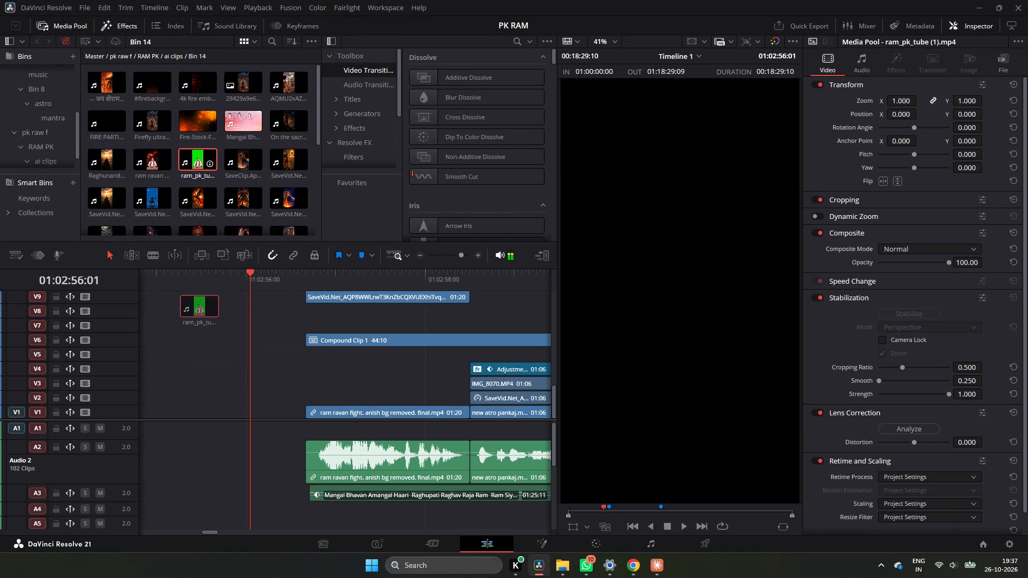
drag(220, 361, 149, 364)
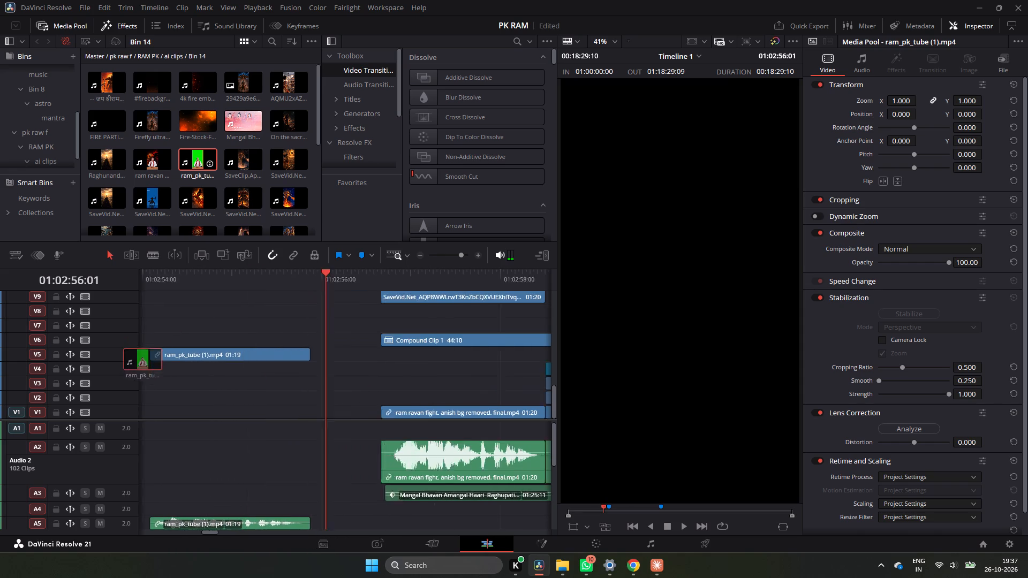
drag(149, 364, 244, 427)
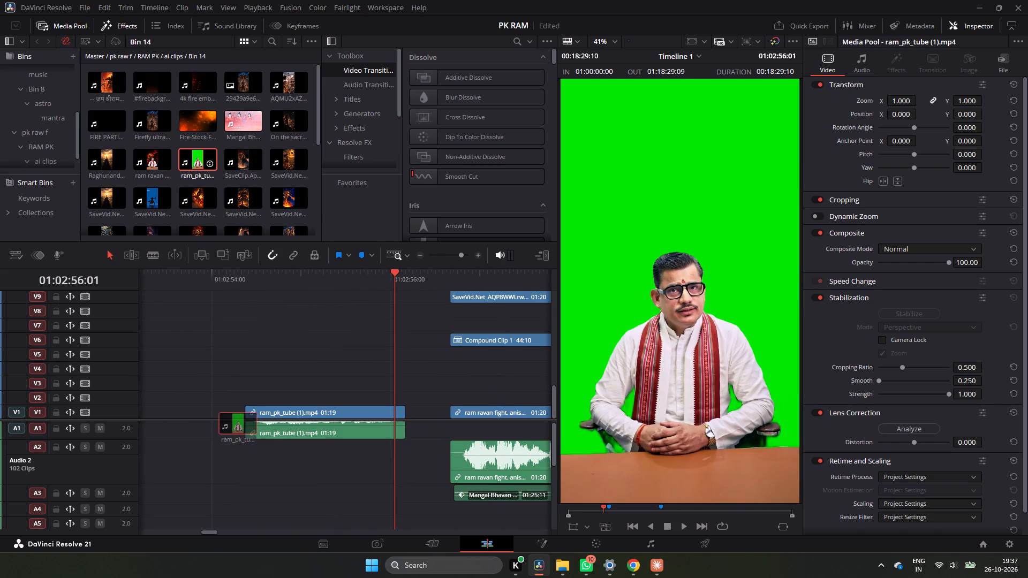
drag(244, 427, 248, 428)
Play through the placed ram_pk_tube (1).mp4 clip and delete its audio, keeping only the video.
drag(281, 274, 262, 286)
key(space)
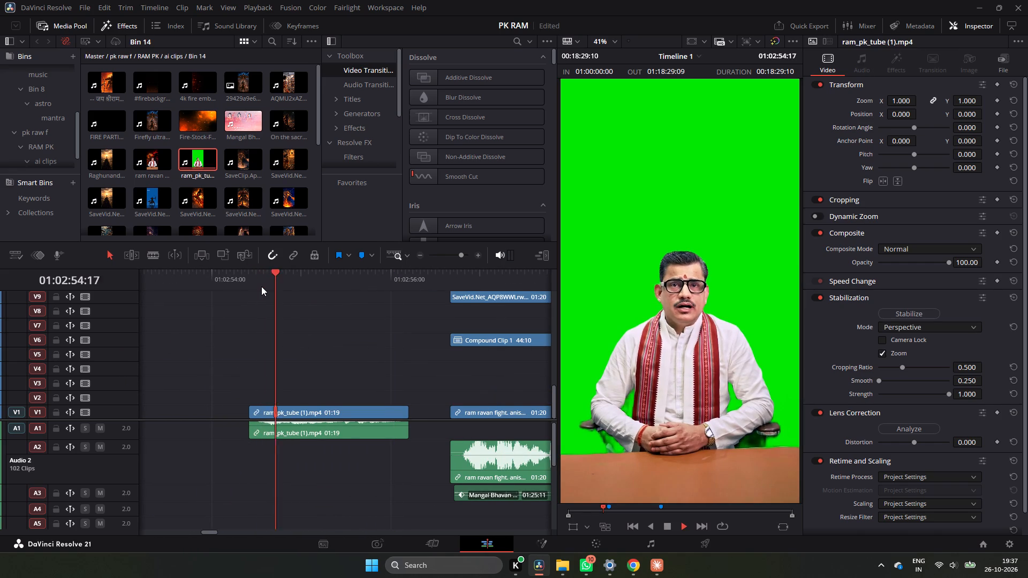
key(space)
key(space)
key(space)
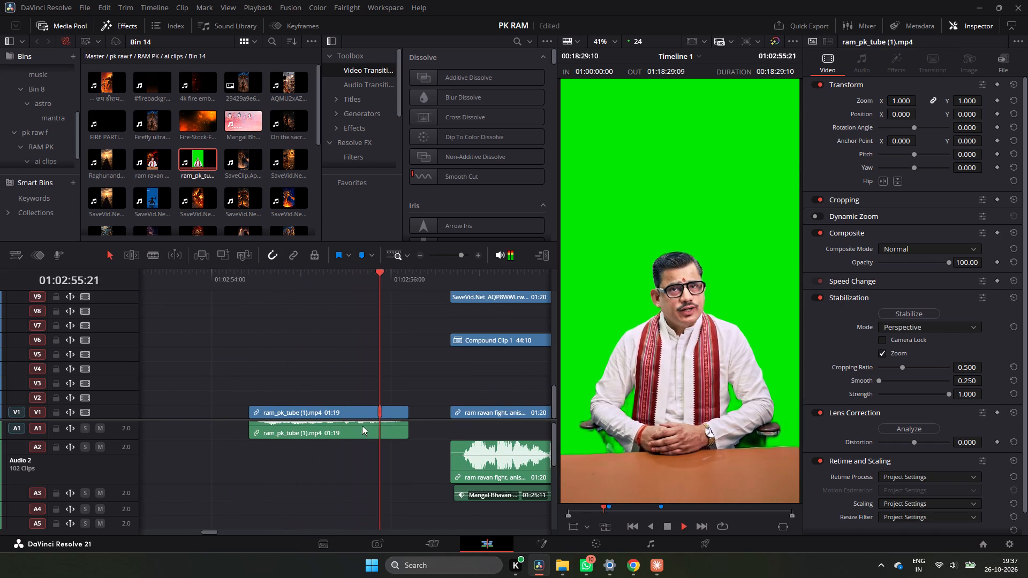
click(367, 435)
key(BackSpace)
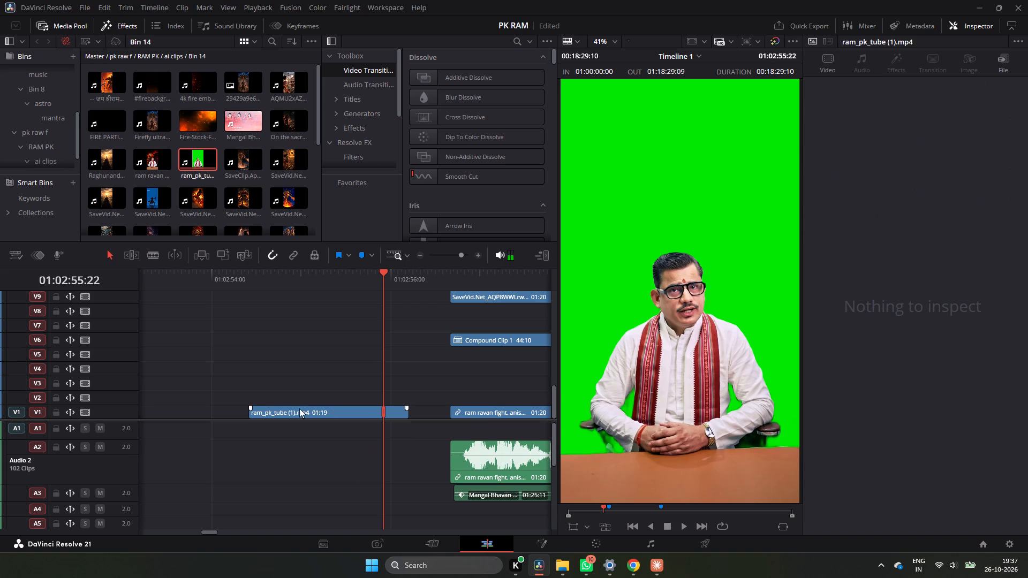
Delete the ram ravan fight video clip from V1 while keeping its audio on A2.
ctrl+scroll(344, 307, down, 2)
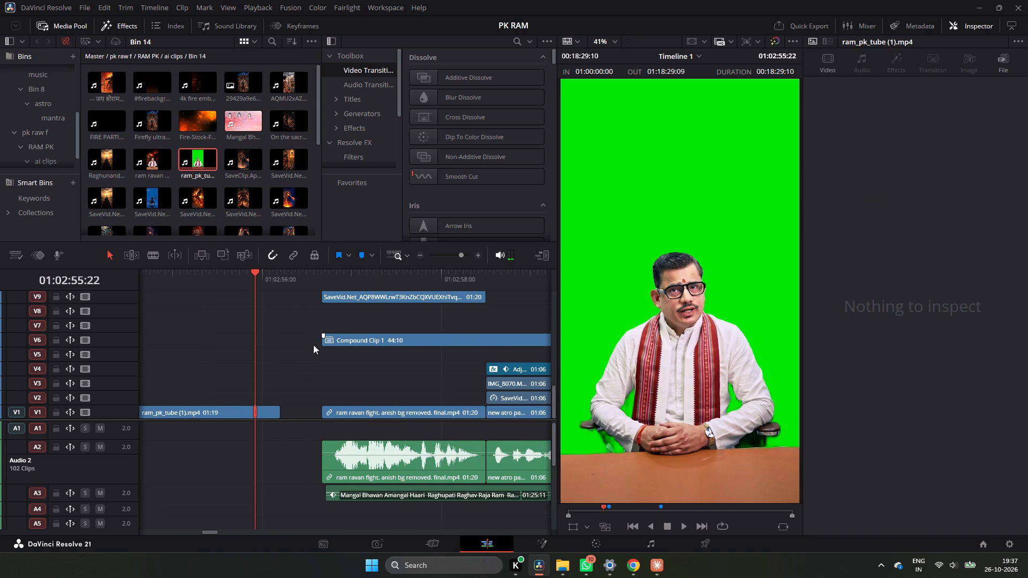
click(356, 414)
key(BackSpace)
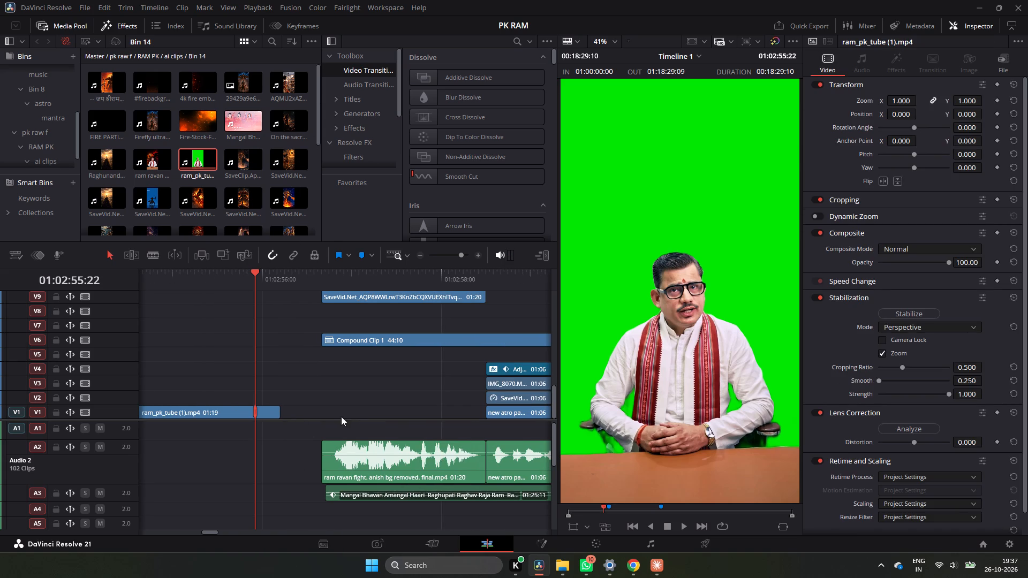
Move ram_pk_tube (1).mp4 to V3 above the ram ravan fight audio, ending flush against the IMG_8070.MP4 clip.
drag(236, 415, 436, 363)
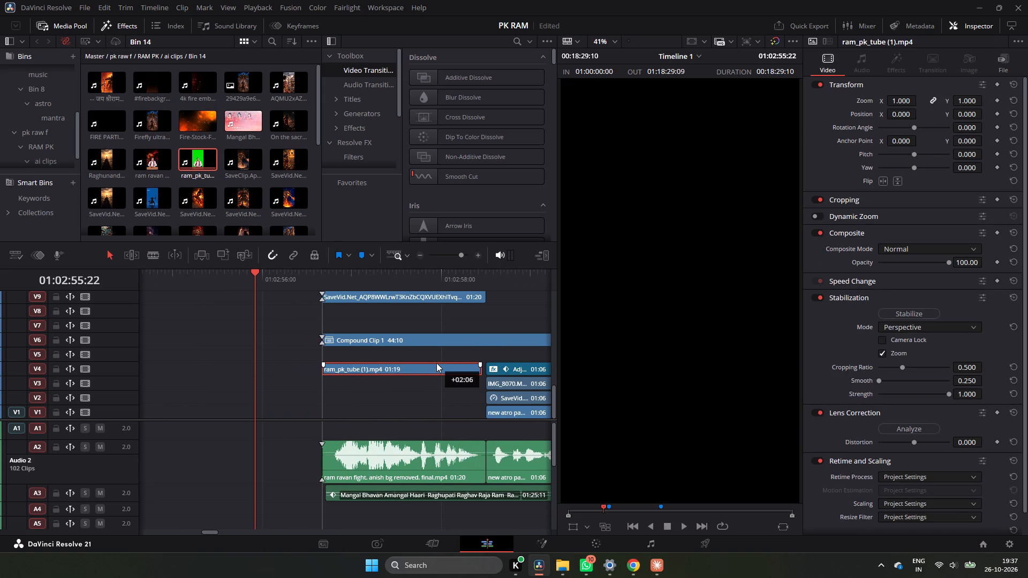
drag(436, 363, 443, 366)
drag(384, 278, 364, 280)
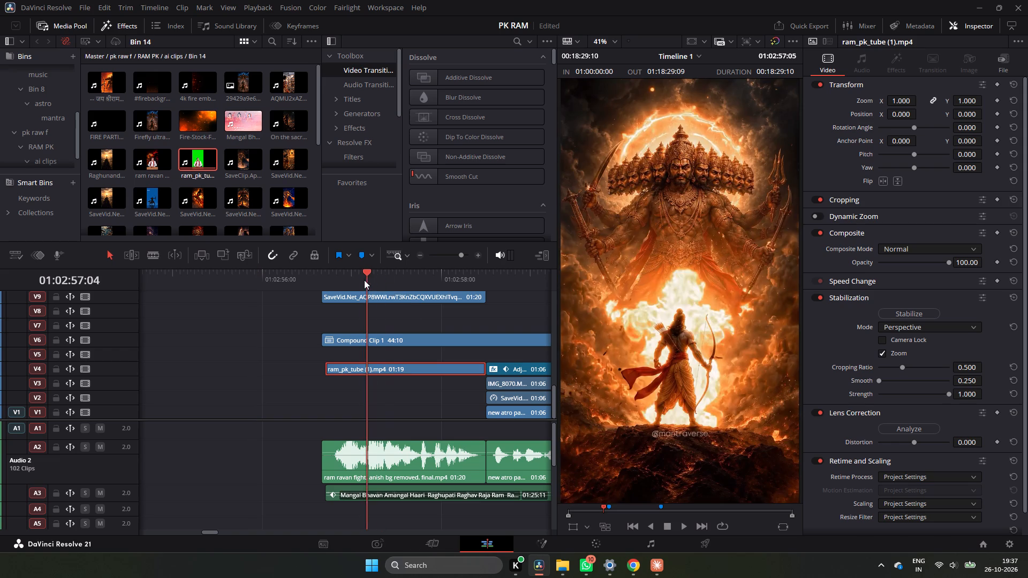
drag(364, 280, 317, 299)
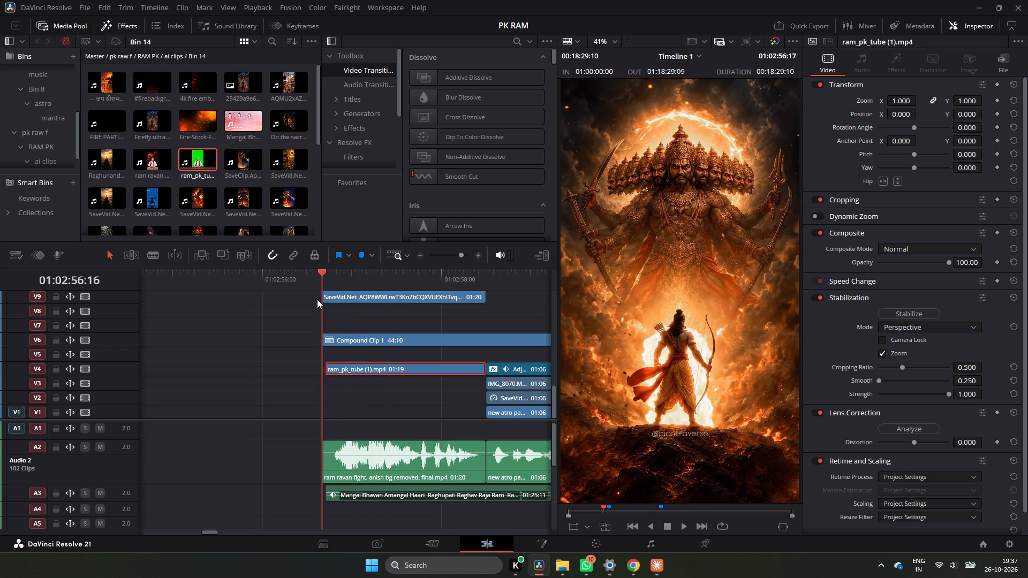
drag(317, 299, 316, 299)
drag(405, 371, 395, 377)
drag(395, 377, 400, 377)
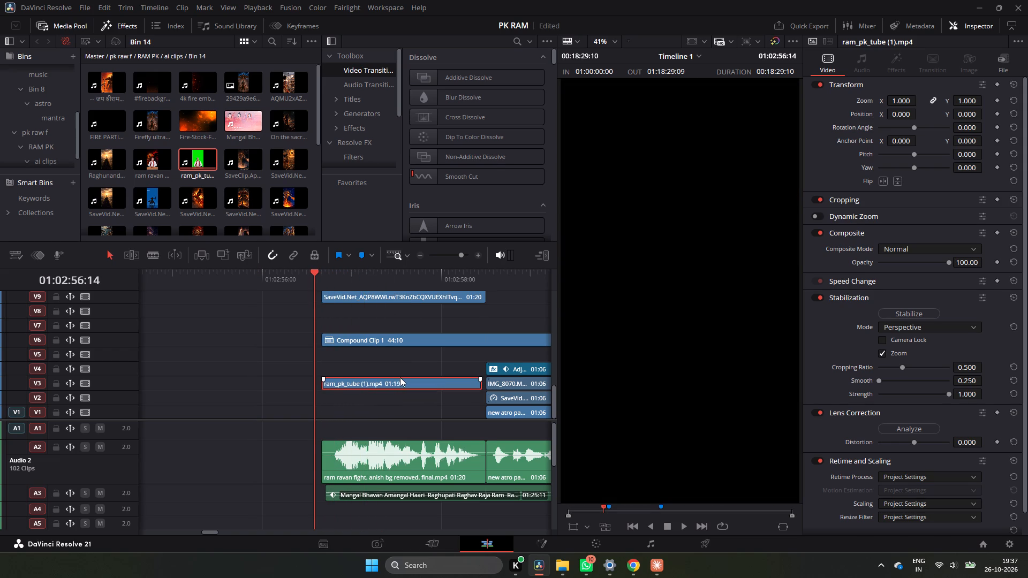
drag(400, 377, 404, 377)
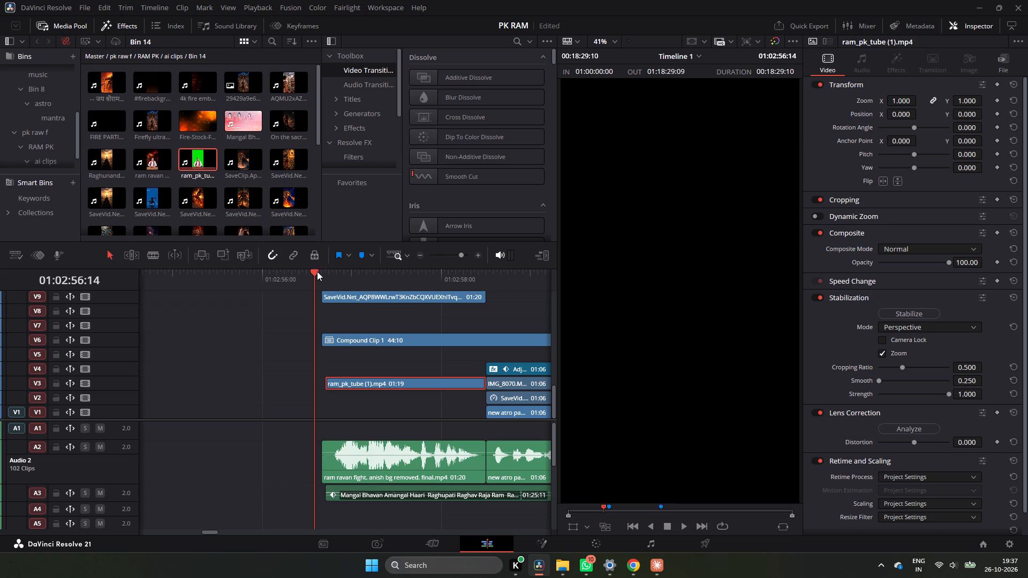
Trim the starts of the ram ravan fight audio and Compound Clip 1 to 01:02:56:17, where ram_pk_tube (1).mp4 begins.
drag(317, 271, 329, 290)
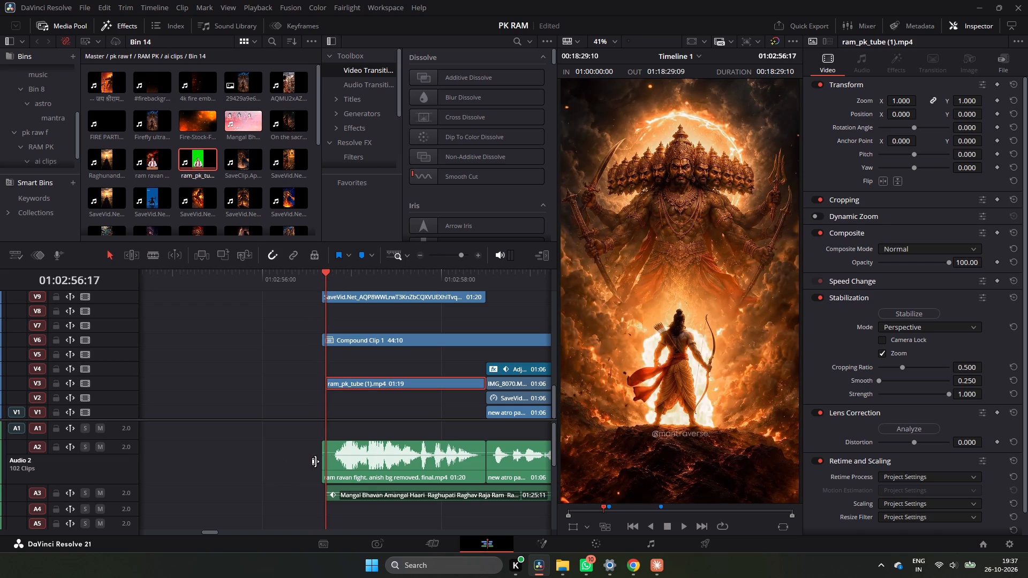
drag(323, 463, 326, 465)
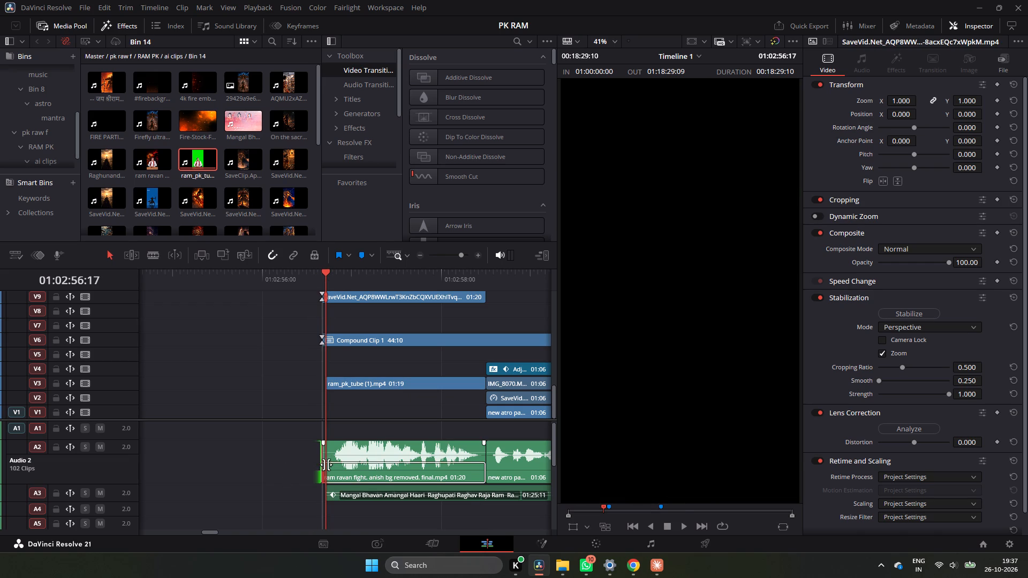
drag(326, 465, 329, 465)
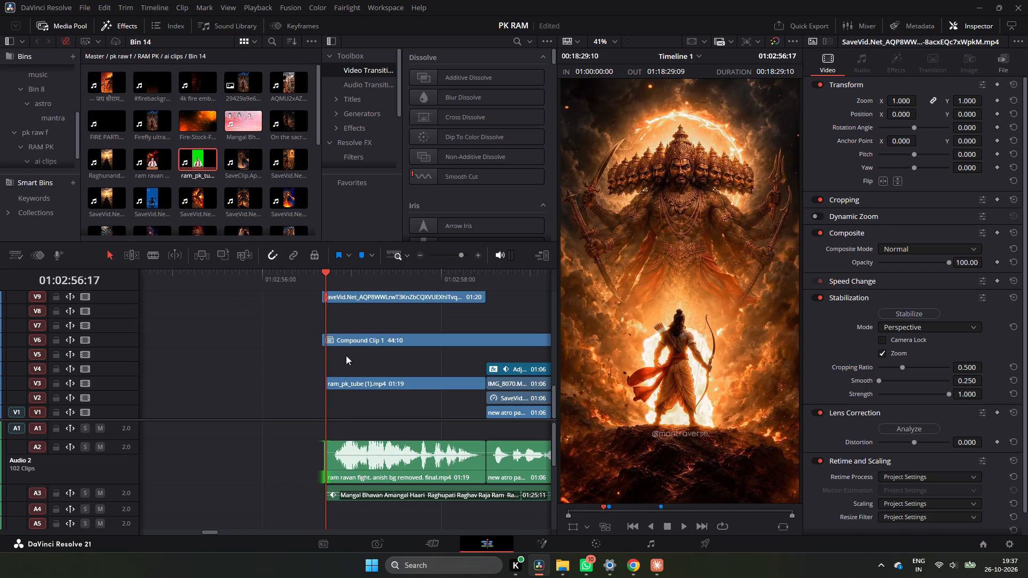
drag(321, 343, 329, 345)
drag(324, 343, 331, 343)
Align the V9 SaveVid clip's start to 01:02:56:17, trim it to 01:19, and move it to V2 beneath ram_pk_tube (1).mp4.
drag(339, 293, 347, 296)
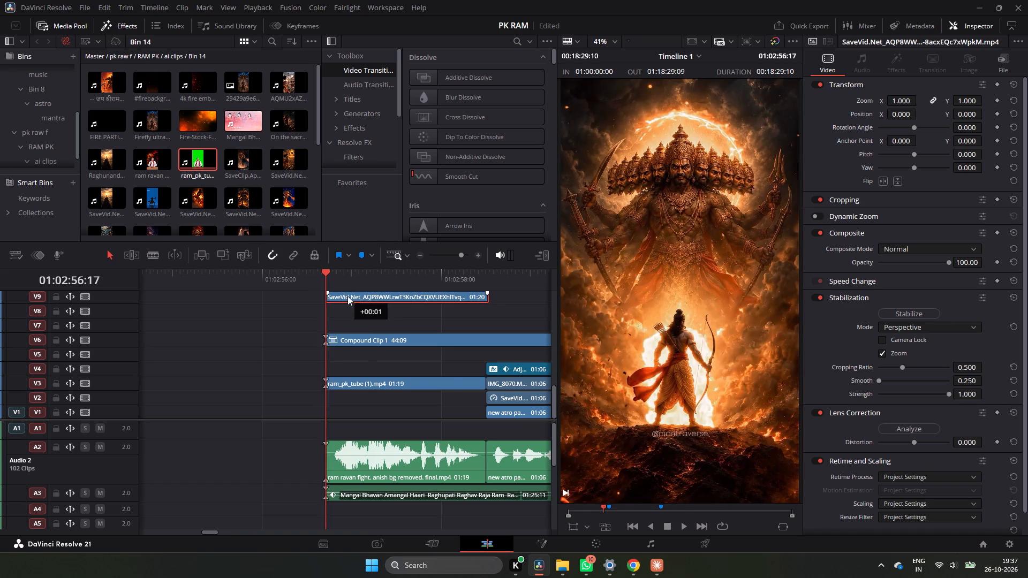
drag(347, 296, 347, 298)
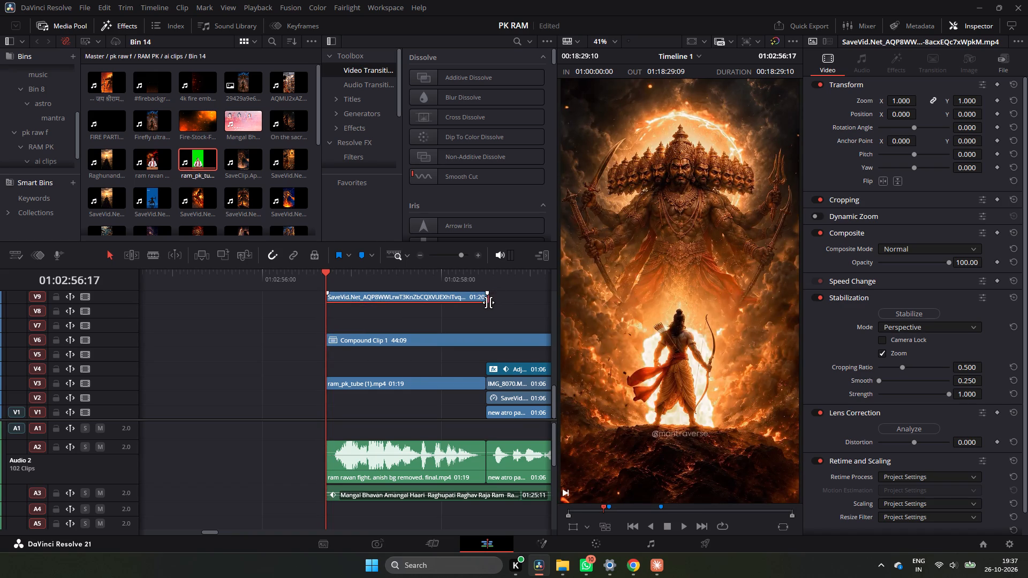
drag(488, 302, 478, 307)
drag(415, 298, 414, 334)
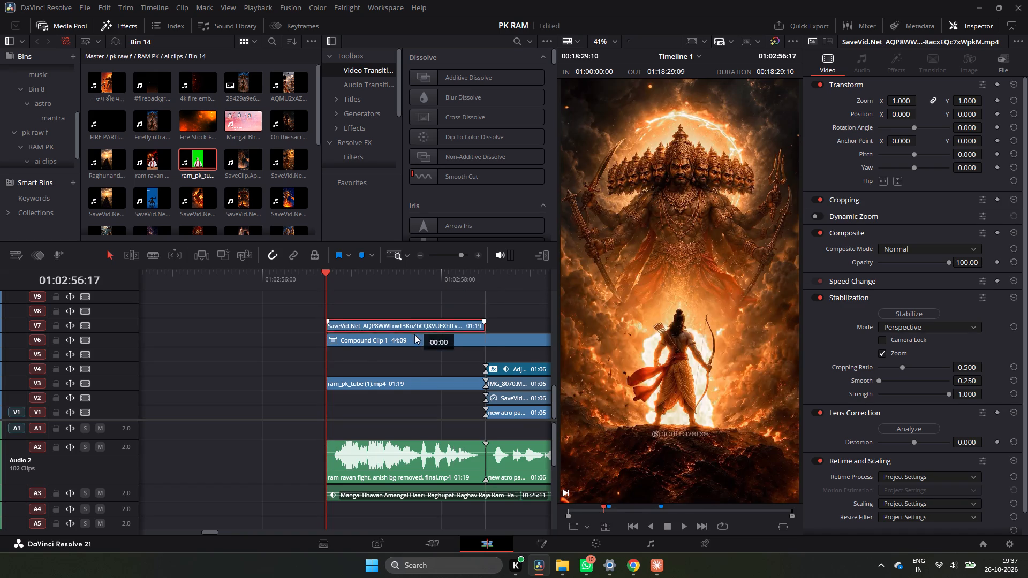
drag(414, 334, 415, 396)
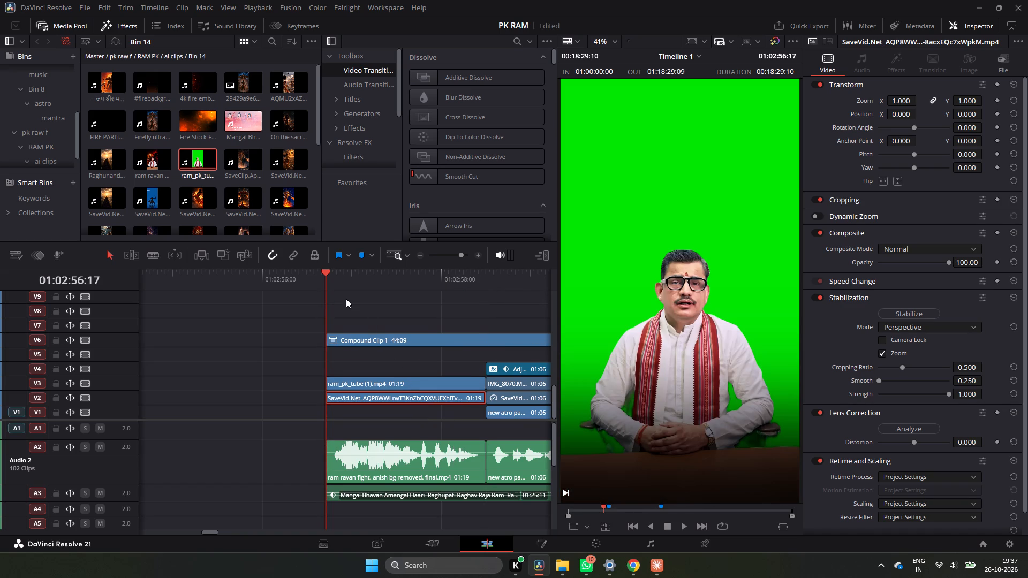
drag(315, 286, 328, 301)
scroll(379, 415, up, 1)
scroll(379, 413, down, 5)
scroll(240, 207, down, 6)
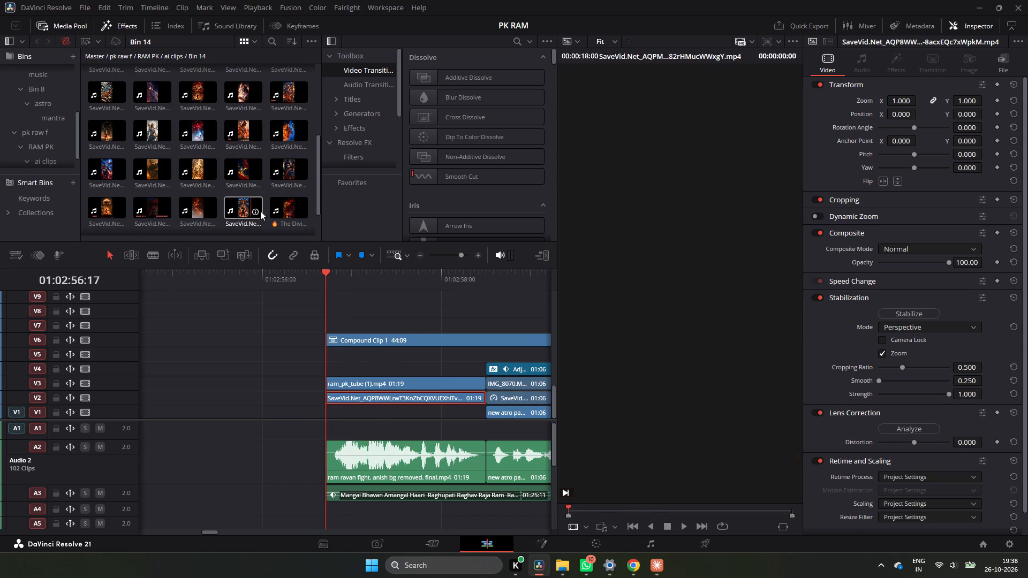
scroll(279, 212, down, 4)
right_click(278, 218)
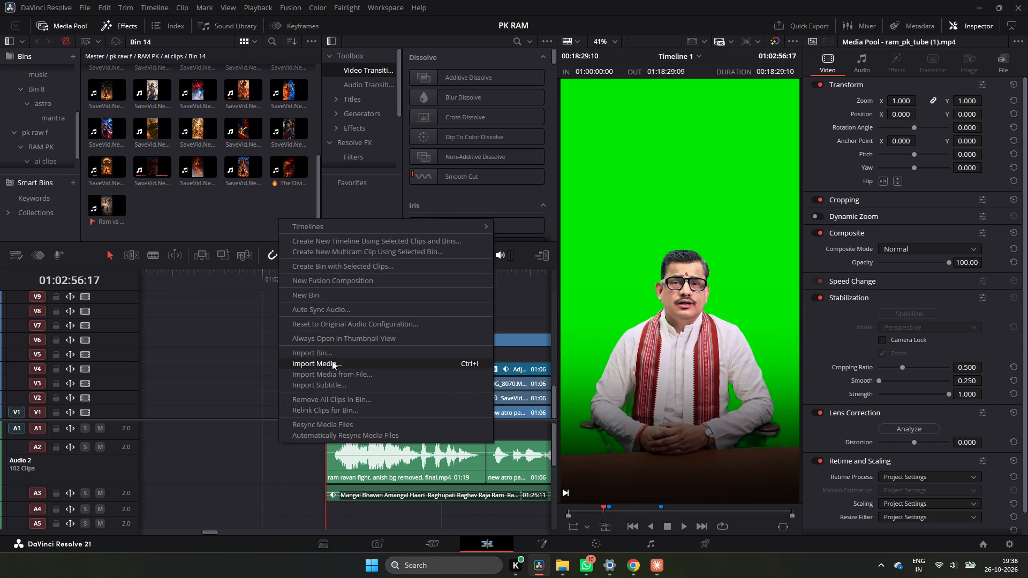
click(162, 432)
Check the export file location in the Deliver page's render settings and return to the Edit page.
click(692, 543)
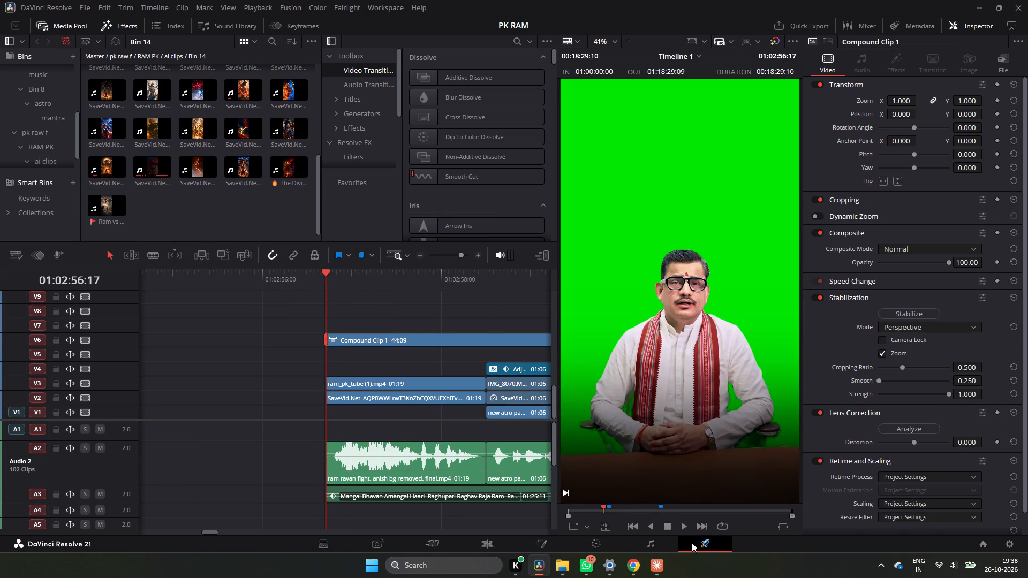
scroll(155, 164, up, 9)
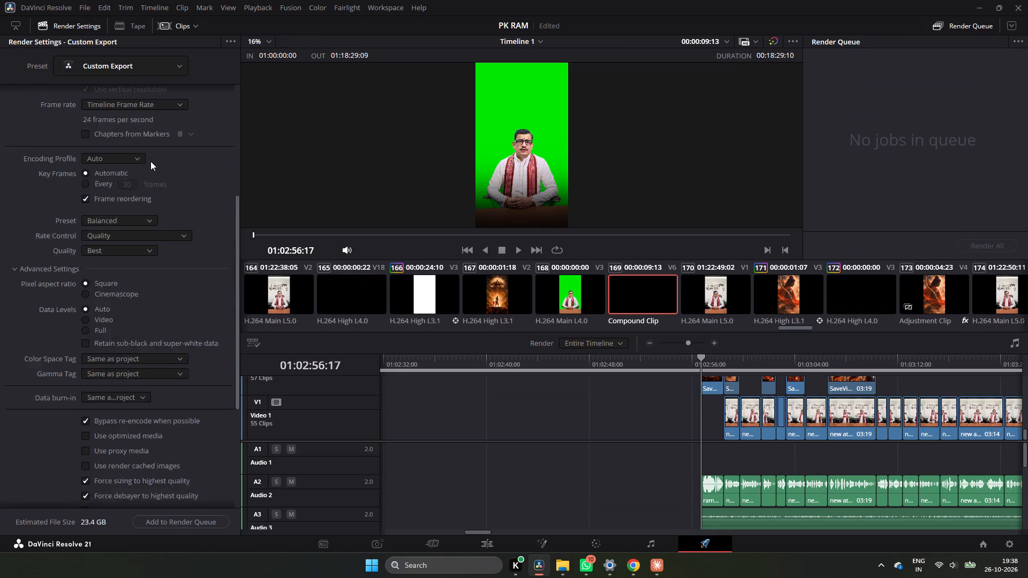
scroll(150, 161, up, 14)
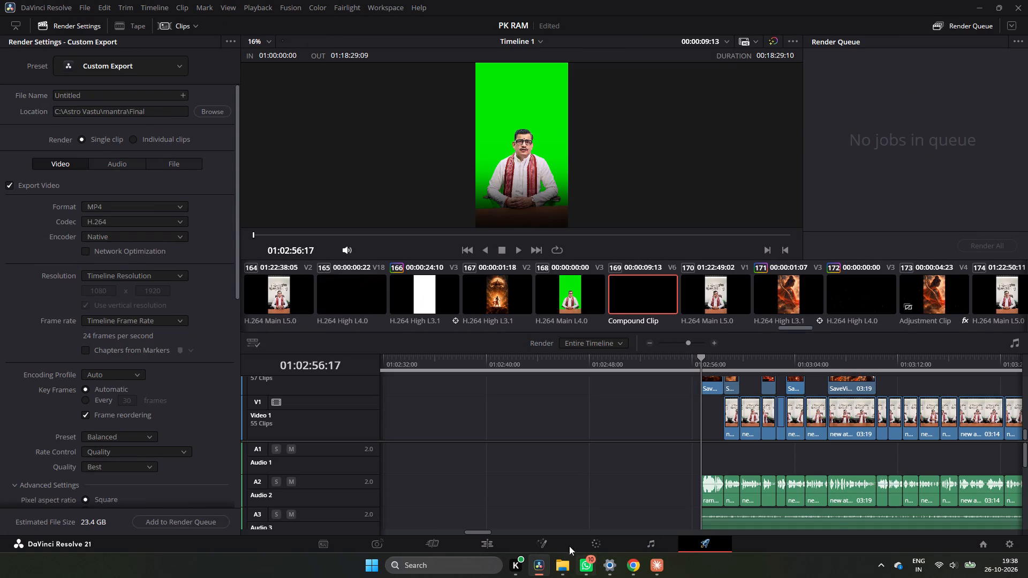
click(509, 542)
Import the ram pk tube video from the Final folder into Bin 14.
right_click(282, 199)
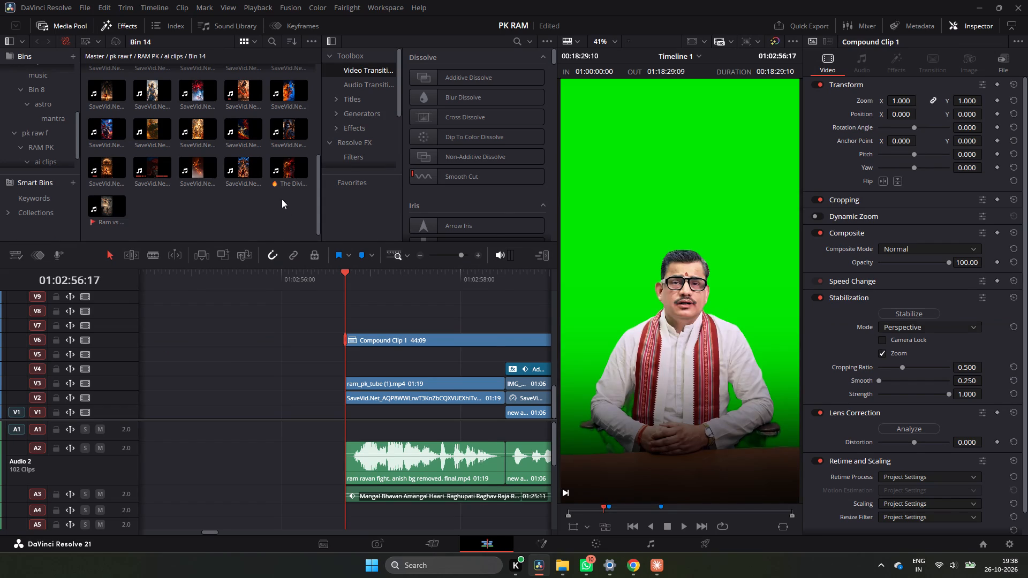
click(333, 348)
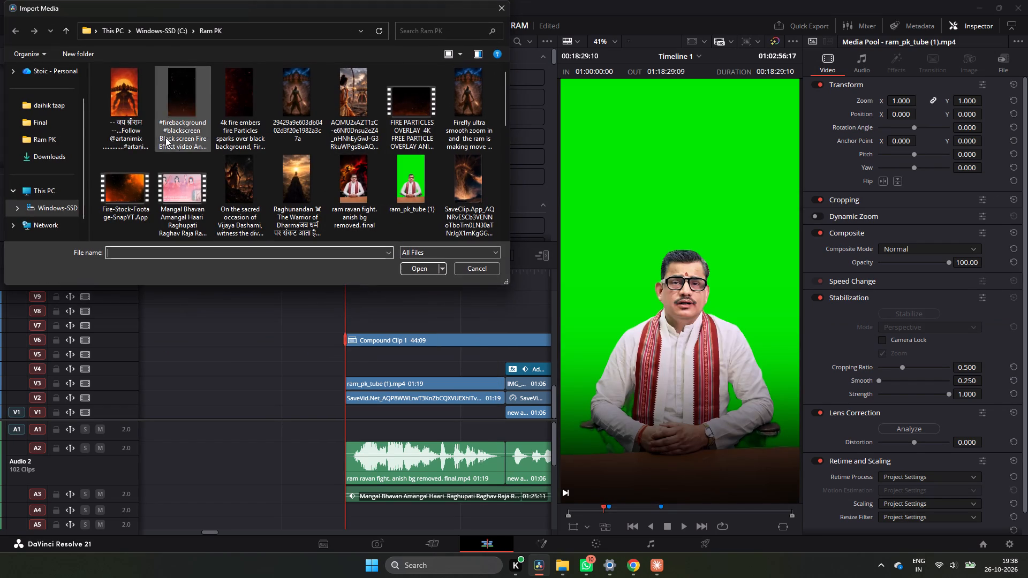
click(38, 122)
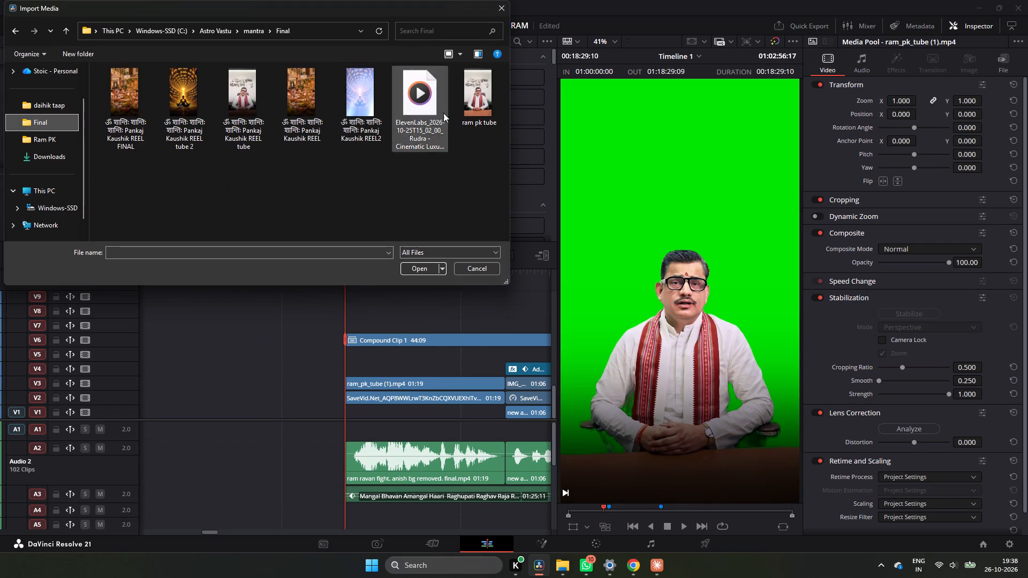
click(492, 105)
click(428, 270)
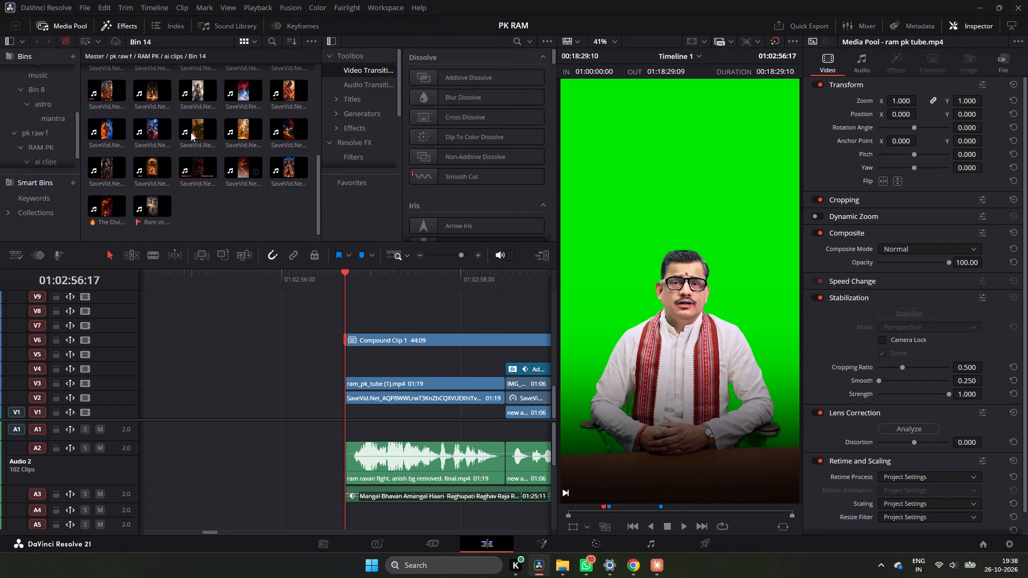
Place ram pk tube.mp4 on V2 in the empty stretch before the opening clips and delete its audio.
scroll(187, 132, up, 12)
drag(144, 166, 170, 394)
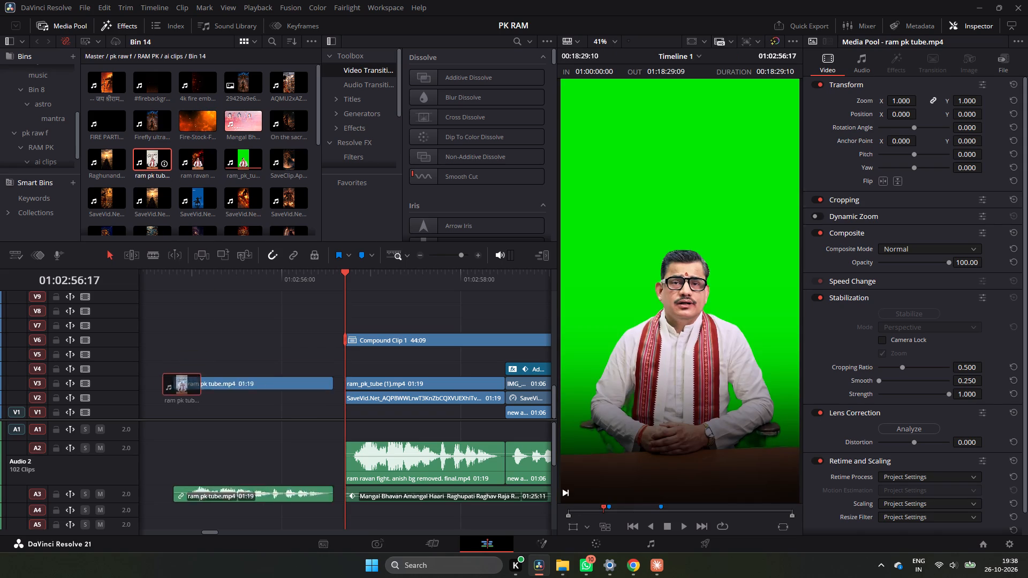
drag(170, 394, 167, 399)
click(215, 469)
key(BackSpace)
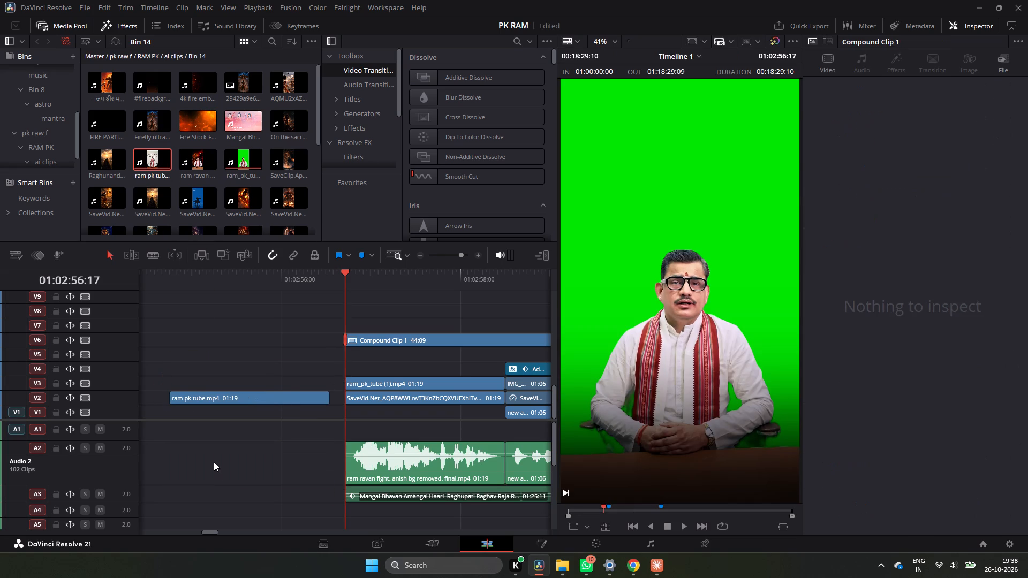
Move ram pk tube.mp4 to V1 beneath the SaveVid clip, starting at 01:02:56:17.
drag(254, 390, 445, 417)
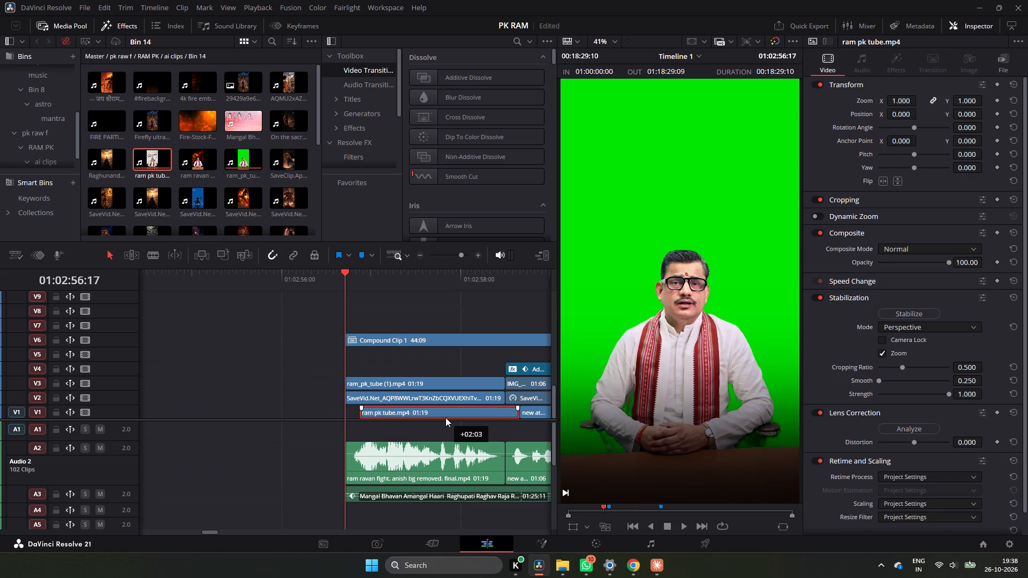
drag(445, 417, 429, 420)
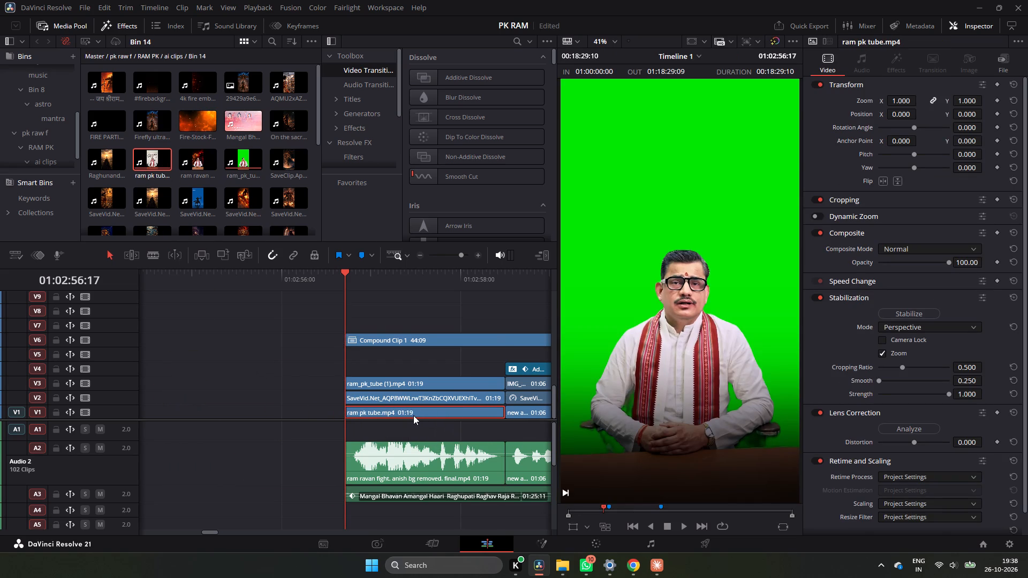
Apply the 3D Keyer effect to the ram_pk_tube (1).mp4 clip on V3 at 01:02:56:17.
key(space)
key(space)
drag(402, 273, 384, 287)
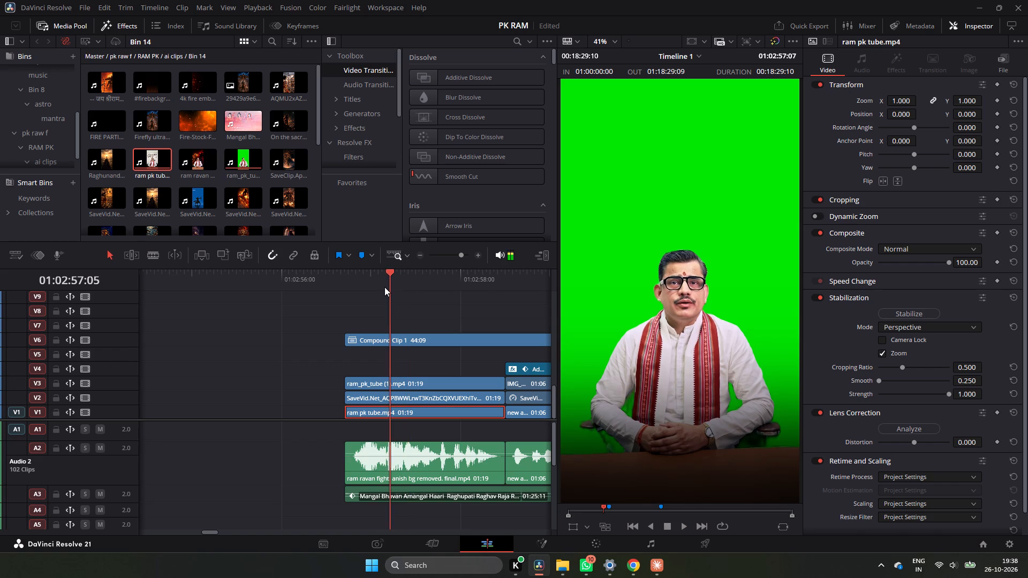
drag(384, 287, 347, 306)
click(377, 385)
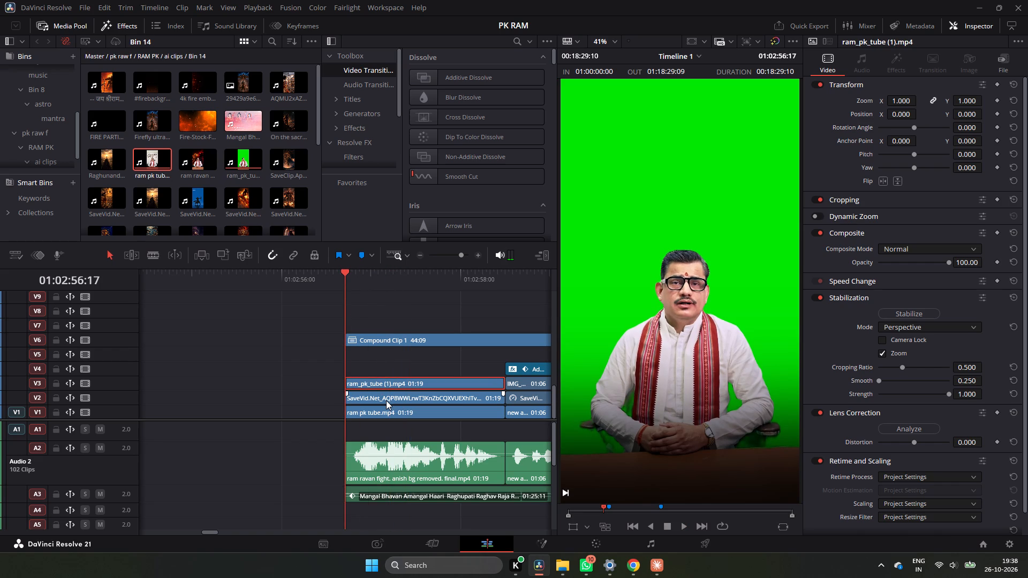
scroll(386, 400, up, 1)
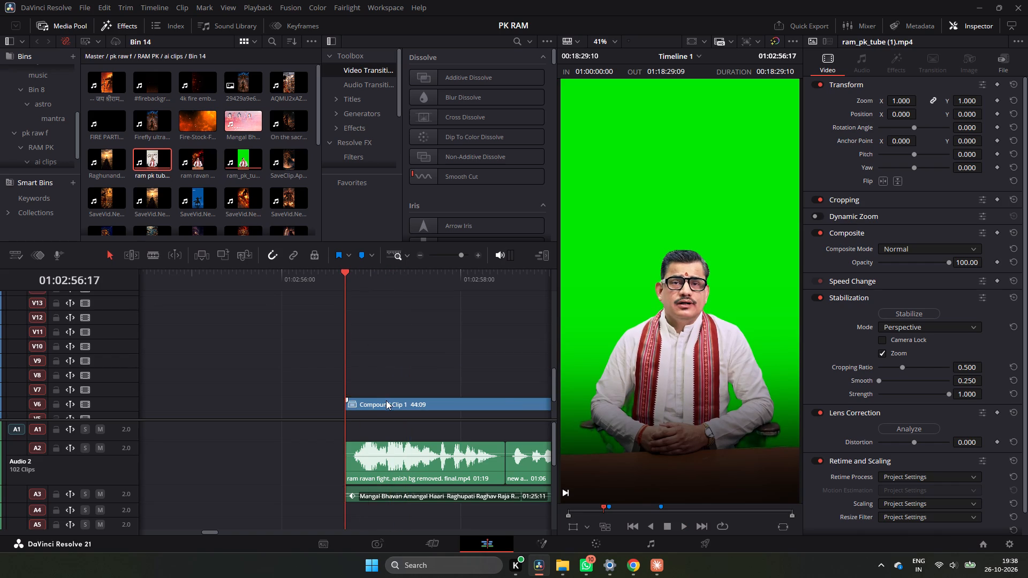
scroll(395, 385, down, 5)
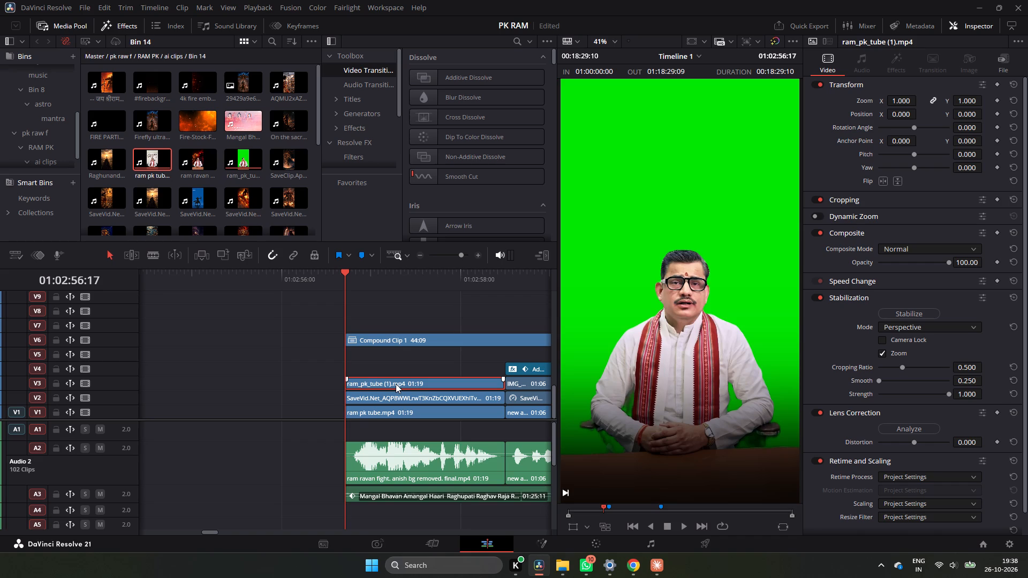
key(shift+space)
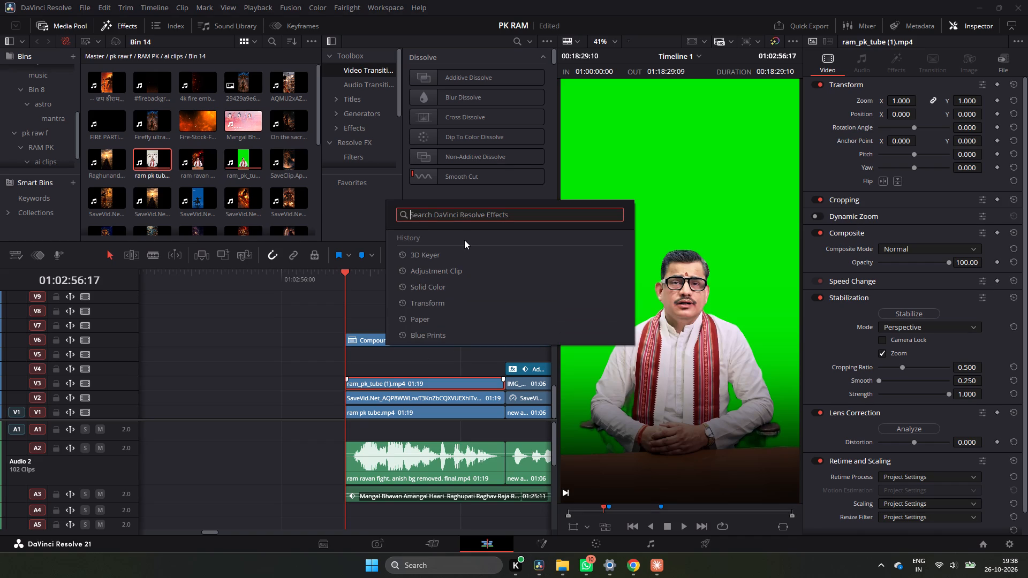
click(456, 252)
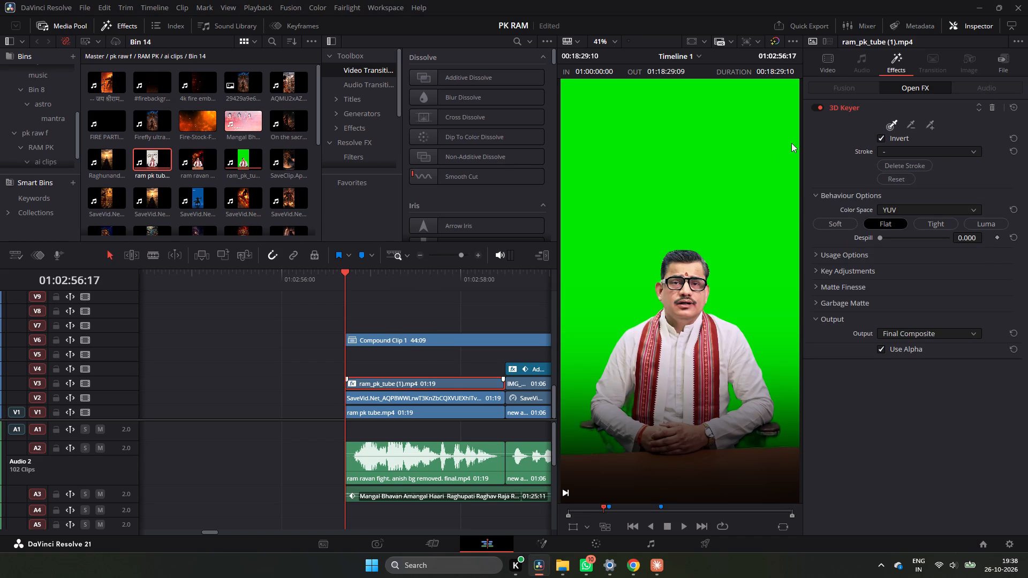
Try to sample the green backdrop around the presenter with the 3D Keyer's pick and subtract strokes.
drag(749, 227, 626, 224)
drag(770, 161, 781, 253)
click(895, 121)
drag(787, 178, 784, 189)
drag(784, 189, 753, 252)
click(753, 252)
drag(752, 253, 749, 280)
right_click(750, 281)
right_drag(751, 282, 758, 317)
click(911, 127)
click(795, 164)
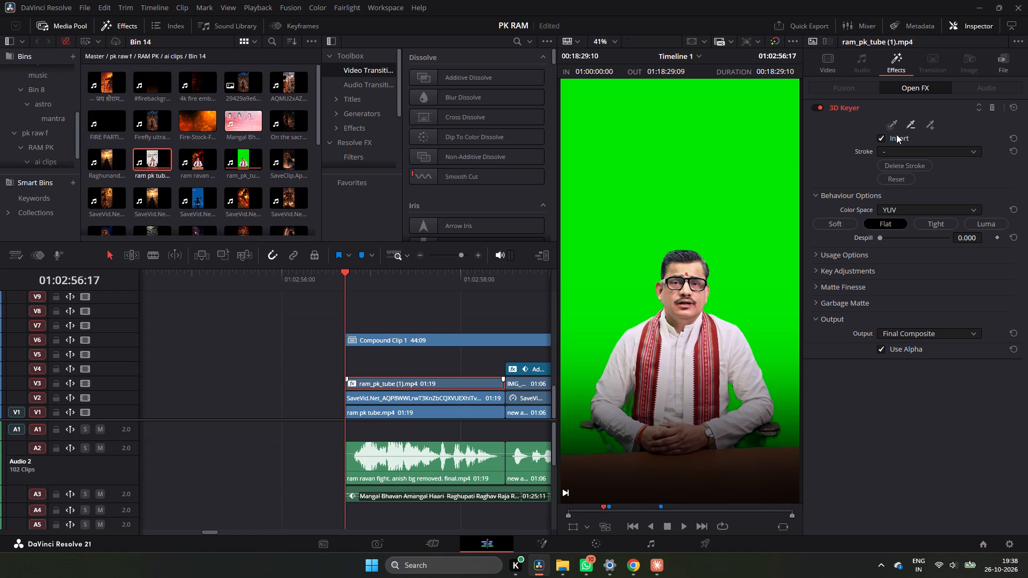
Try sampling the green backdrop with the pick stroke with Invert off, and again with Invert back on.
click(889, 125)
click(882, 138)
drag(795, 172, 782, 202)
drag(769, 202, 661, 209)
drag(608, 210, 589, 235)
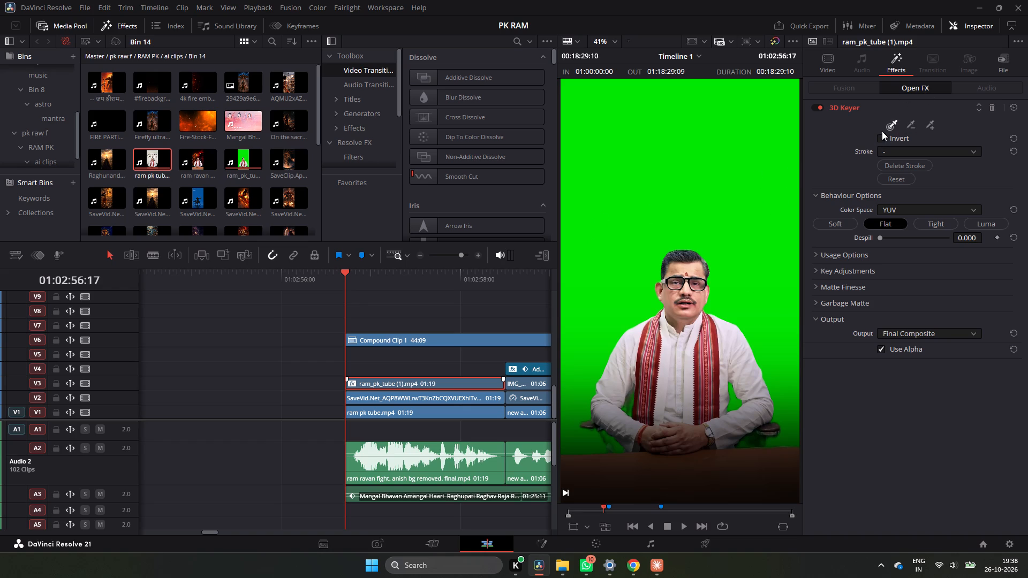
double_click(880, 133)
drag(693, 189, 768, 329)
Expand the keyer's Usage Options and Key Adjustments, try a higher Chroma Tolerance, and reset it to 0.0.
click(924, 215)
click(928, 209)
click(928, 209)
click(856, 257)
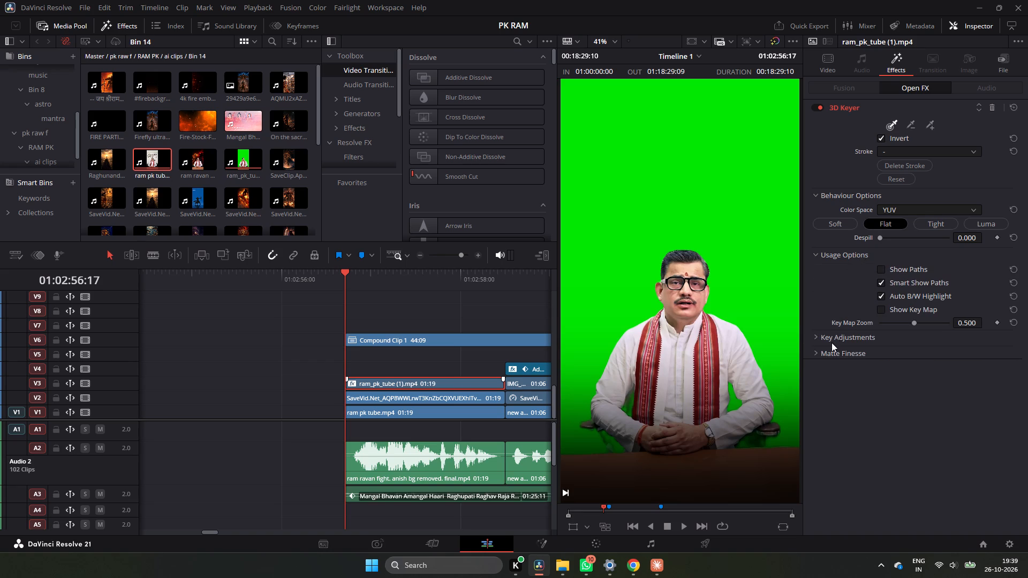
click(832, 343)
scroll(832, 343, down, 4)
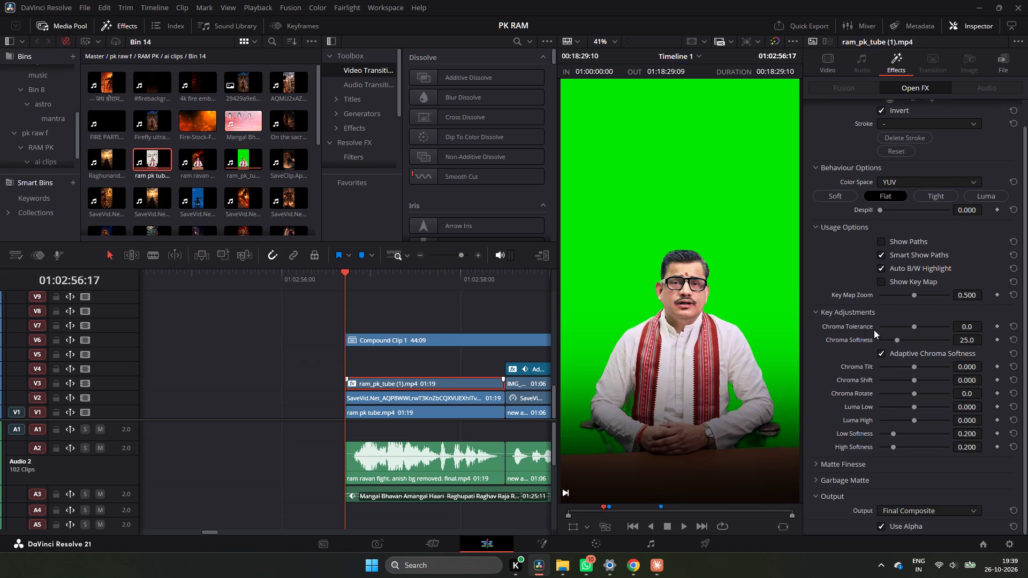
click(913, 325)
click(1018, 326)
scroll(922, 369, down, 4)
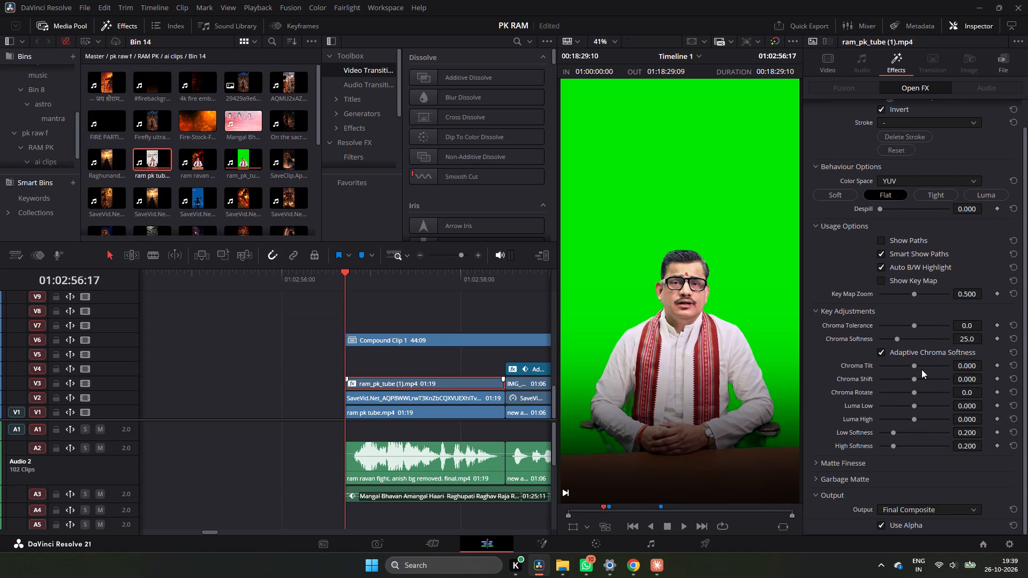
Examine the keyer's Matte Finesse, Garbage Matte, Output and Stroke settings.
click(853, 461)
scroll(853, 461, down, 5)
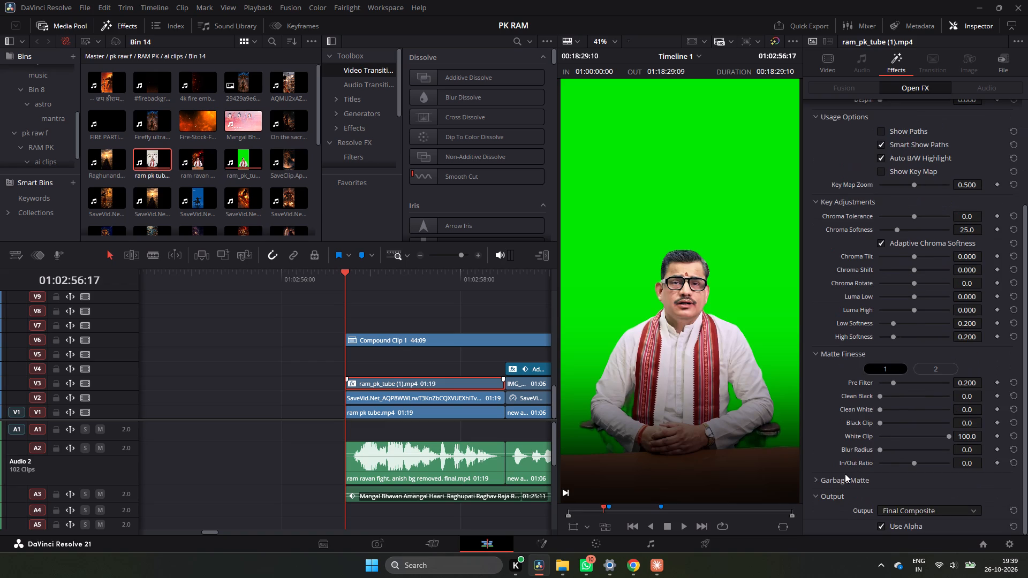
click(845, 474)
scroll(840, 485, down, 4)
click(836, 492)
scroll(836, 492, down, 5)
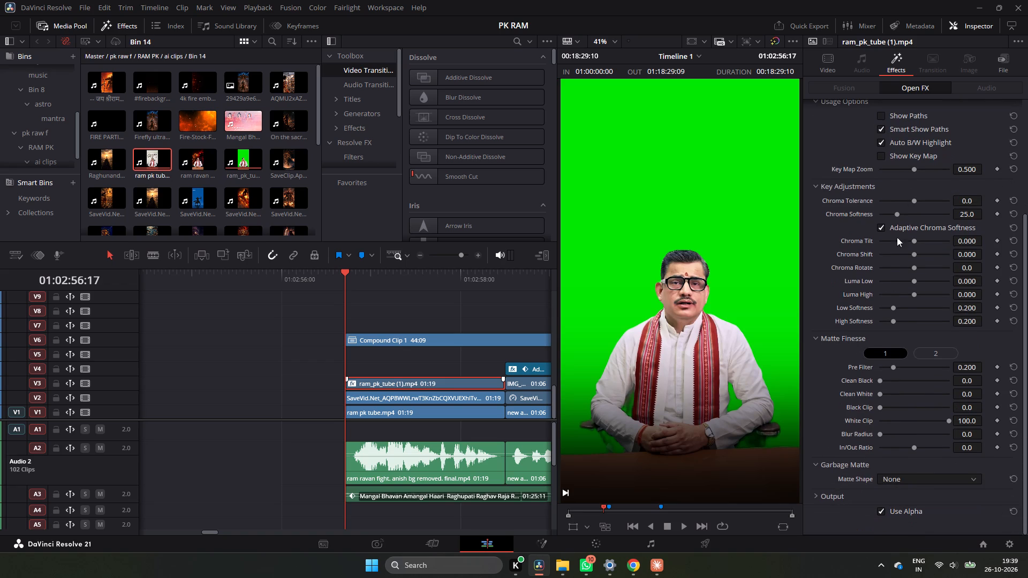
scroll(872, 122, up, 6)
click(897, 155)
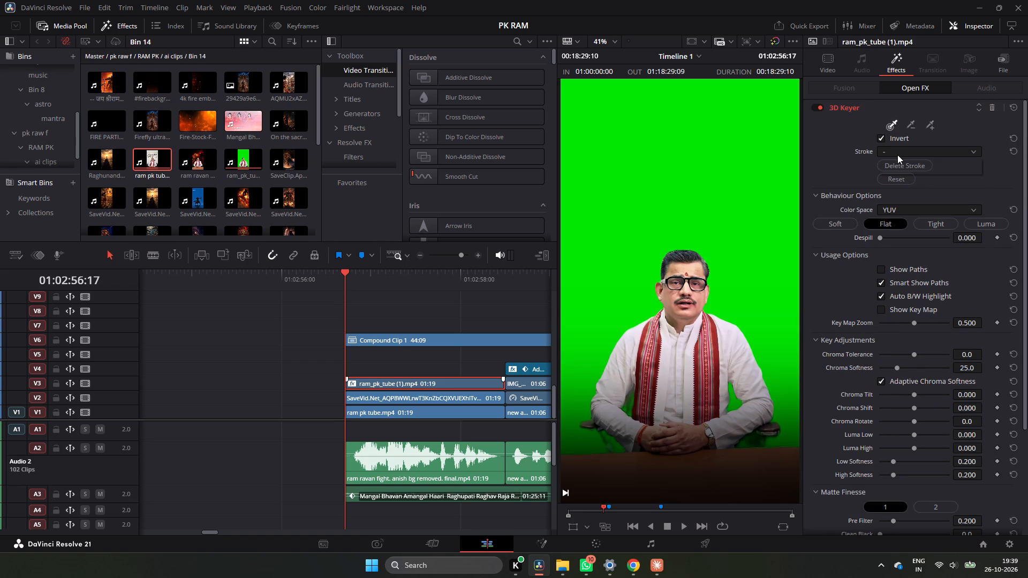
click(898, 153)
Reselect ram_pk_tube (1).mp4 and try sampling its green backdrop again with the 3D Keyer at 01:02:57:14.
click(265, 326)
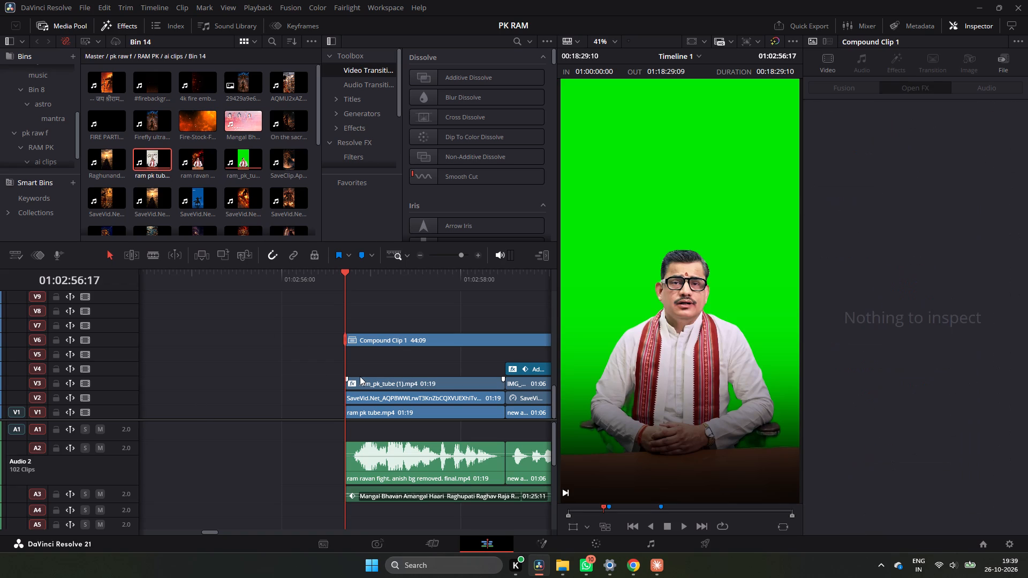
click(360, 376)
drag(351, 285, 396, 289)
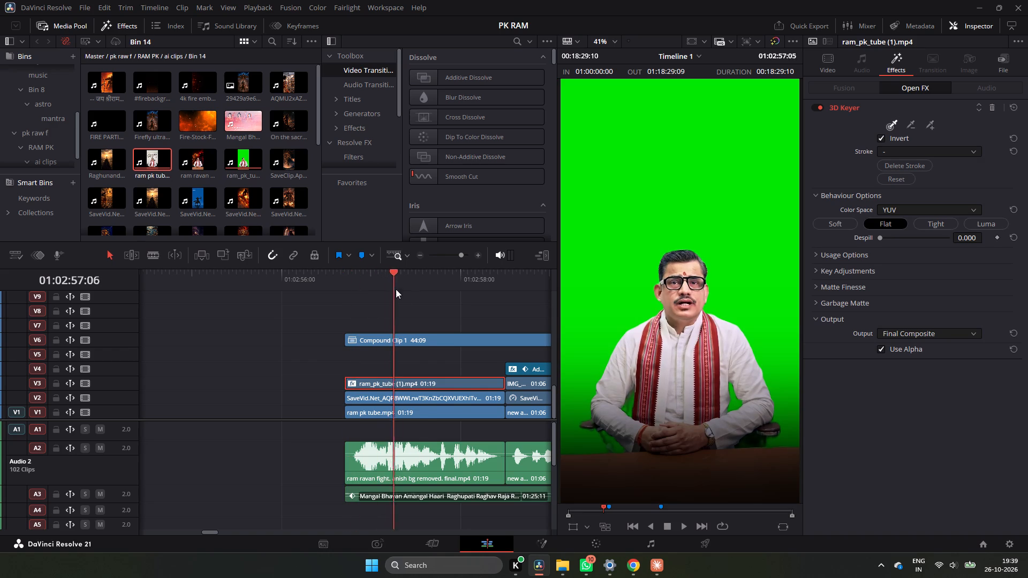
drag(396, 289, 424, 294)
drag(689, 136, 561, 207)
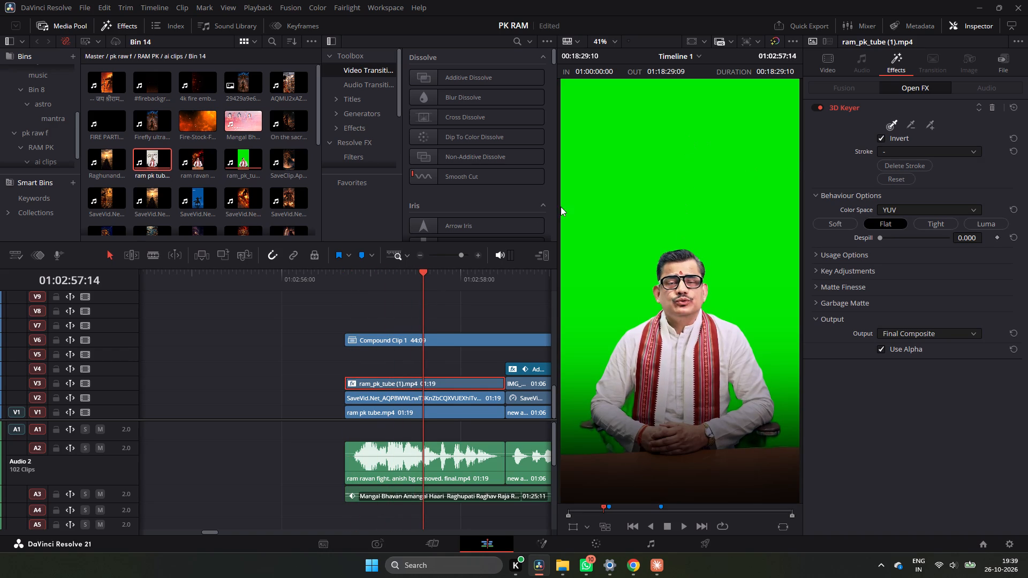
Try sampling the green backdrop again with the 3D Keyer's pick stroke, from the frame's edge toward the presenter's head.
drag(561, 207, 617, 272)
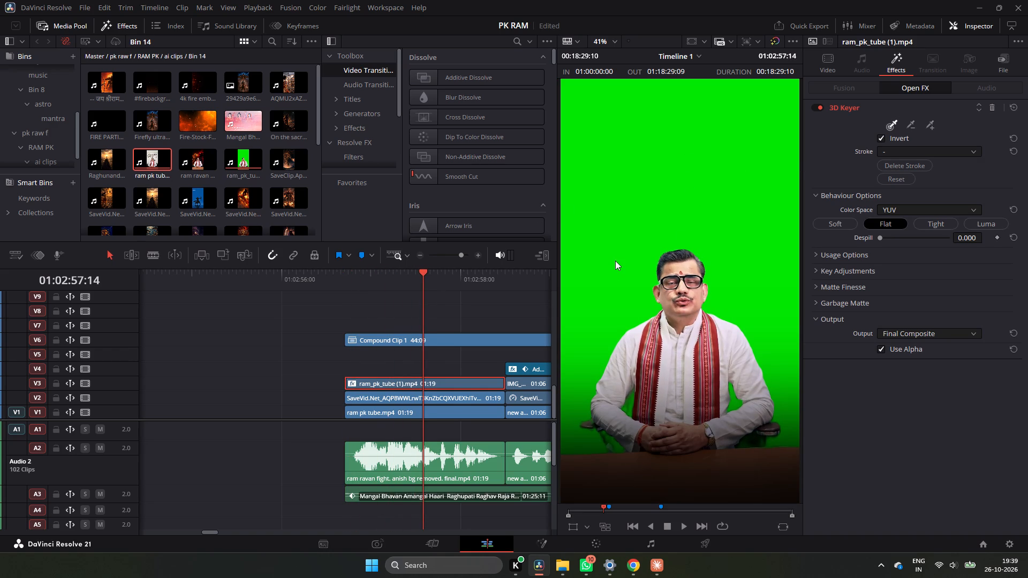
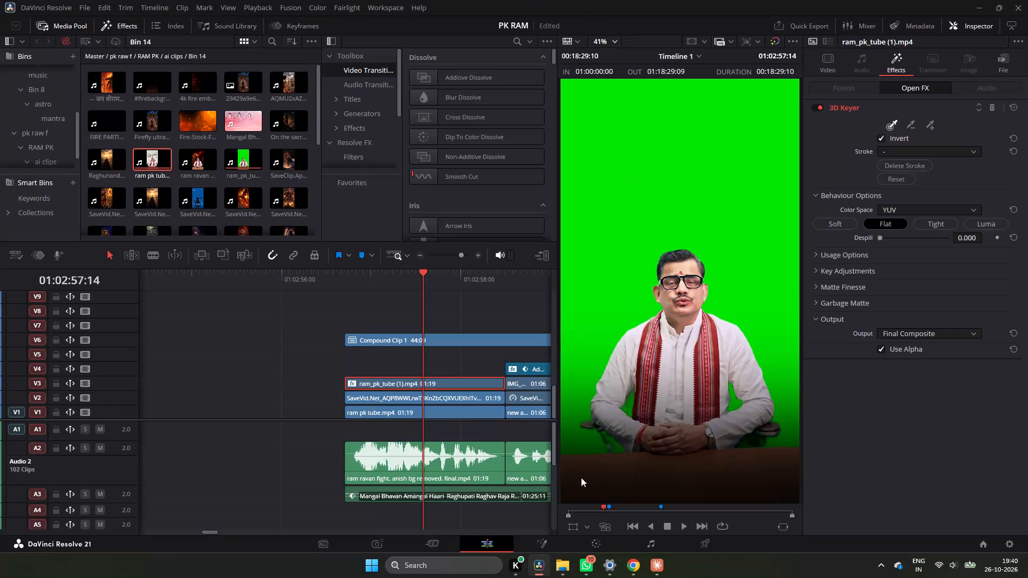
Switch the viewer to the Open FX overlay and sample the green backdrop beside the presenter's head with a 3D Keyer pick stroke.
click(578, 531)
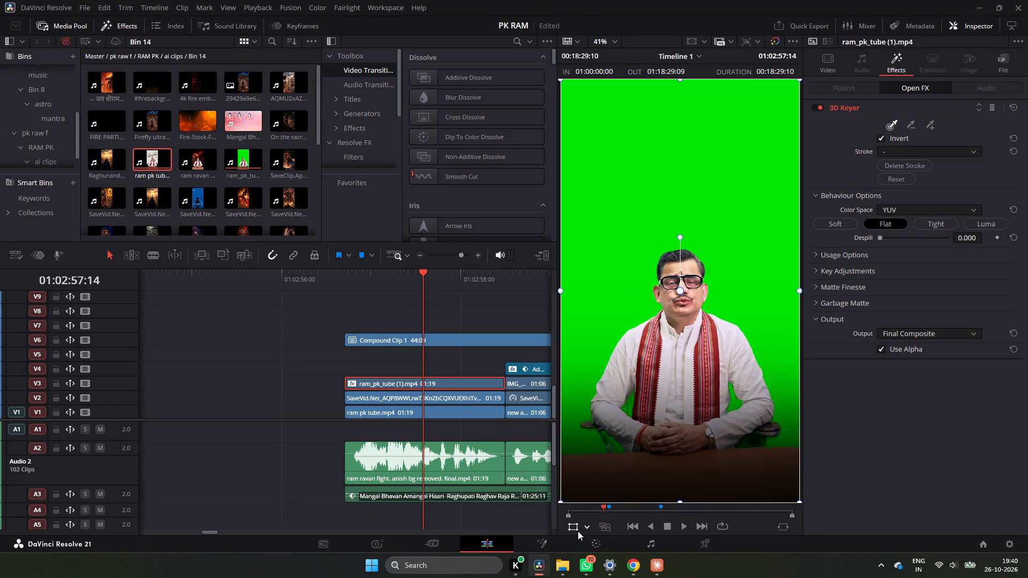
click(578, 530)
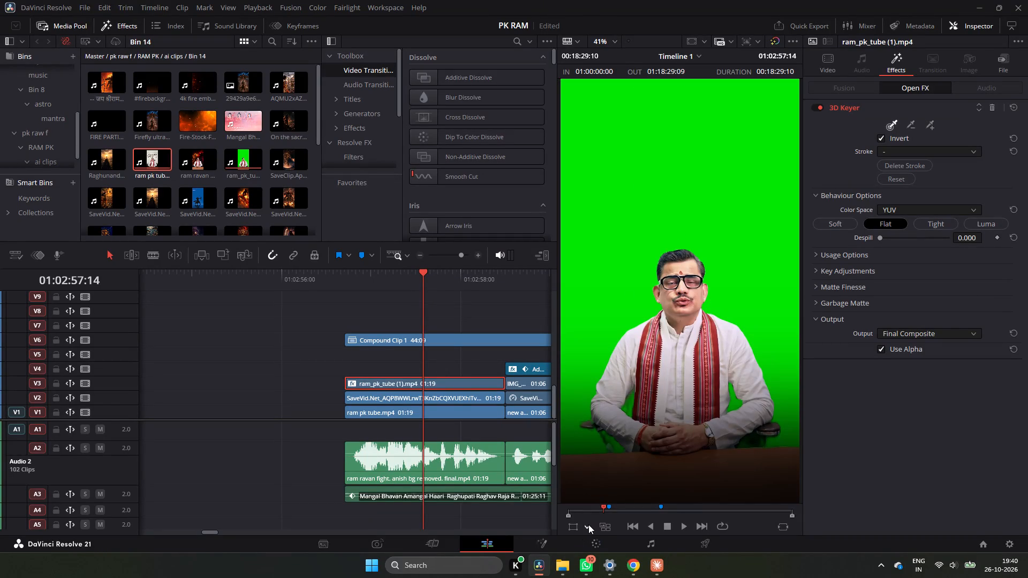
click(588, 524)
click(607, 483)
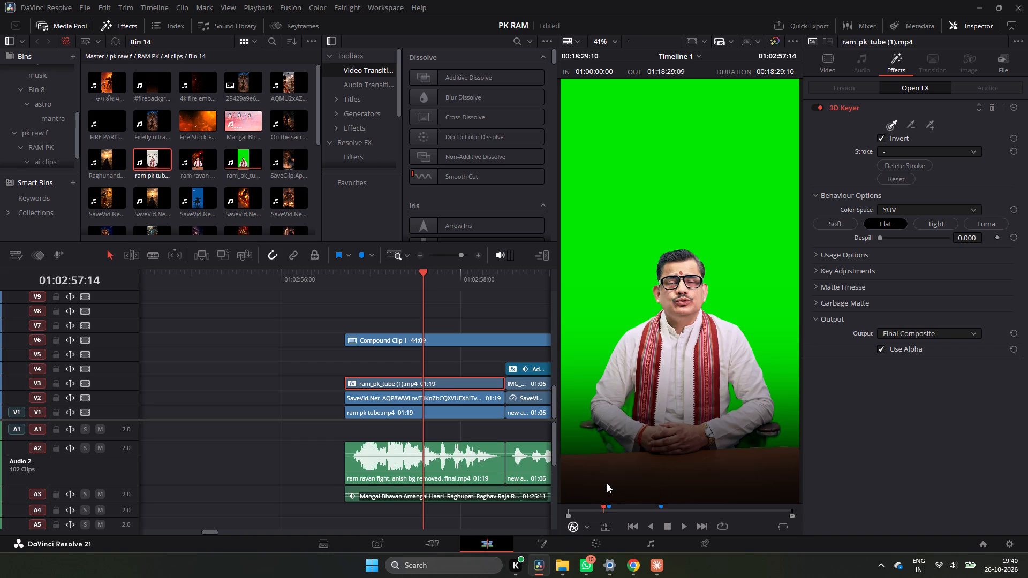
drag(762, 195, 745, 286)
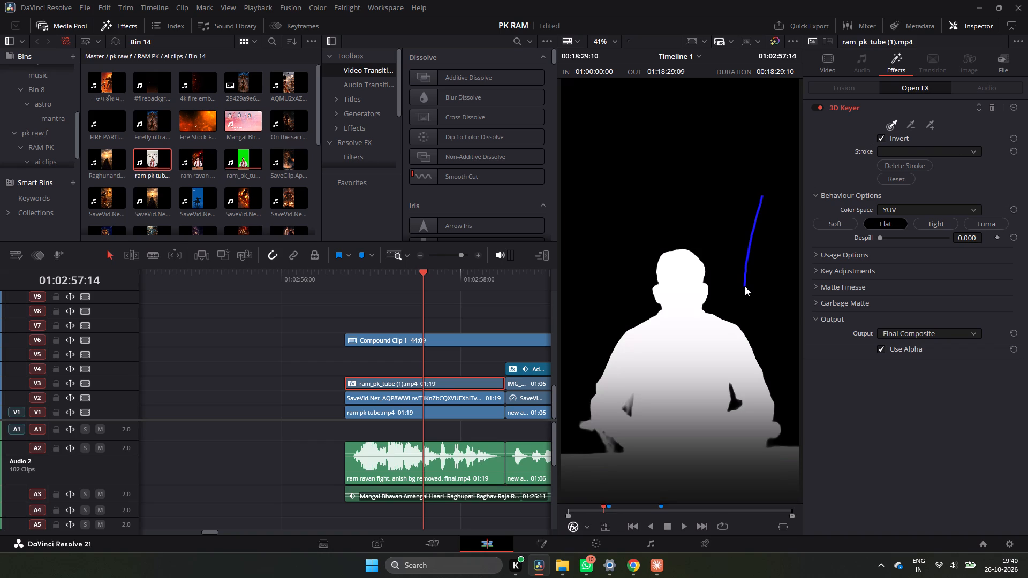
Sample the green backdrop on both sides of the presenter with the 3D Keyer's pick strokes.
drag(745, 286, 745, 287)
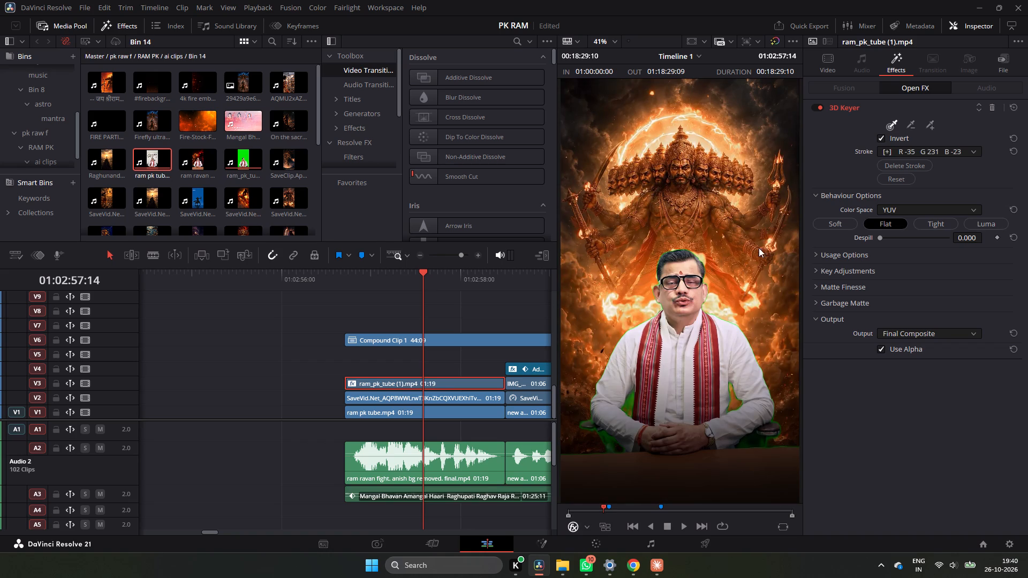
drag(760, 234, 723, 228)
drag(667, 179, 612, 270)
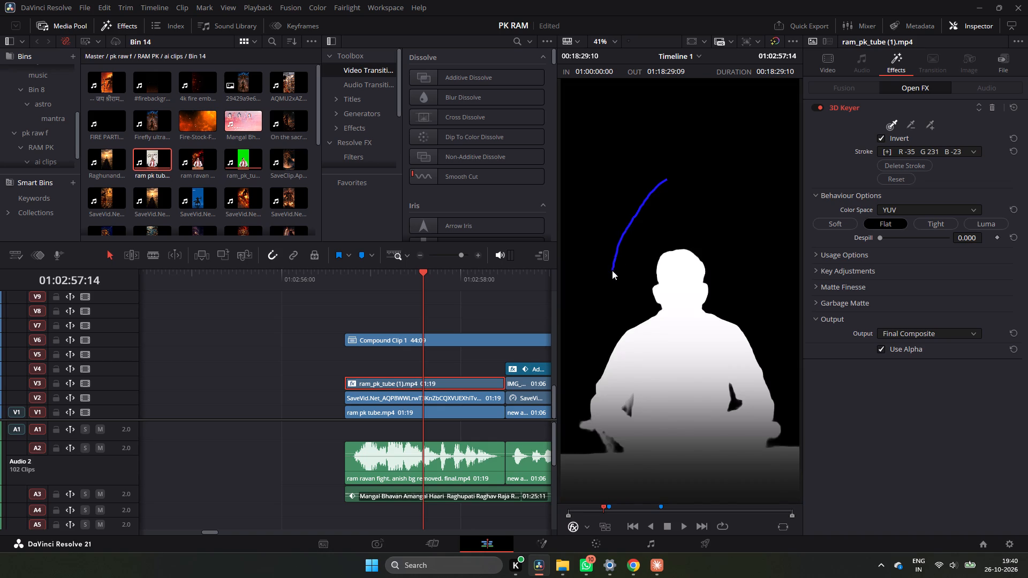
drag(612, 270, 612, 271)
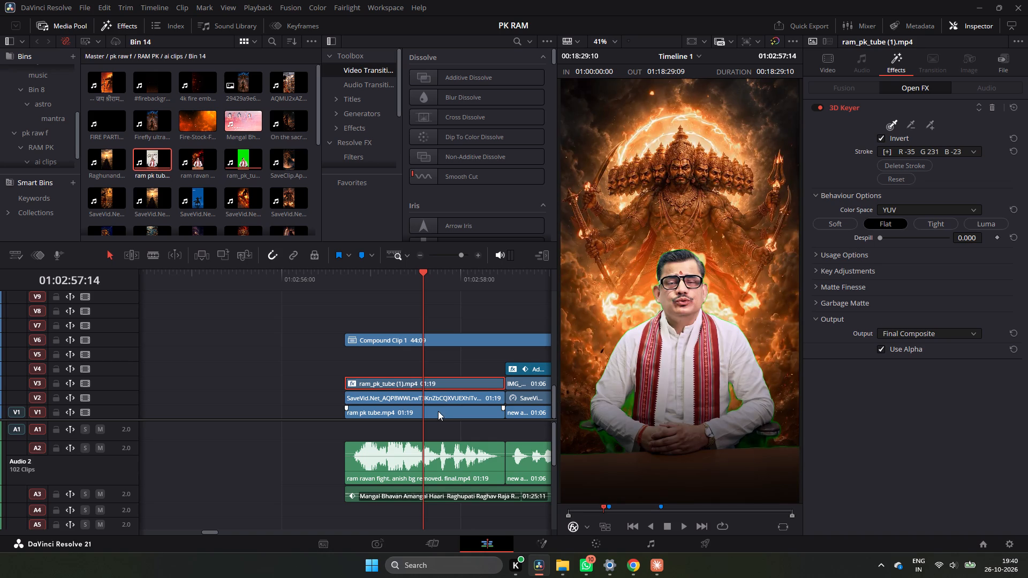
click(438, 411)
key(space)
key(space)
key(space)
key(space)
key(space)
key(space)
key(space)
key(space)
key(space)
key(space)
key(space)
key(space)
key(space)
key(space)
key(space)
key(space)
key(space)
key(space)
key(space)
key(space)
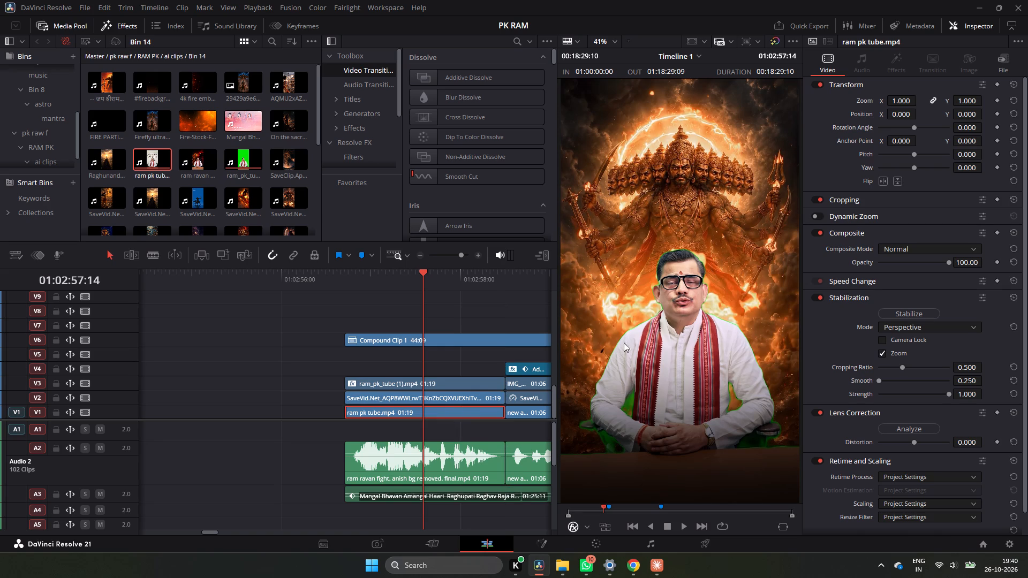
Reselect ram_pk_tube (1).mp4 on V3 and set its 3D Keyer Despill to 1.000.
click(457, 385)
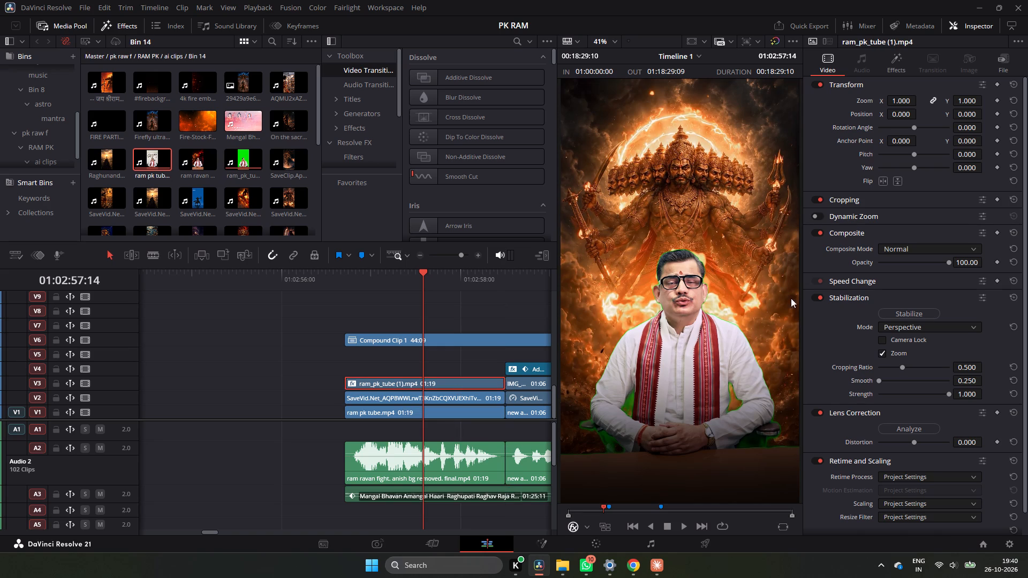
click(896, 55)
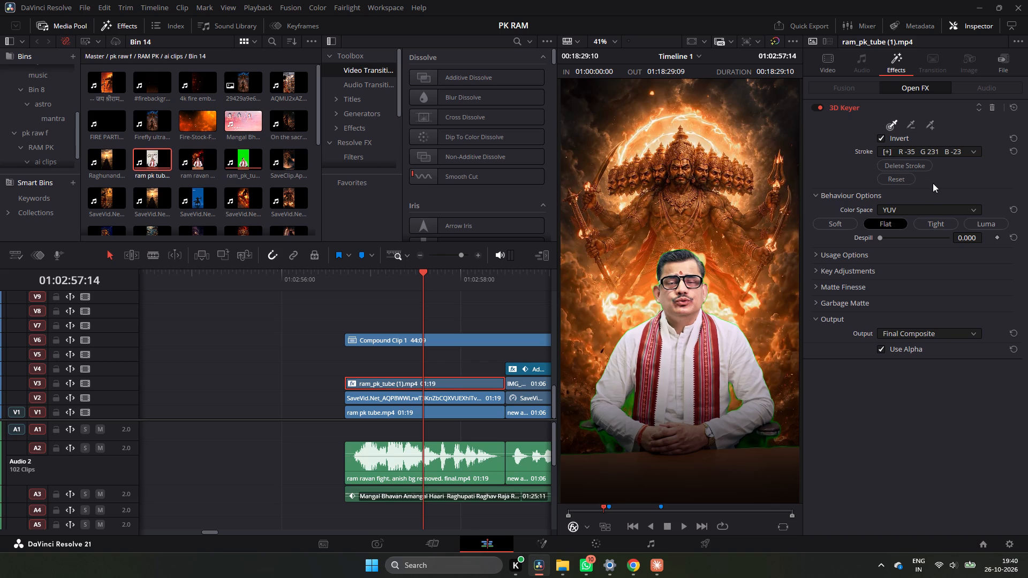
drag(883, 238, 989, 249)
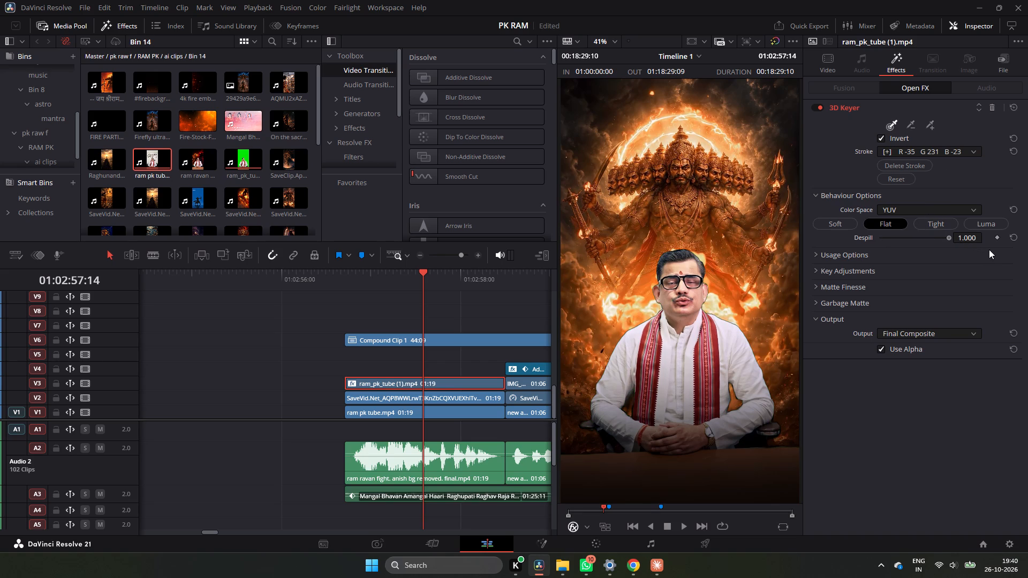
drag(989, 249, 920, 238)
drag(920, 238, 1015, 246)
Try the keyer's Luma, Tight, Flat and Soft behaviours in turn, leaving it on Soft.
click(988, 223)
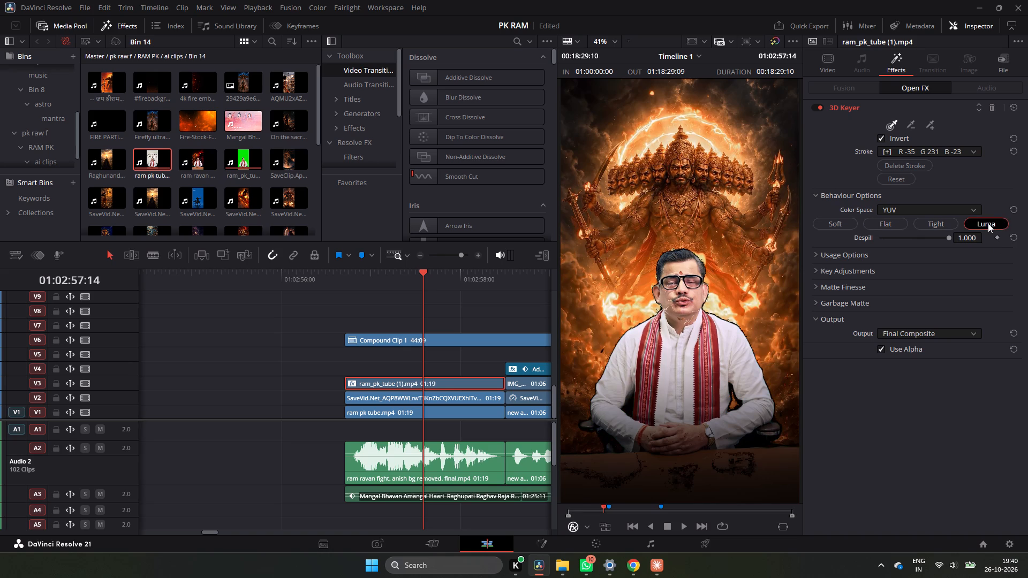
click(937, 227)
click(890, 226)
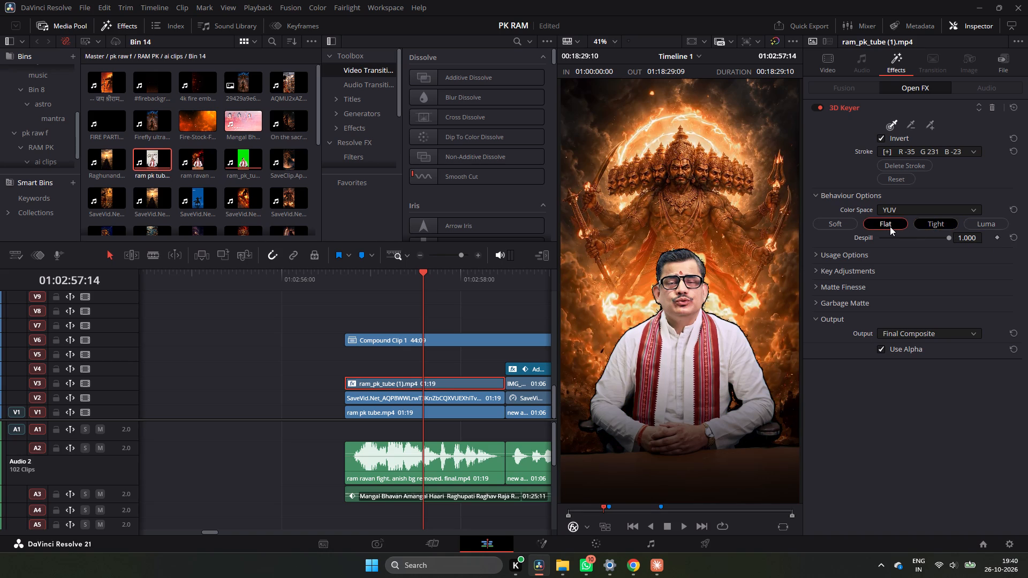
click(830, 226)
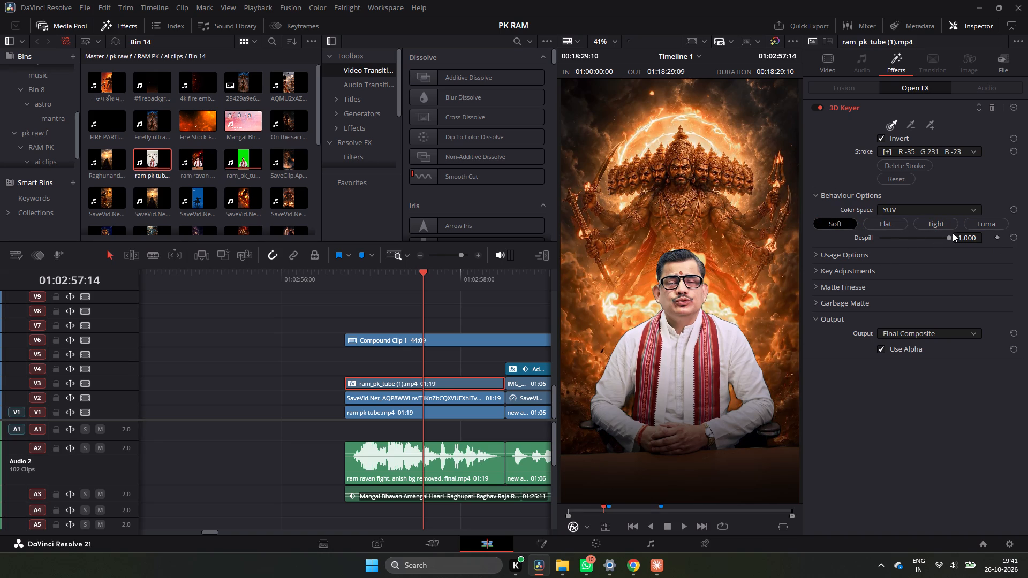
Expand the keyer's Usage Options, Key Adjustments, Matte Finesse and Garbage Matte settings.
click(857, 252)
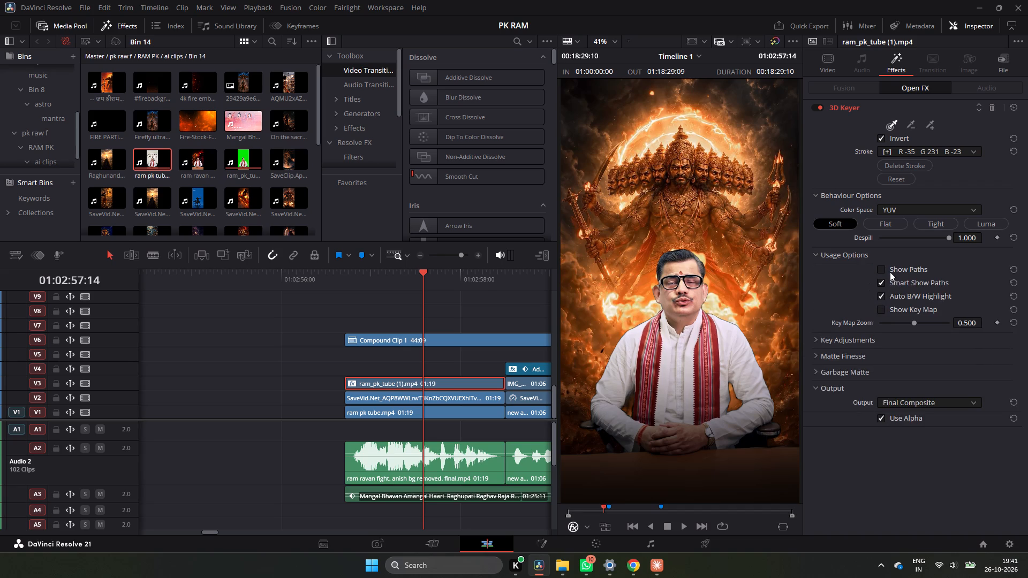
click(859, 344)
scroll(859, 344, down, 3)
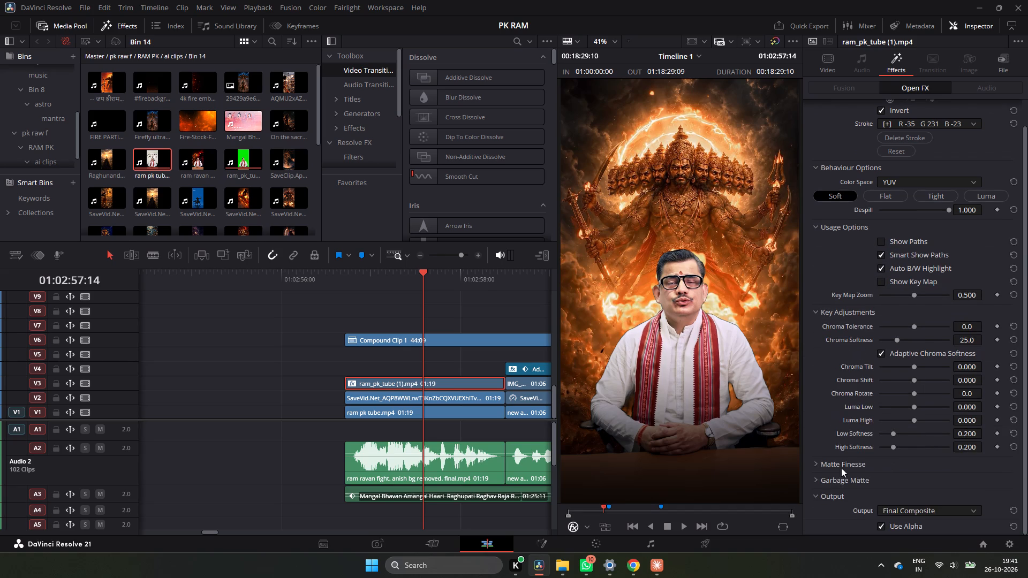
click(852, 461)
scroll(852, 461, down, 5)
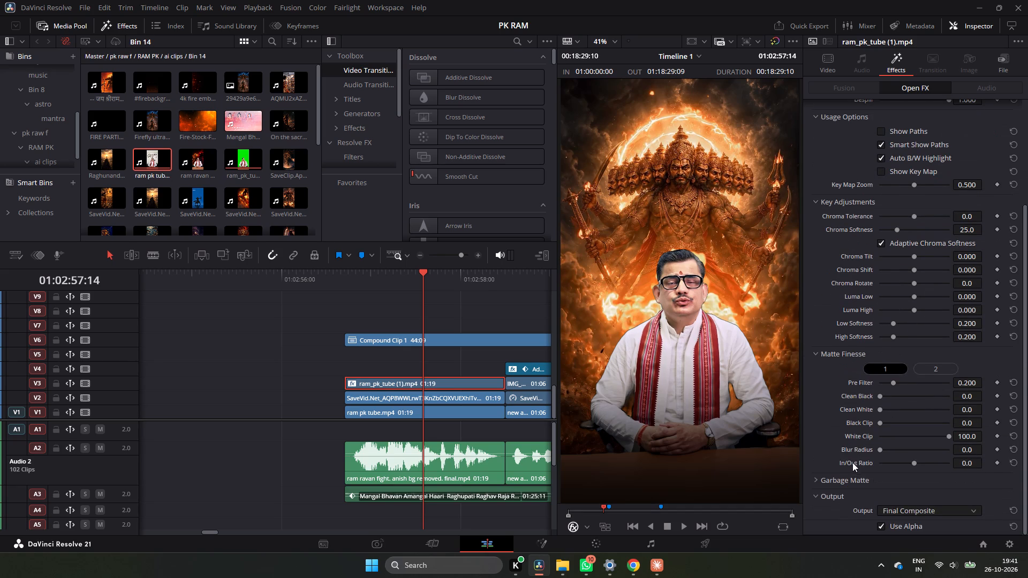
click(842, 477)
scroll(842, 477, down, 3)
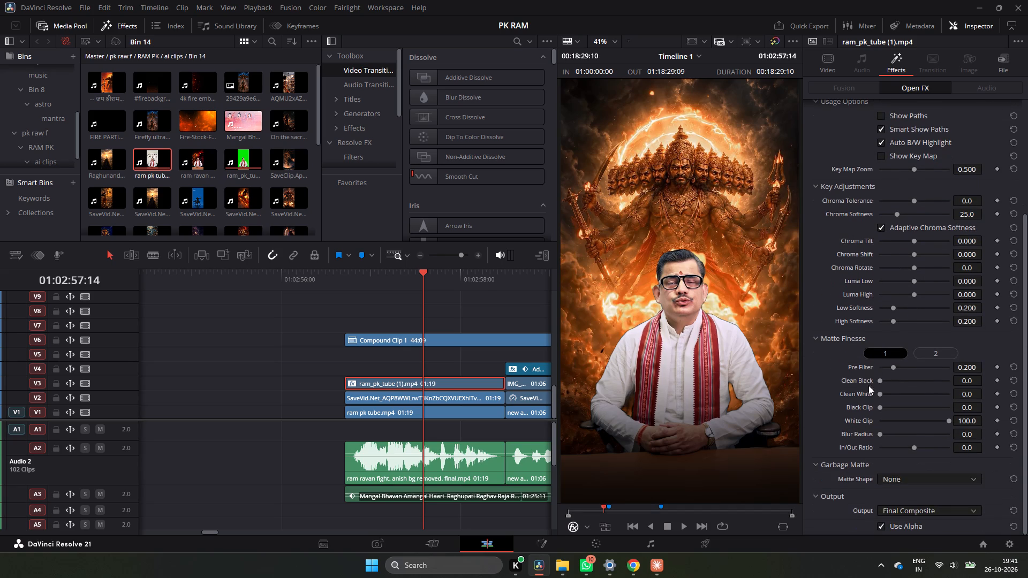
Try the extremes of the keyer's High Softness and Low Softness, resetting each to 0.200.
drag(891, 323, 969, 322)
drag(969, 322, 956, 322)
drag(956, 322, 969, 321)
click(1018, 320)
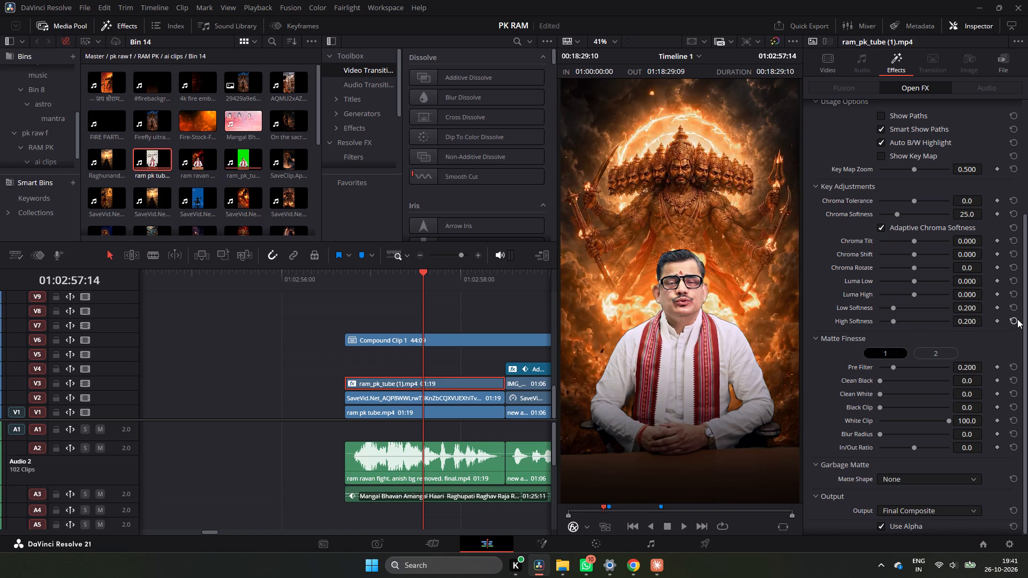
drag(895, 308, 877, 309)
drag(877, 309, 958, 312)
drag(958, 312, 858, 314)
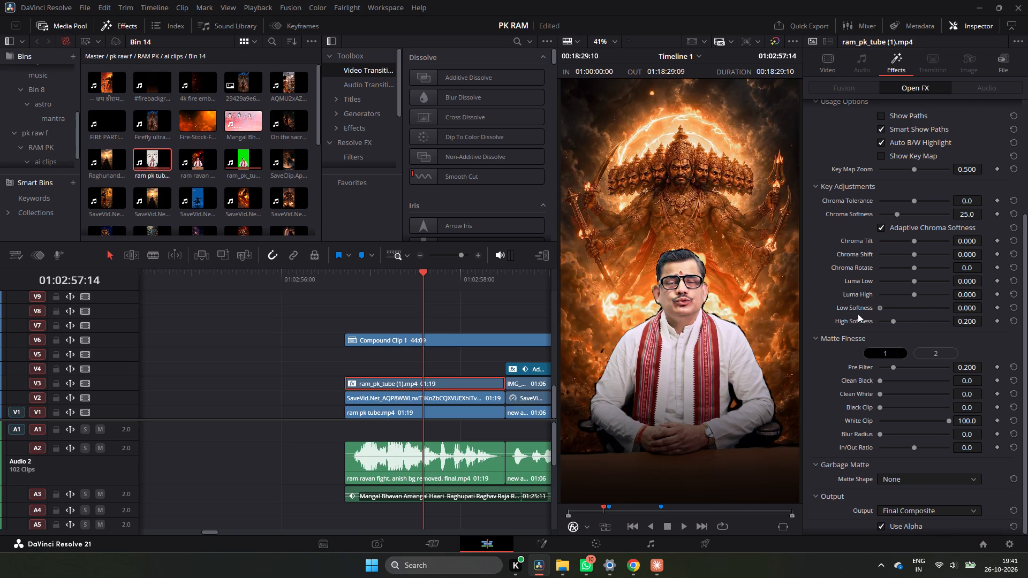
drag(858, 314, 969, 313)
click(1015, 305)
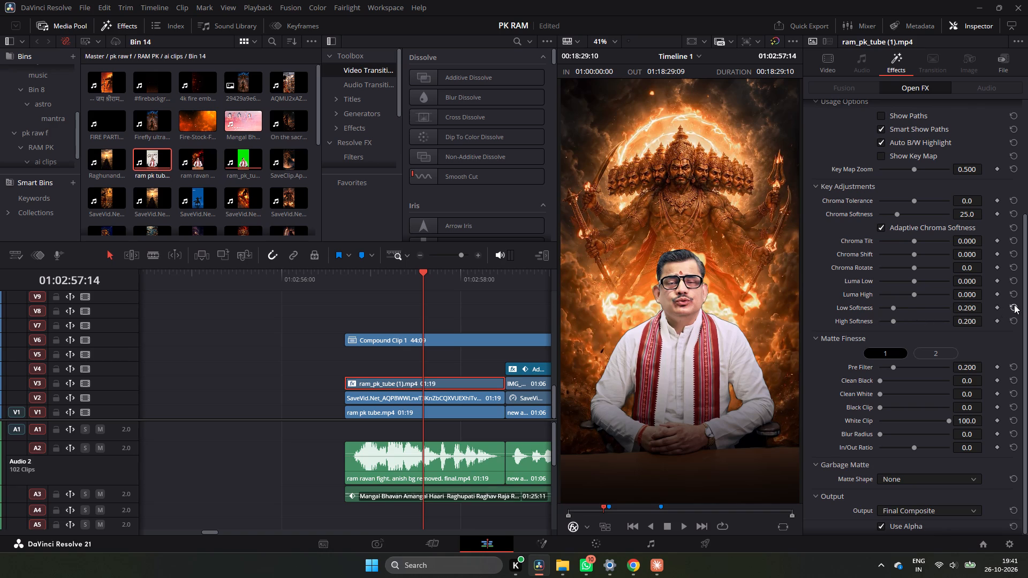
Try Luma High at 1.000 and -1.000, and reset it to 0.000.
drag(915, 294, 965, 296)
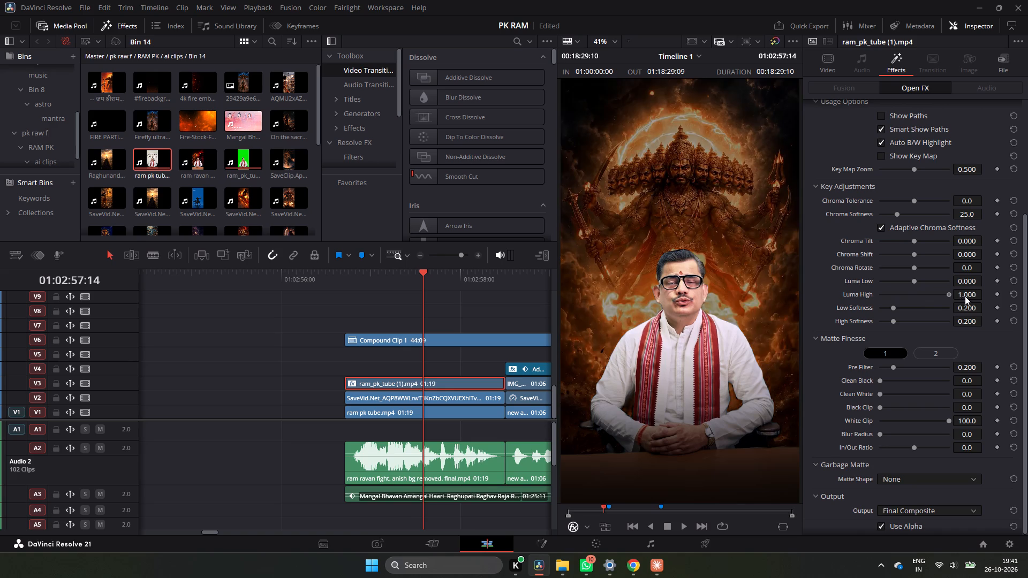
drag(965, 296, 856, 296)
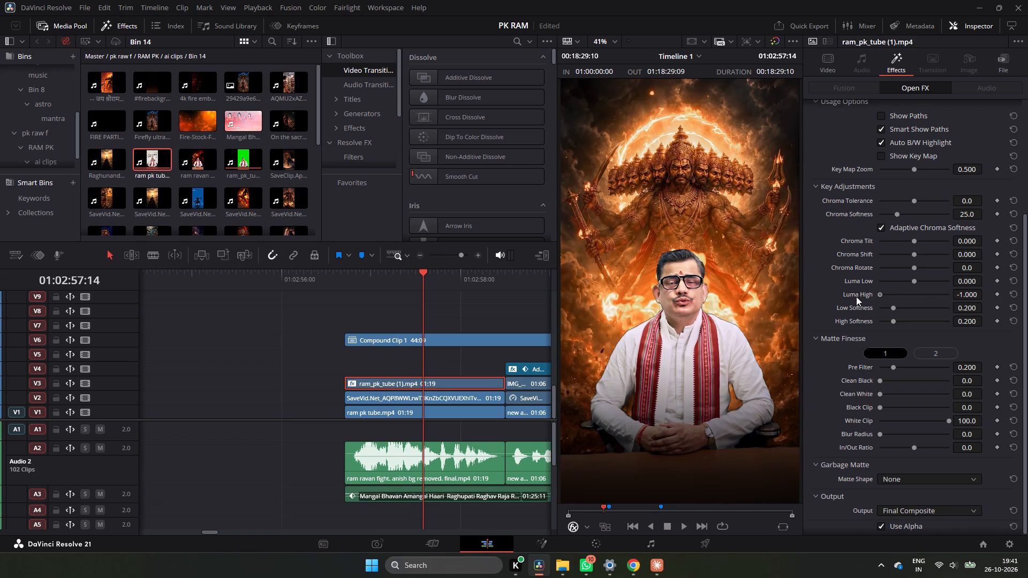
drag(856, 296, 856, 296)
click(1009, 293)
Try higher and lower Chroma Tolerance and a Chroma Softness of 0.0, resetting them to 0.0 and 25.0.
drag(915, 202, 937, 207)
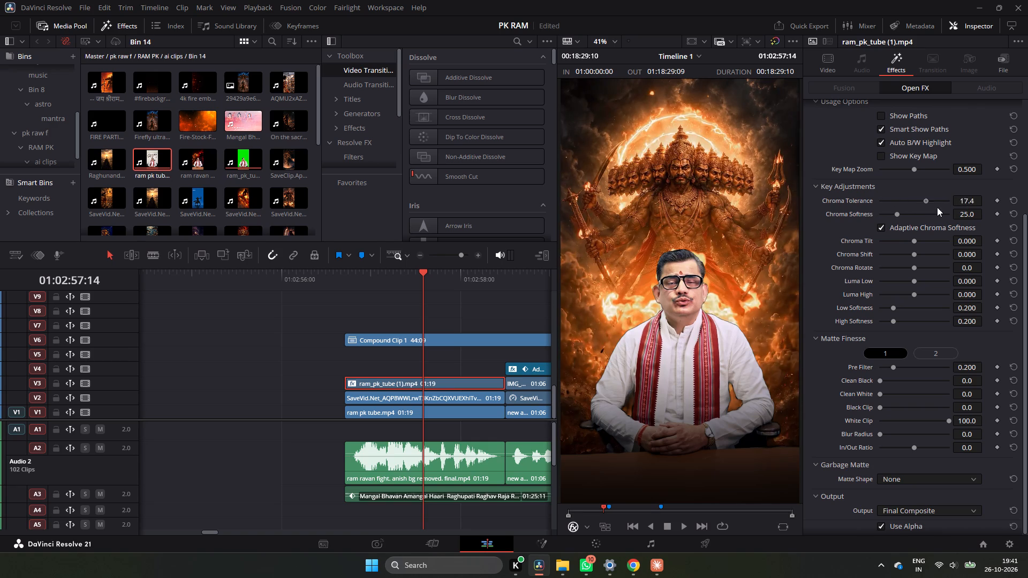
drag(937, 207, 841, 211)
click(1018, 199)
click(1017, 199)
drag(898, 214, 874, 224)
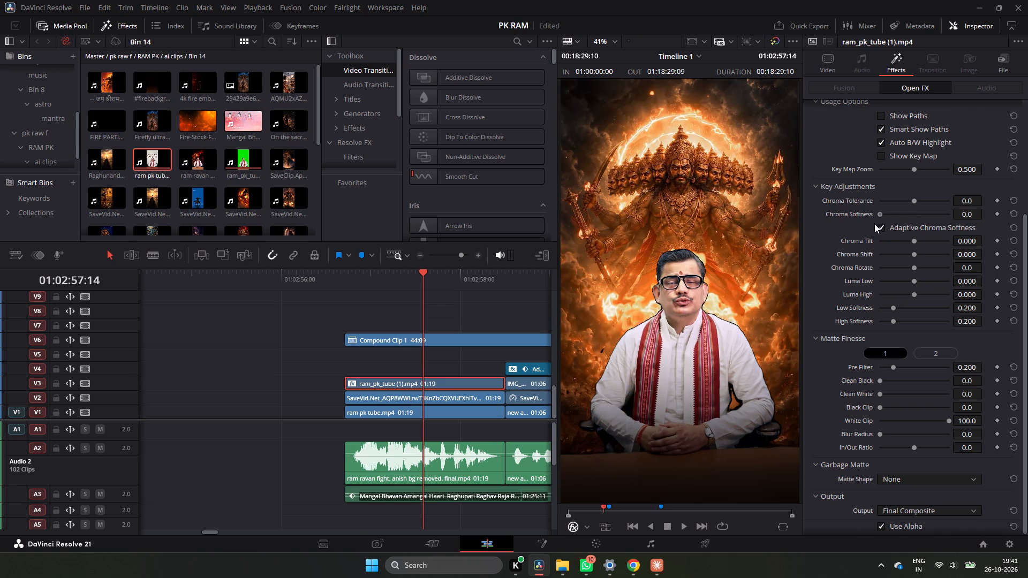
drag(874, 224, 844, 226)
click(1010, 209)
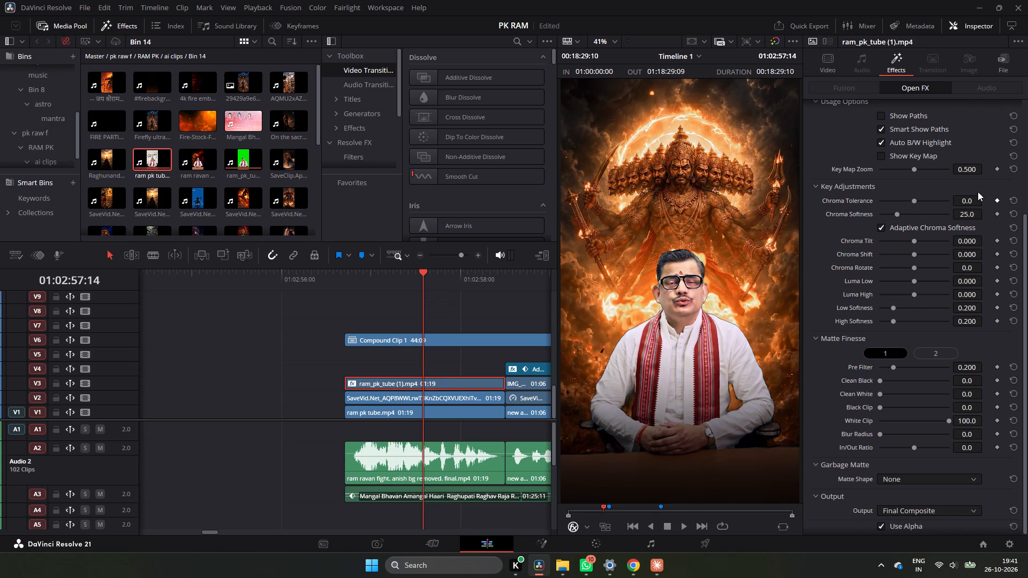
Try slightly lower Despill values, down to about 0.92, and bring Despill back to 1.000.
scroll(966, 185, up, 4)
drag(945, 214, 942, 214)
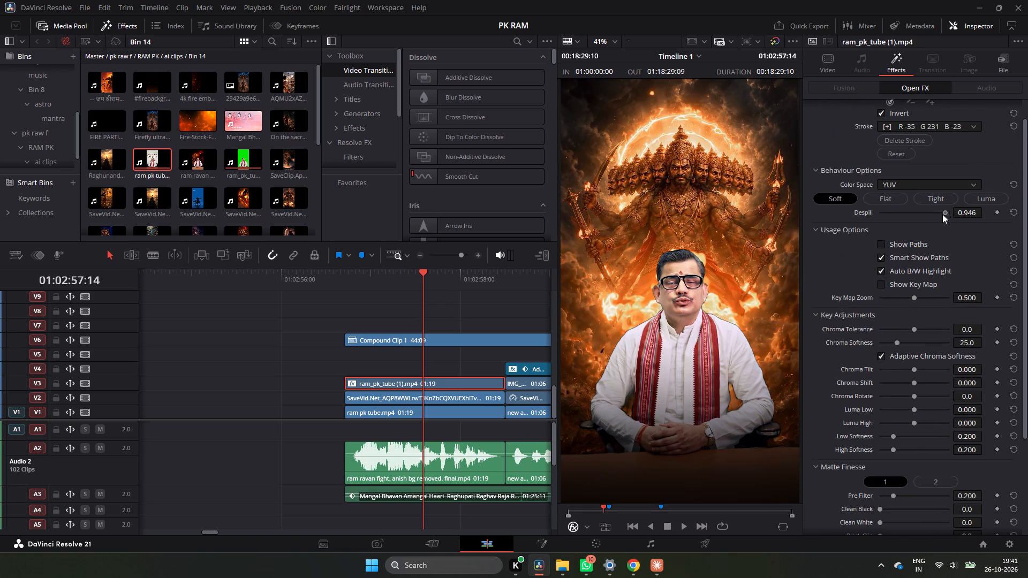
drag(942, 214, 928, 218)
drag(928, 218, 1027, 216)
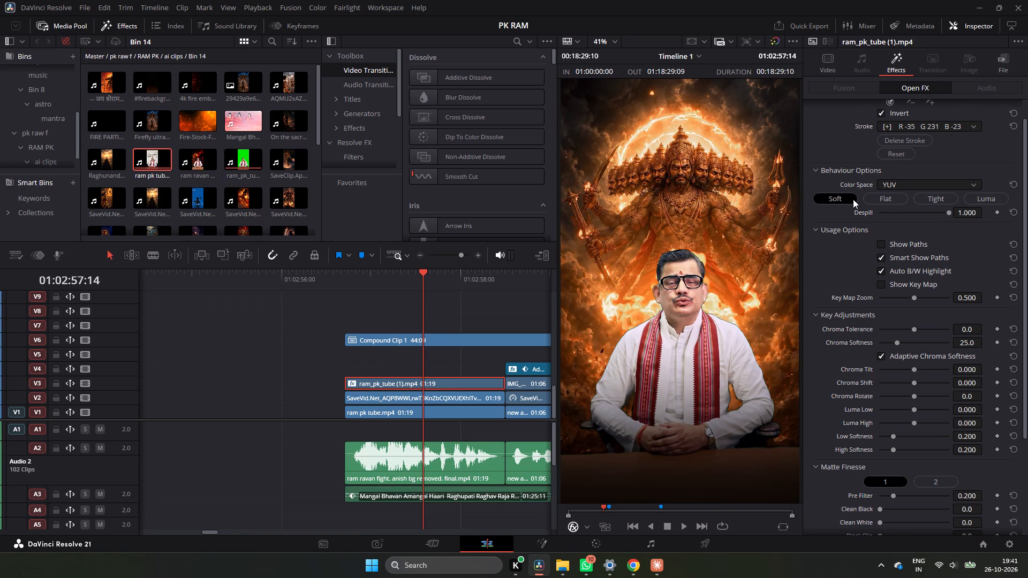
Set the 3D Keyer's behaviour to Flat.
click(876, 195)
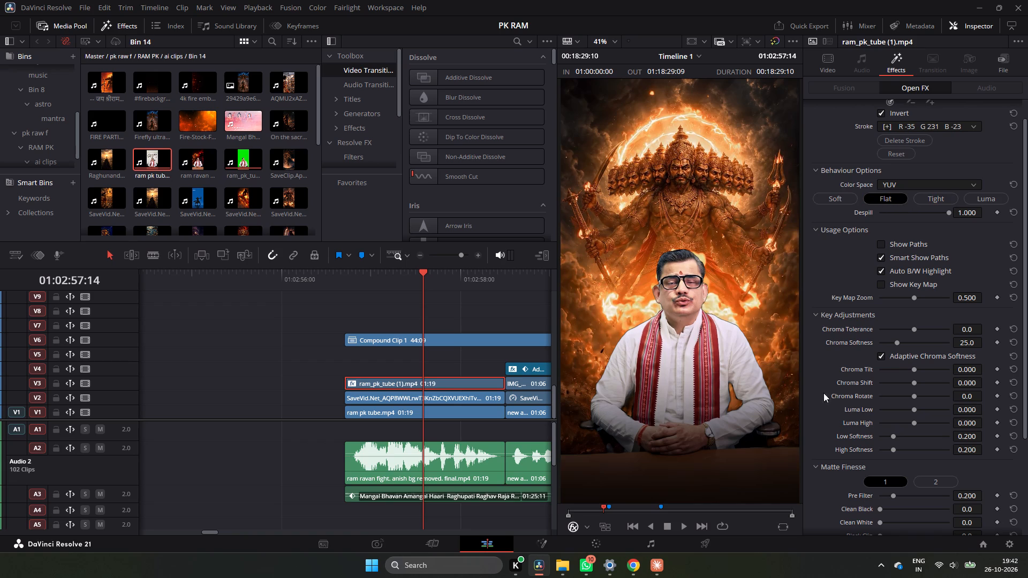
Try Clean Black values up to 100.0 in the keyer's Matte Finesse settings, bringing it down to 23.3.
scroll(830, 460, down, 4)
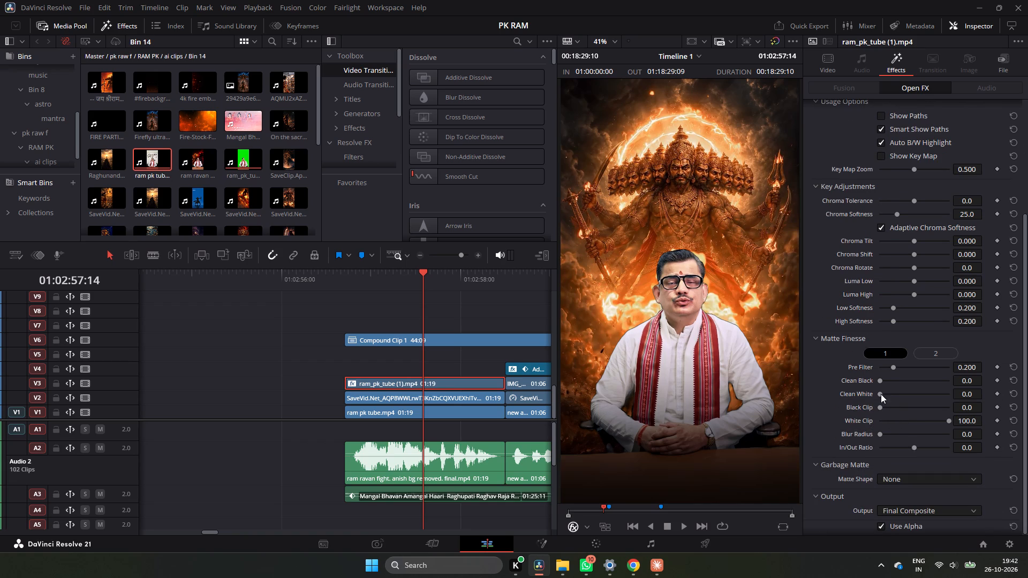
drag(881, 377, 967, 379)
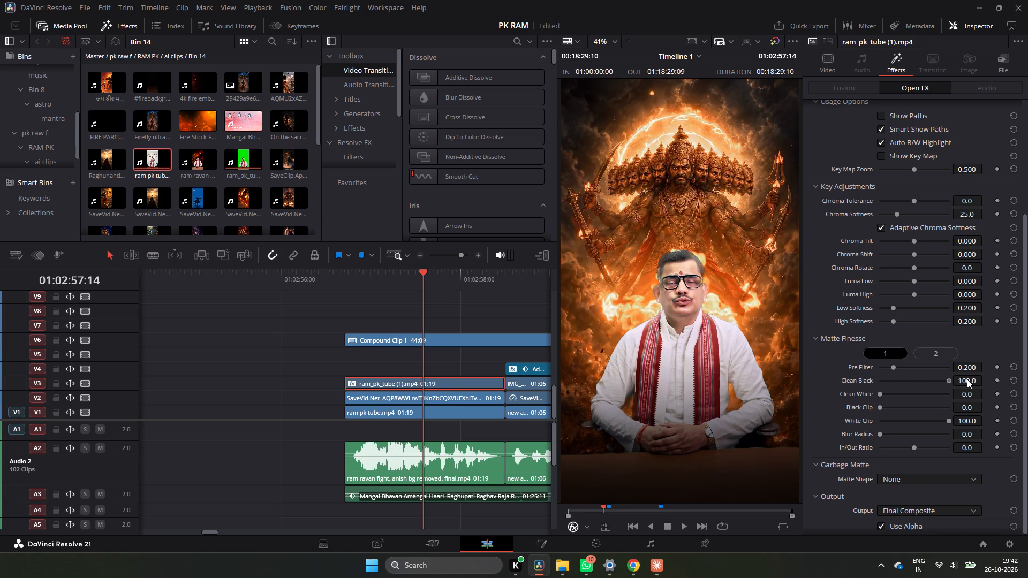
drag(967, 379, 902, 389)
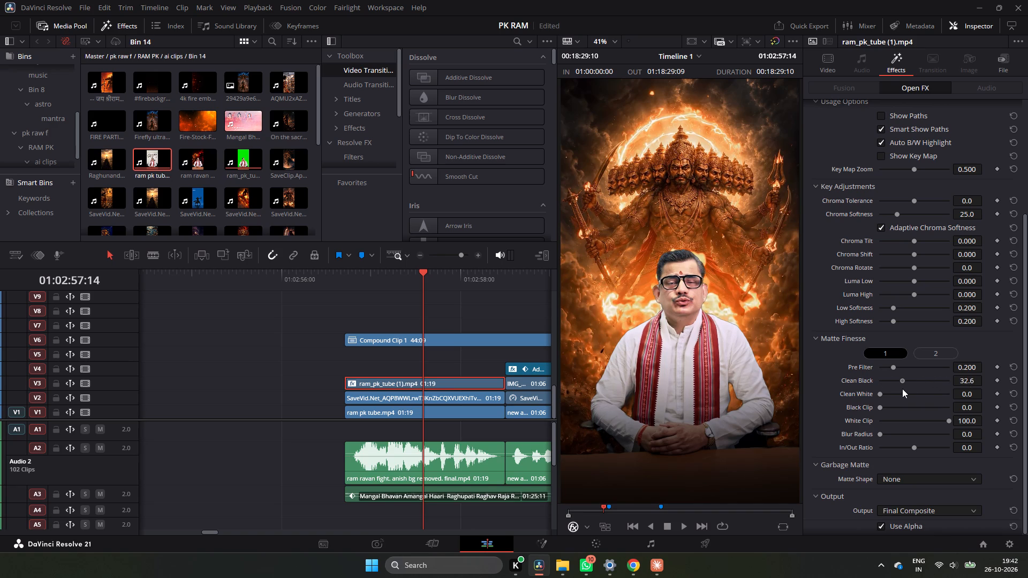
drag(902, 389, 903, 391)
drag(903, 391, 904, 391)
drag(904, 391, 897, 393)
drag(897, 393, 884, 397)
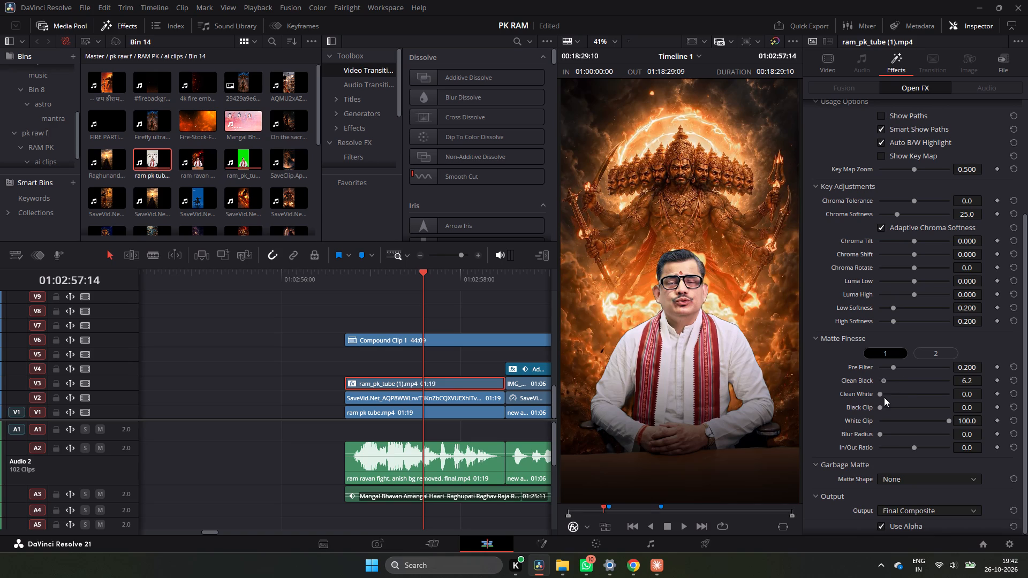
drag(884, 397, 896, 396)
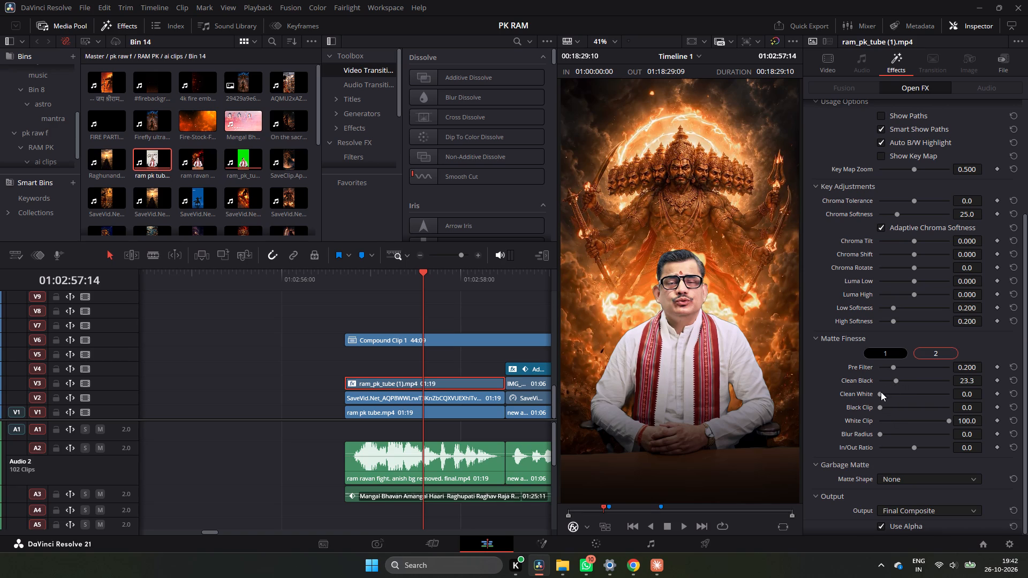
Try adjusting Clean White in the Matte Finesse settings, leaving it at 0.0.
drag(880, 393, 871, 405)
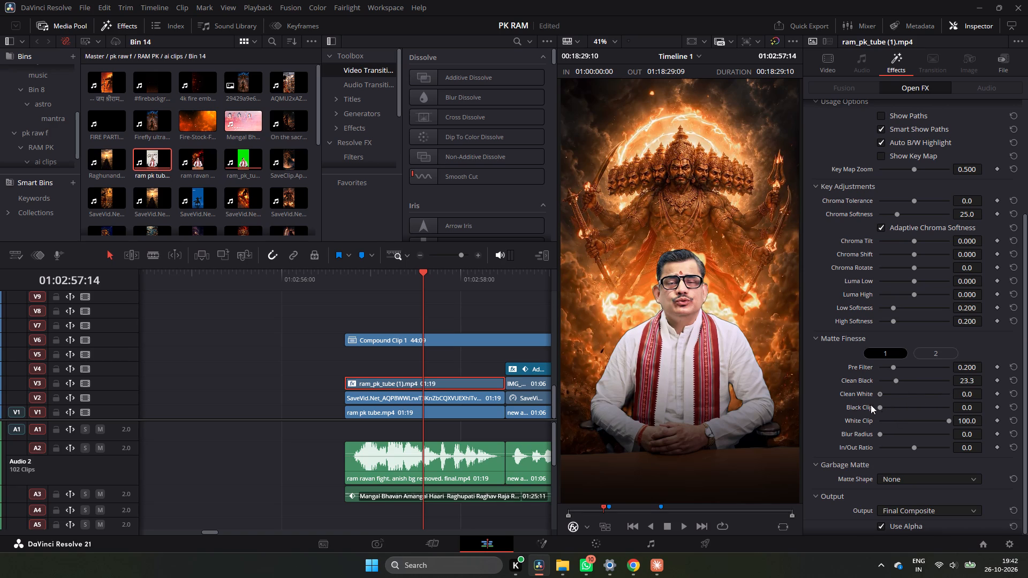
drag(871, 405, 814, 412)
Try Clean Black values up to about 80 and settle it at 39.5.
drag(895, 378, 897, 378)
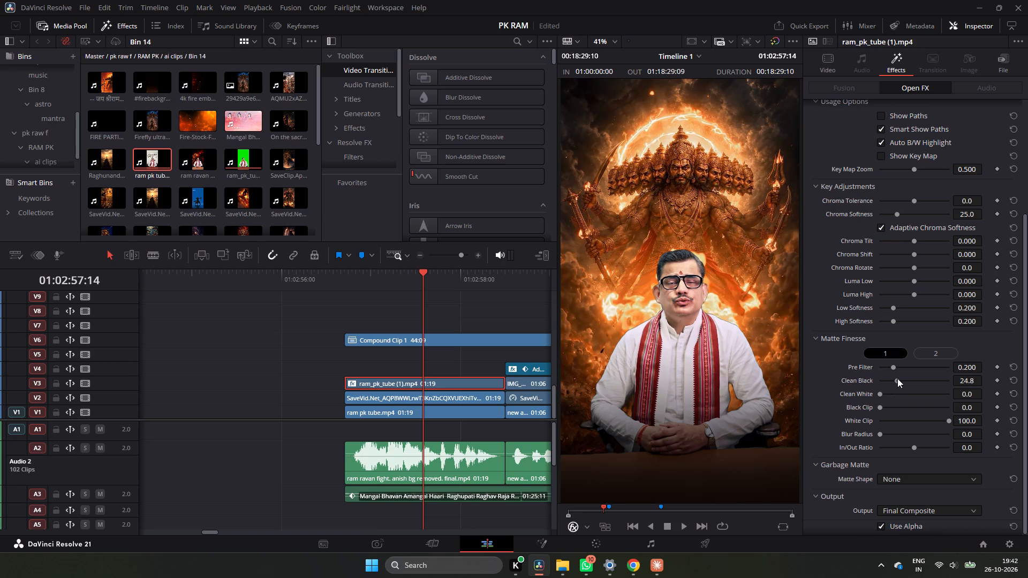
drag(897, 378, 917, 379)
drag(917, 379, 933, 378)
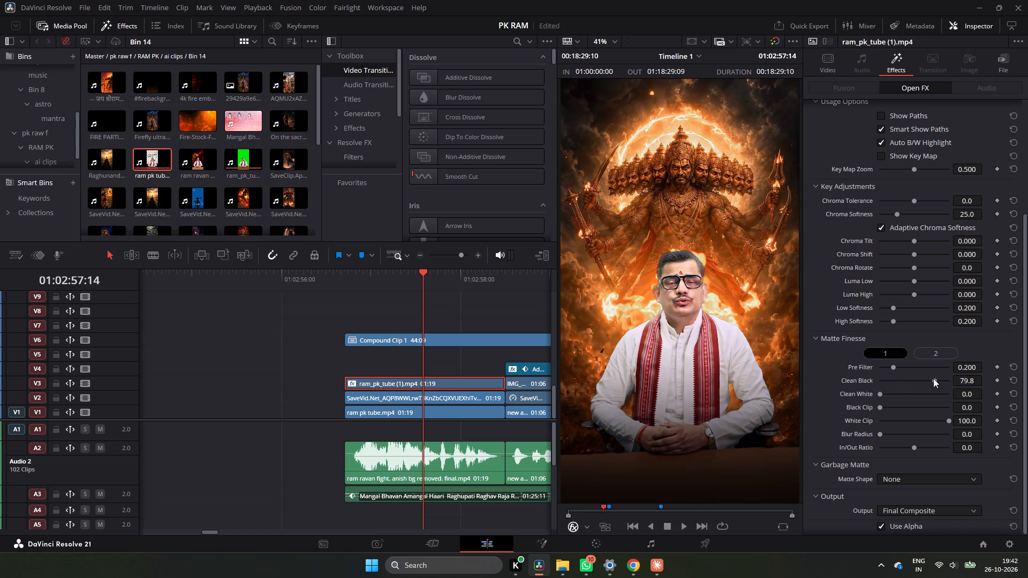
drag(933, 378, 920, 381)
drag(920, 381, 909, 381)
drag(909, 381, 907, 383)
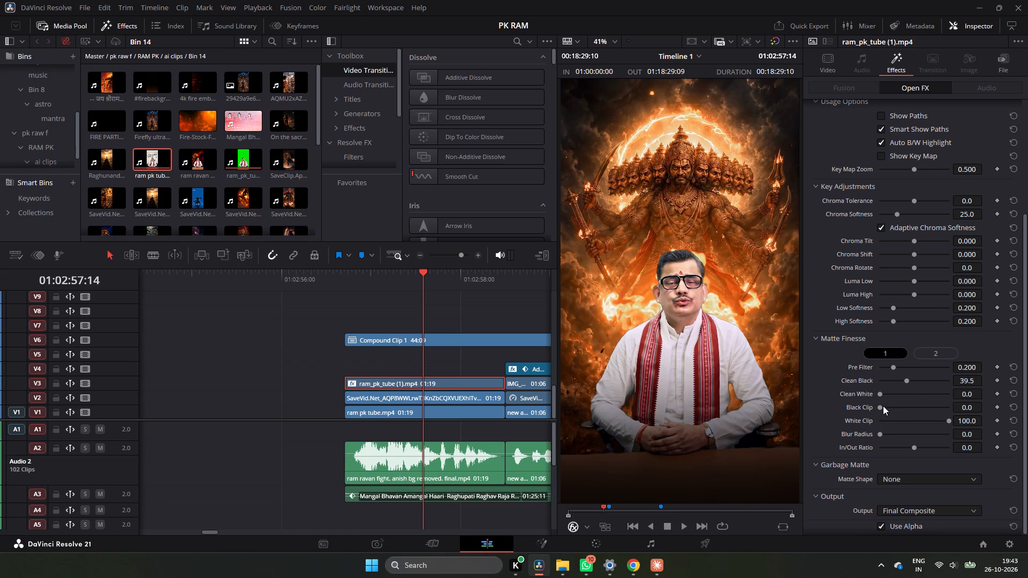
Compare Black Clip at its minimum and maximum, and leave it at 100.0.
drag(880, 405, 995, 397)
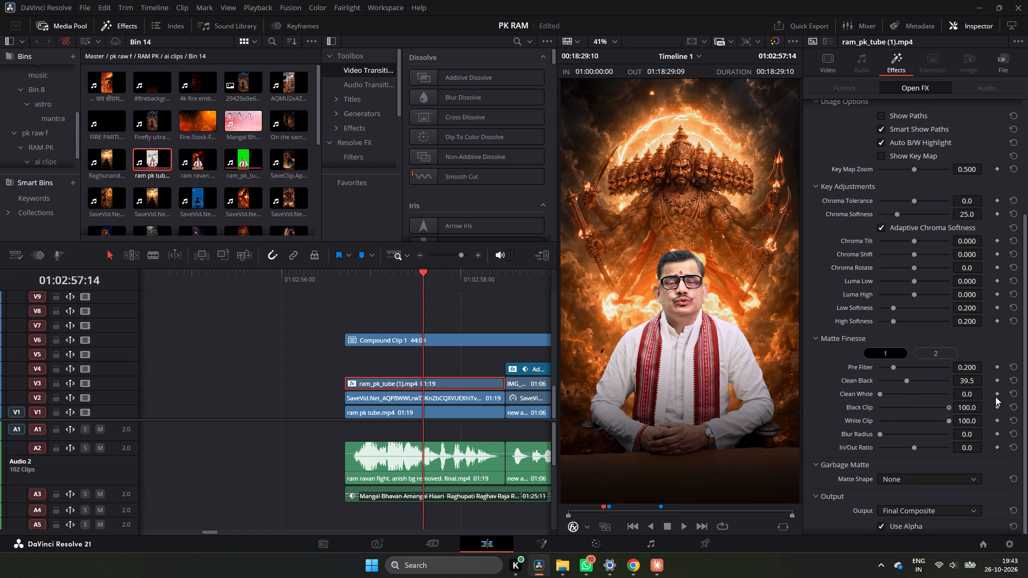
drag(995, 397, 842, 415)
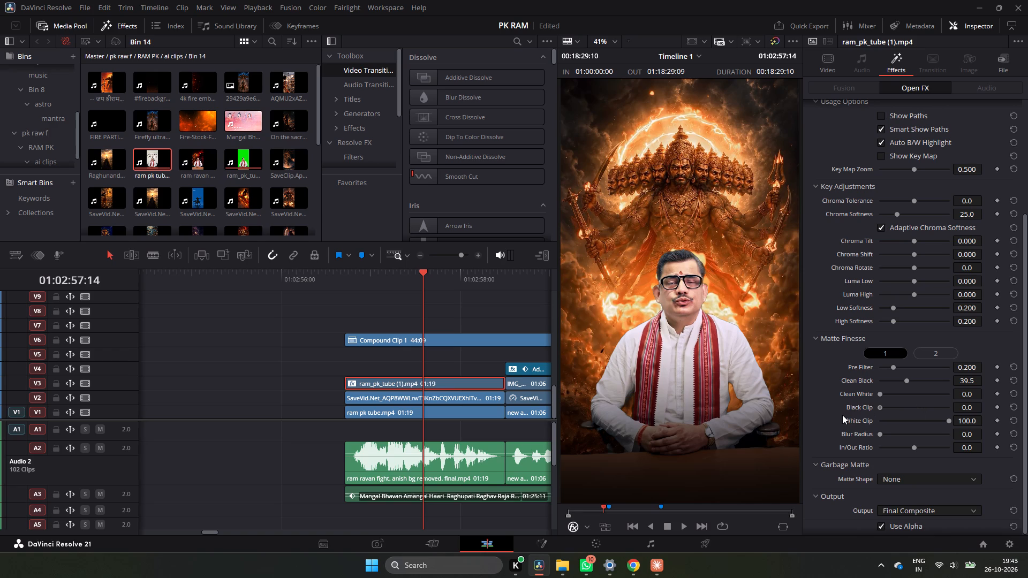
drag(842, 415, 1026, 392)
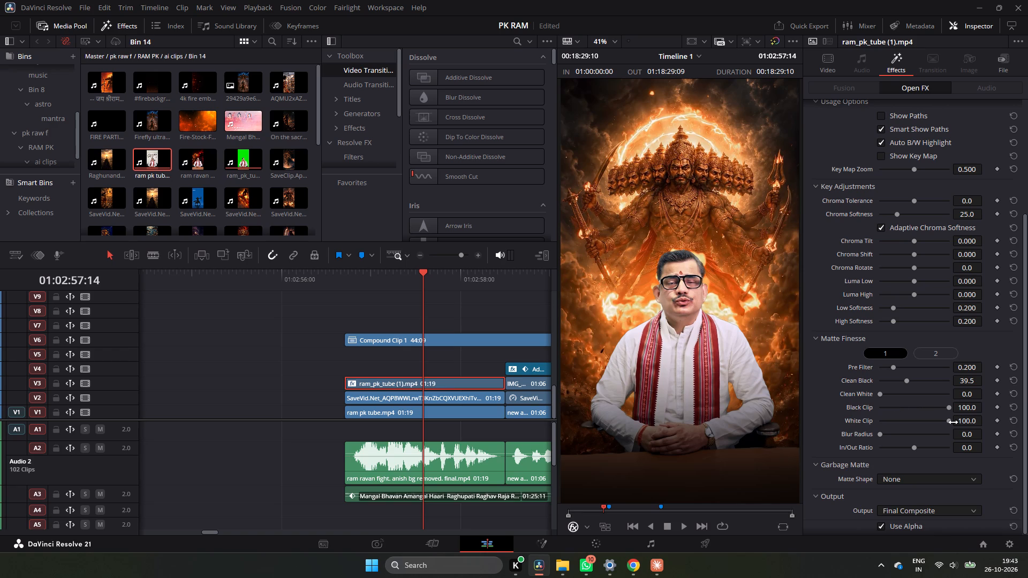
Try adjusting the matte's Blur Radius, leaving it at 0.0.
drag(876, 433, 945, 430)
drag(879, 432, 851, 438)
Raise the matte's In/Out Ratio to 99.7.
drag(910, 447, 927, 452)
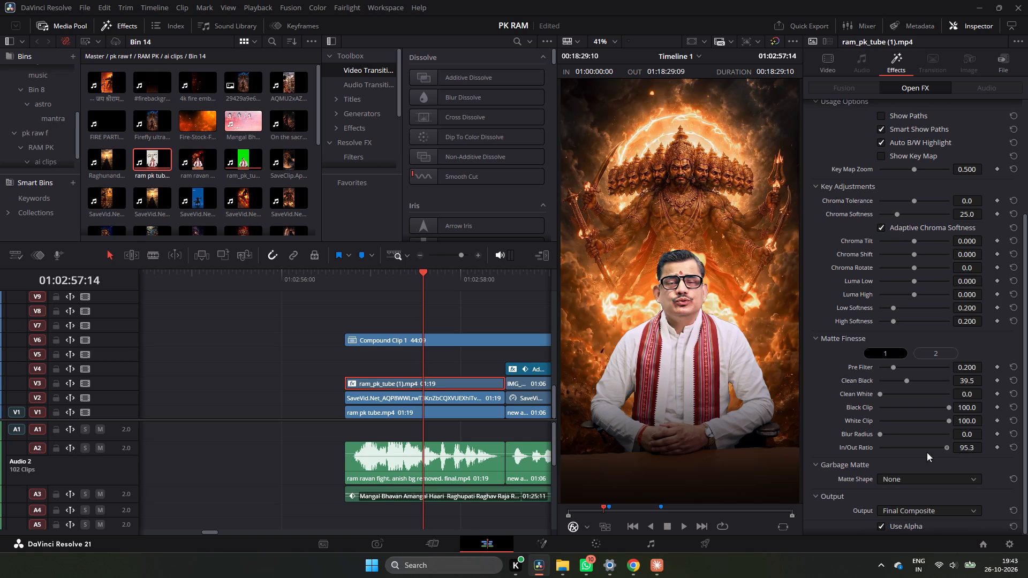
drag(927, 452, 963, 444)
drag(963, 444, 964, 444)
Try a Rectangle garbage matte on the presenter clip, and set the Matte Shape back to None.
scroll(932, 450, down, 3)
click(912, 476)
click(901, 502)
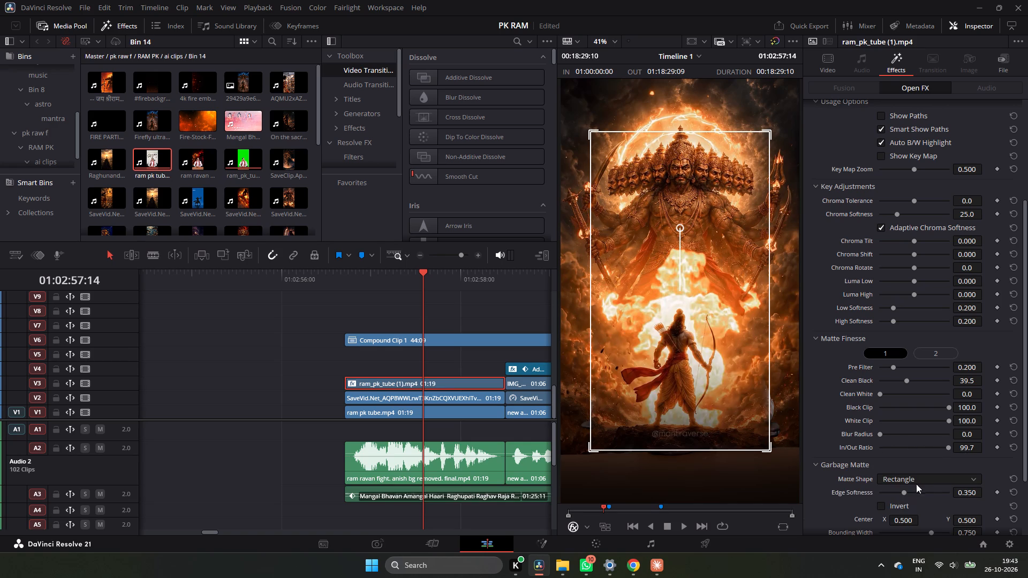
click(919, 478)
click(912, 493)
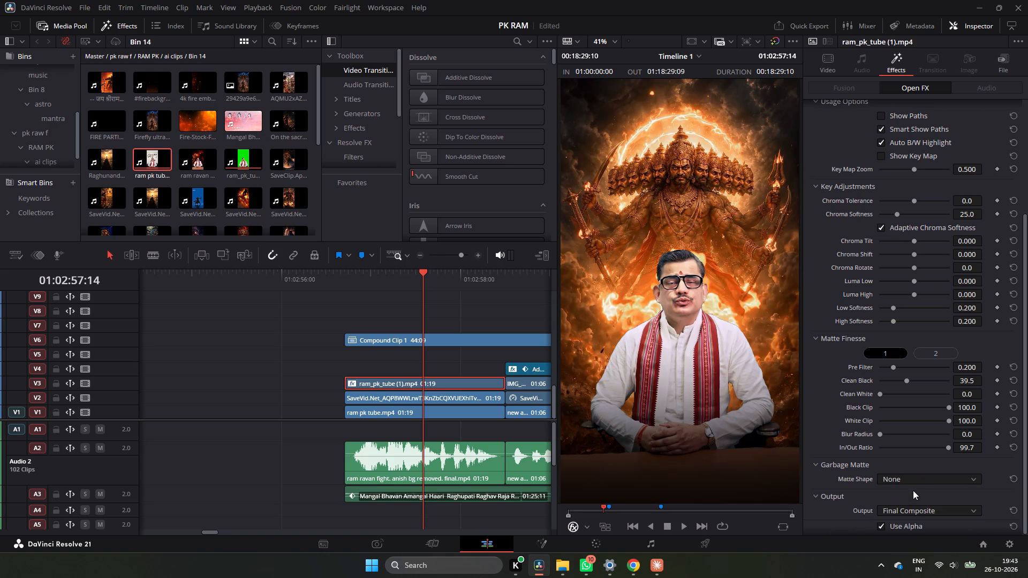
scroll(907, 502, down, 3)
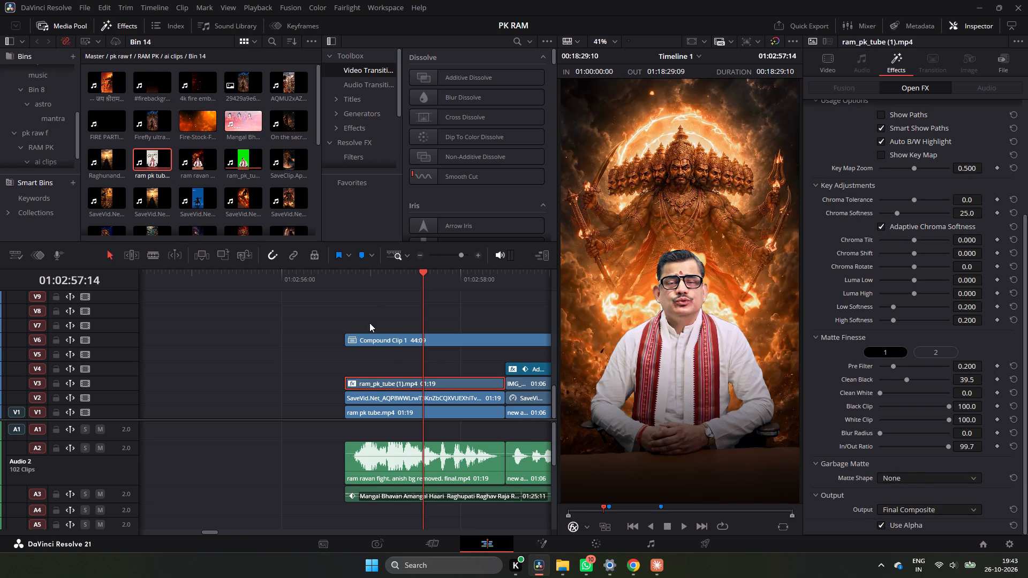
Play the opening presenter shot from about 01:02:56:20 to check the key over the Ravana background.
click(362, 299)
click(357, 288)
key(space)
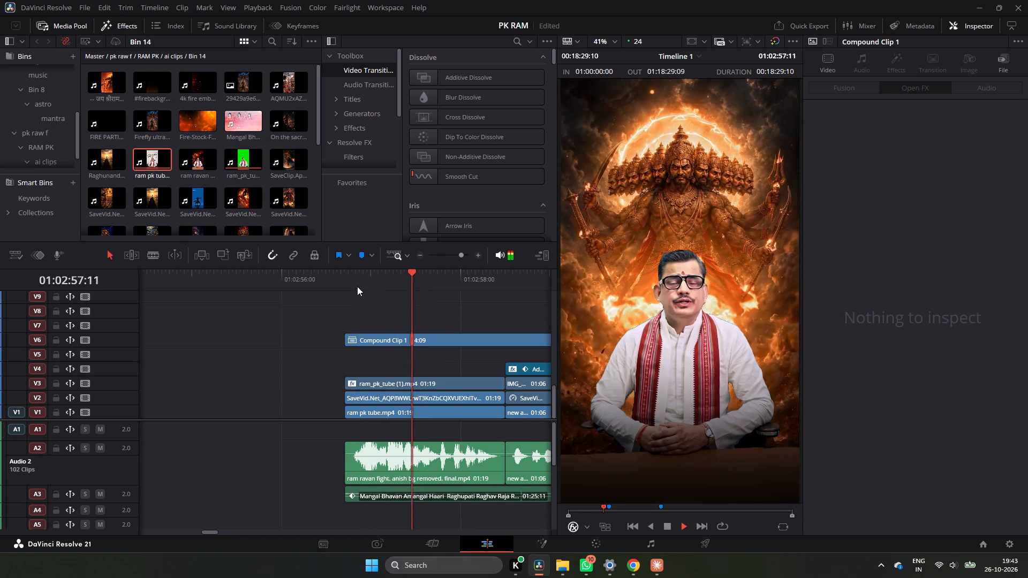
key(space)
click(357, 285)
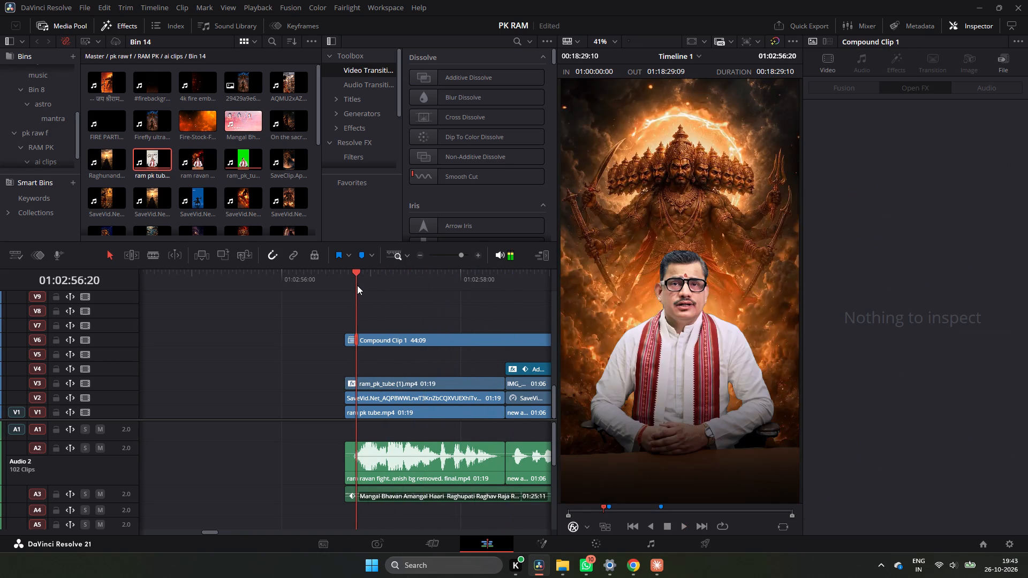
key(space)
key(space)
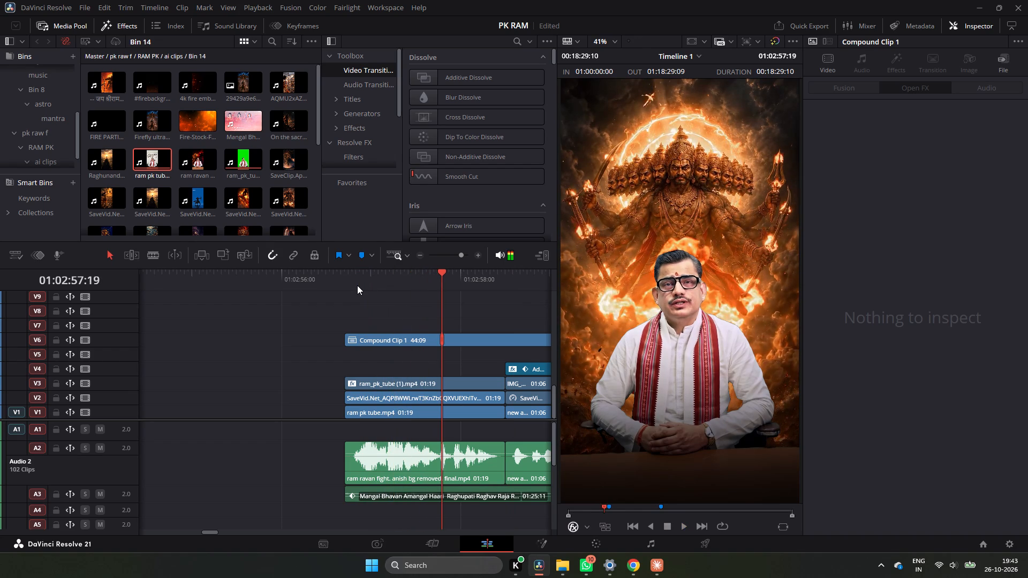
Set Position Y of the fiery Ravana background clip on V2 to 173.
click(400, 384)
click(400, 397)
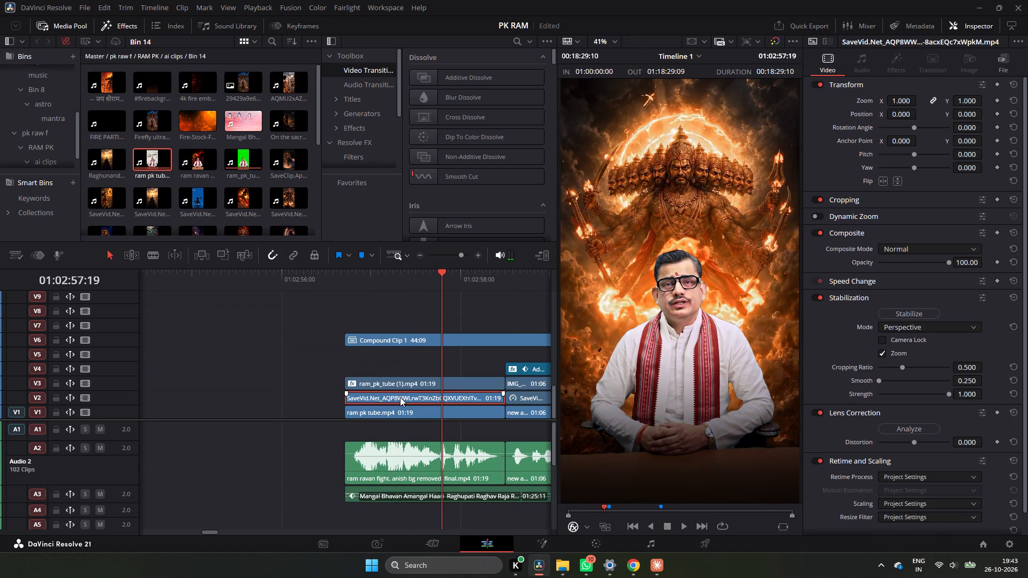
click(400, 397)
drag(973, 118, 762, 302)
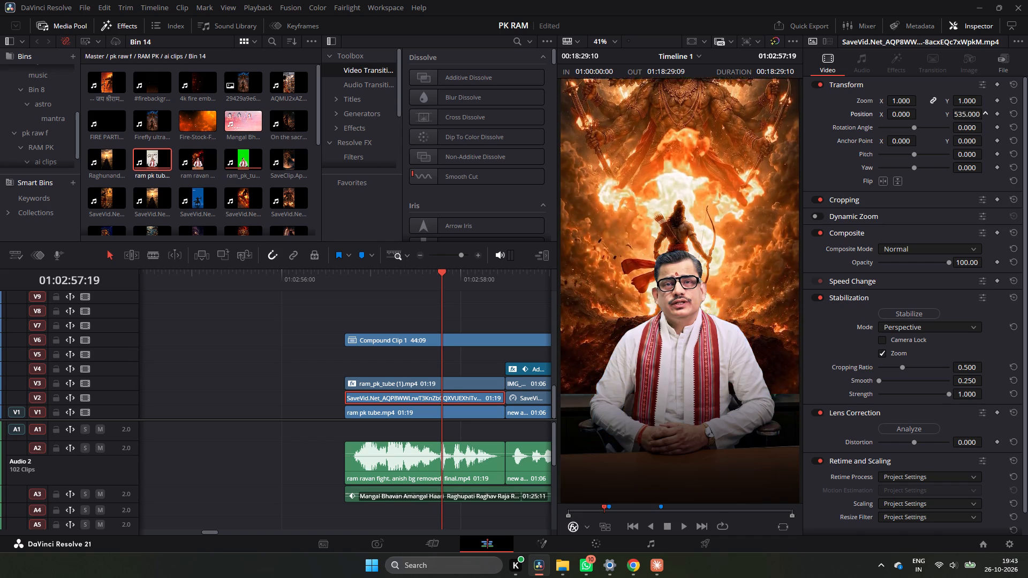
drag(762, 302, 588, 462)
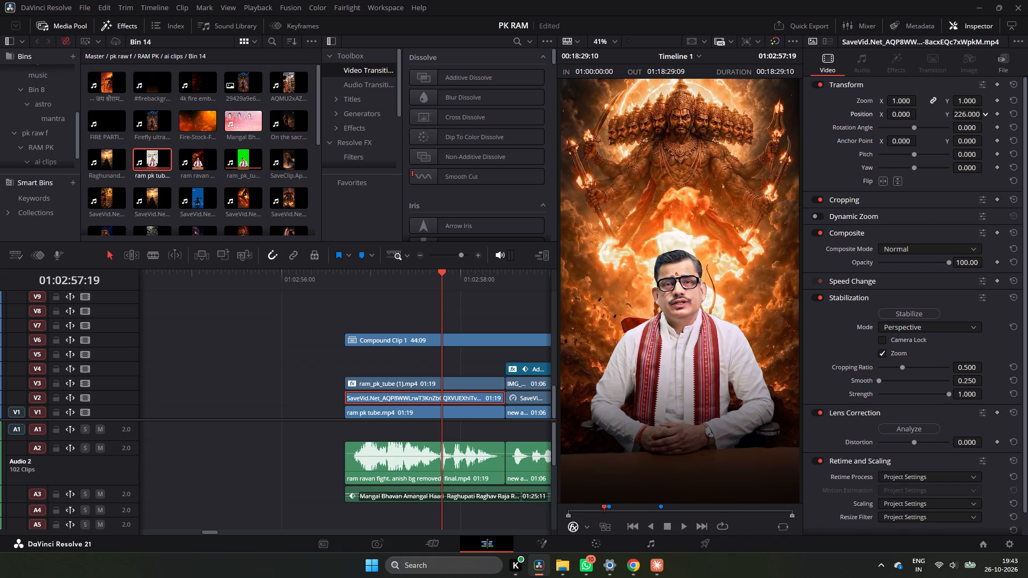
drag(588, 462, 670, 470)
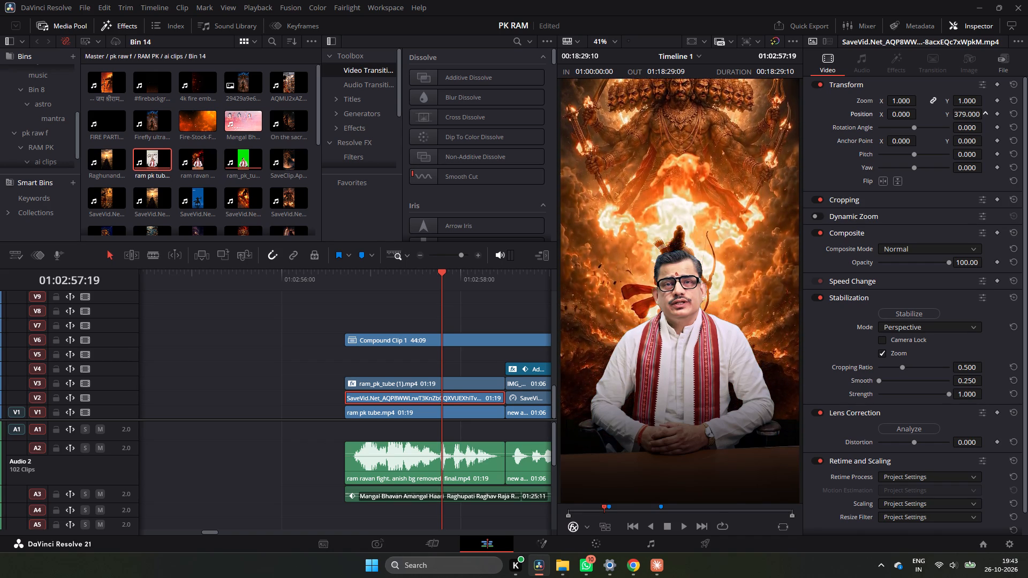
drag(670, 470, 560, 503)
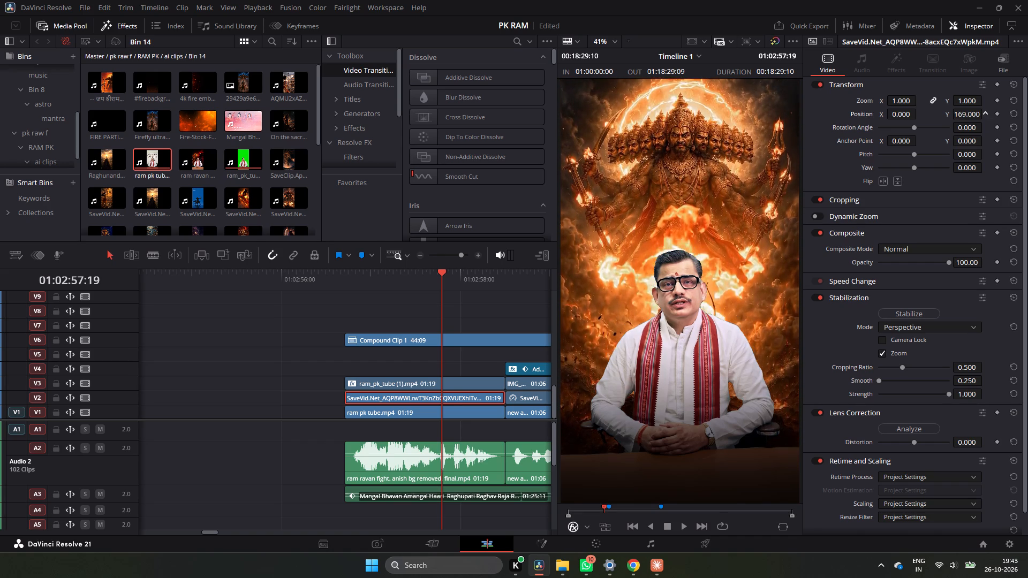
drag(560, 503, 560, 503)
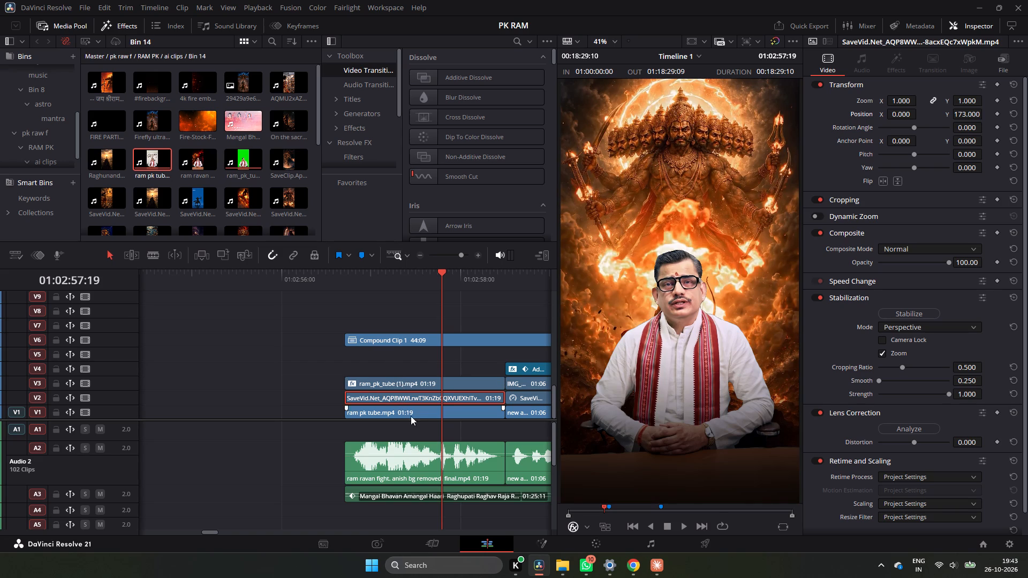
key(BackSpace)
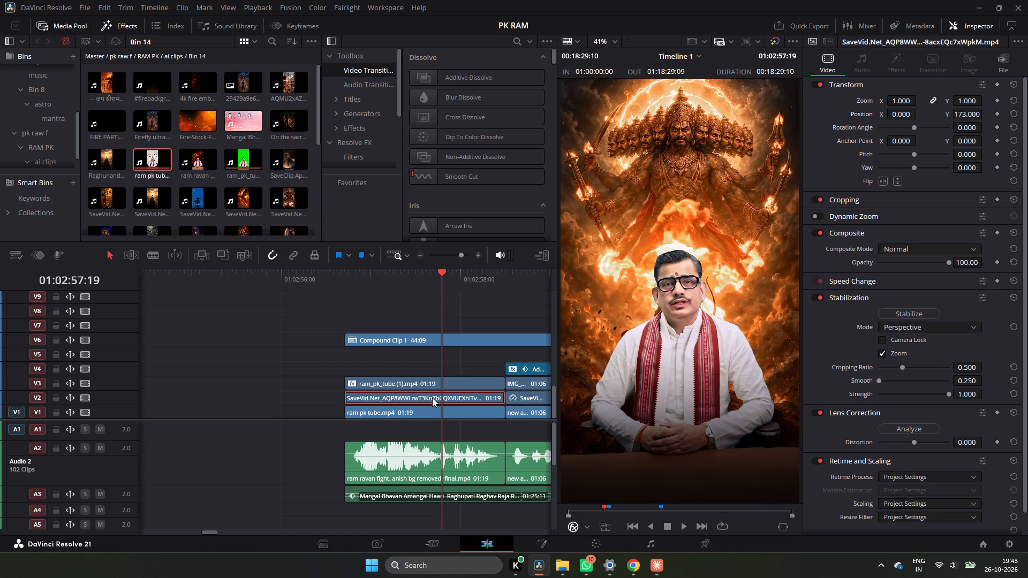
Pull the fiery Ravana background clip off the opening shot to V4, skim through it, and delete it.
click(428, 400)
drag(428, 400, 345, 393)
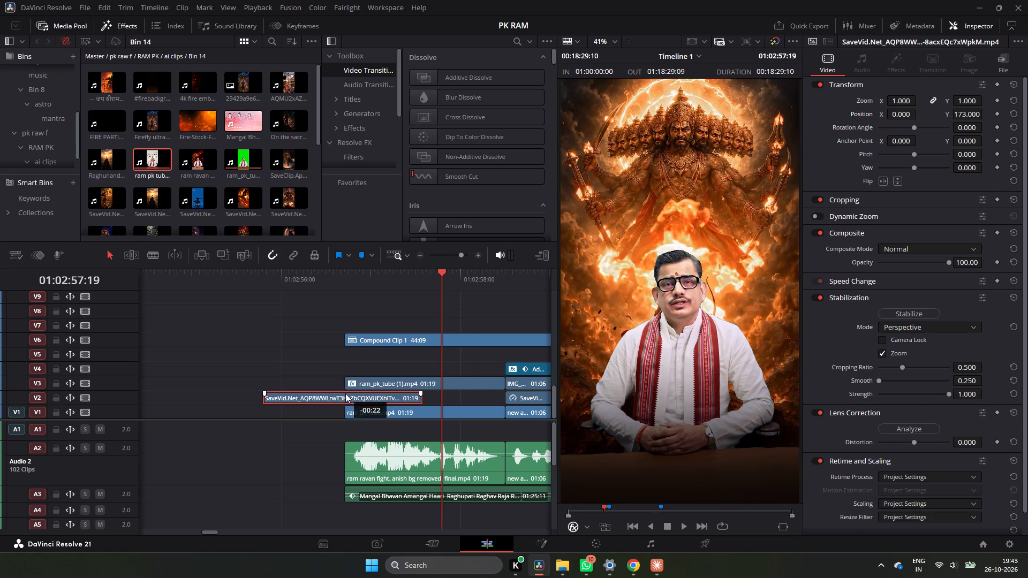
drag(345, 393, 373, 390)
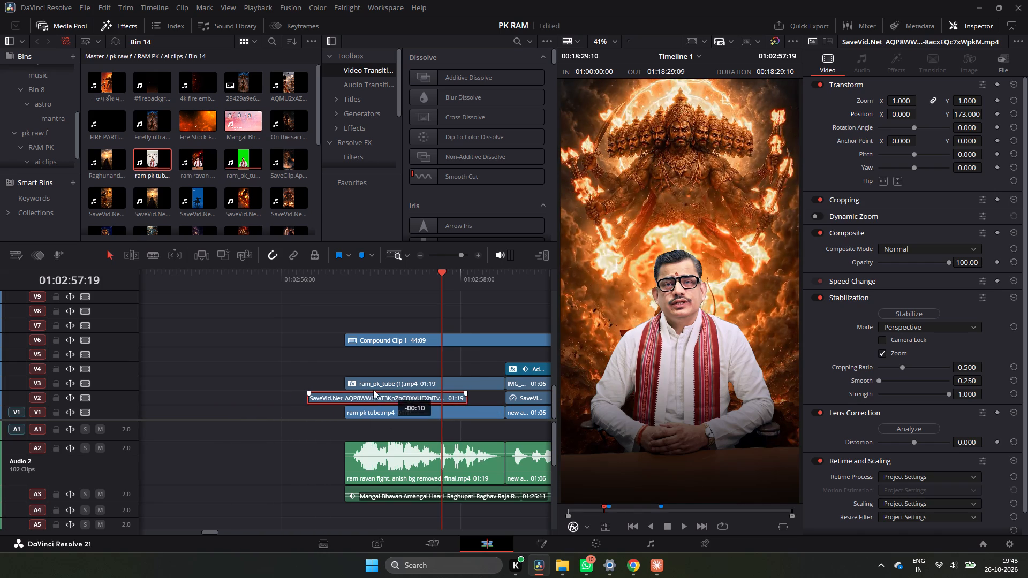
drag(373, 390, 294, 375)
drag(298, 261, 246, 279)
drag(264, 280, 251, 293)
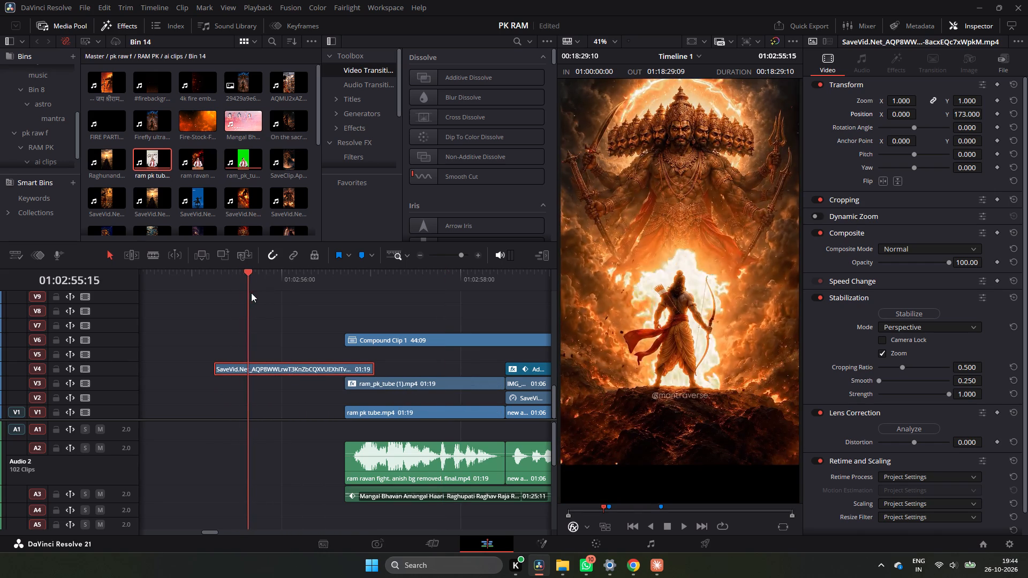
drag(251, 293, 290, 300)
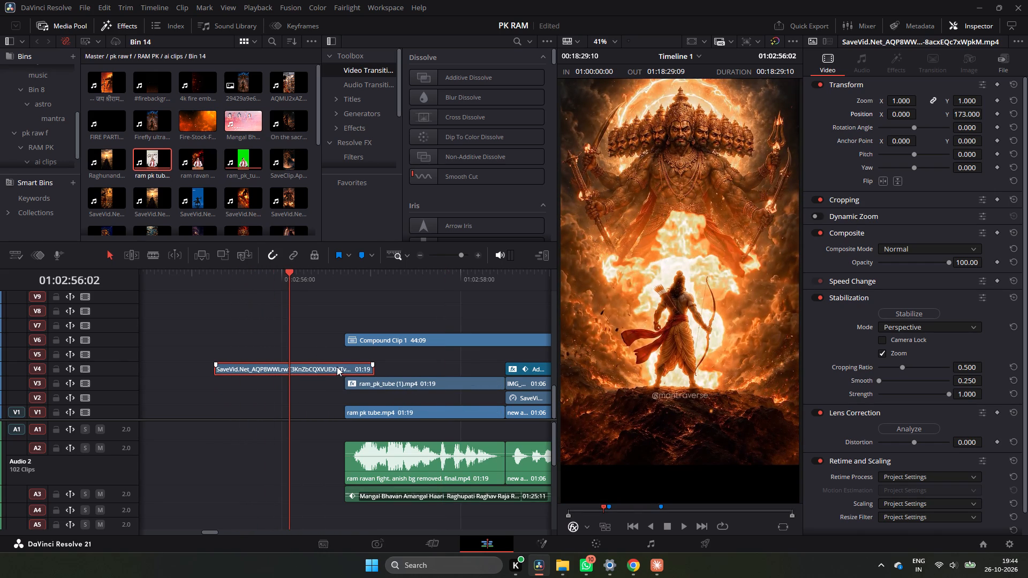
key(BackSpace)
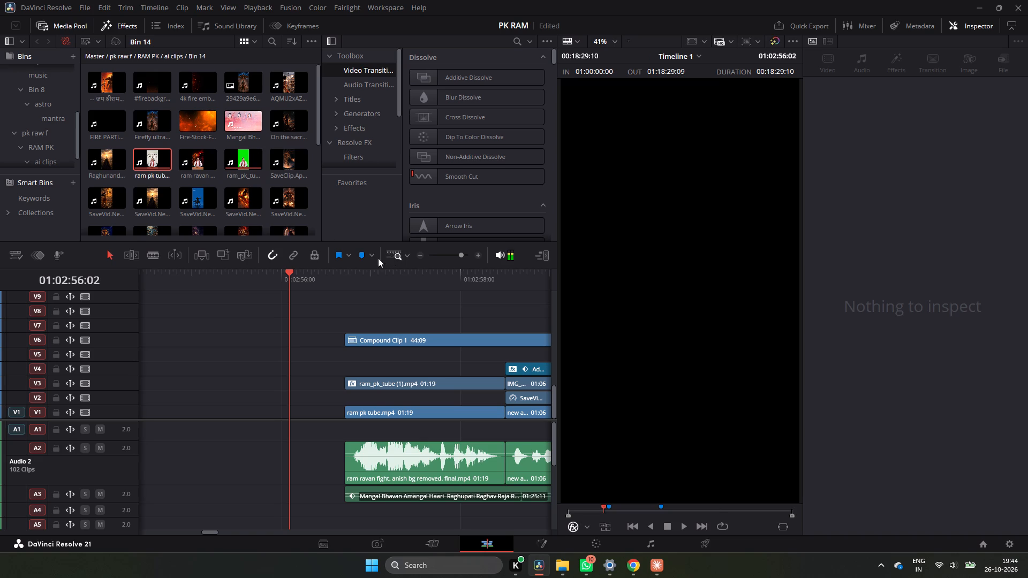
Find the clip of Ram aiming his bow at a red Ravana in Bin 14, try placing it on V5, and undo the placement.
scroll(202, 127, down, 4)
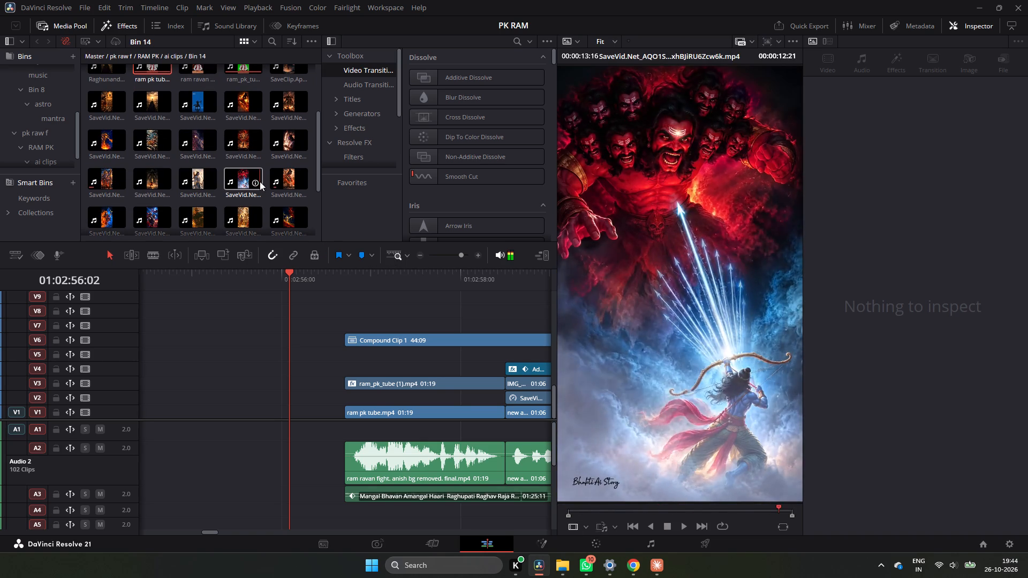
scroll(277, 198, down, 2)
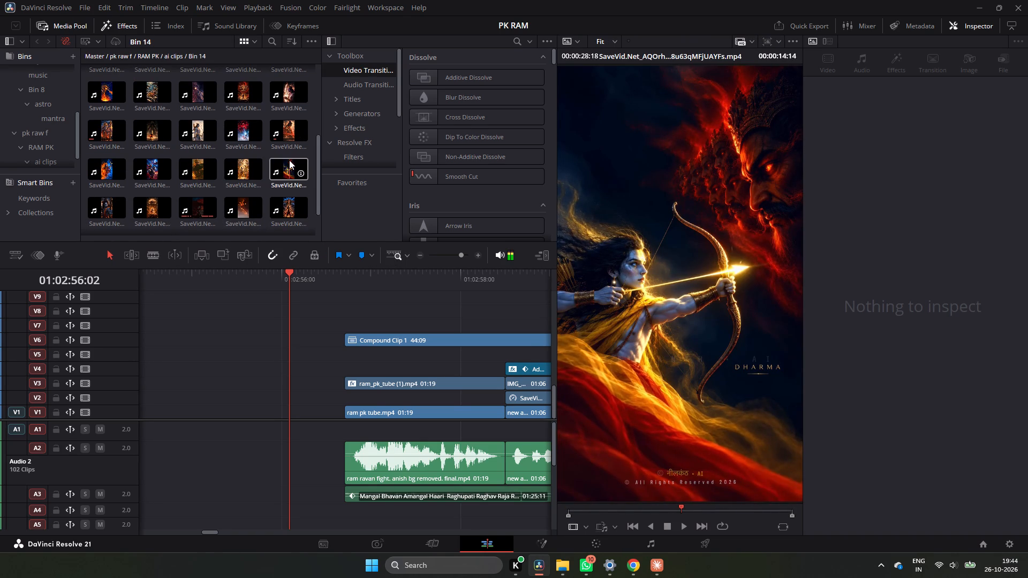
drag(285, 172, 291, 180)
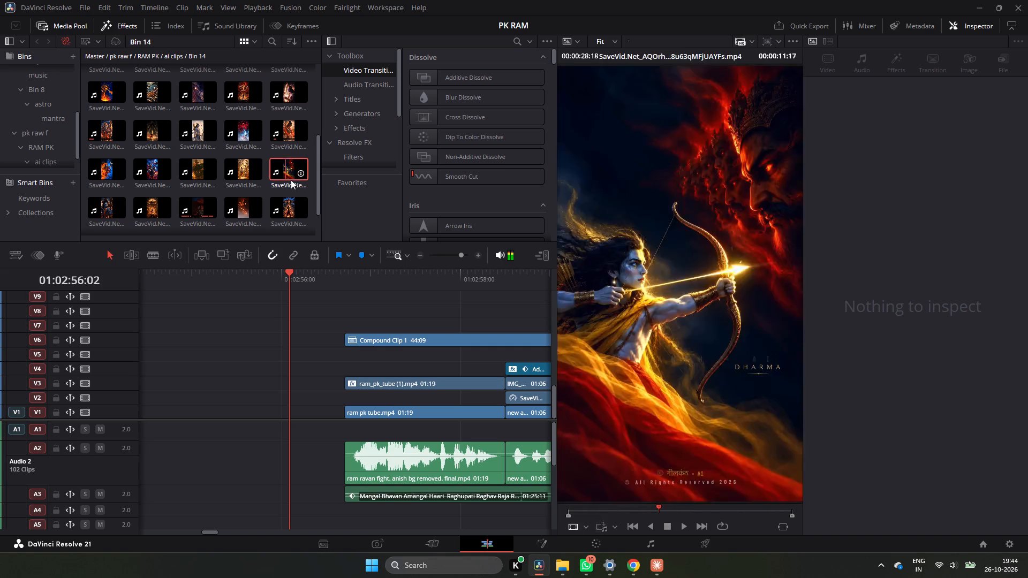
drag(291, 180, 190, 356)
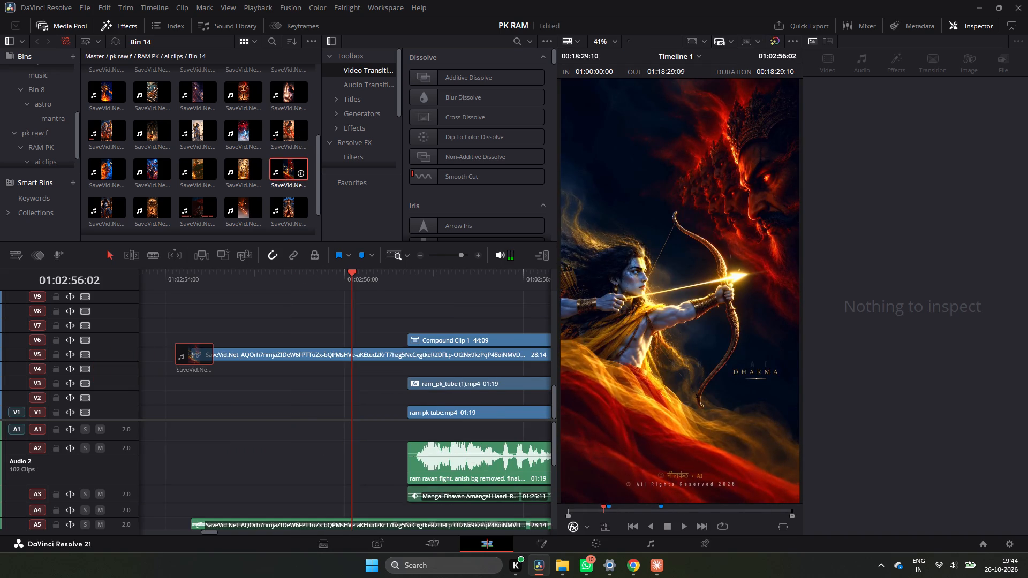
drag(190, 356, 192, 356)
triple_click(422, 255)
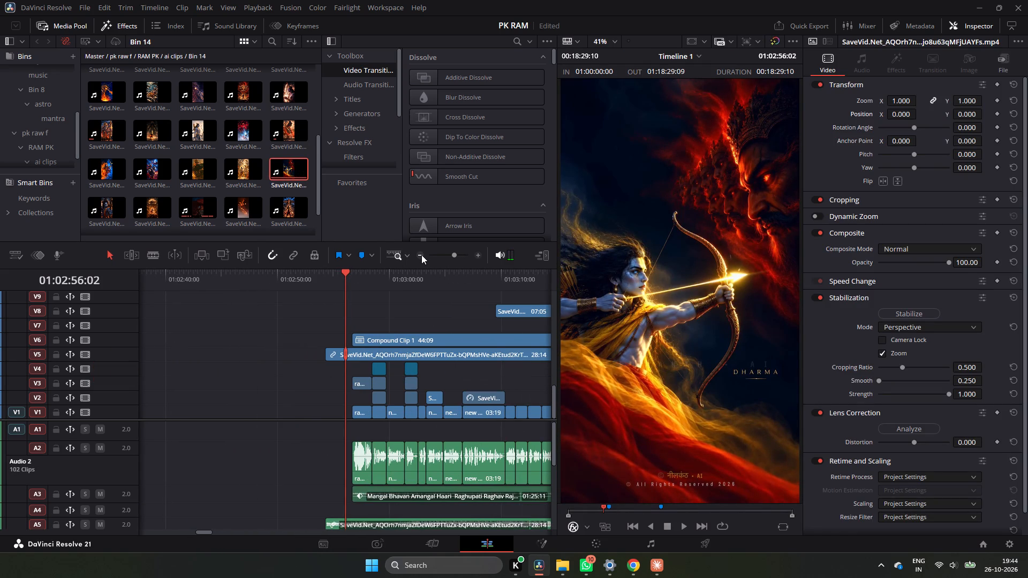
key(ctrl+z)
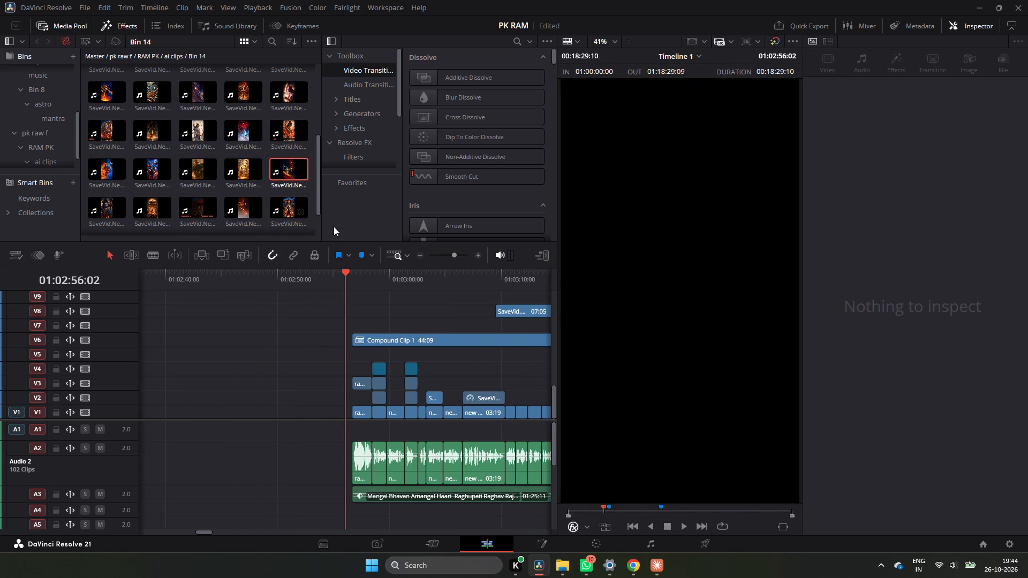
Place the Ram archer clip on V2 in the empty timeline space after 01:06 and delete its audio part.
double_click(421, 254)
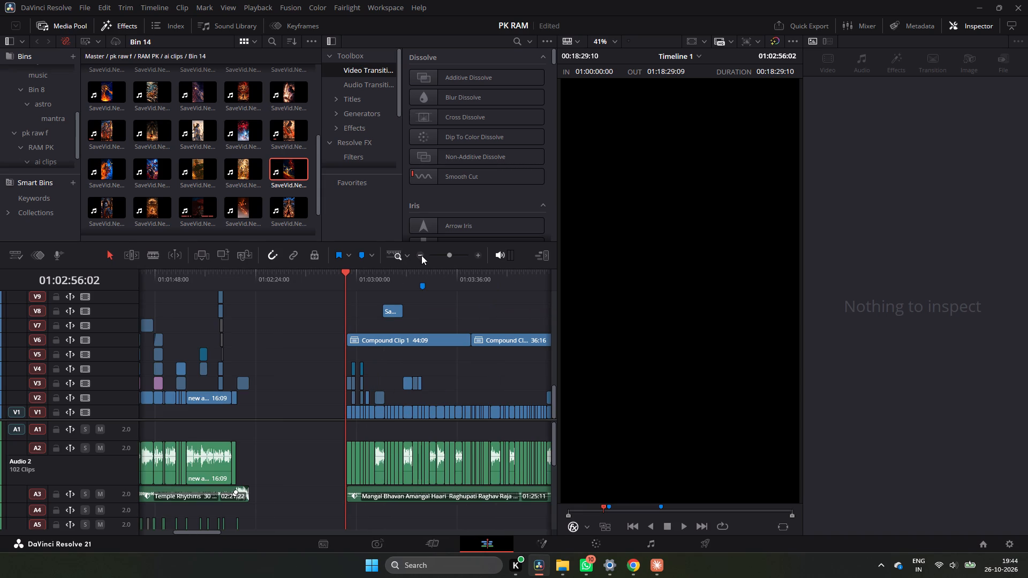
click(421, 255)
click(421, 255)
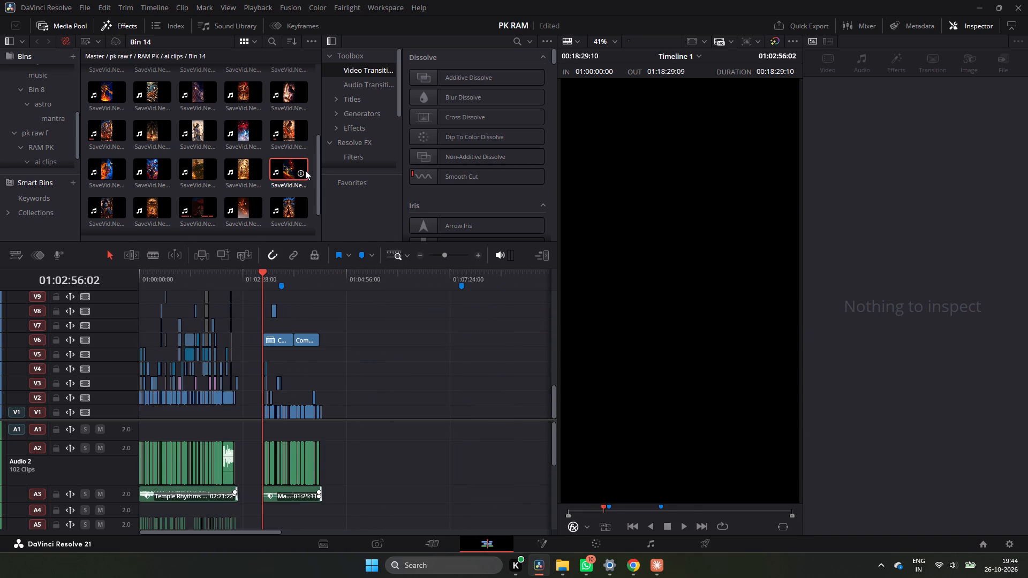
drag(289, 164, 390, 407)
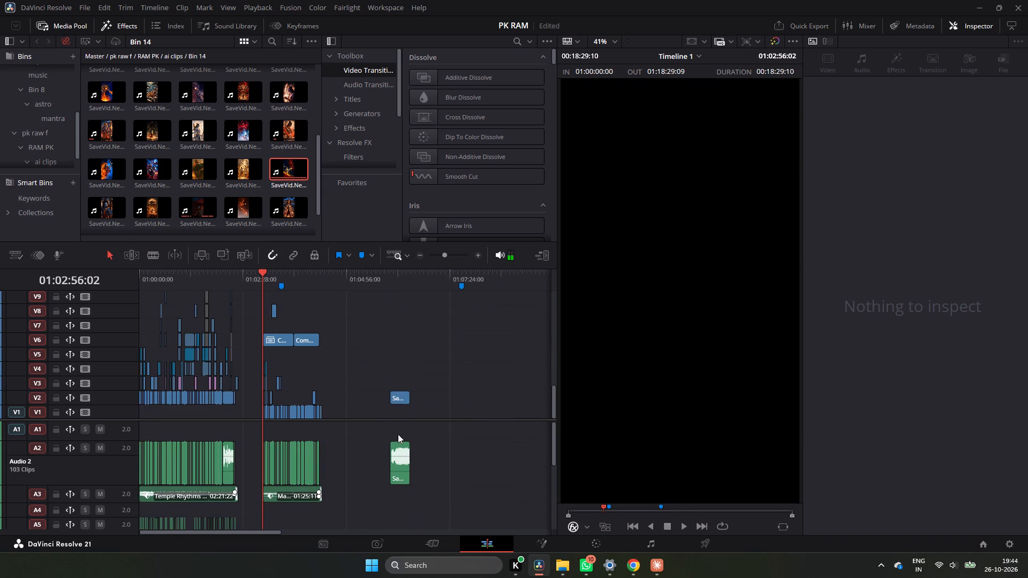
click(400, 447)
key(BackSpace)
Play the Ram archer clip from 01:06:17:12.
click(403, 272)
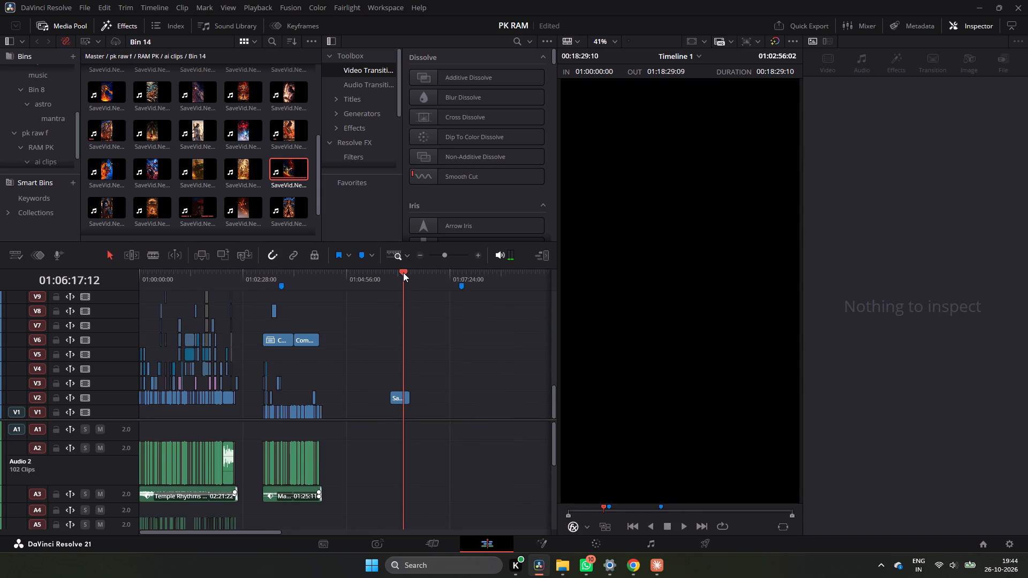
key(space)
key(space)
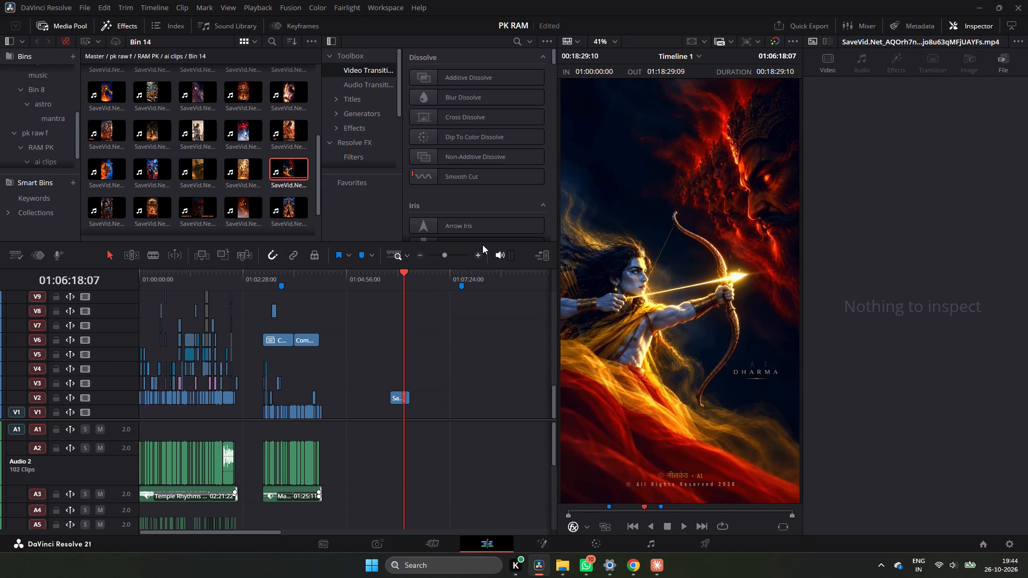
Move the Ram archer clip back along the timeline to V5, starting at about 01:02:43:20, overlapping the opening presenter shot.
double_click(478, 258)
drag(327, 398, 255, 371)
ctrl+scroll(321, 356, up, 5)
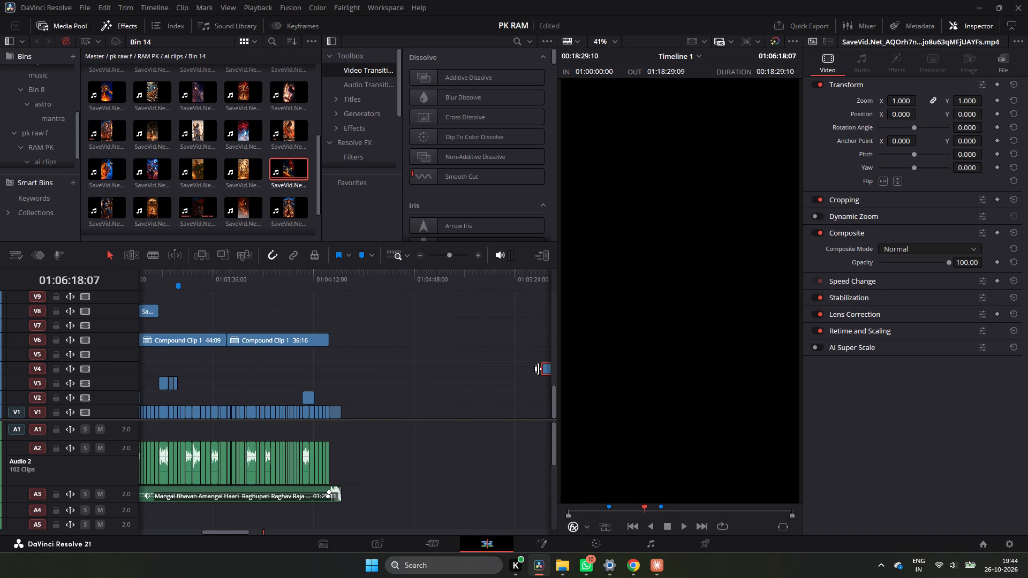
drag(549, 371, 501, 374)
ctrl+scroll(501, 374, down, 4)
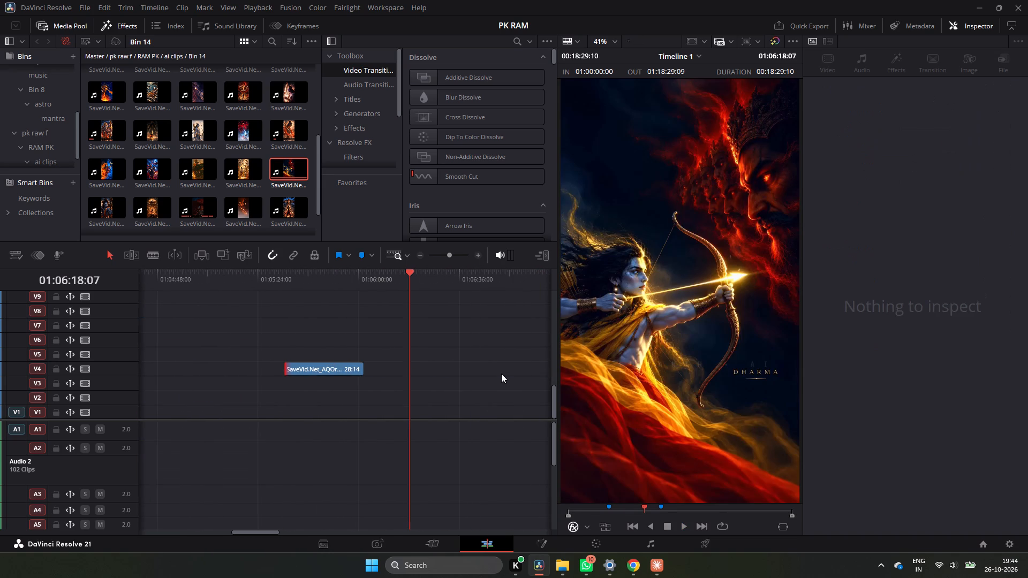
click(333, 278)
triple_click(422, 251)
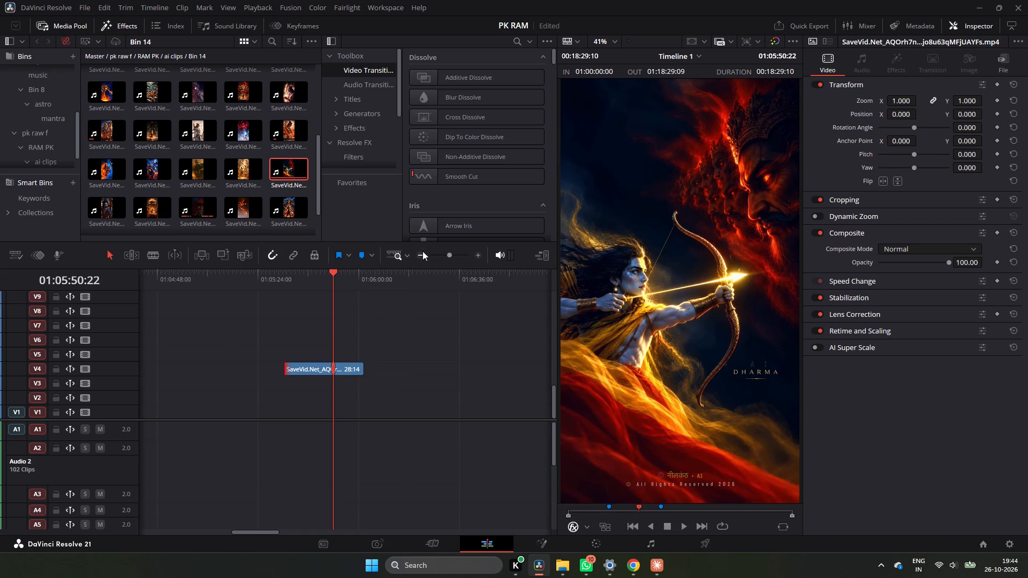
click(422, 250)
double_click(420, 254)
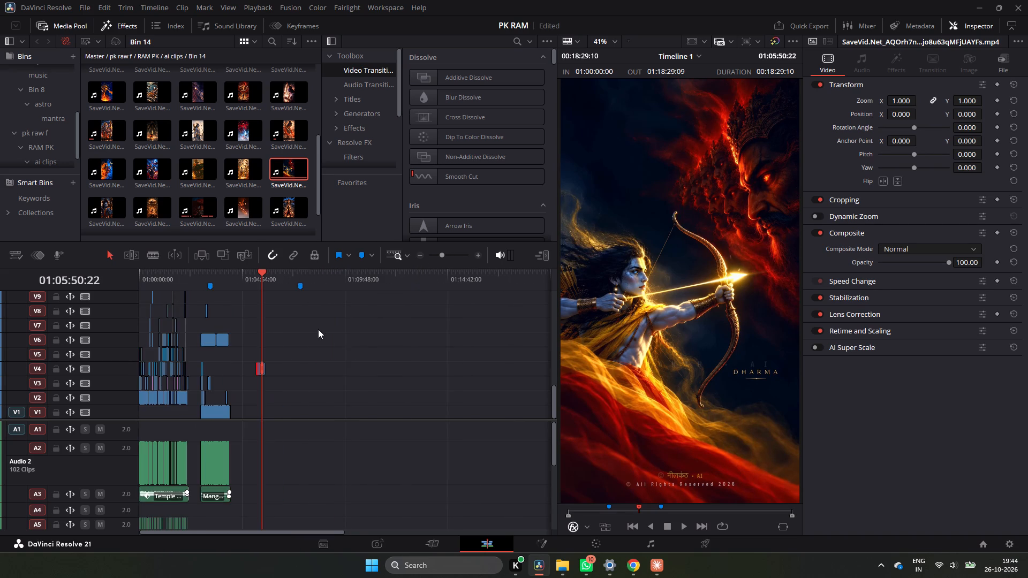
drag(266, 370, 230, 362)
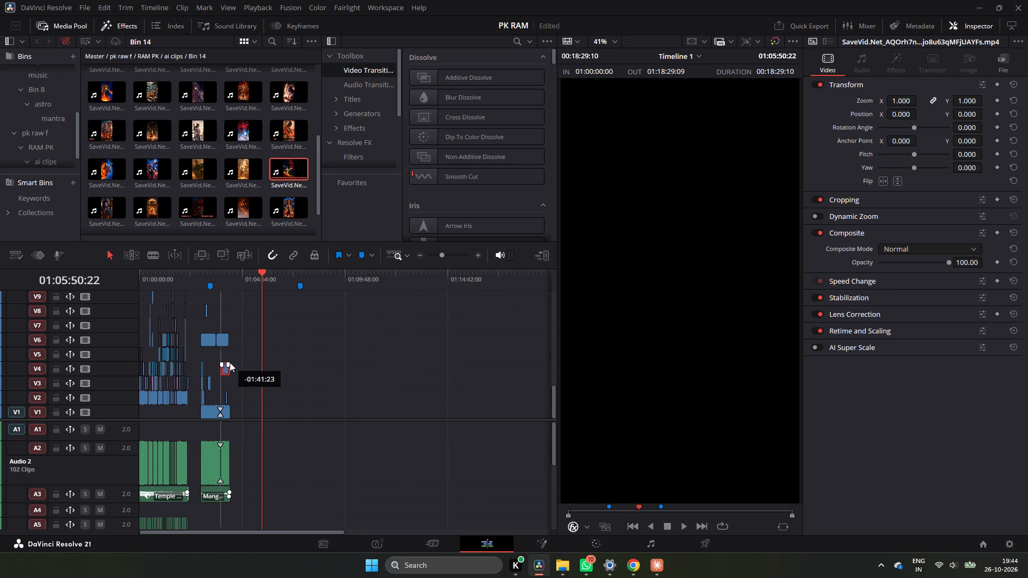
drag(230, 362, 206, 354)
Move the Ram archer clip to V2 behind the keyed presenter so that it ends at the opening shot's end.
click(193, 273)
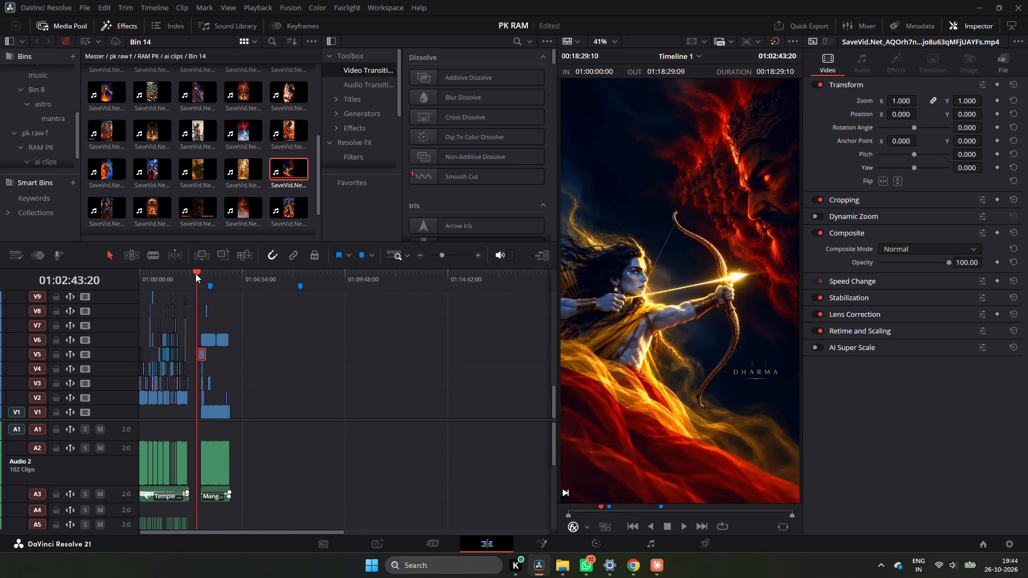
triple_click(476, 258)
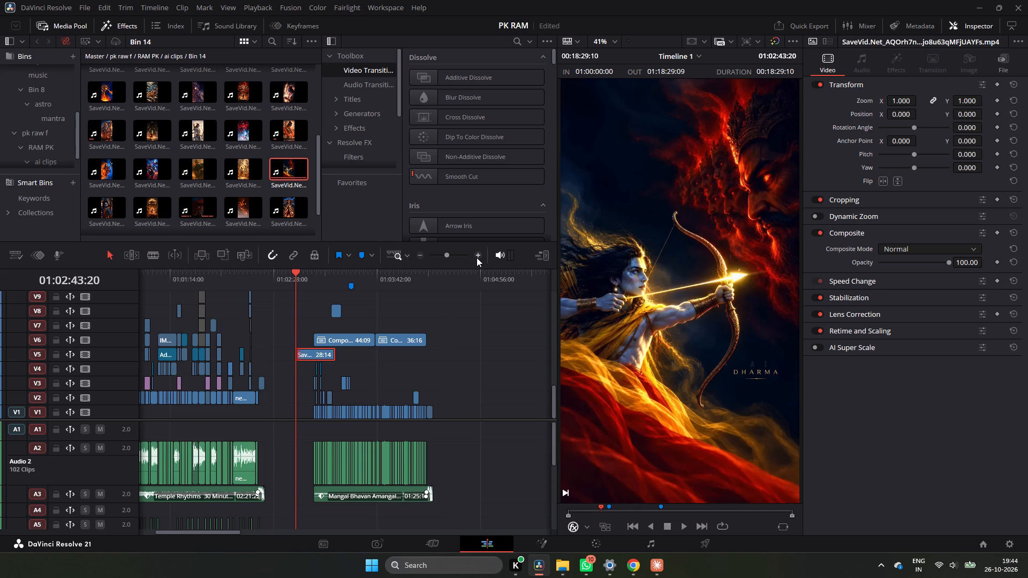
click(477, 257)
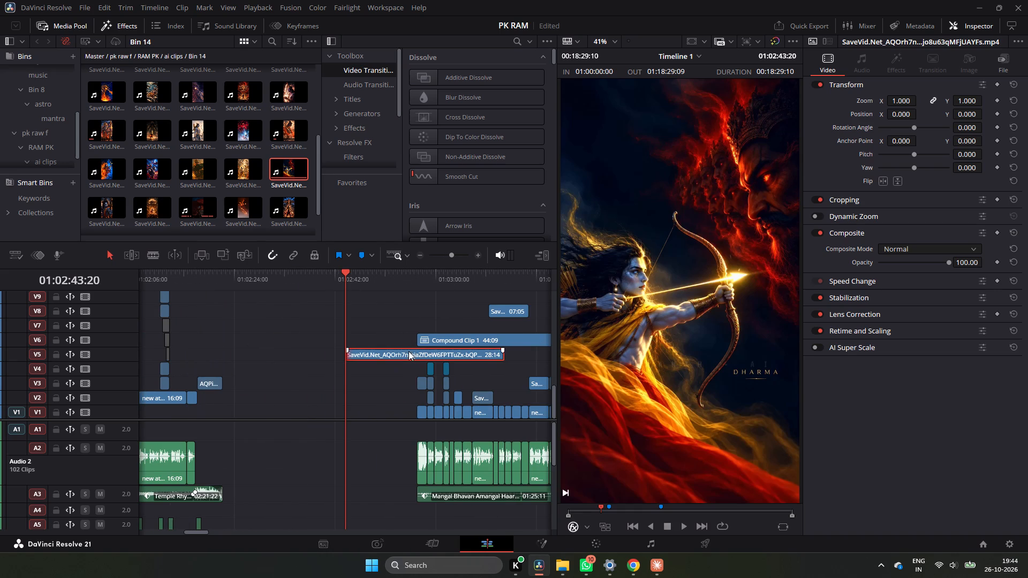
drag(409, 351, 332, 397)
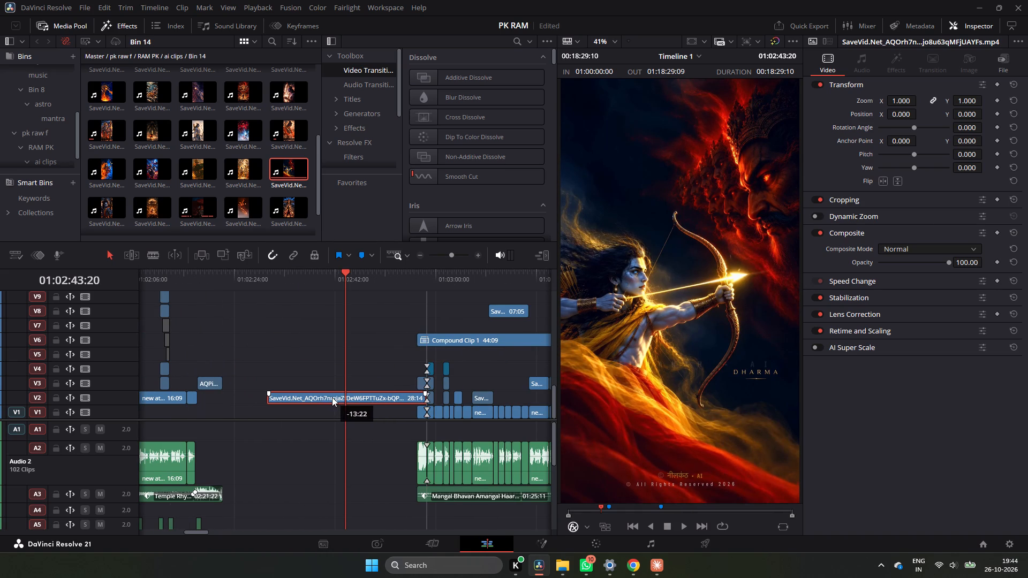
drag(332, 397, 332, 397)
Play the opening presenter shot from 01:02:56:17 to check it over the Ram archer background.
click(417, 283)
key(space)
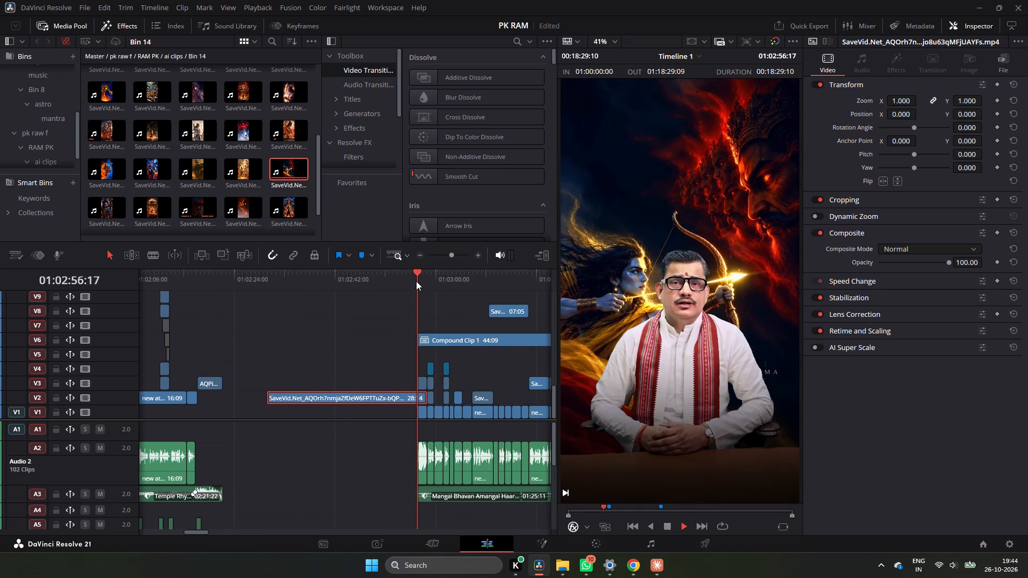
key(space)
key(space)
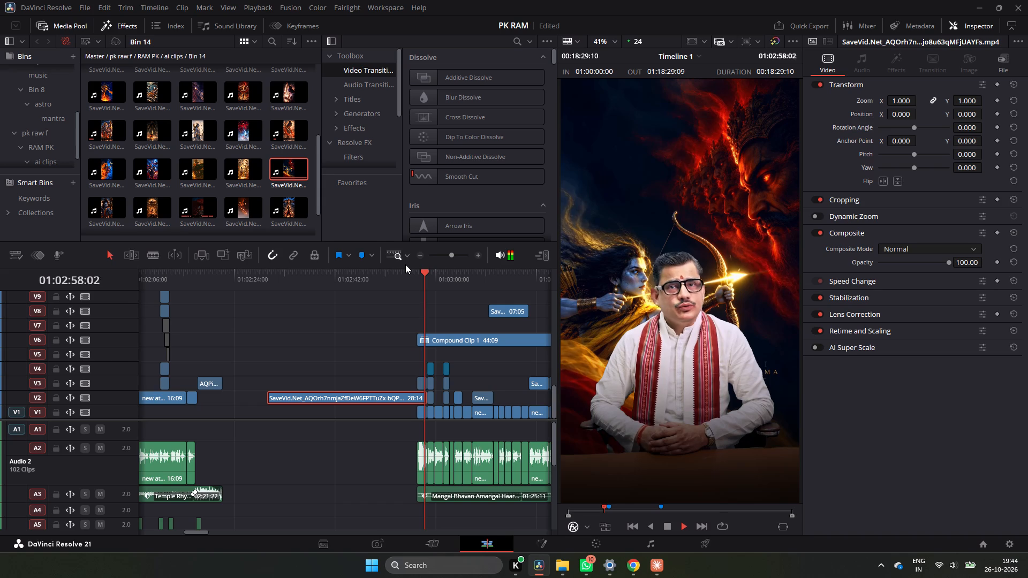
key(space)
key(space)
key(space)
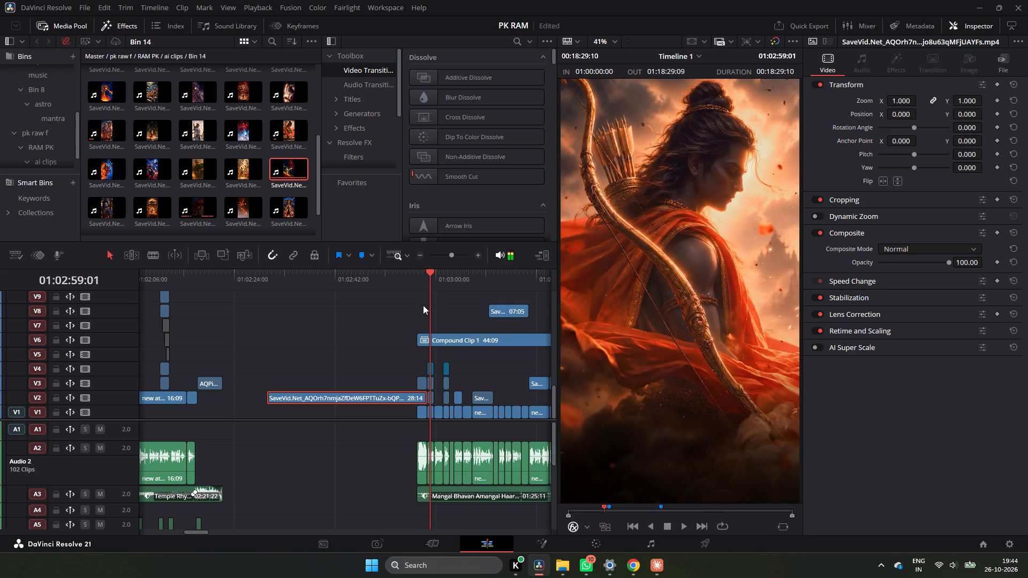
click(416, 282)
key(space)
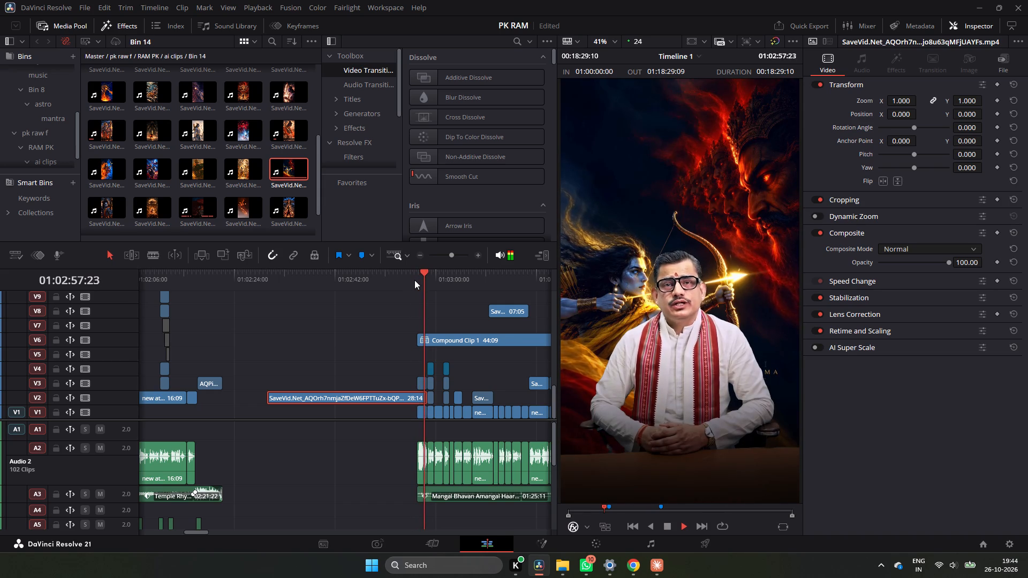
key(space)
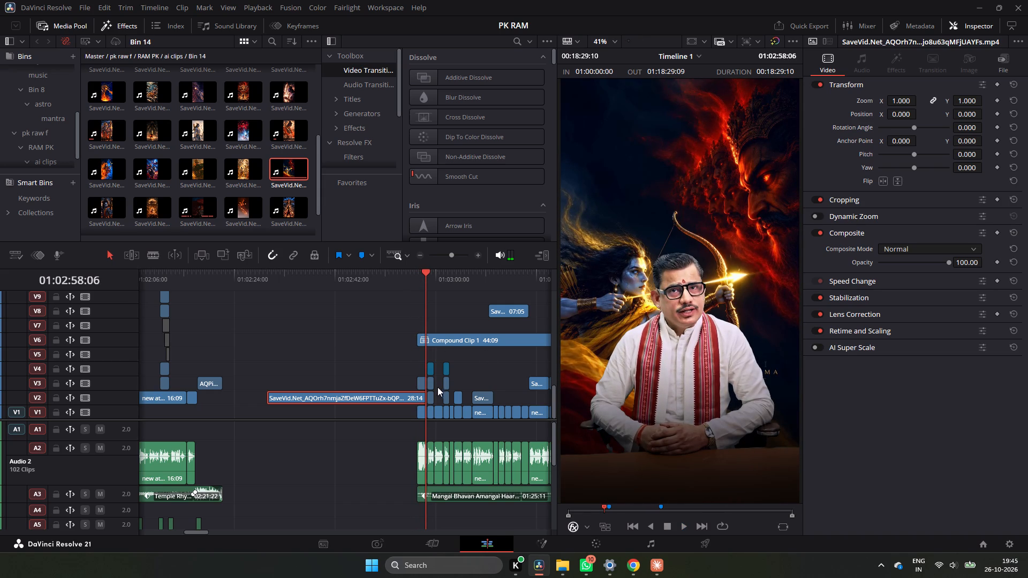
Adjust the Ram archer background clip's vertical position at the start of the opening presenter shot.
click(423, 286)
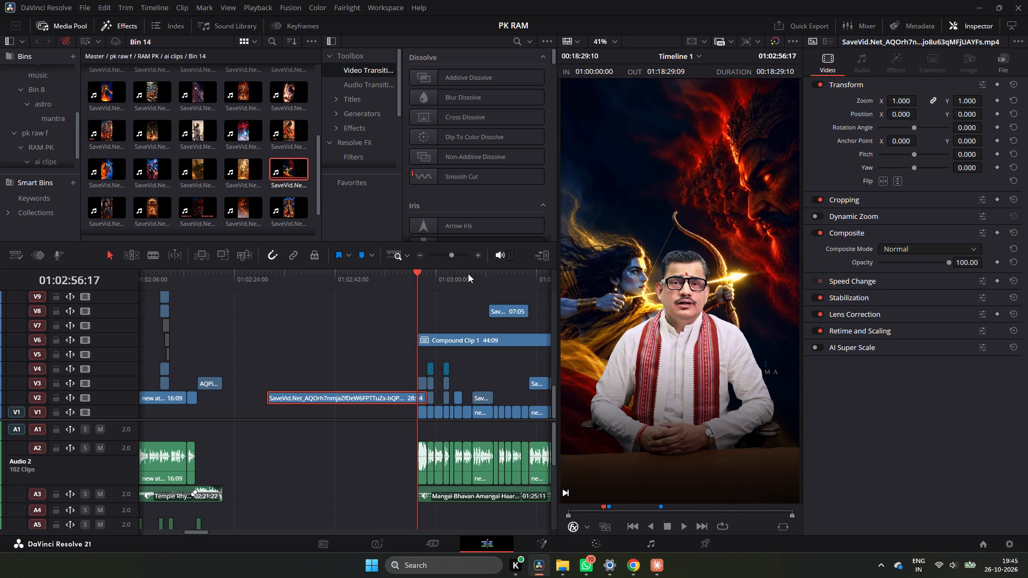
triple_click(474, 254)
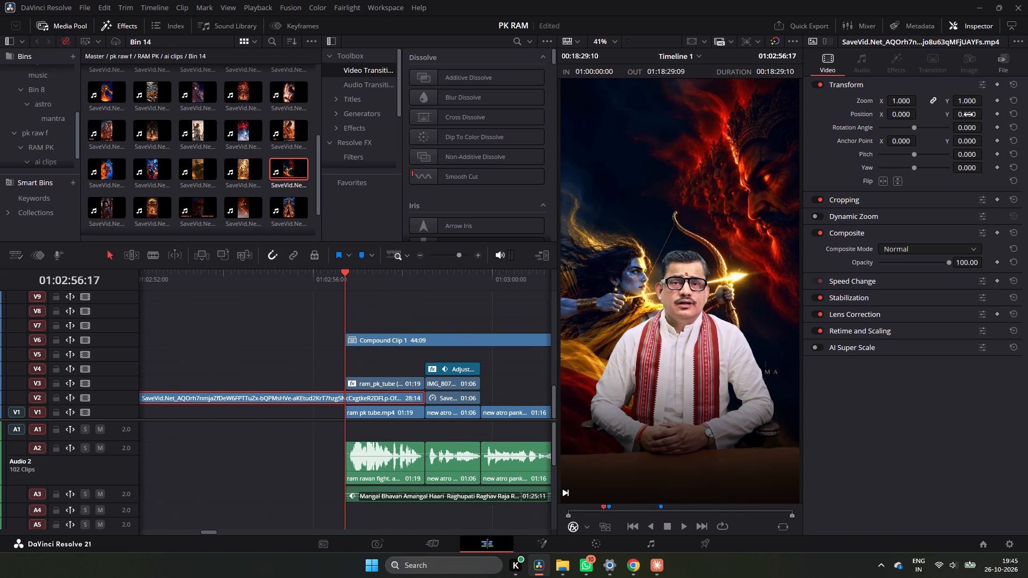
Set the Ram archer background clip's vertical position to 226 so Ram sits higher behind the presenter.
drag(967, 113, 587, 296)
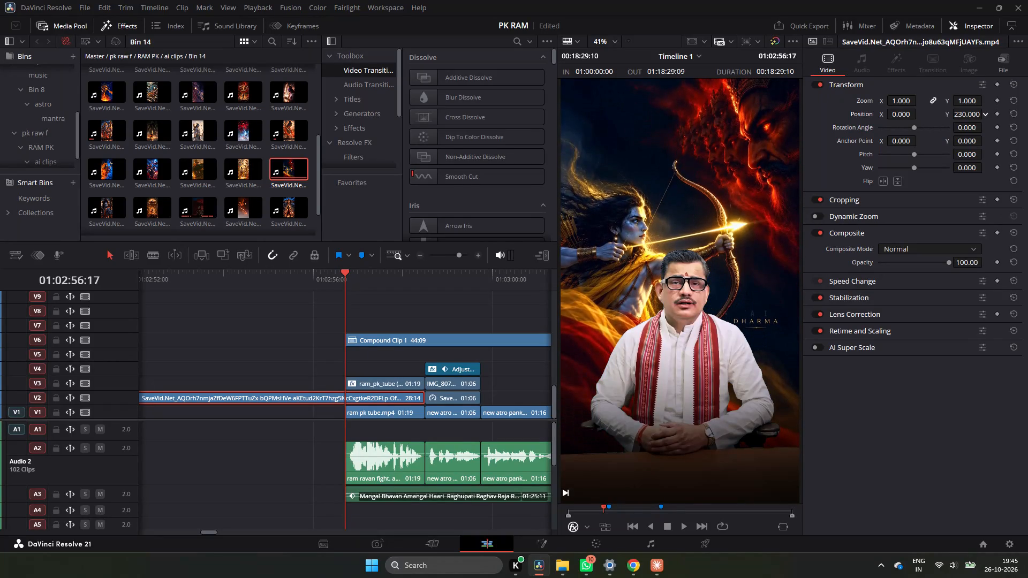
drag(587, 296, 585, 296)
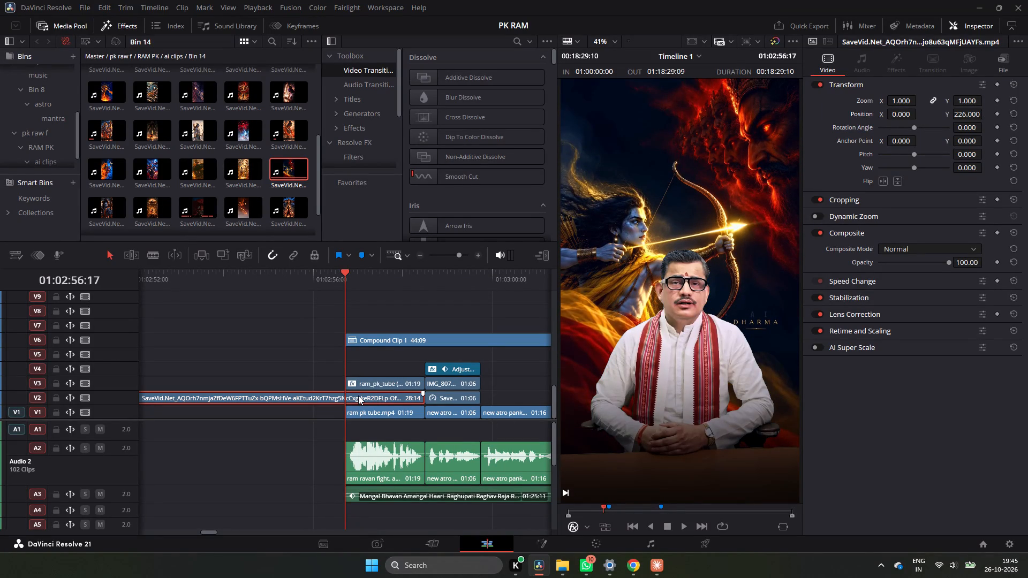
key(ctrl+b)
key(BackSpace)
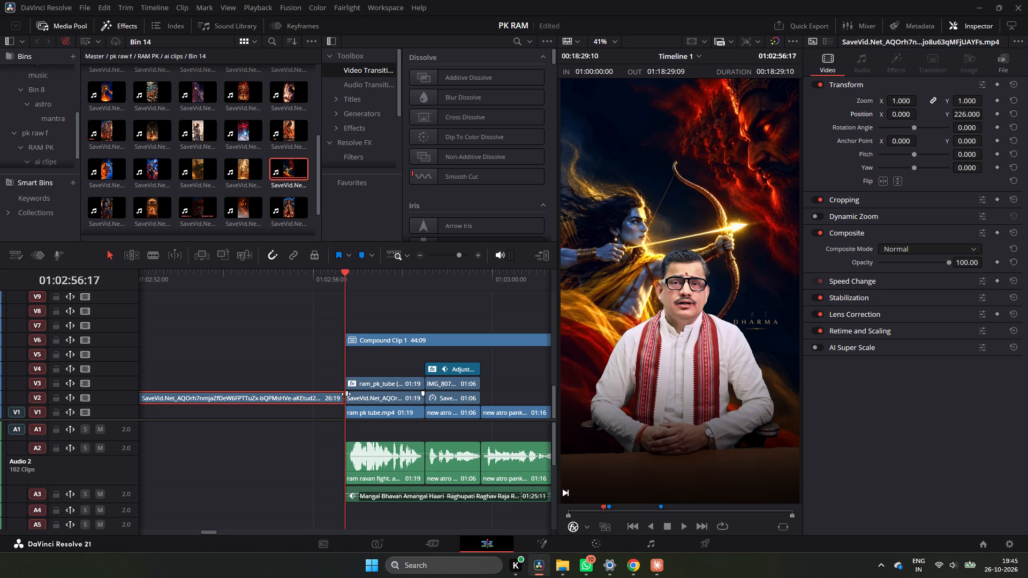
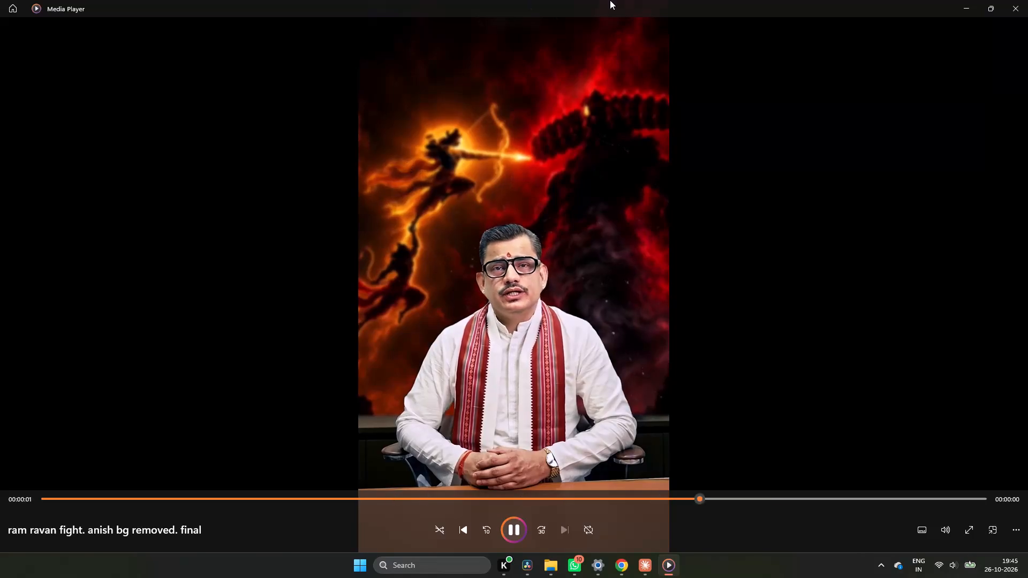
Switch to DaVinci Resolve and duplicate the opening ram pk tube.mp4 clip from V1 onto V4, directly above the keyed presenter.
click(528, 569)
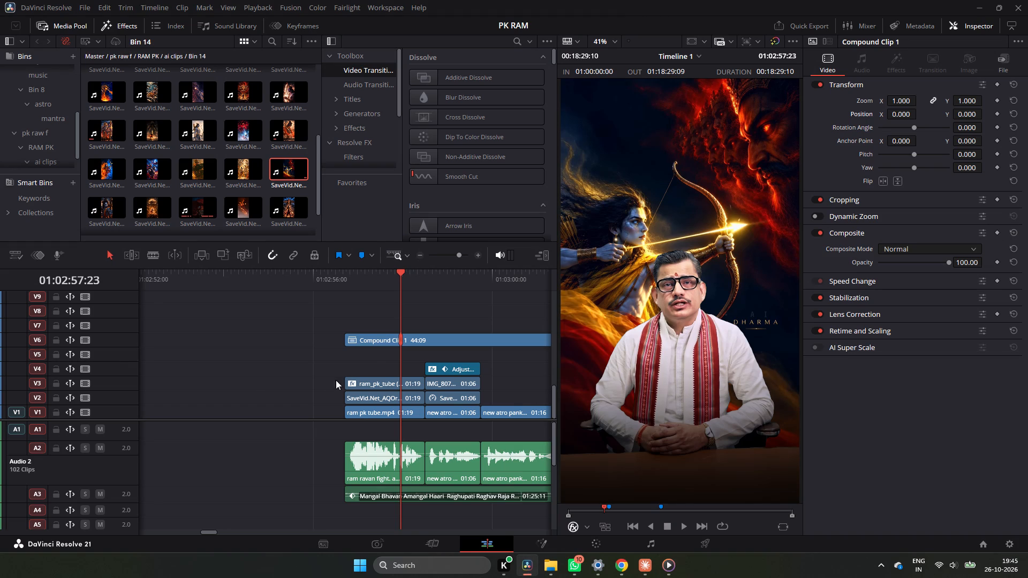
click(389, 407)
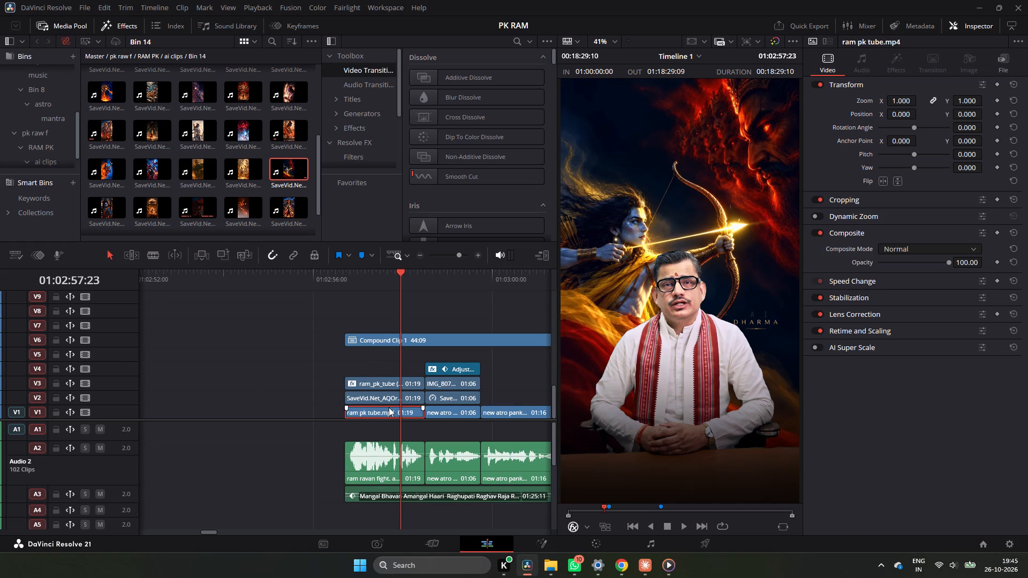
alt+drag(389, 407, 384, 366)
Bring up the clip options for the ram pk tube.mp4 copy on V4.
right_click(368, 368)
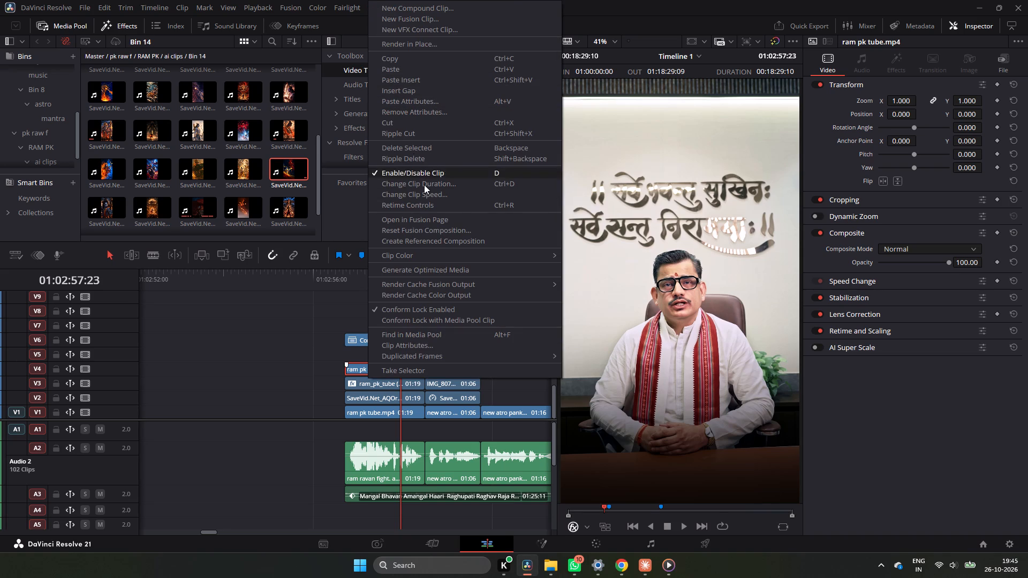
Mask the V4 presenter clip in Fusion with a rectangle about 1.9 wide, centred near X 0.52, Y 0.06 over the desk area.
click(424, 222)
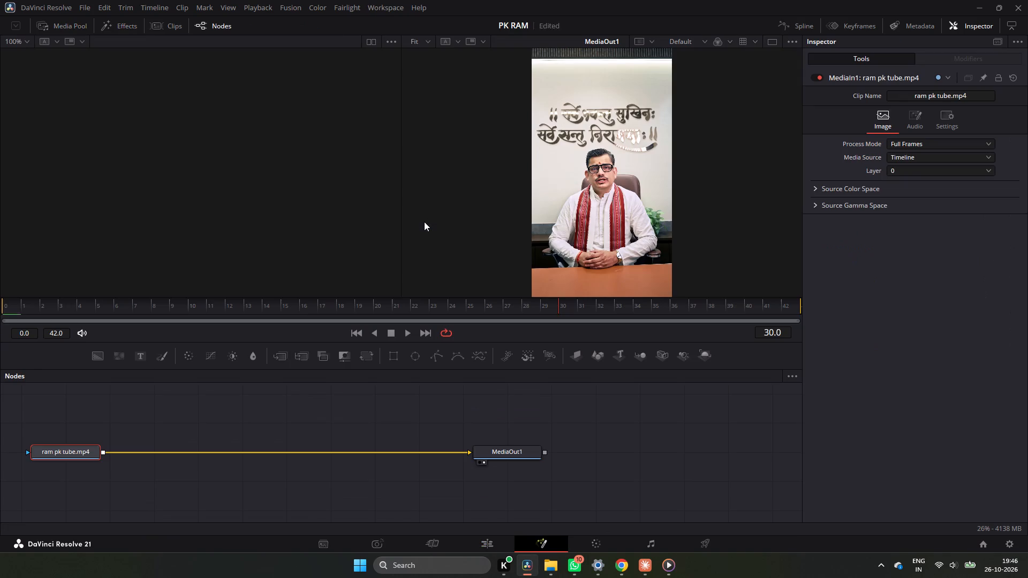
click(398, 356)
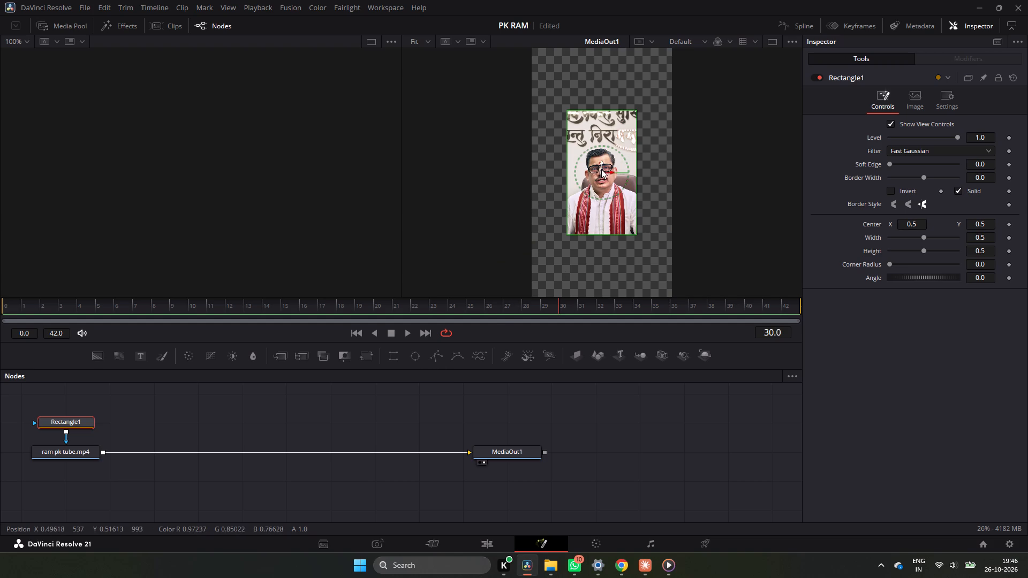
drag(601, 169, 589, 214)
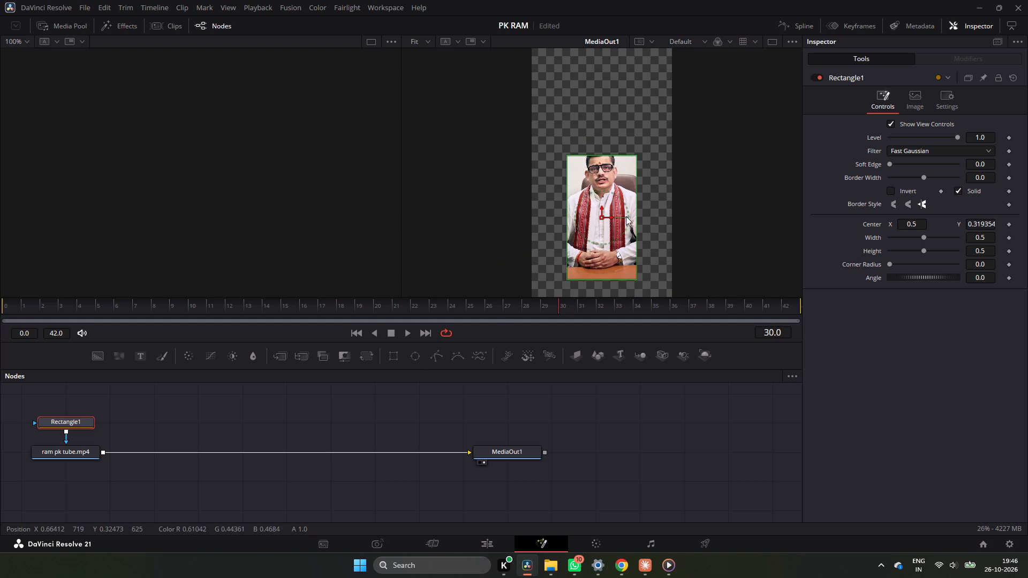
drag(636, 216, 734, 218)
drag(612, 216, 617, 248)
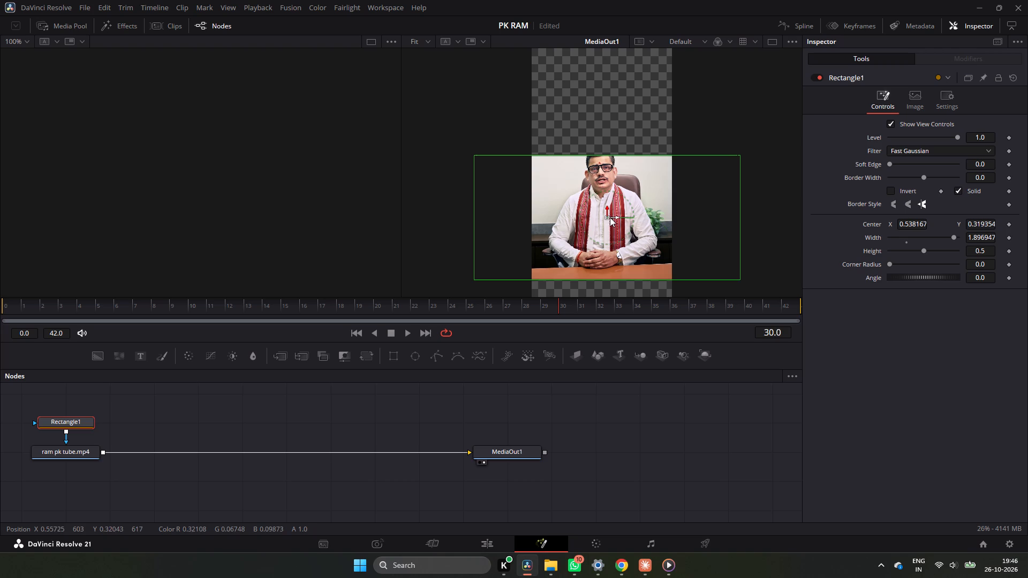
drag(610, 217, 611, 243)
drag(608, 216, 609, 240)
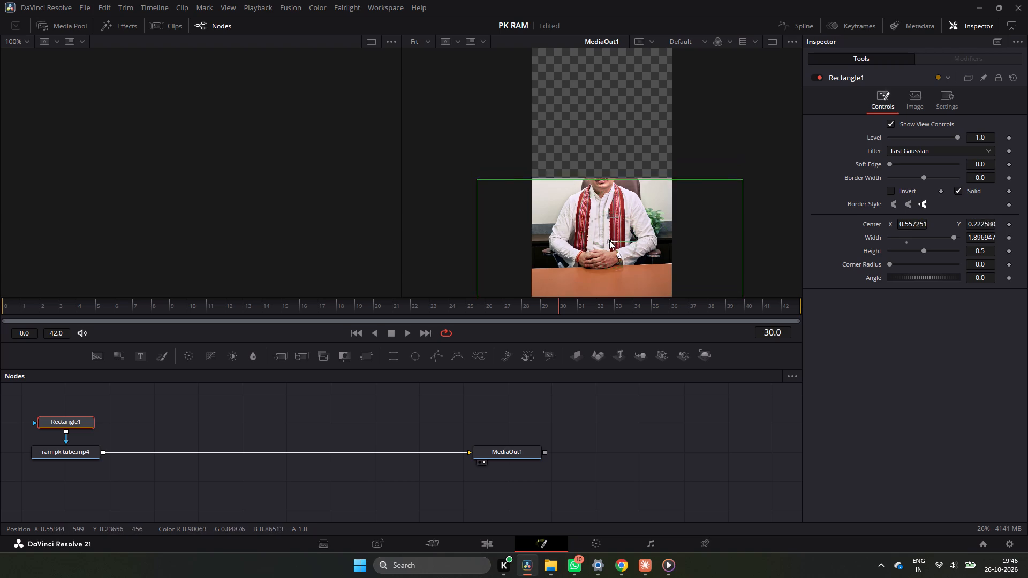
drag(609, 240, 604, 284)
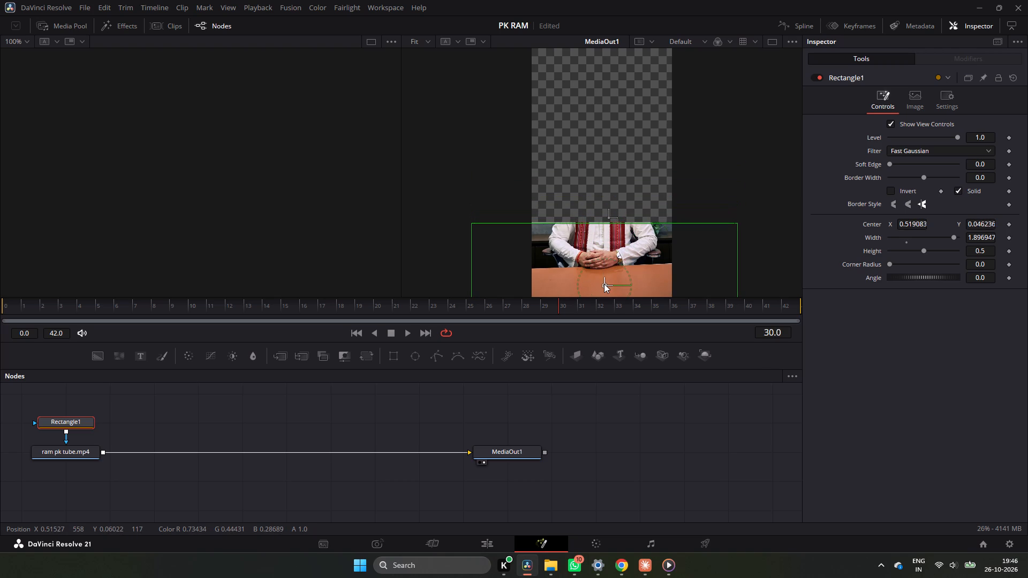
drag(604, 284, 604, 280)
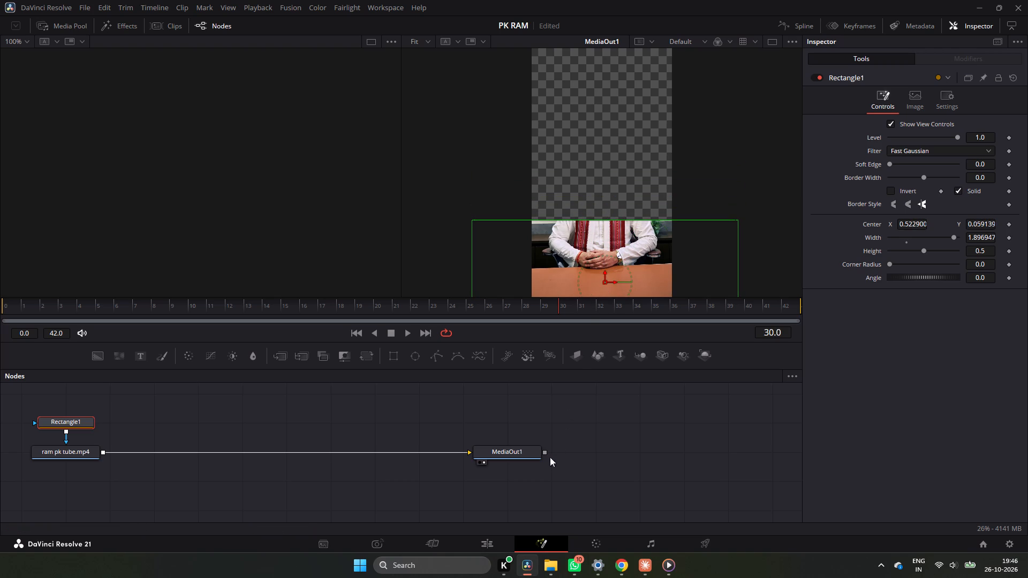
click(485, 544)
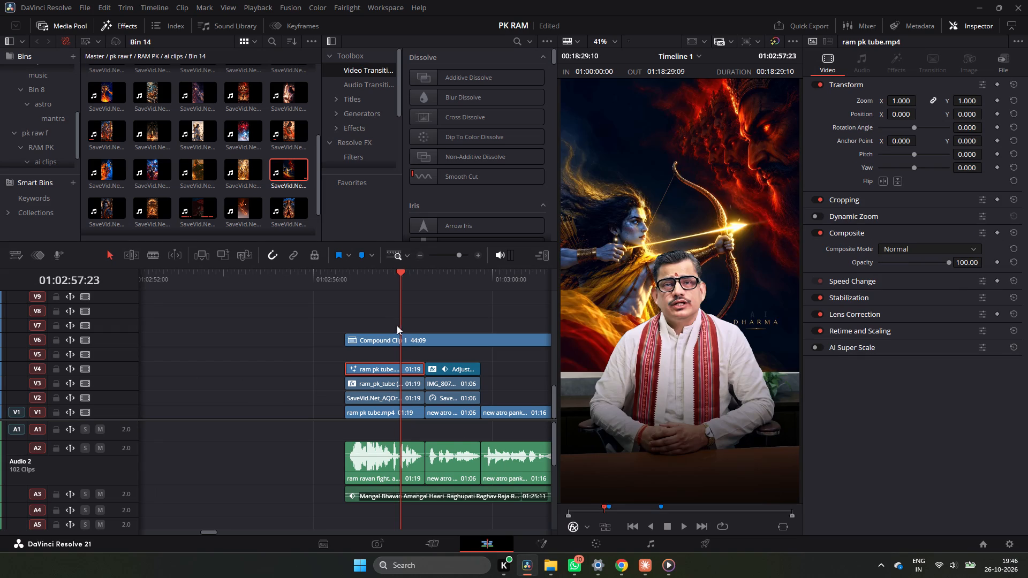
Play the opening presenter shot several times from its start to check the masked desk layer over the Ram archer background.
click(357, 283)
key(space)
key(space)
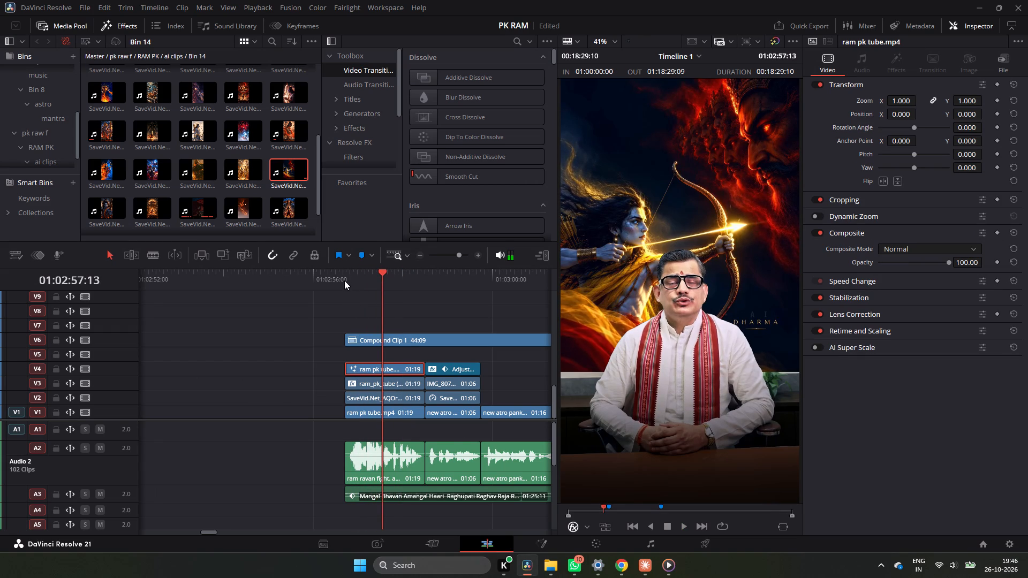
click(344, 280)
key(space)
key(space)
key(space)
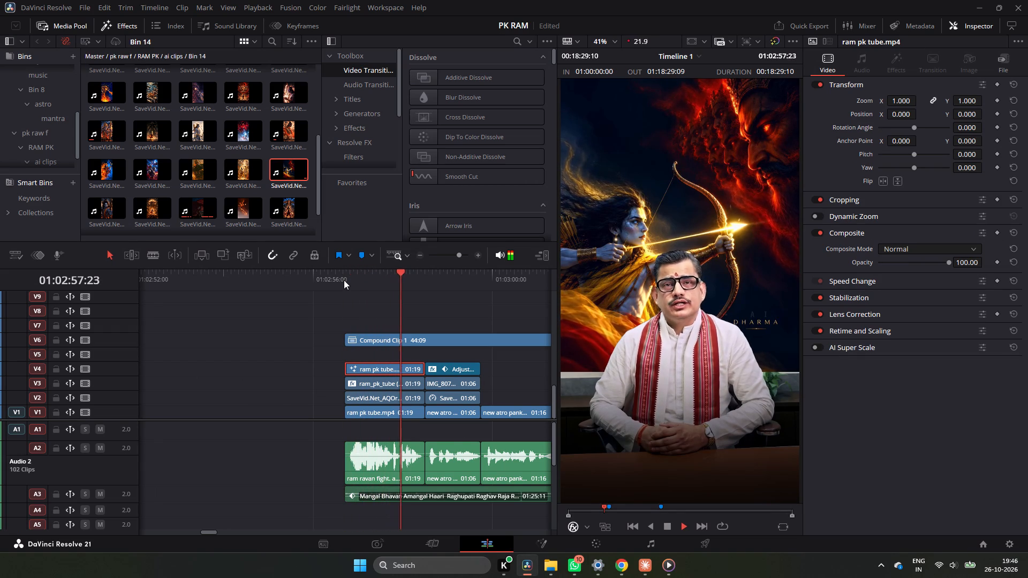
key(space)
key(space)
key(space)
click(358, 275)
key(space)
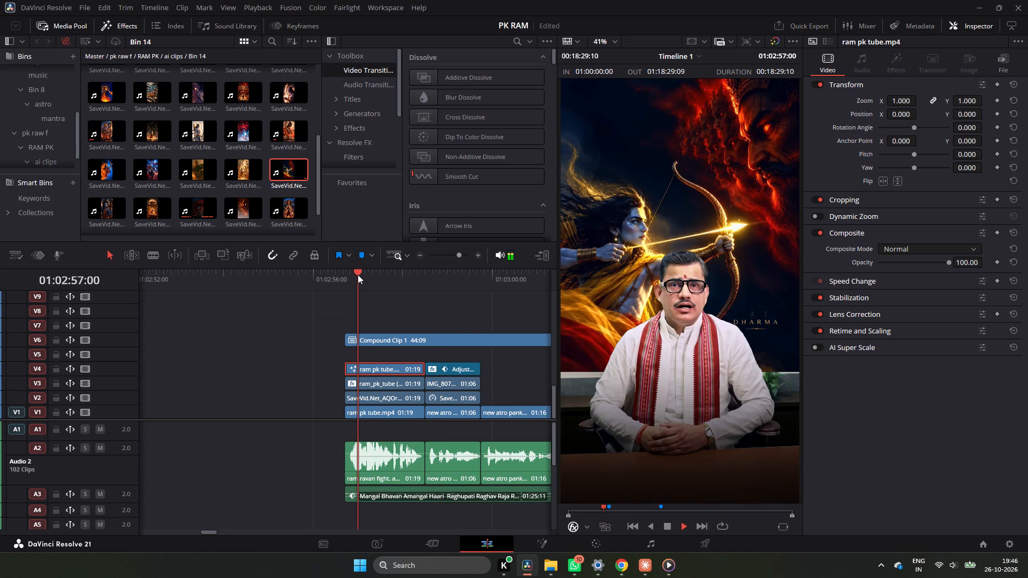
key(space)
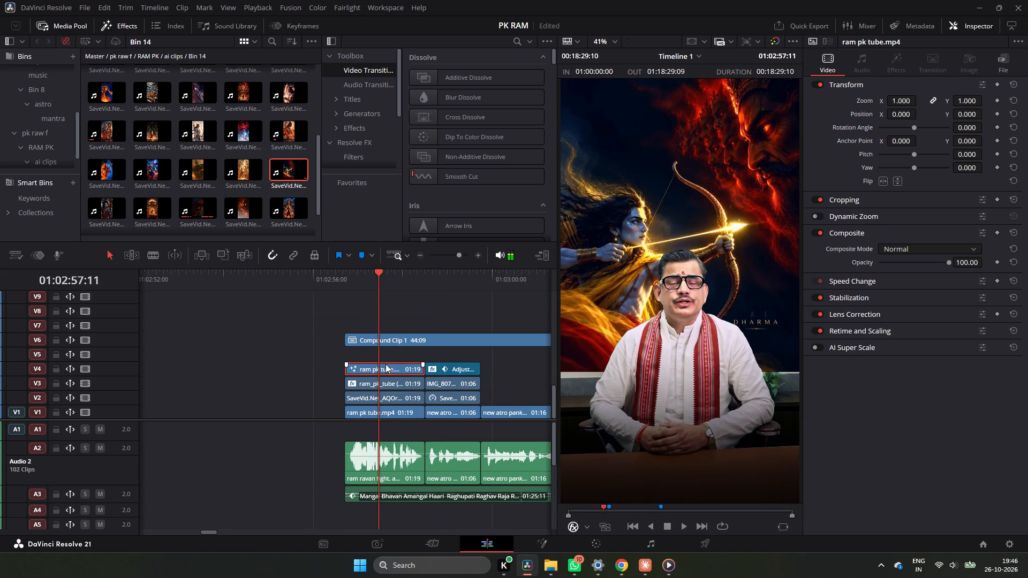
Toggle the V3 keyed presenter clip and the V2 Ram archer clip off and on to compare the layers.
click(389, 383)
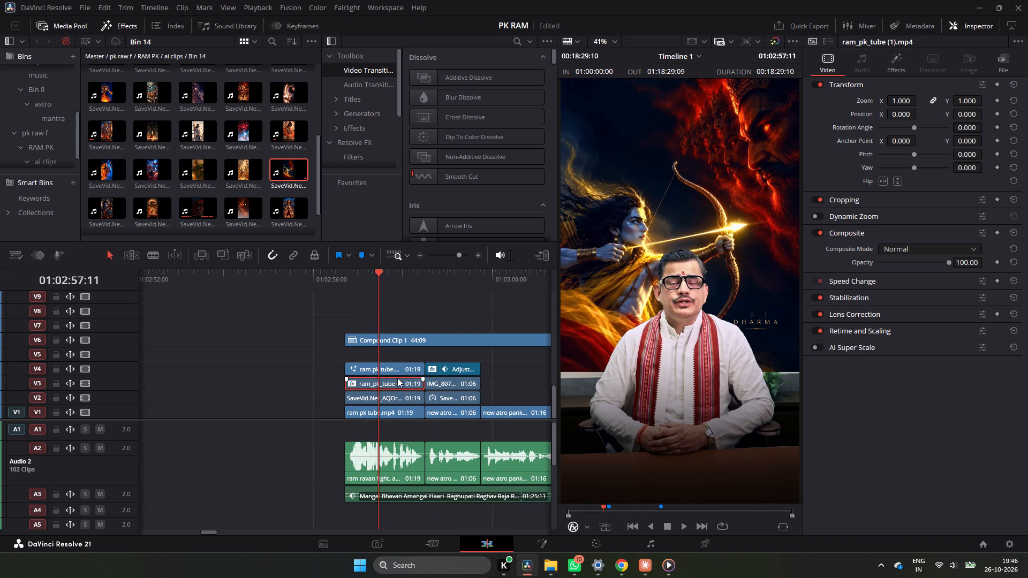
key(d)
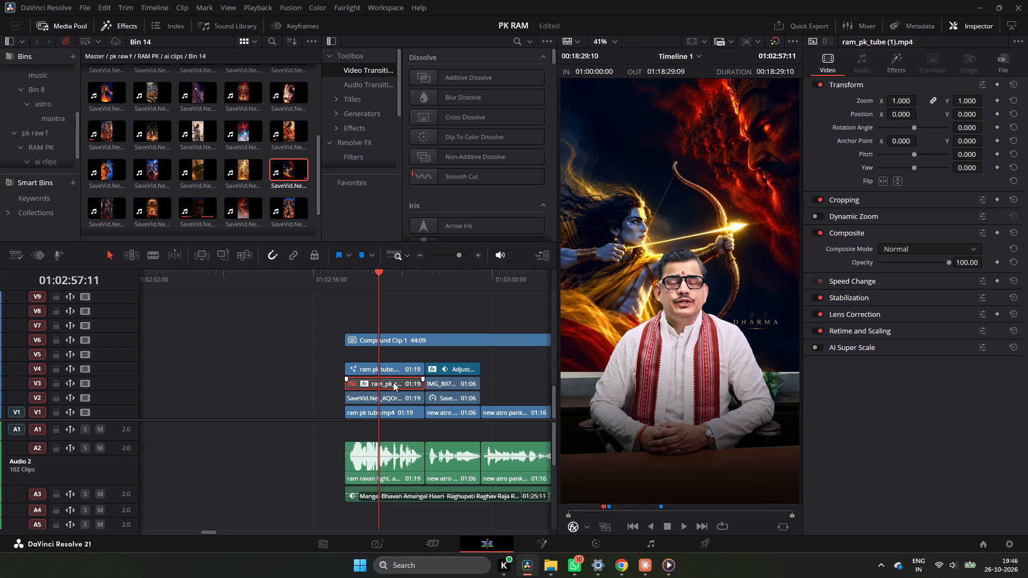
key(d)
click(391, 402)
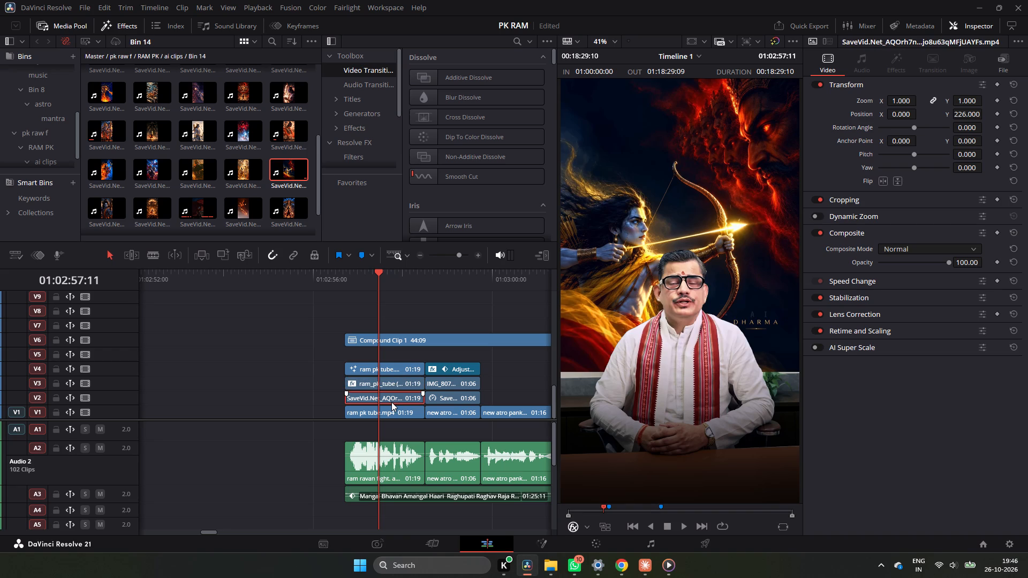
text(dd)
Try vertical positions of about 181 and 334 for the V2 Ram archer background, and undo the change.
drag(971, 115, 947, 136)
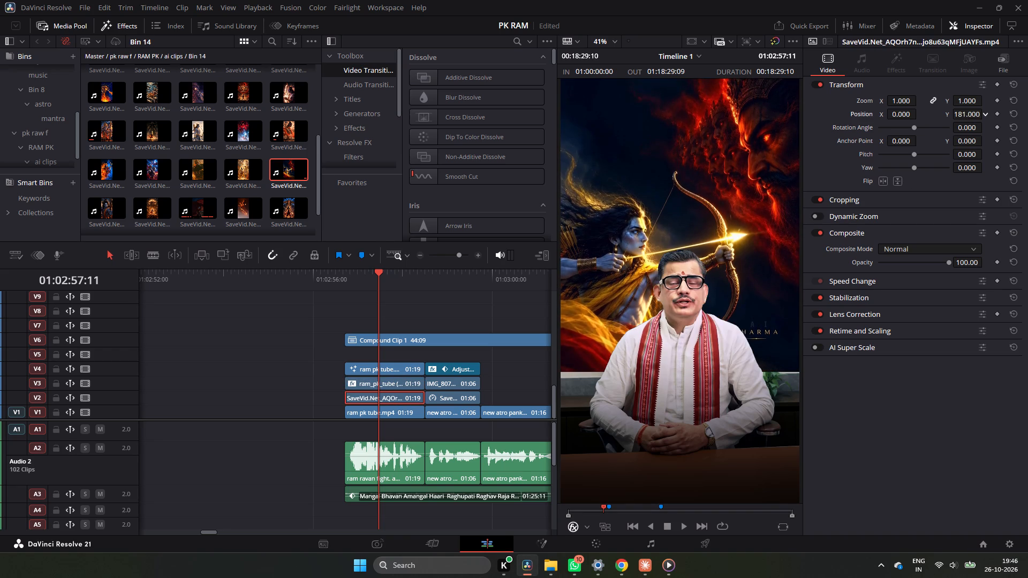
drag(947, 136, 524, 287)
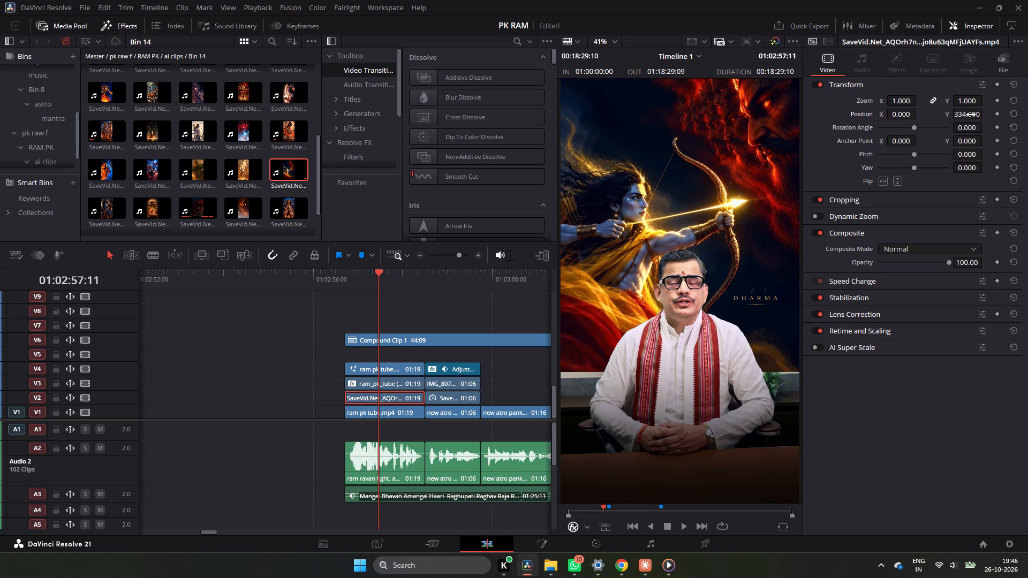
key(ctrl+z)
Toggle the V4 presenter clip off and on to check what the masked desk layer contributes to the shot.
click(408, 390)
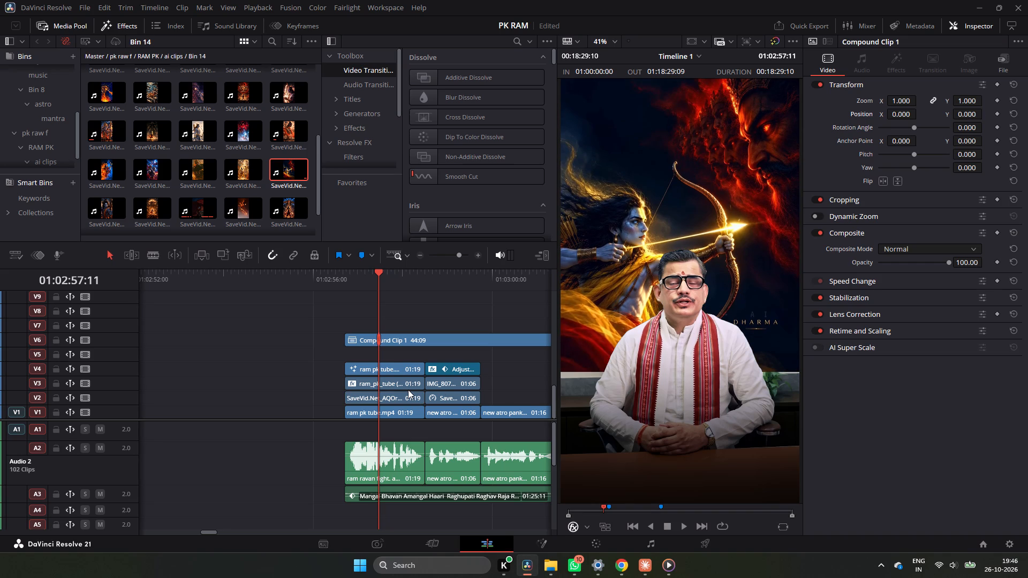
click(408, 386)
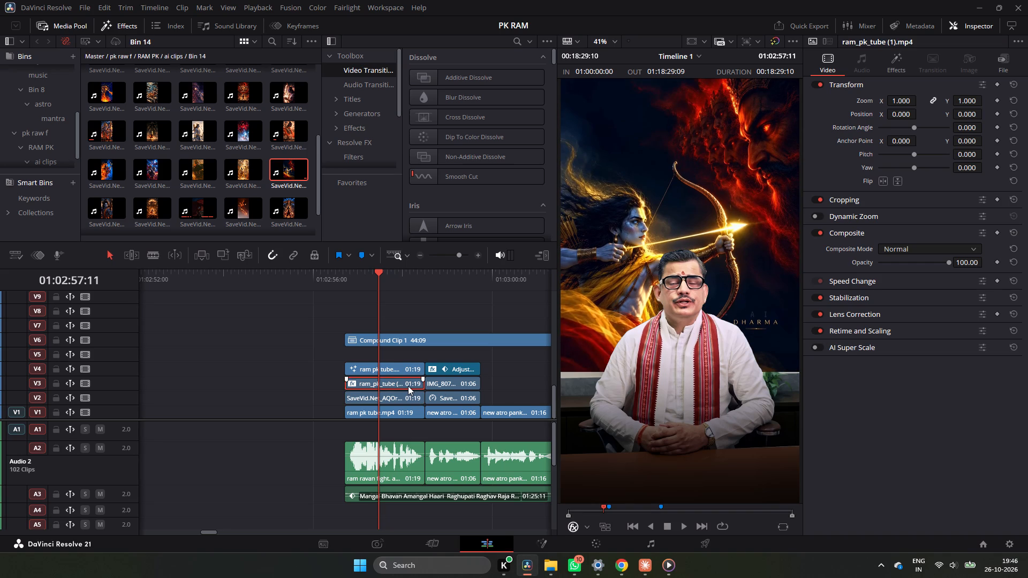
click(405, 370)
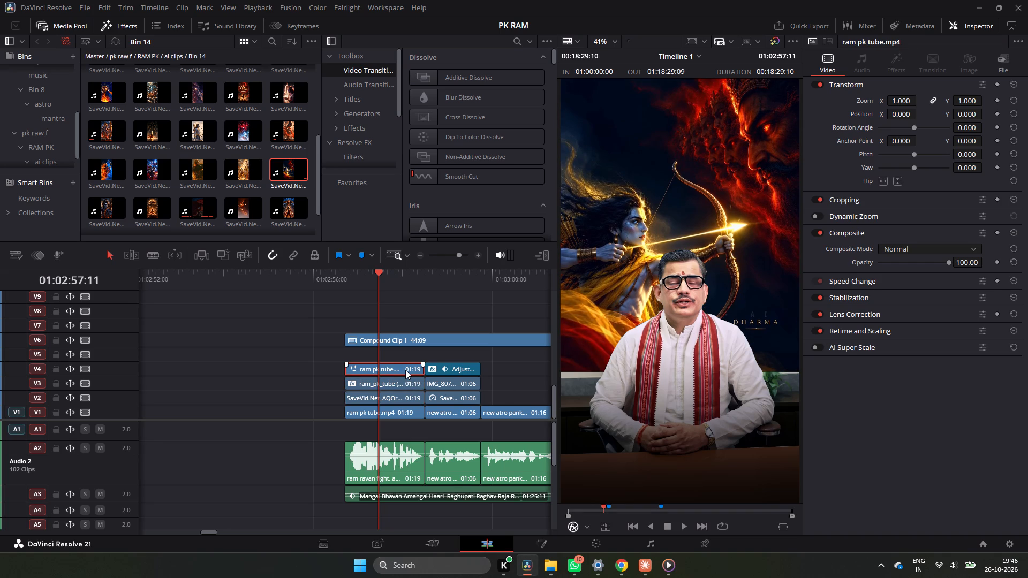
key(d)
text(dd)
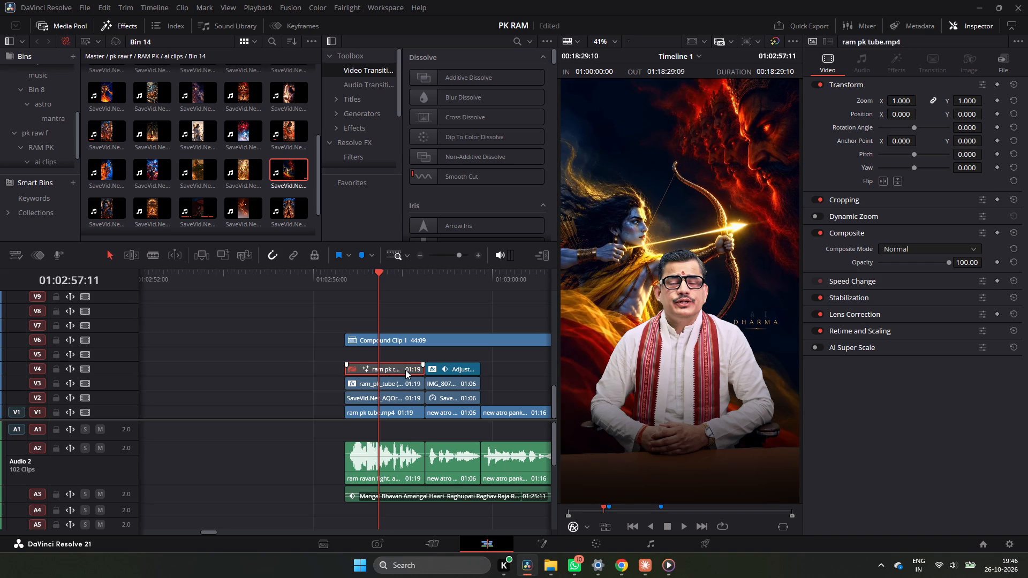
key(d)
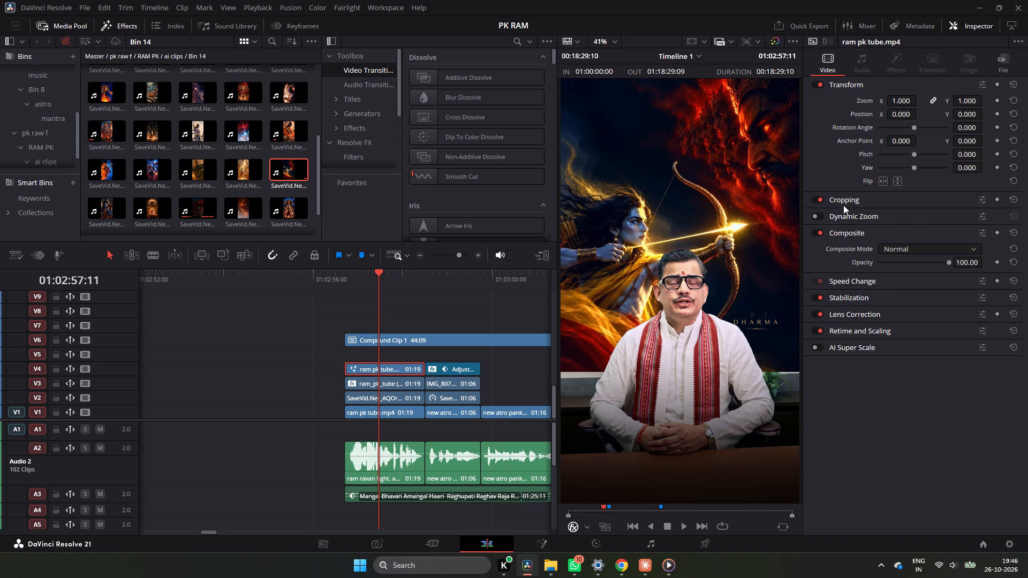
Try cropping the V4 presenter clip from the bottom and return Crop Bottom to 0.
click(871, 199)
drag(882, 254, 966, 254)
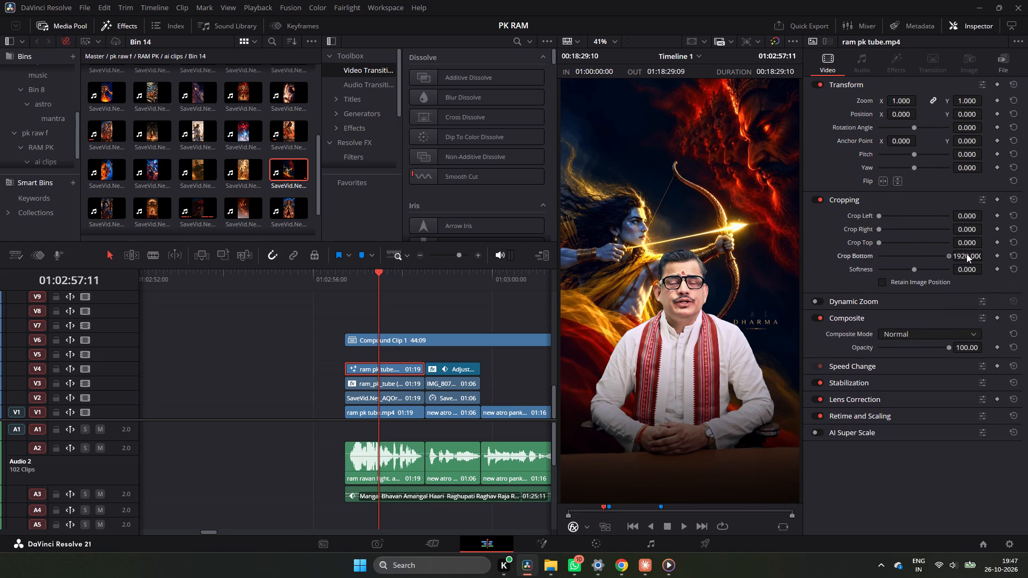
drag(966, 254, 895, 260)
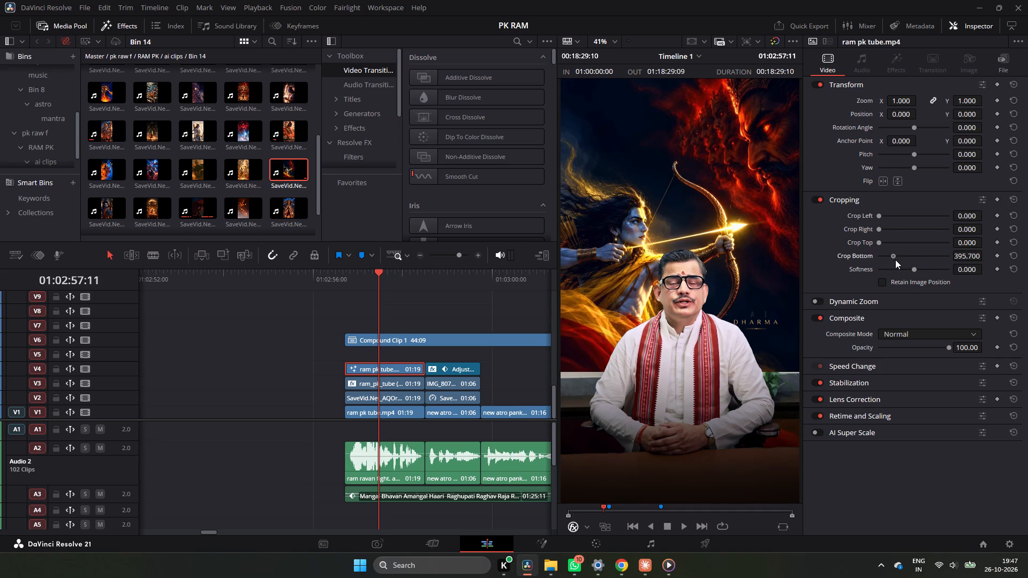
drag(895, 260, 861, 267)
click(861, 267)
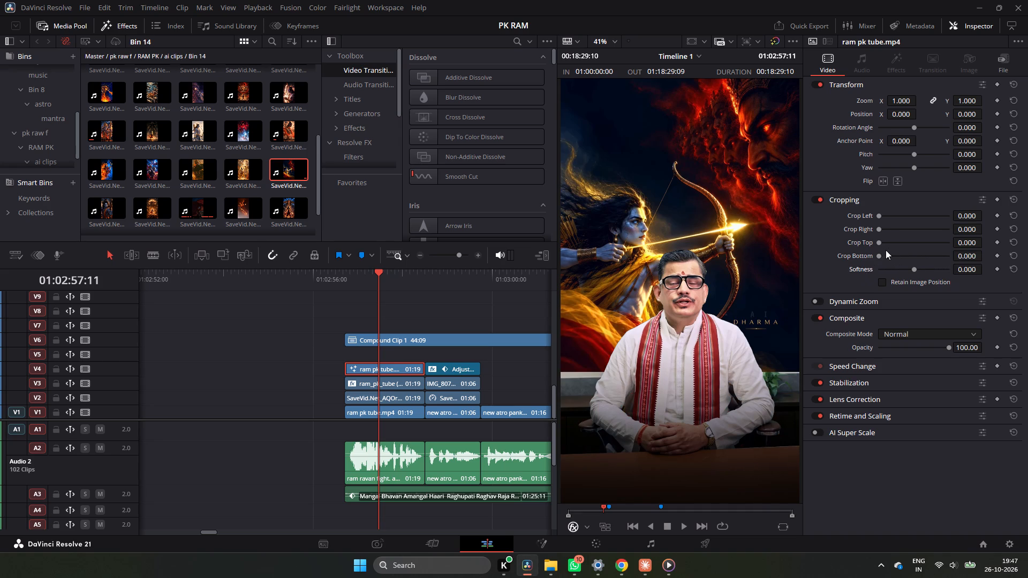
Crop the V4 presenter clip from the top by about 1422 so its upper edge sits near the desk.
drag(882, 244, 921, 241)
drag(922, 240, 931, 240)
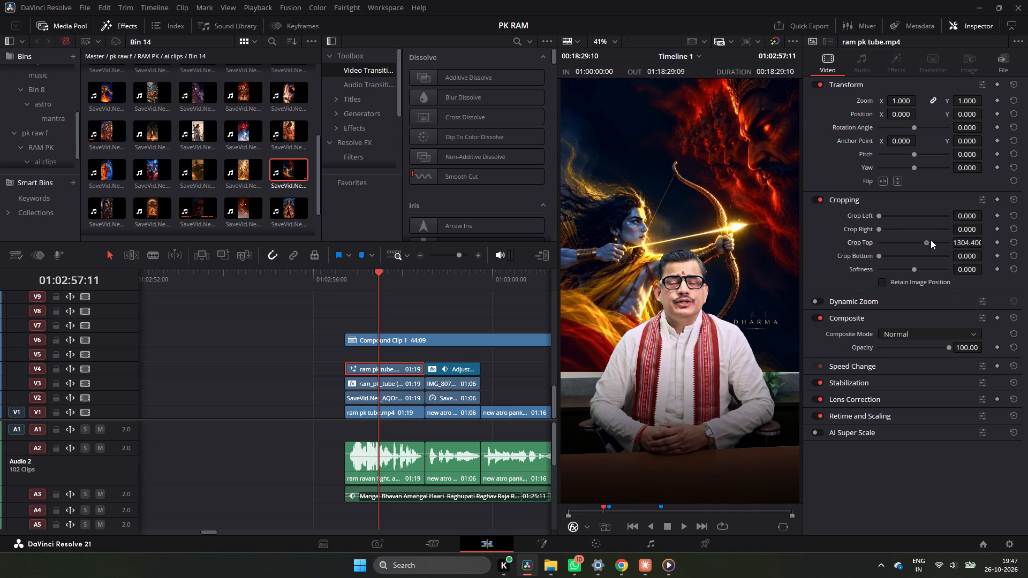
drag(931, 240, 919, 249)
drag(919, 249, 932, 249)
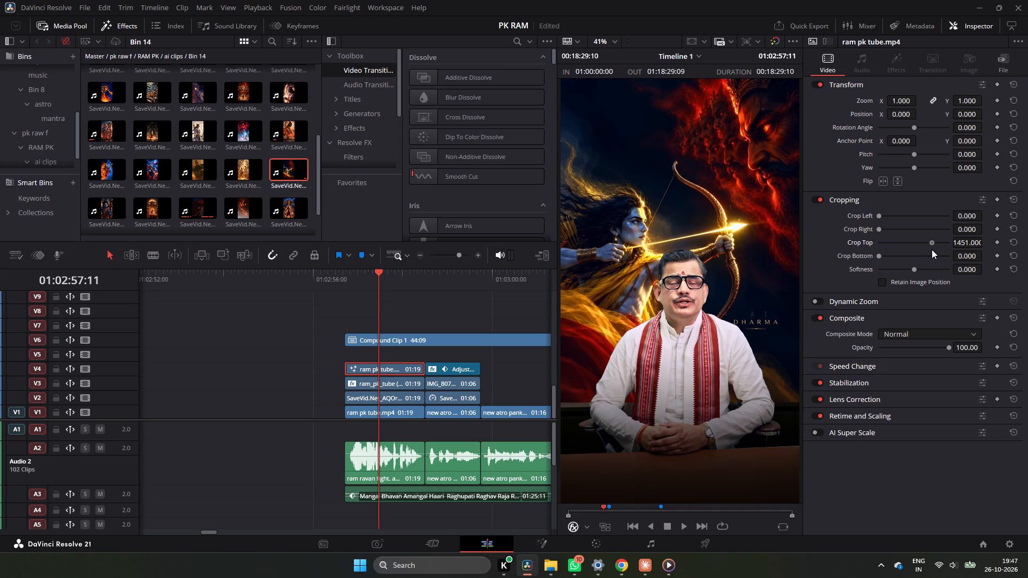
drag(932, 249, 933, 250)
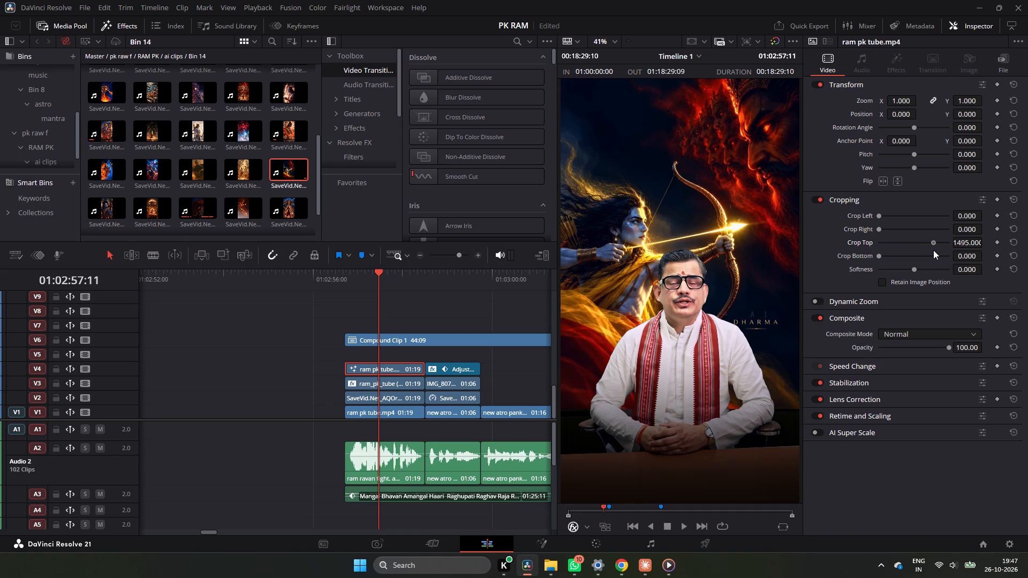
drag(933, 250, 934, 255)
drag(934, 255, 930, 255)
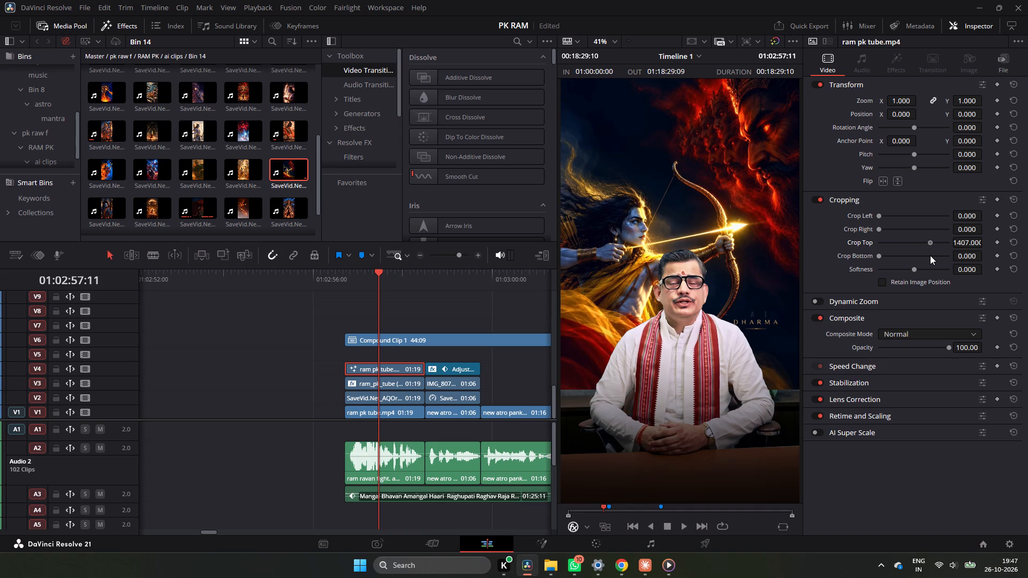
drag(930, 255, 931, 257)
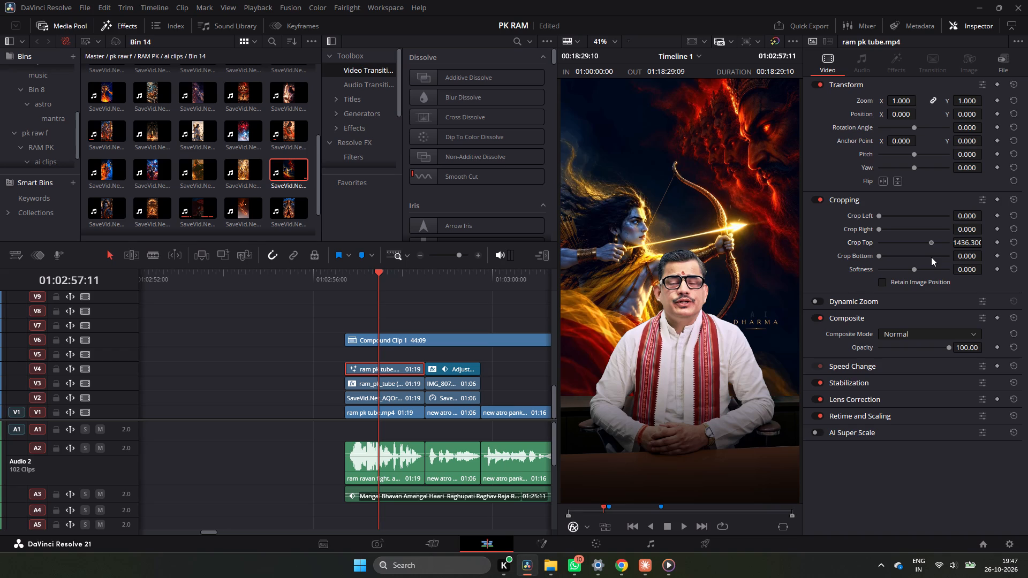
drag(931, 257, 931, 257)
Set the crop softness of the V4 presenter clip to about -97.
drag(919, 269, 899, 277)
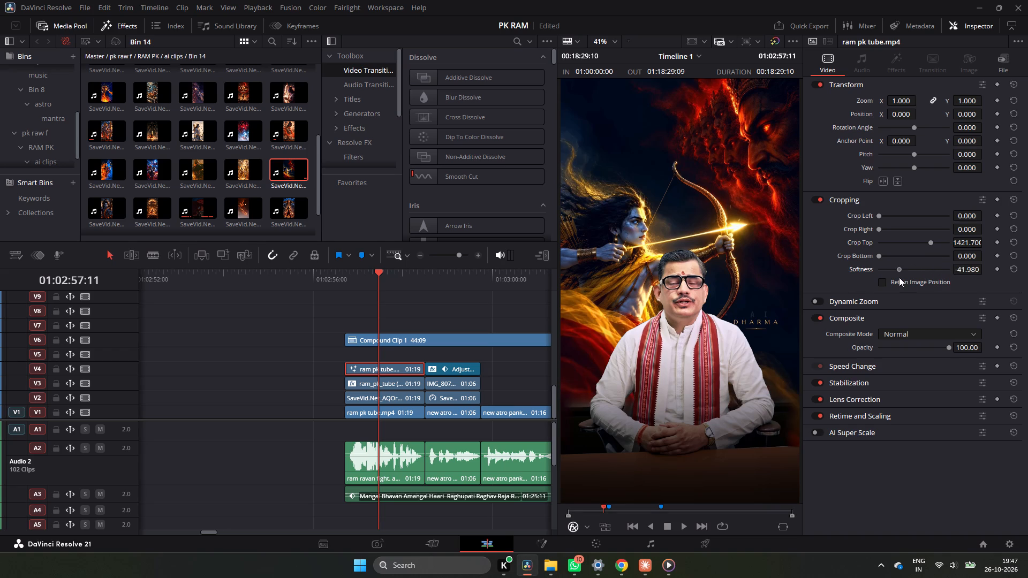
drag(899, 277, 910, 281)
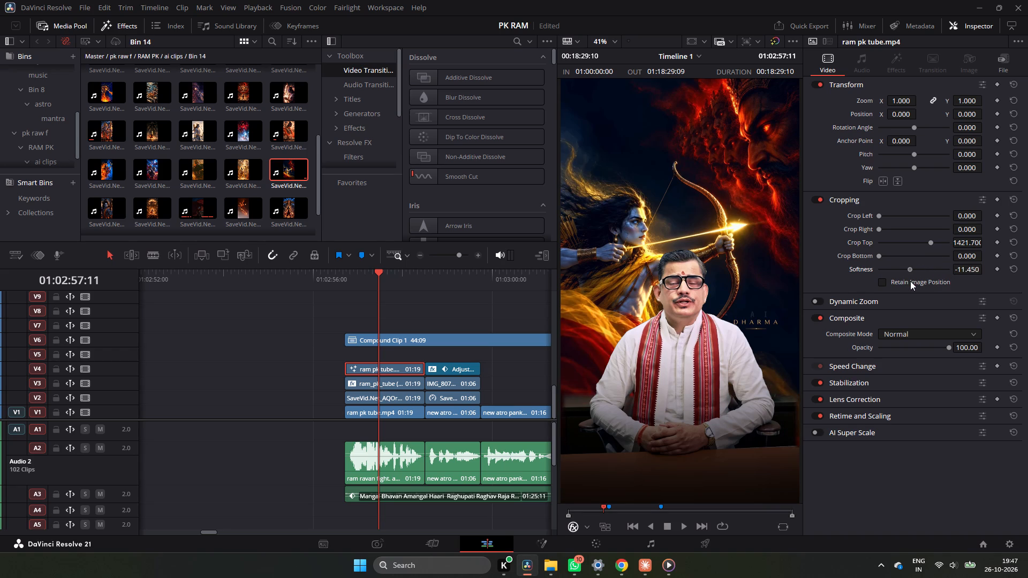
drag(910, 281, 909, 287)
drag(909, 287, 880, 309)
Play back the opening shot from its start to check the desk blend.
click(350, 280)
key(space)
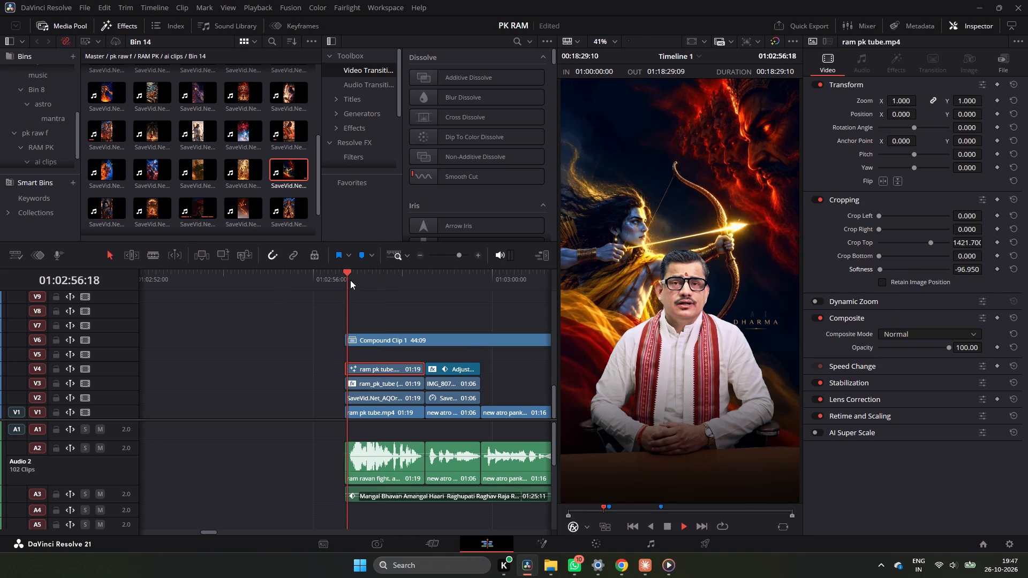
key(space)
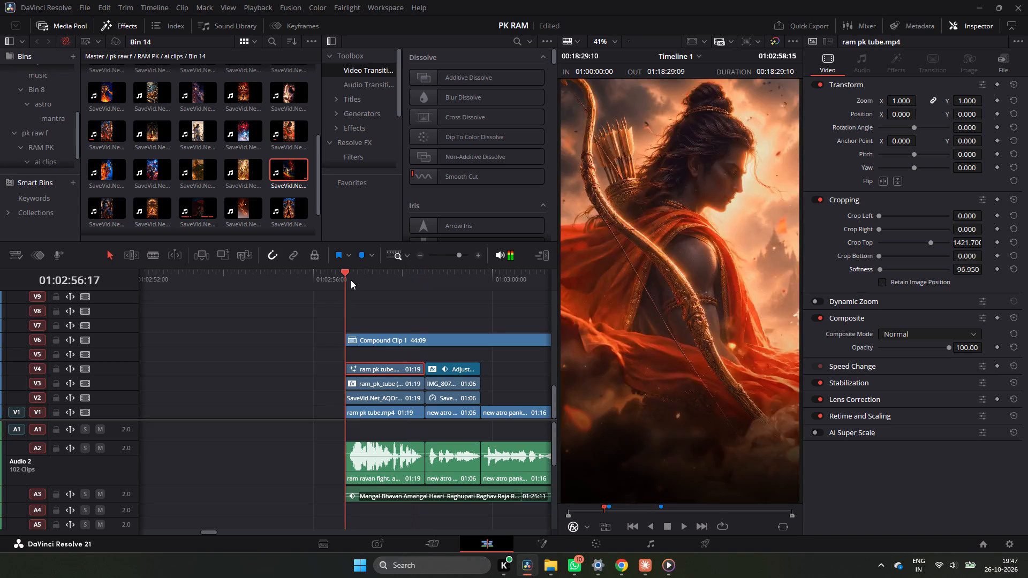
click(351, 280)
key(space)
key(space)
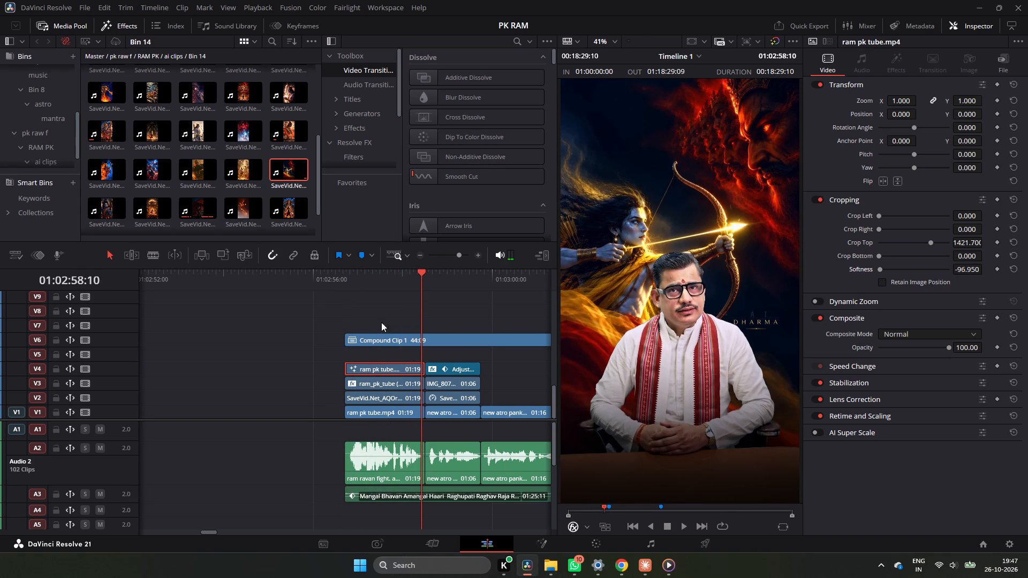
Toggle the V4, V3 and V2 clips of the opening shot off and on to check what each layer contributes.
drag(374, 289, 357, 306)
key(d)
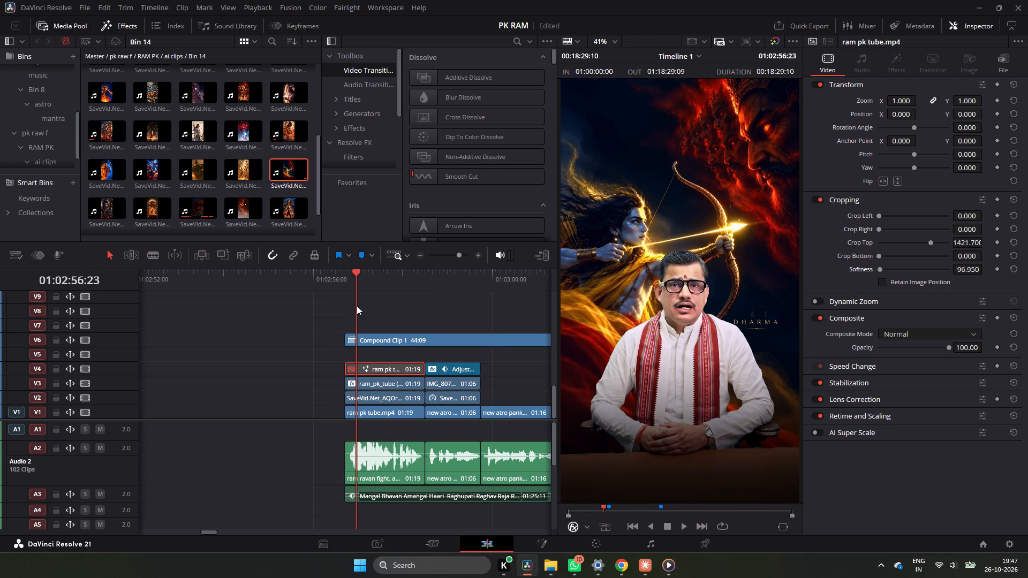
text(ddd)
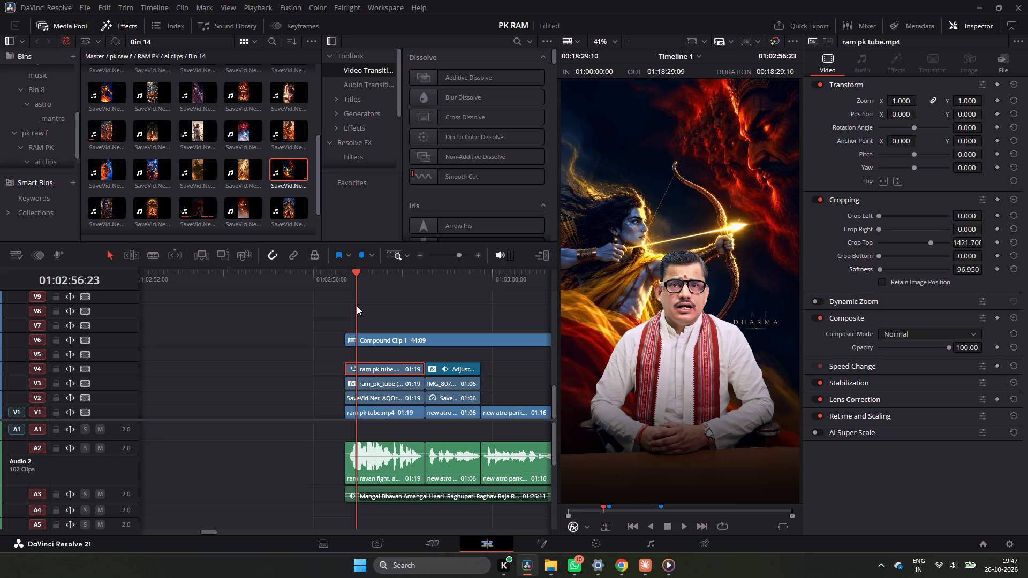
click(392, 378)
text(dd)
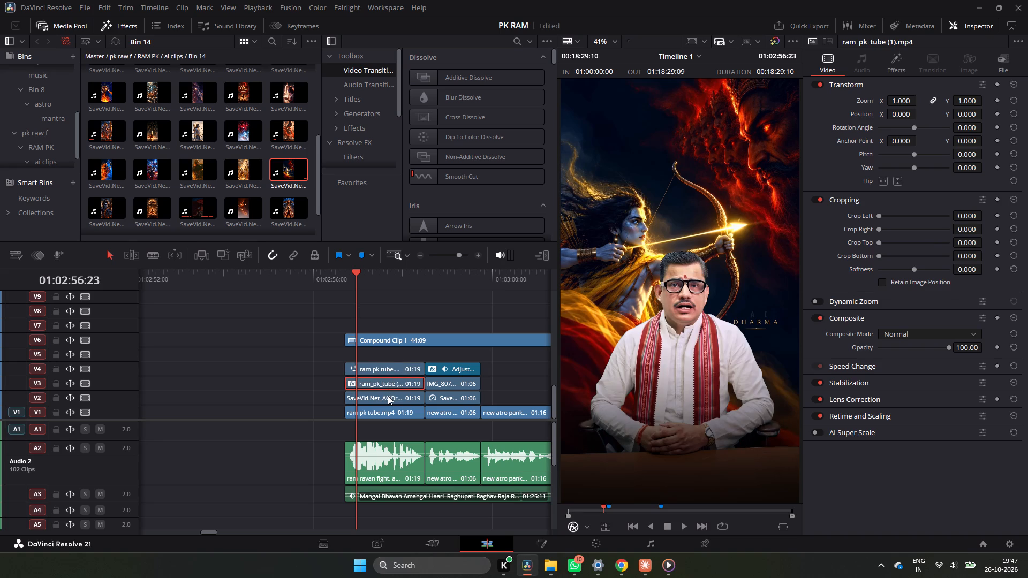
click(388, 396)
text(dd)
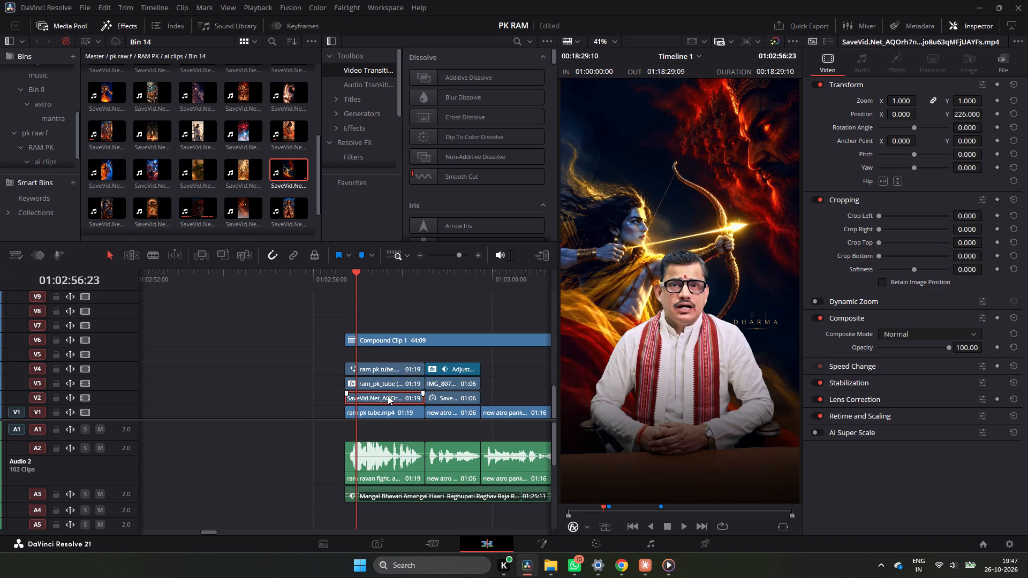
Switch to the Color page and select the V2 Ram archer background clip at the start of the opening shot.
click(599, 544)
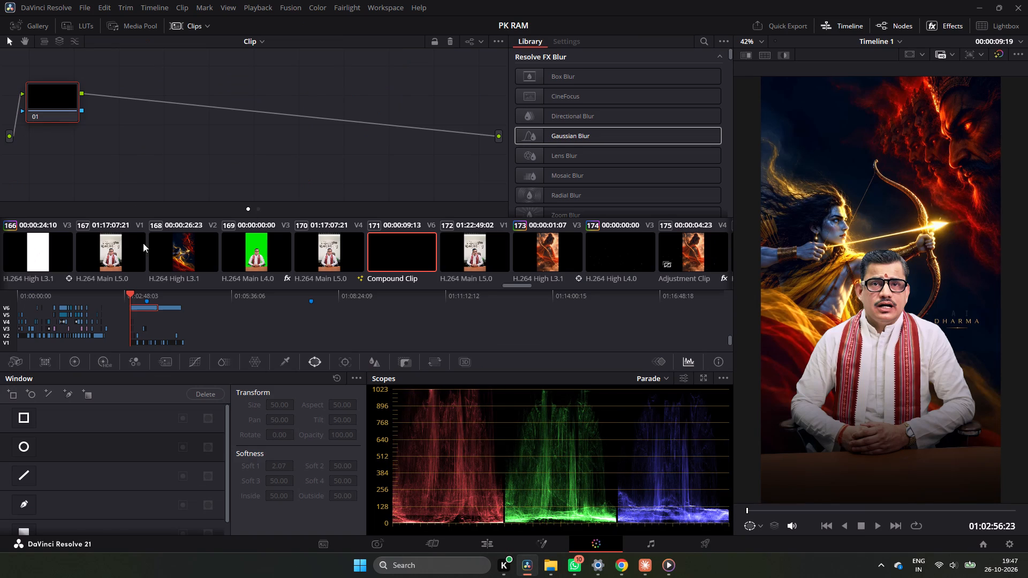
drag(135, 294, 123, 298)
click(131, 330)
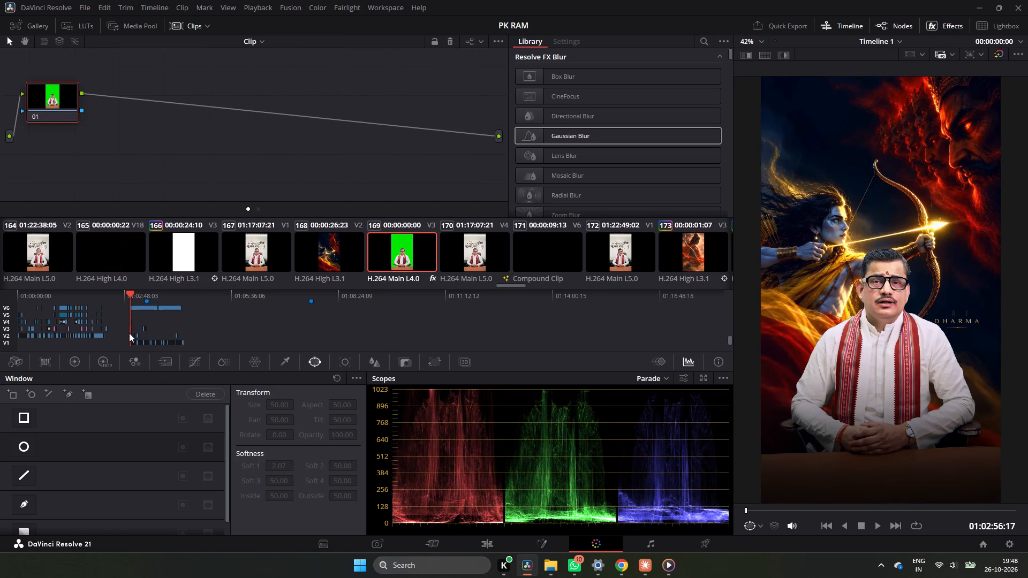
drag(133, 297, 128, 300)
drag(127, 294, 124, 300)
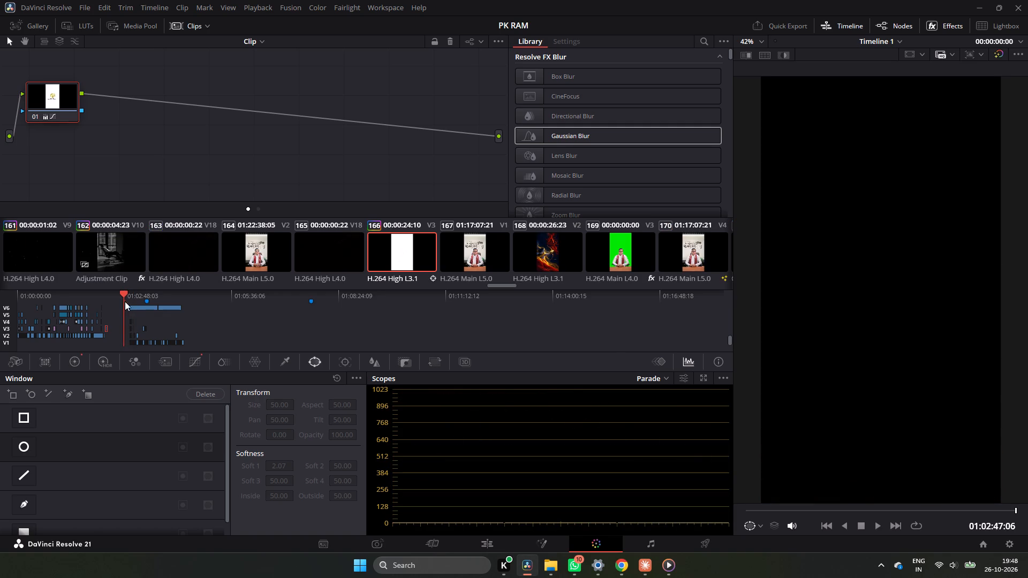
click(129, 336)
click(130, 337)
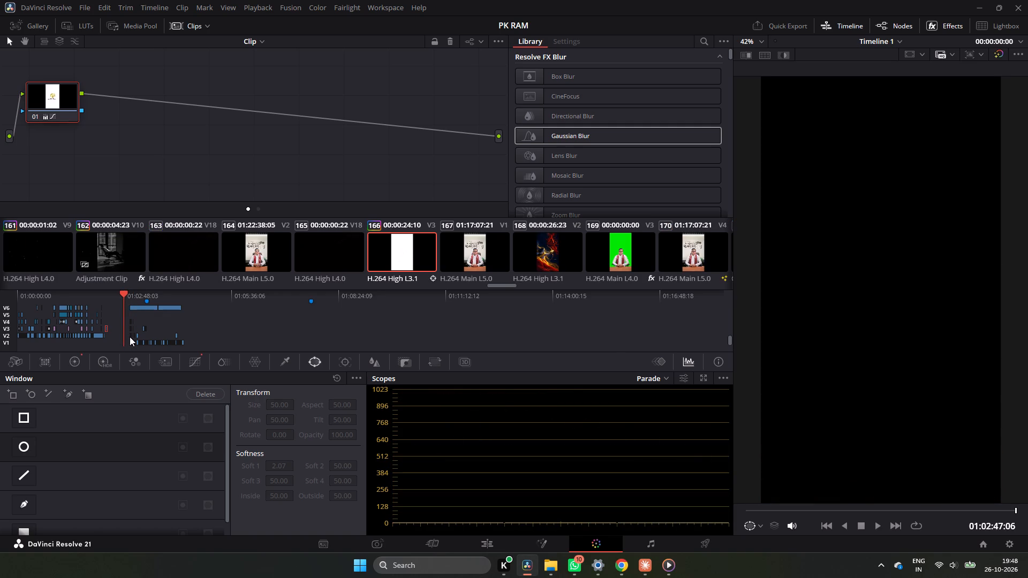
click(129, 336)
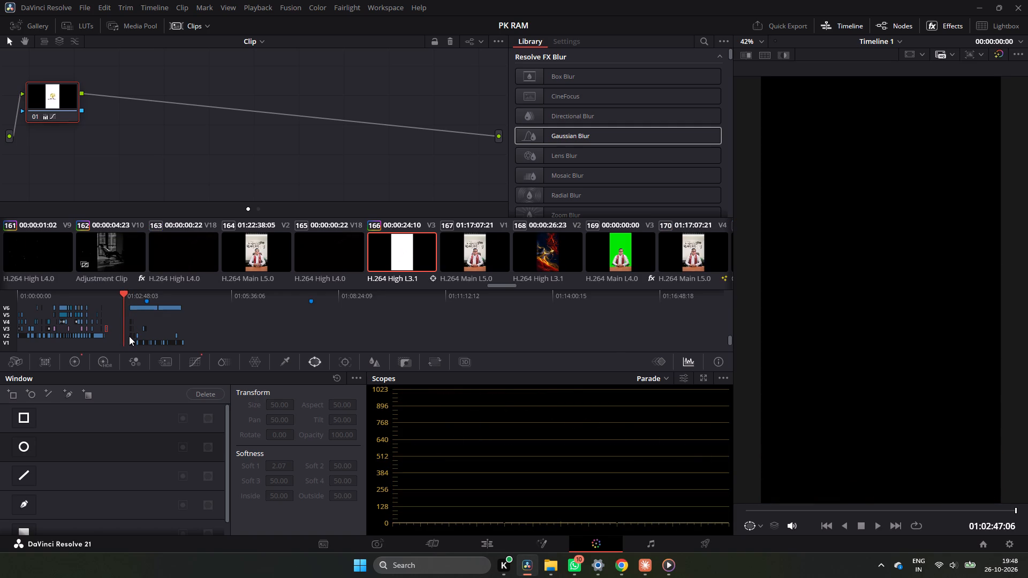
click(130, 336)
click(130, 336)
click(130, 334)
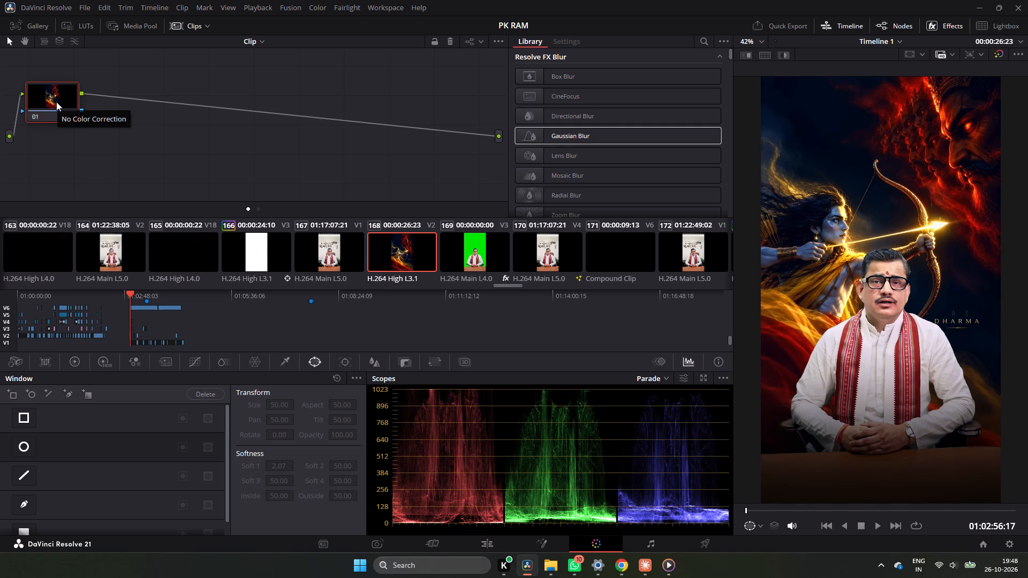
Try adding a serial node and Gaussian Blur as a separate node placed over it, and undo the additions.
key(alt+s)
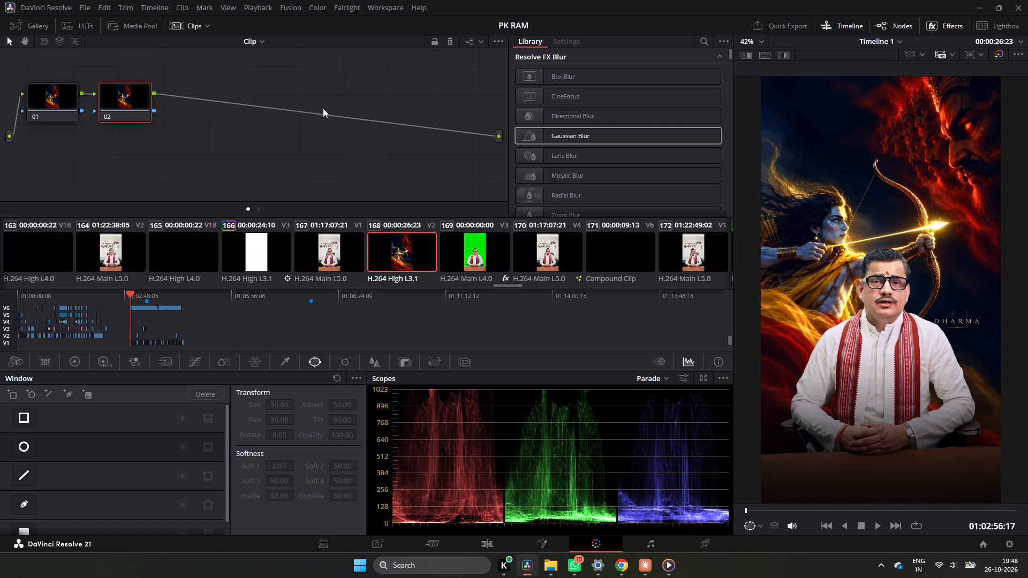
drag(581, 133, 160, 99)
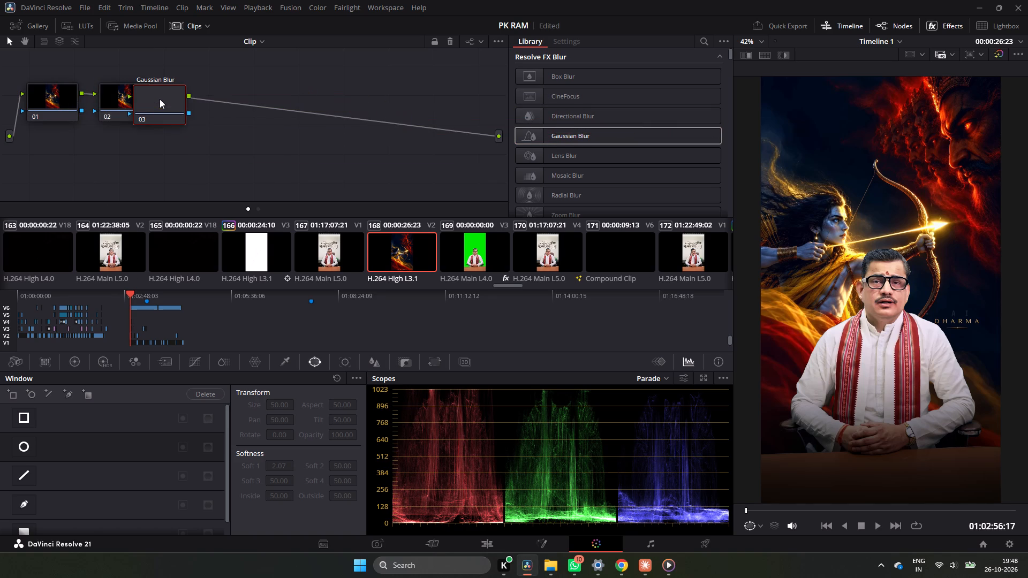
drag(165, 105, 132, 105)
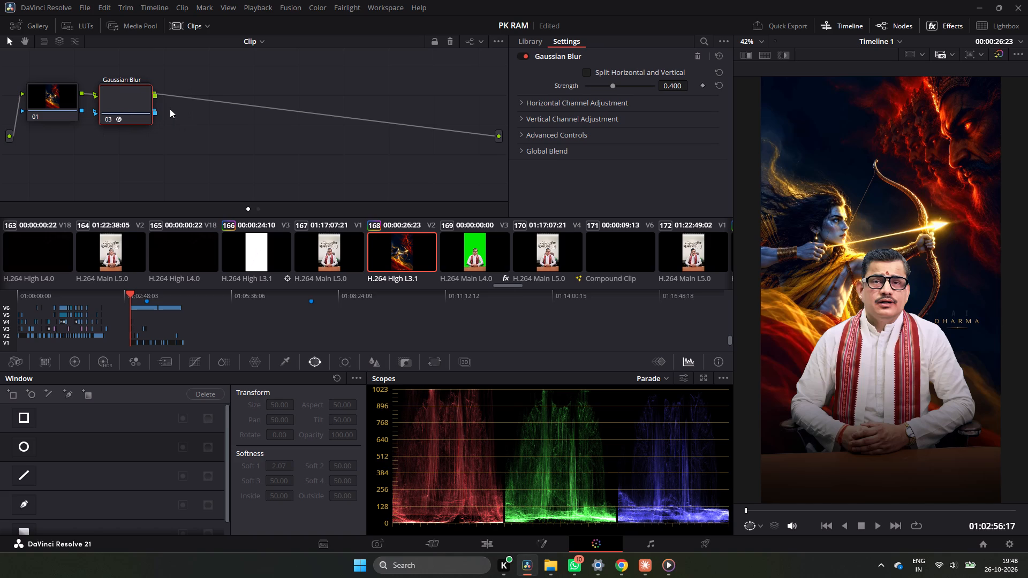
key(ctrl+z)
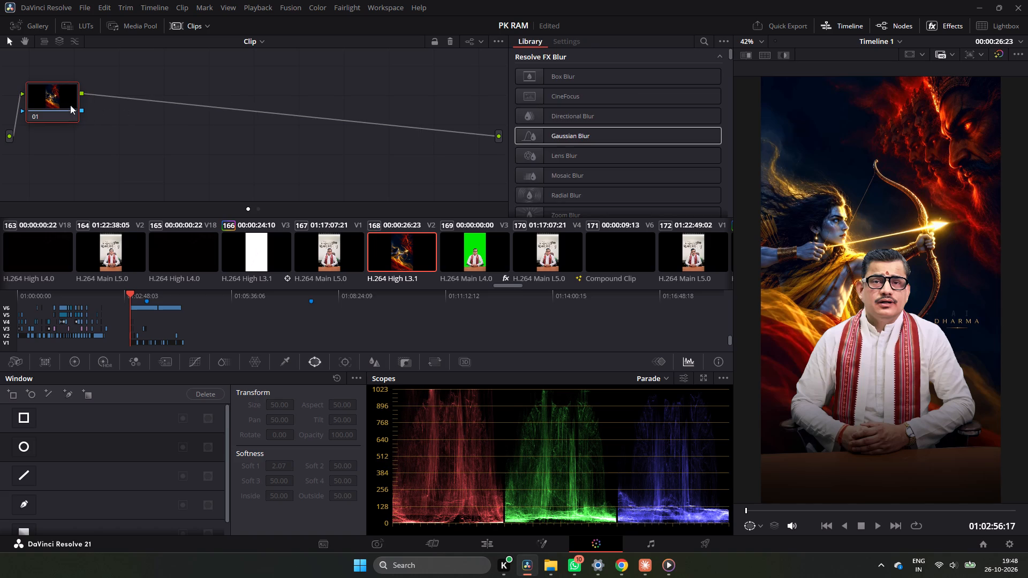
Add a serial node to the Ram archer clip and apply Gaussian Blur to that node.
key(alt+s)
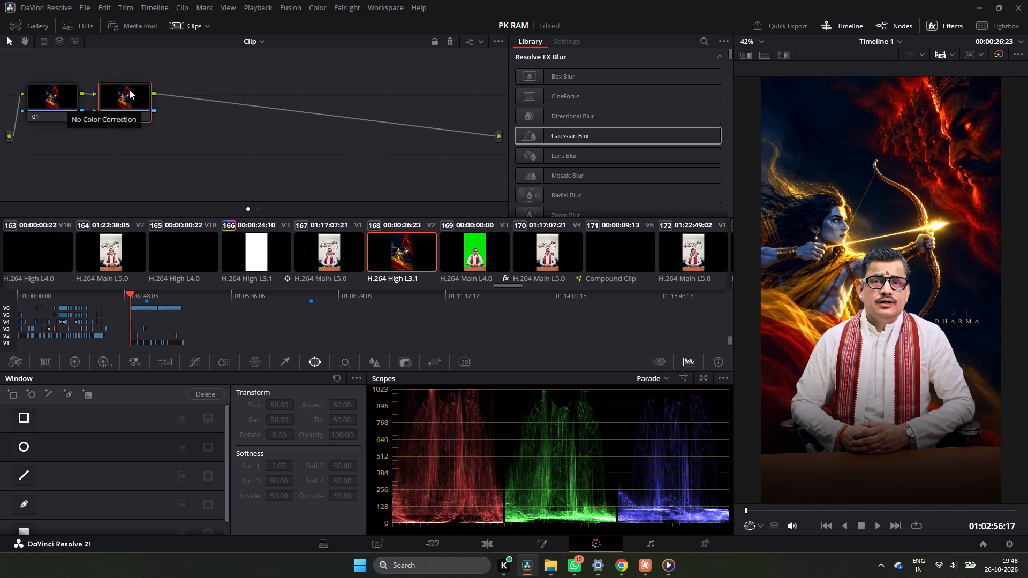
drag(553, 135, 107, 98)
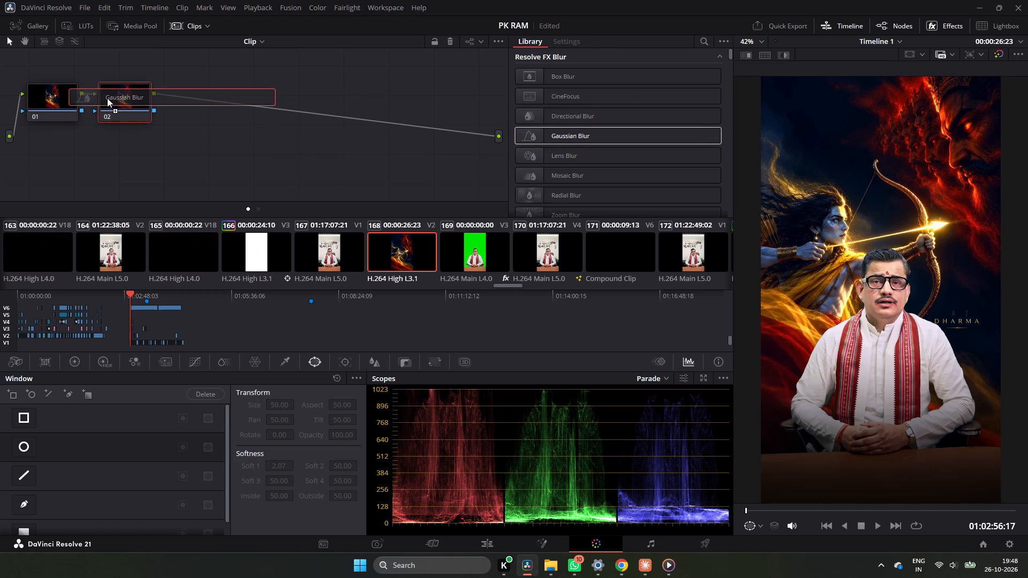
drag(107, 98, 108, 98)
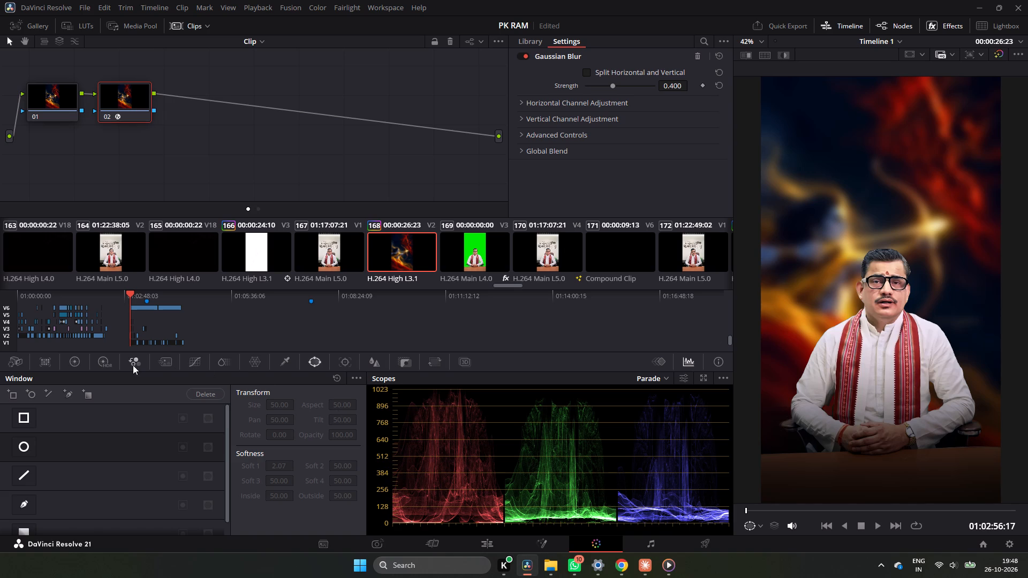
Limit the blur with a rectangular window shaped into a narrow band over the DHARMA text, at pan 54.16, tilt 44.24 and rotation -1.62.
click(18, 421)
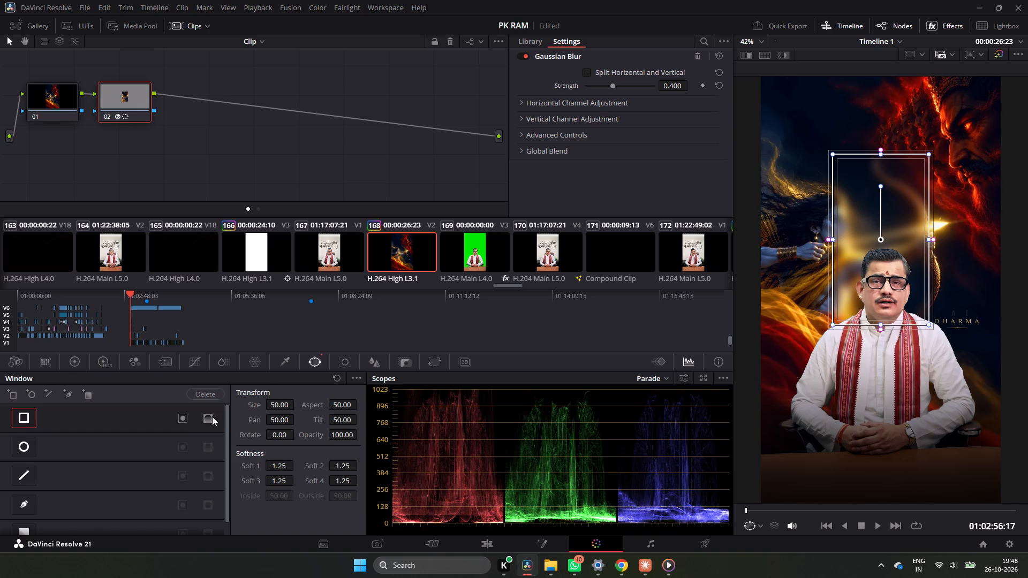
drag(880, 235, 955, 317)
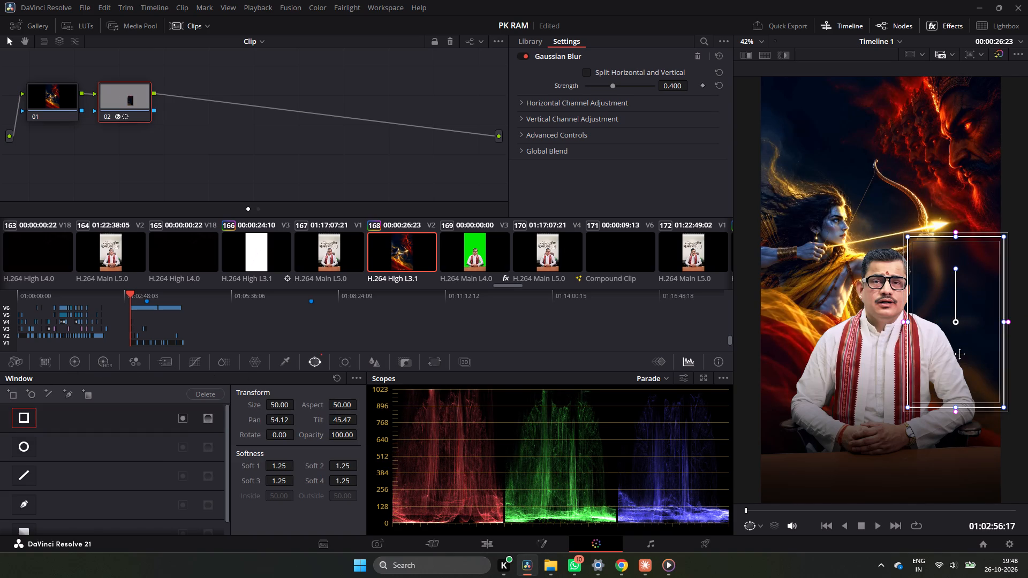
drag(956, 406, 954, 338)
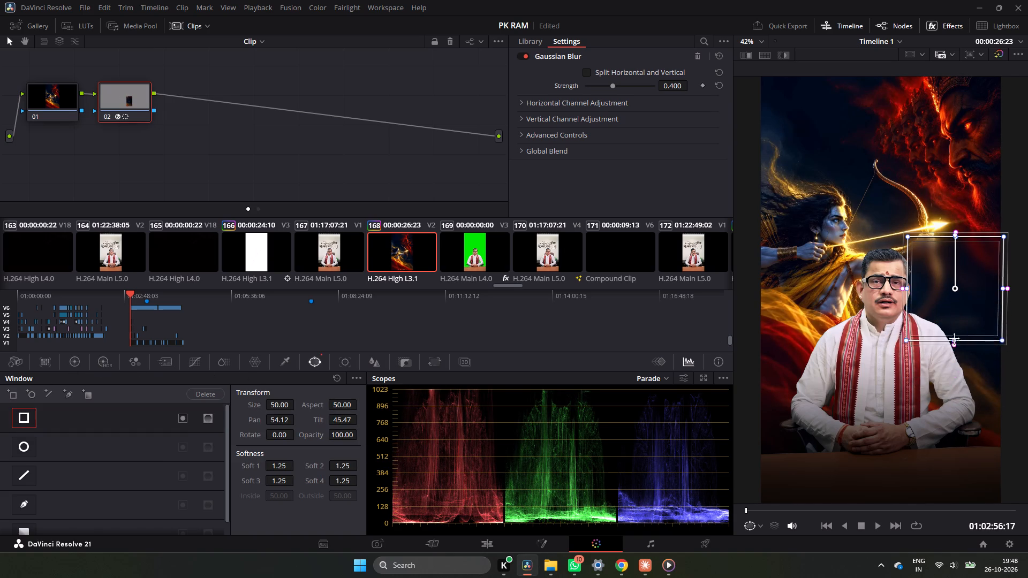
drag(954, 338, 956, 339)
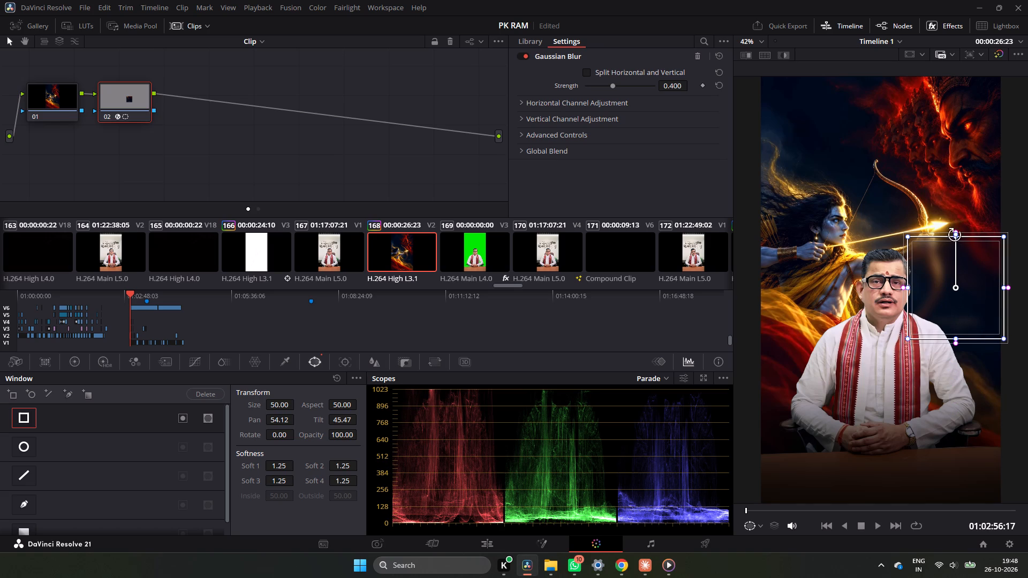
drag(955, 235, 955, 261)
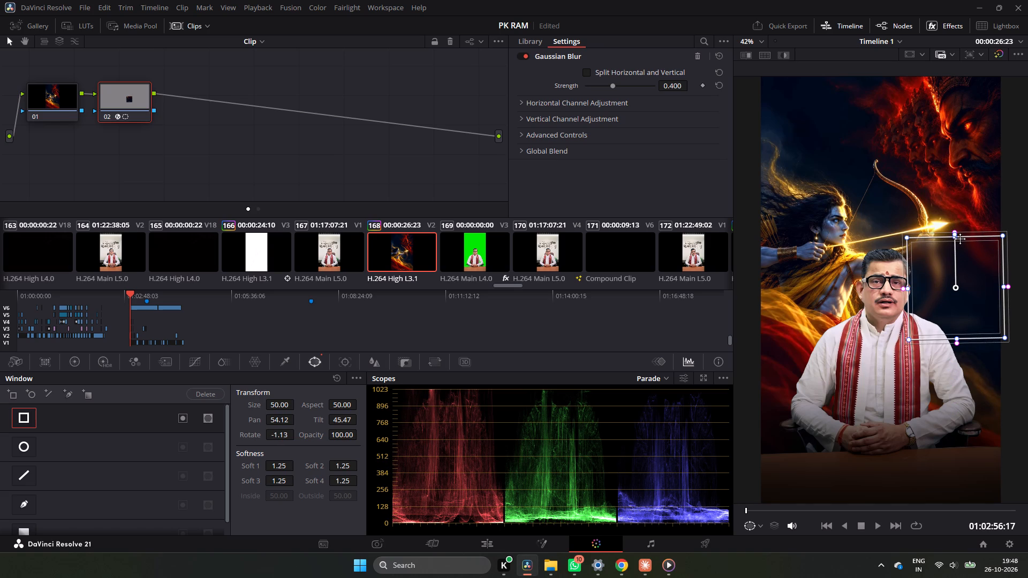
drag(960, 239, 961, 261)
drag(955, 257, 955, 272)
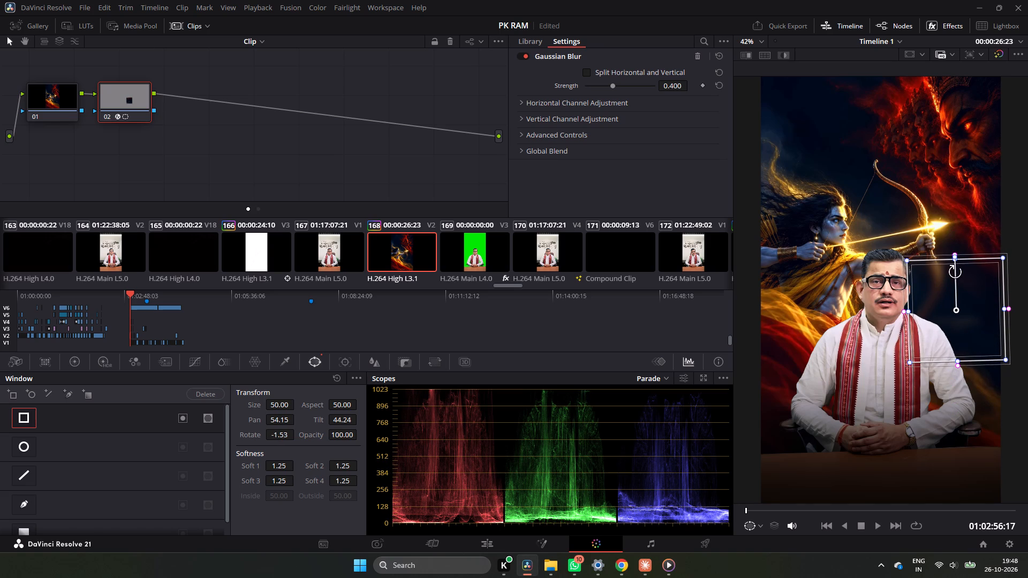
drag(955, 272, 955, 272)
drag(955, 261, 957, 317)
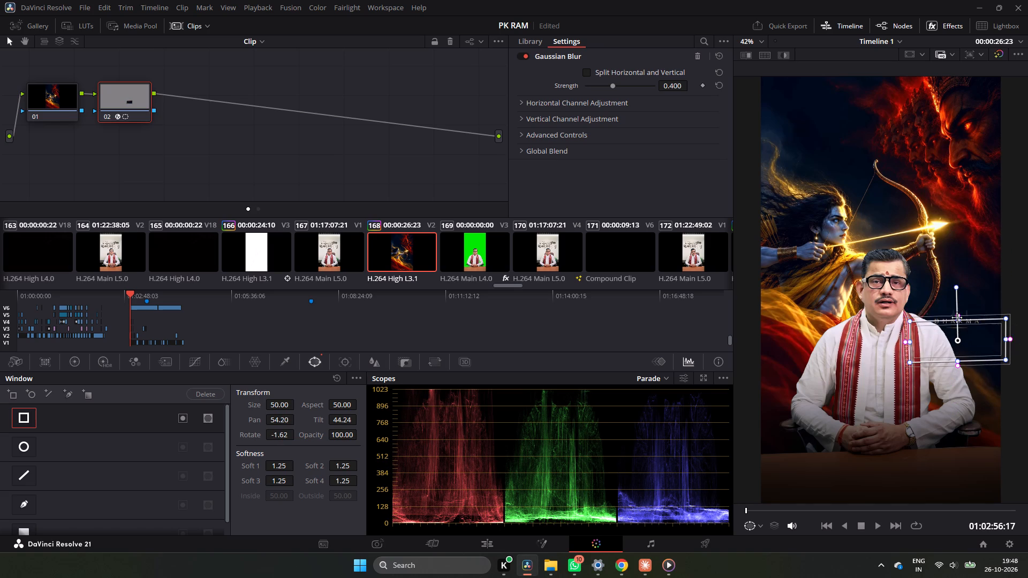
drag(957, 317, 956, 305)
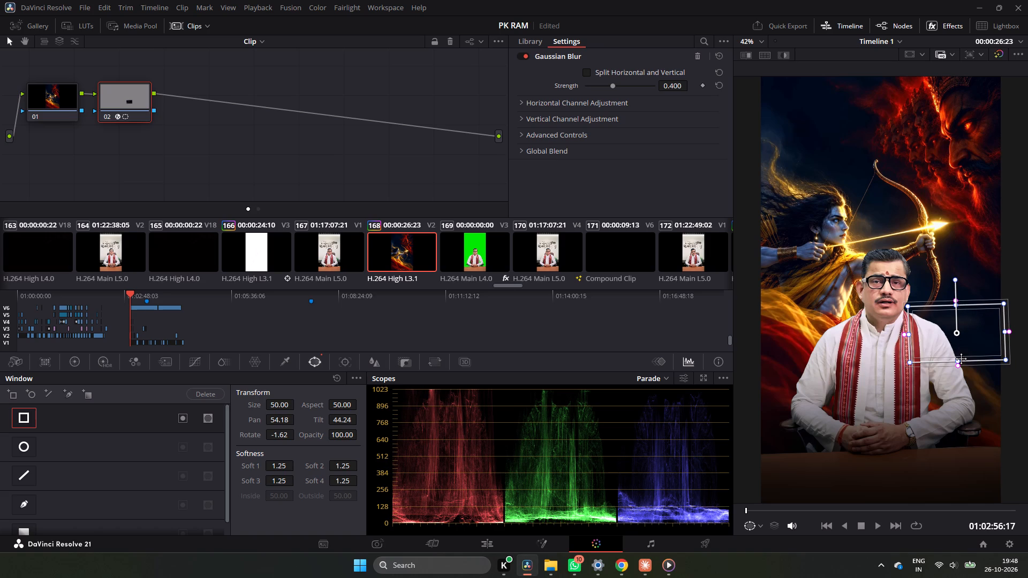
drag(961, 359, 958, 331)
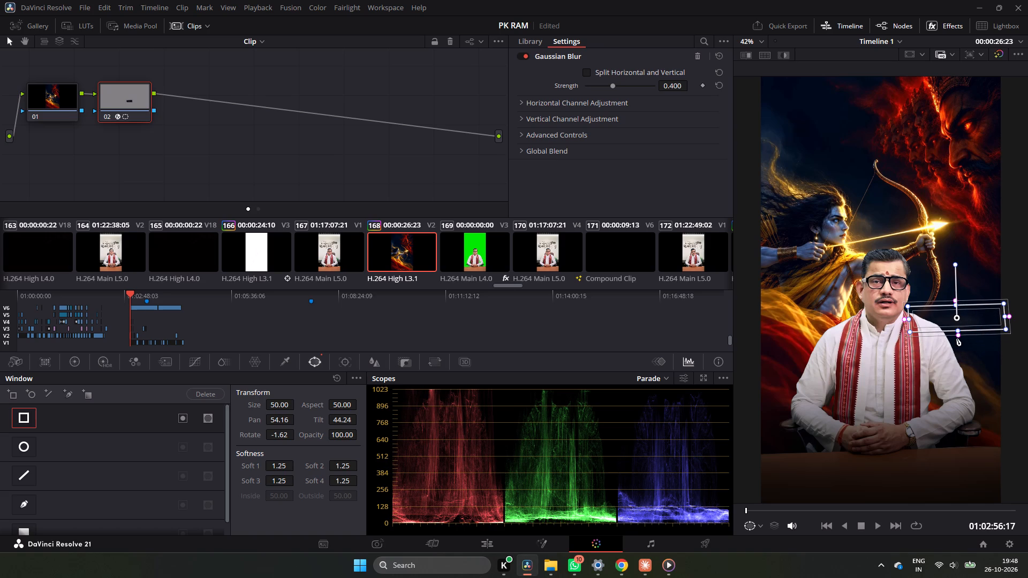
Adjust the blur window's edge softness to 3.33 for Soft 2 and 0.80 for Soft 4.
click(956, 338)
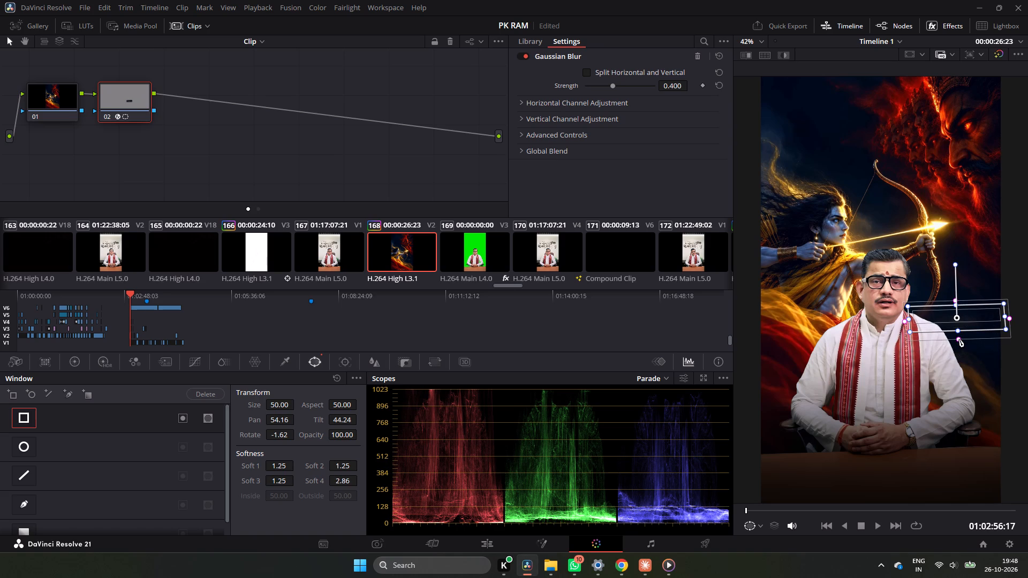
drag(956, 301, 953, 293)
drag(956, 339, 959, 355)
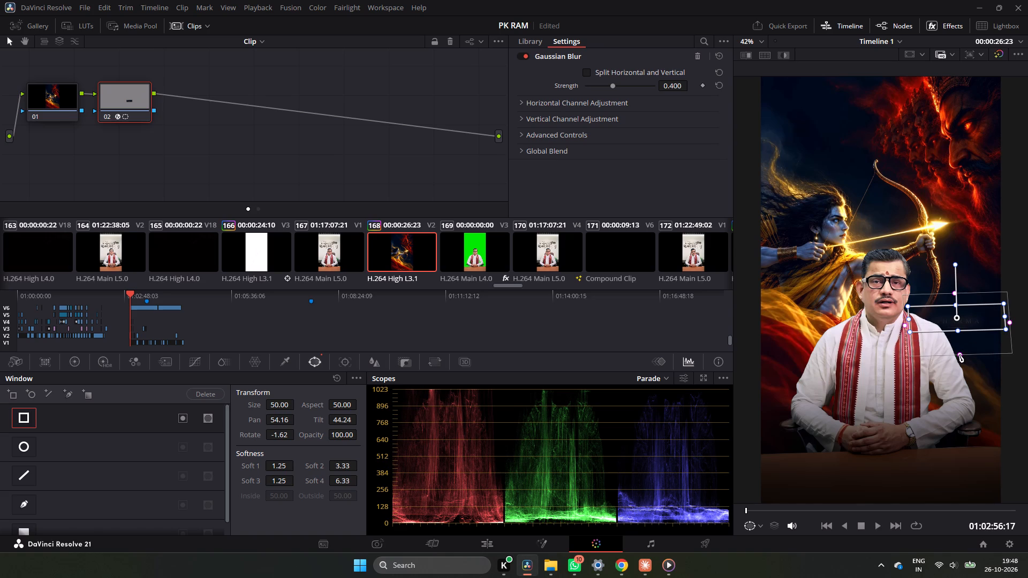
drag(959, 355, 964, 333)
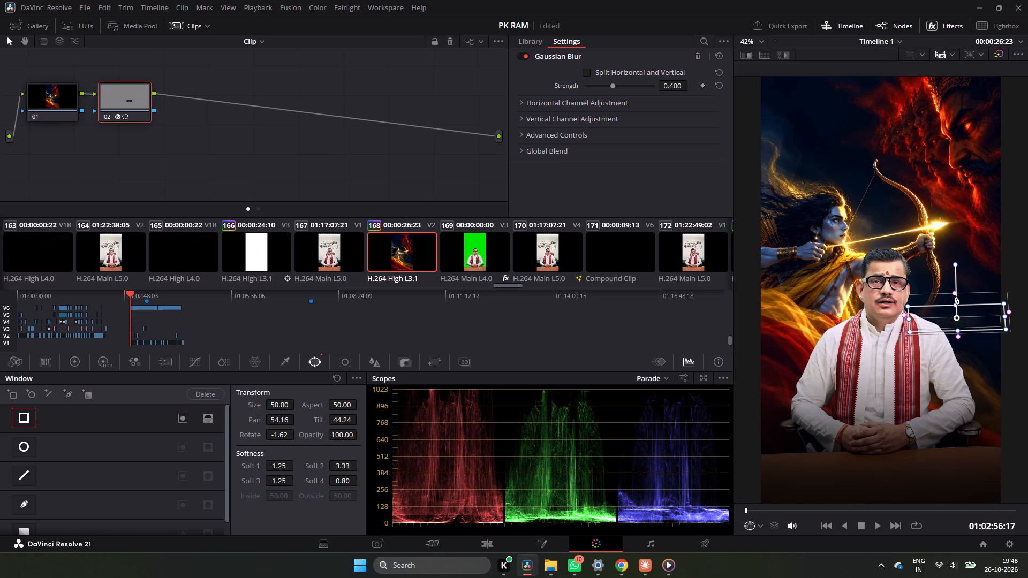
Soften the edges of the DHARMA blur window to Soft 1 5.04, Soft 2 1.70, Soft 3 3.21 and Soft 4 1.94.
drag(955, 296, 957, 307)
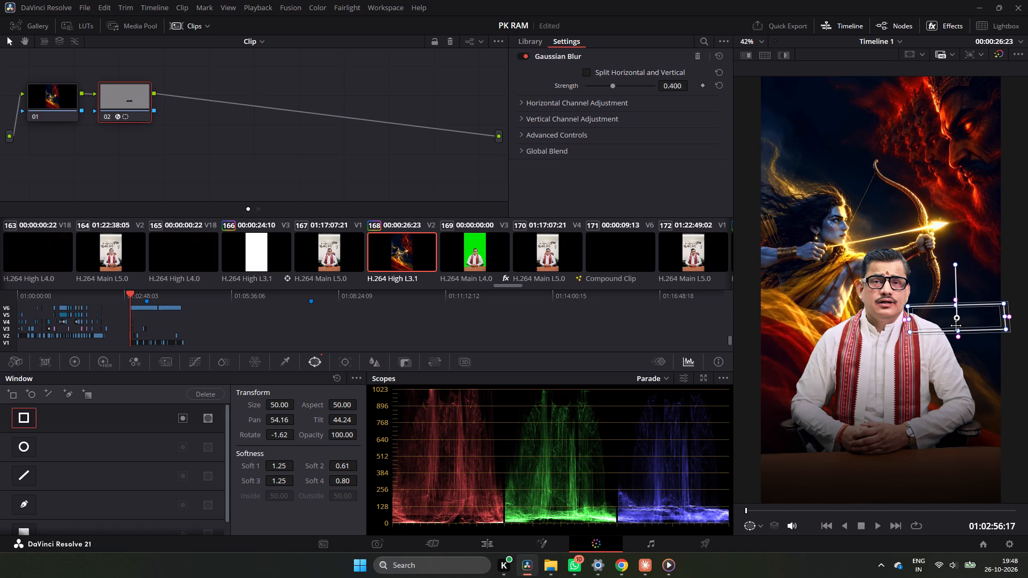
drag(905, 321, 892, 326)
drag(892, 326, 891, 327)
click(1012, 317)
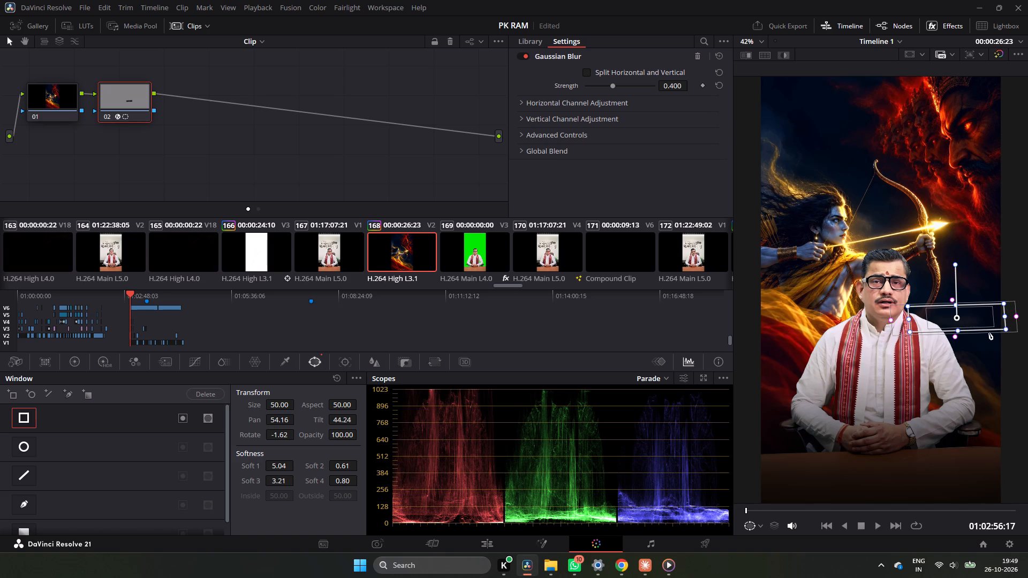
click(955, 336)
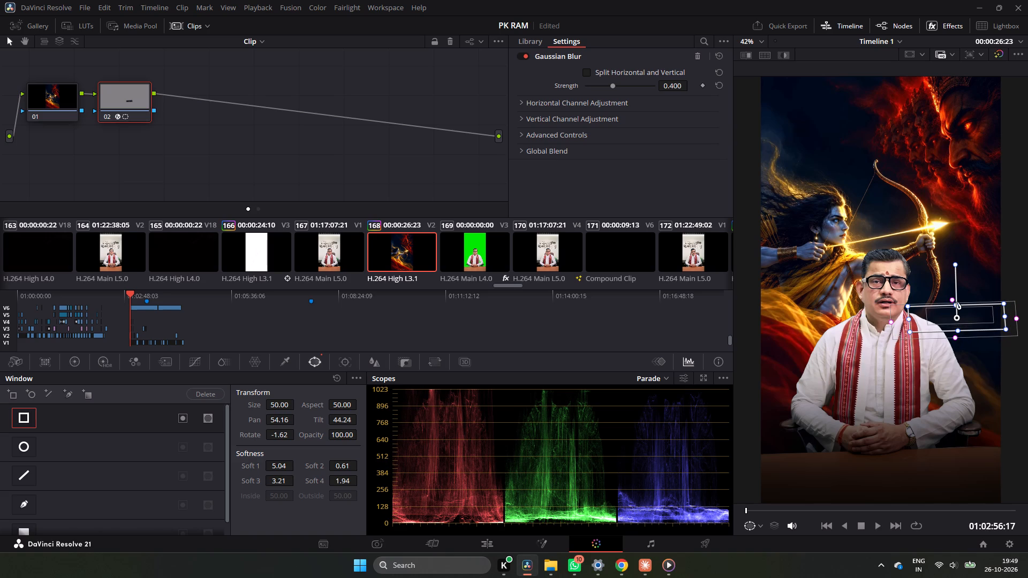
click(951, 299)
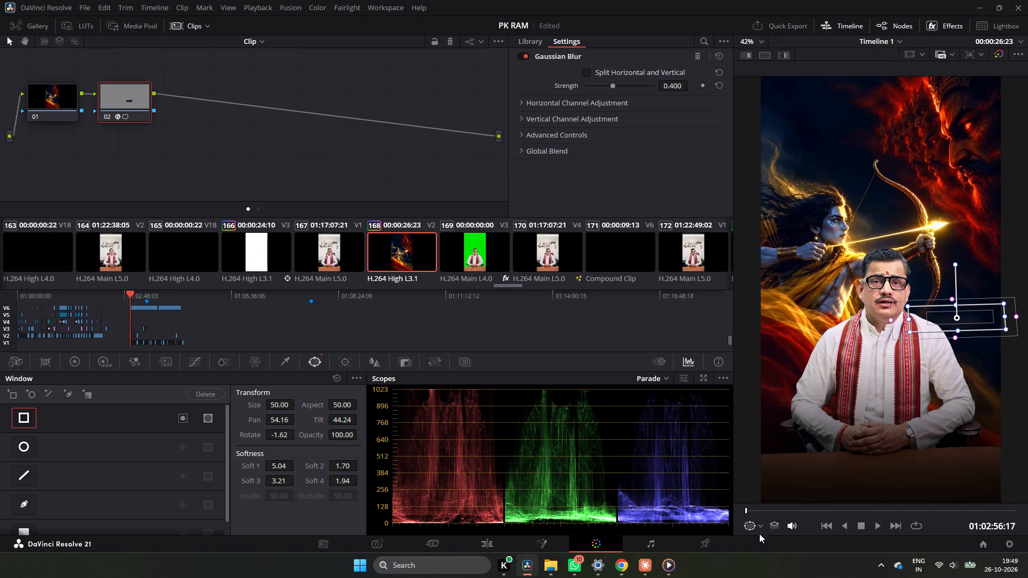
Play through the archer shot and extend the blur window's lower edge slightly downward near the shot's end, at 01:02:58:09.
click(512, 540)
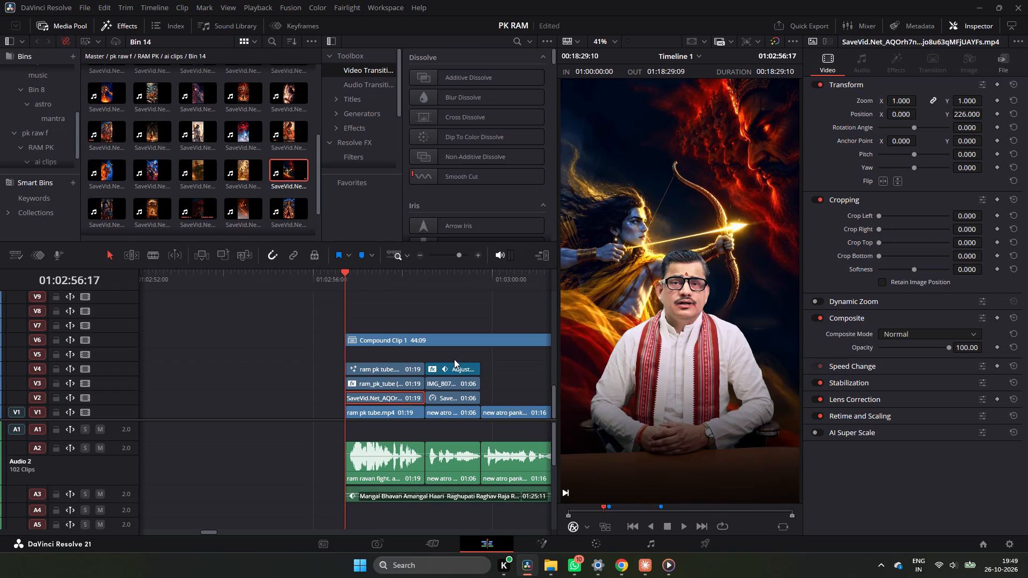
key(space)
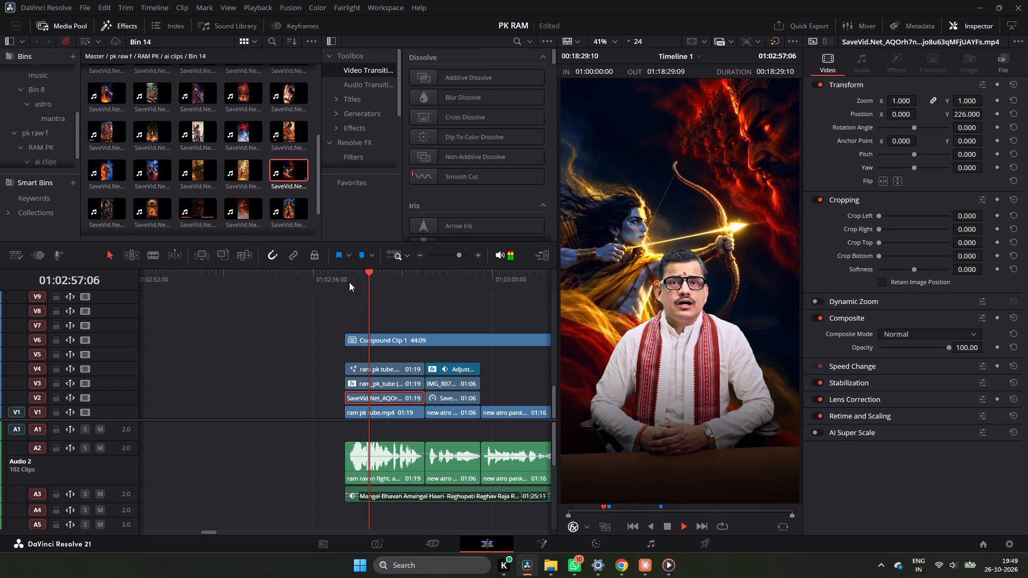
key(space)
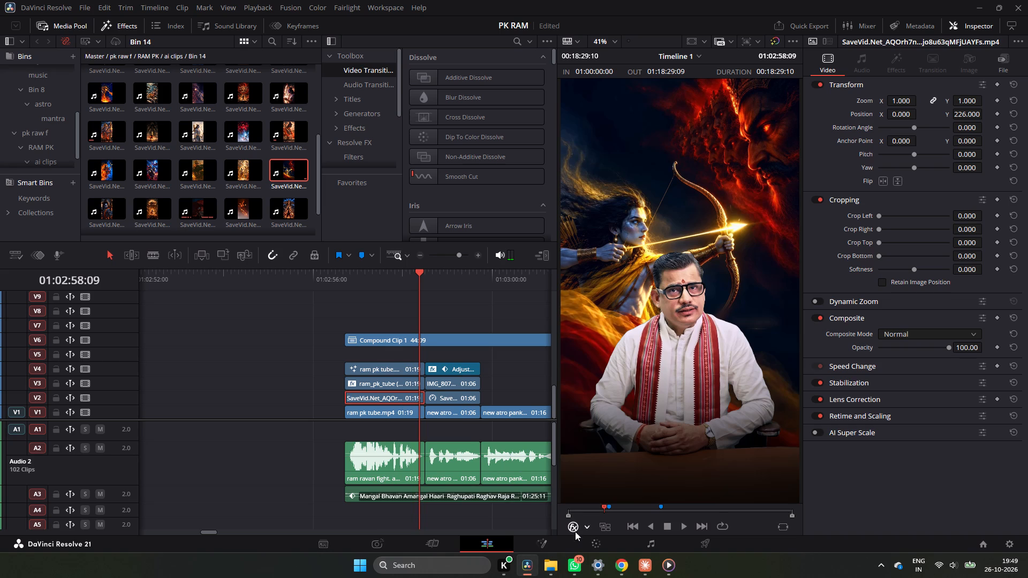
click(608, 540)
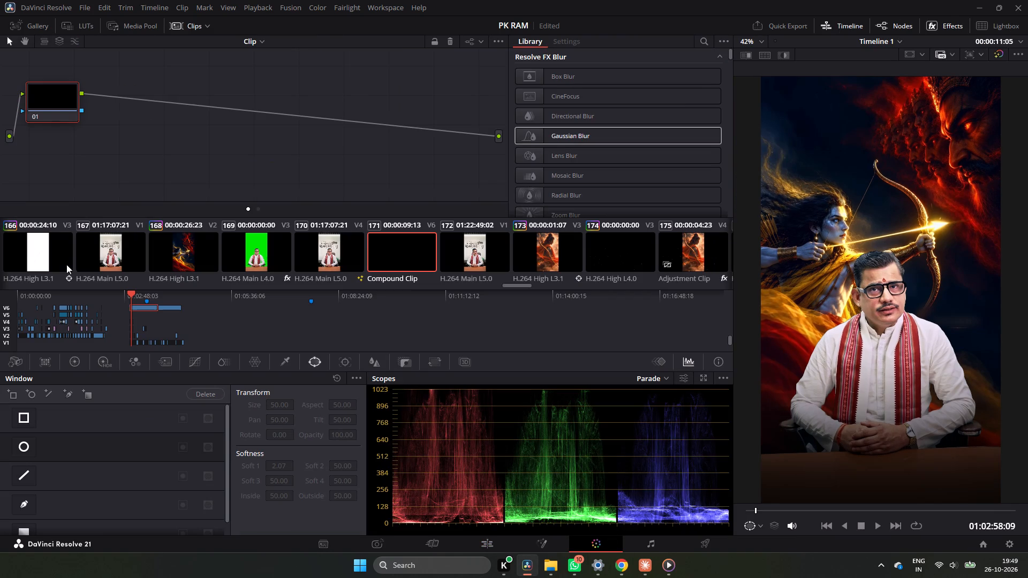
click(131, 334)
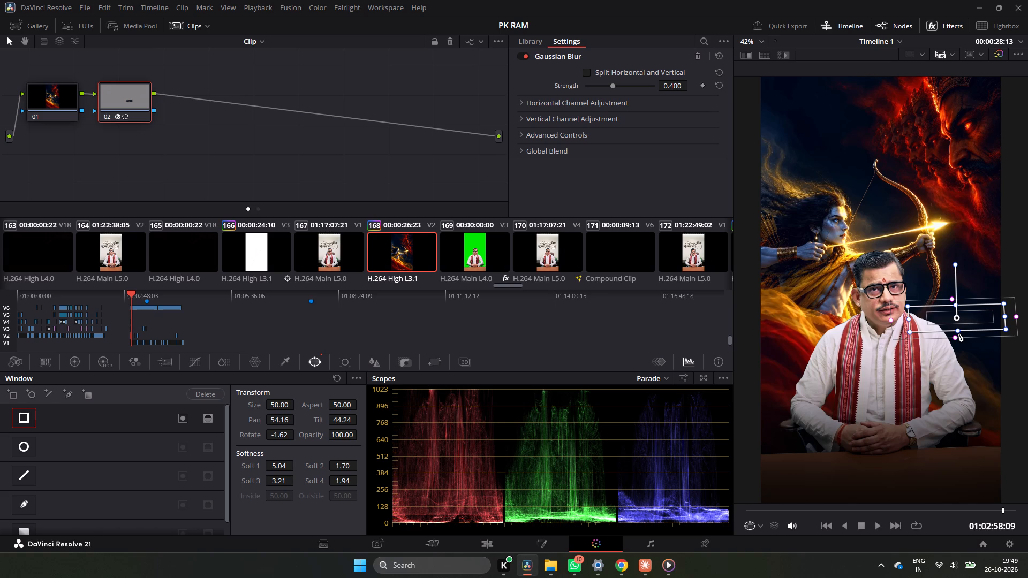
drag(958, 331, 958, 338)
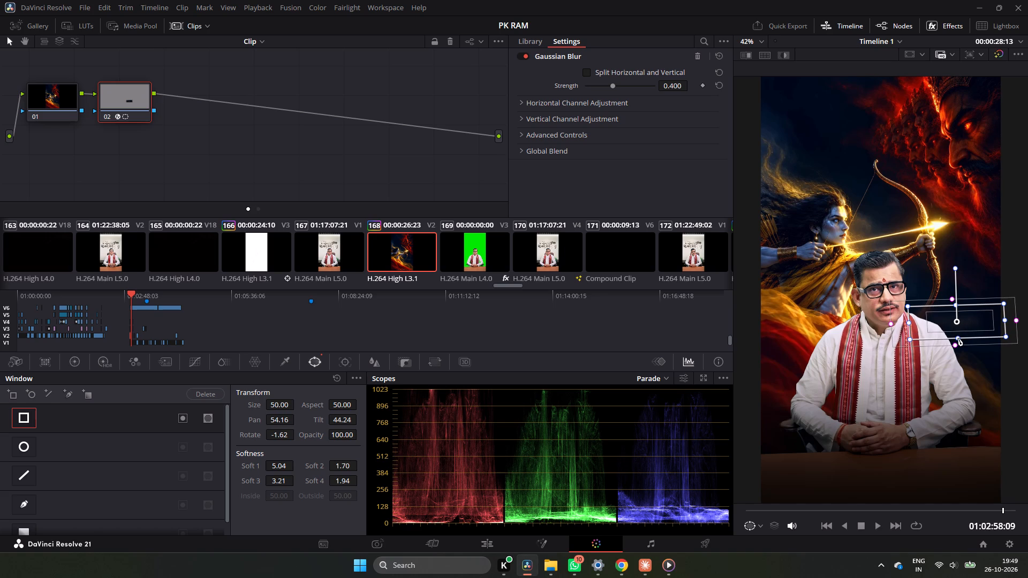
drag(958, 338, 958, 339)
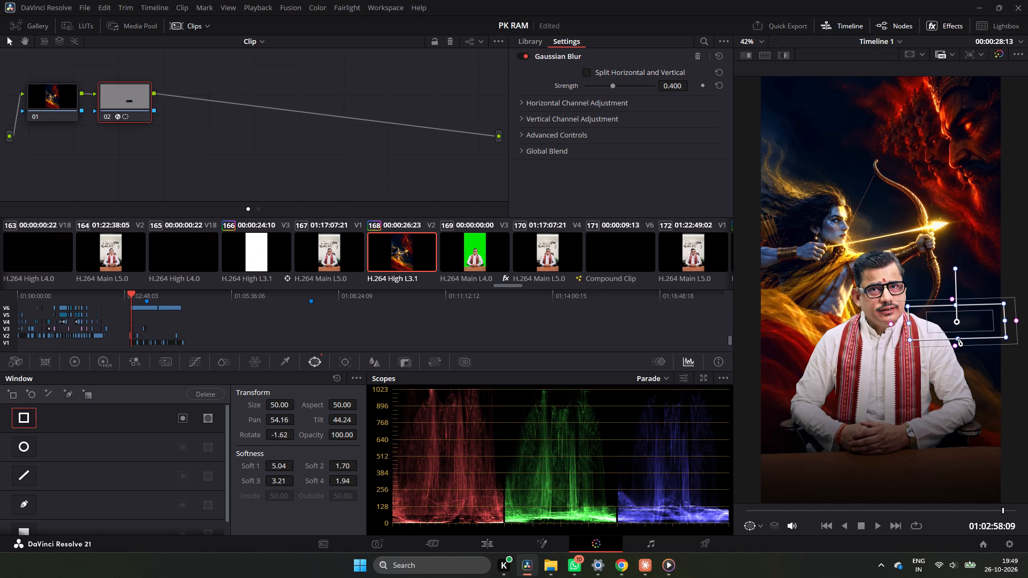
Play back the opening archer shot and its cut into the following Ram clip to check the blur, blending and motion.
click(505, 543)
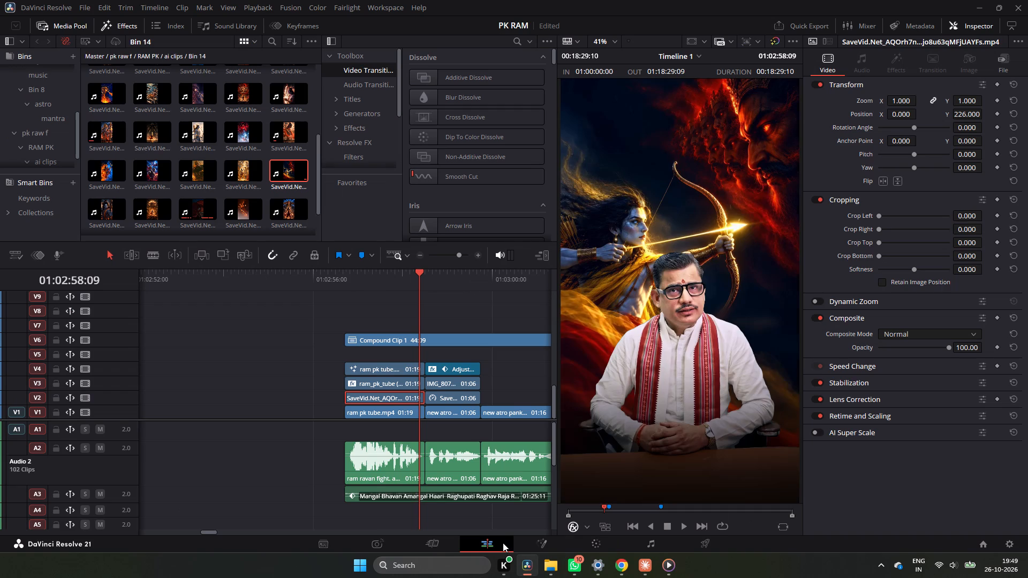
click(345, 278)
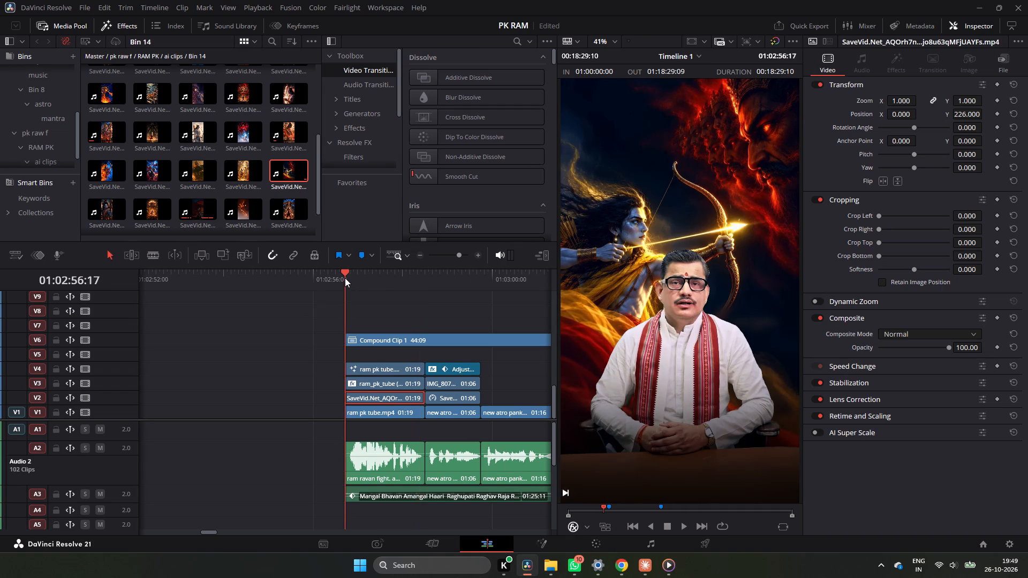
key(space)
key(space)
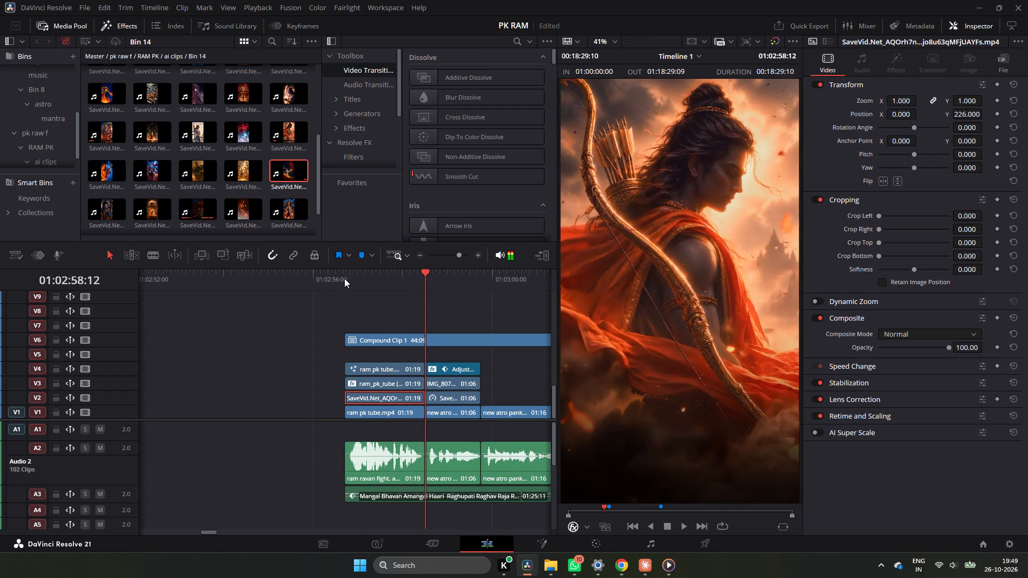
click(365, 269)
click(354, 275)
key(space)
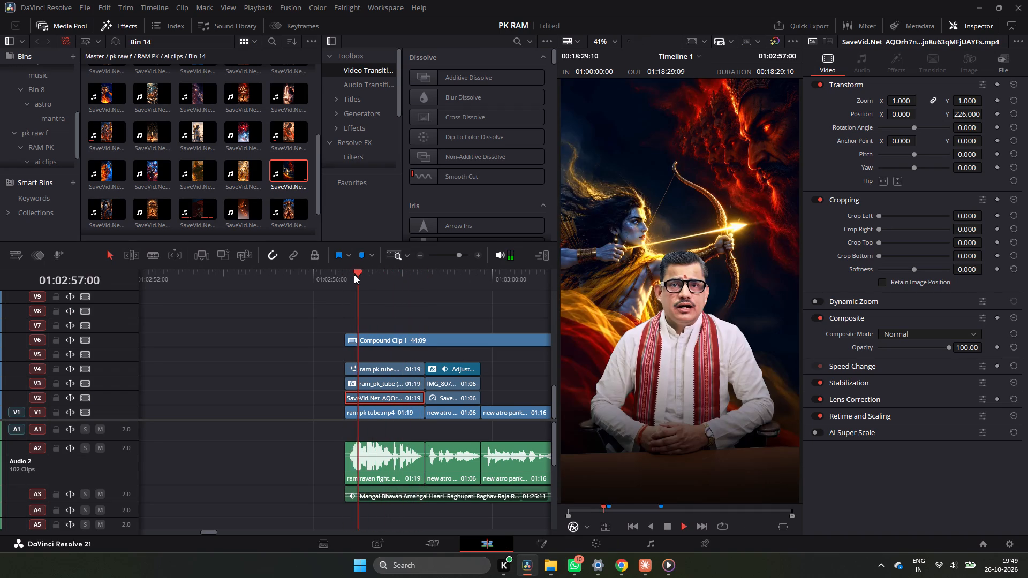
key(space)
key(space)
key(space)
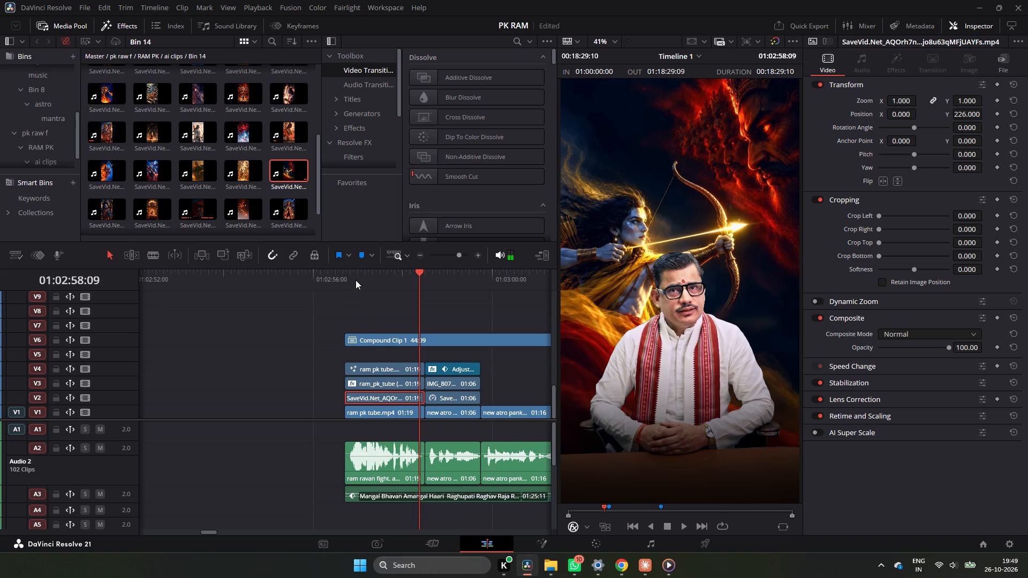
click(356, 279)
key(space)
click(356, 279)
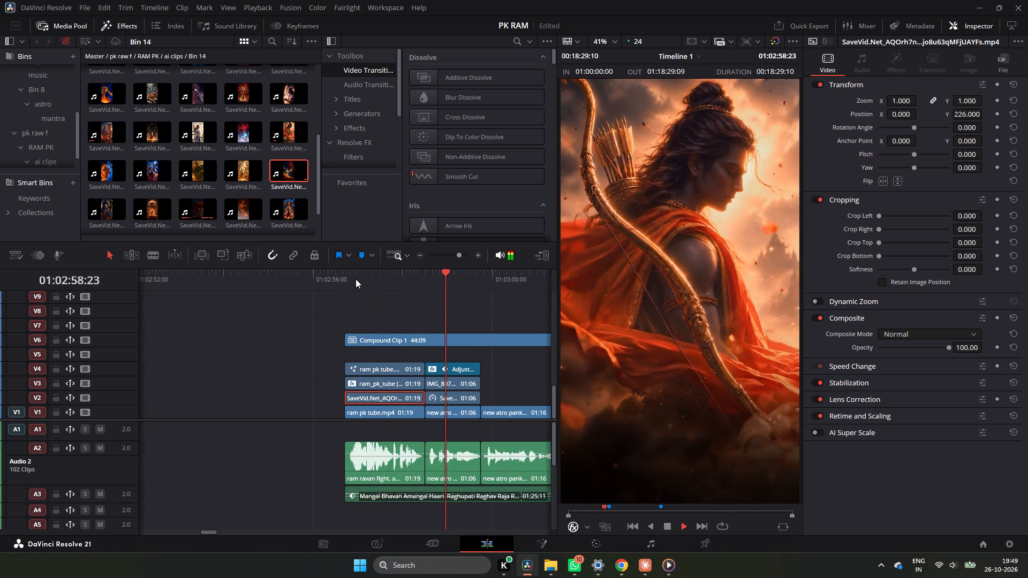
key(space)
click(432, 284)
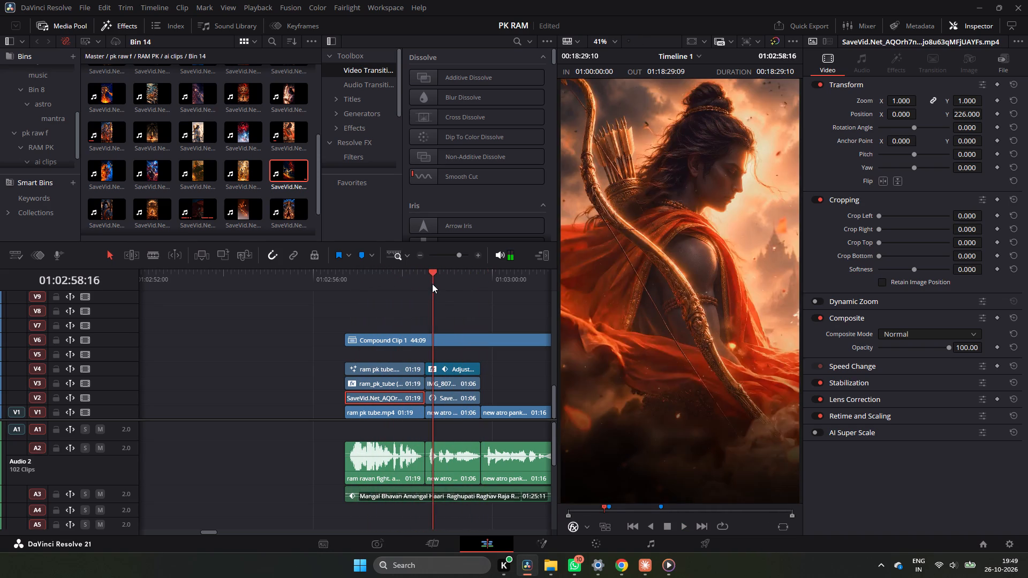
key(space)
key(space)
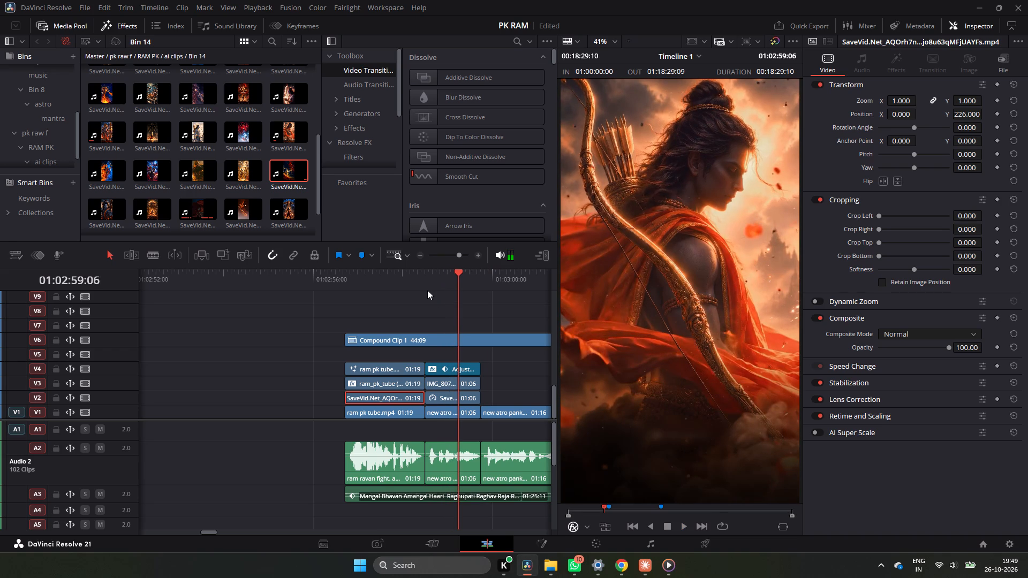
click(427, 290)
key(space)
key(space)
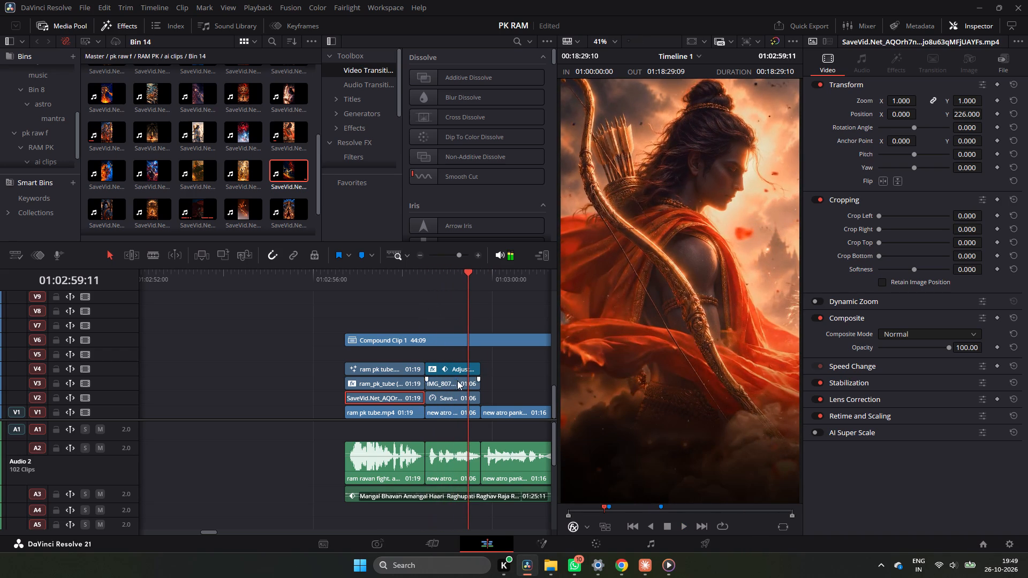
Apply a clip speed of 70% to the V2 Ram clip that follows the archer shot.
right_click(452, 396)
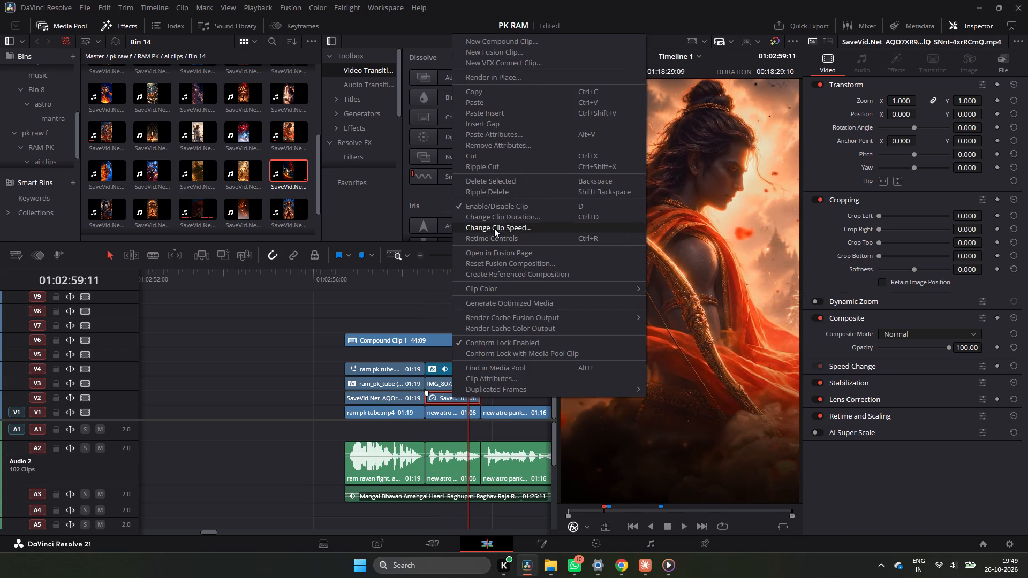
click(496, 226)
click(436, 258)
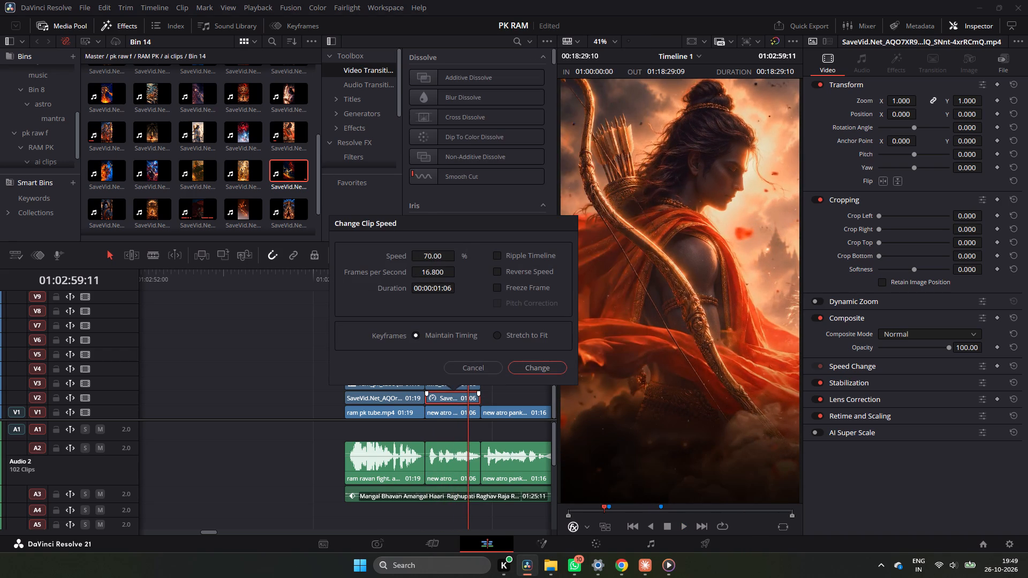
click(523, 372)
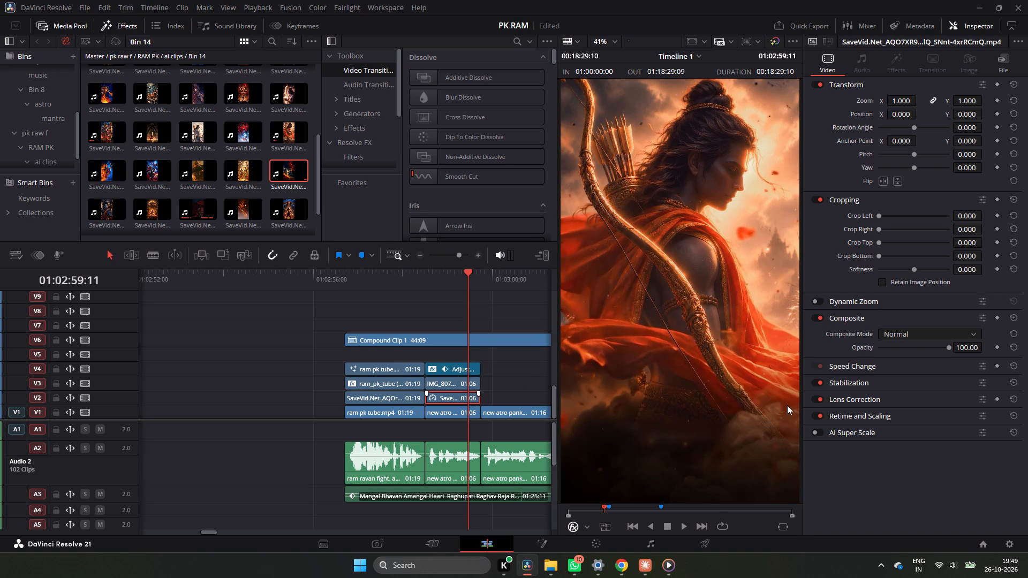
Examine the second Ram clip's Lens Correction, Retime and Scaling, Speed Change and Stabilization settings, and replay the cut into it.
click(850, 399)
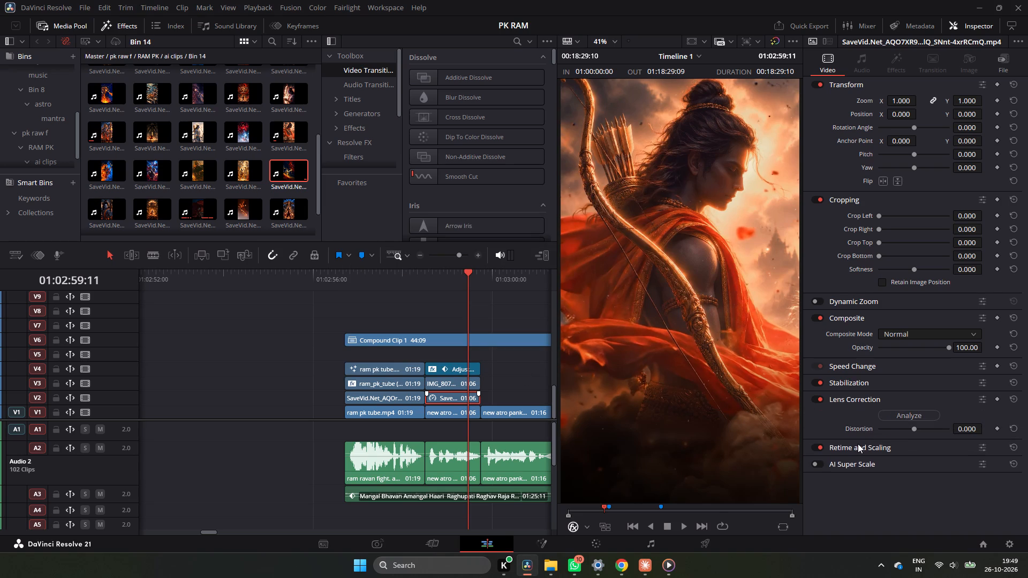
click(858, 444)
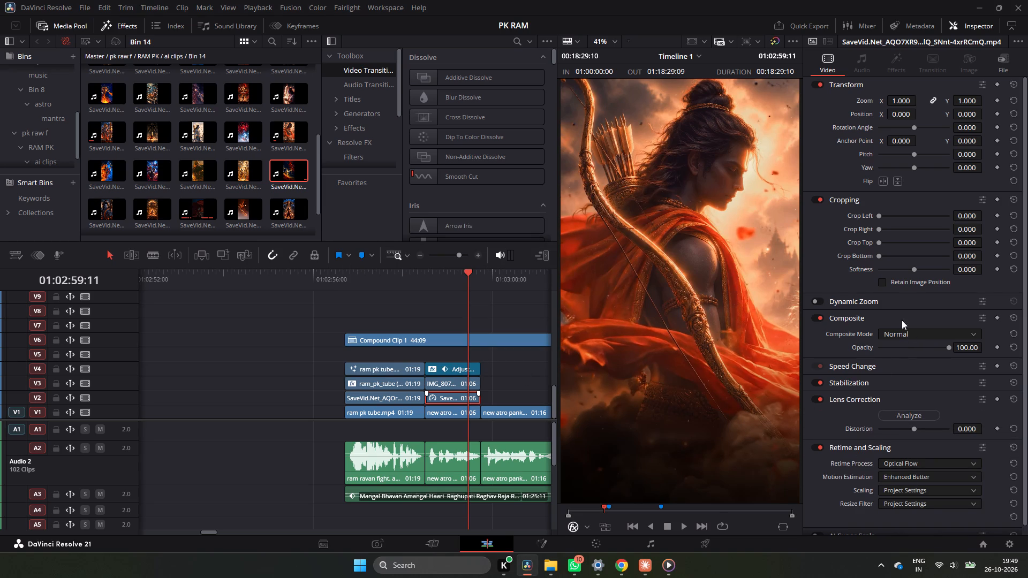
click(851, 371)
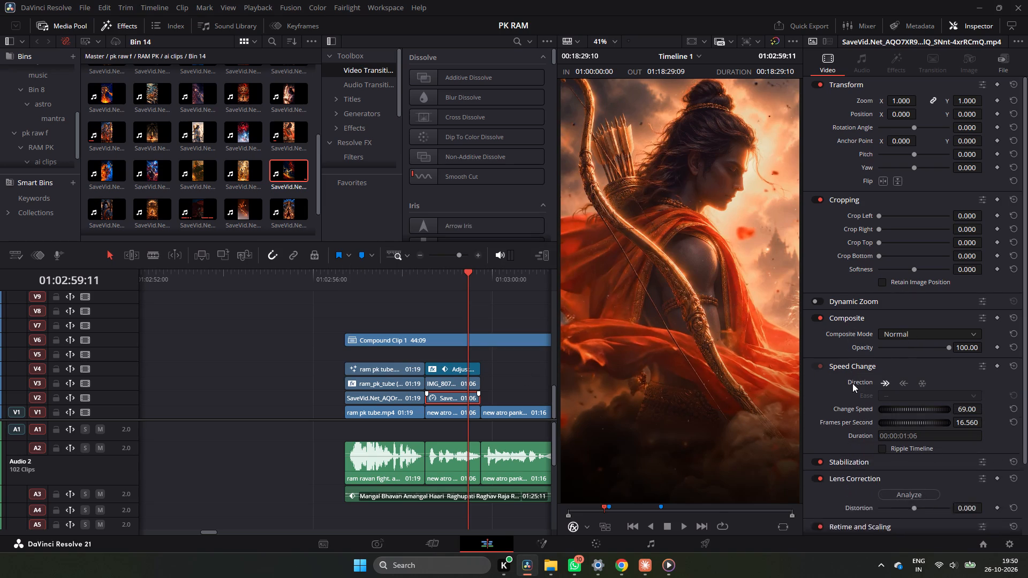
click(848, 480)
scroll(909, 472, down, 3)
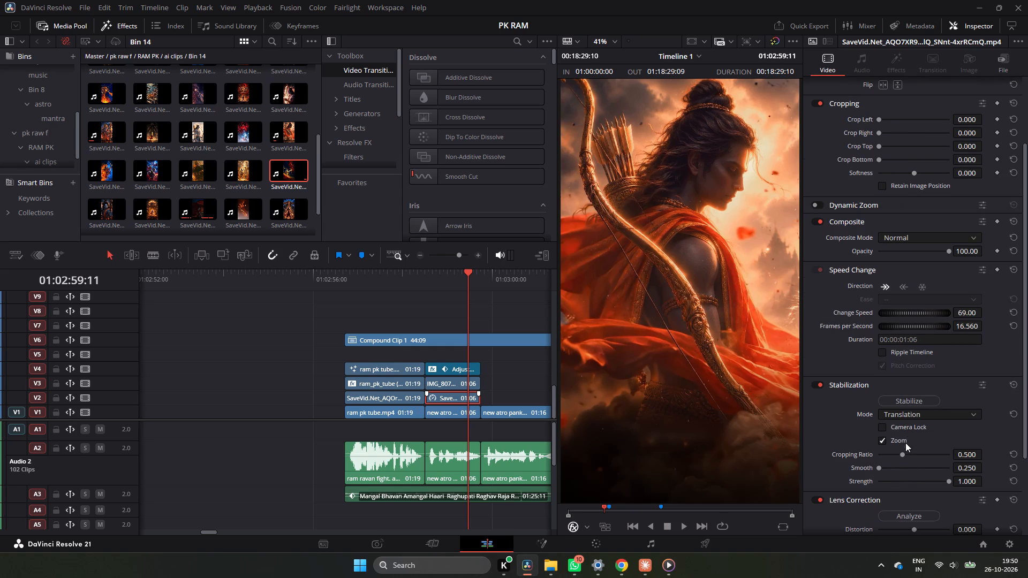
click(415, 277)
key(space)
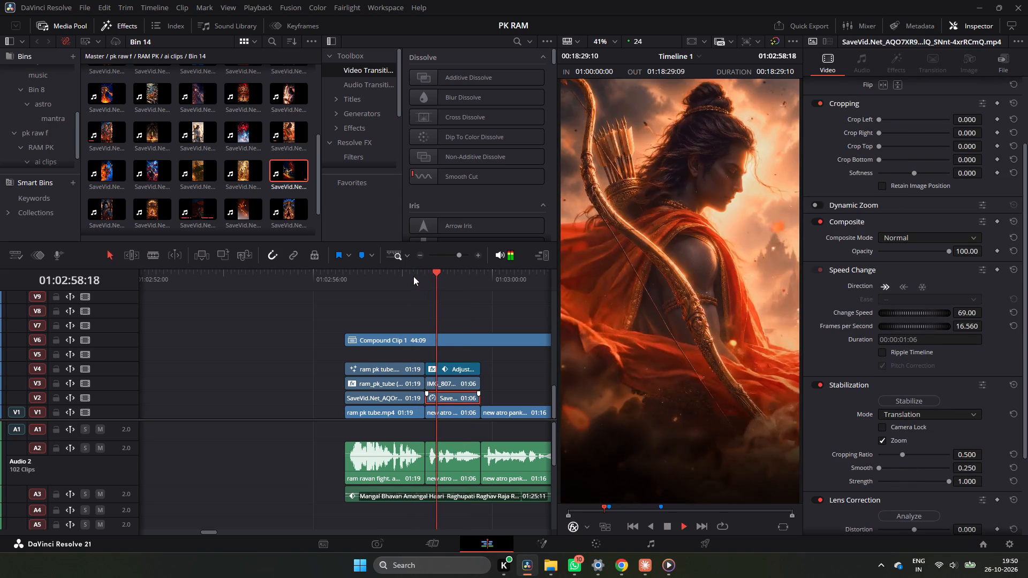
key(space)
click(398, 277)
key(space)
key(space)
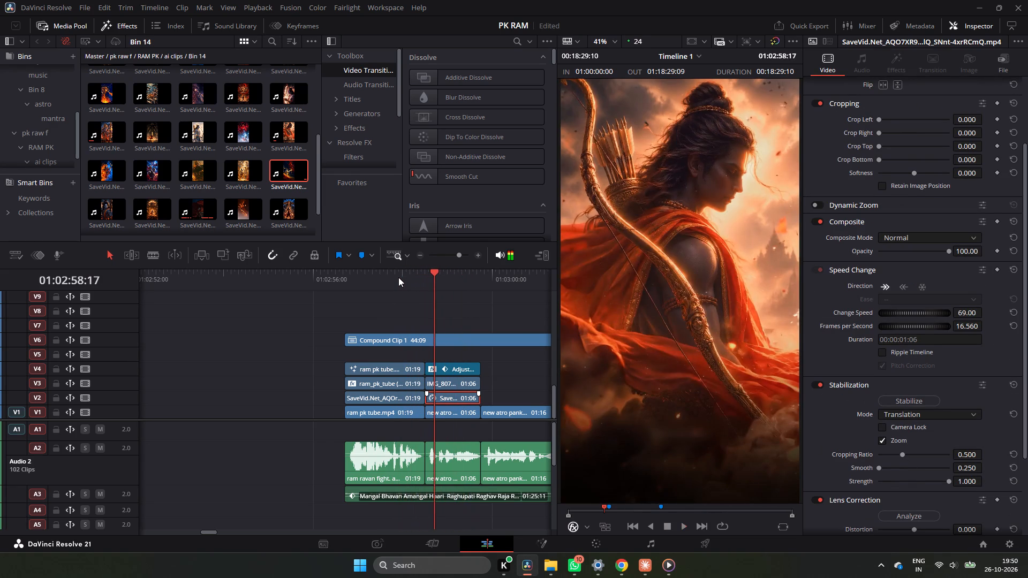
click(368, 286)
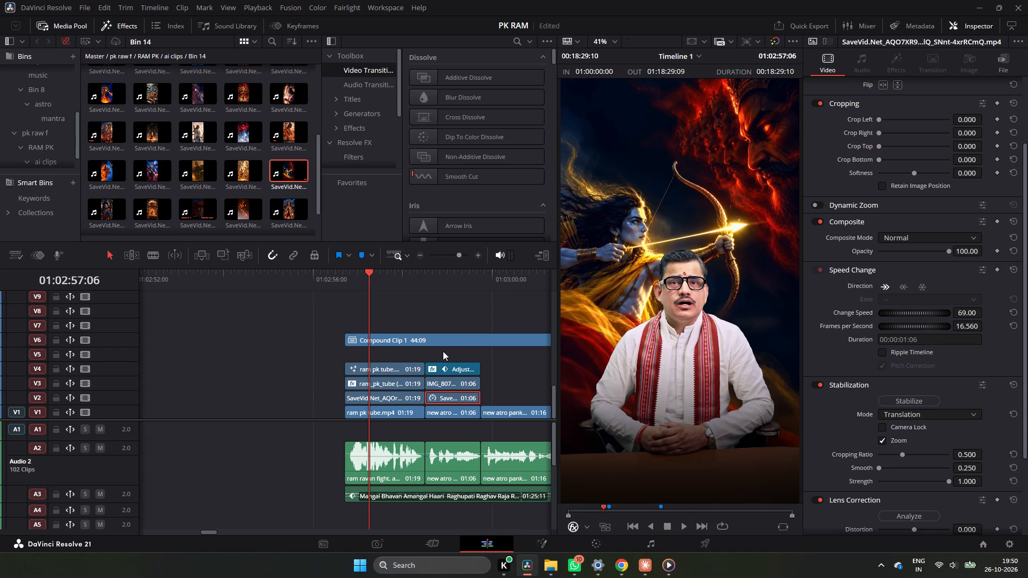
Copy the IMG_8070.MP4 overlay from V3 into the empty space on V4 ahead of the opening shot, and replay that shot's start.
click(450, 379)
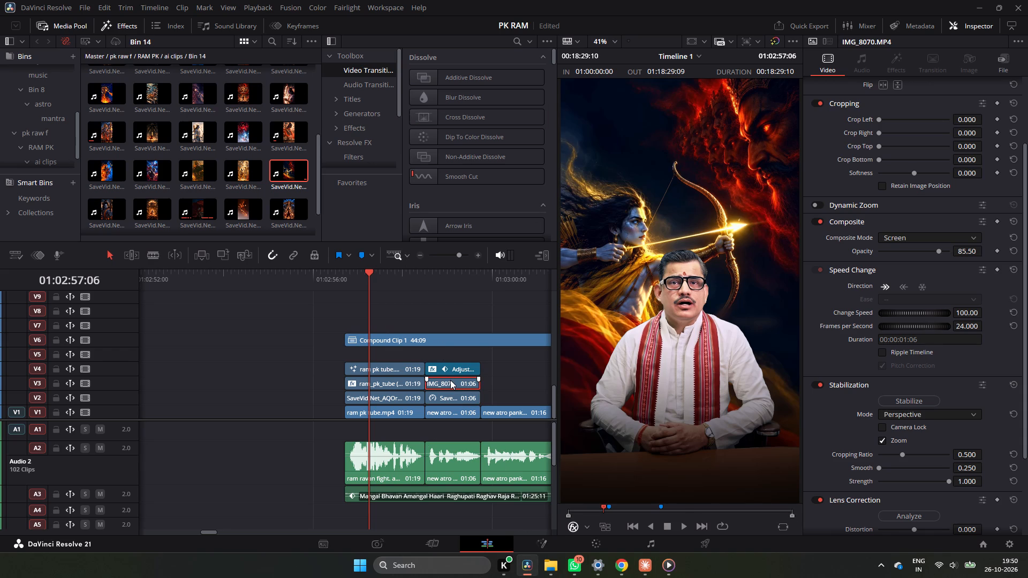
alt+drag(450, 380, 365, 354)
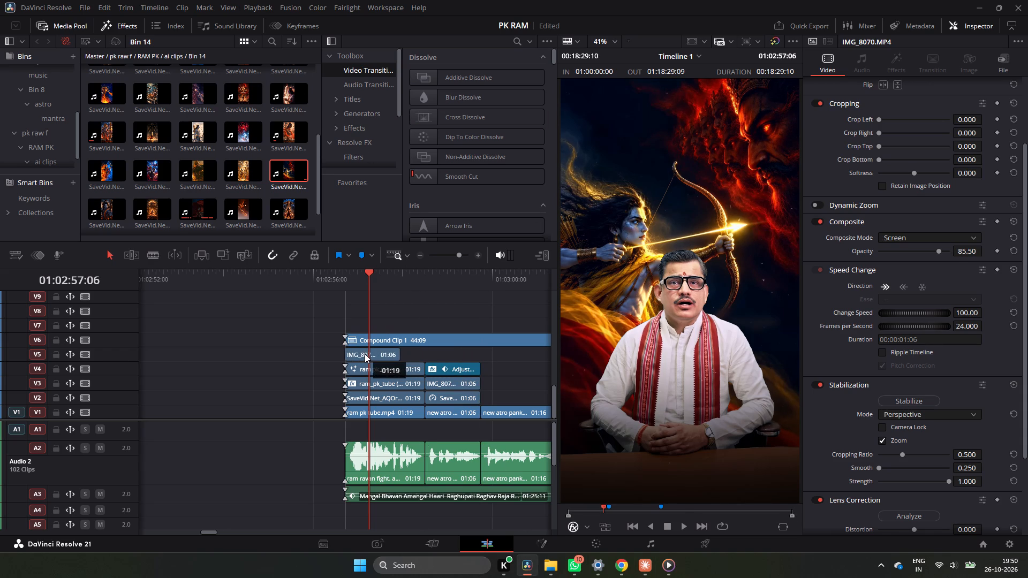
alt+drag(365, 354, 290, 371)
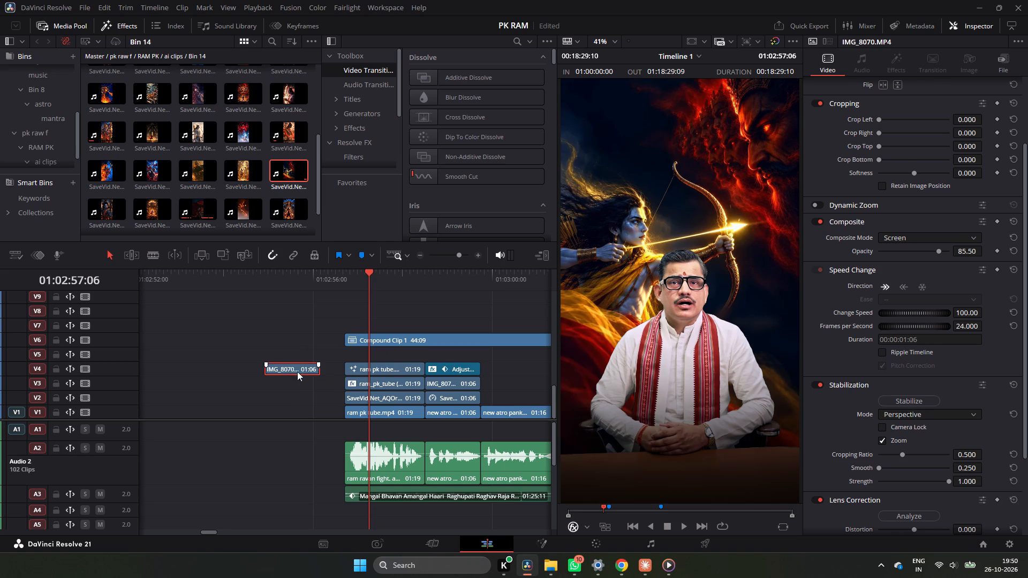
drag(369, 282, 346, 287)
key(space)
key(space)
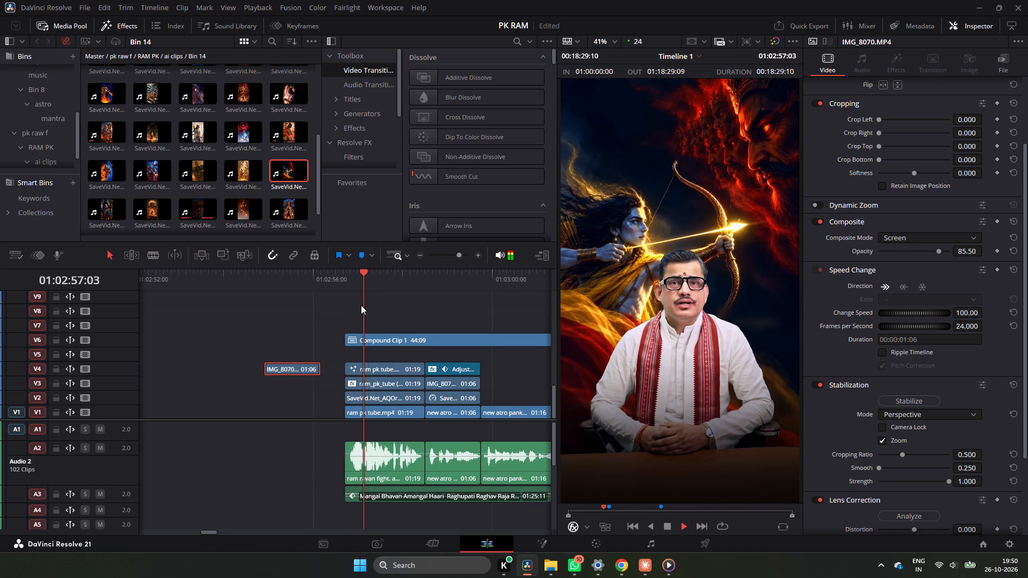
Move the opening shot's two presenter clips up one track each, to V5 and V4, freeing V3 above the archer clip.
click(382, 364)
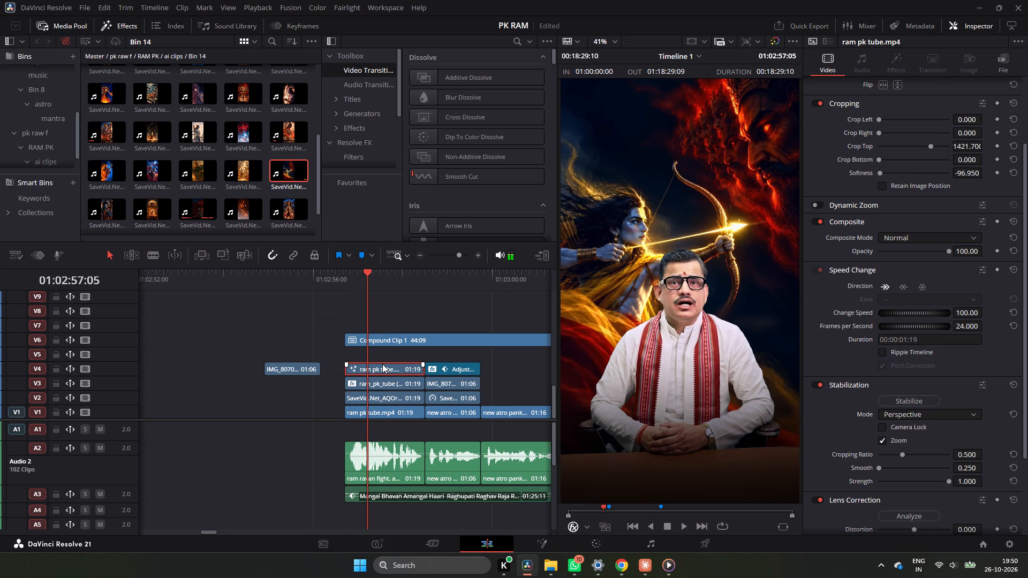
key(d)
text(ddd)
drag(382, 364, 382, 358)
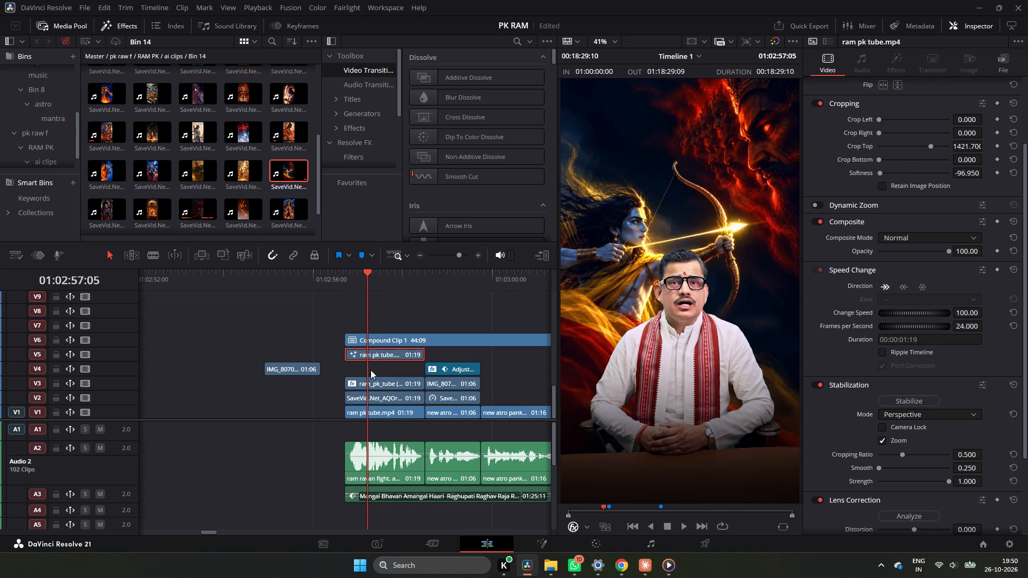
click(373, 376)
text(dd)
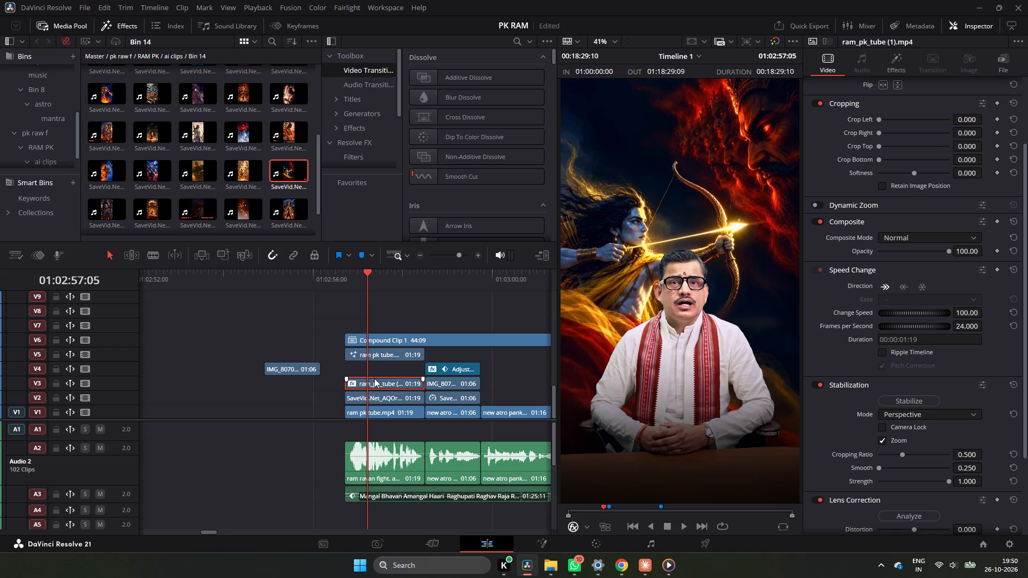
drag(373, 383, 373, 372)
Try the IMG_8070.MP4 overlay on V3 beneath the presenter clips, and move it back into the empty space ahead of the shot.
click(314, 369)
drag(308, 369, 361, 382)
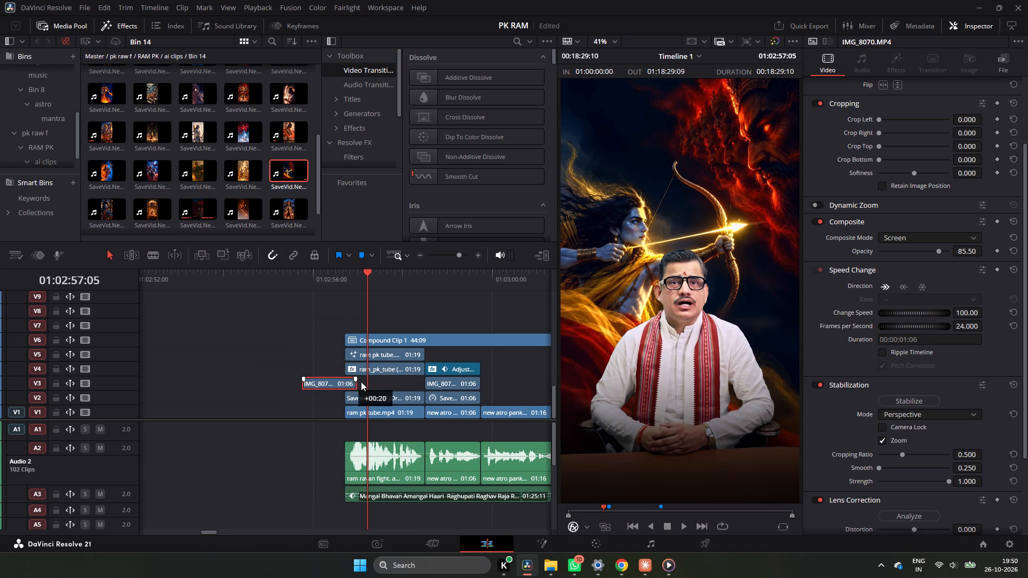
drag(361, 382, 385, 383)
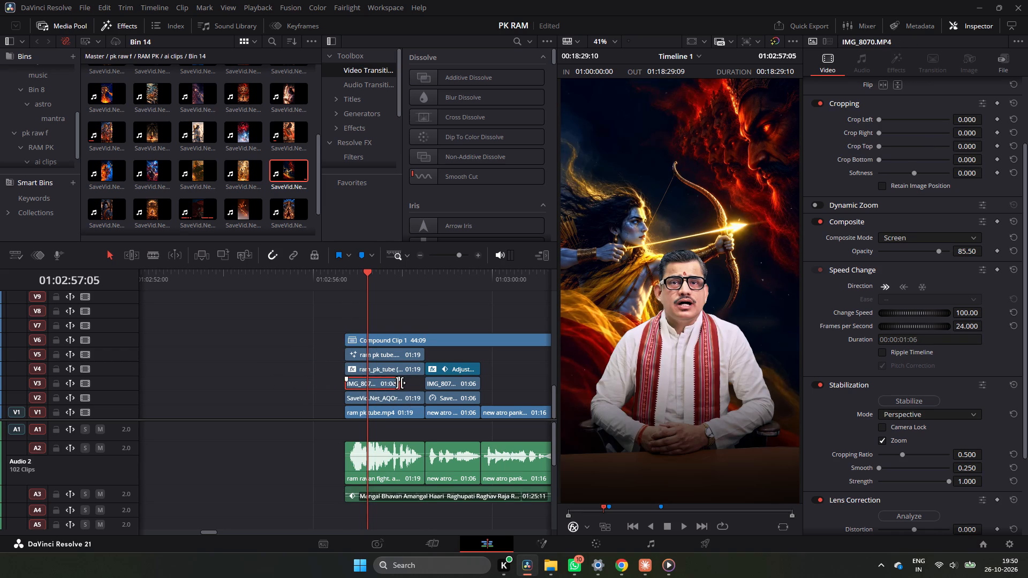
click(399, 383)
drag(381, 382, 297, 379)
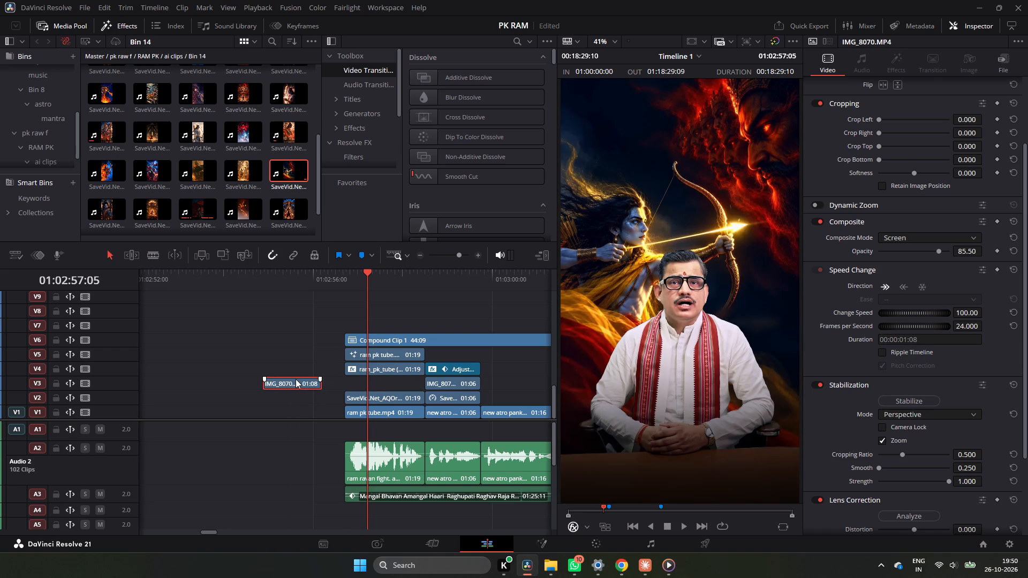
Apply a clip speed of 177% to the IMG_8070.MP4 overlay ahead of the opening shot.
right_click(294, 378)
click(357, 199)
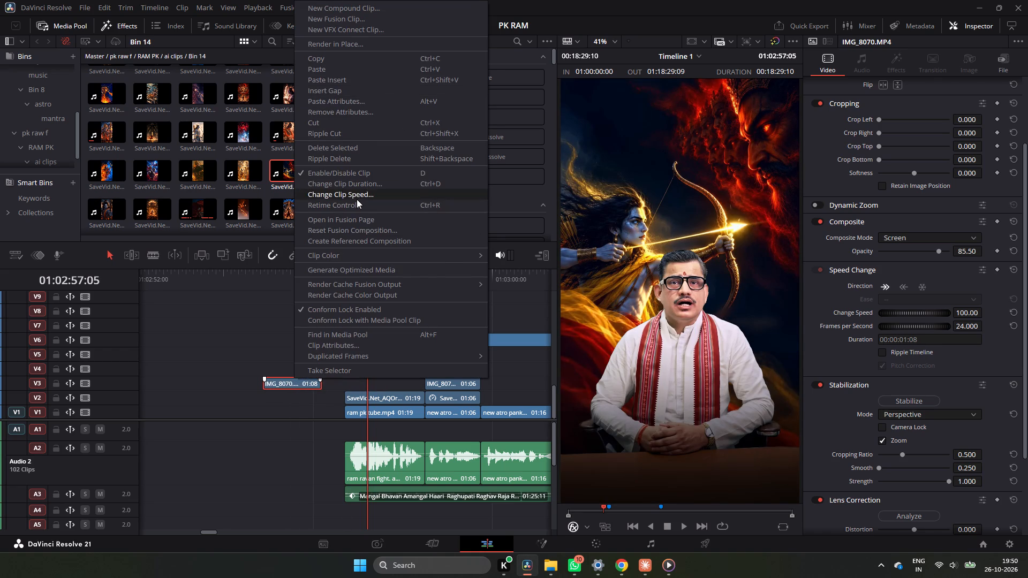
drag(260, 239, 300, 254)
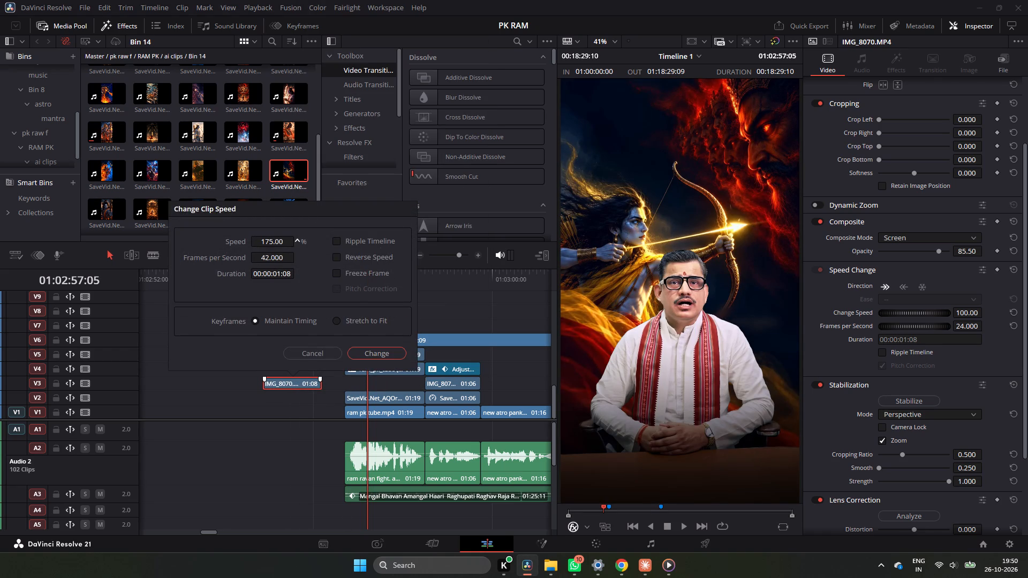
drag(300, 254, 301, 254)
click(367, 353)
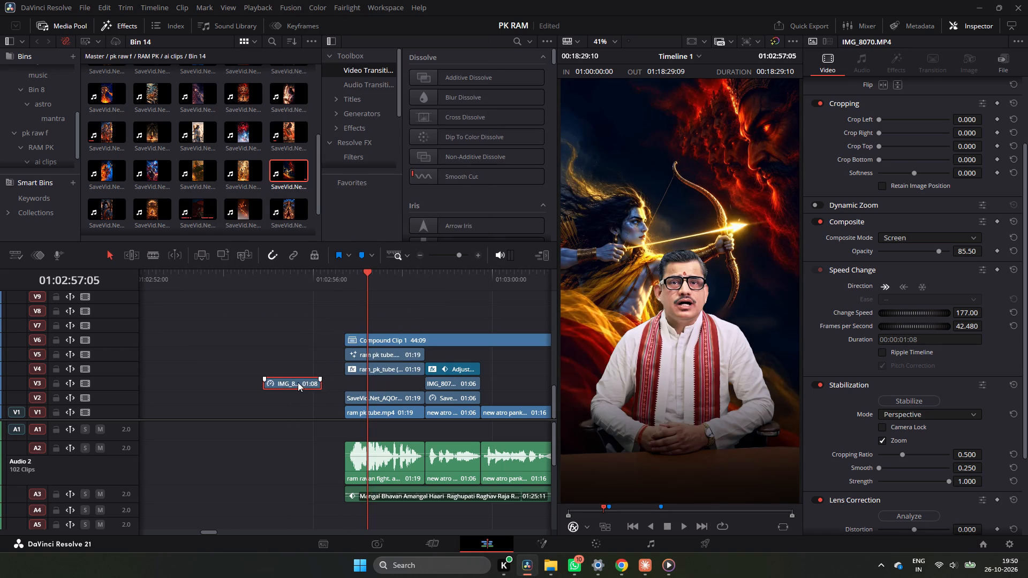
Place the IMG_8070.MP4 overlay on V3 at the opening shot's start and extend it to the shot's full 01:19 length.
drag(298, 382, 376, 384)
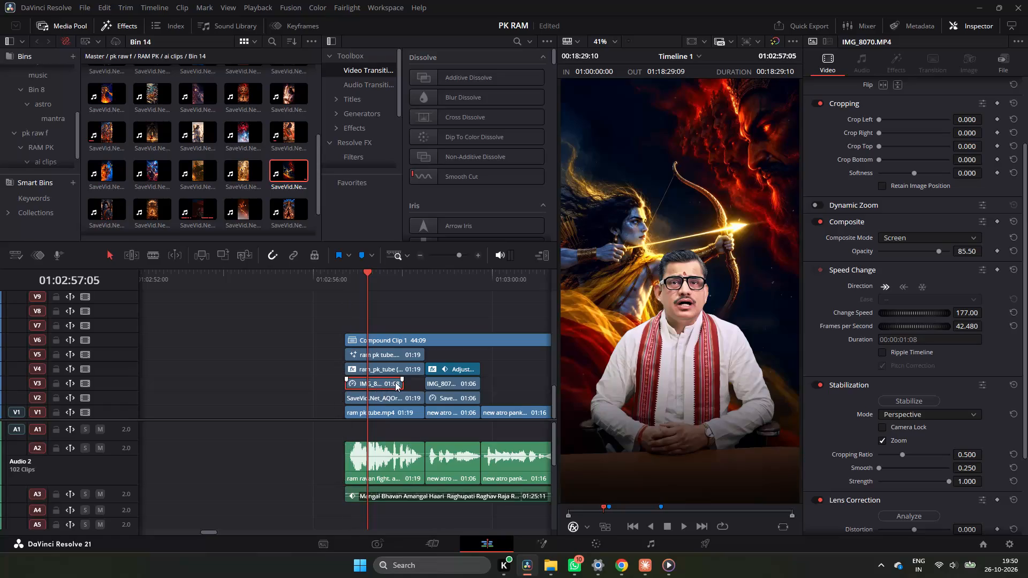
drag(404, 385, 421, 387)
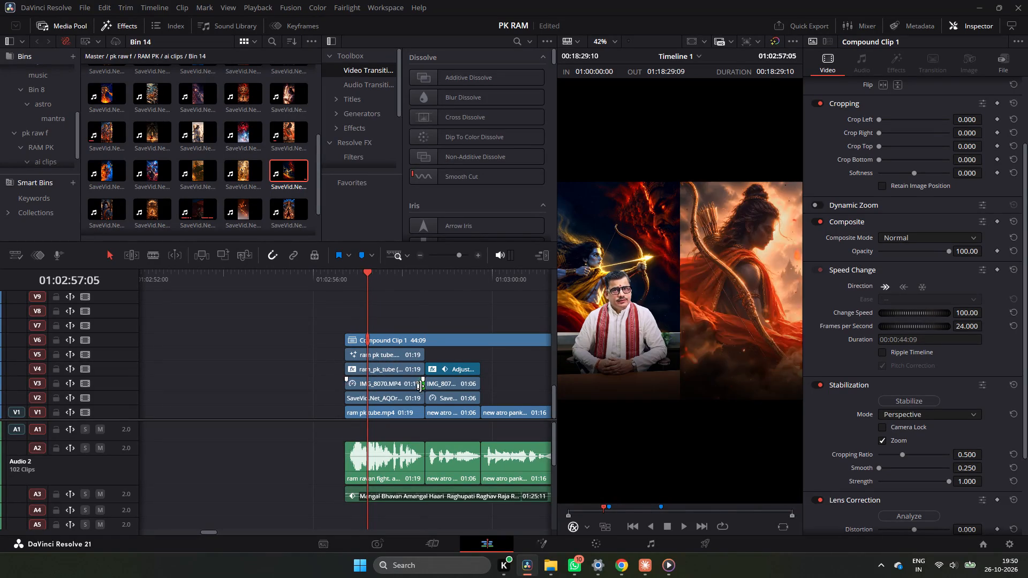
Play back the opening archer shot to check the overlay behind the presenter.
click(347, 282)
key(space)
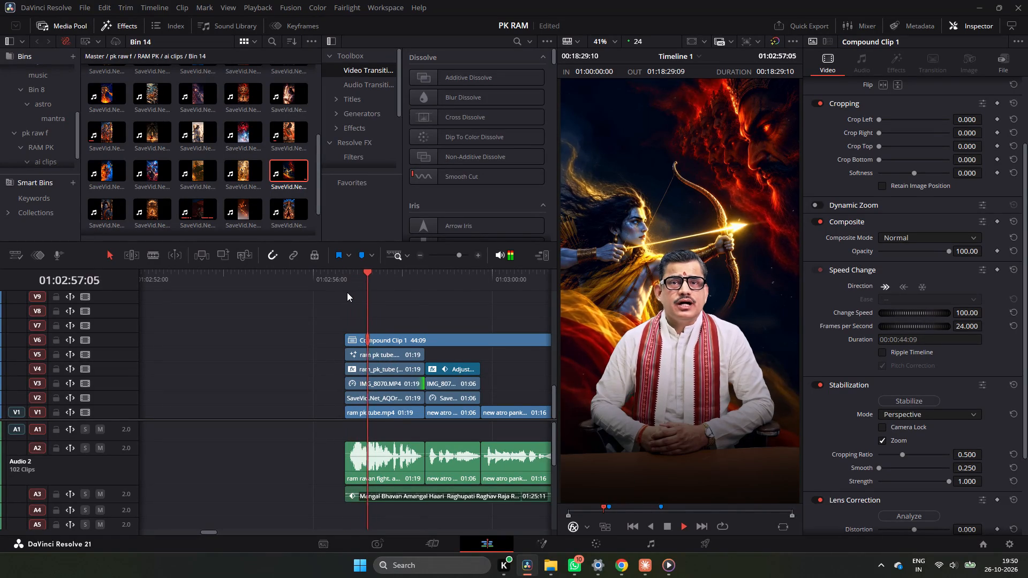
key(space)
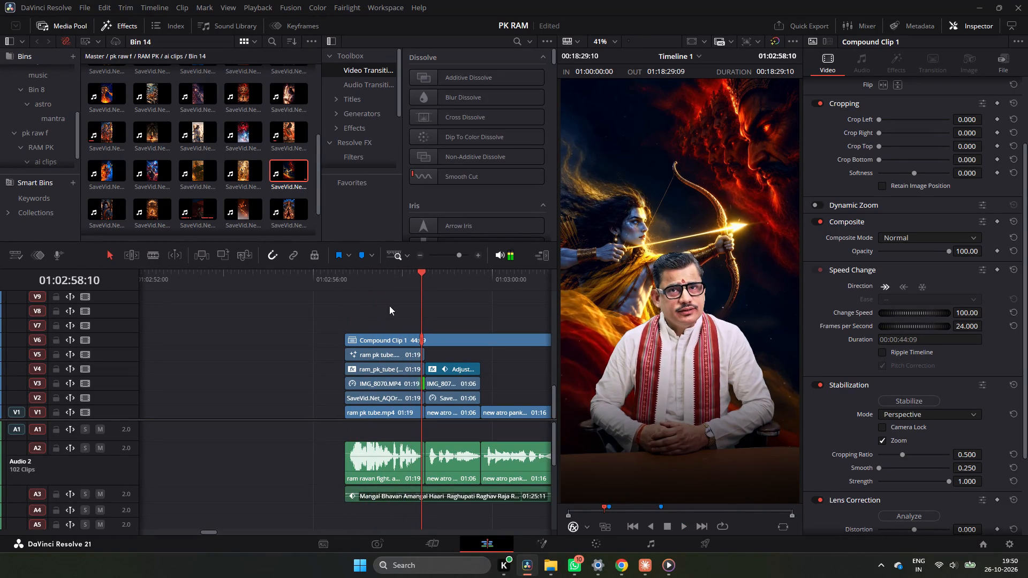
Bring up the opening shot's V3 IMG_8070.MP4 overlay for grading on the Color page.
click(361, 280)
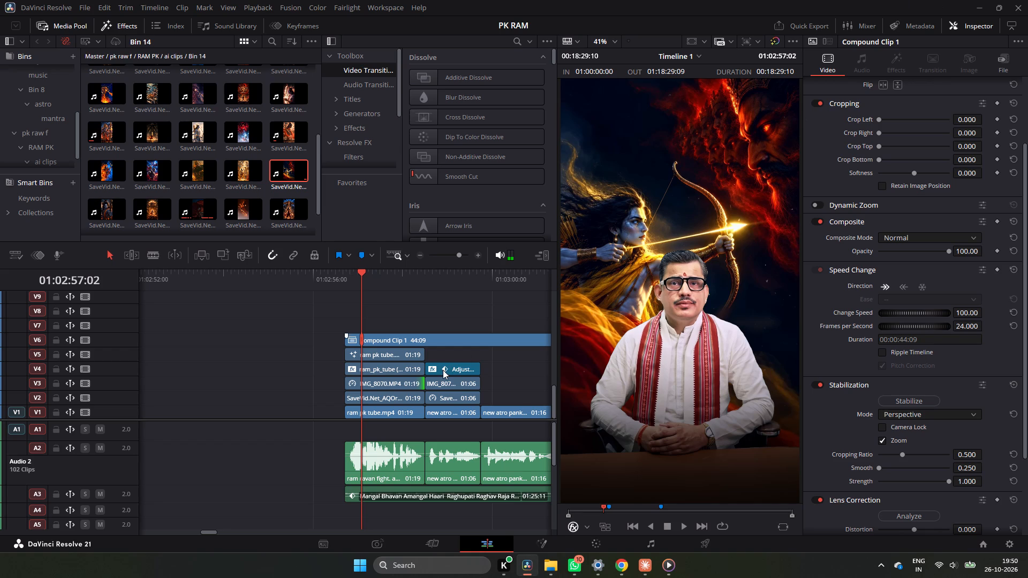
click(399, 382)
right_click(399, 382)
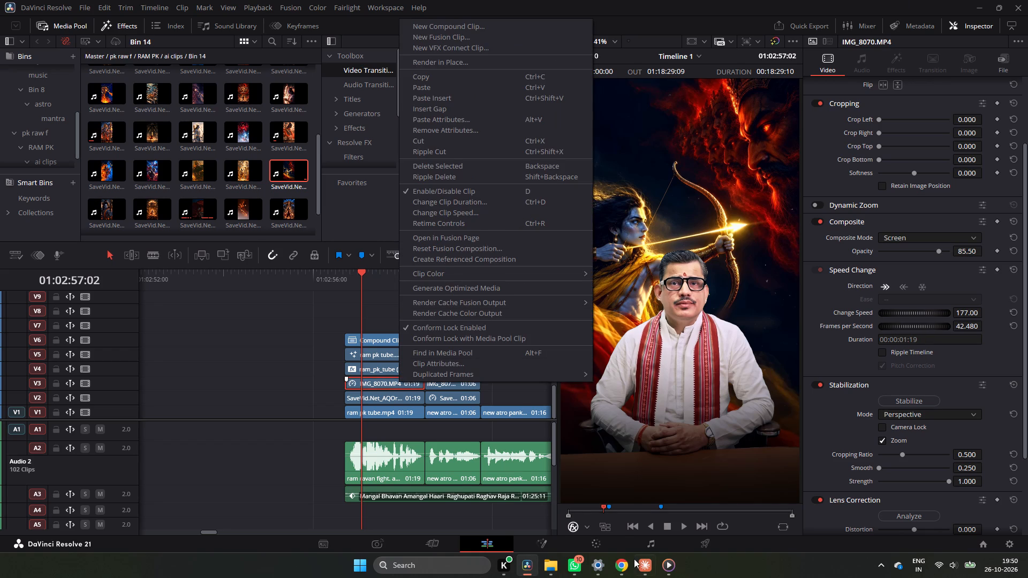
click(601, 543)
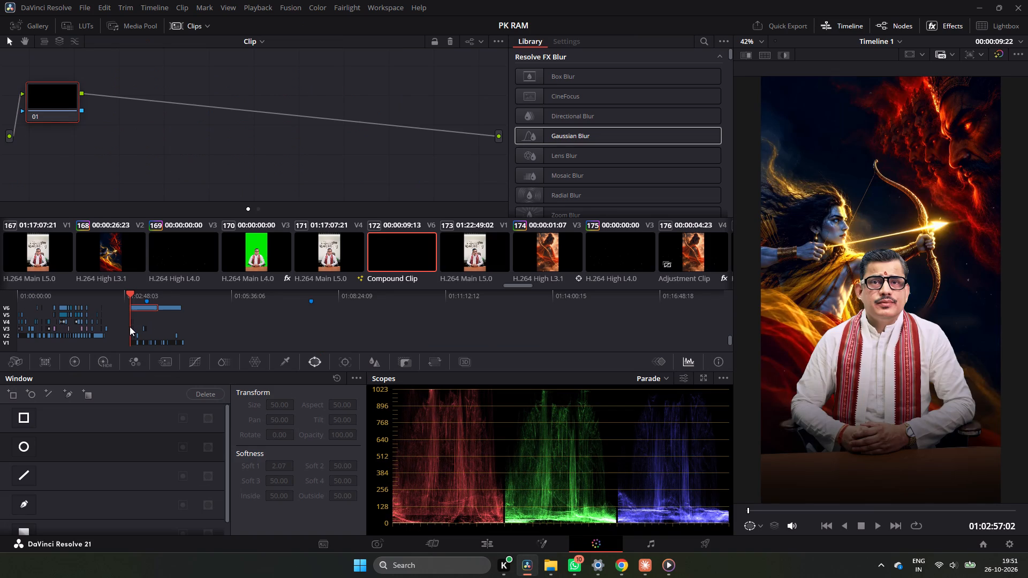
click(130, 295)
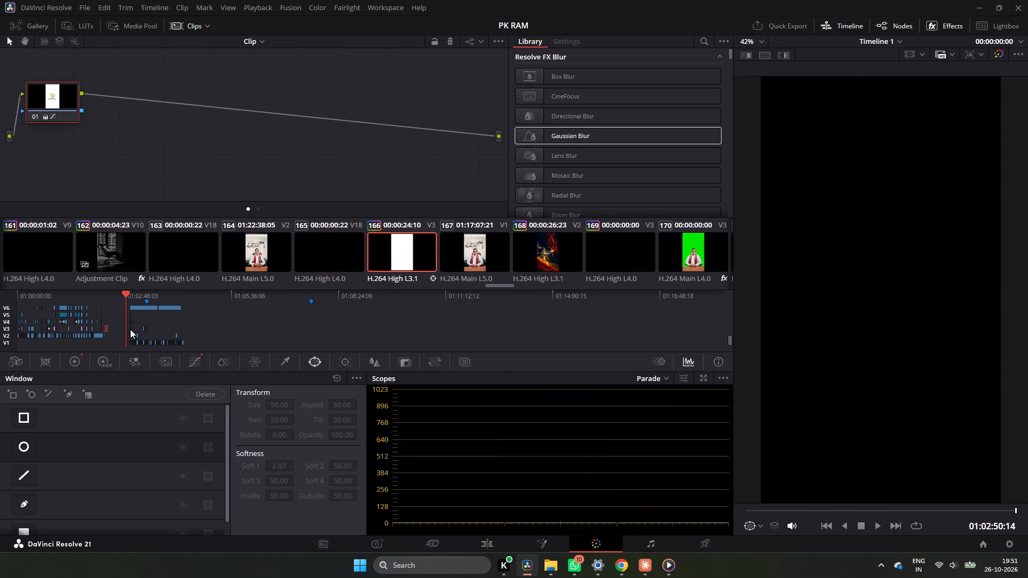
click(130, 329)
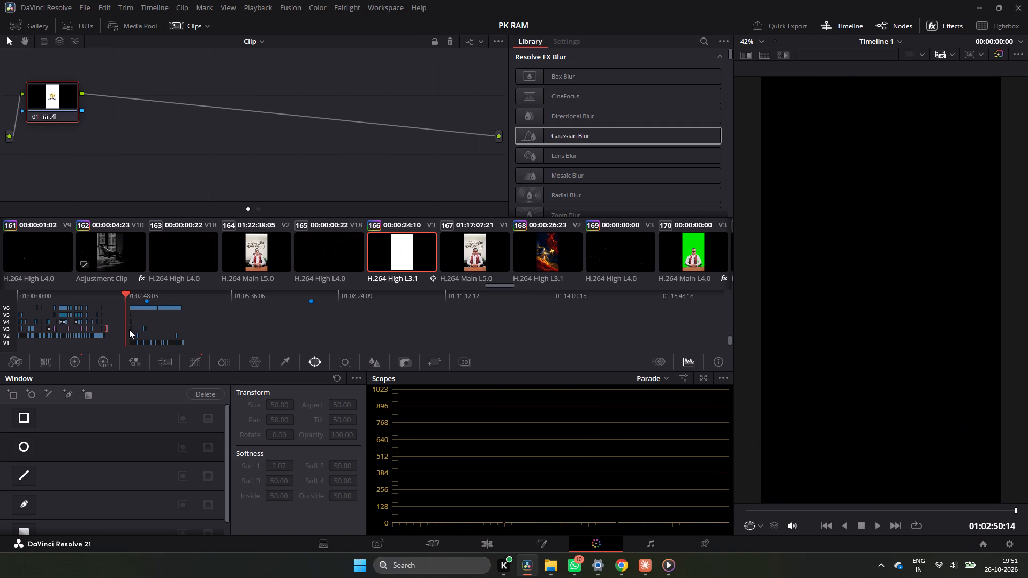
click(129, 329)
click(130, 328)
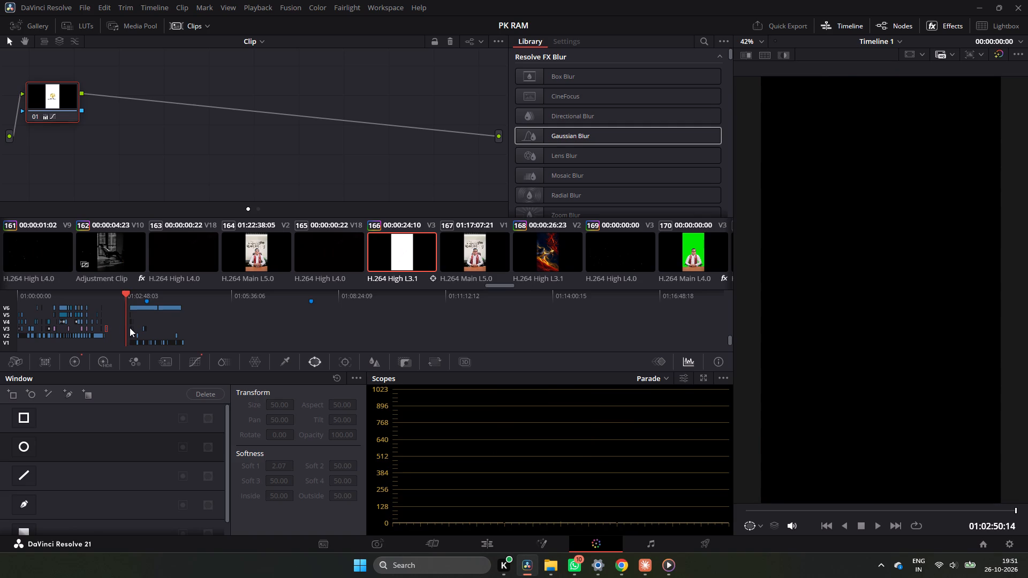
click(130, 328)
click(131, 328)
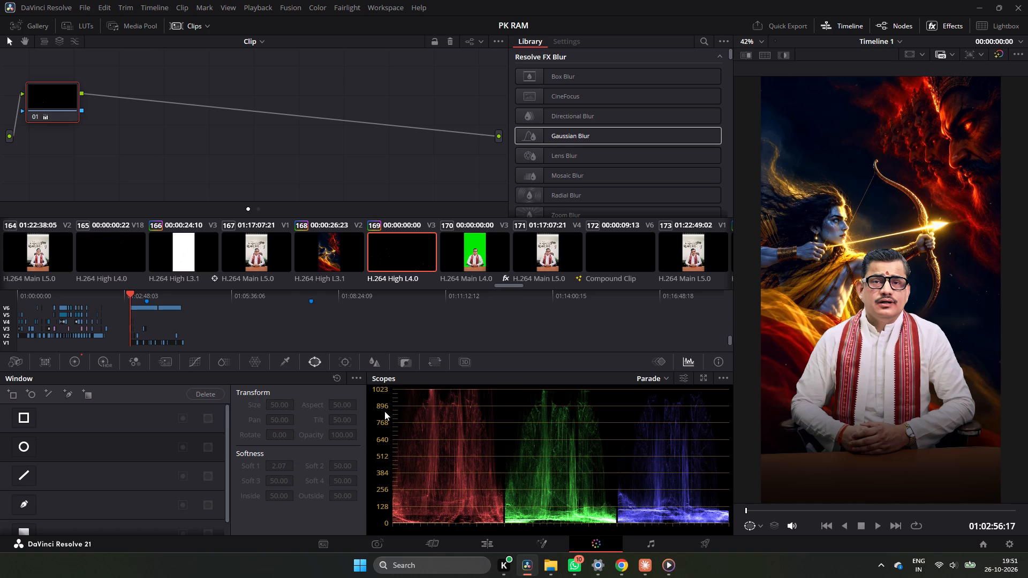
Tint the overlay's Gain color wheel toward warm orange, to about red 2.17, green 1.10 and blue 0.19.
click(70, 366)
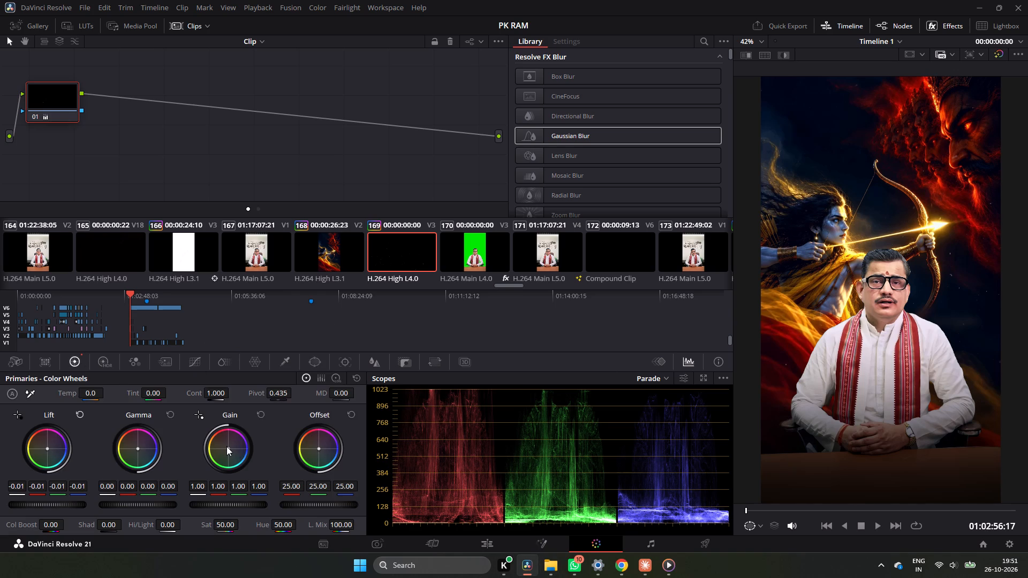
drag(226, 447, 284, 450)
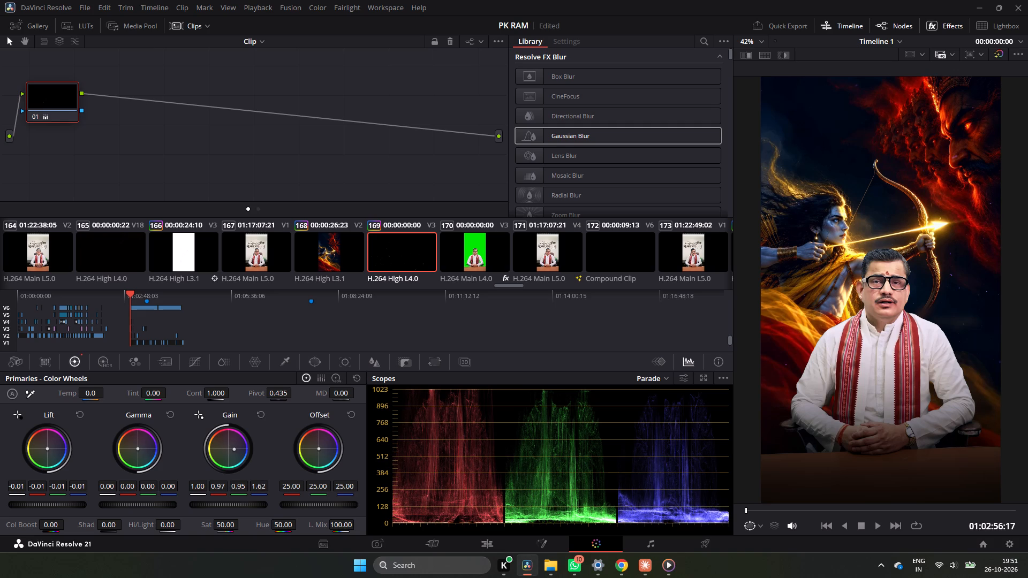
drag(284, 450, 539, 429)
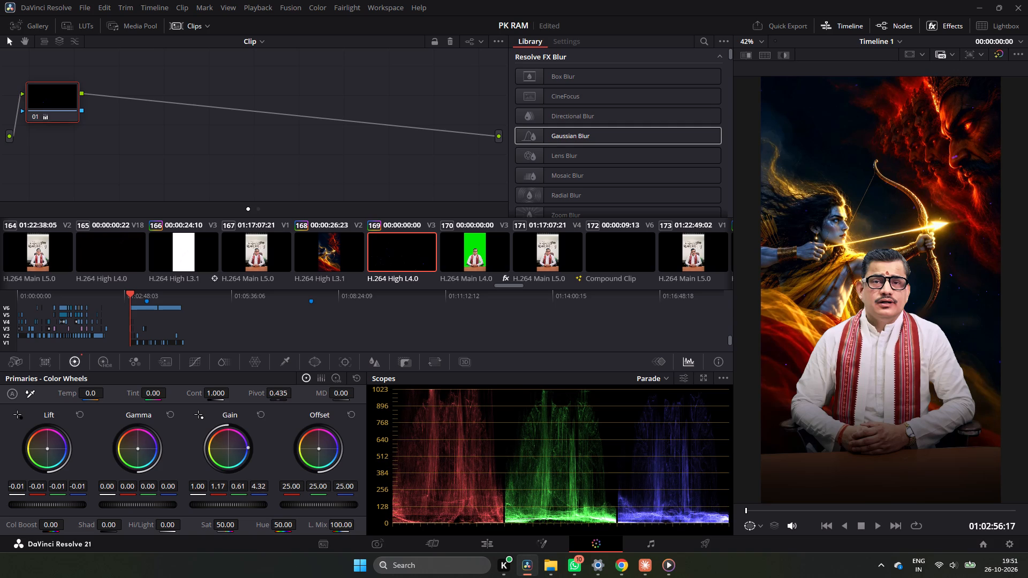
drag(539, 429, 528, 435)
drag(243, 445, 243, 446)
drag(243, 446, 371, 267)
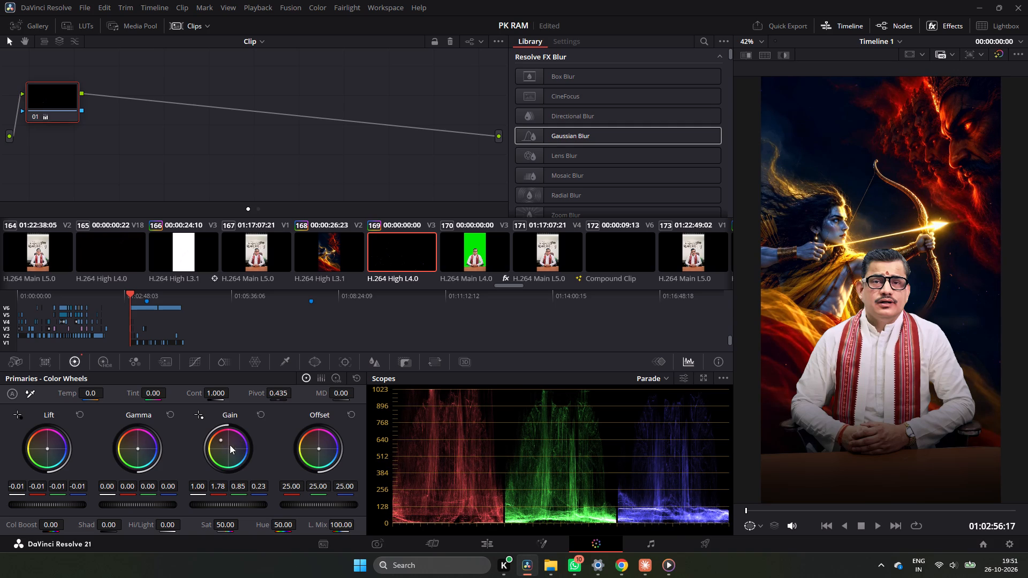
drag(220, 440, 155, 399)
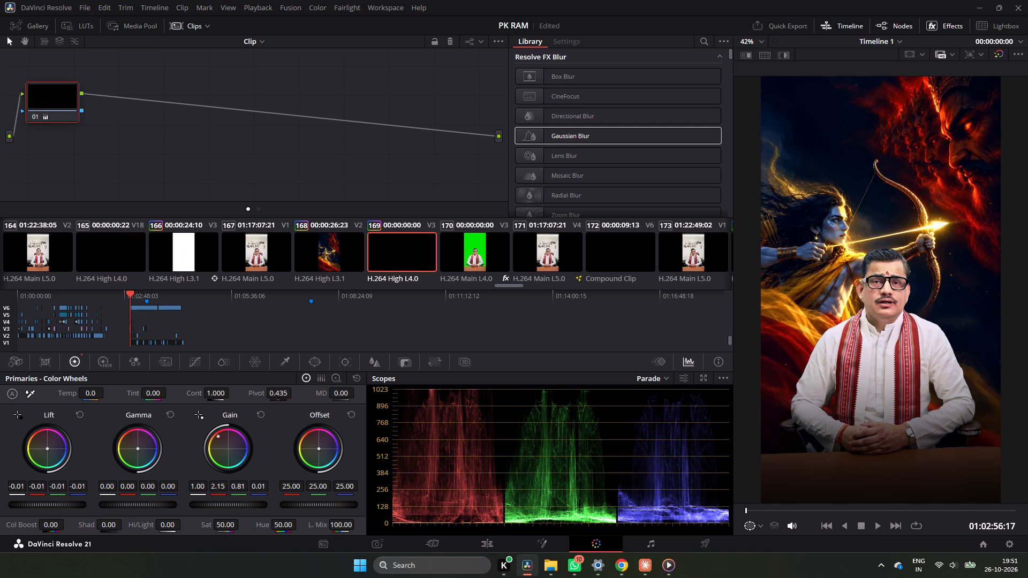
drag(155, 399, 45, 428)
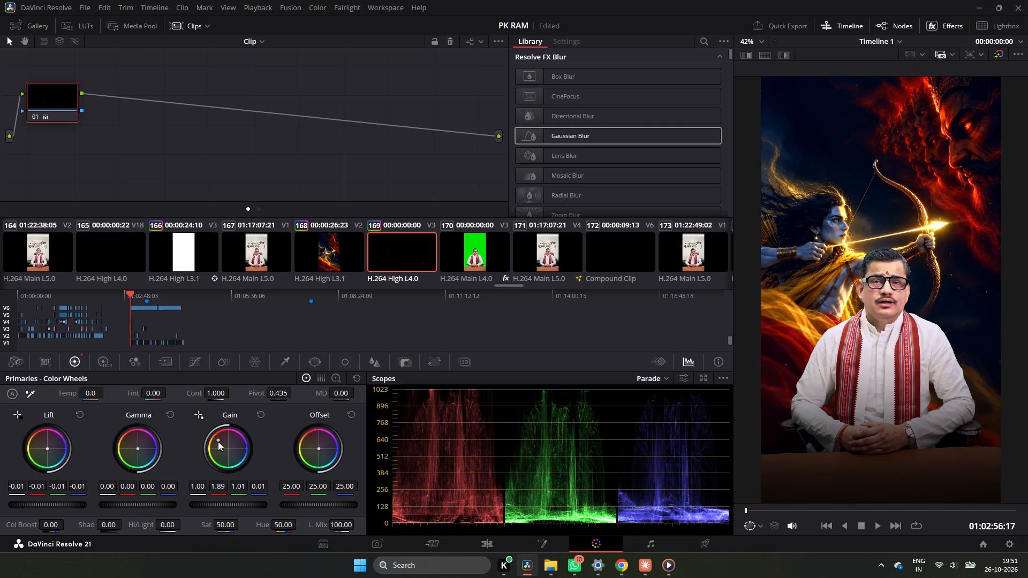
drag(217, 440, 116, 432)
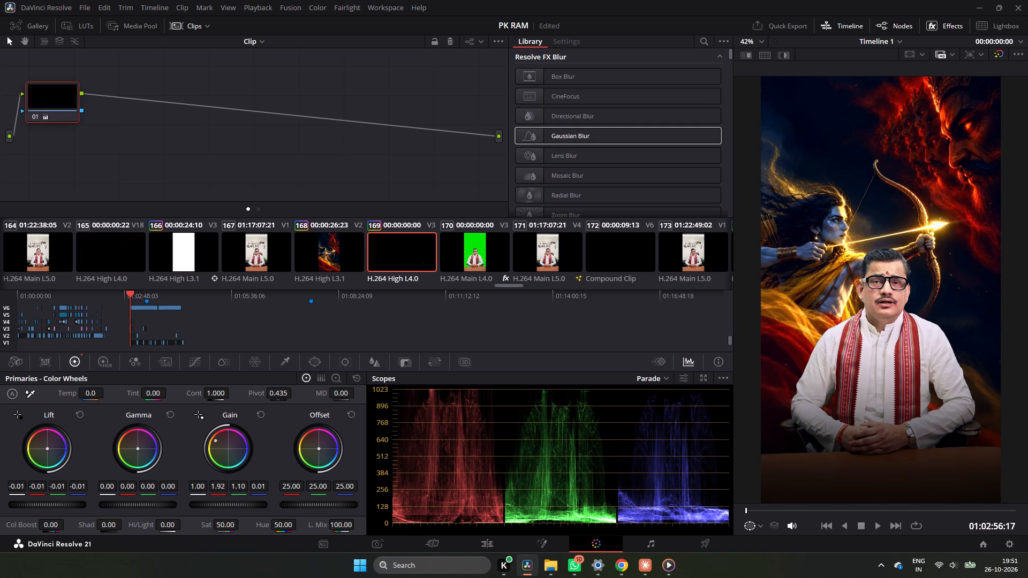
drag(116, 432, 45, 383)
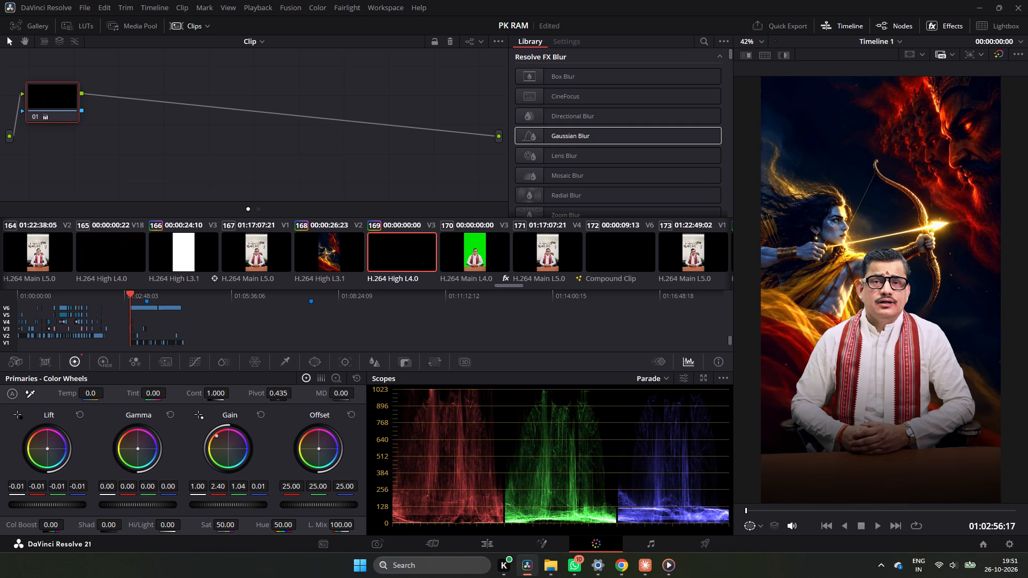
drag(45, 383, 214, 433)
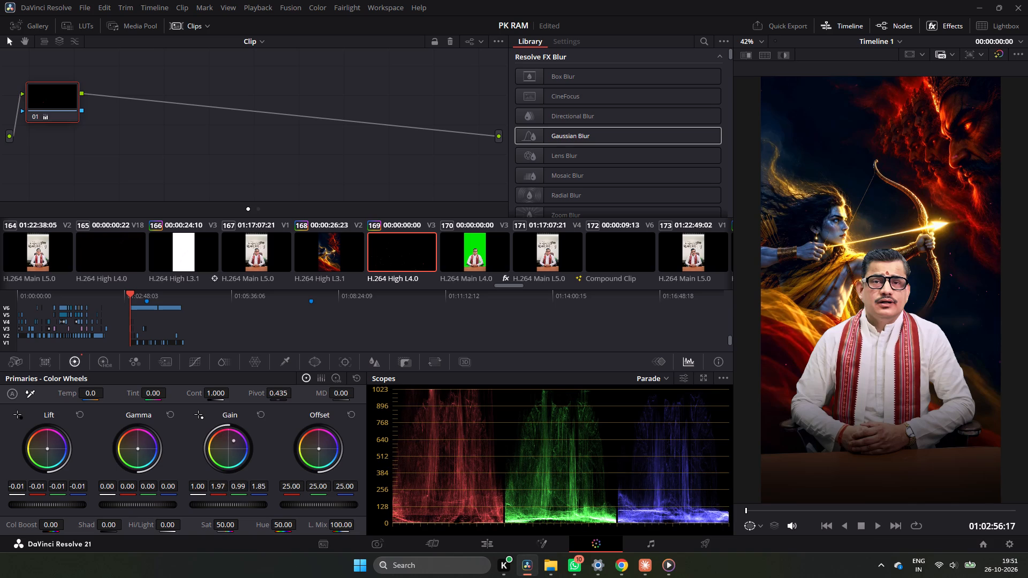
drag(214, 433, 59, 408)
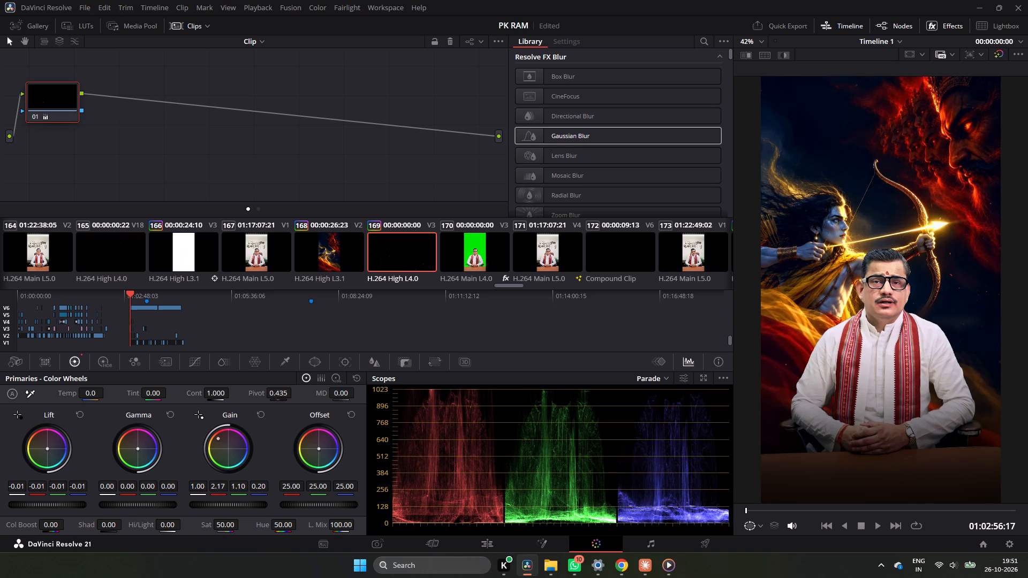
drag(59, 408, 58, 408)
Return to the Edit page and play the opening shot through its cut to check the tinted overlay.
click(468, 541)
key(space)
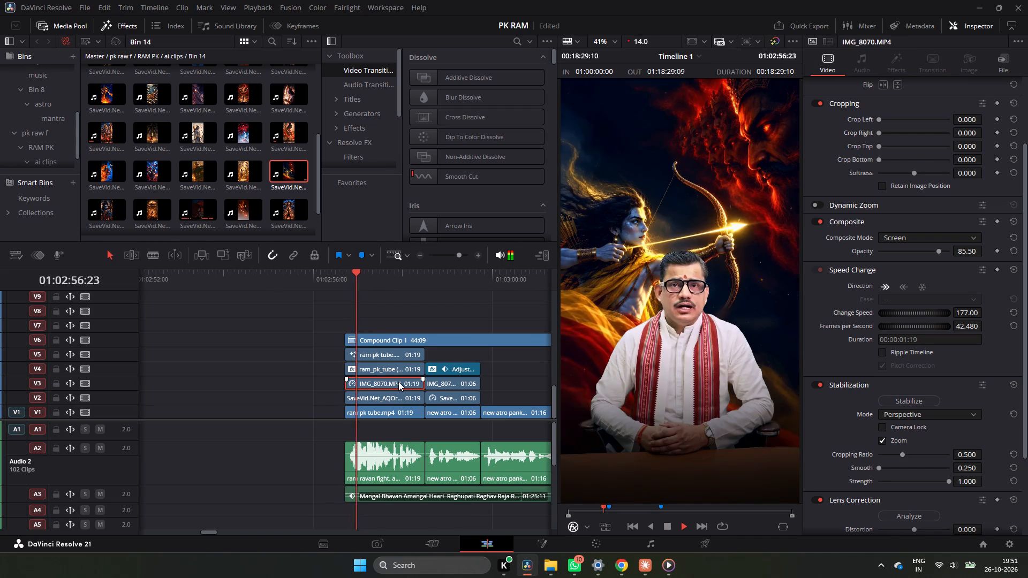
key(space)
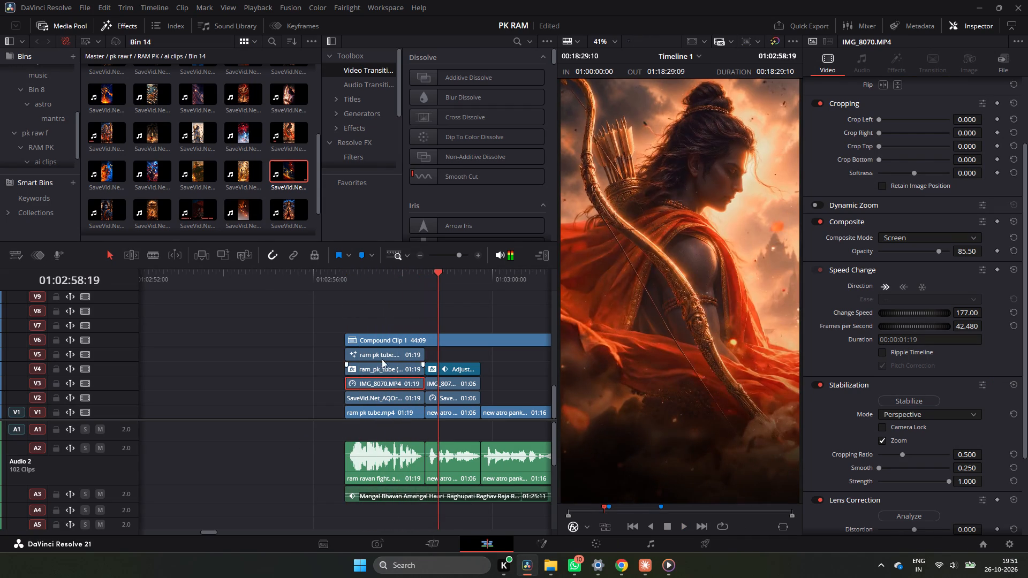
Play the opening shot and change the clip speed of its V3 IMG_8070.MP4 overlay to 306%.
click(346, 272)
key(space)
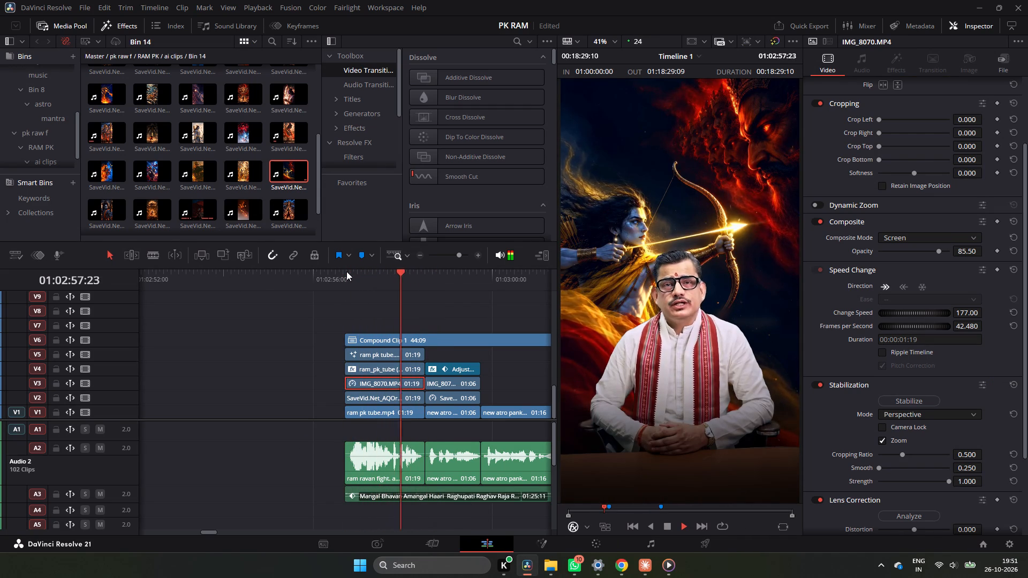
key(space)
right_click(394, 389)
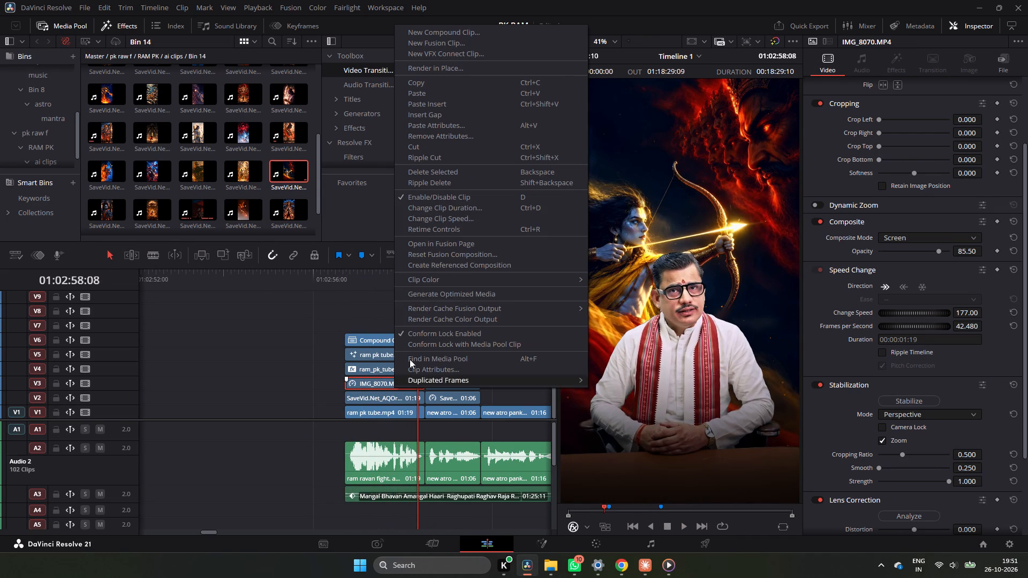
click(455, 214)
drag(379, 242, 429, 250)
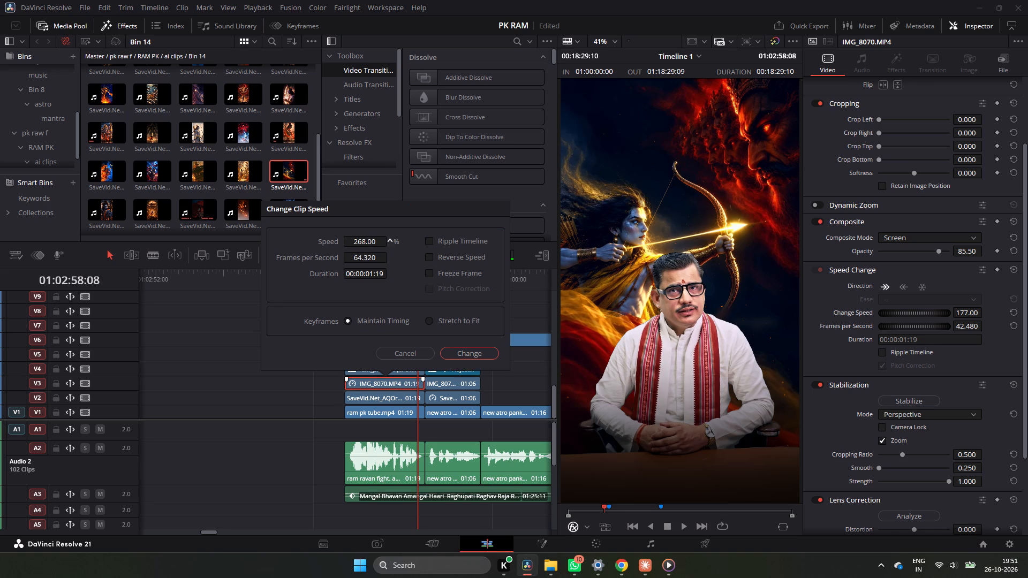
drag(429, 250, 448, 256)
click(461, 351)
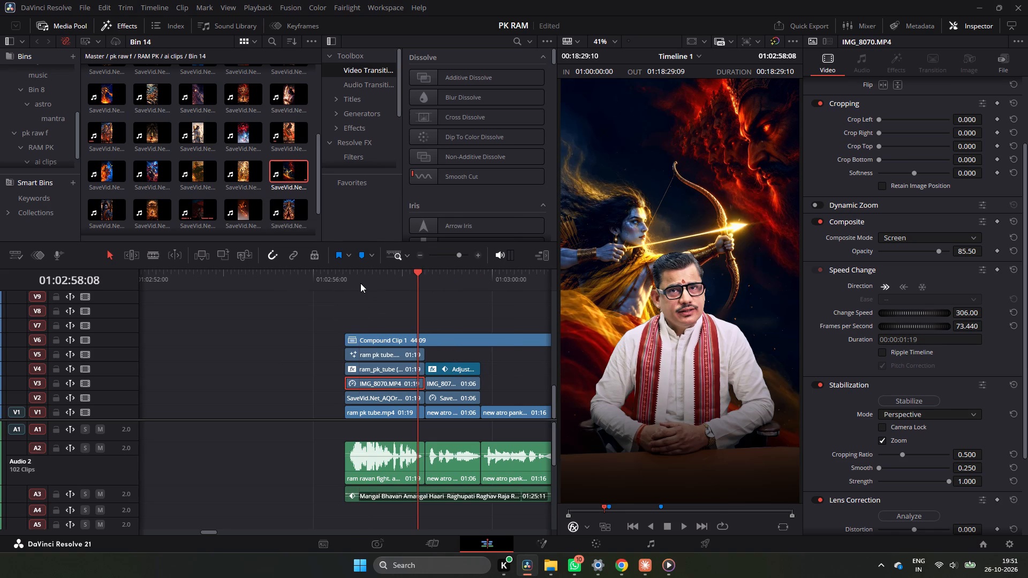
Replay the opening shot repeatedly from its start through the cut to check the faster overlay.
click(360, 283)
key(space)
click(339, 281)
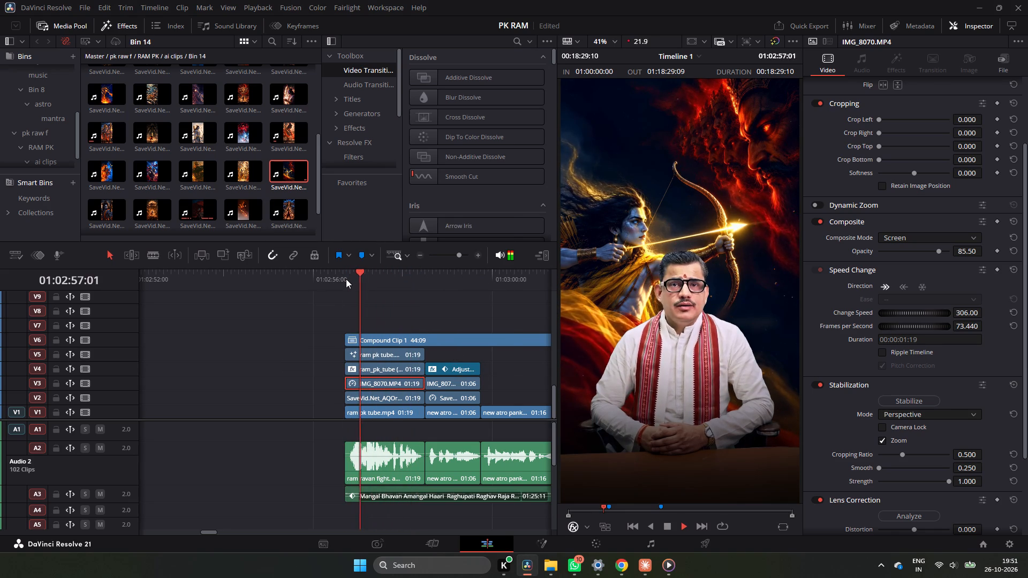
key(space)
click(364, 280)
key(space)
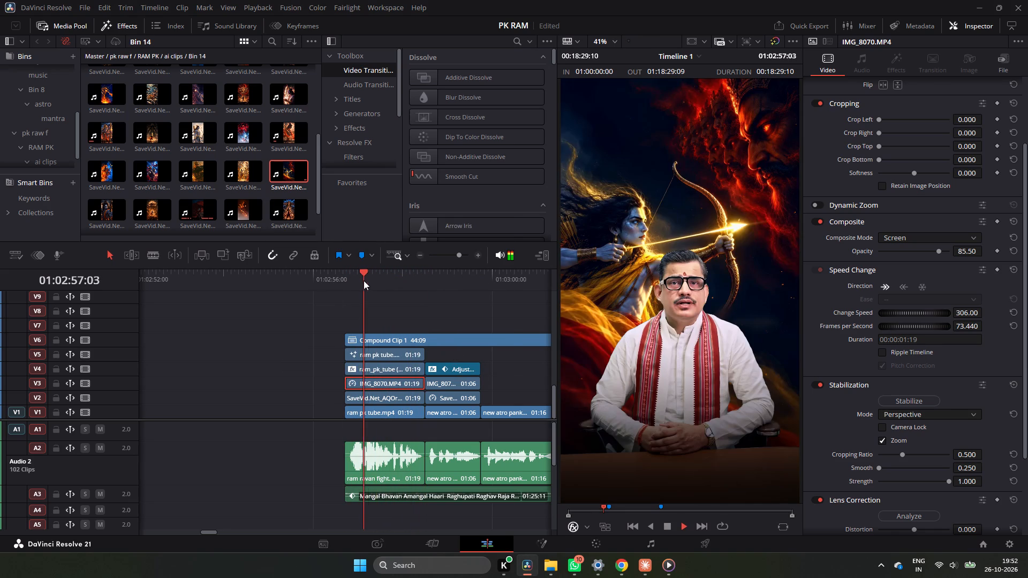
click(364, 280)
key(space)
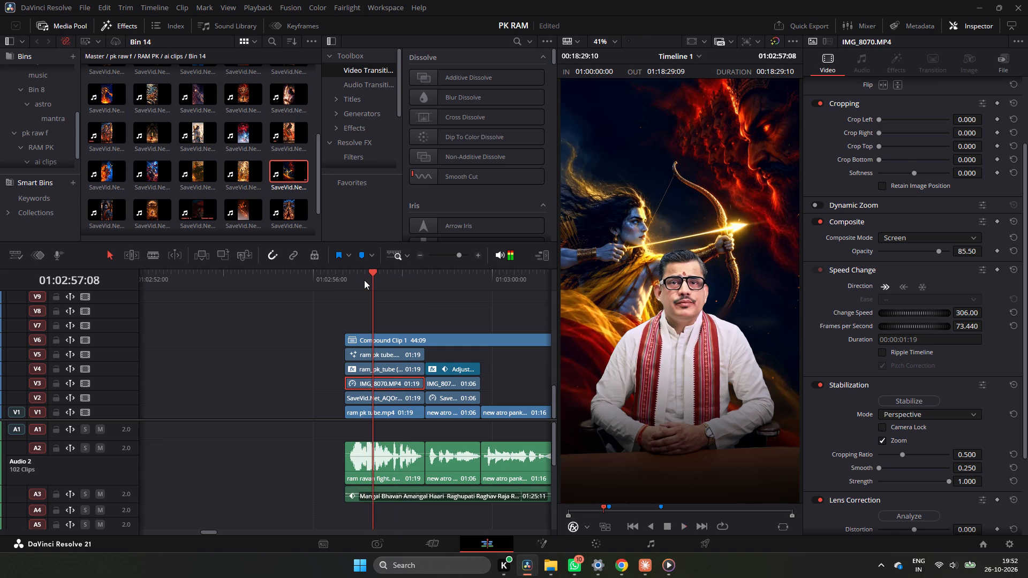
key(space)
key(space)
click(364, 280)
key(space)
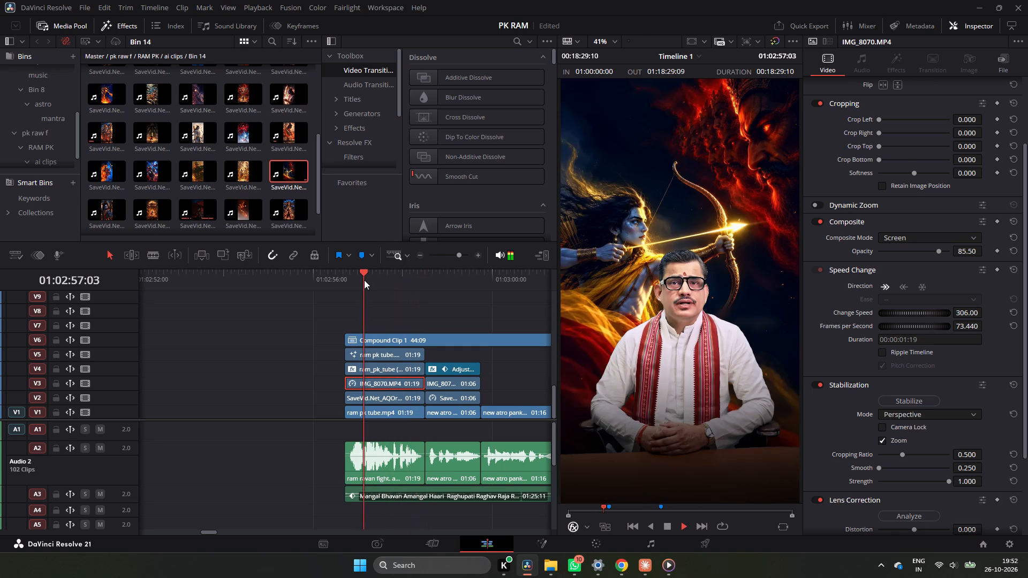
key(space)
click(364, 280)
key(space)
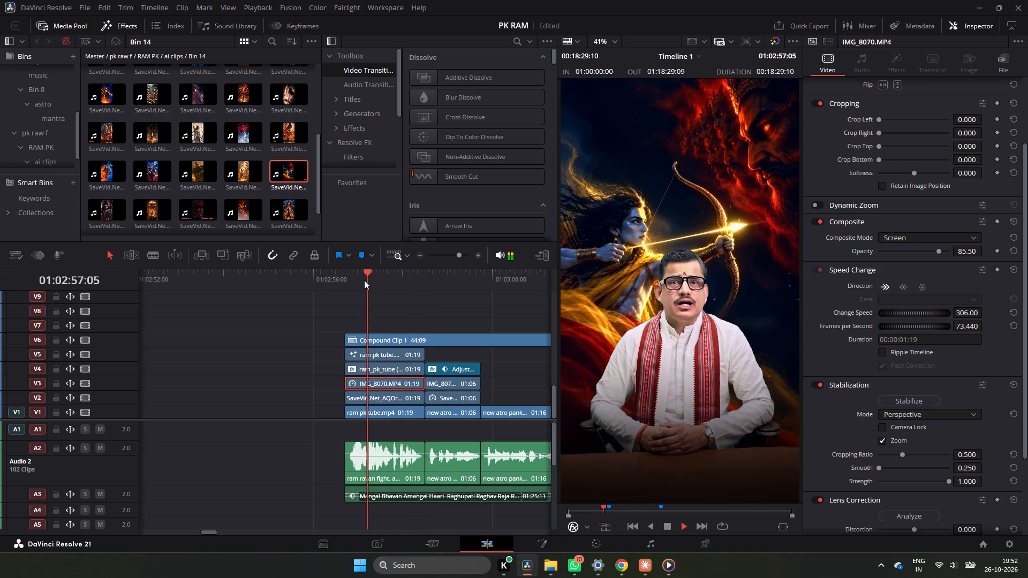
key(space)
click(364, 280)
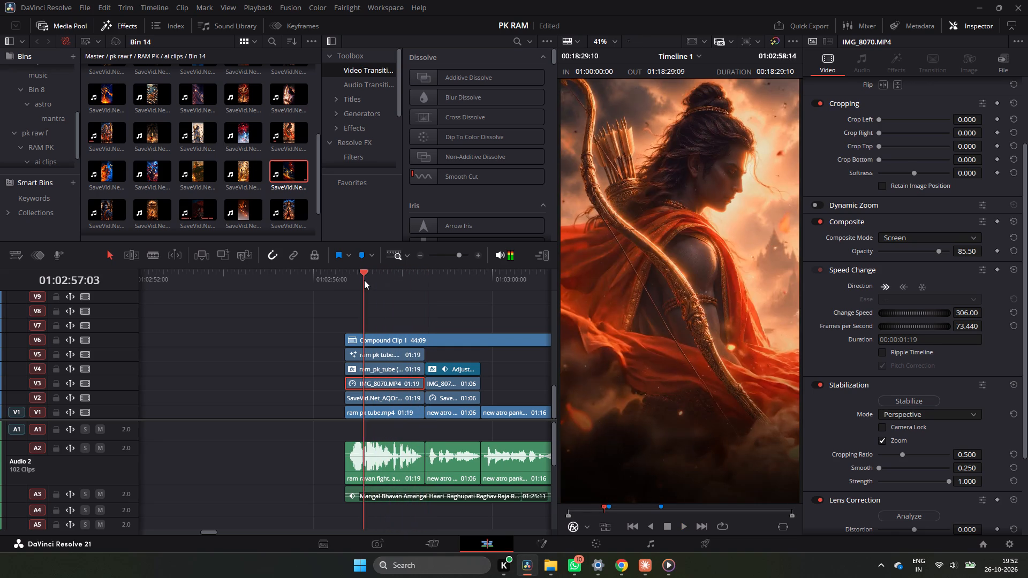
click(348, 280)
key(space)
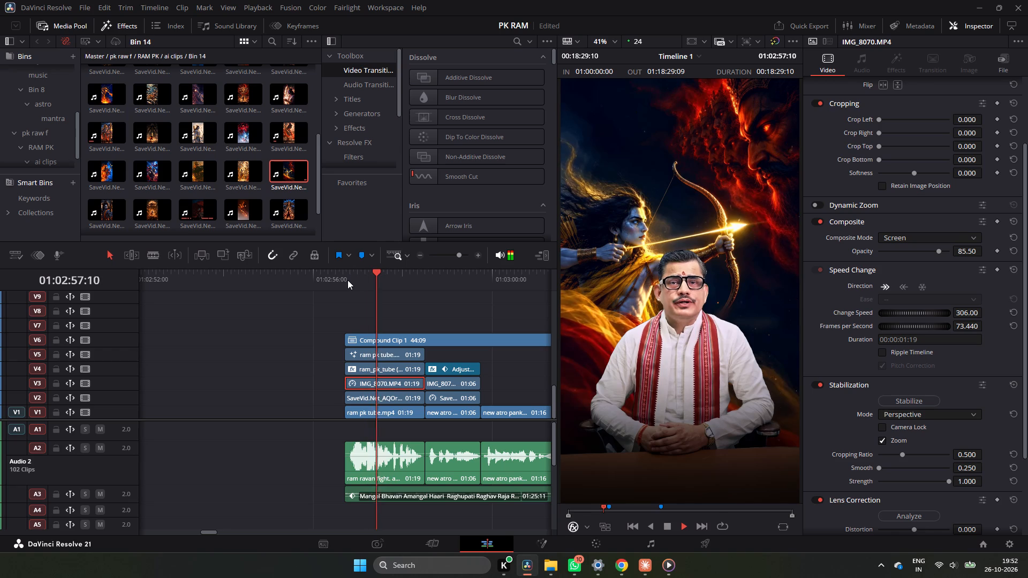
key(space)
click(347, 280)
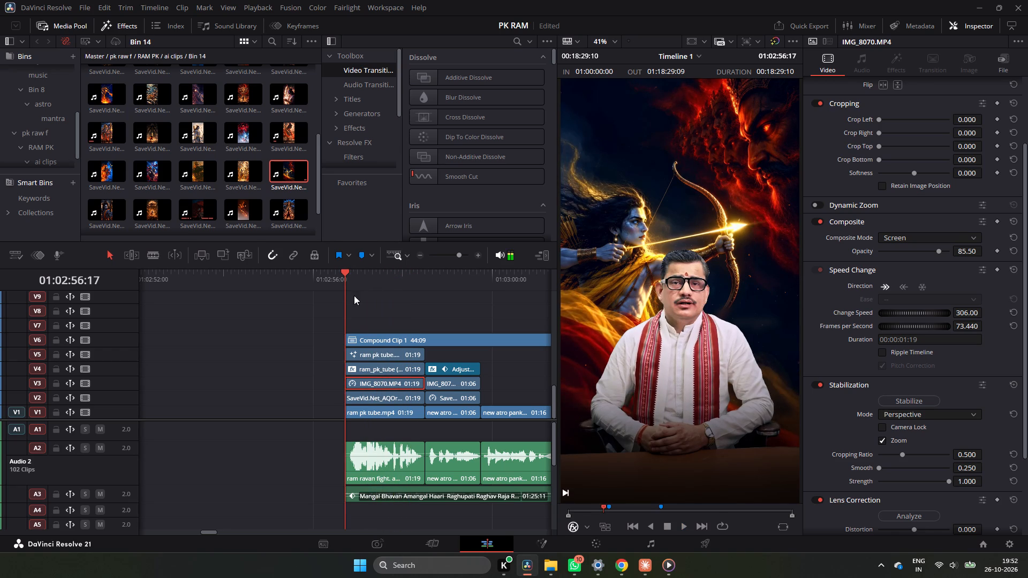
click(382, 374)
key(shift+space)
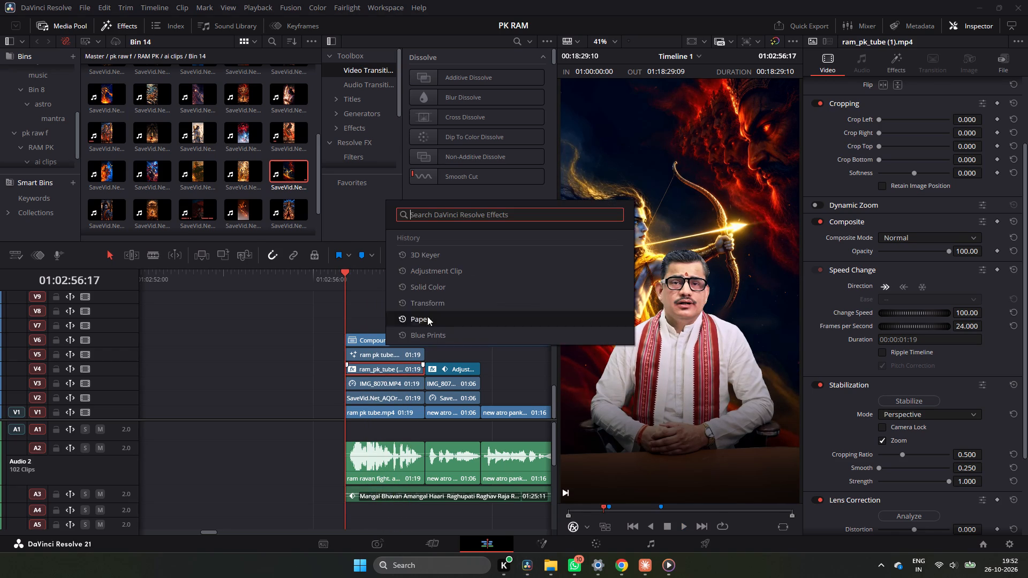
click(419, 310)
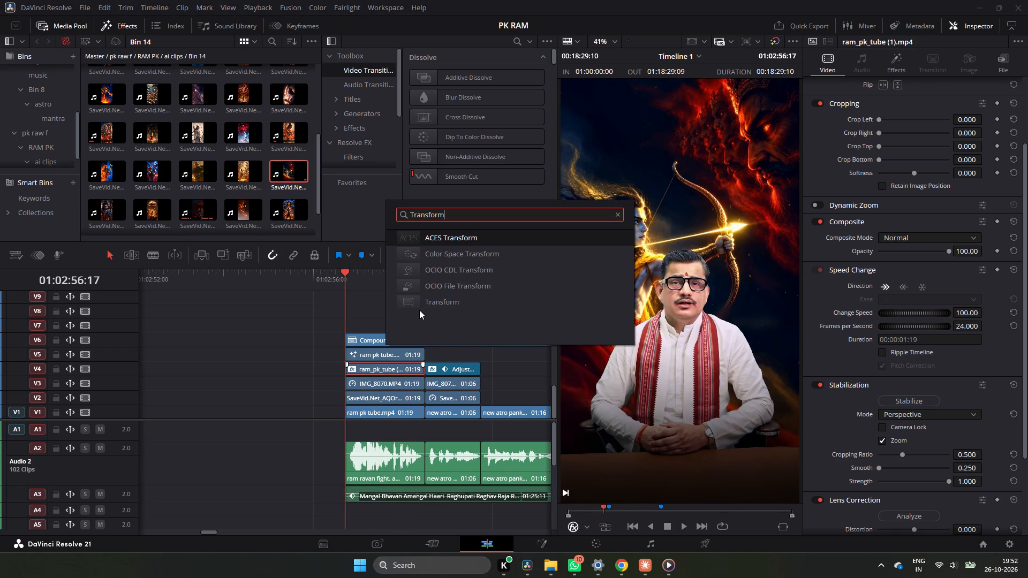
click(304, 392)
Add the Transform effect to the opening shot's archer background clip on V2.
click(359, 397)
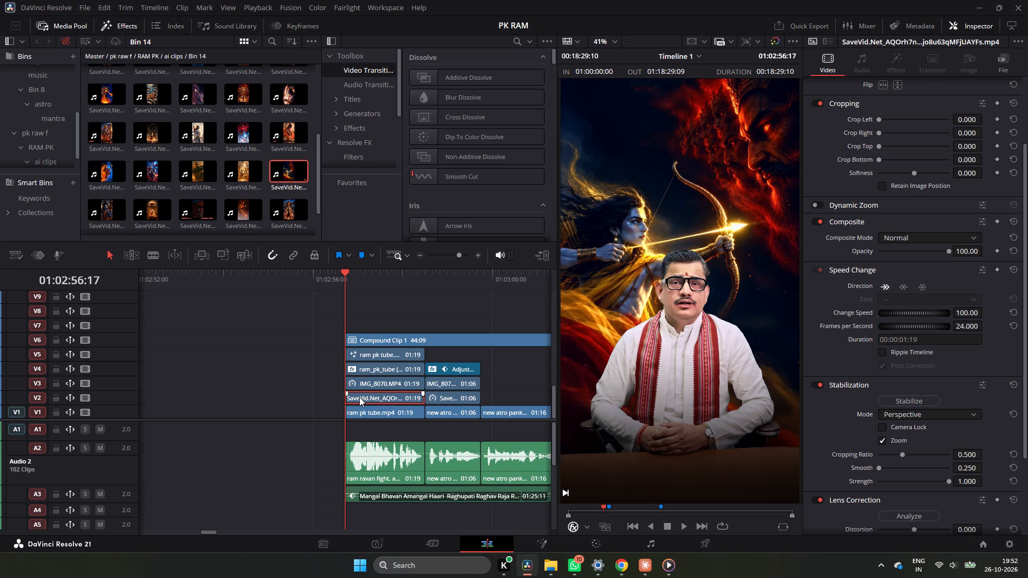
key(shift+space)
click(436, 303)
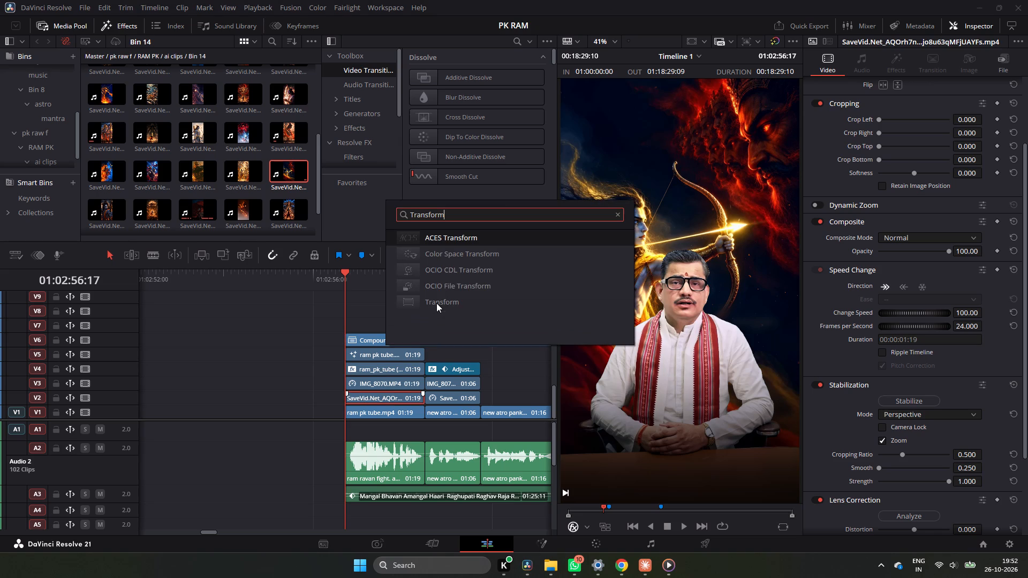
click(437, 302)
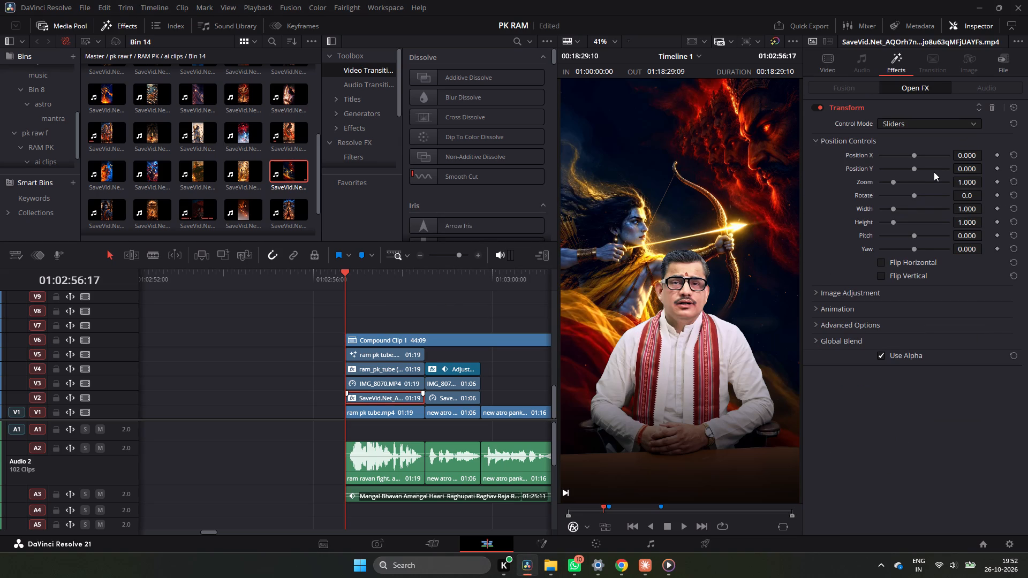
Keyframe the Transform effect's Zoom from 1.000 at the V2 archer clip's first frame to 1.026 at its last frame.
click(997, 180)
drag(343, 270, 423, 283)
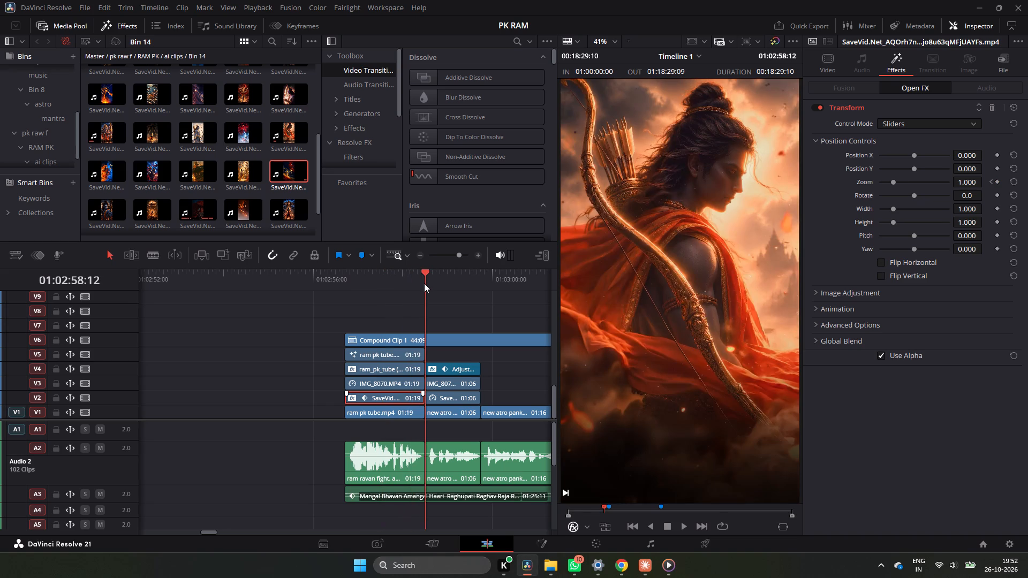
key(Left)
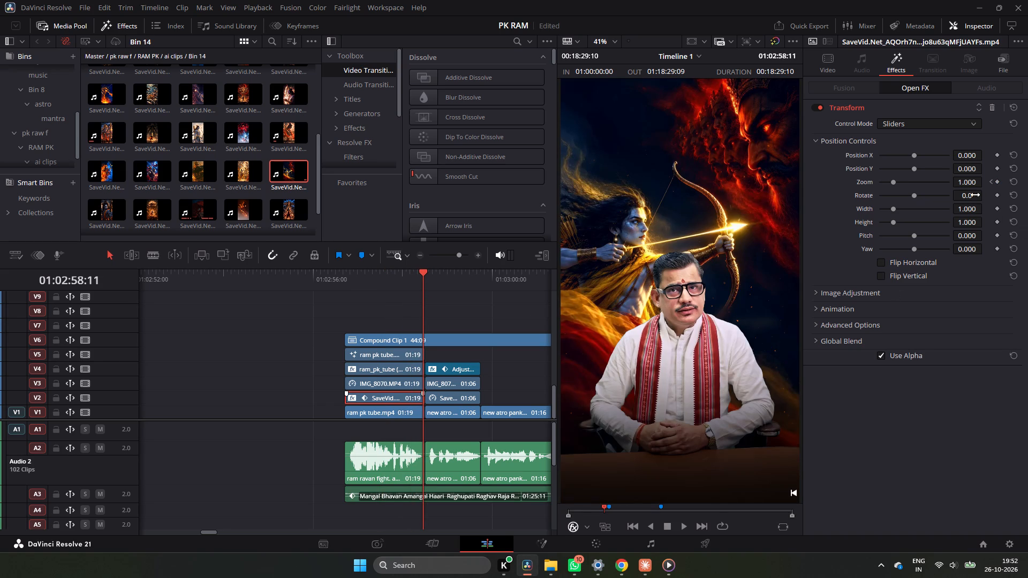
drag(970, 182, 984, 191)
Set the Transform effect's Motion Blur to 1.000 on the V2 archer clip.
click(857, 310)
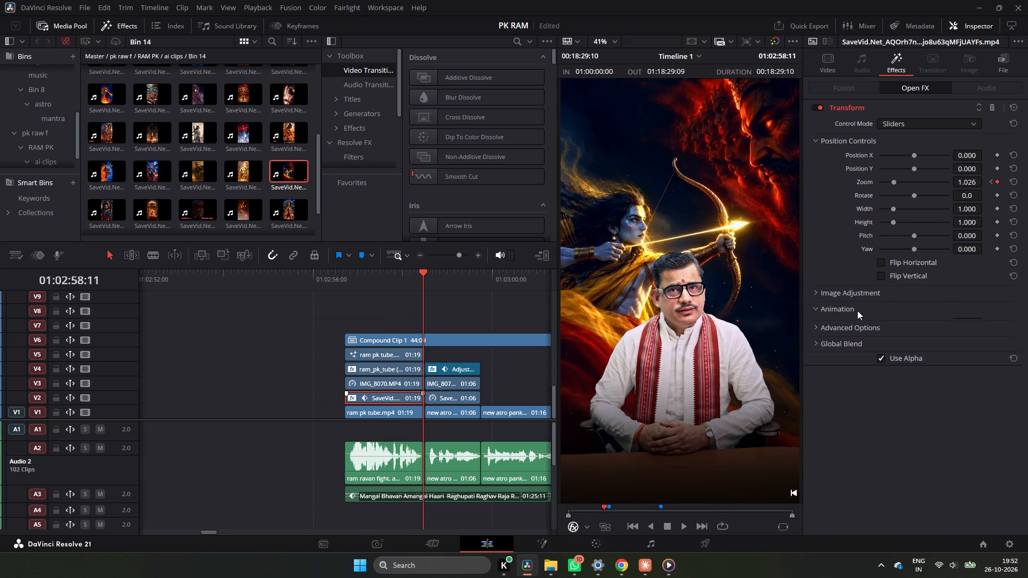
drag(923, 324, 1027, 316)
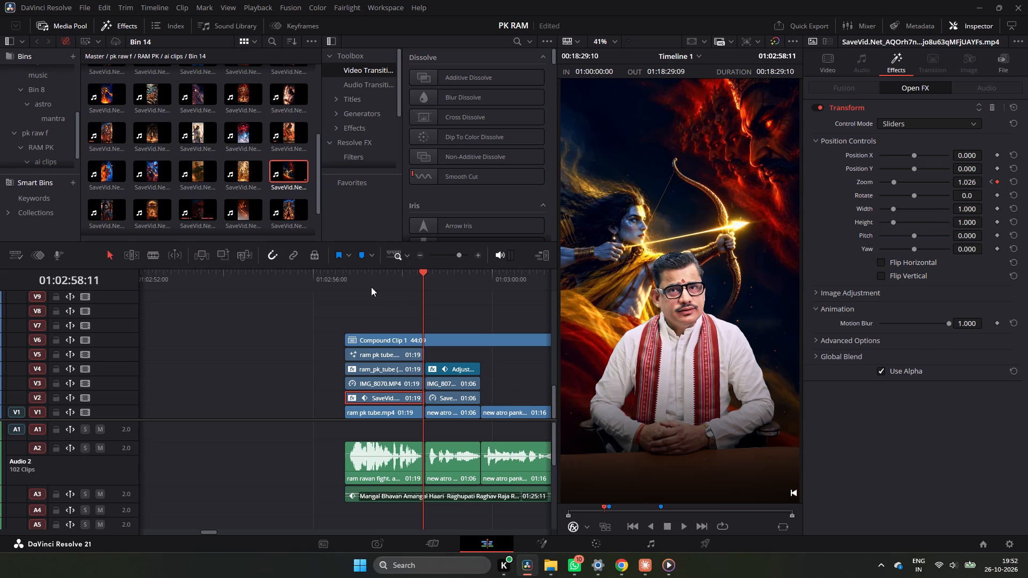
Replay the opening shot from its start to check the archer background's slow zoom-in.
click(346, 278)
key(space)
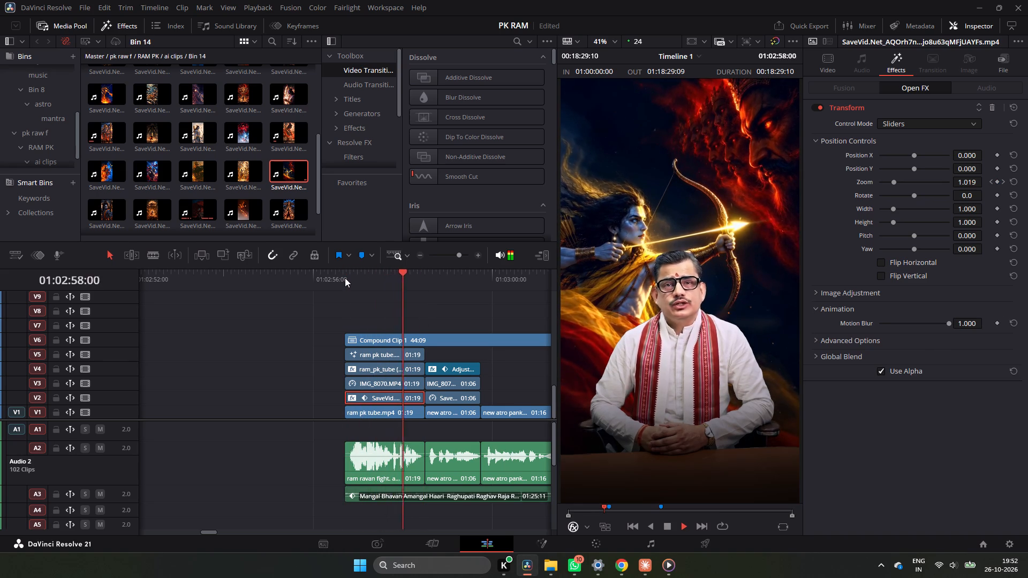
key(space)
click(345, 278)
key(space)
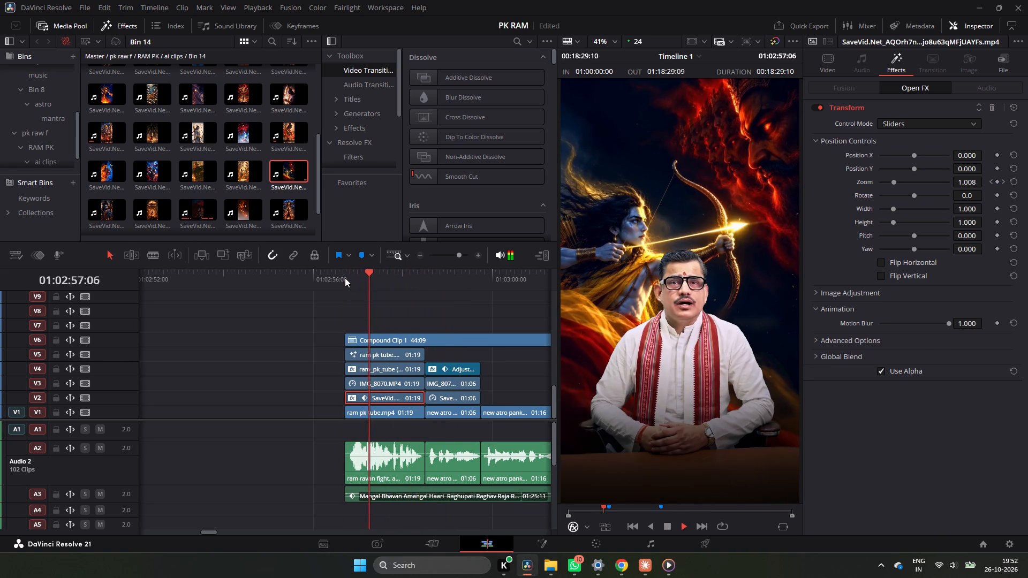
click(345, 278)
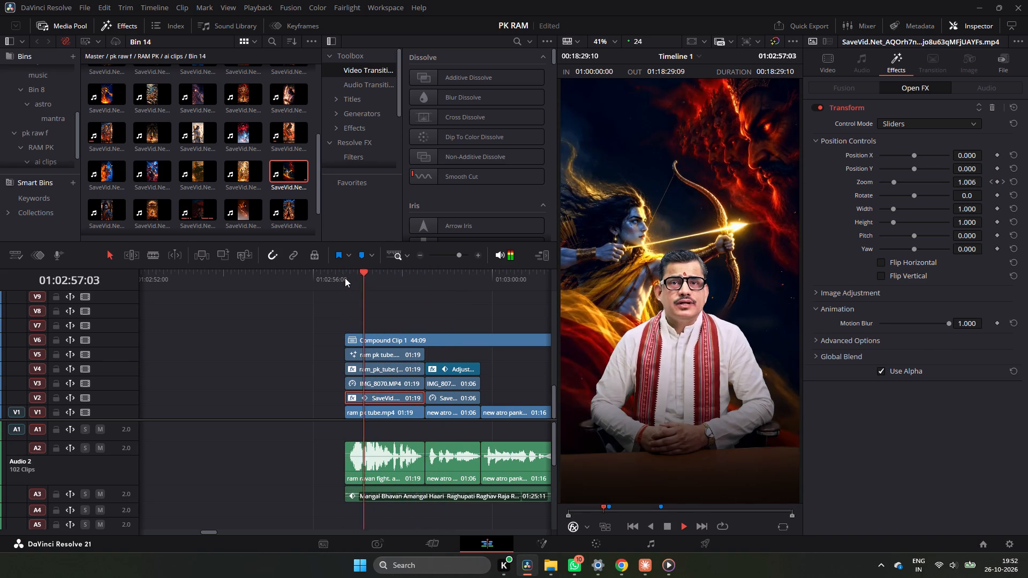
key(space)
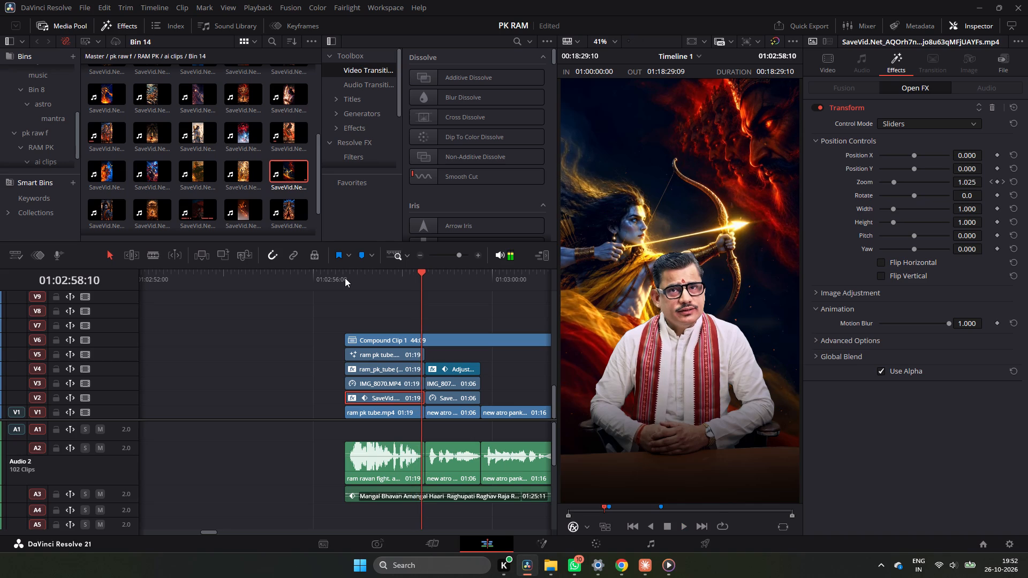
key(space)
key(space)
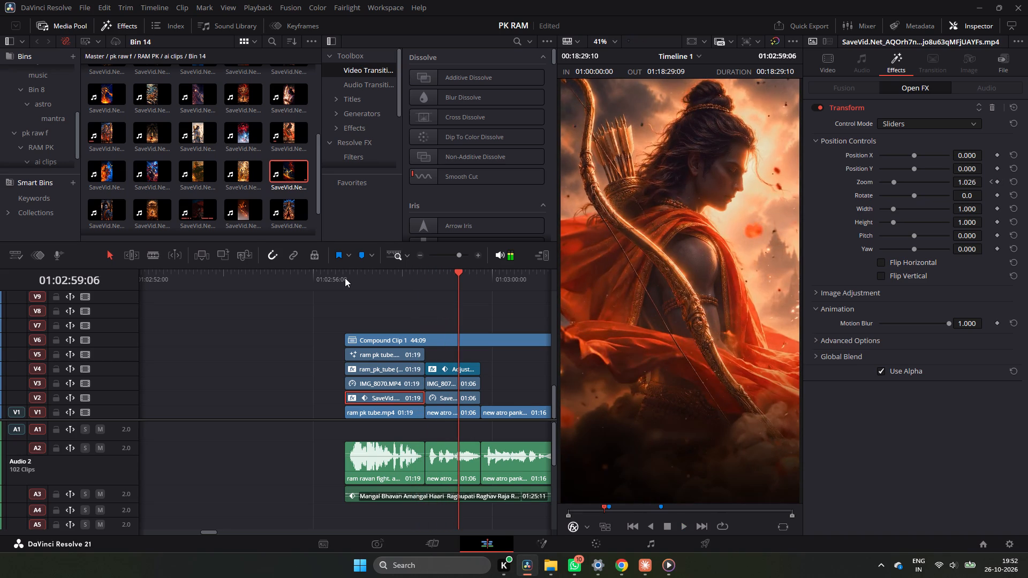
Play Timeline 1 from the opening shot through to the V3 clips around 01:03:22 to review the AI-clip coverage.
click(355, 272)
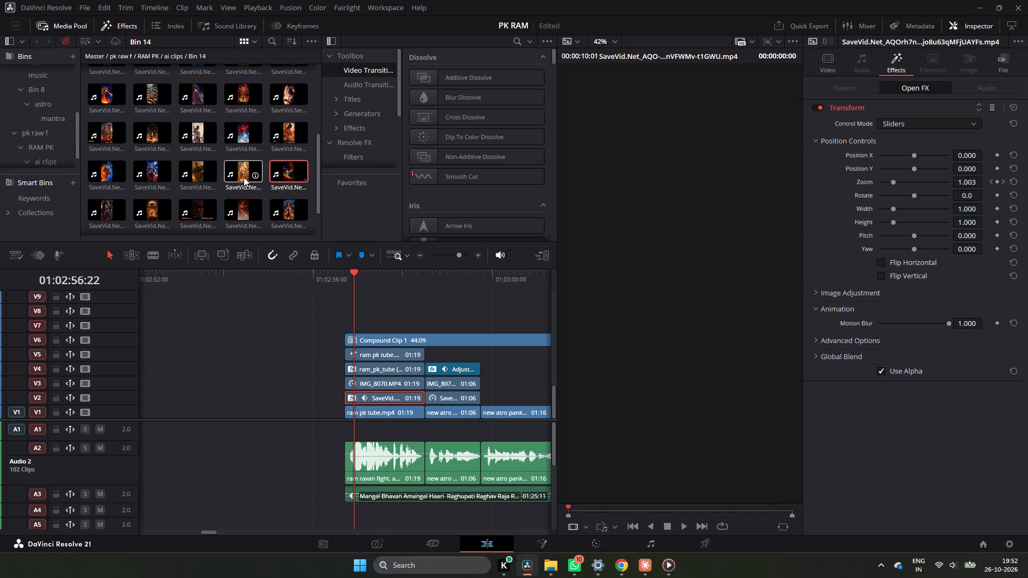
scroll(247, 165, down, 4)
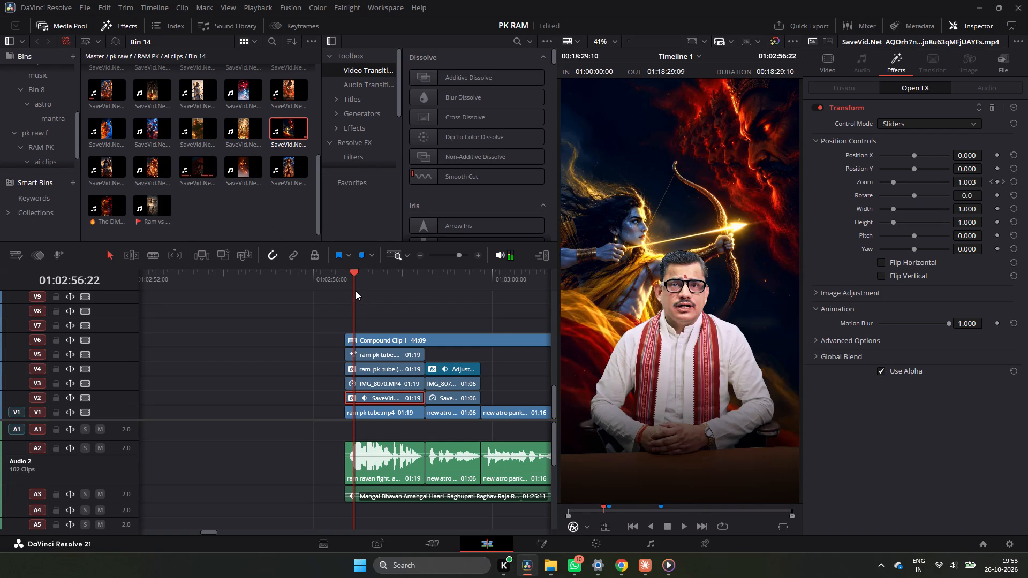
key(space)
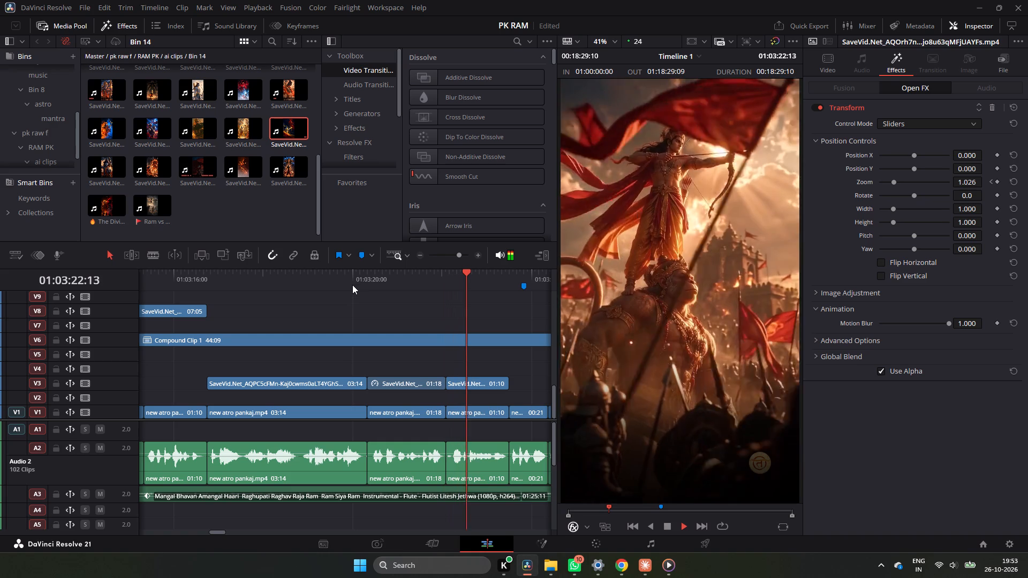
key(space)
Disable the 07:05 SaveVid clip on V8 that covers the presenter around 01:03:11.
double_click(419, 254)
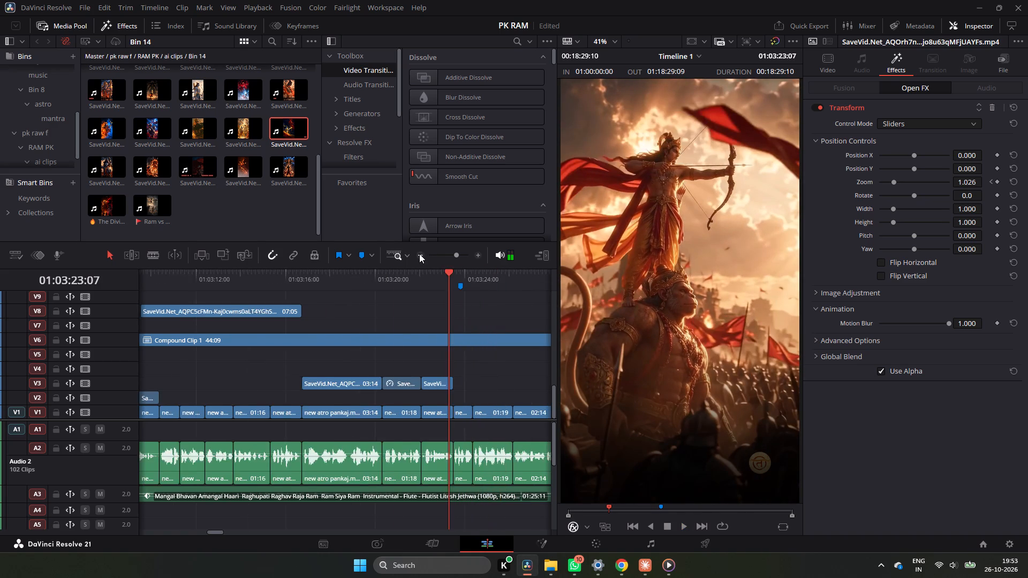
drag(249, 278, 259, 275)
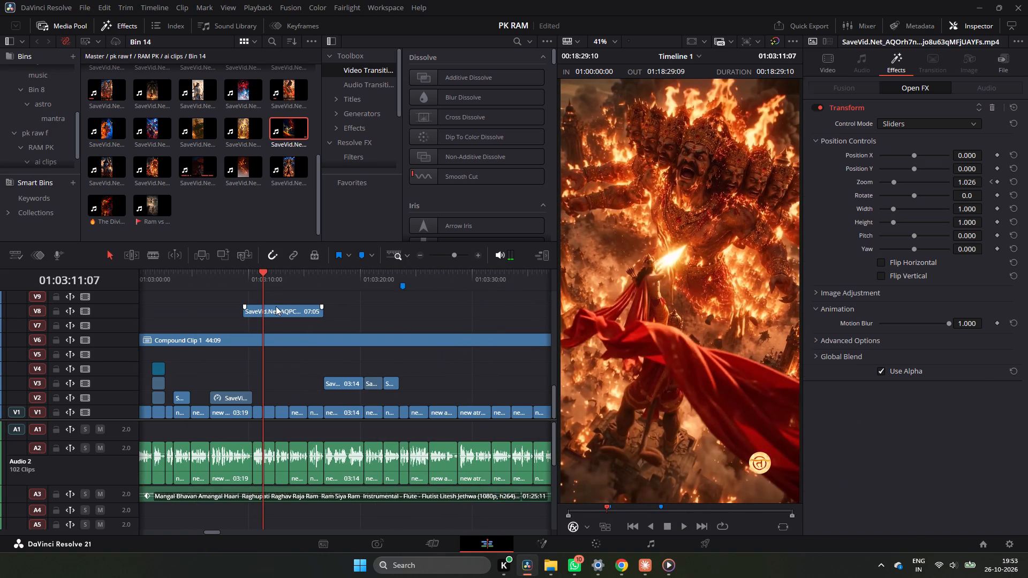
click(276, 306)
key(d)
Play the section from about 01:03:07 to 01:03:19 to review the presenter footage under the disabled V8 clip.
click(222, 266)
click(220, 274)
key(space)
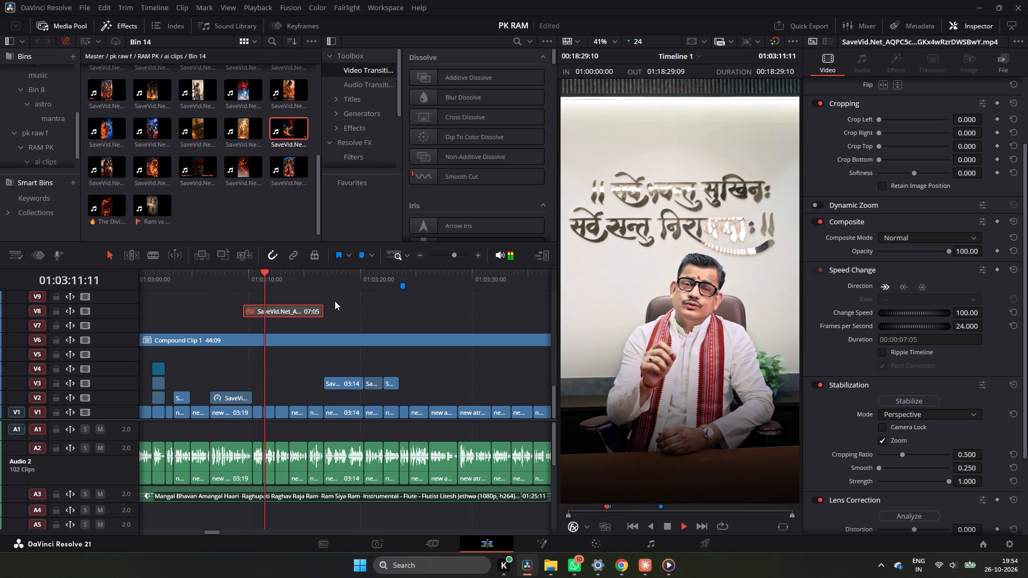
click(328, 290)
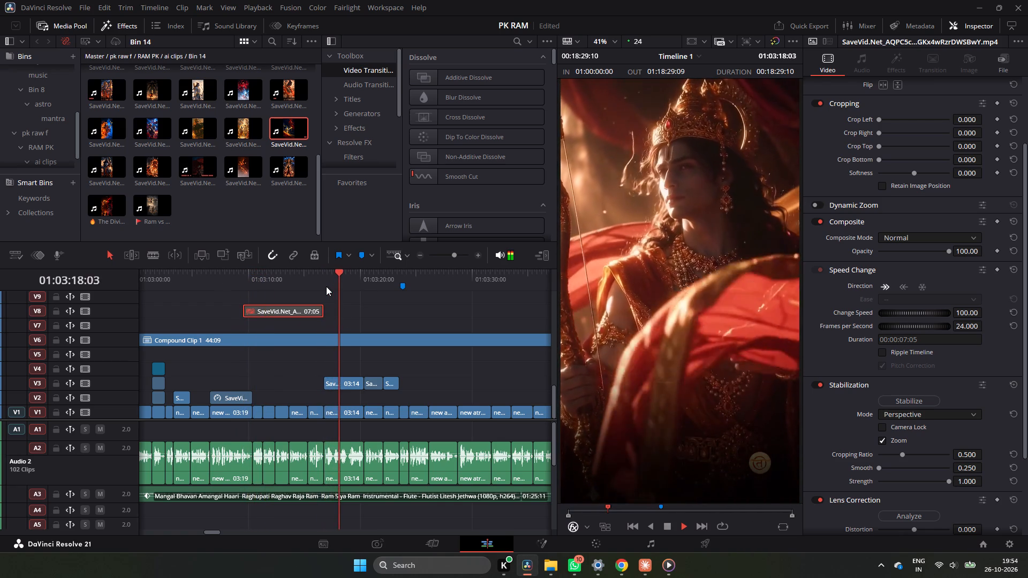
key(space)
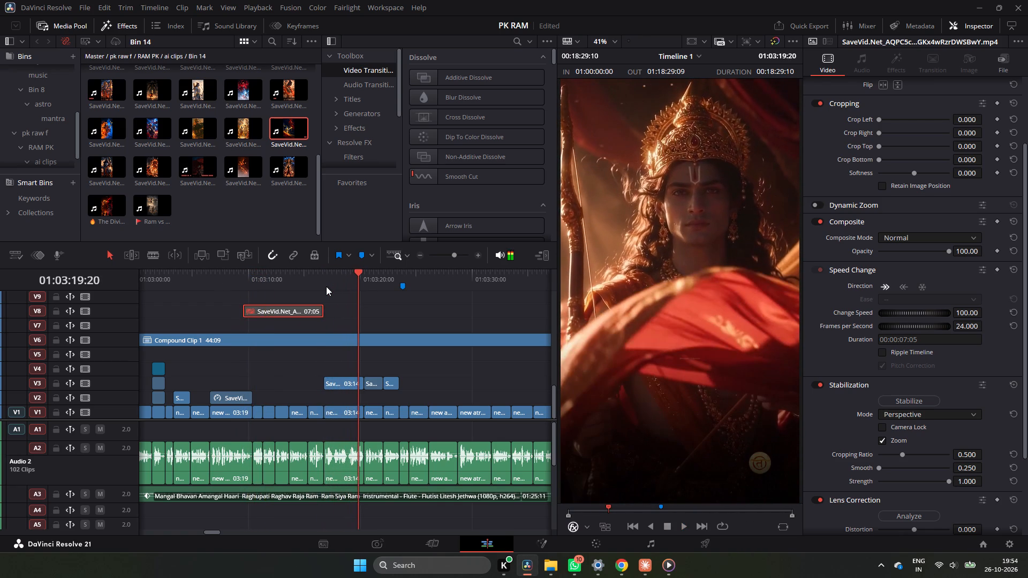
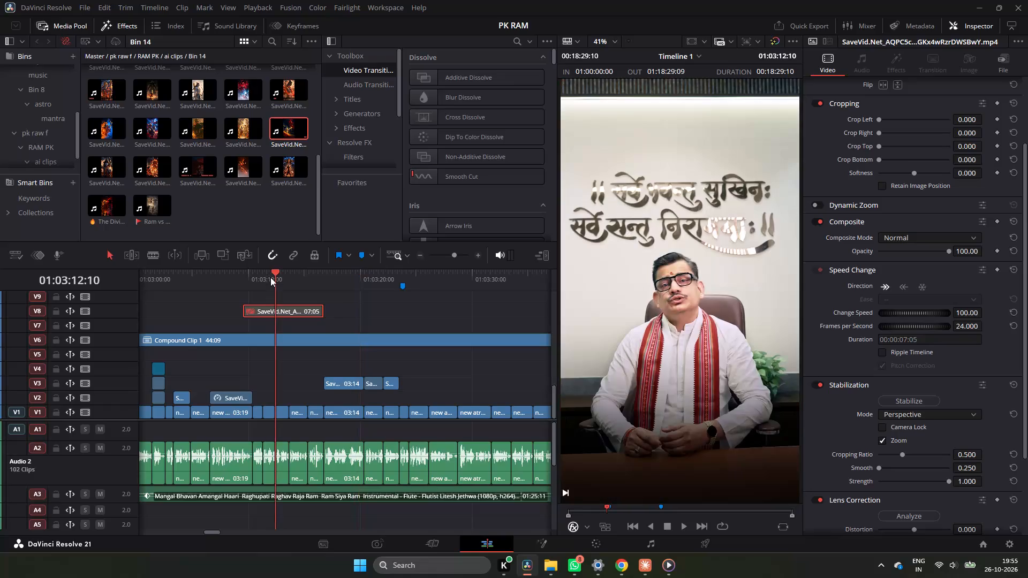
Play the section from about 01:03:12 to 01:03:25 to review the presenter footage and the V3 clips.
key(space)
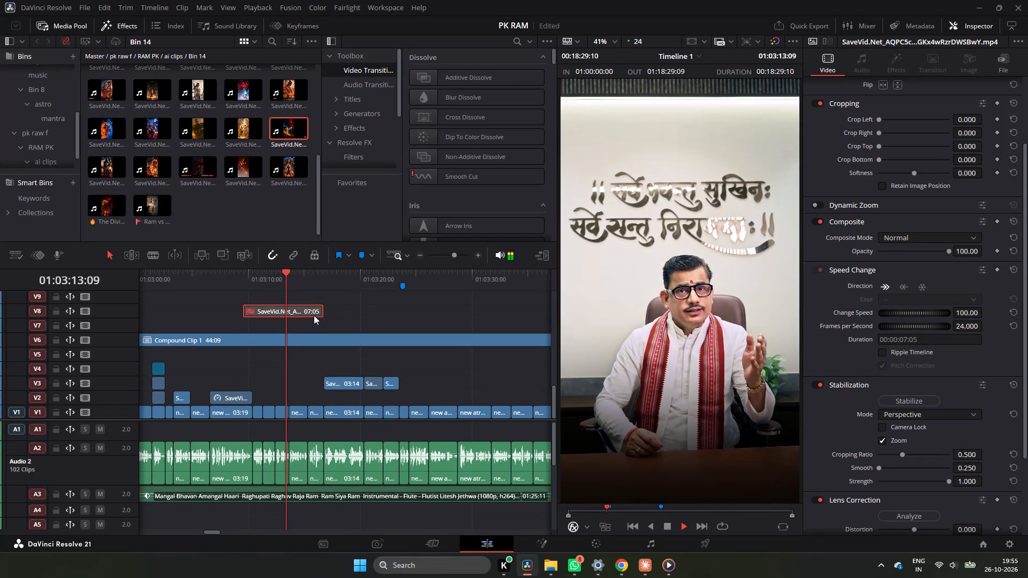
click(328, 276)
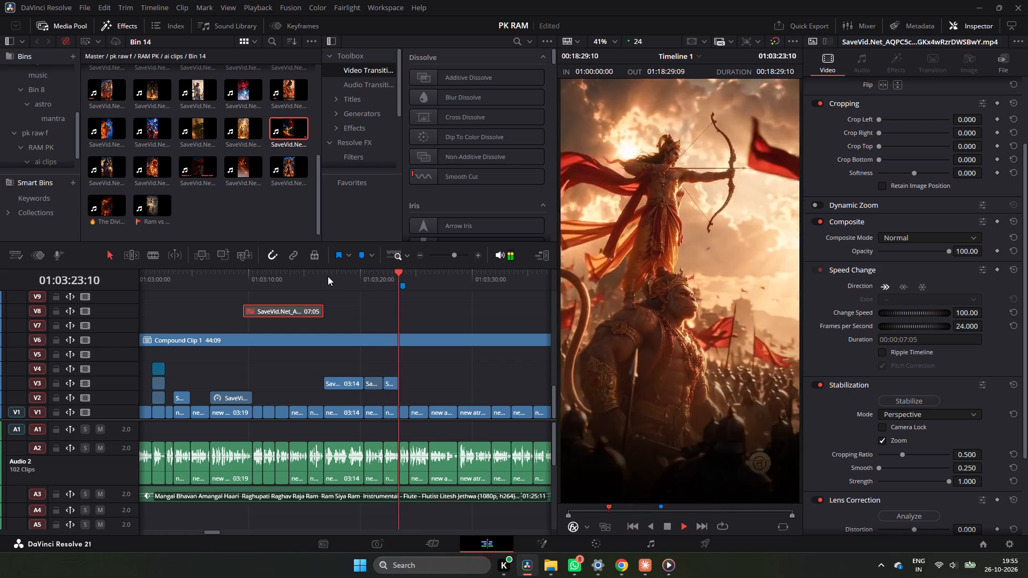
key(space)
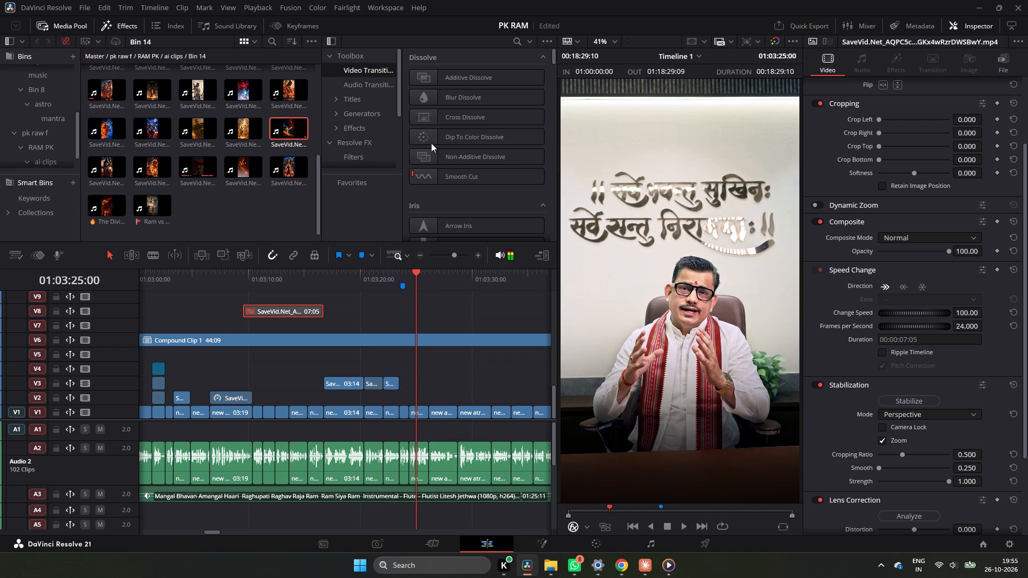
Browse the title templates and add the WordByWord_2 title to V4 above the V3 clips near 01:03:17.
click(362, 97)
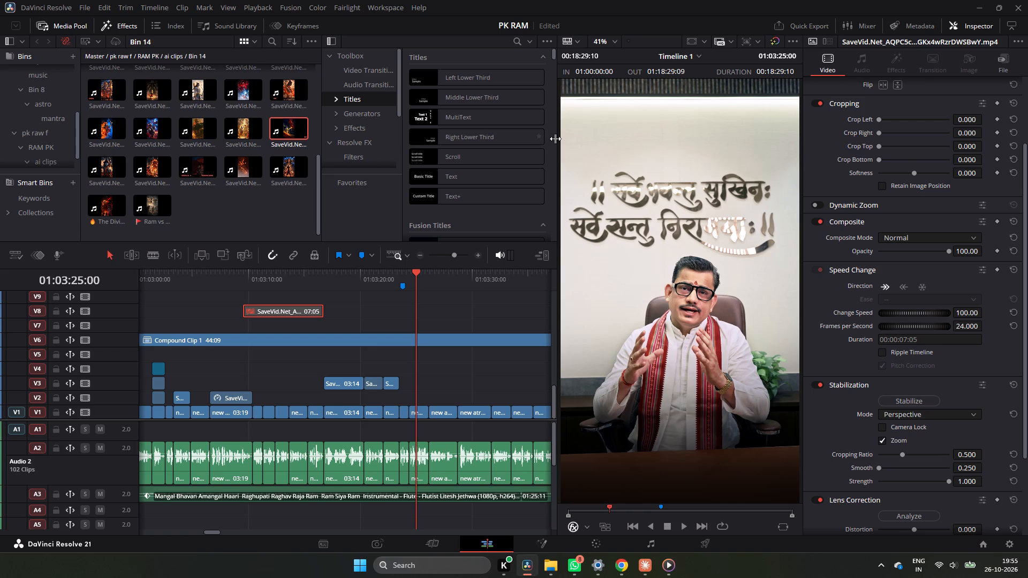
scroll(480, 158, down, 6)
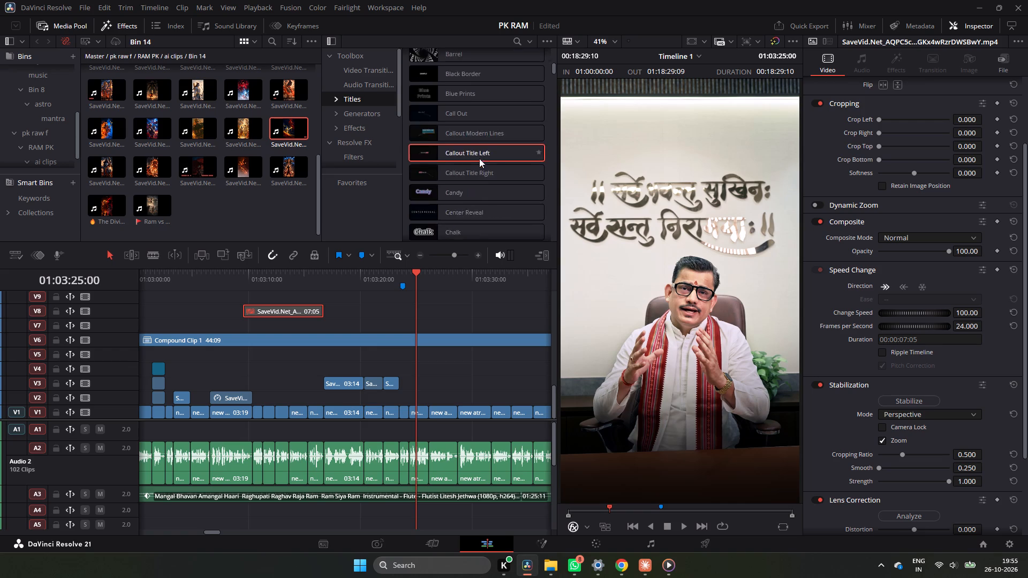
scroll(479, 158, down, 20)
scroll(479, 158, down, 6)
scroll(471, 184, up, 1)
scroll(471, 184, down, 7)
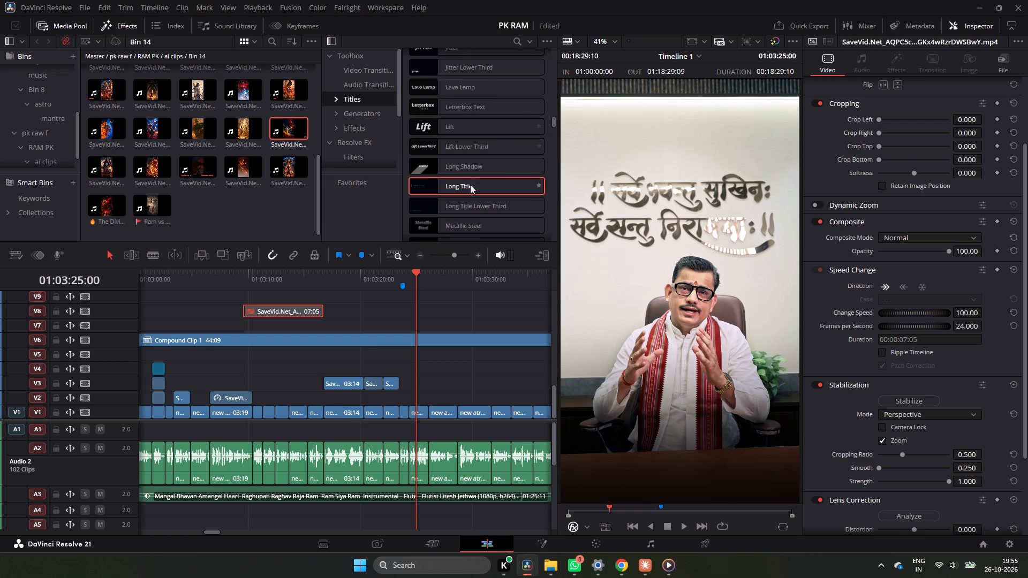
scroll(470, 185, down, 11)
scroll(463, 204, up, 4)
scroll(462, 209, down, 10)
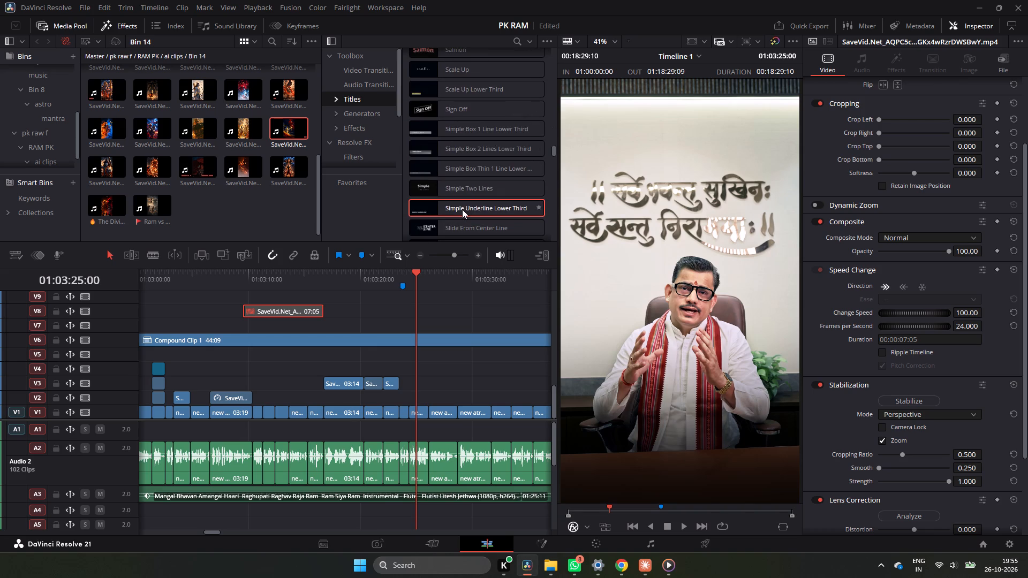
scroll(431, 193, down, 4)
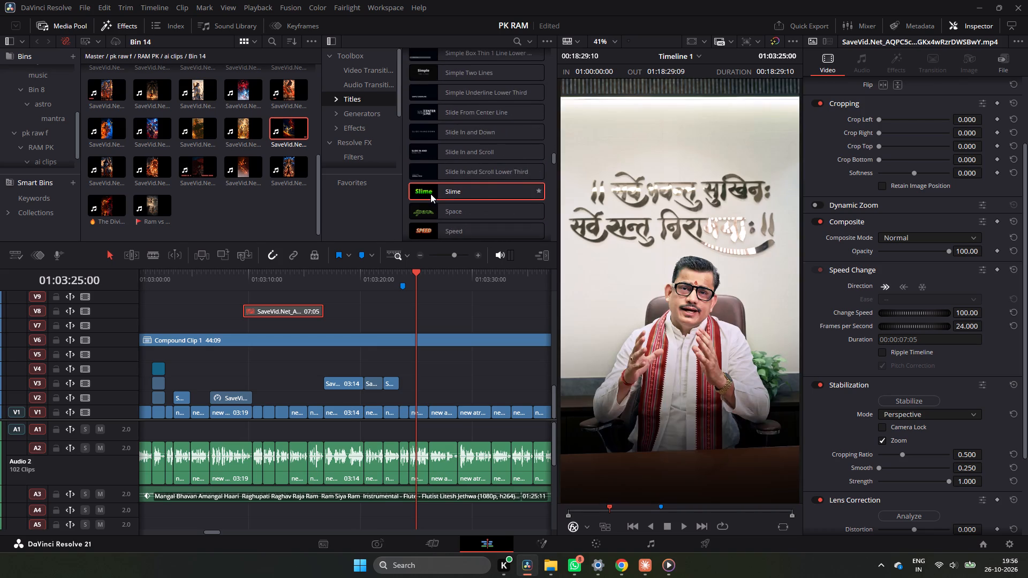
scroll(440, 184, down, 5)
scroll(440, 184, up, 1)
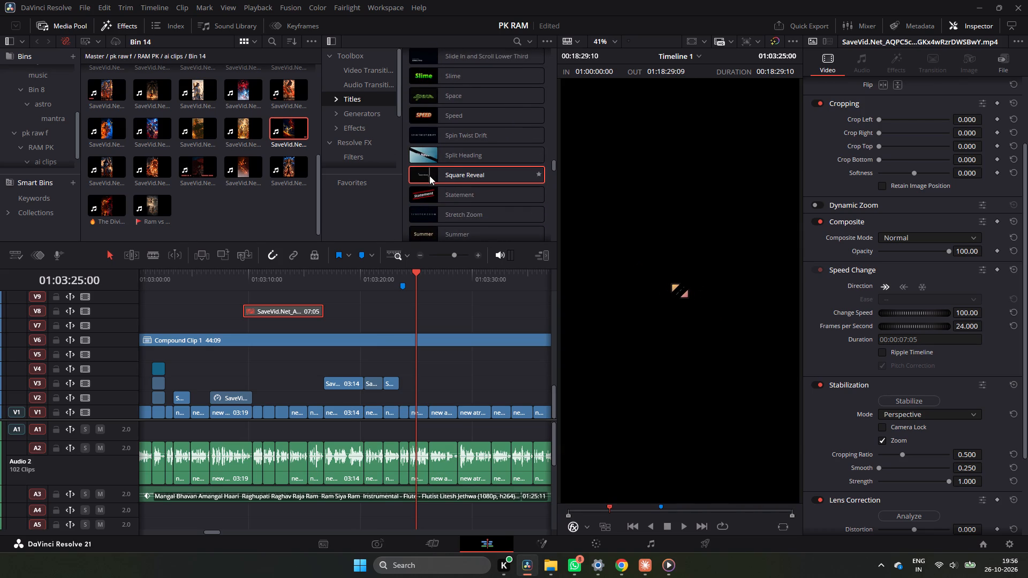
scroll(468, 179, down, 2)
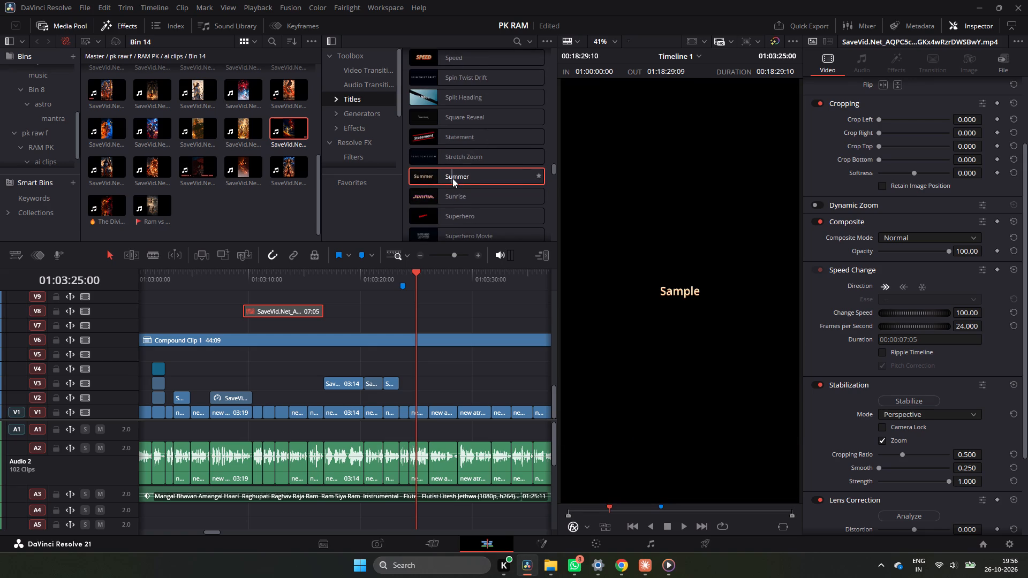
scroll(452, 186, down, 5)
scroll(452, 187, down, 17)
scroll(443, 196, up, 1)
scroll(443, 196, down, 4)
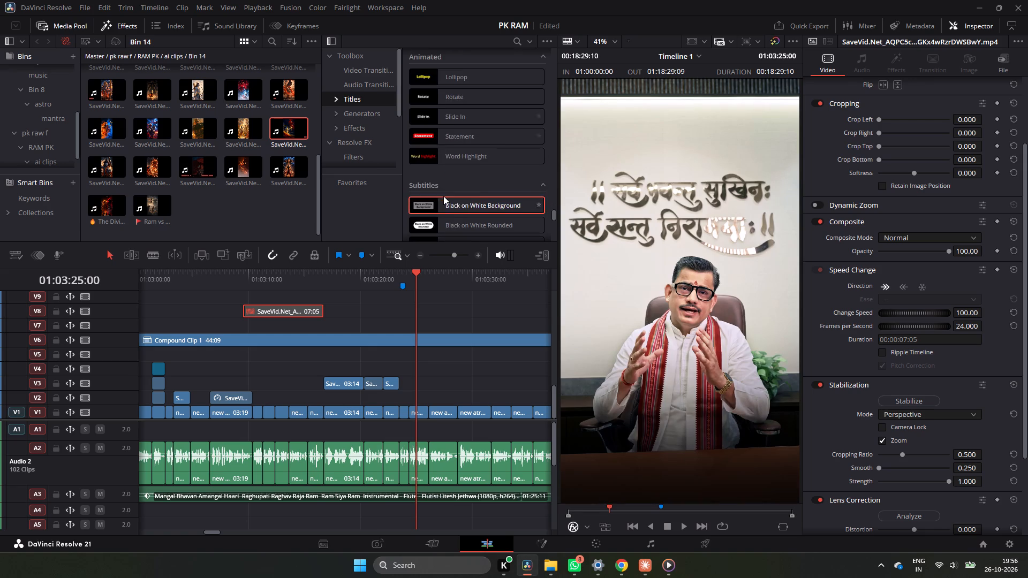
scroll(442, 184, up, 5)
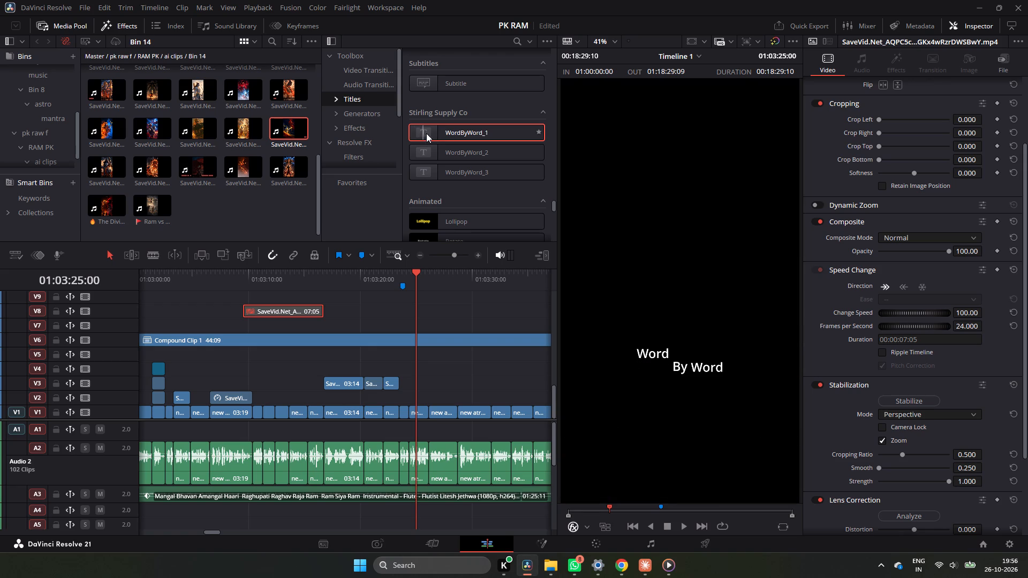
drag(441, 152, 357, 306)
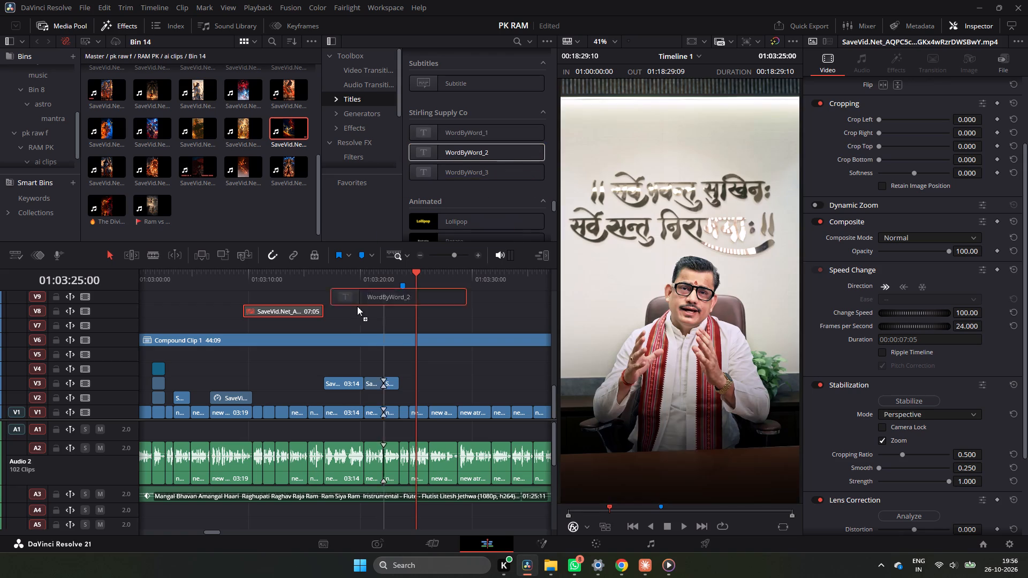
drag(357, 306, 328, 369)
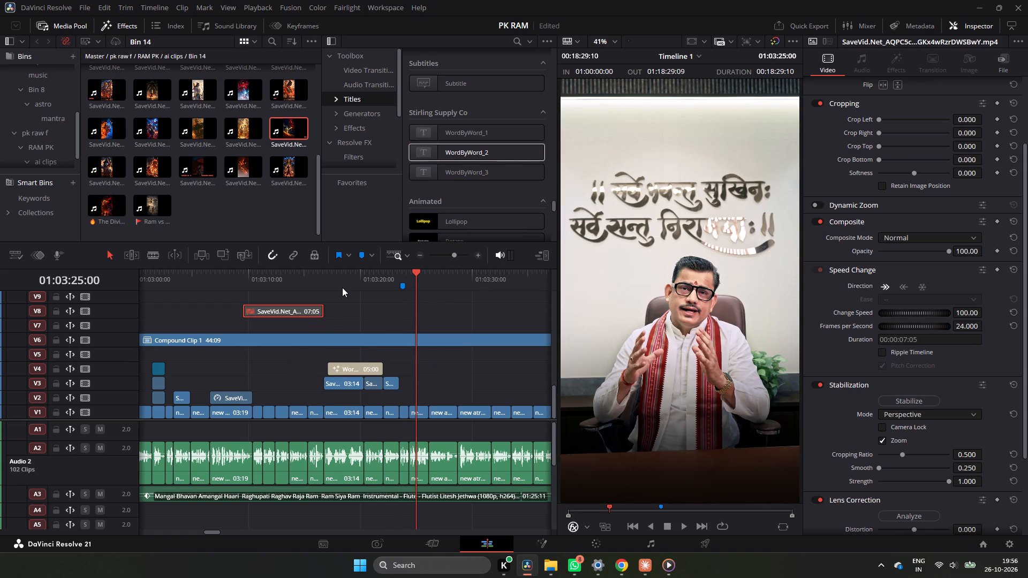
Align the start of the WordByWord_2 title on V4 with the start of the first V3 clip beneath it.
click(325, 277)
key(space)
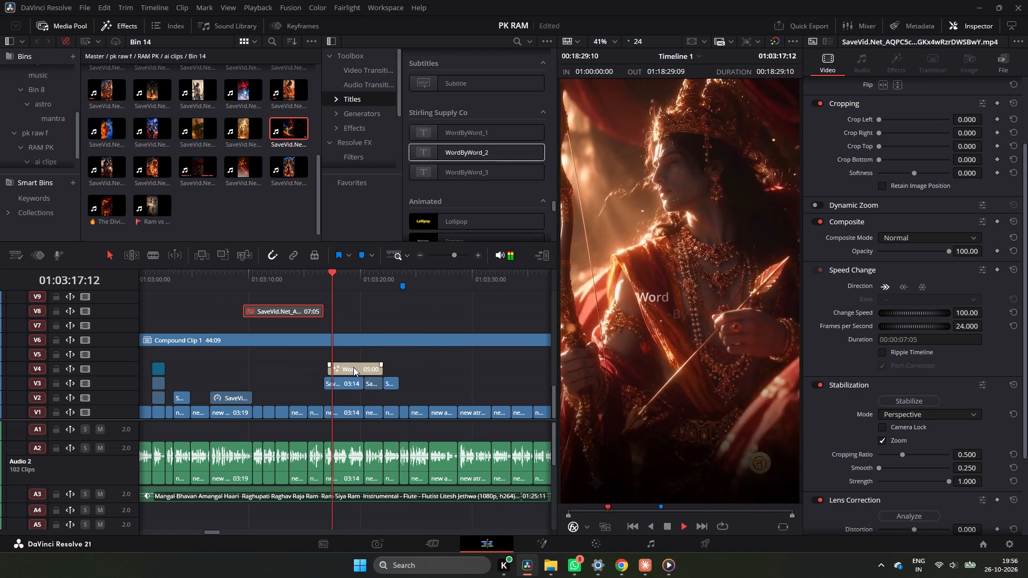
drag(354, 367, 345, 367)
click(331, 279)
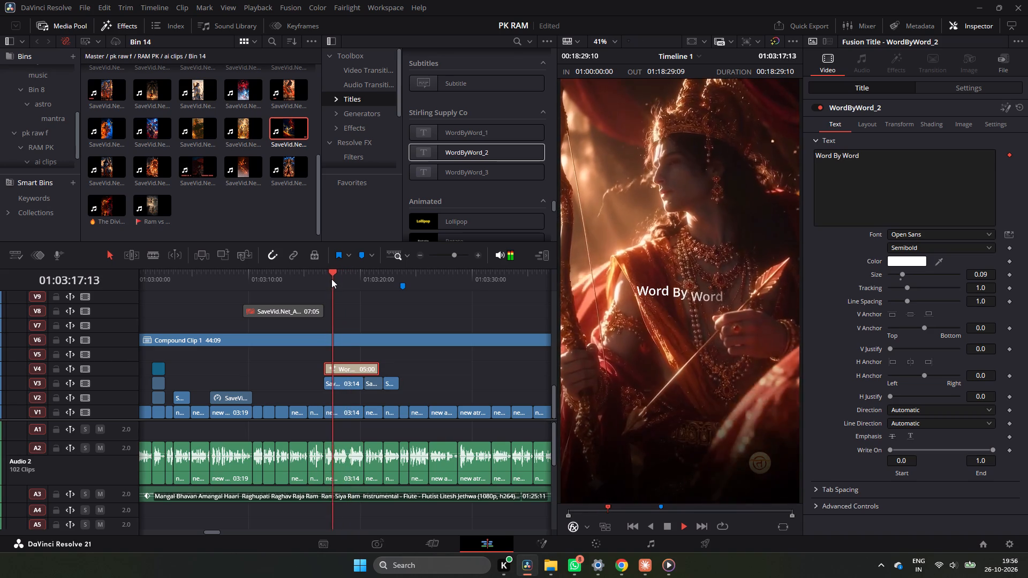
click(331, 279)
key(space)
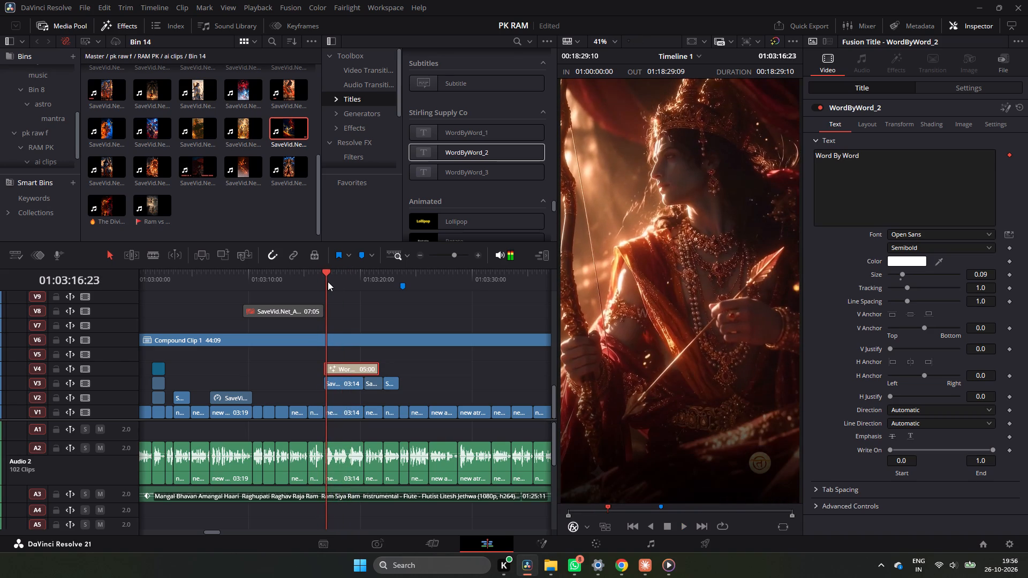
Clear the placeholder text "Word By Word" from the WordByWord_2 title.
click(948, 178)
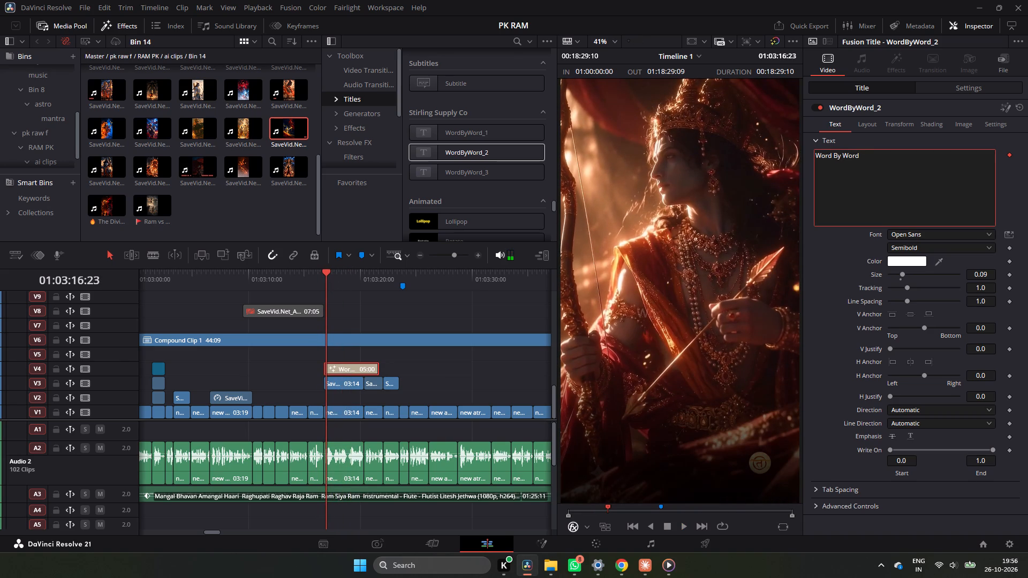
key(BackSpace)
key(BackSpace)
key(BackSpace)
key(BackSpace)
key(BackSpace)
key(BackSpace)
key(BackSpace)
key(BackSpace)
key(BackSpace)
key(BackSpace)
key(BackSpace)
key(BackSpace)
key(BackSpace)
key(BackSpace)
key(BackSpace)
key(BackSpace)
key(BackSpace)
key(BackSpace)
key(BackSpace)
key(space)
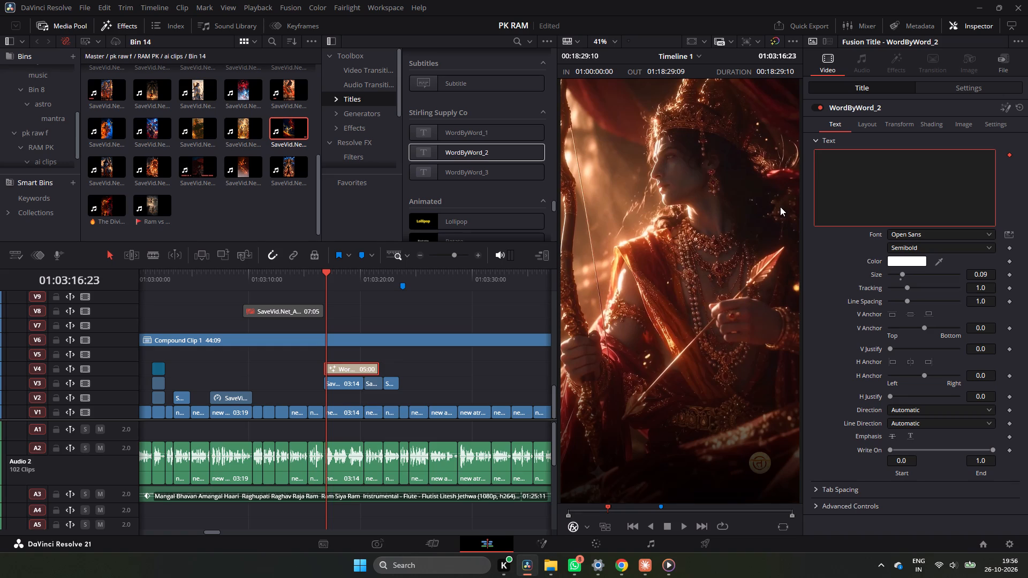
key(BackSpace)
key(BackSpace)
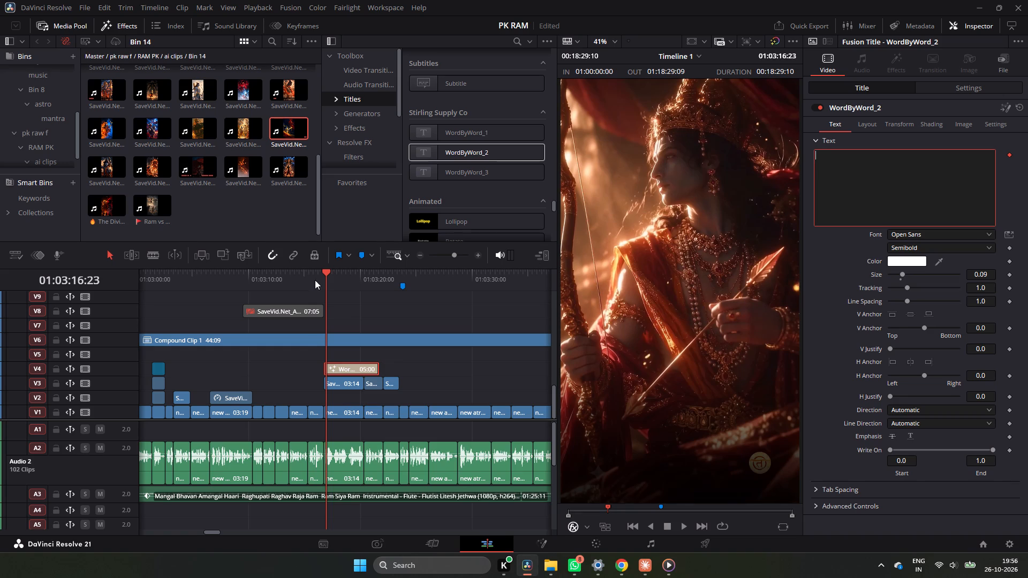
Play from about 01:03:16 to 01:03:27 to hear the narration under the title and the V3 clips.
click(314, 280)
key(space)
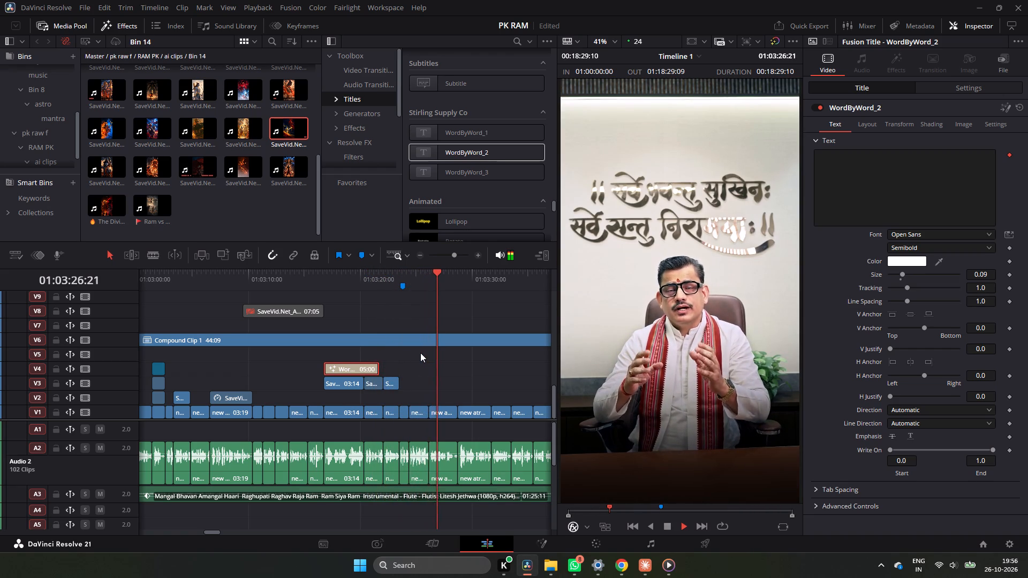
key(space)
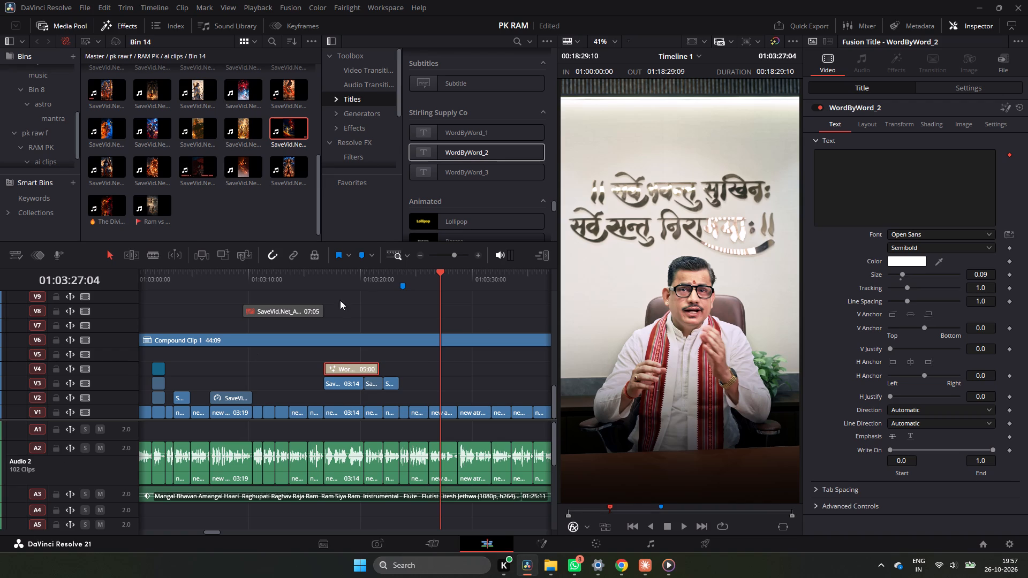
Replay the first few seconds of the title section from about 01:03:17 to study the narration and its waveform closely.
click(337, 276)
key(space)
click(330, 277)
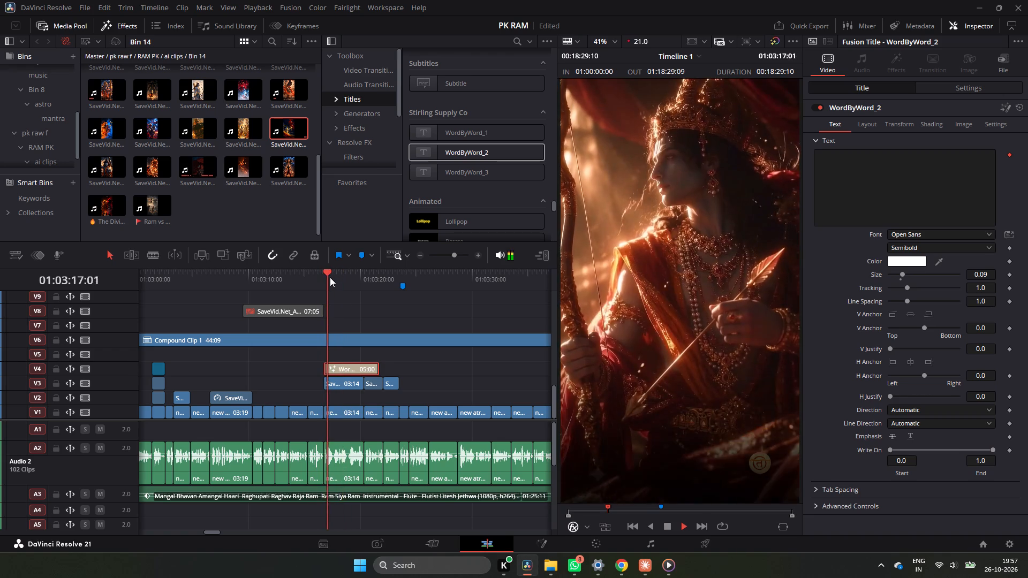
key(space)
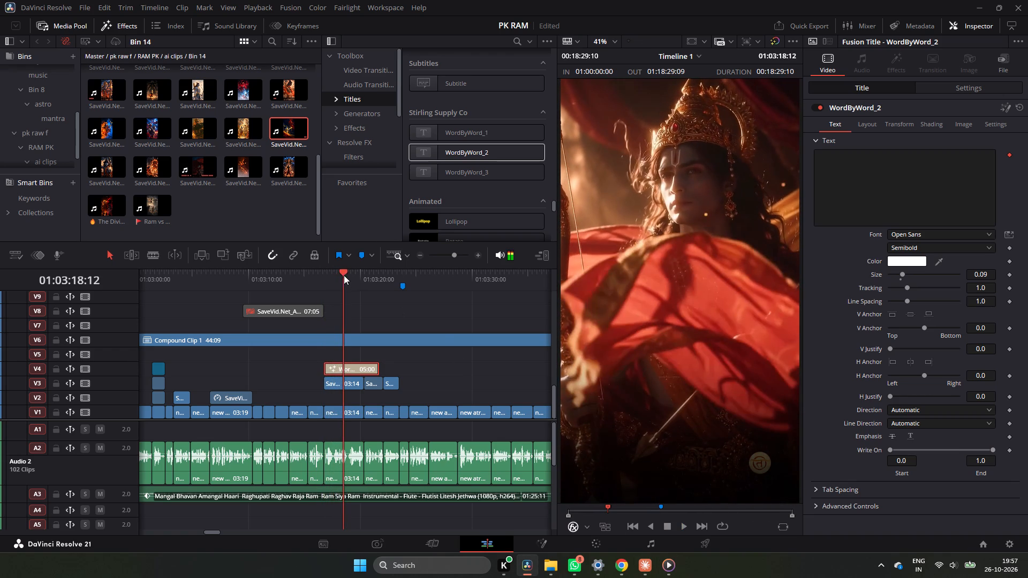
click(331, 275)
key(space)
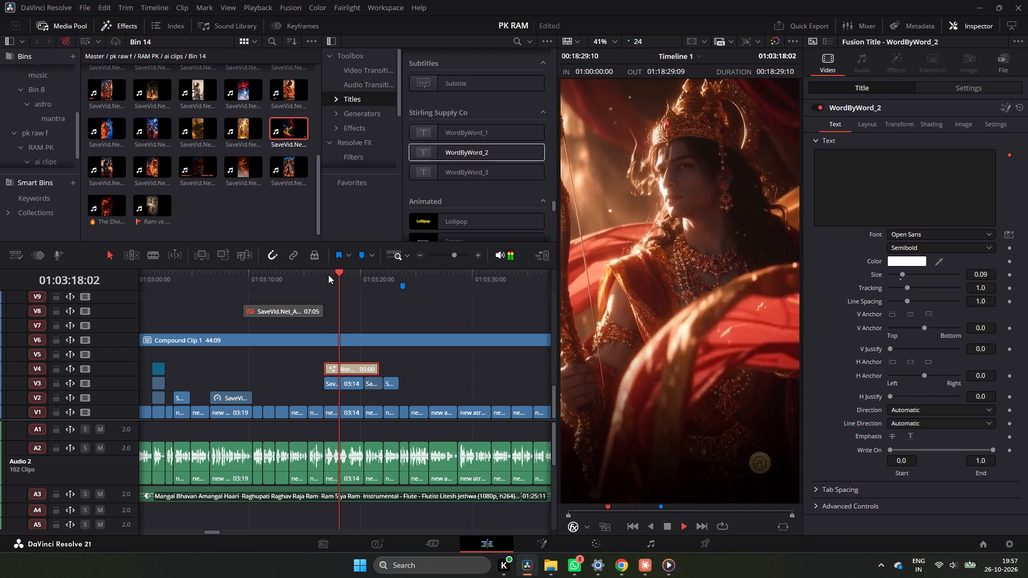
key(space)
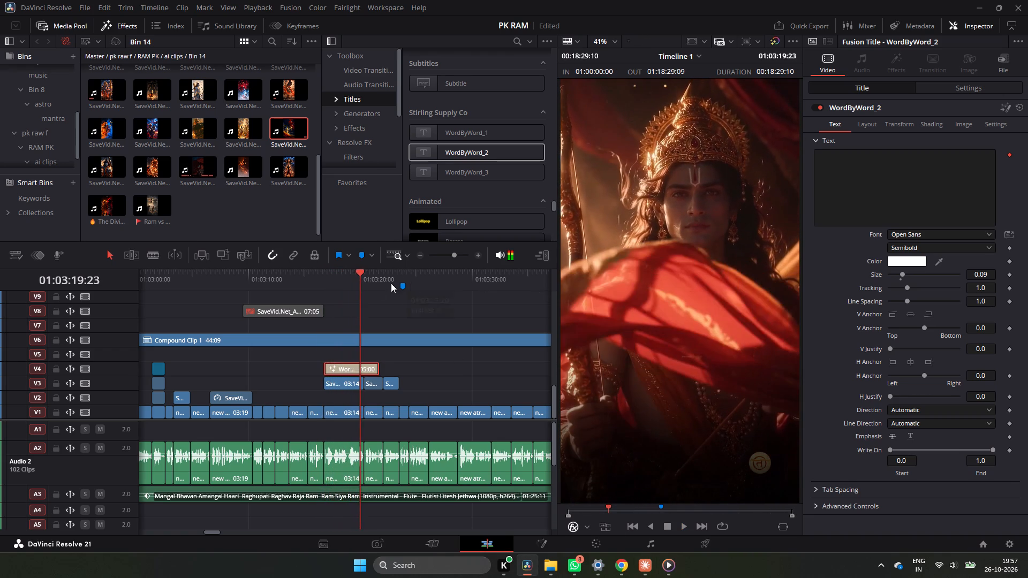
drag(346, 268, 329, 273)
drag(356, 282, 325, 300)
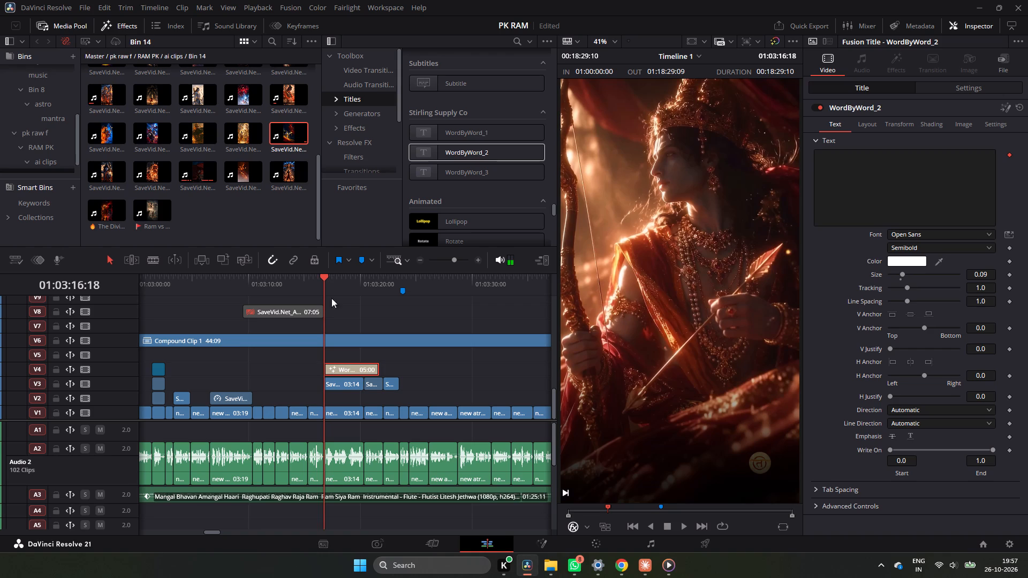
triple_click(478, 263)
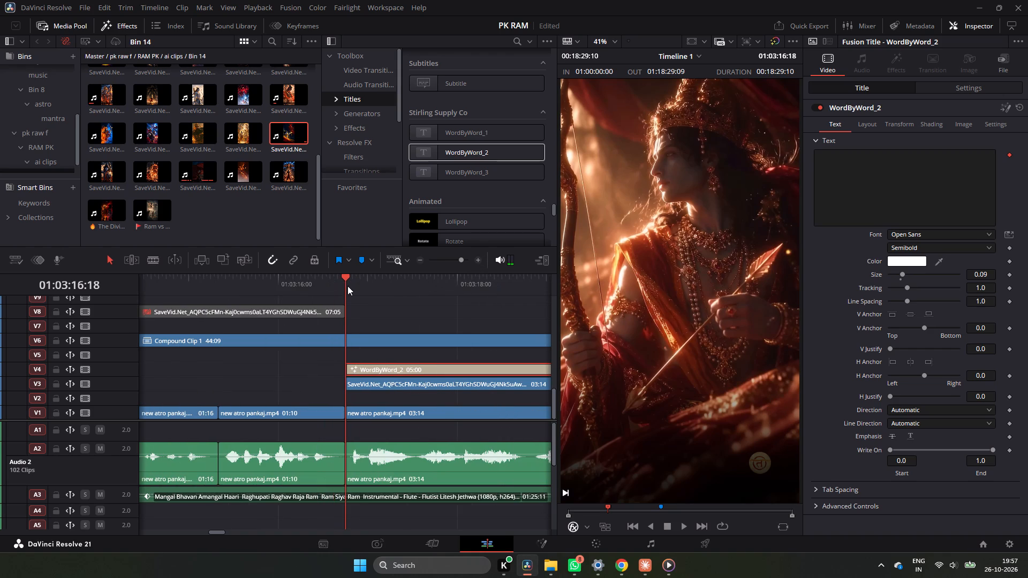
key(space)
key(space)
click(347, 286)
key(space)
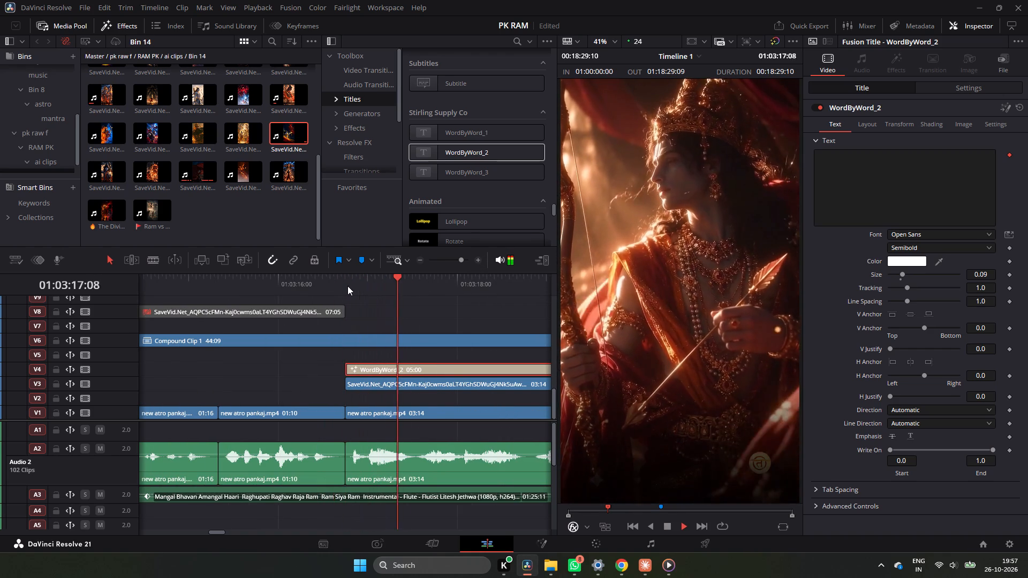
click(347, 286)
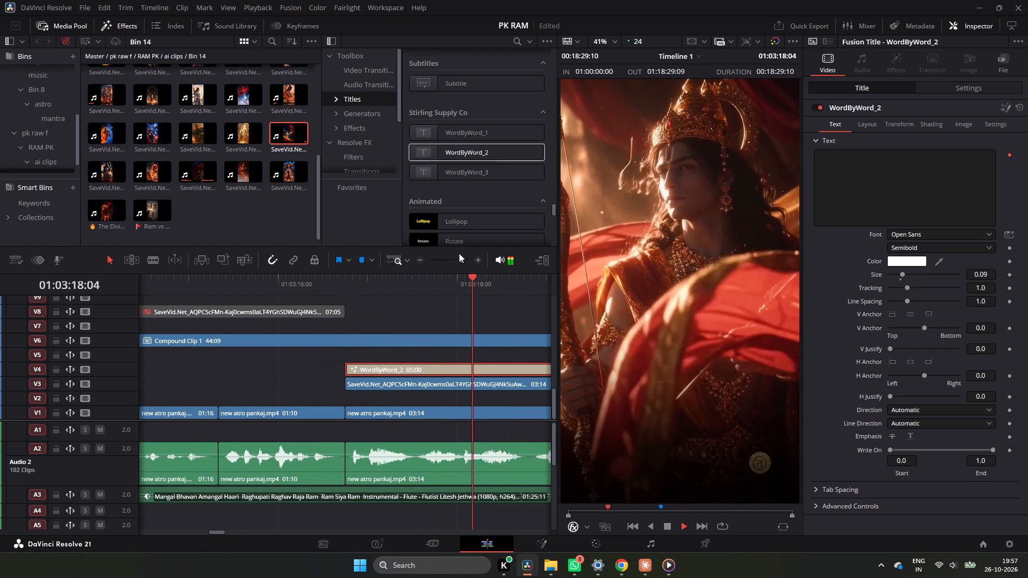
Extend the WordByWord_2 title on V4 to 06:18 so it ends with the last V3 clip.
click(407, 262)
click(416, 261)
click(417, 260)
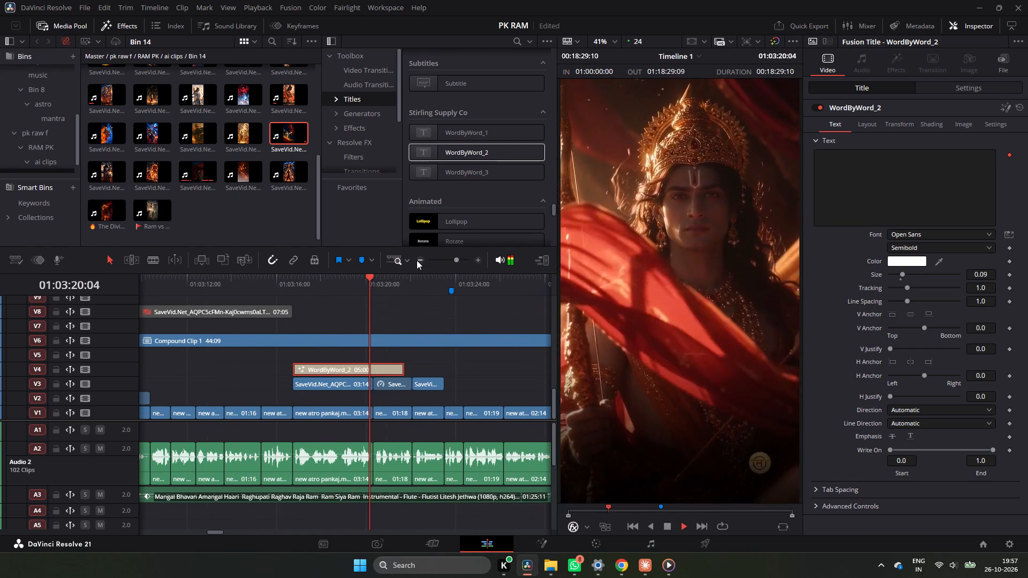
click(417, 260)
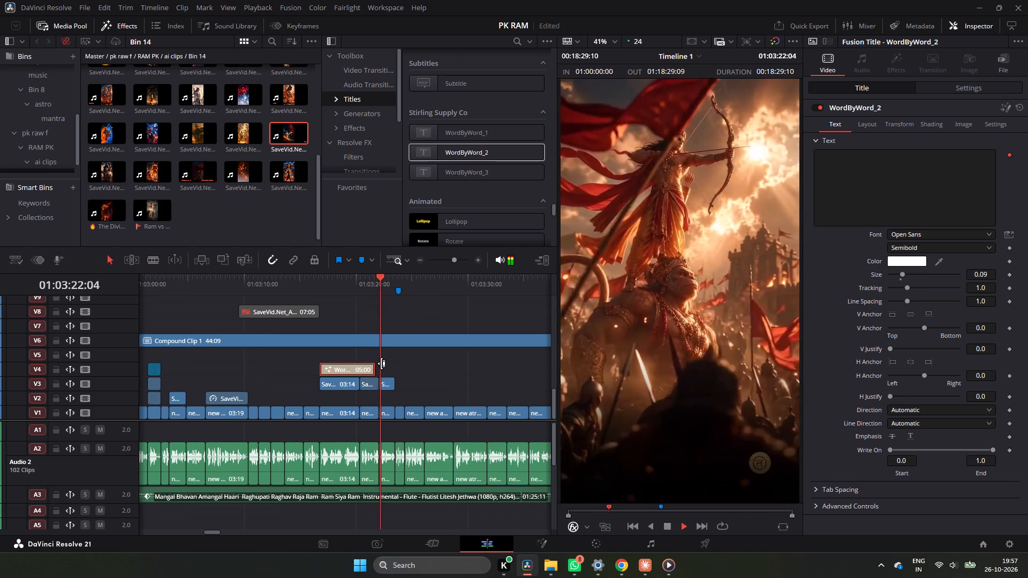
drag(374, 372, 391, 377)
click(349, 287)
key(space)
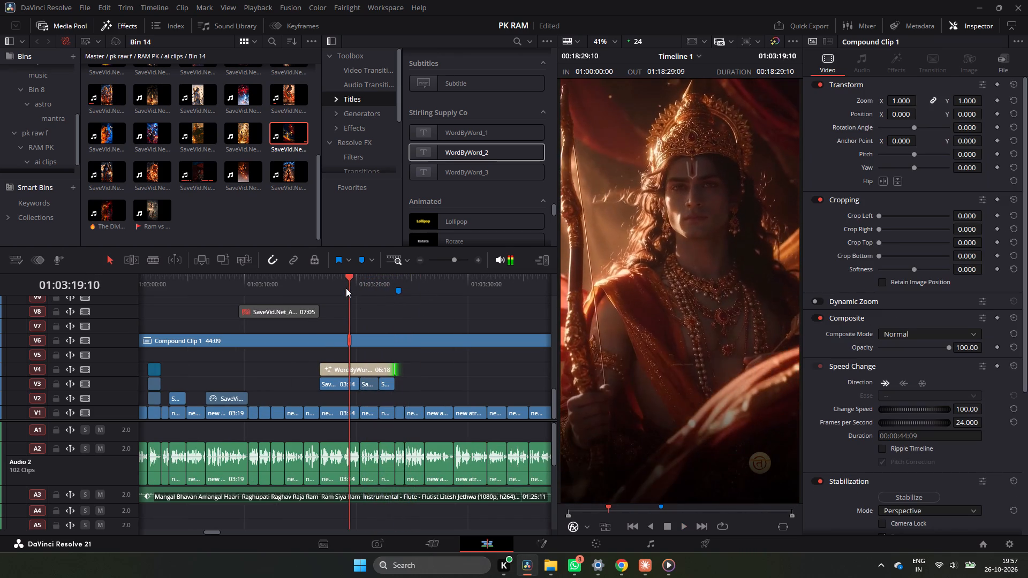
key(space)
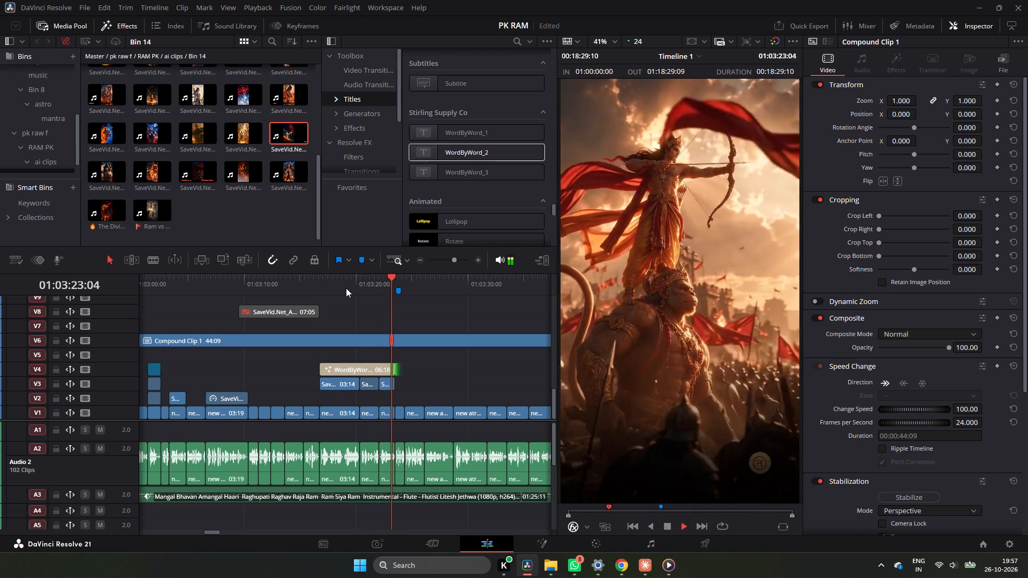
click(315, 290)
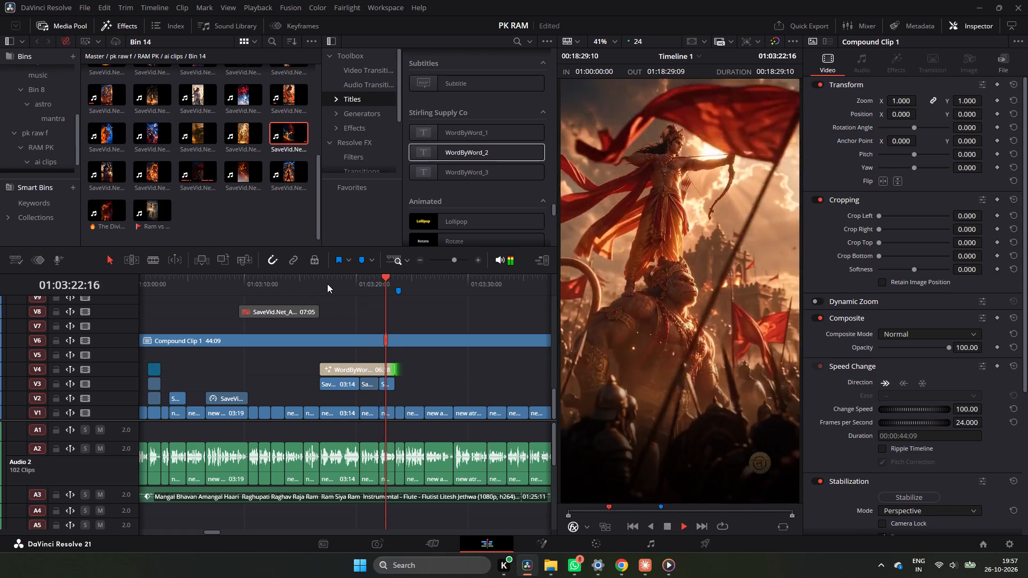
key(space)
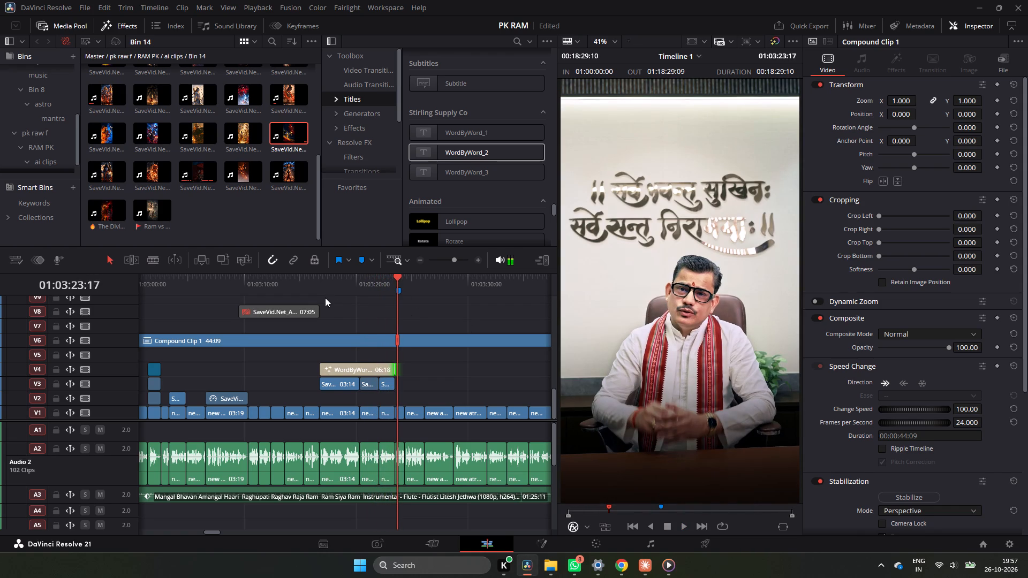
click(323, 285)
key(space)
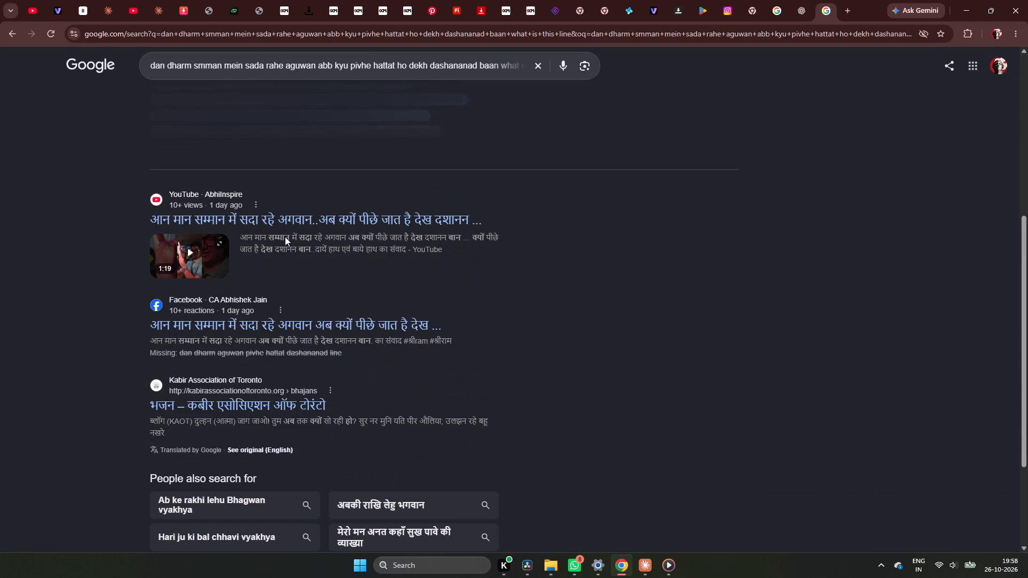
scroll(285, 237, down, 10)
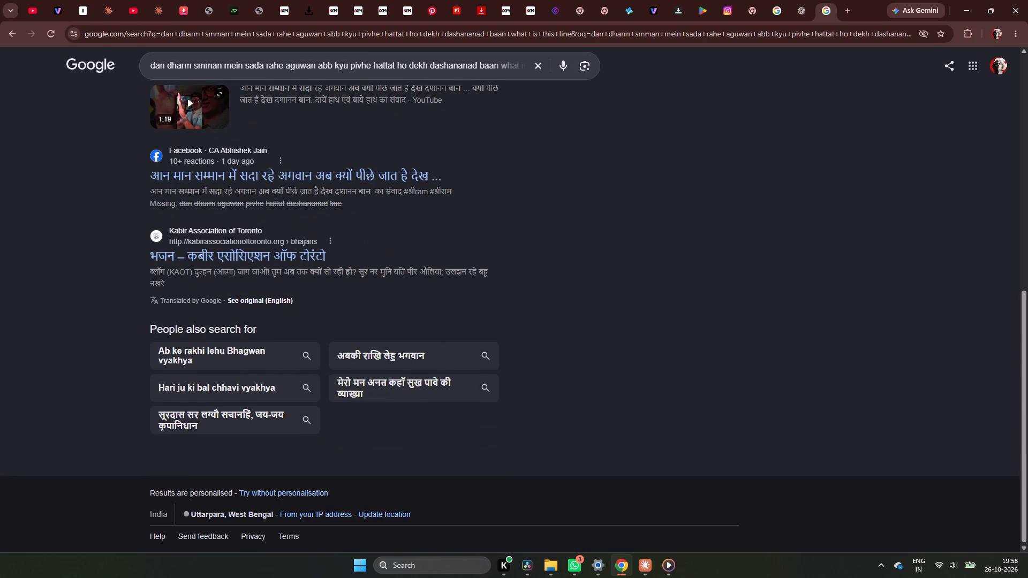
scroll(285, 237, up, 14)
Search Google Images for the line with "what is this line" replaced by "ram", and look through the images.
click(301, 114)
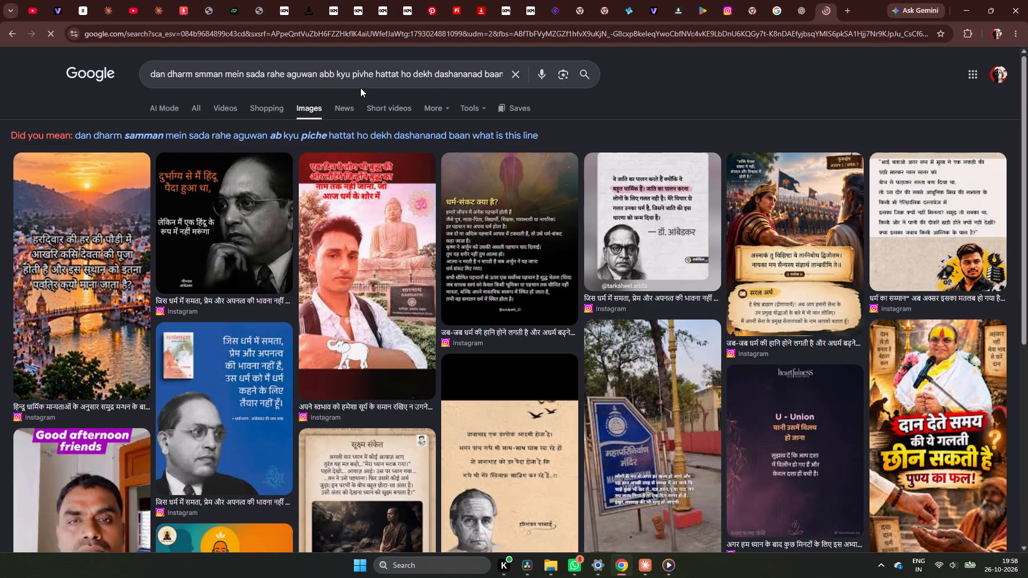
click(451, 79)
drag(447, 78, 472, 81)
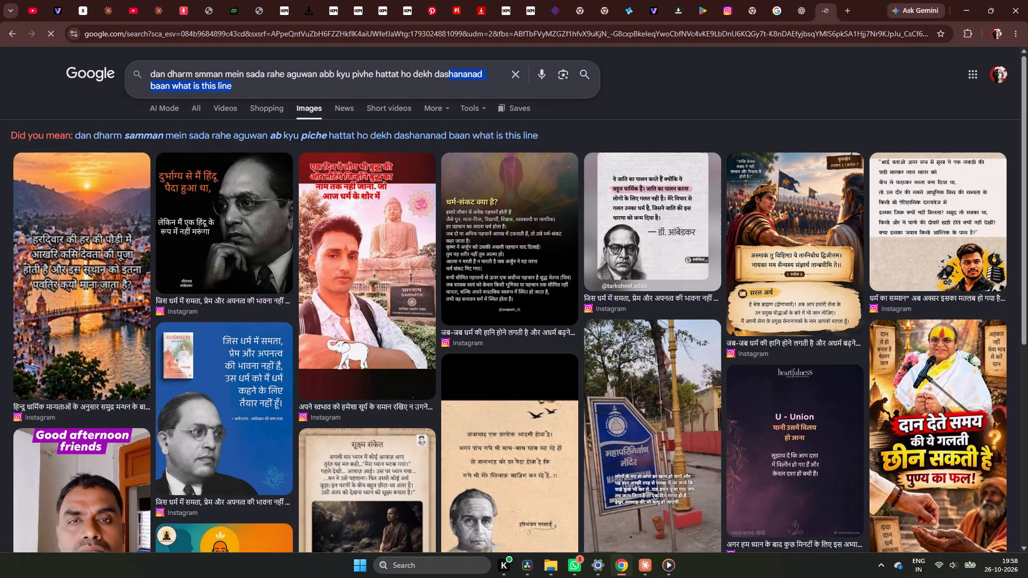
drag(472, 81, 459, 81)
click(421, 85)
key(BackSpace)
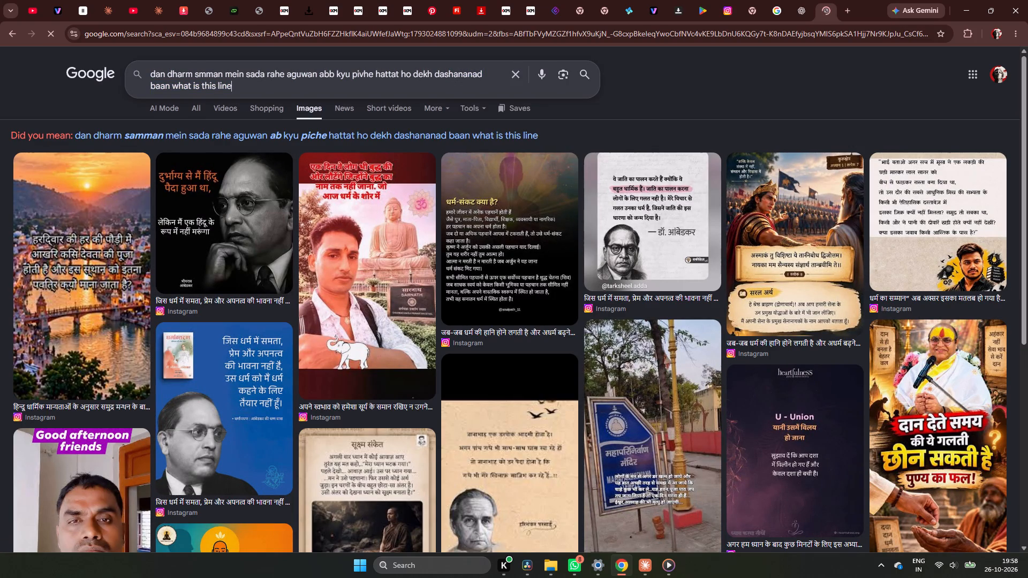
key(BackSpace)
key(BackSpace)
key(BackSpace)
key(BackSpace)
key(BackSpace)
key(BackSpace)
key(BackSpace)
key(BackSpace)
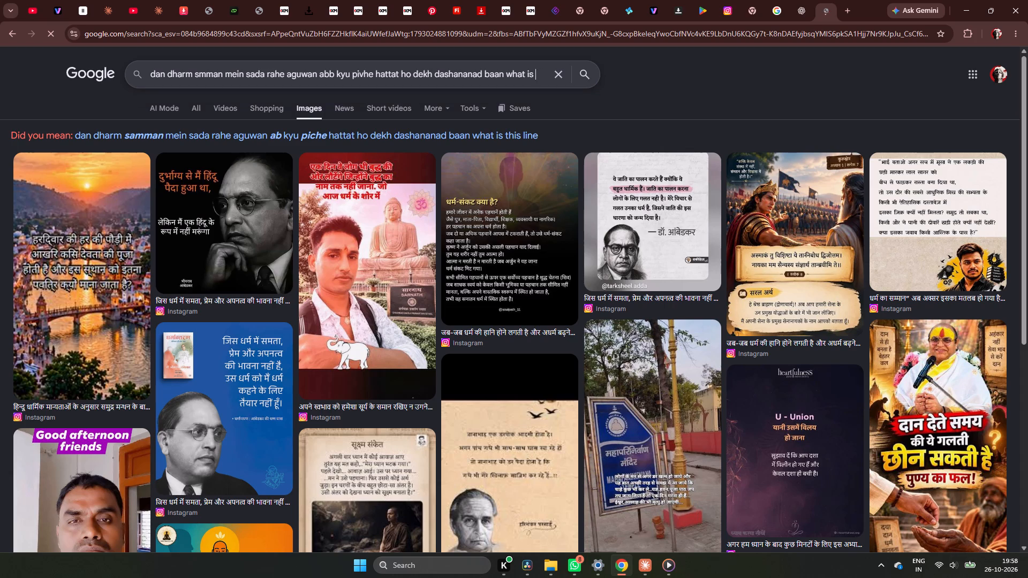
key(BackSpace)
key(BackSpace)
key(BackSpace)
key(BackSpace)
key(BackSpace)
key(BackSpace)
key(BackSpace)
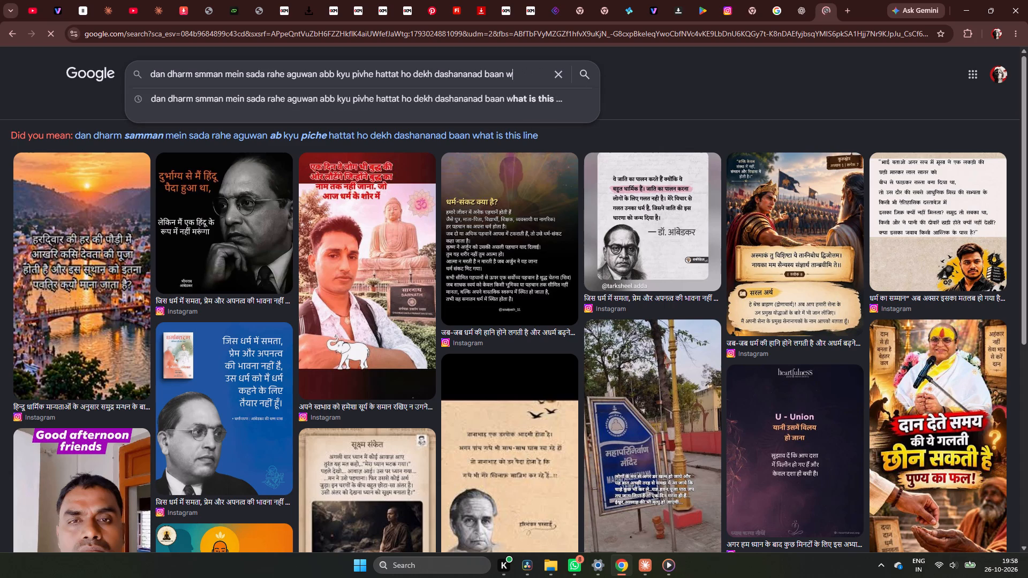
key(BackSpace)
text(ram)
key(Return)
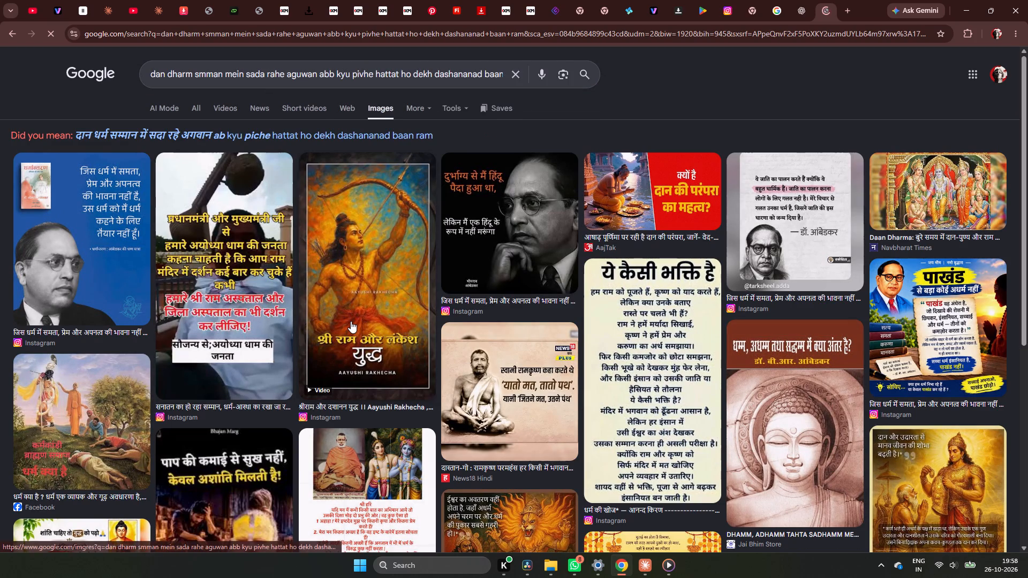
scroll(607, 360, down, 6)
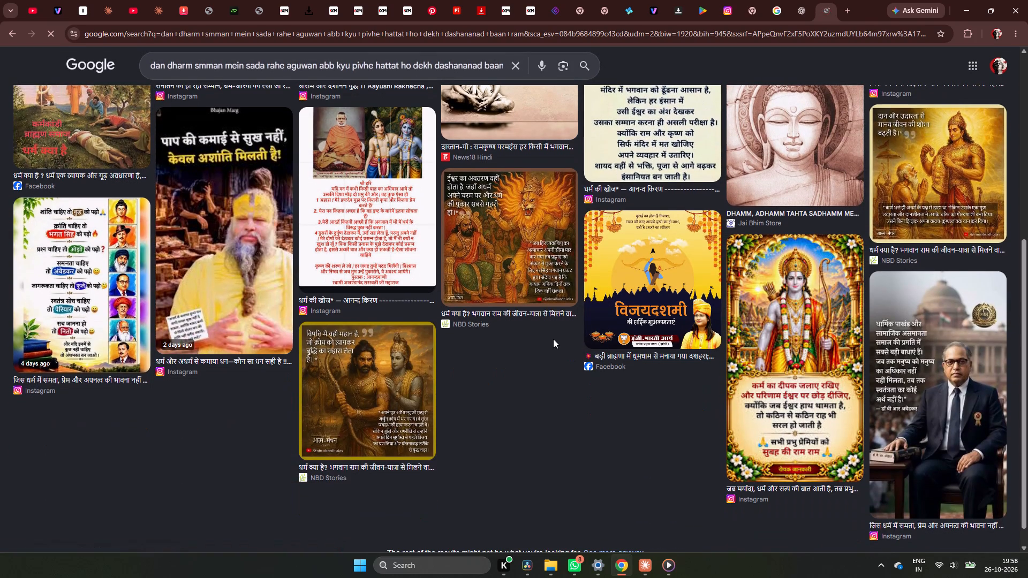
scroll(553, 339, down, 5)
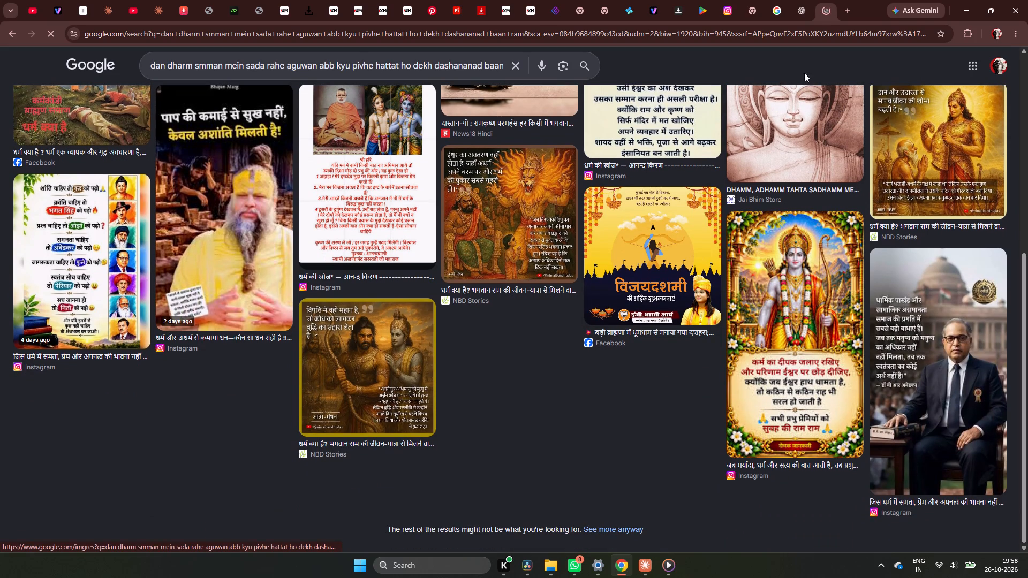
Switch to the open YouTube tab and search there for the copied line, ending in "what is this line".
click(134, 3)
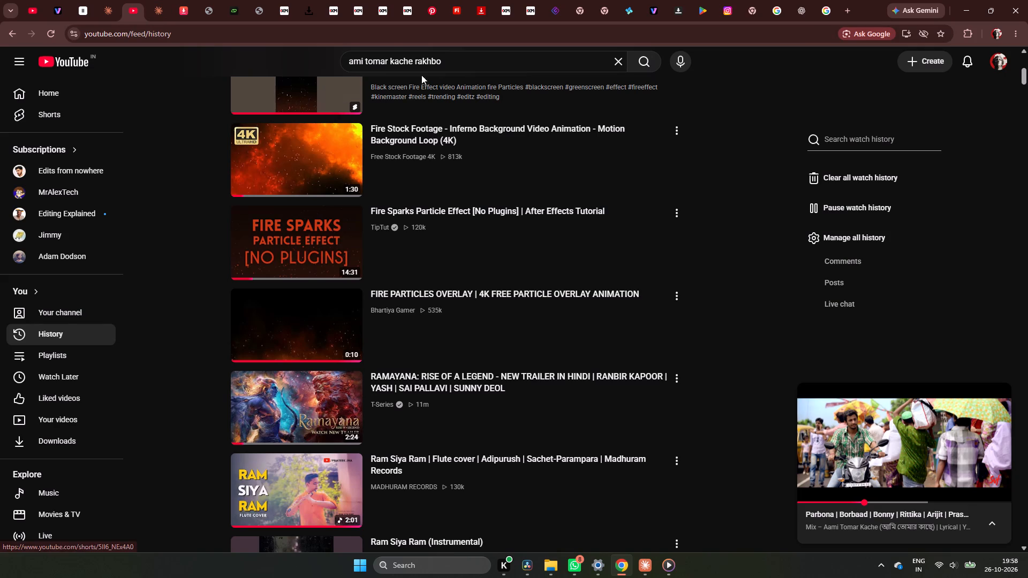
click(457, 64)
key(ctrl+a)
key(ctrl+v)
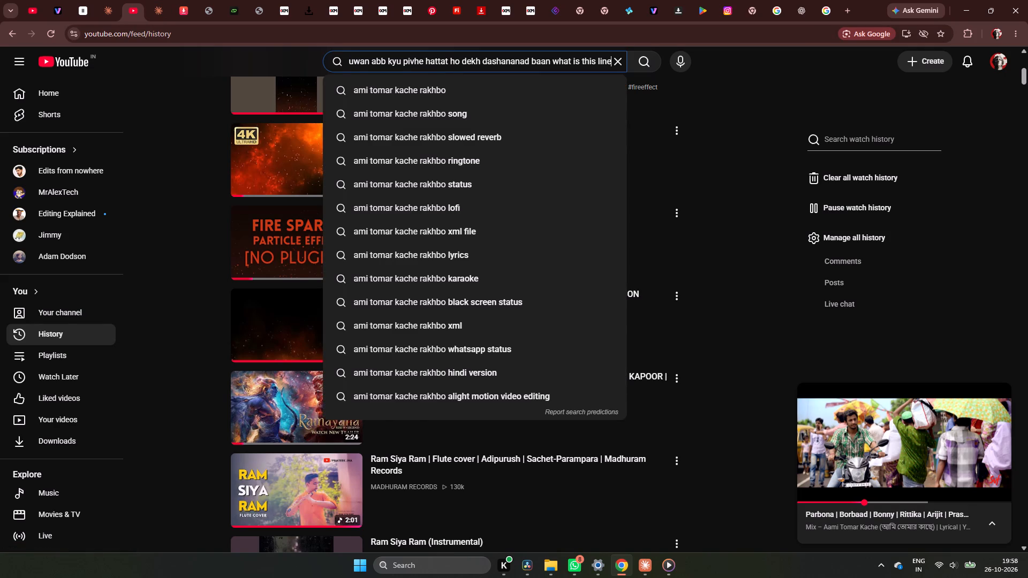
key(Return)
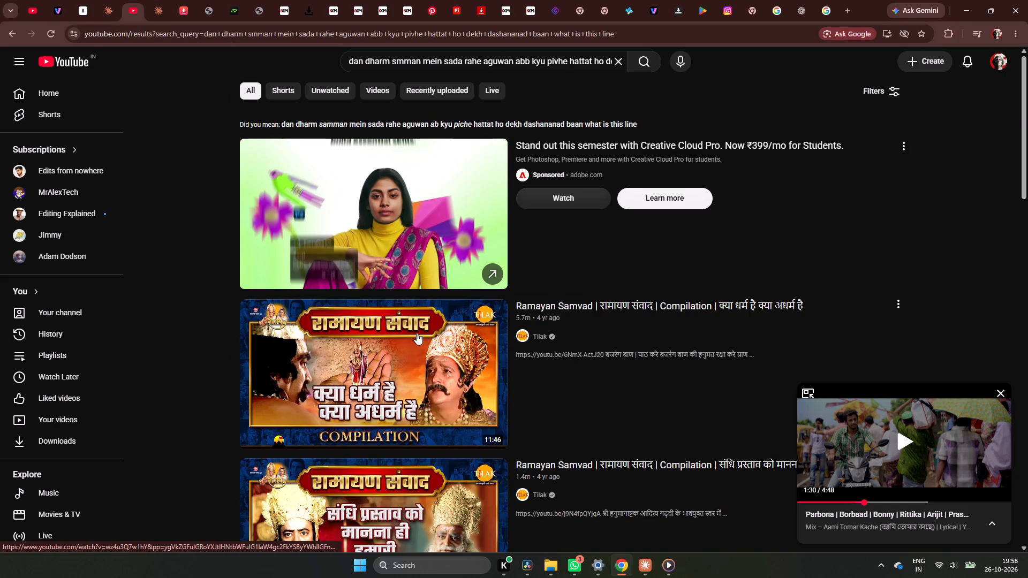
scroll(394, 367, down, 4)
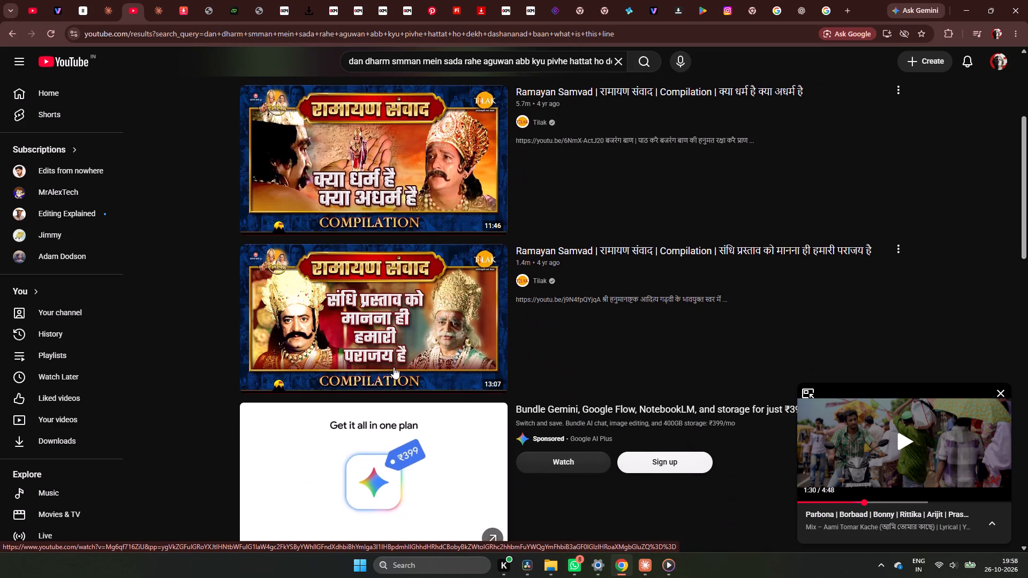
Remove "what is this line" from the end of the YouTube query and search again.
click(578, 62)
drag(578, 62, 774, 60)
click(587, 63)
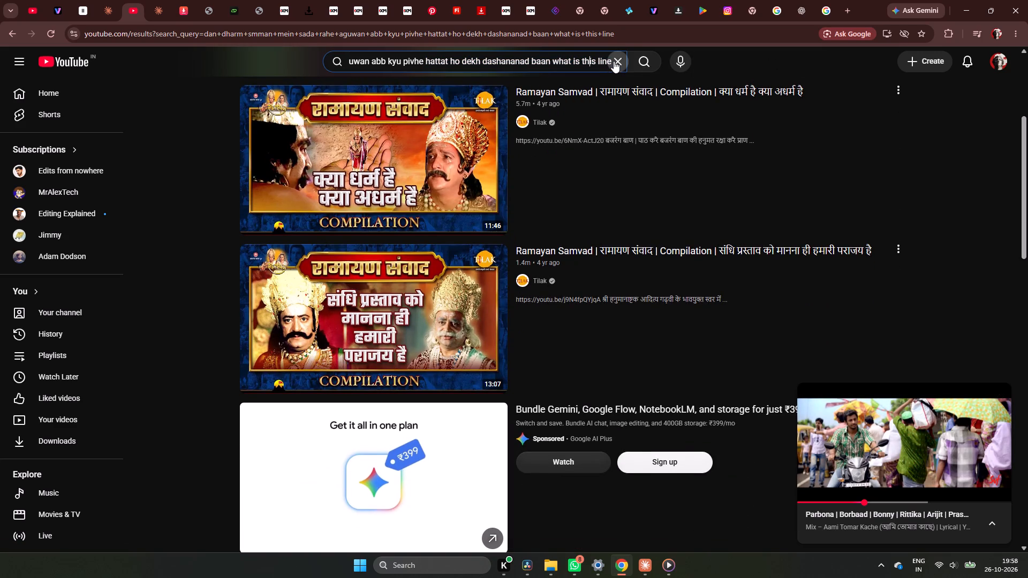
click(606, 60)
key(Right)
key(BackSpace)
key(BackSpace)
key(BackSpace)
key(BackSpace)
key(BackSpace)
key(BackSpace)
key(BackSpace)
key(BackSpace)
key(BackSpace)
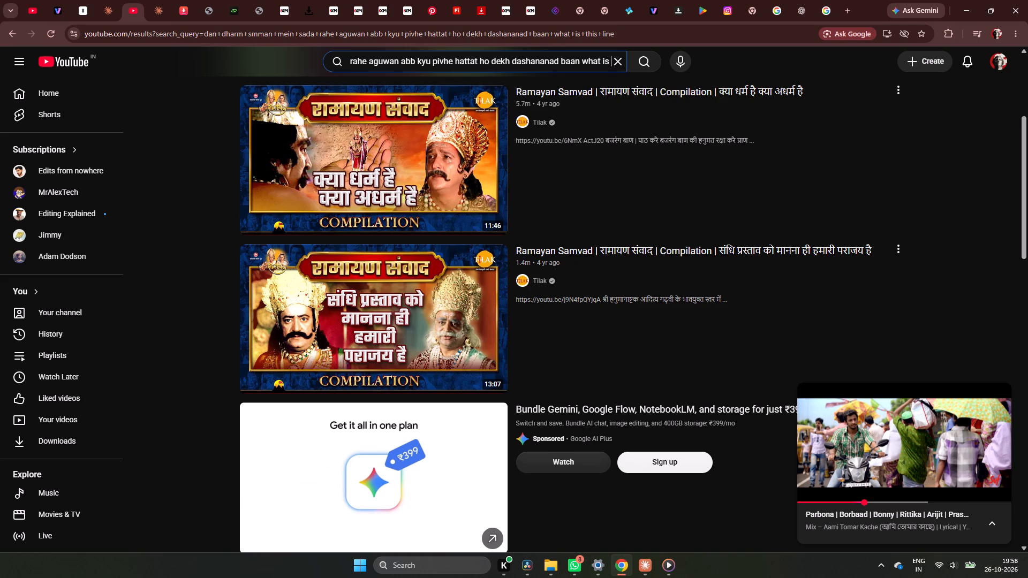
key(BackSpace)
key(BackSpace)
key(BackSpace)
key(BackSpace)
key(BackSpace)
key(BackSpace)
key(BackSpace)
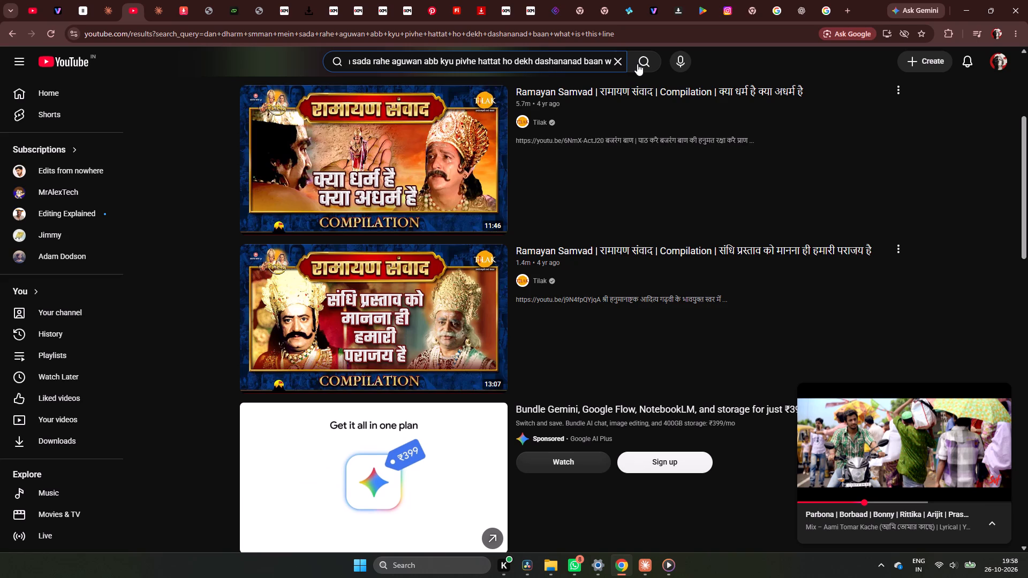
key(BackSpace)
key(BackSpace)
click(638, 63)
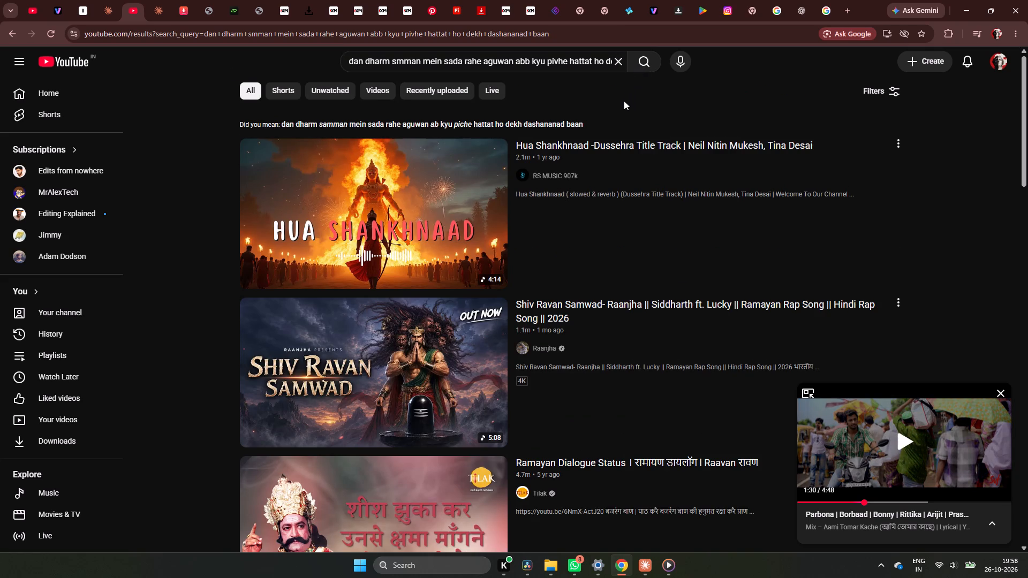
Close the YouTube mini player and examine the search results for a video containing the narrated Ram–Ravan line.
click(997, 390)
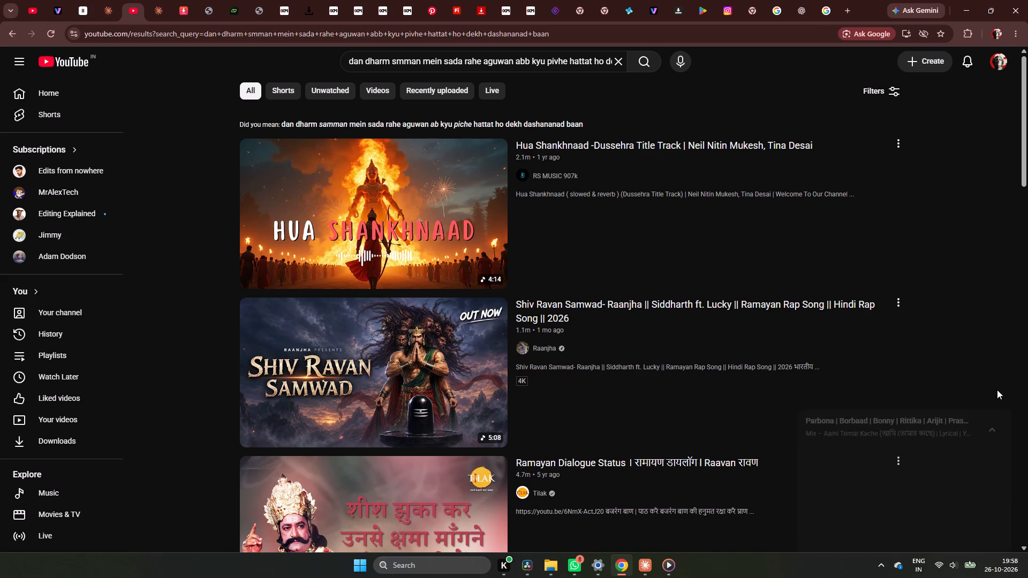
scroll(408, 313, down, 6)
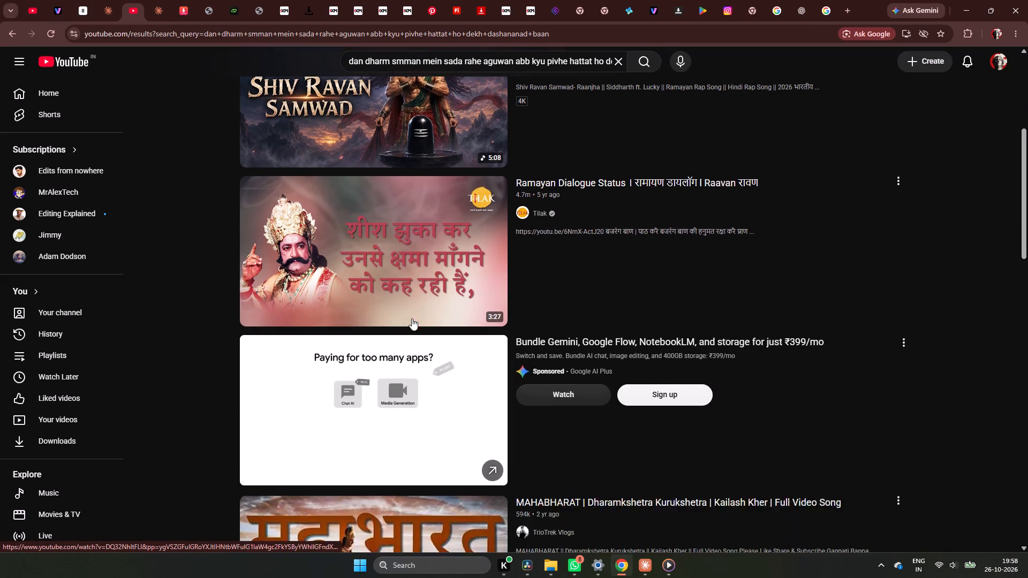
scroll(412, 318, down, 1)
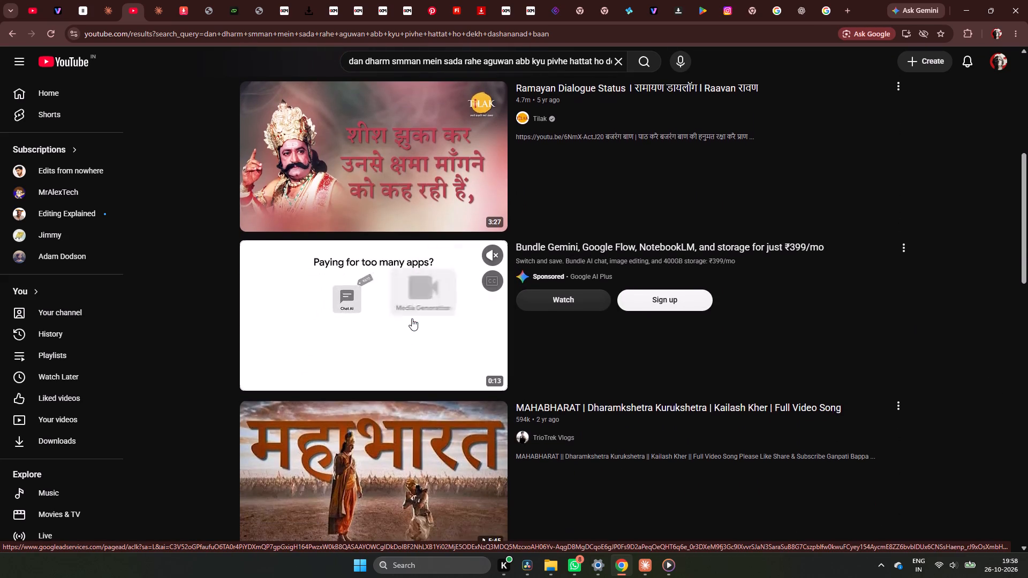
scroll(412, 318, down, 10)
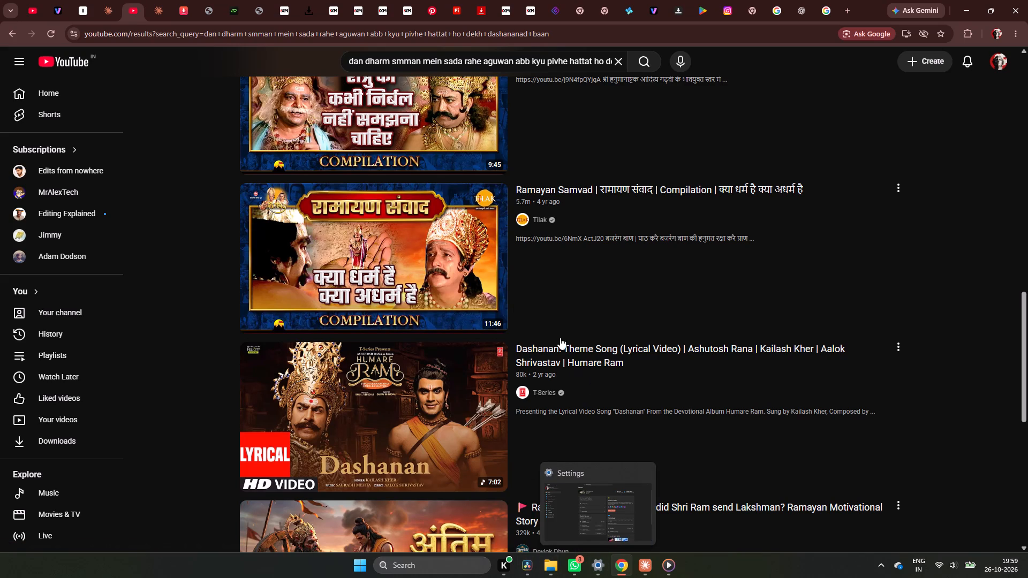
scroll(413, 306, up, 12)
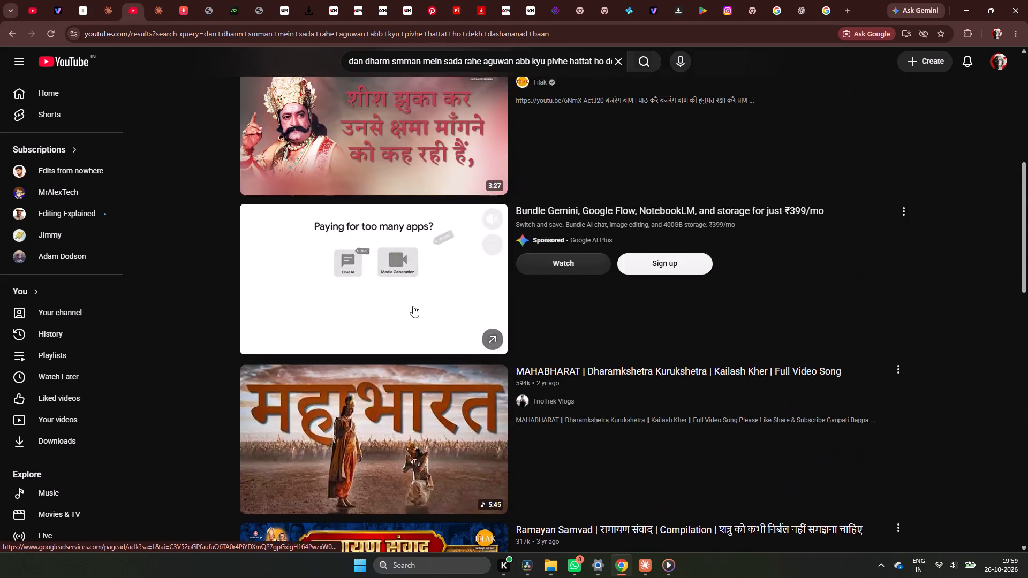
scroll(413, 306, up, 15)
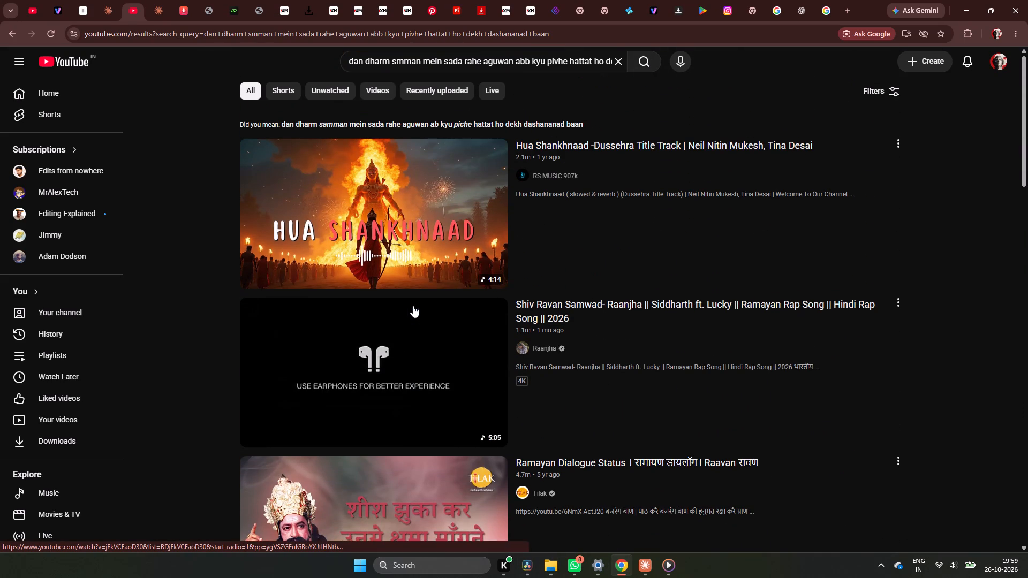
Look further through the YouTube search results for a video containing the narrated Ram–Ravan line.
scroll(413, 306, down, 1)
scroll(413, 306, up, 2)
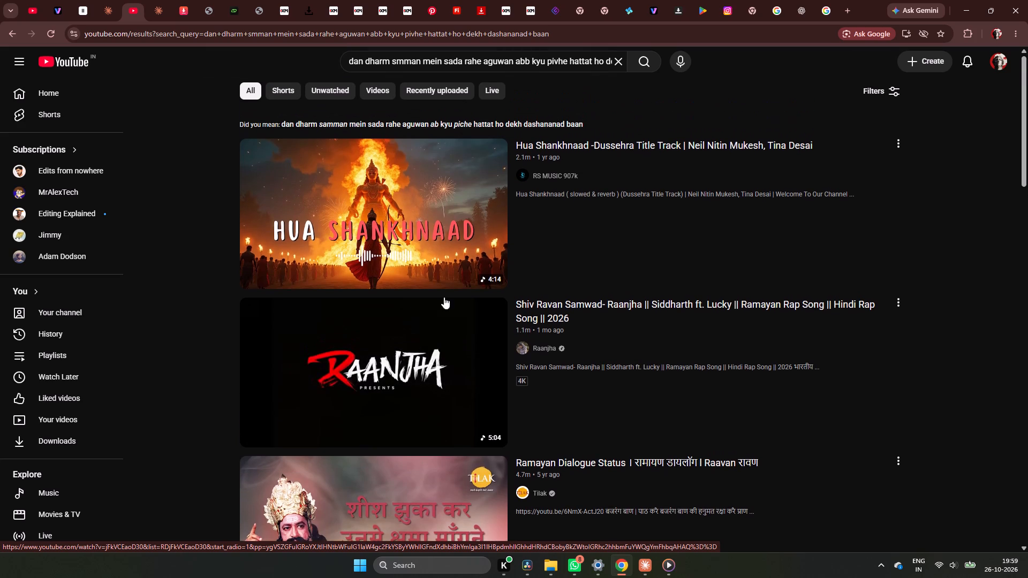
scroll(358, 321, down, 18)
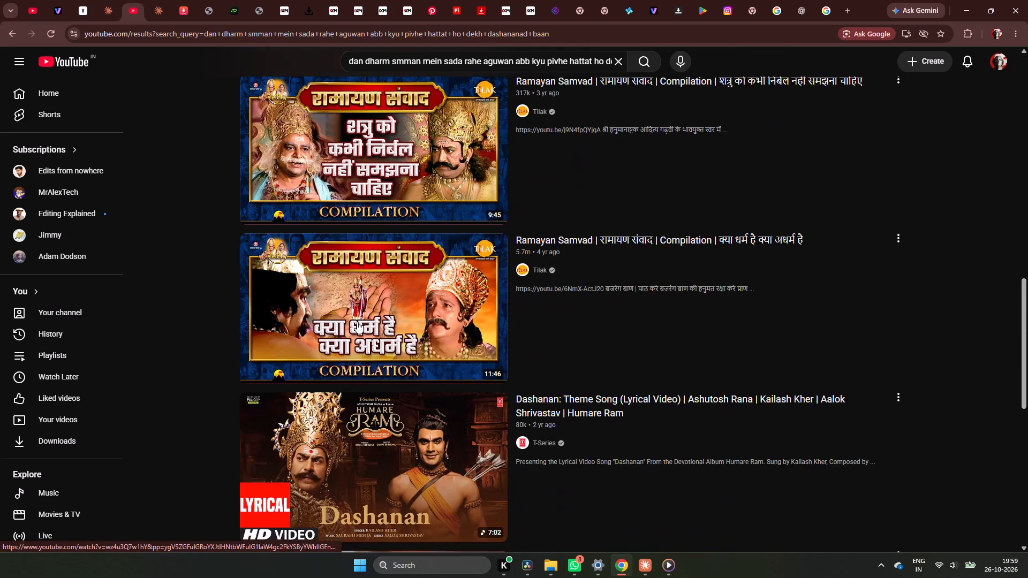
scroll(357, 322, down, 11)
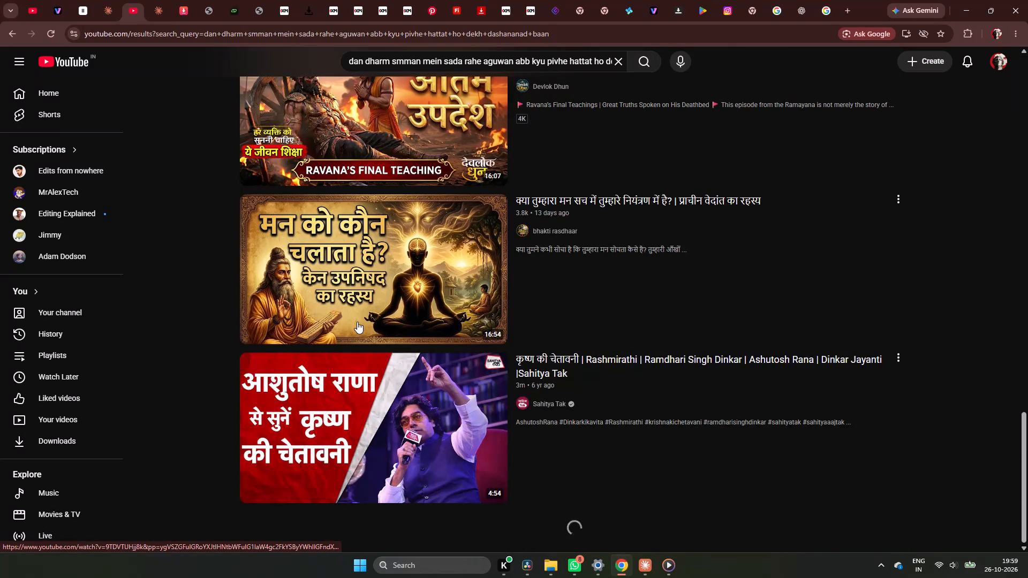
scroll(357, 322, down, 3)
scroll(357, 322, up, 5)
scroll(357, 322, down, 10)
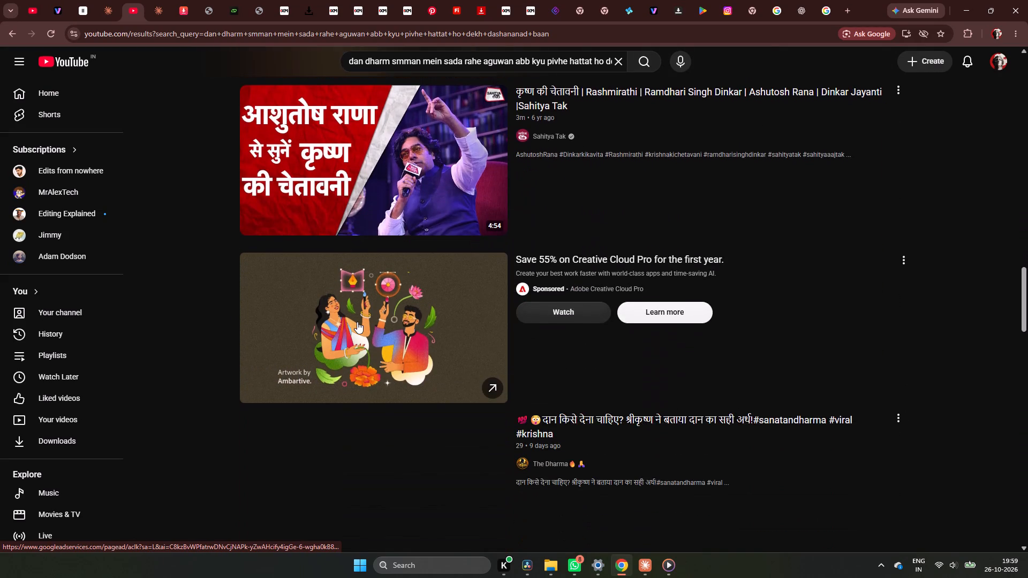
scroll(357, 322, down, 7)
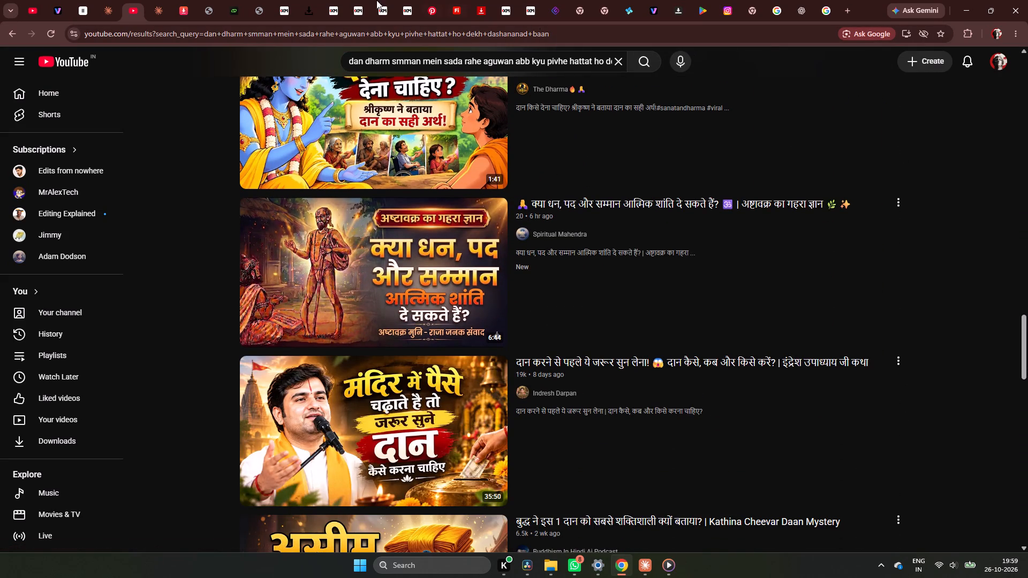
Switch to the open ElevenLabs text-to-speech tab.
click(79, 7)
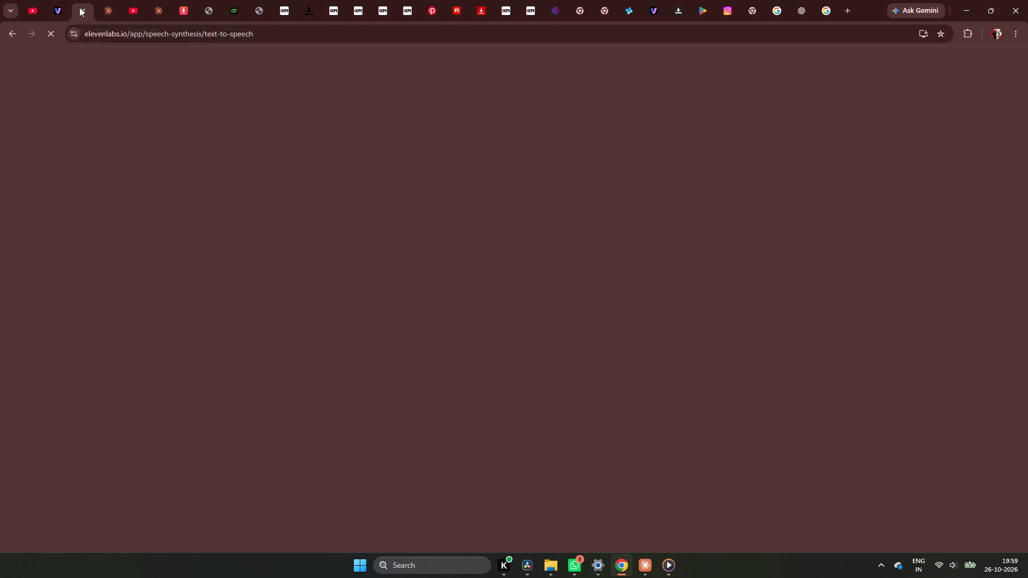
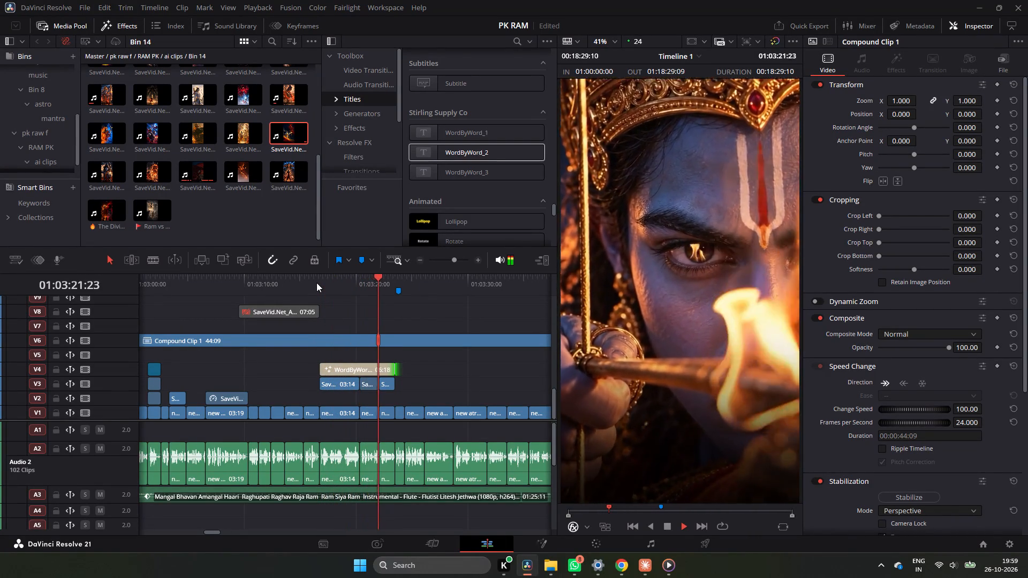
Play back the timeline from 01:03:16:19 and again around 01:03:10 to review the AI clips against the narration.
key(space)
click(316, 283)
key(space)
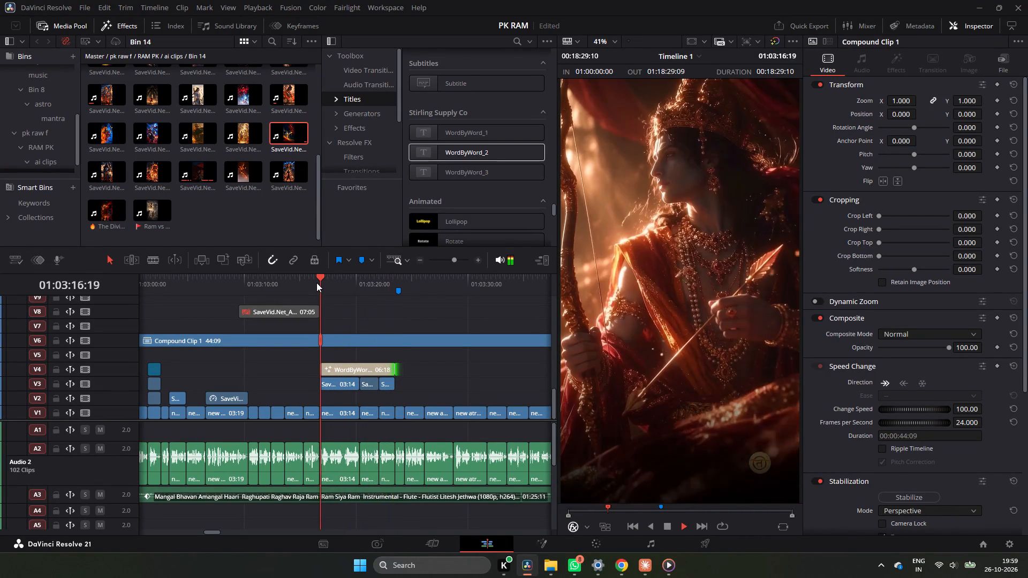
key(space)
drag(316, 283, 207, 304)
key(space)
click(242, 296)
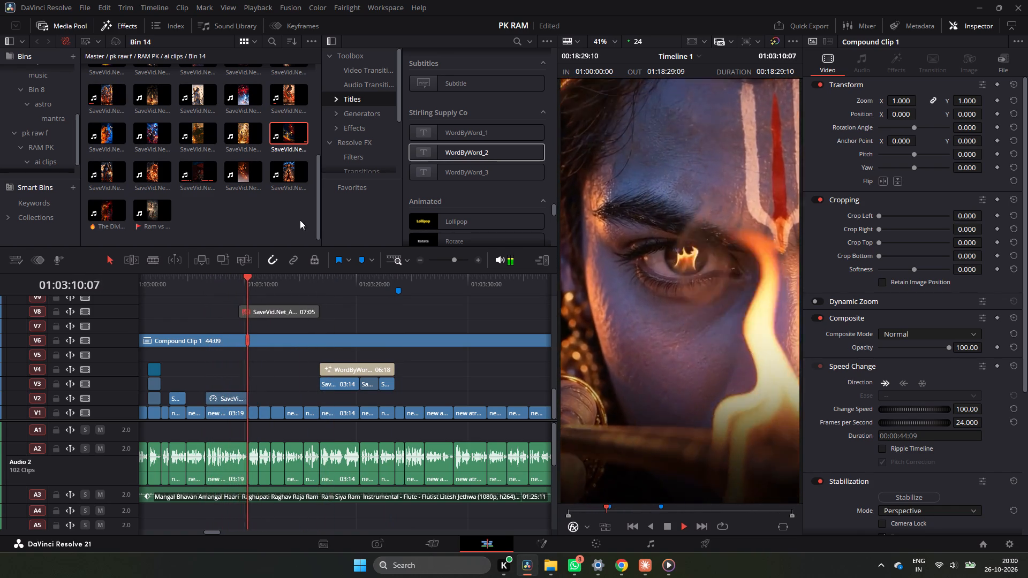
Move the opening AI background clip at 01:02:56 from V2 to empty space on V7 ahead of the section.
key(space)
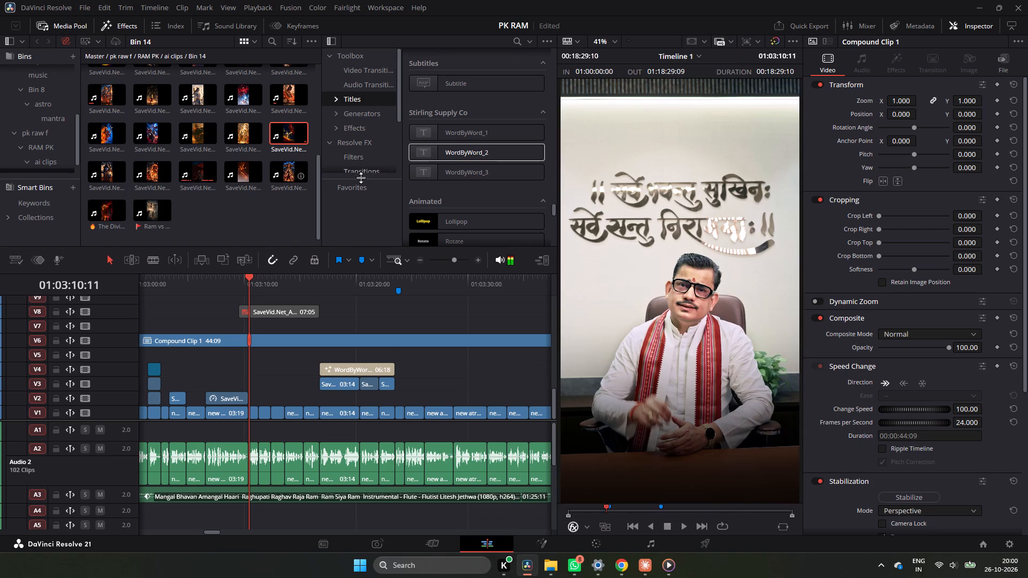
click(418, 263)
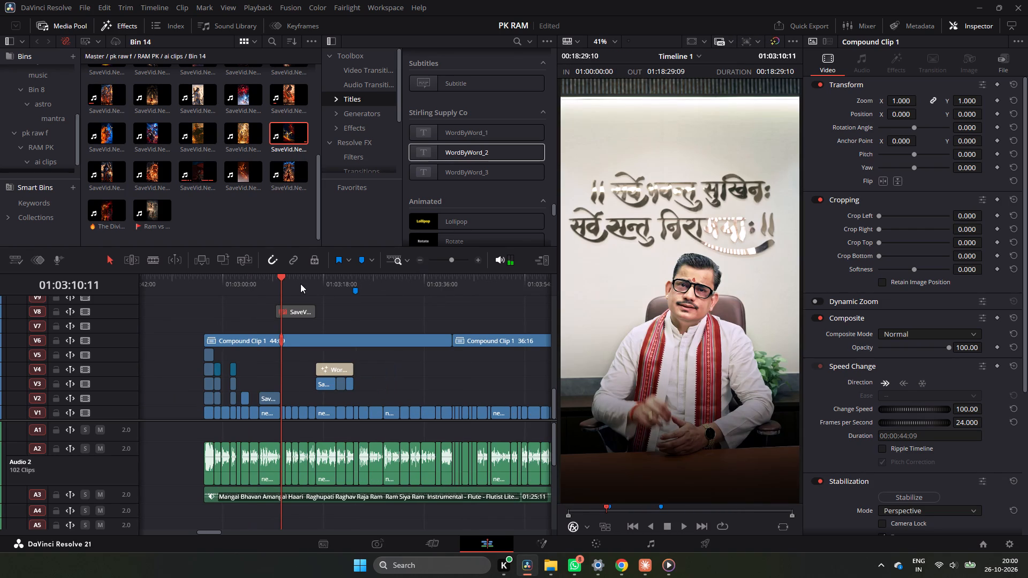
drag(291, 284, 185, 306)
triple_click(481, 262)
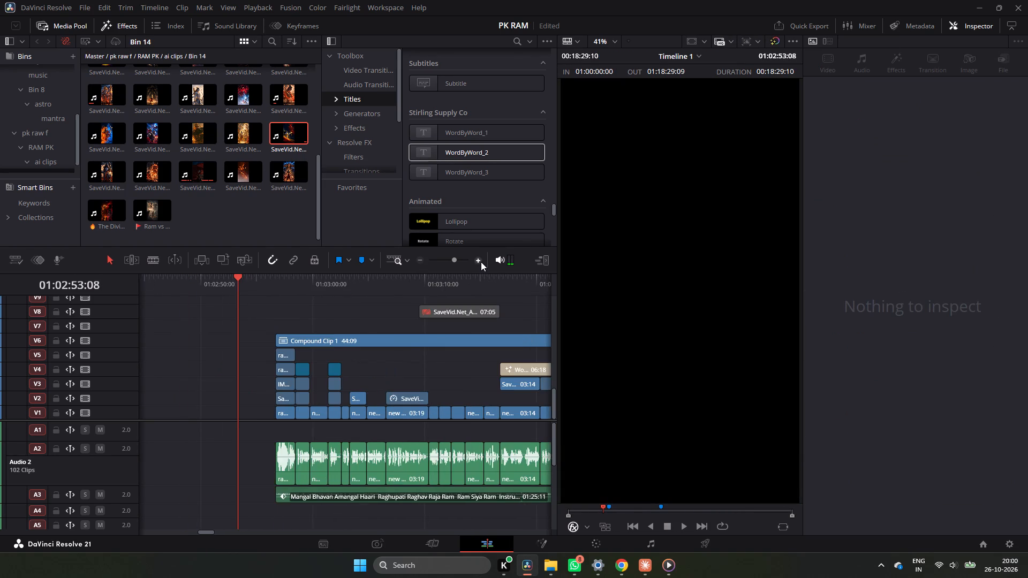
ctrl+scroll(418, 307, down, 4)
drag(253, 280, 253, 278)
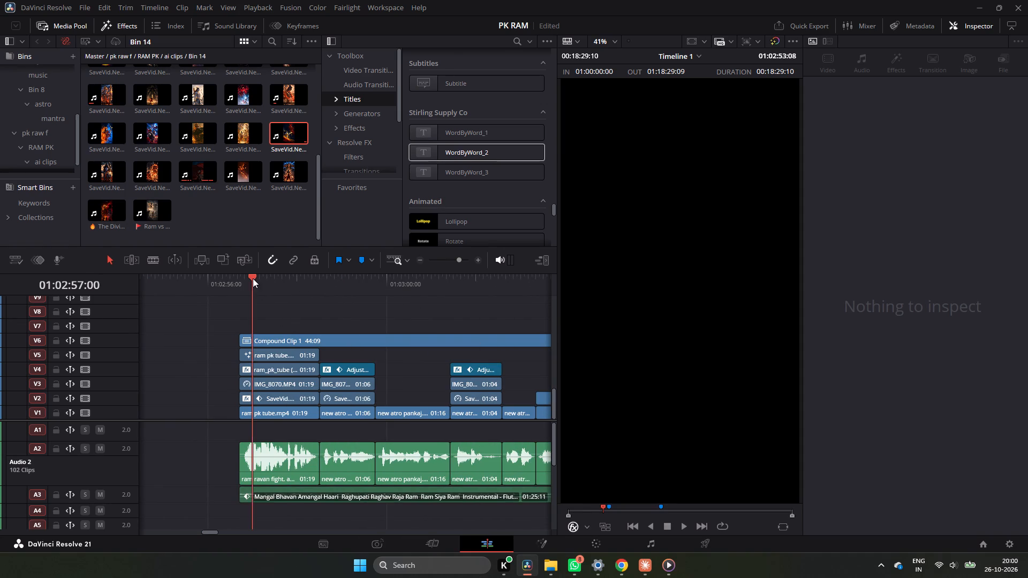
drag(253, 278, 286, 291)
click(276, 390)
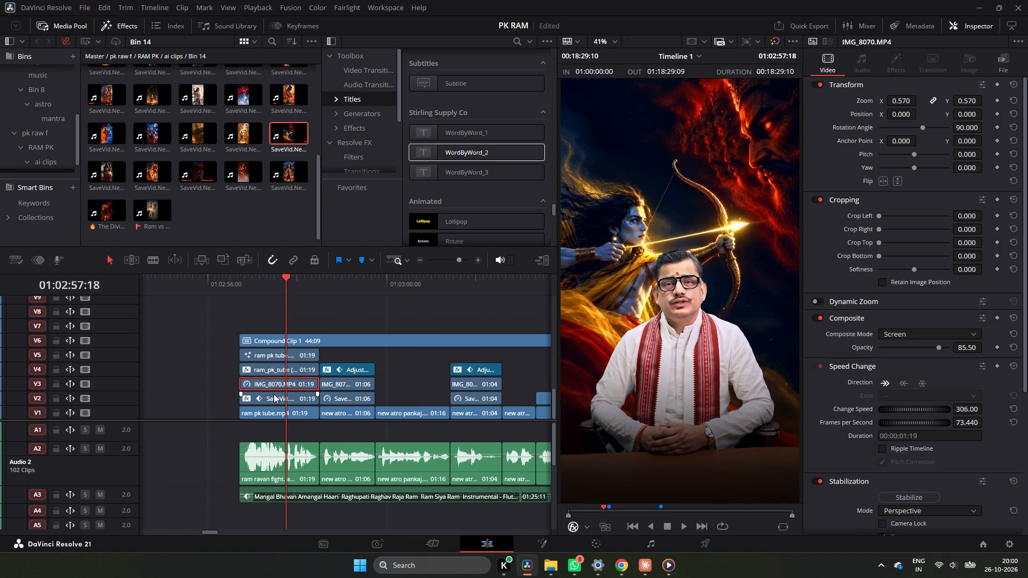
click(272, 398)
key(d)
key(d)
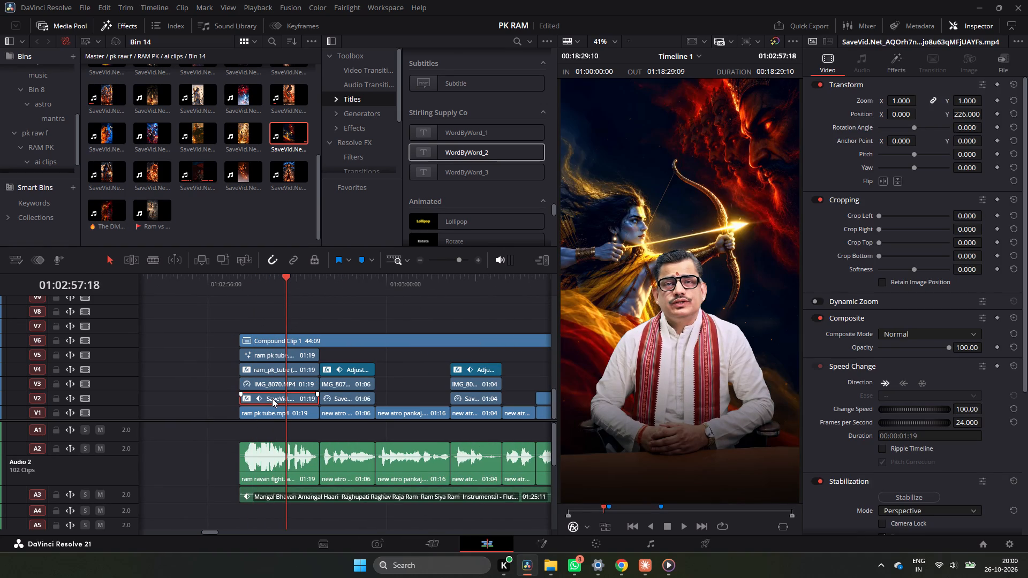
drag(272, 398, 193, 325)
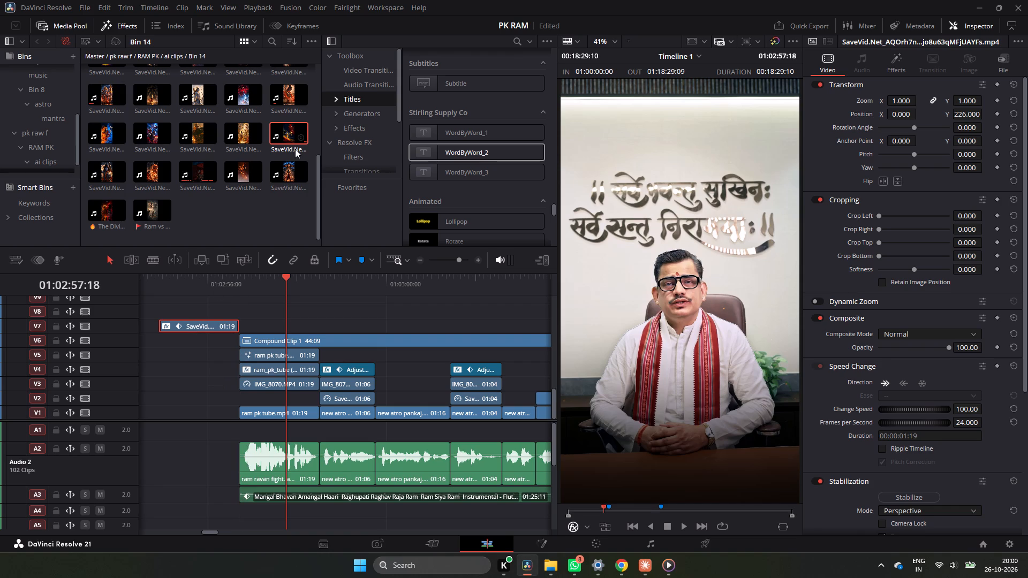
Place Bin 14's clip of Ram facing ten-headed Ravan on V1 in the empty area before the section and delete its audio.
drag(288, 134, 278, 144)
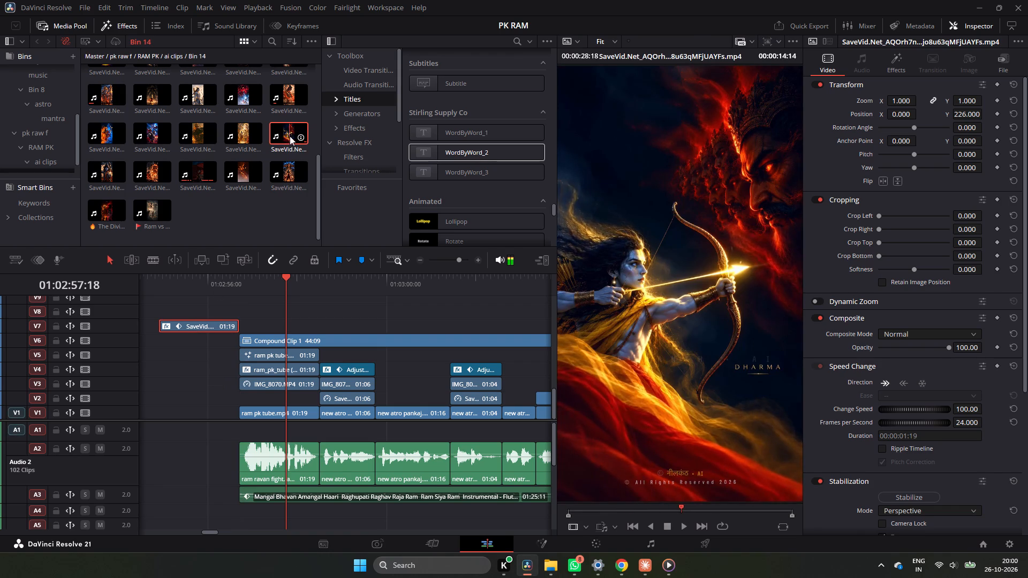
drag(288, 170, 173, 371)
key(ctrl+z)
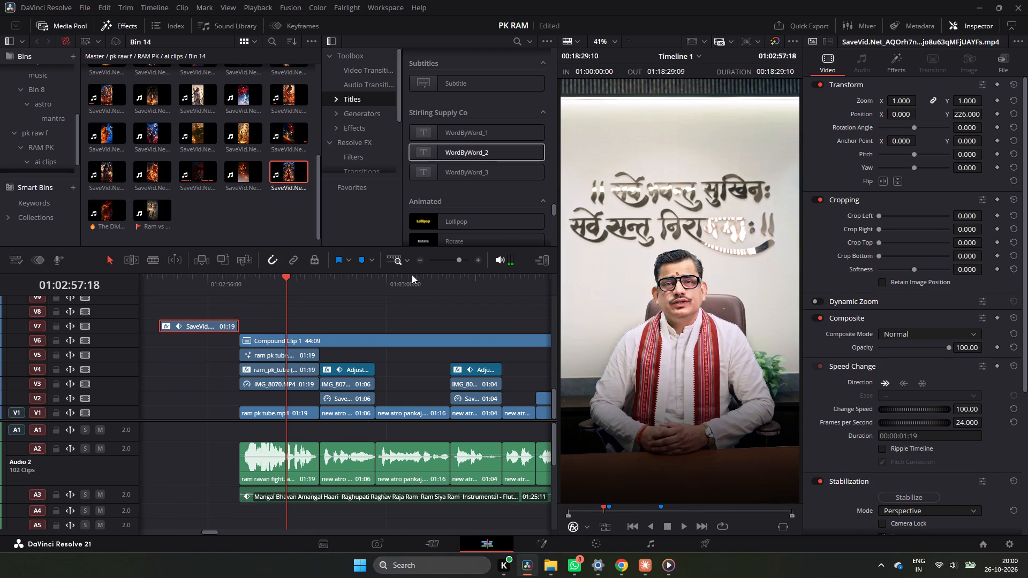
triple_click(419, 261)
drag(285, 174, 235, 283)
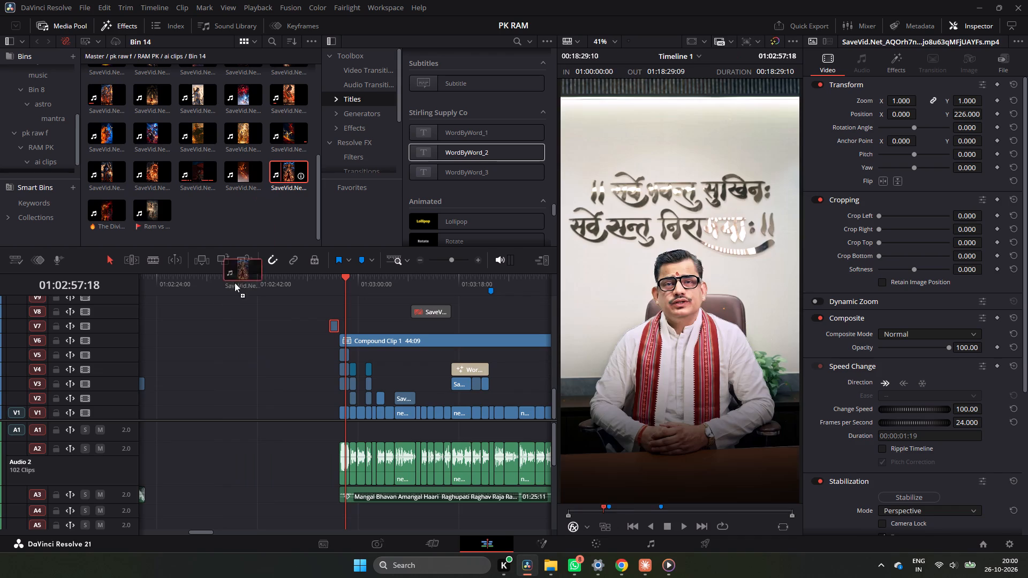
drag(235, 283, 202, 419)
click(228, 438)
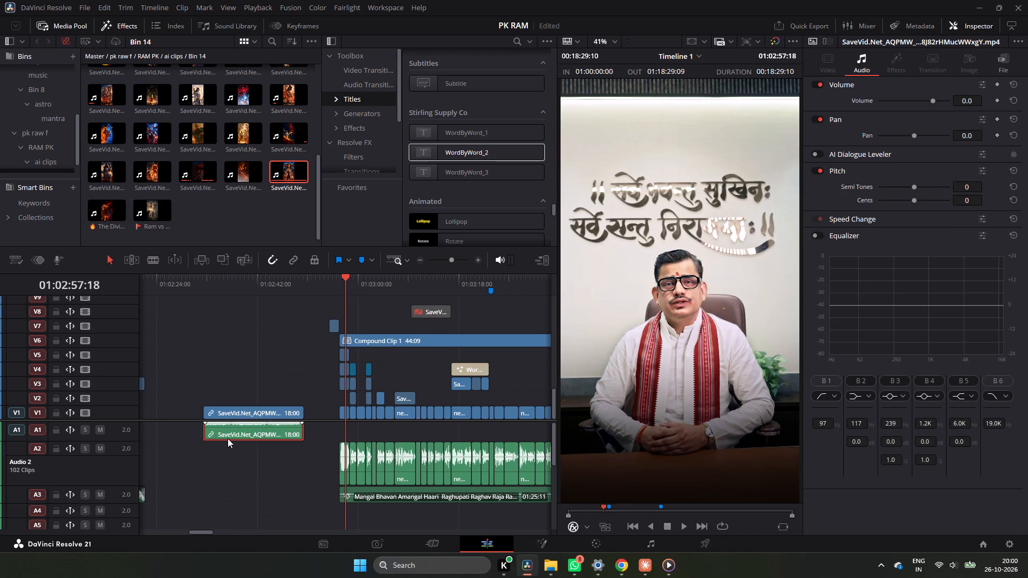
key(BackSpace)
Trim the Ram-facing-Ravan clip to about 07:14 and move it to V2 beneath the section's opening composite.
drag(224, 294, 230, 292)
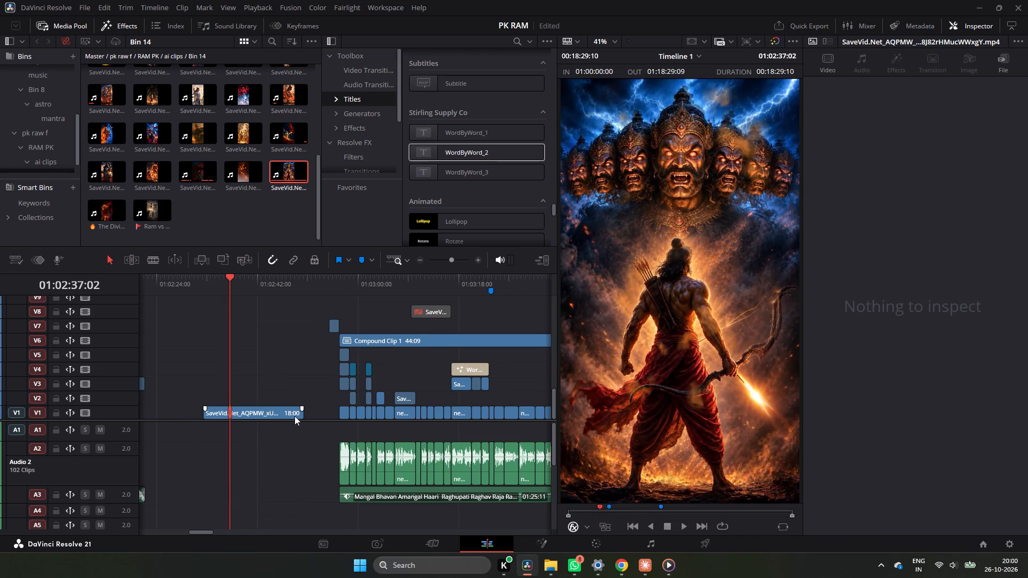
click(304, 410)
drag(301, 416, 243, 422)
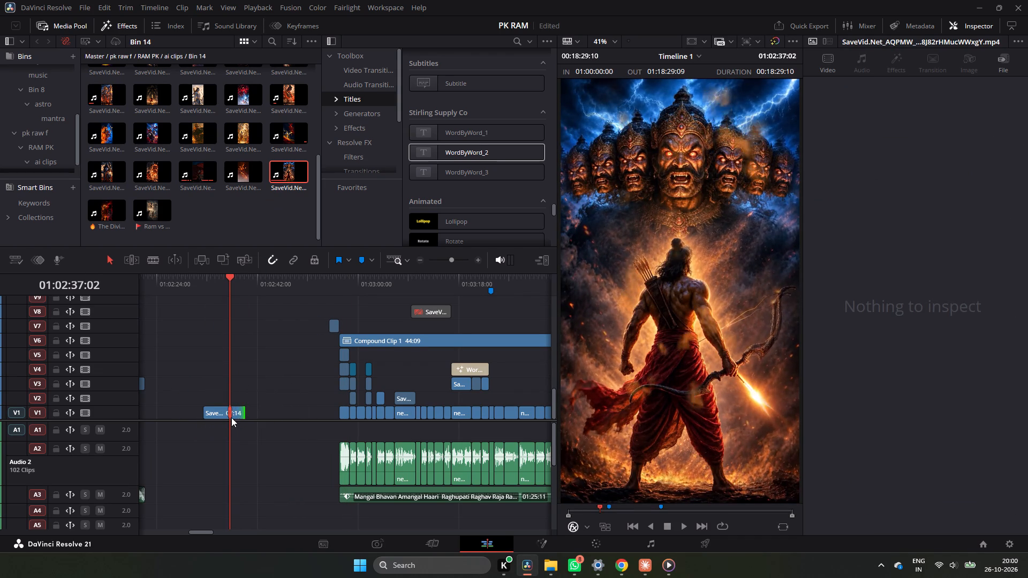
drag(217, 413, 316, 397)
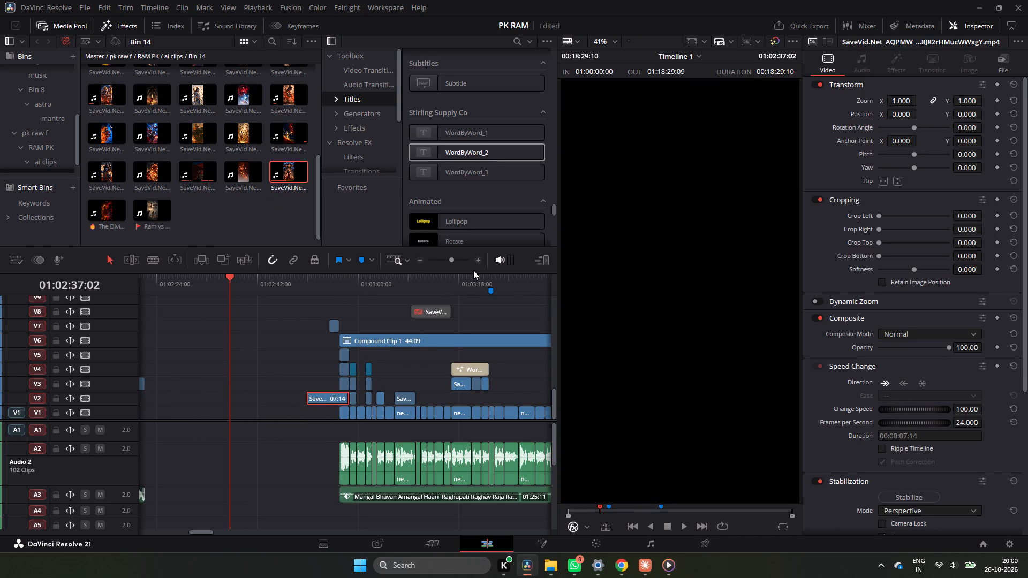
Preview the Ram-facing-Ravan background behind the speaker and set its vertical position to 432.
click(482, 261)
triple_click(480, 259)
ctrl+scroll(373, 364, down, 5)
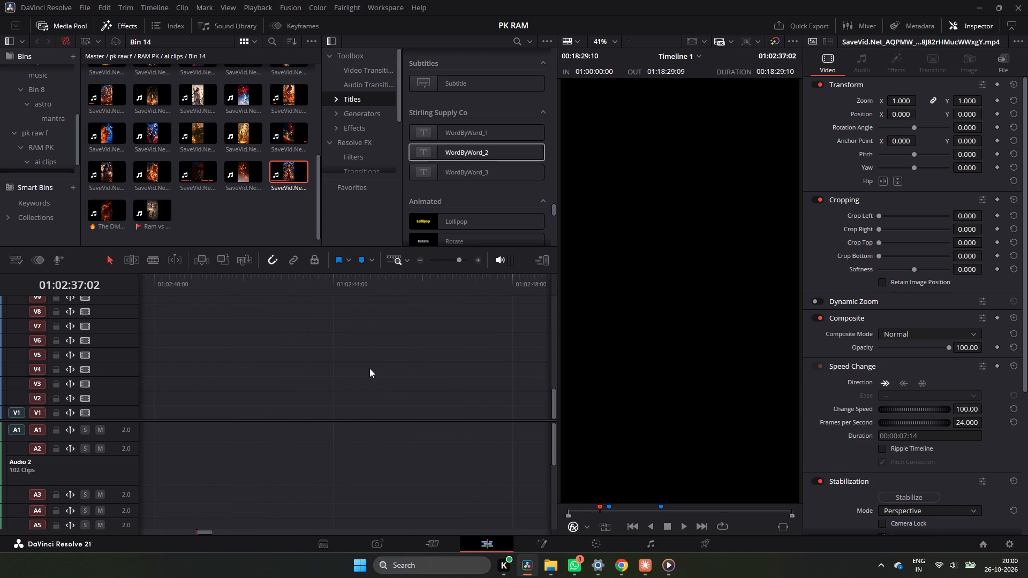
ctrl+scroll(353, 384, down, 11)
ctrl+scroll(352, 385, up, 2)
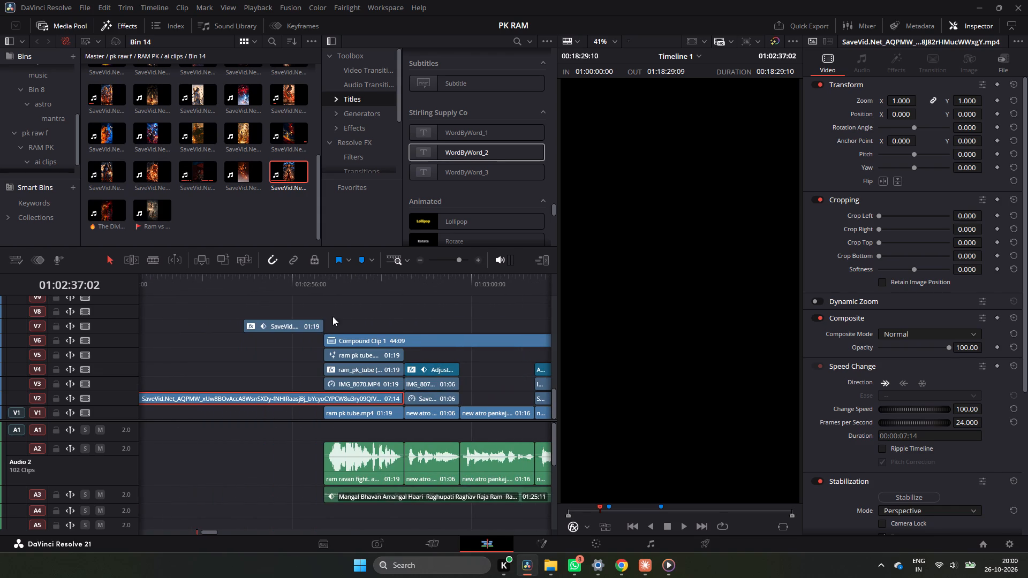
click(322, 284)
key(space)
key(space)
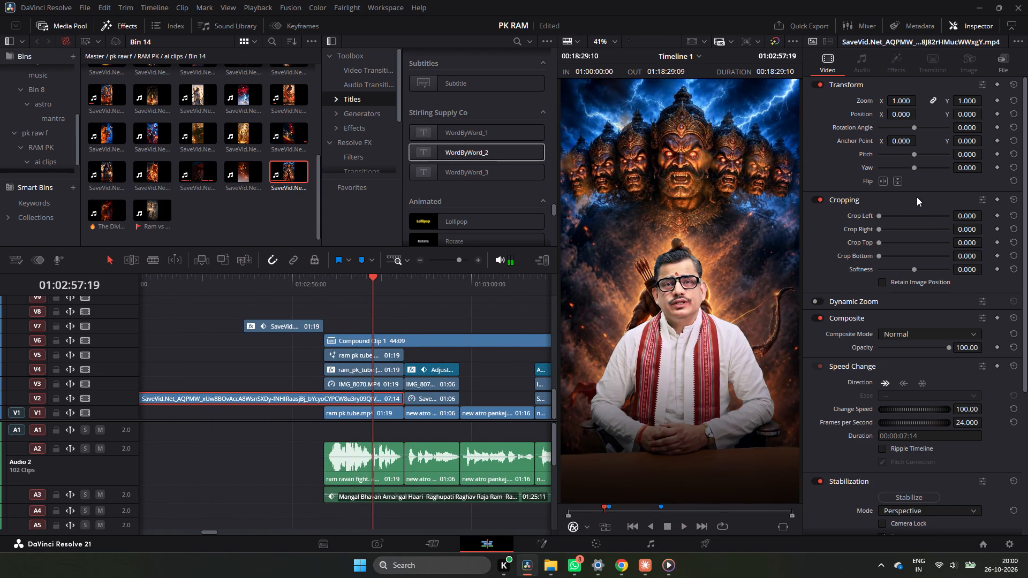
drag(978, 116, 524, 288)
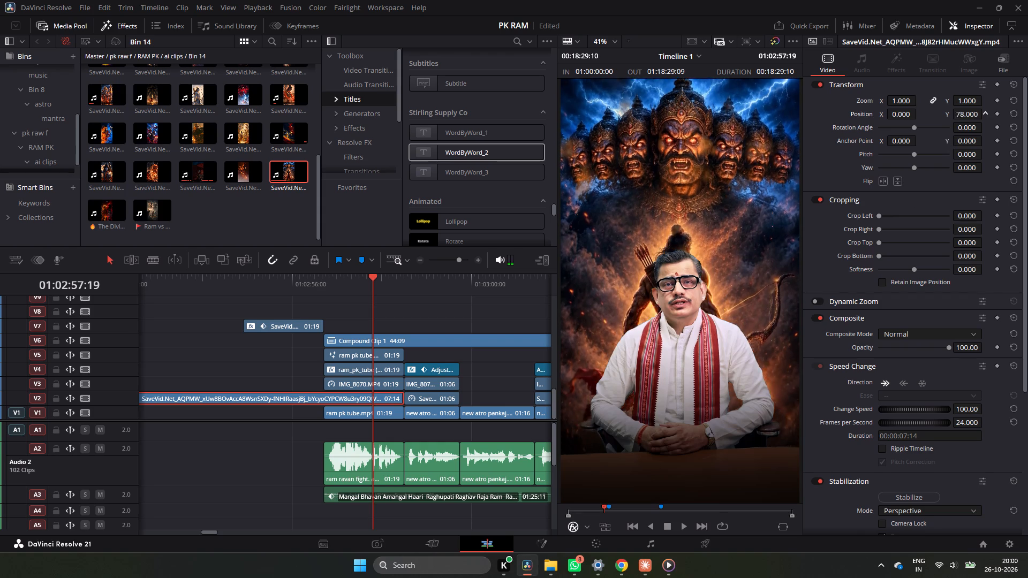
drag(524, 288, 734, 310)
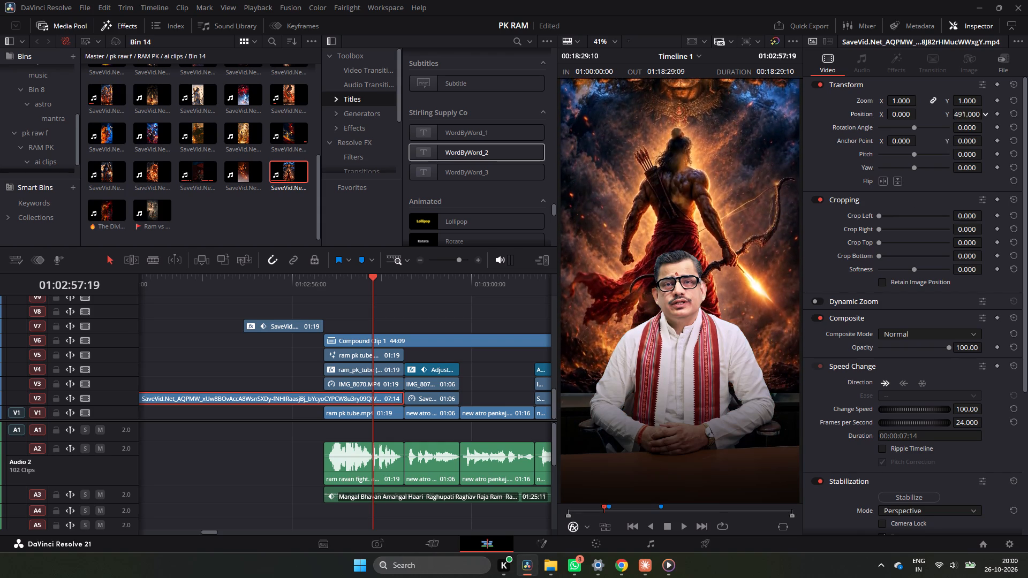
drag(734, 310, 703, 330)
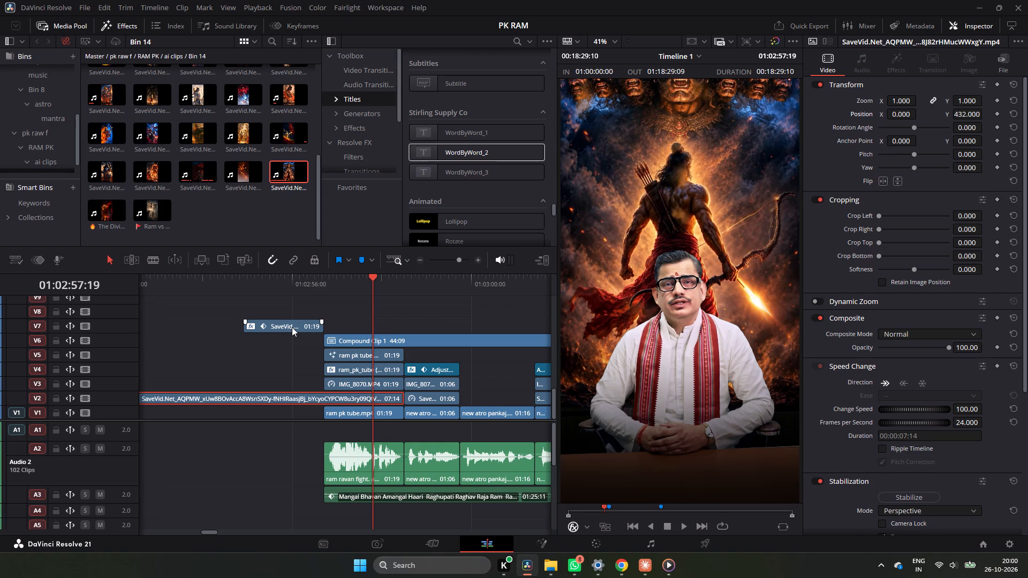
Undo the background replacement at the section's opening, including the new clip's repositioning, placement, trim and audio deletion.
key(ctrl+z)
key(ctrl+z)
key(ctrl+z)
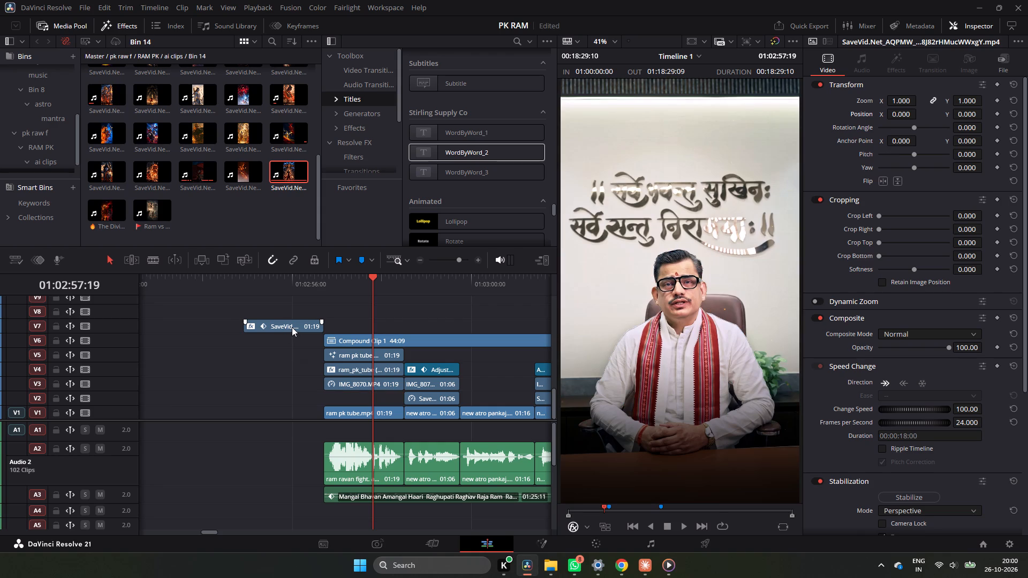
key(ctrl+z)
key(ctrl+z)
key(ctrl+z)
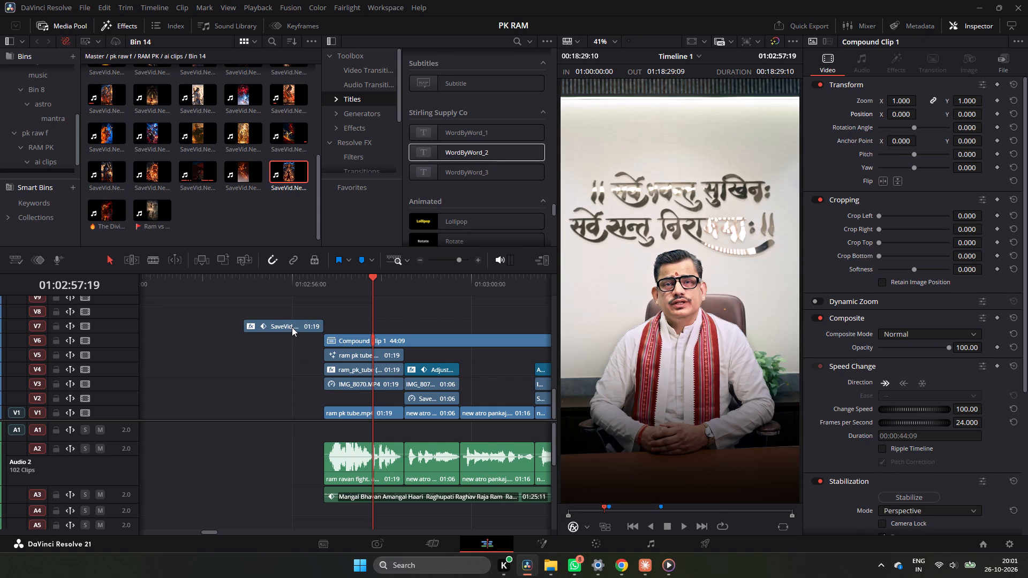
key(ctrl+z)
Play through the section from its opening at 01:02:56 to about 01:03:27 to review the edit.
click(329, 284)
key(space)
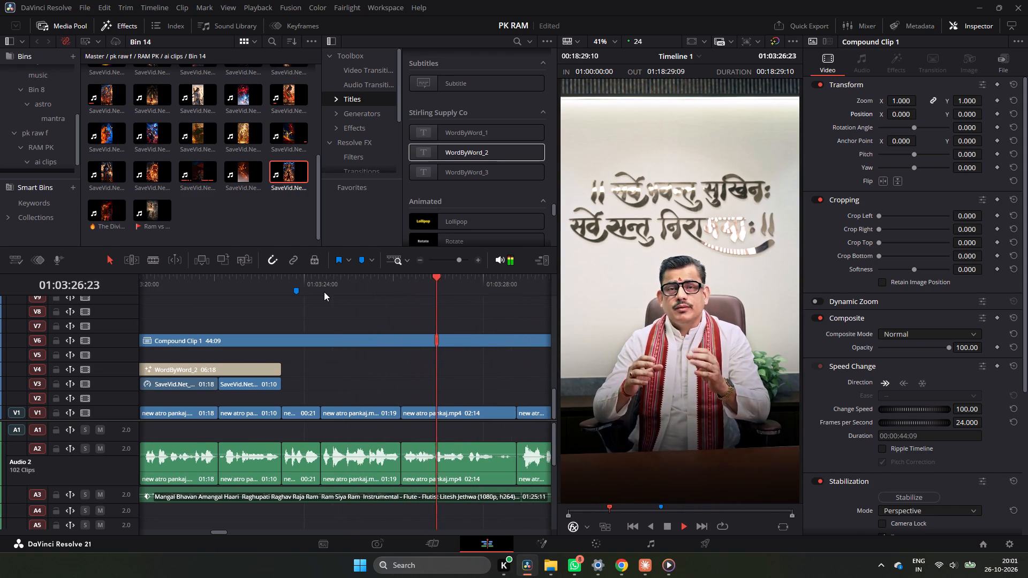
key(space)
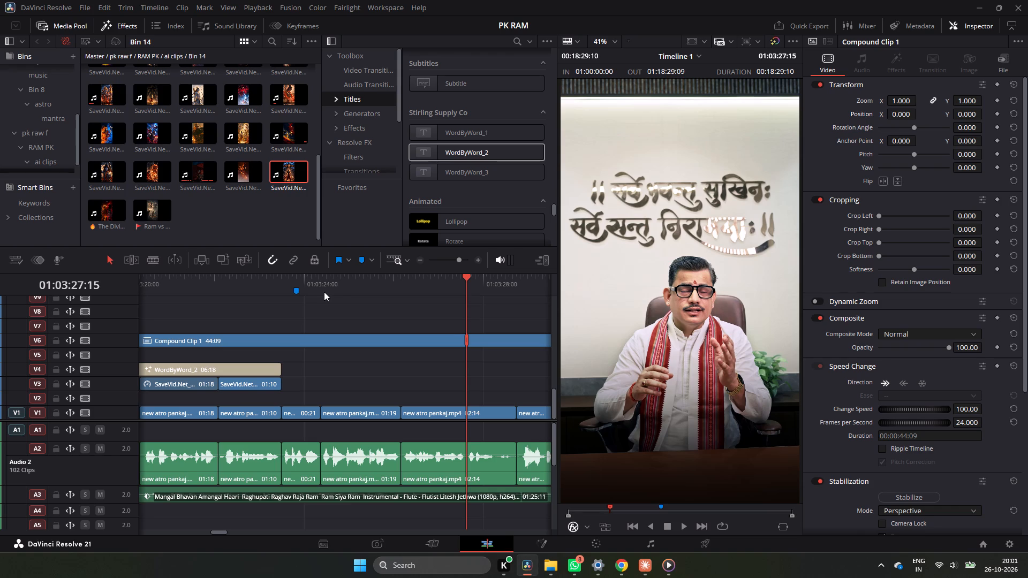
Replay the passages around the WordByWord_2 title between about 01:03:17 and 01:03:23 to check the narrated line.
click(252, 291)
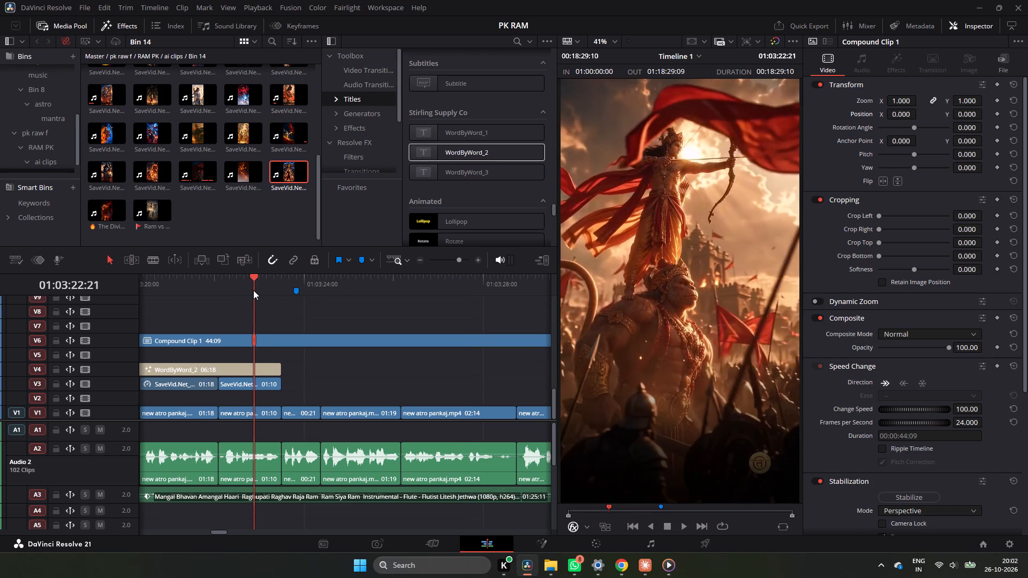
key(space)
key(space)
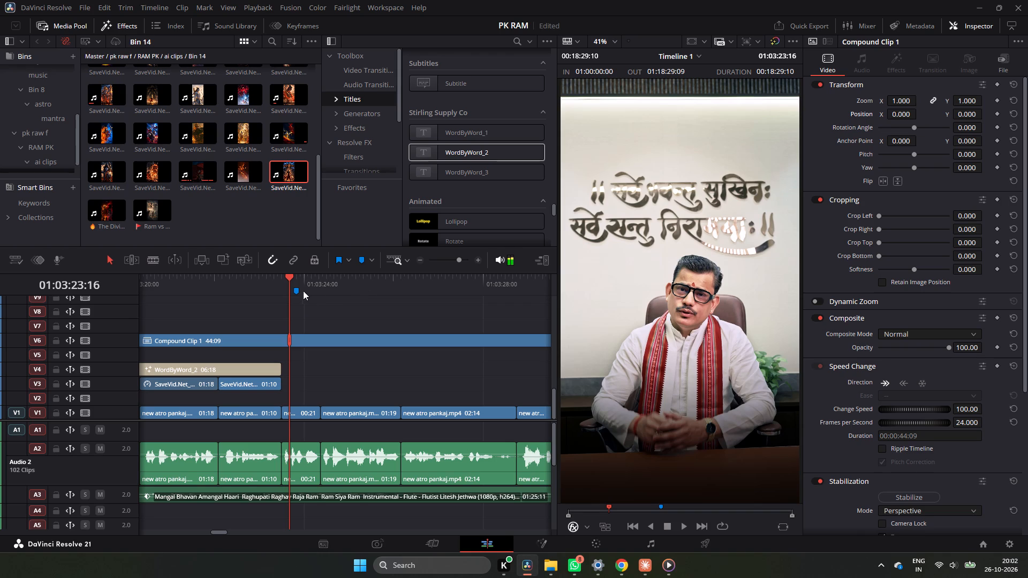
double_click(423, 258)
click(277, 293)
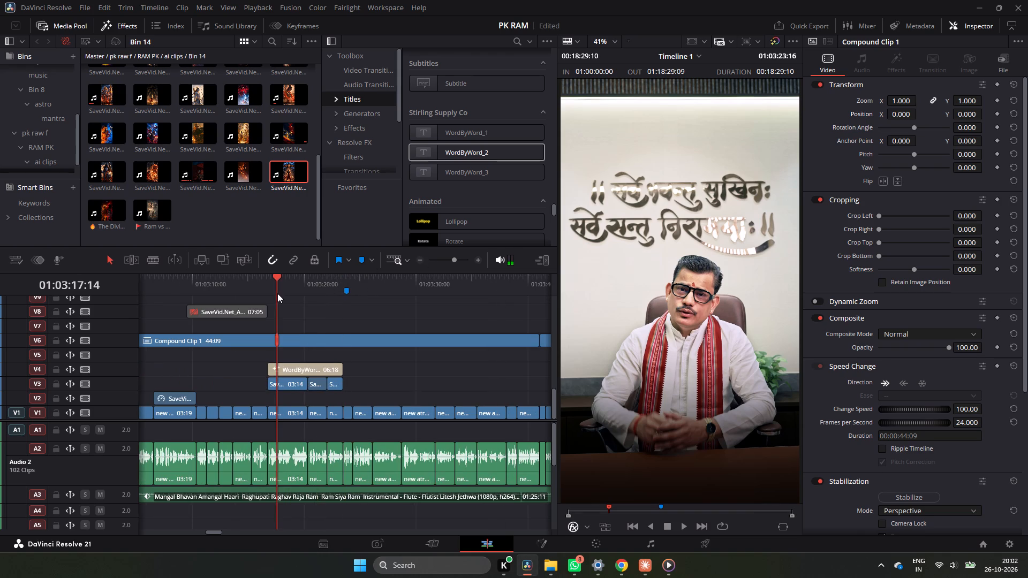
click(268, 284)
key(space)
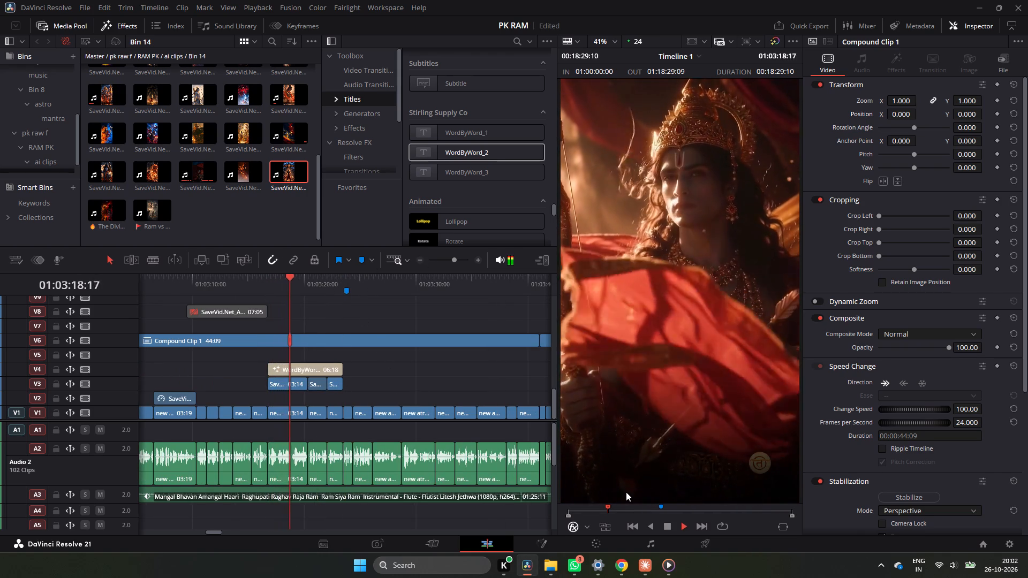
key(space)
click(629, 572)
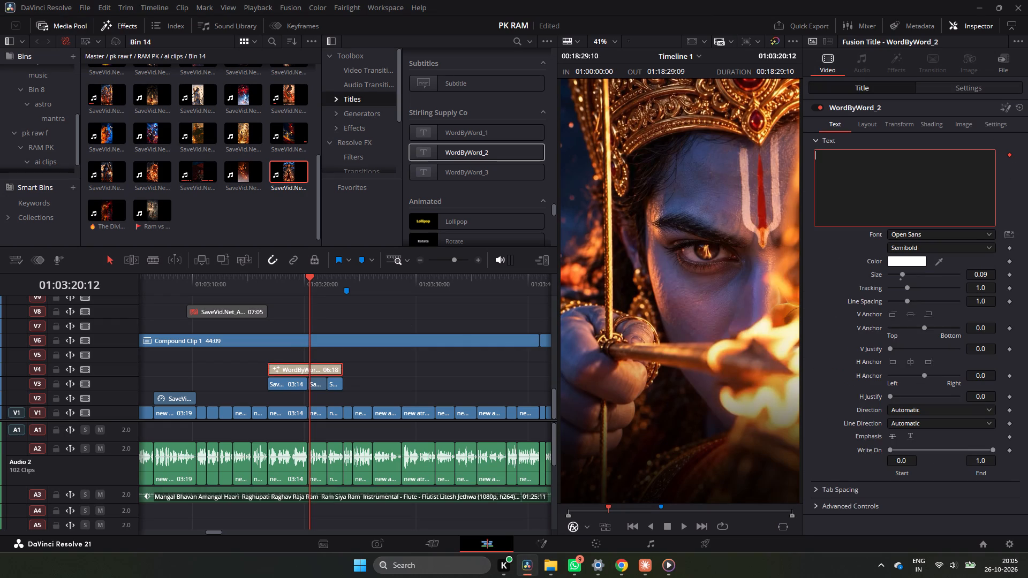
key(ctrl+a)
key(ctrl+v)
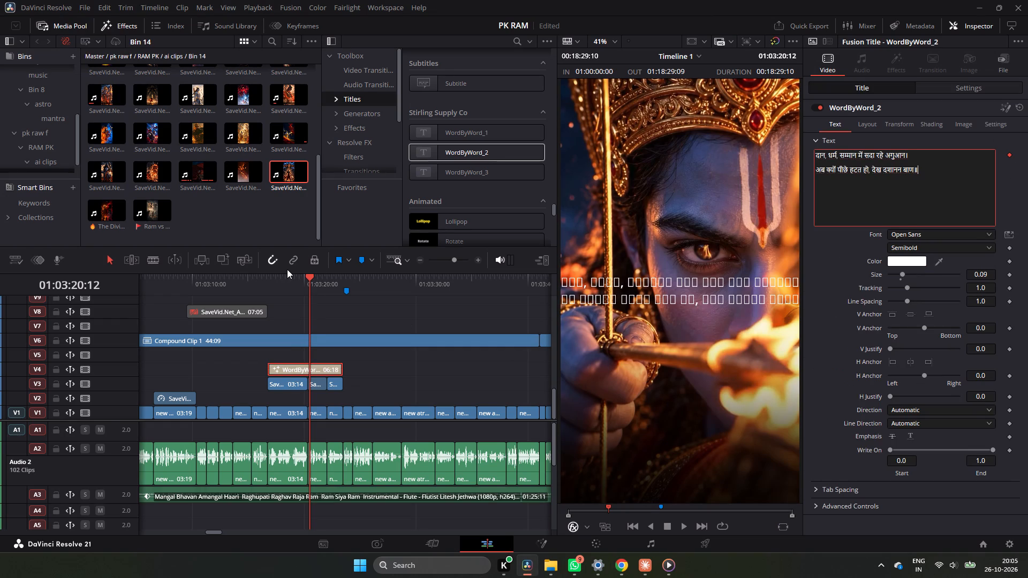
Preview the title around 01:03:19 and set its font to Poppins.
click(289, 290)
key(space)
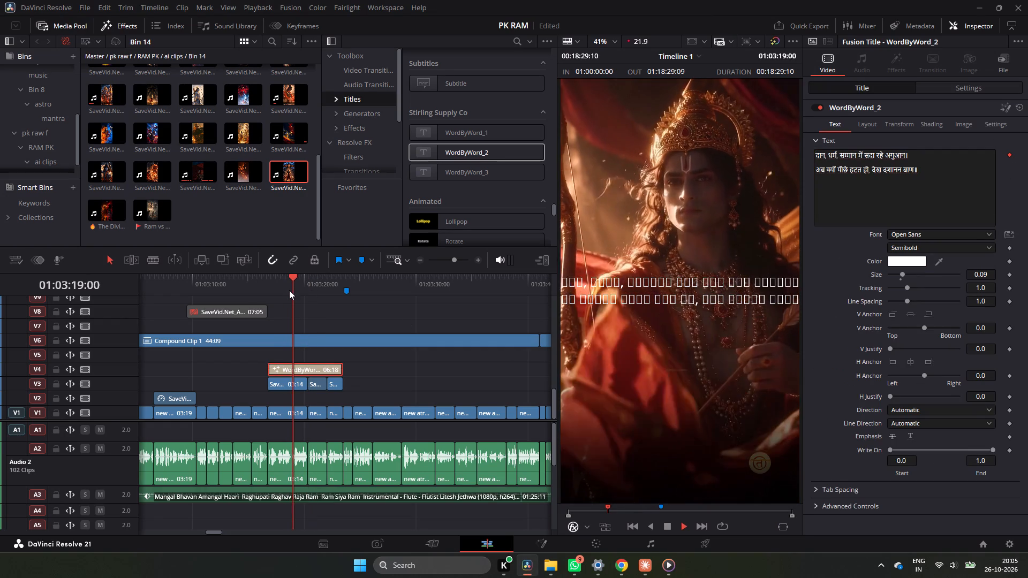
key(space)
click(967, 233)
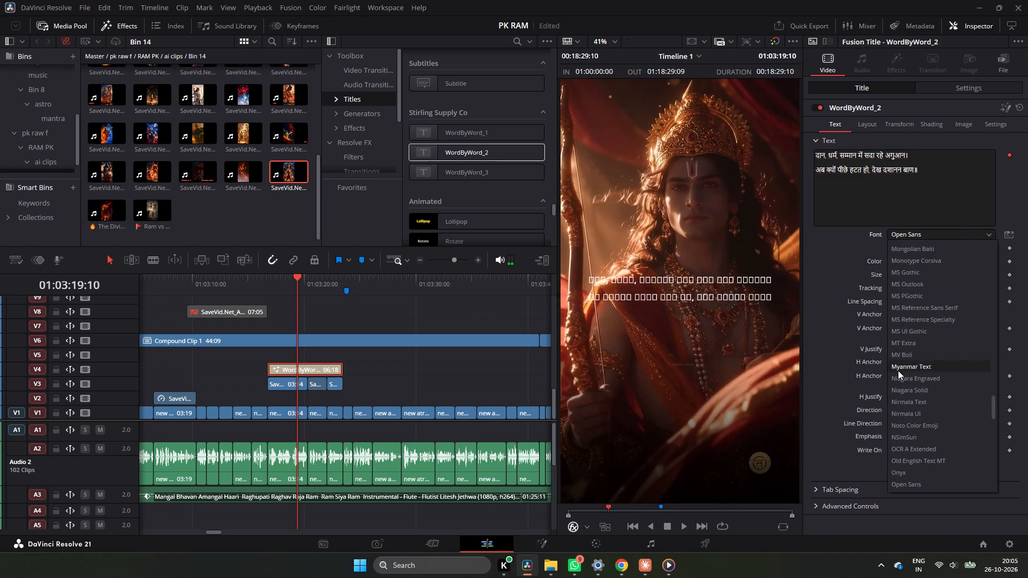
scroll(910, 428, down, 2)
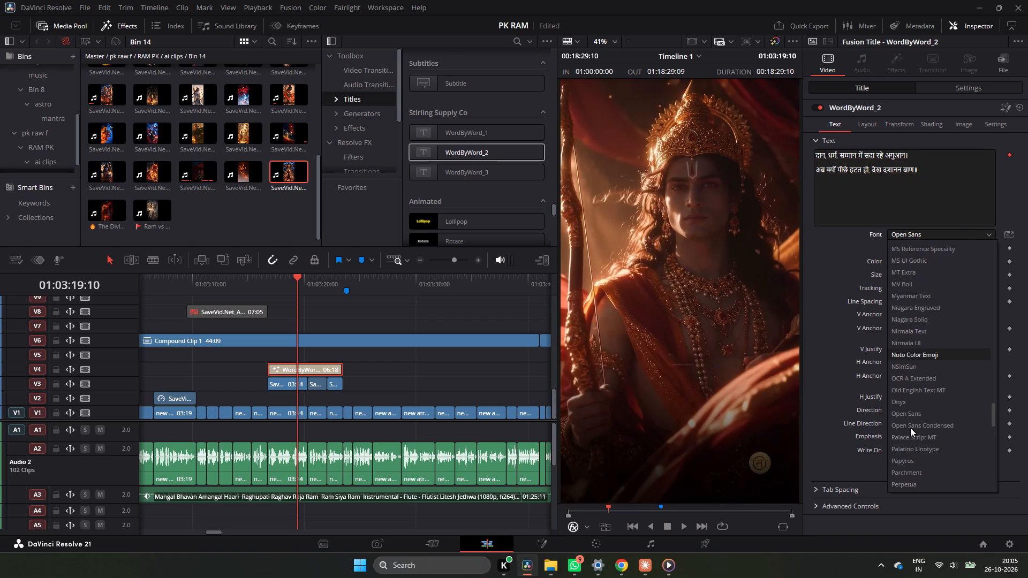
scroll(918, 414, down, 4)
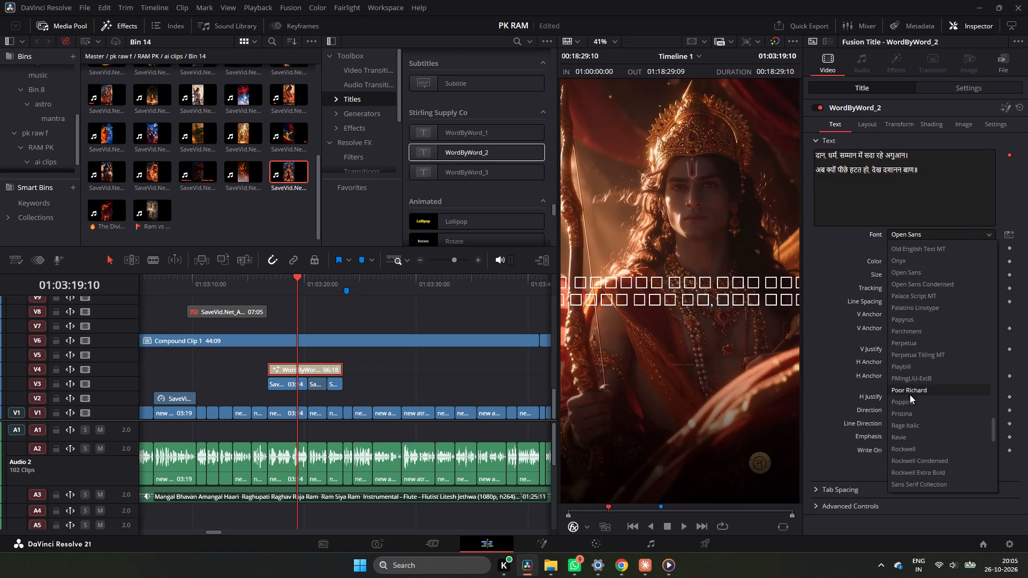
click(908, 399)
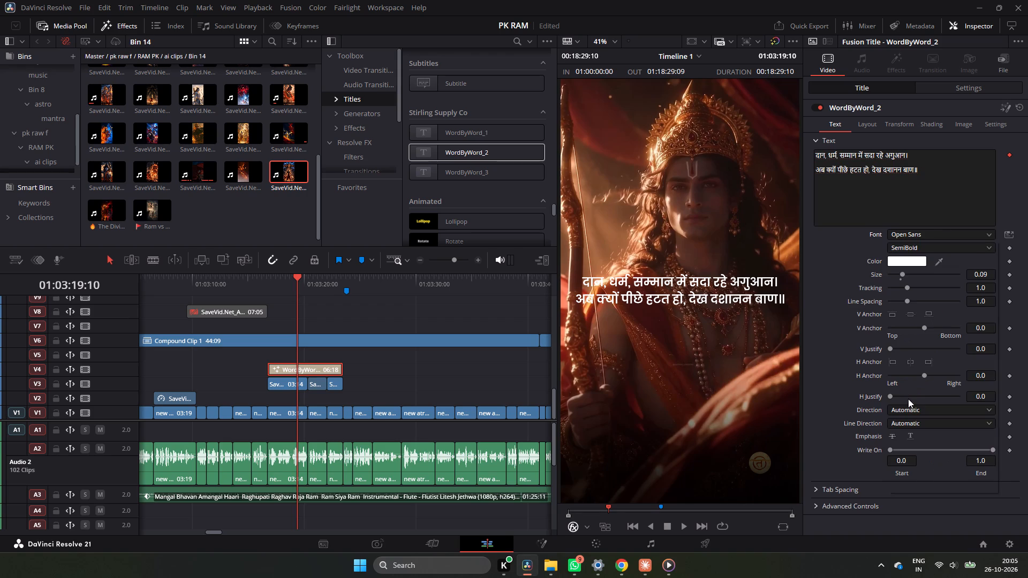
Play and scrub the title's opening from about 01:03:16:18 to check its word-by-word animation against the narration.
click(267, 283)
key(space)
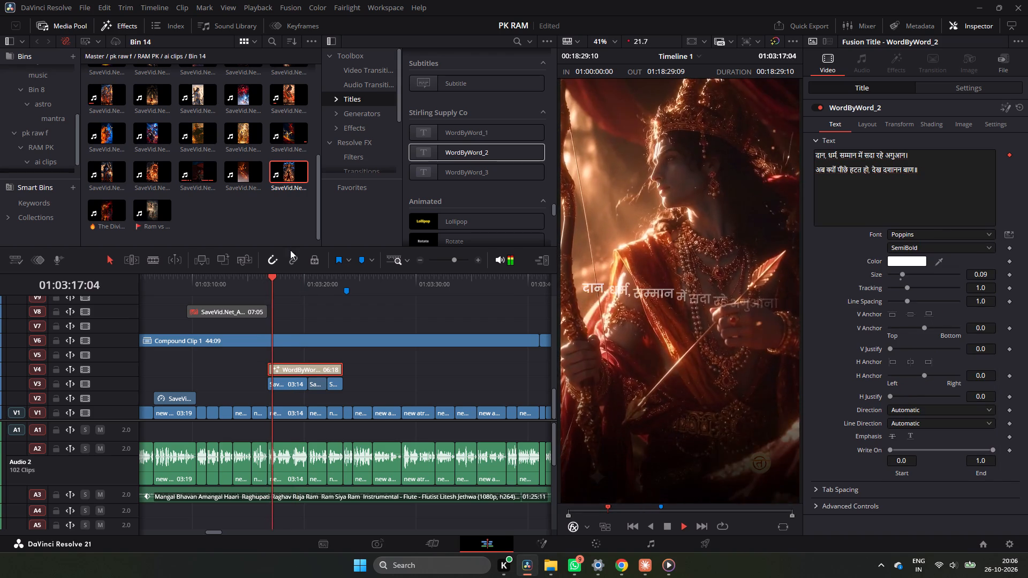
key(space)
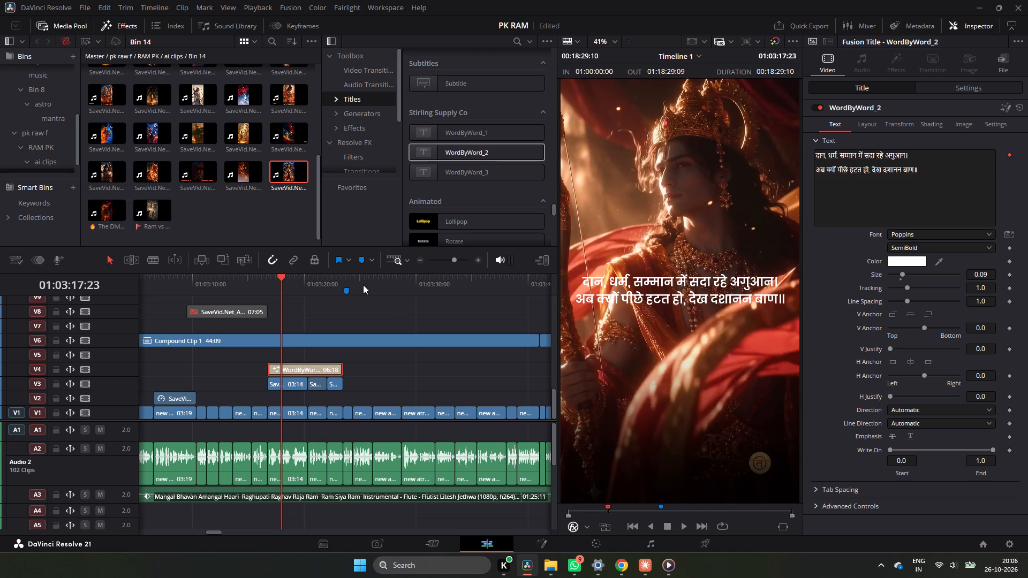
drag(274, 282, 269, 288)
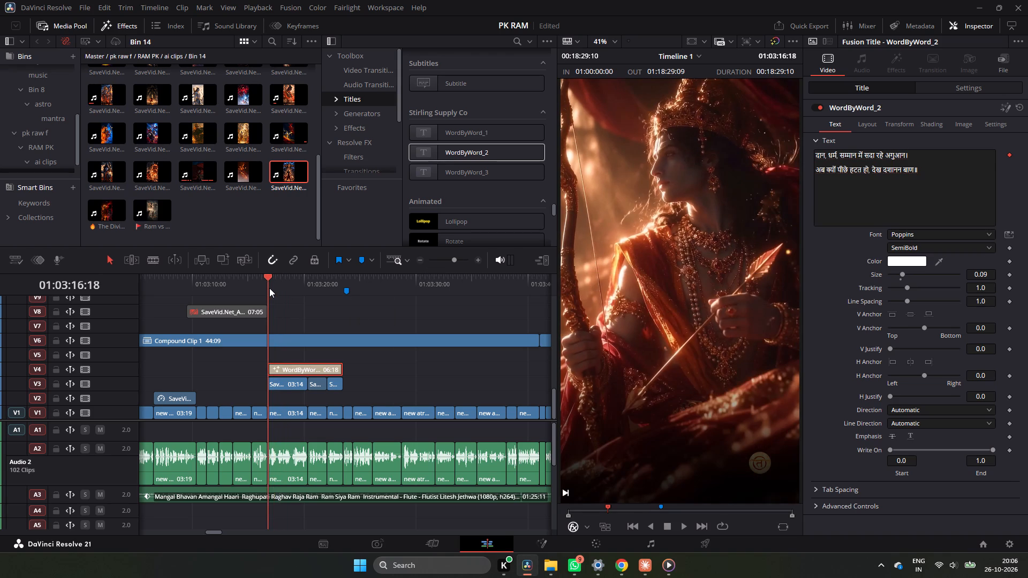
drag(269, 288, 270, 299)
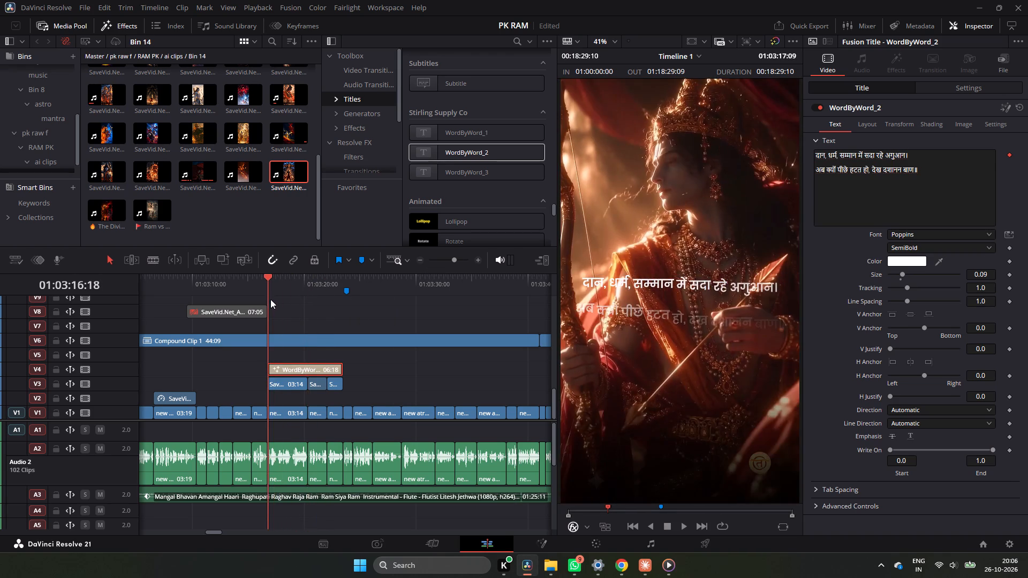
drag(270, 299, 269, 299)
Trim the end of the WordByWord_2 title on V4 to a duration of 02:00.
drag(339, 374, 316, 372)
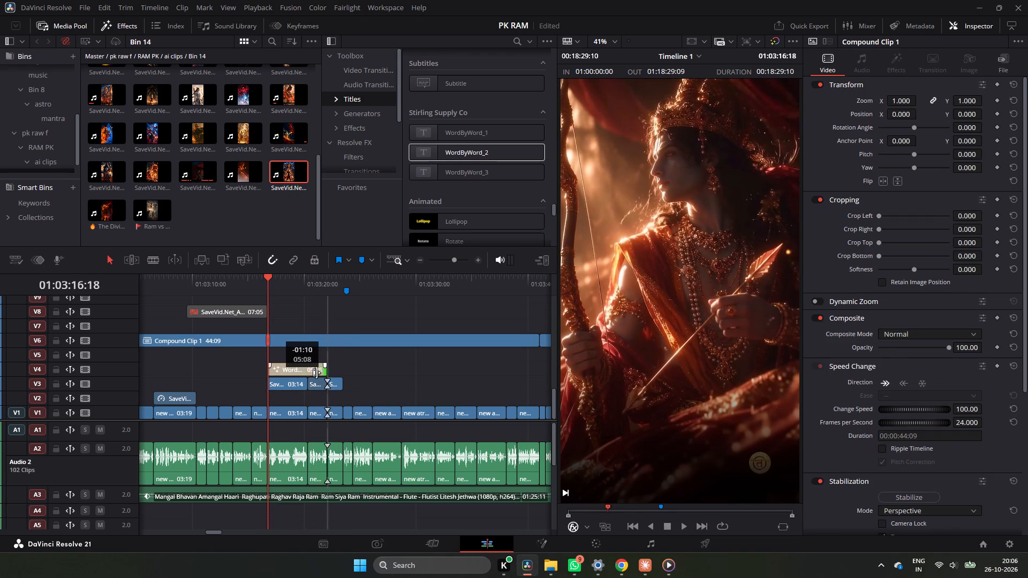
drag(316, 372, 285, 375)
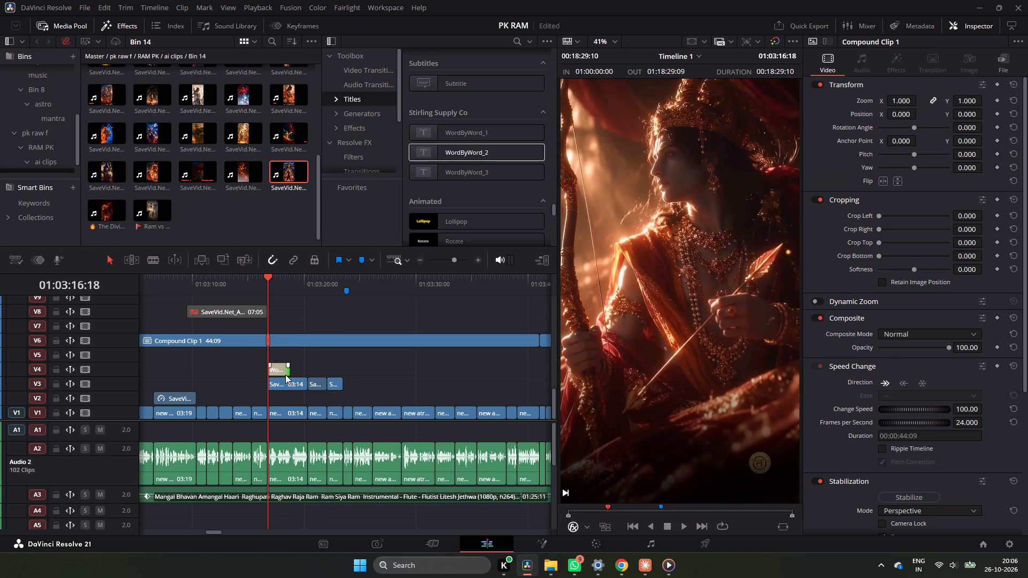
Play the section from 01:03:16:18 twice to check the trimmed title's timing against the narration.
key(space)
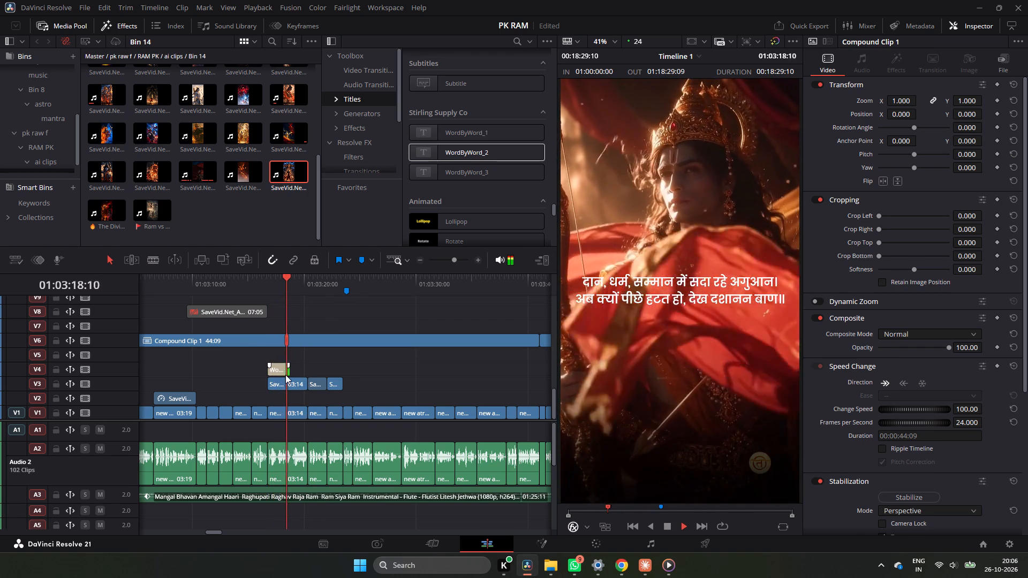
key(space)
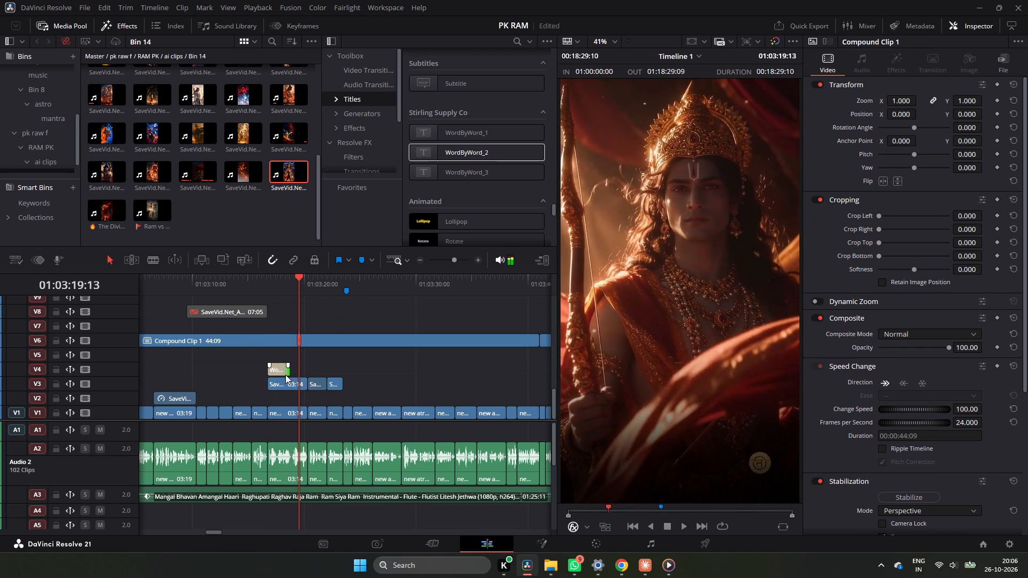
click(275, 280)
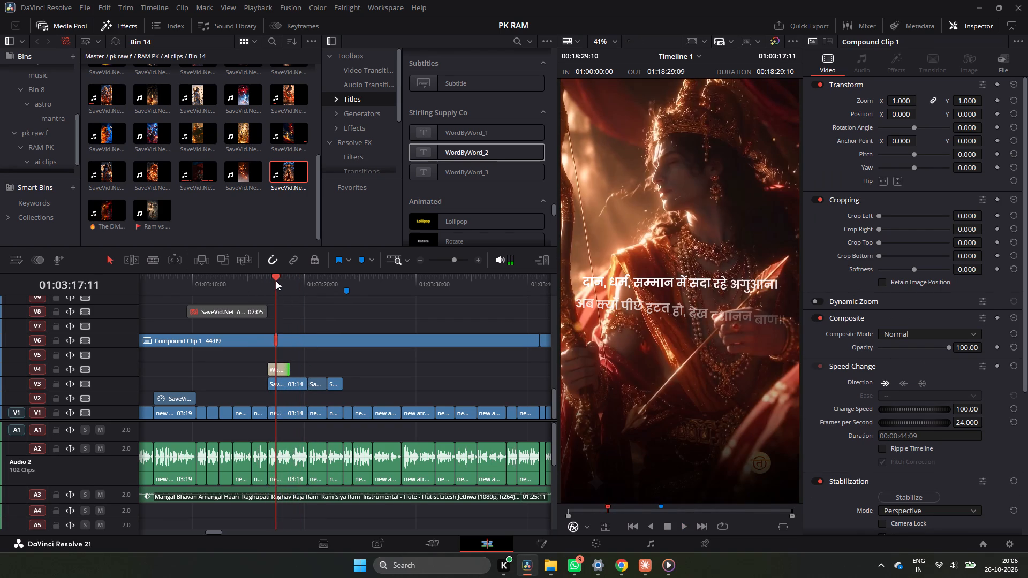
drag(276, 280, 262, 288)
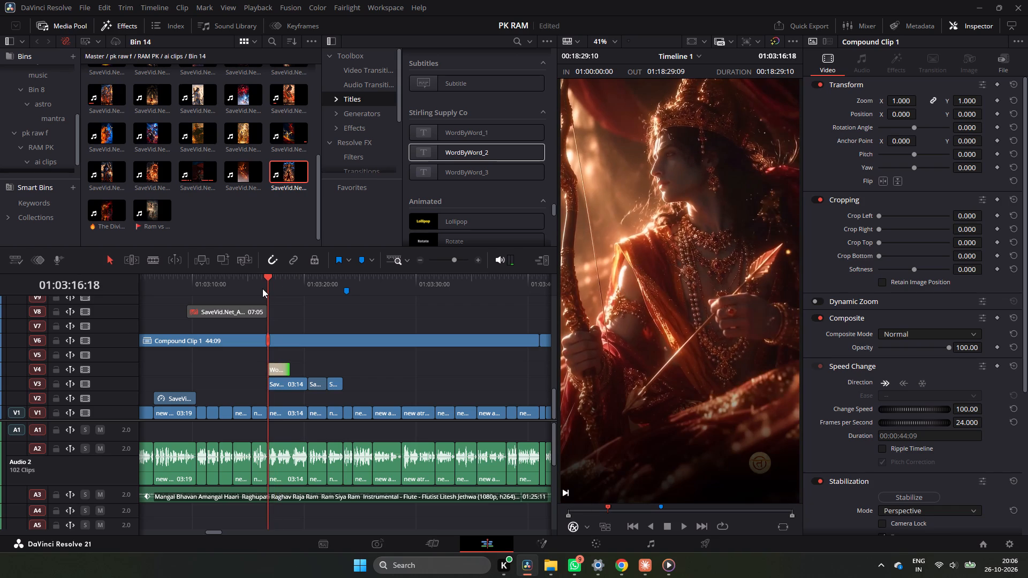
key(space)
key(space)
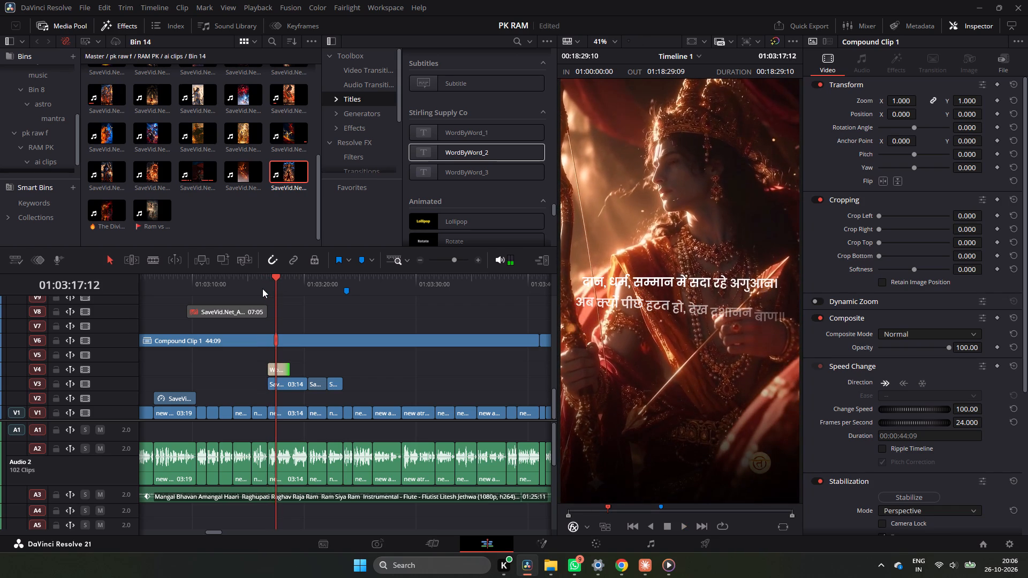
Move the WordByWord_2 title earlier on V4 so it starts at about 01:03:16:10.
click(478, 258)
click(478, 258)
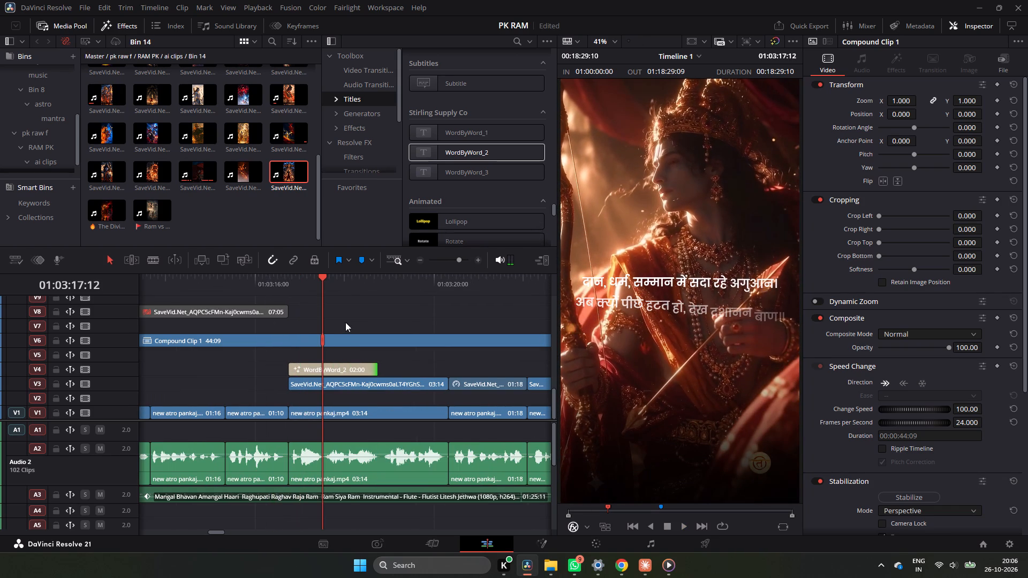
drag(298, 290, 285, 293)
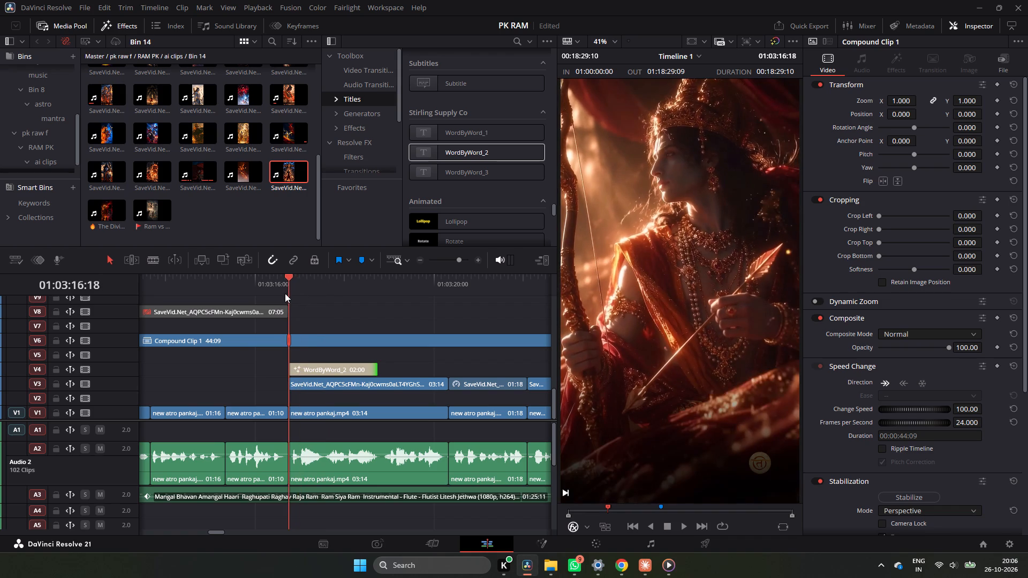
drag(285, 293, 302, 305)
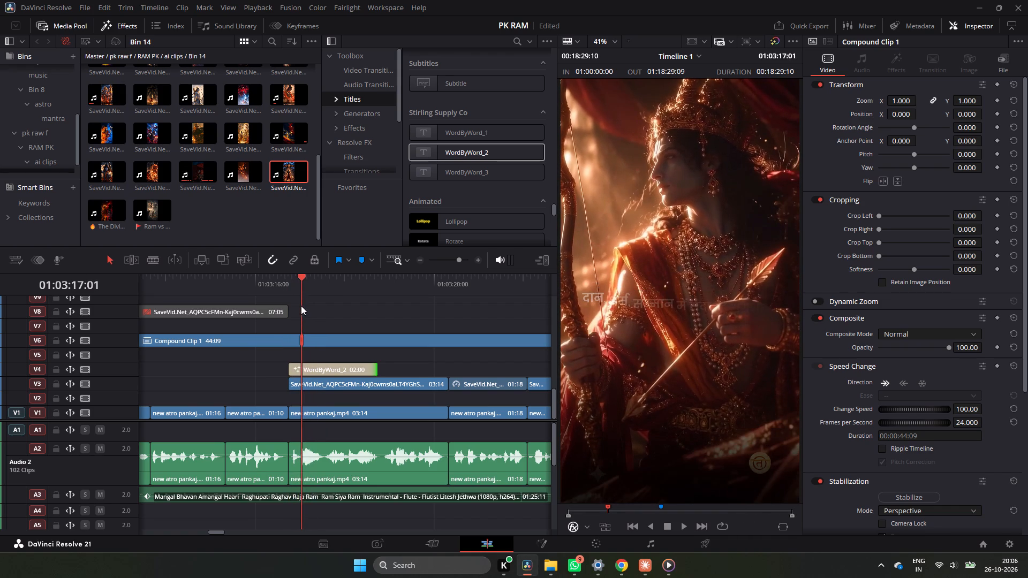
drag(330, 372, 310, 368)
drag(303, 280, 290, 285)
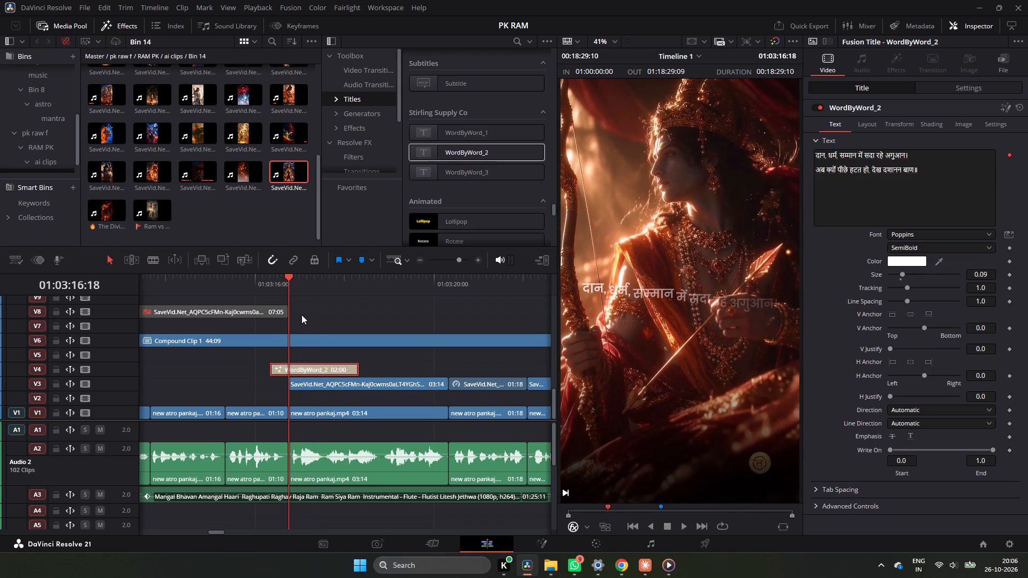
drag(309, 369, 314, 370)
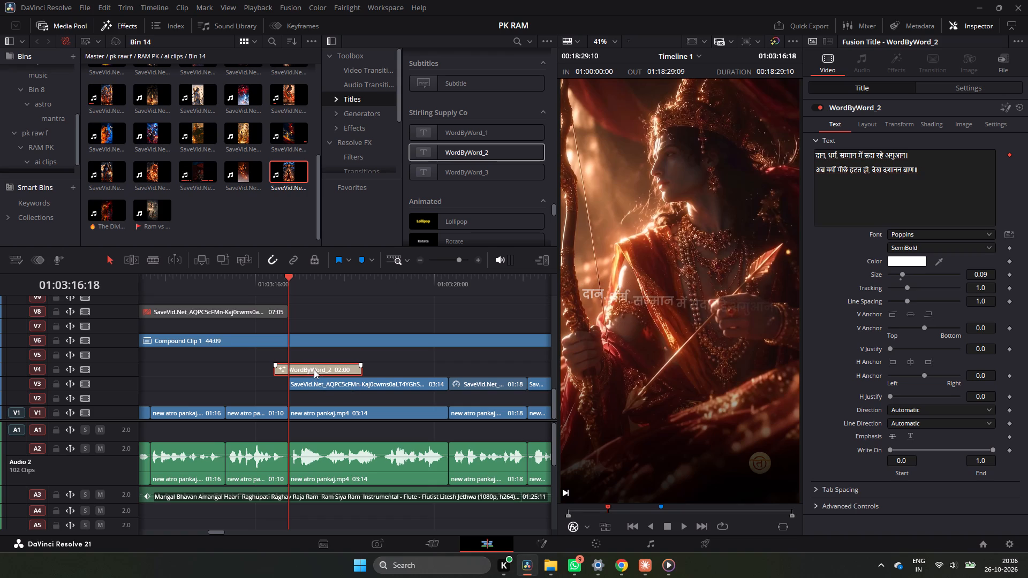
Play from the title's start at 01:03:16:10 to check the moved title's timing.
click(276, 286)
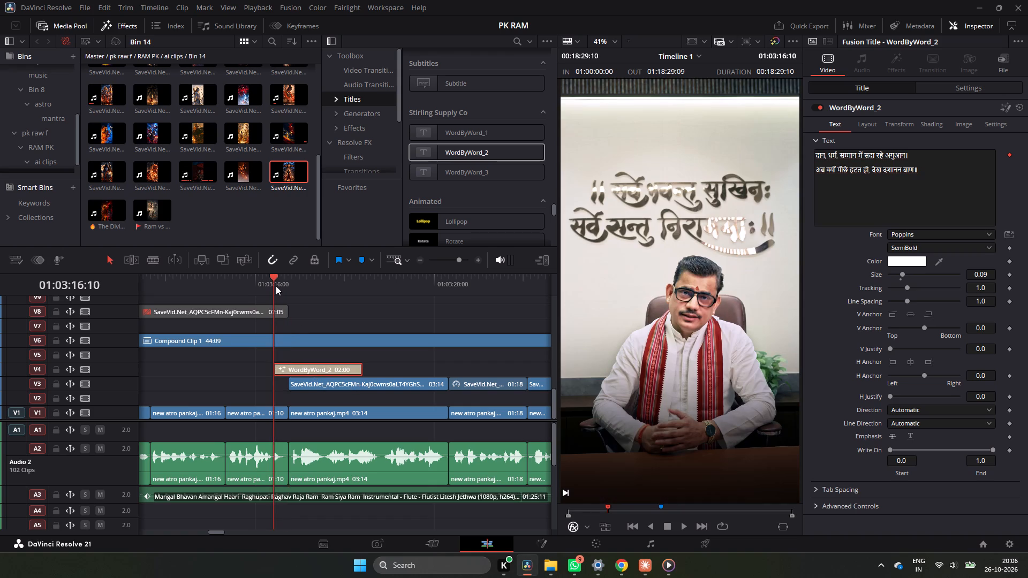
key(space)
key(space)
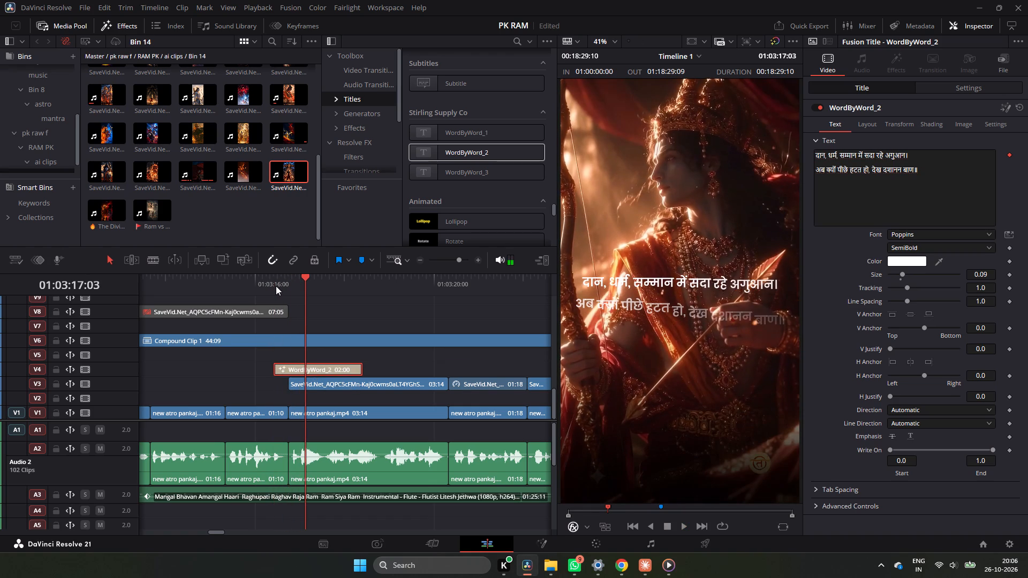
Play the section from about 01:03:16:10 repeatedly to check the WordByWord_2 title's timing against the narration.
click(276, 286)
key(space)
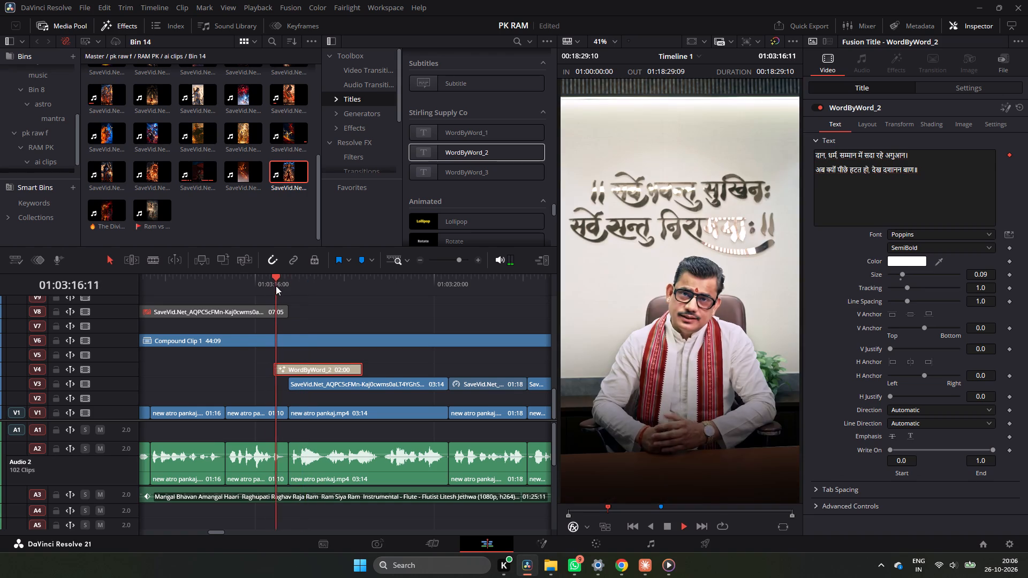
key(space)
click(276, 286)
key(space)
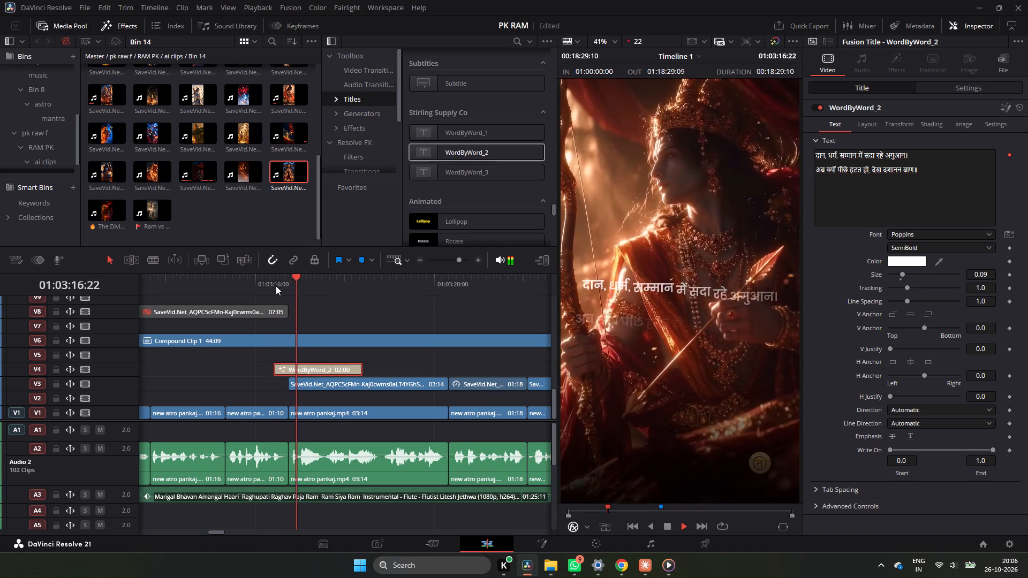
click(276, 286)
key(space)
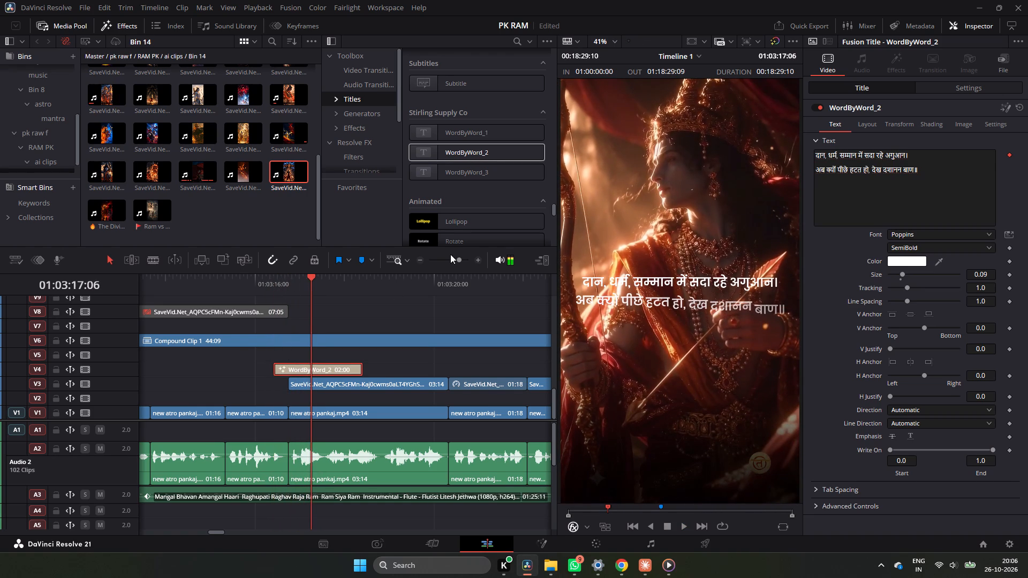
Move the WordByWord_2 title slightly later on V4 so it starts at about 01:03:16:12.
click(480, 261)
drag(348, 364, 351, 365)
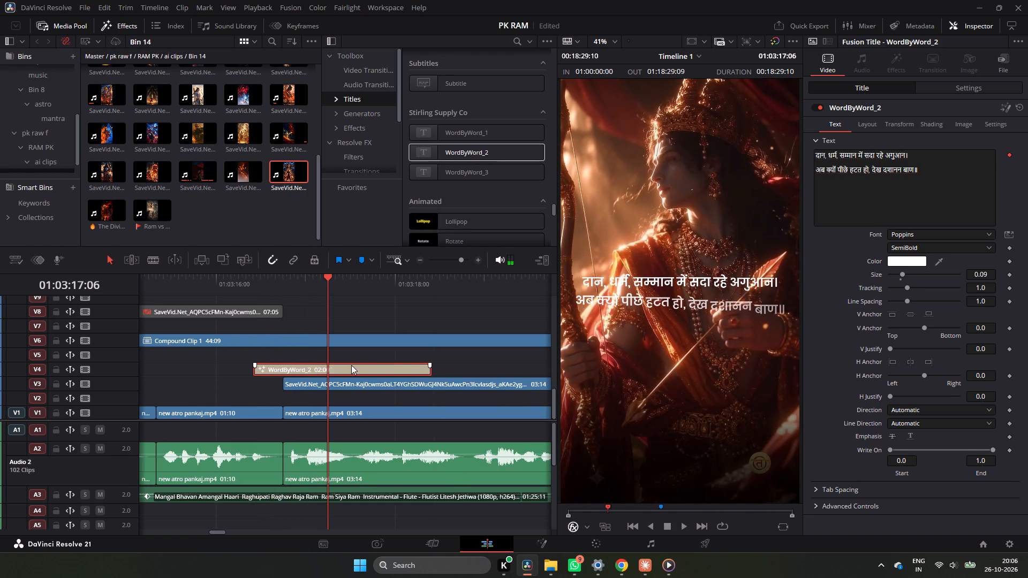
drag(351, 365, 358, 366)
Play from just after the title's start, around 01:03:16:14, to check its new timing against the narration.
click(269, 283)
key(space)
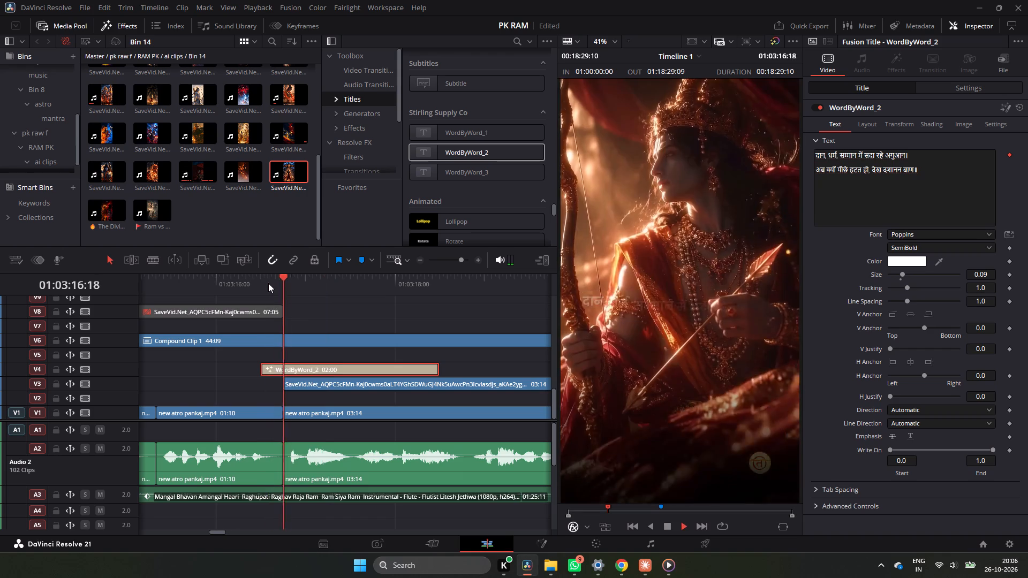
key(space)
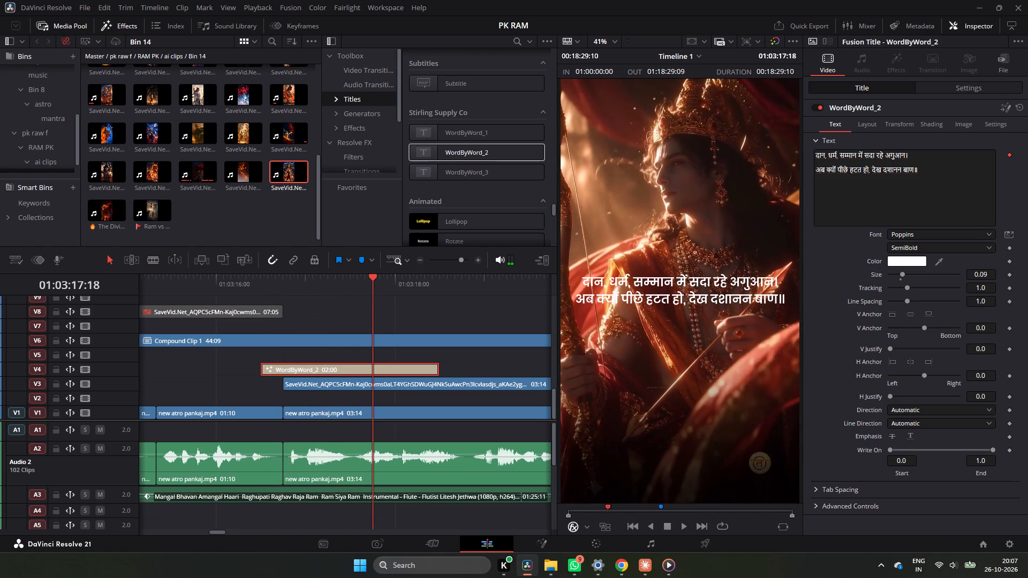
Copy the title text following "दान, धर्म, सम्मान" across both lines and delete it, keeping only those first words.
drag(858, 155, 905, 150)
click(921, 157)
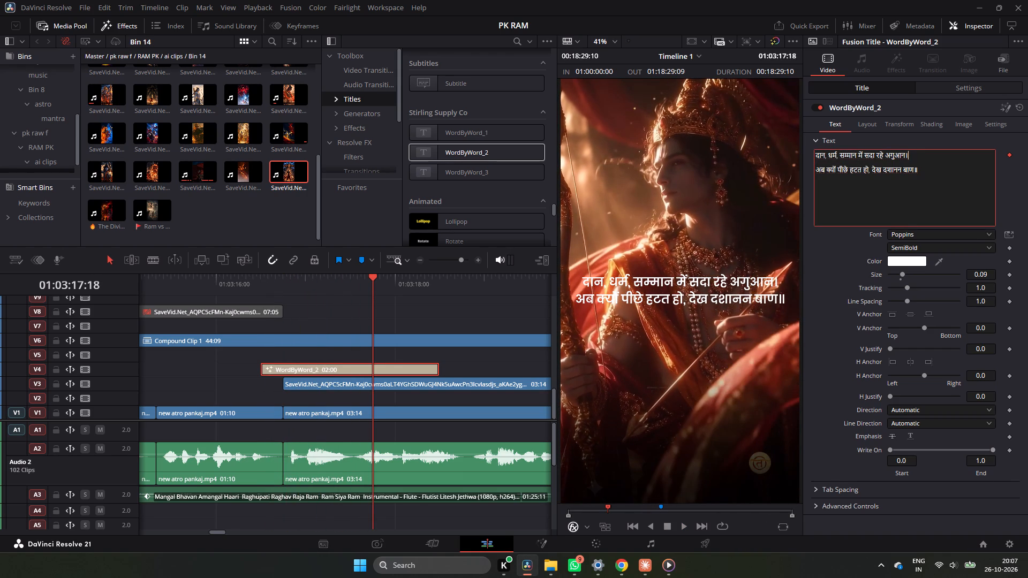
drag(857, 154, 918, 150)
click(926, 157)
drag(939, 173, 812, 179)
drag(917, 151, 911, 151)
drag(911, 151, 858, 158)
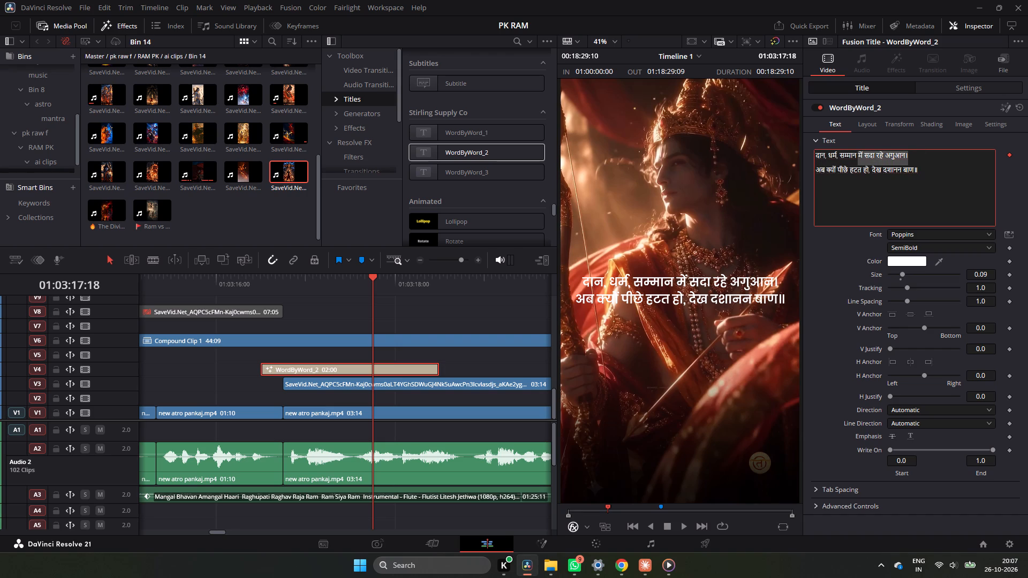
ctrl+drag(820, 172, 906, 172)
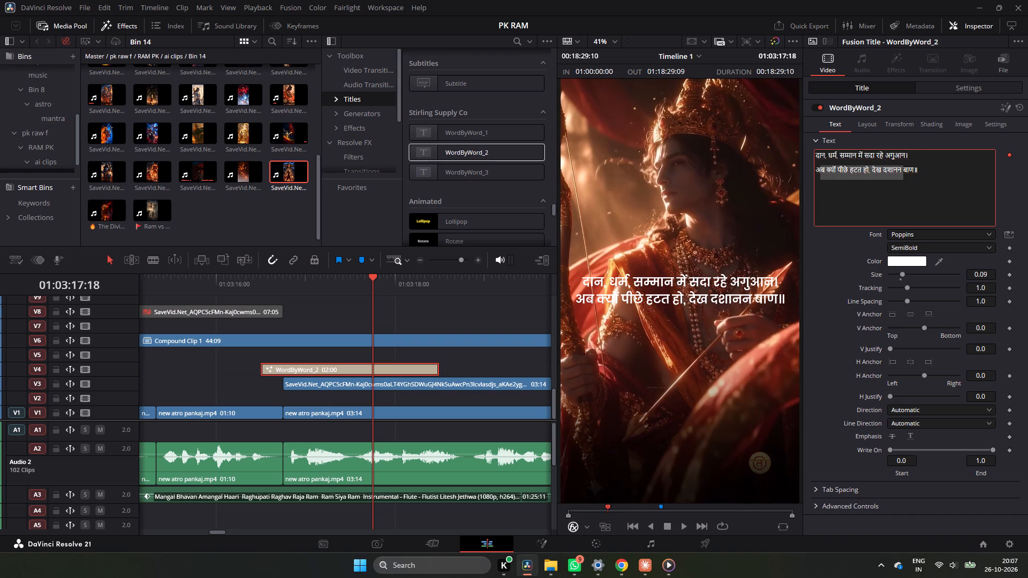
click(923, 168)
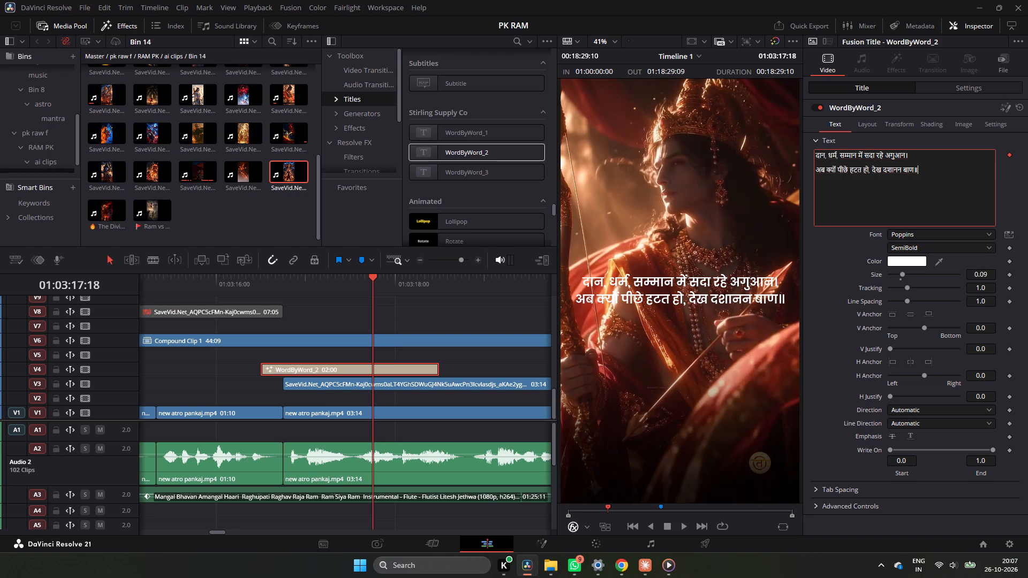
ctrl+drag(858, 154, 920, 173)
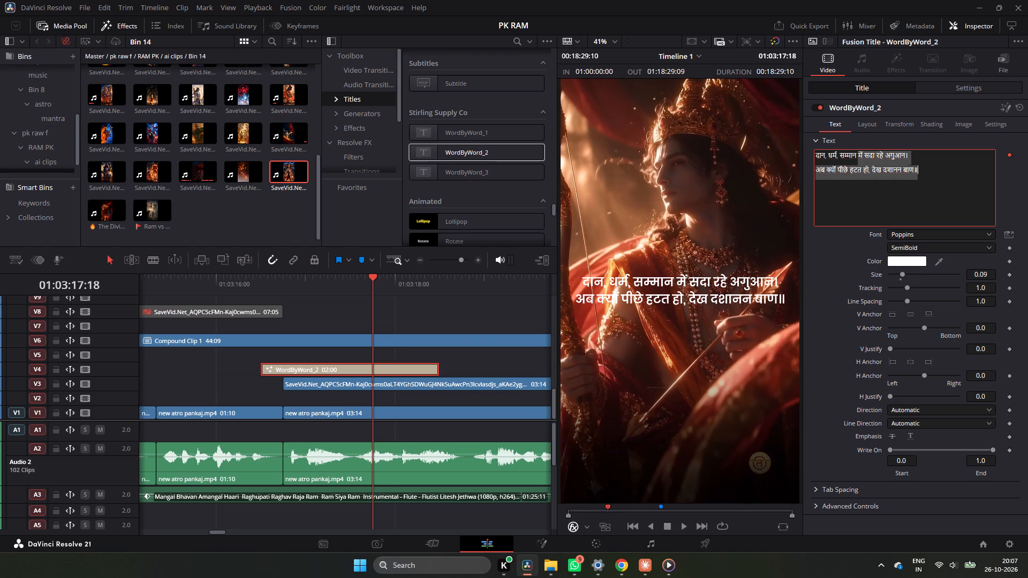
key(ctrl+c)
key(ctrl+c)
key(ctrl+c)
key(BackSpace)
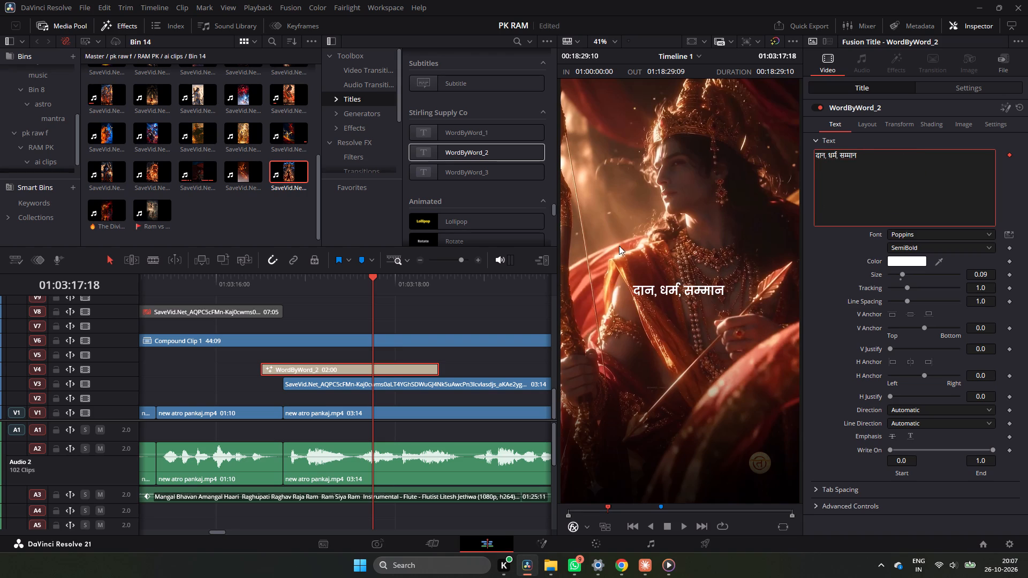
key(BackSpace)
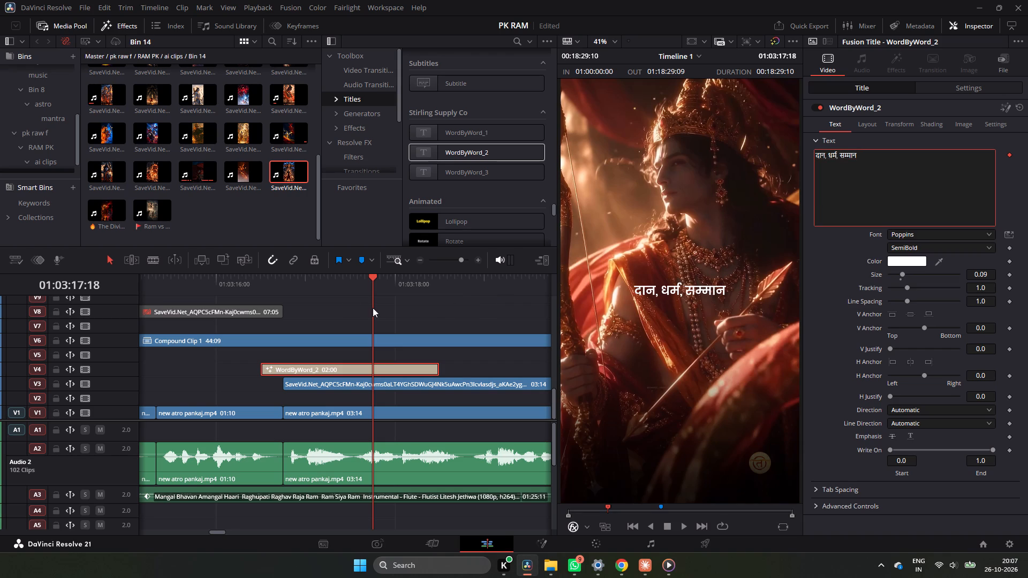
Examine the WordByWord_2 title's general settings and its image, transform and shading properties.
click(327, 366)
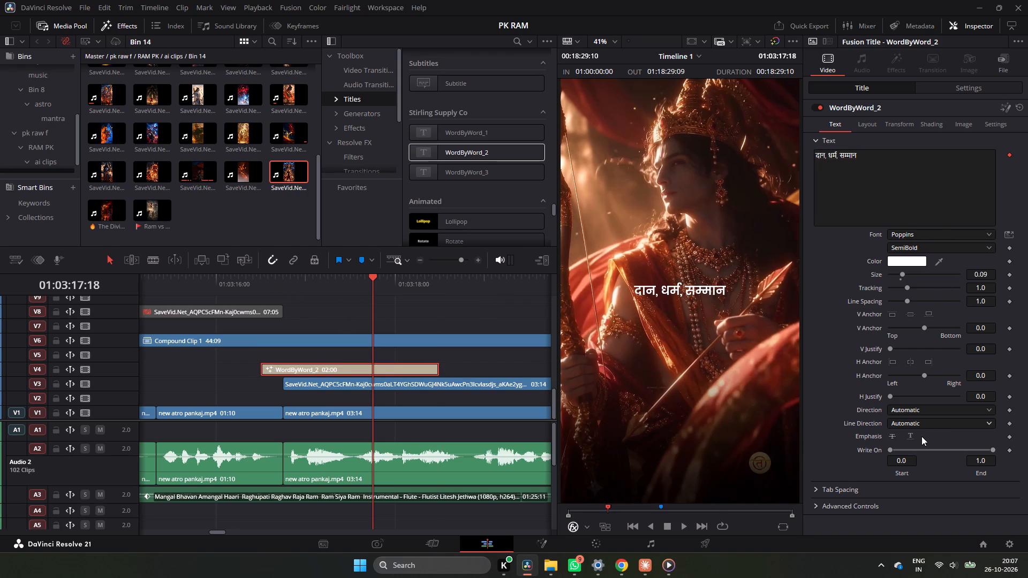
scroll(921, 436, down, 3)
click(985, 126)
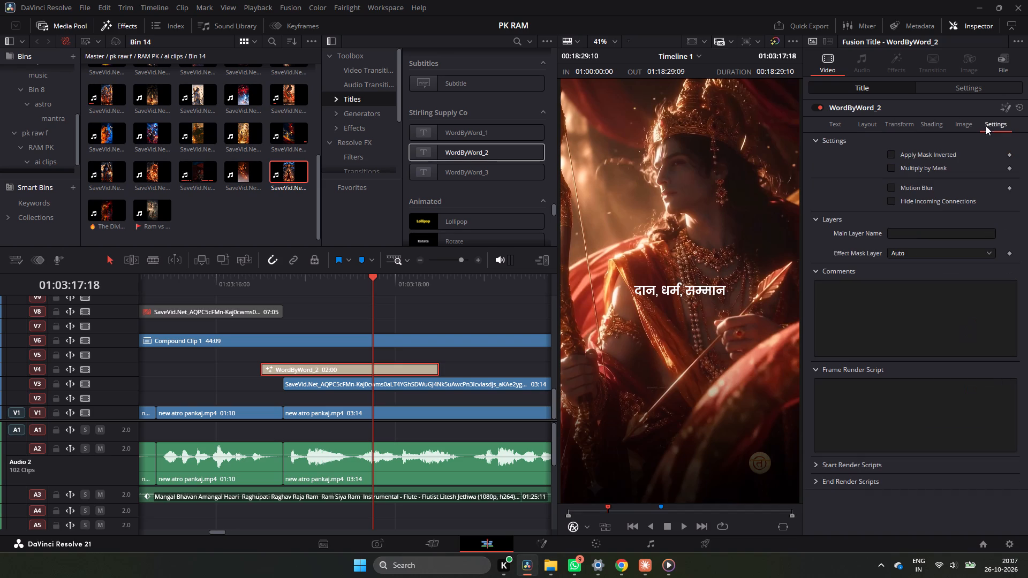
scroll(891, 290, down, 9)
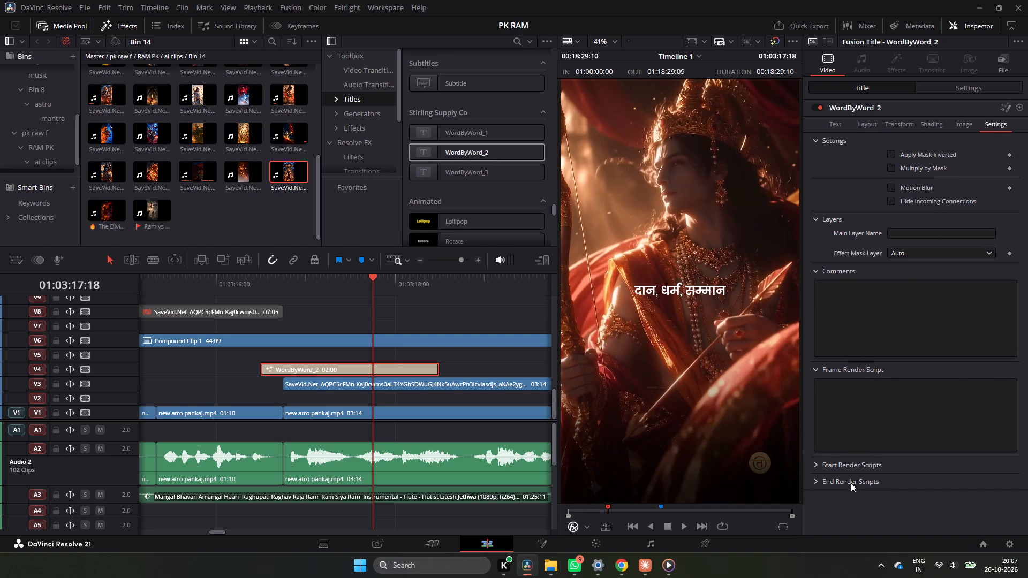
click(851, 483)
click(967, 128)
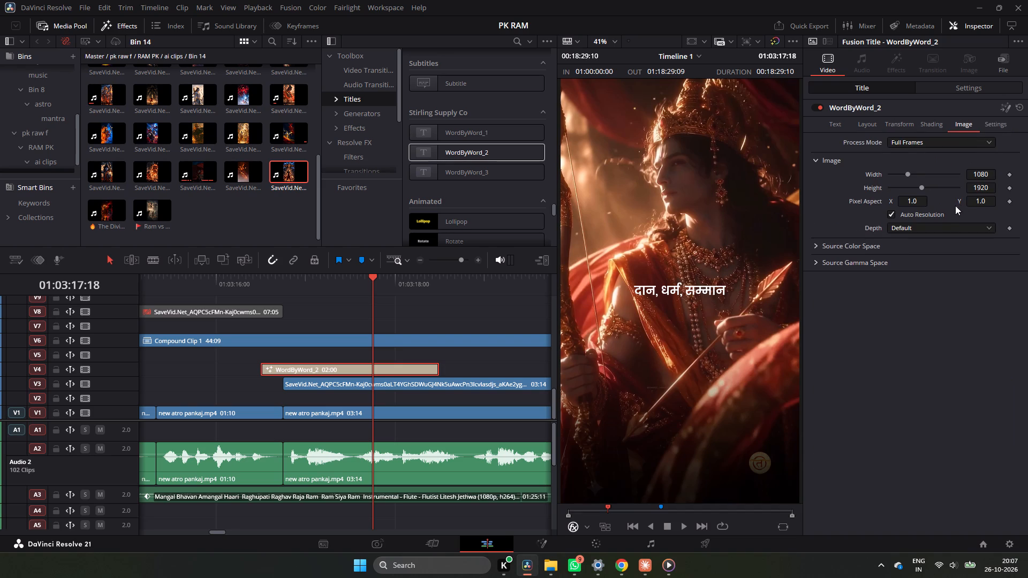
click(904, 128)
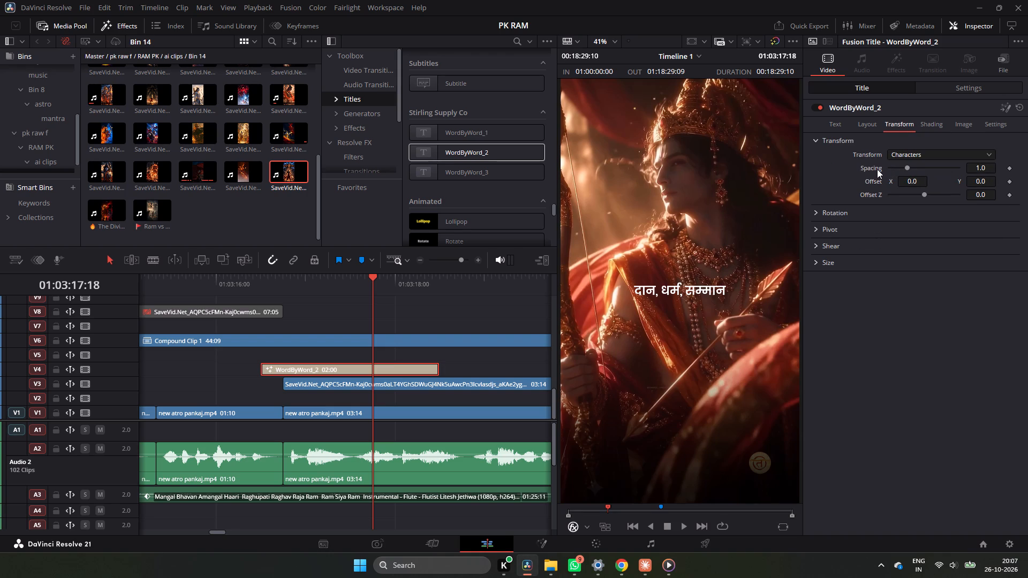
click(942, 124)
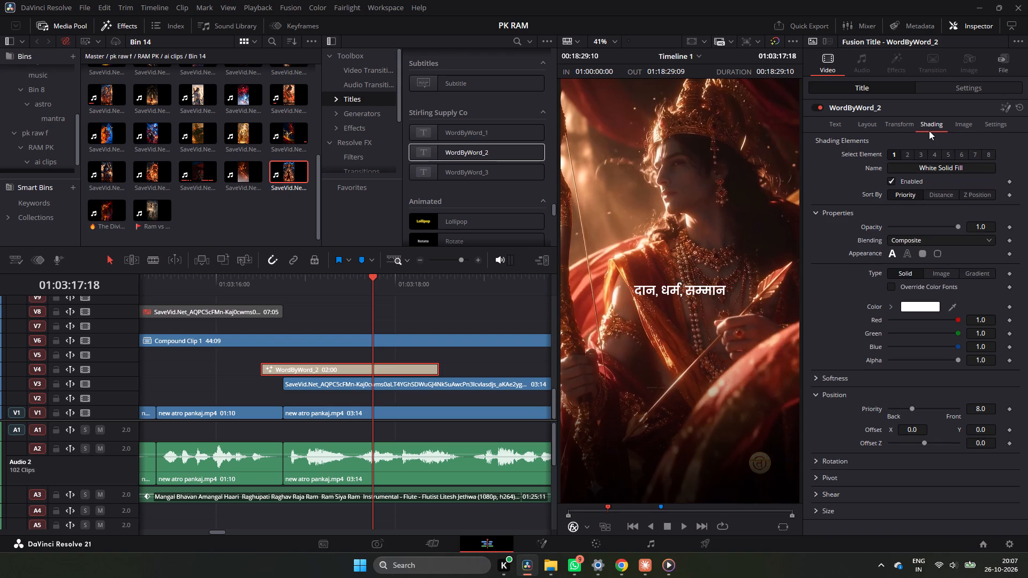
click(937, 239)
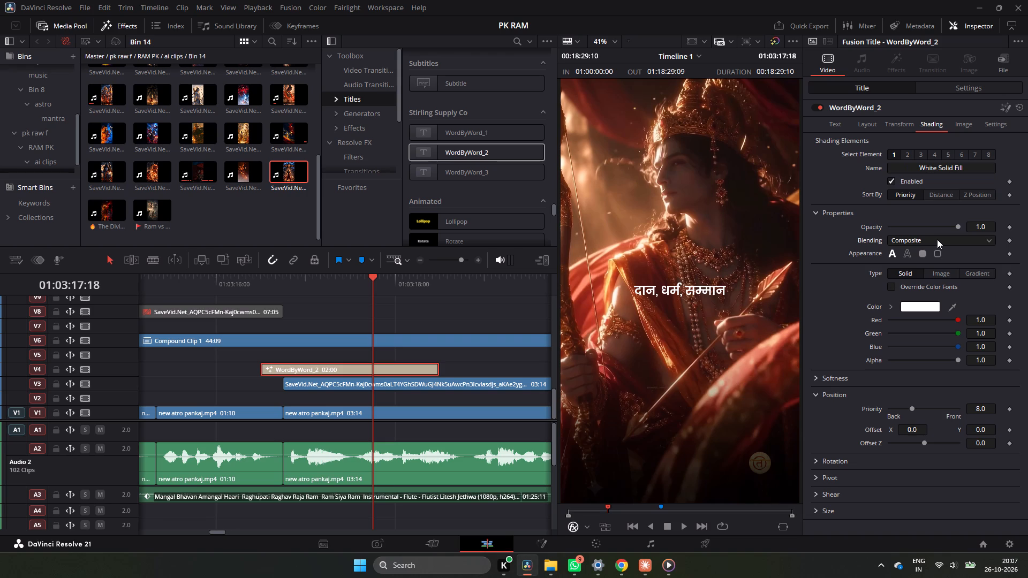
click(937, 239)
scroll(910, 284, down, 5)
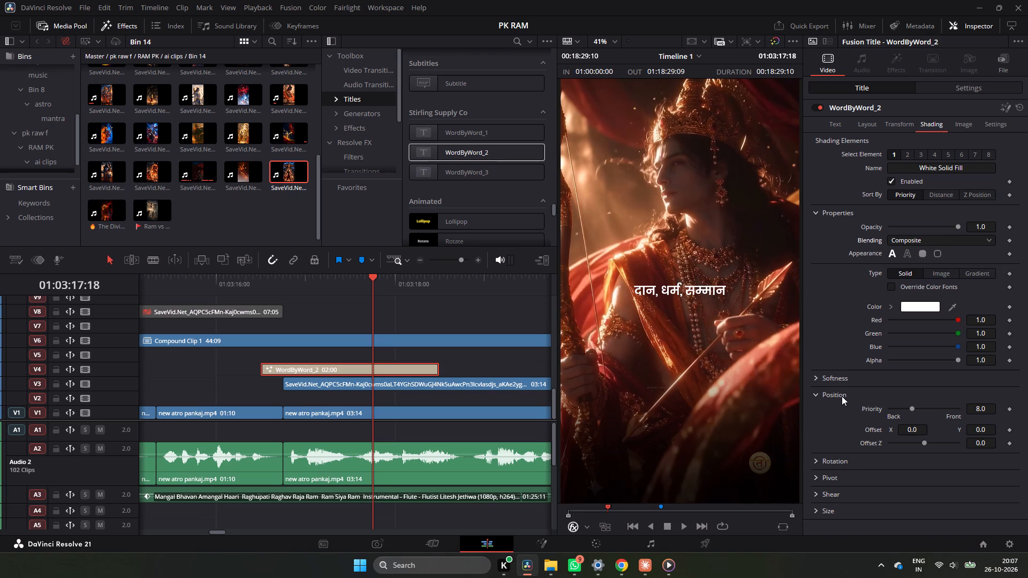
click(841, 396)
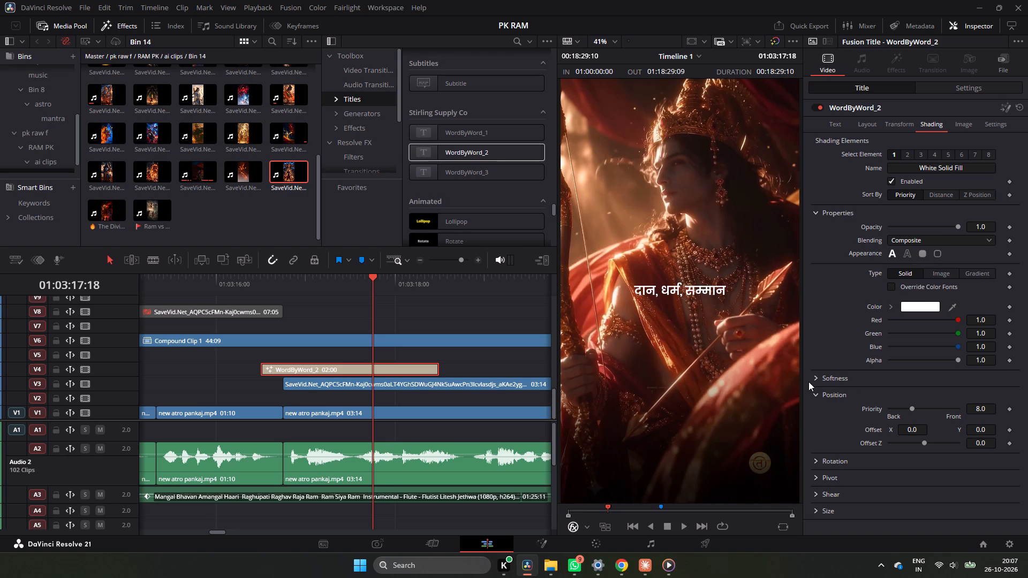
click(812, 380)
click(815, 379)
Examine the WordByWord_2 title's layout, character transform, text and shading properties.
click(875, 115)
click(872, 121)
click(871, 112)
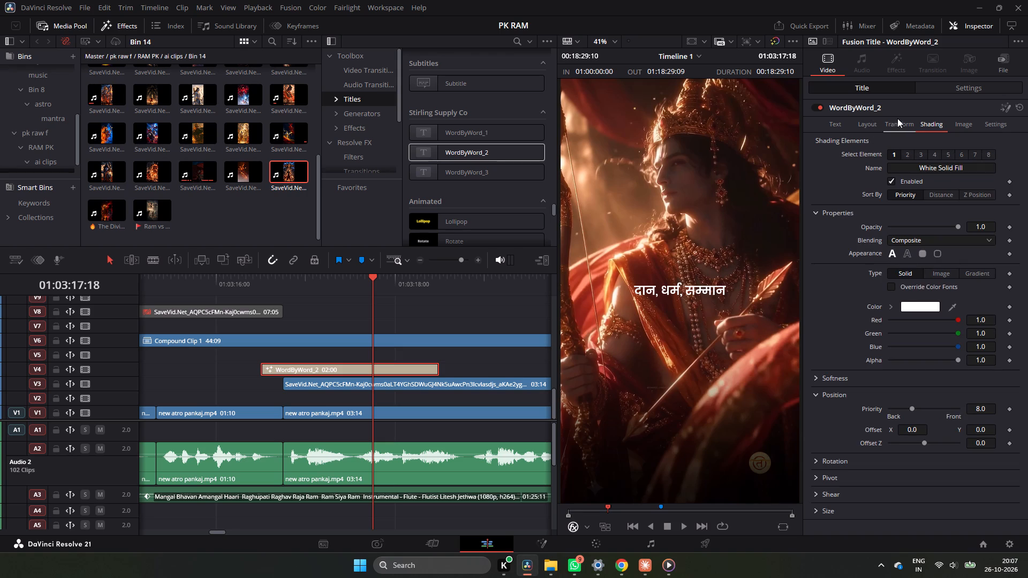
click(897, 118)
click(859, 126)
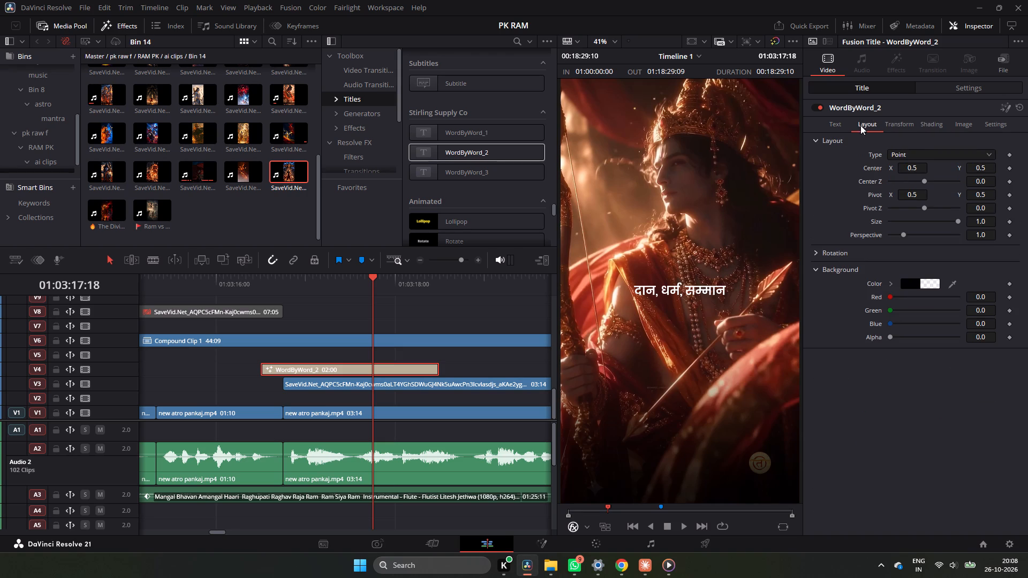
click(895, 126)
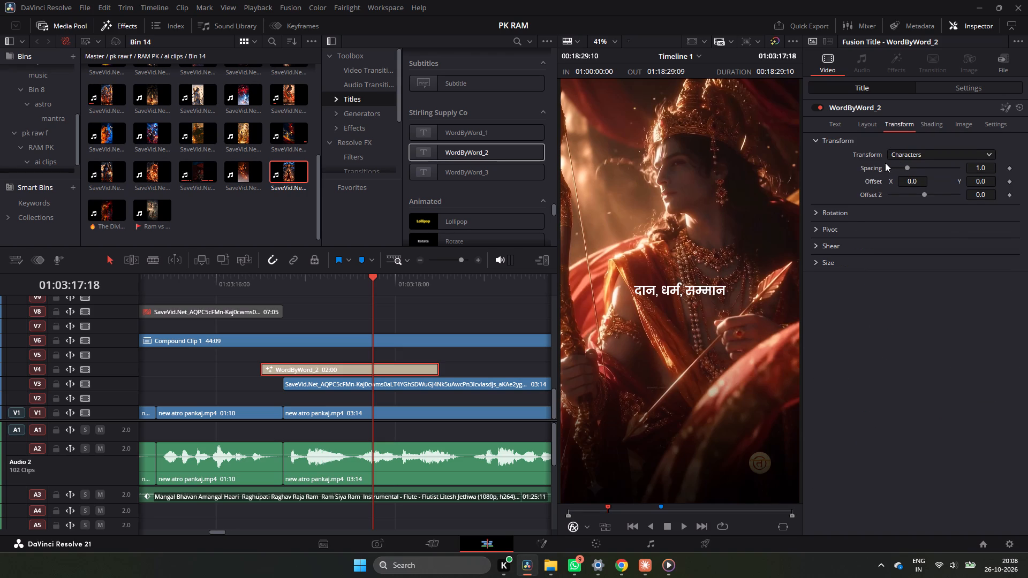
click(859, 121)
click(843, 120)
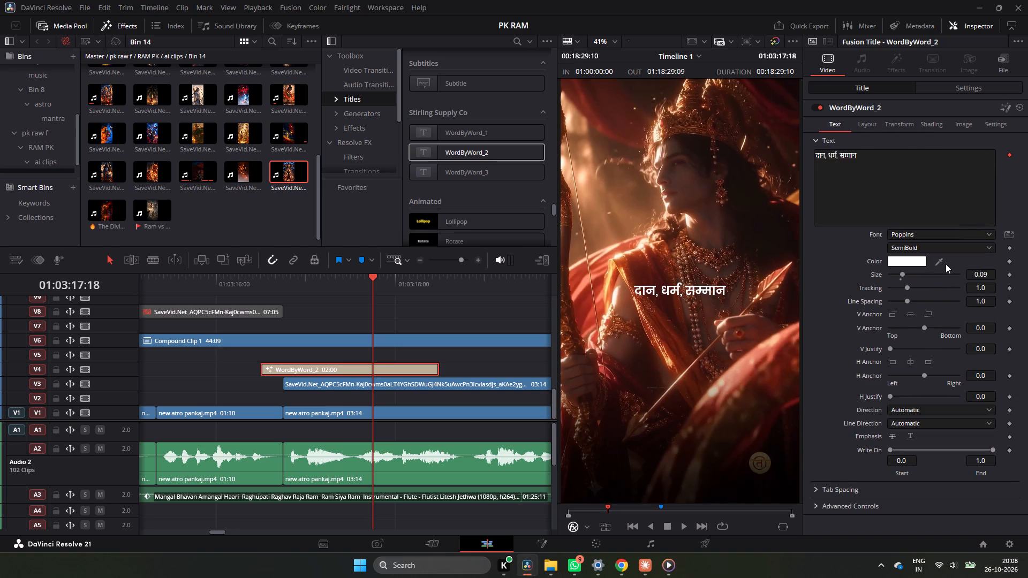
scroll(910, 379, down, 5)
click(862, 126)
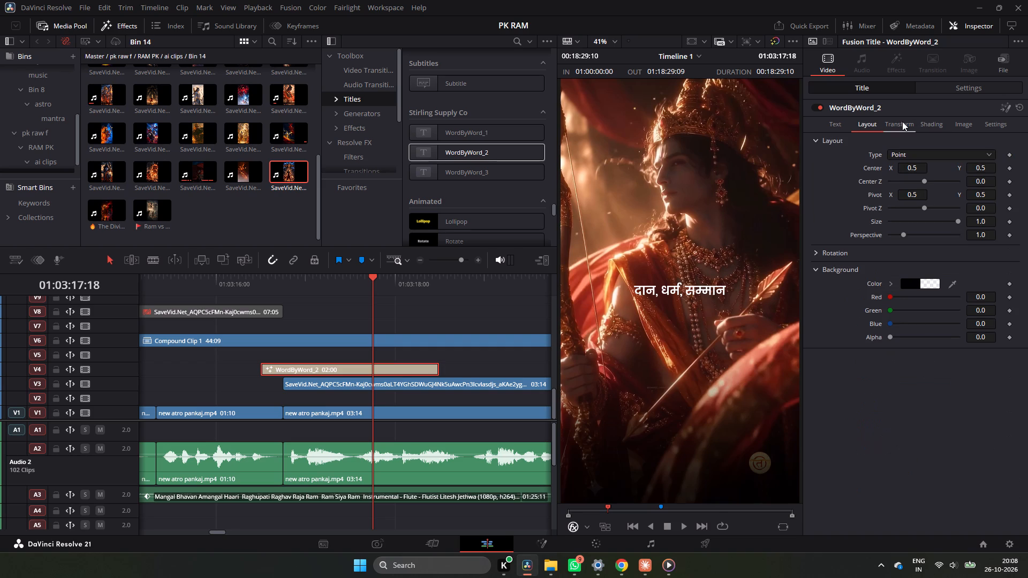
click(902, 121)
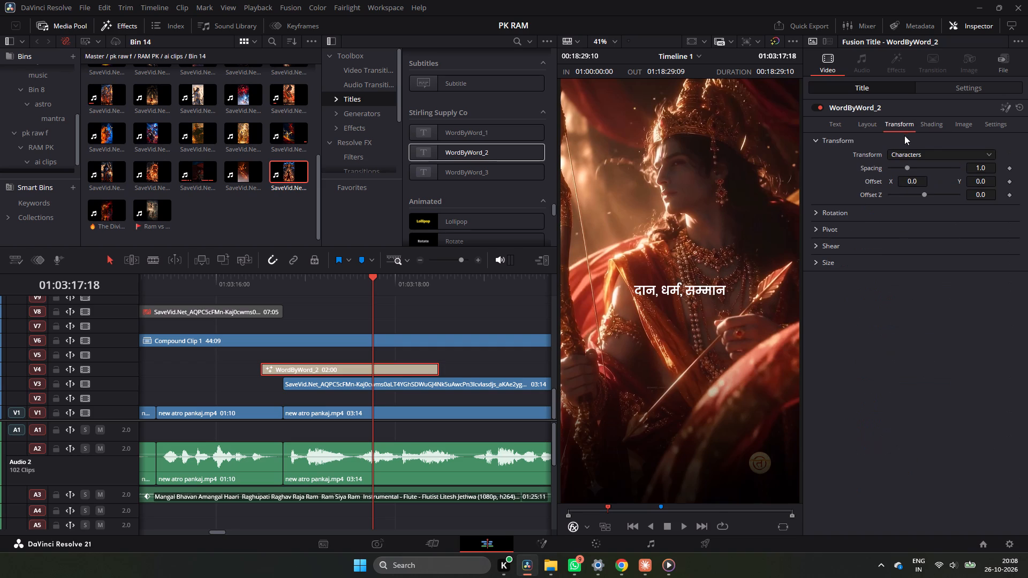
click(926, 125)
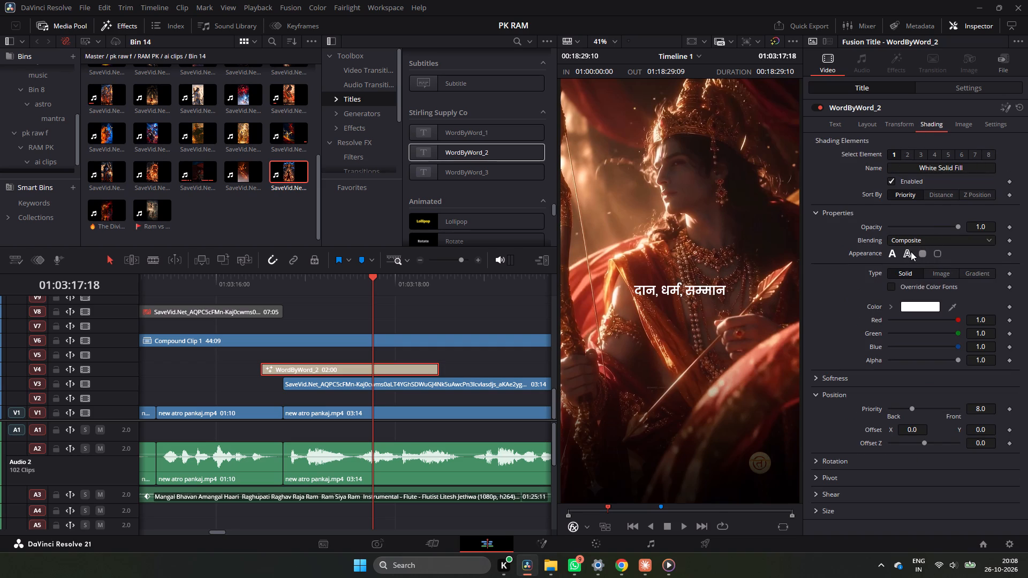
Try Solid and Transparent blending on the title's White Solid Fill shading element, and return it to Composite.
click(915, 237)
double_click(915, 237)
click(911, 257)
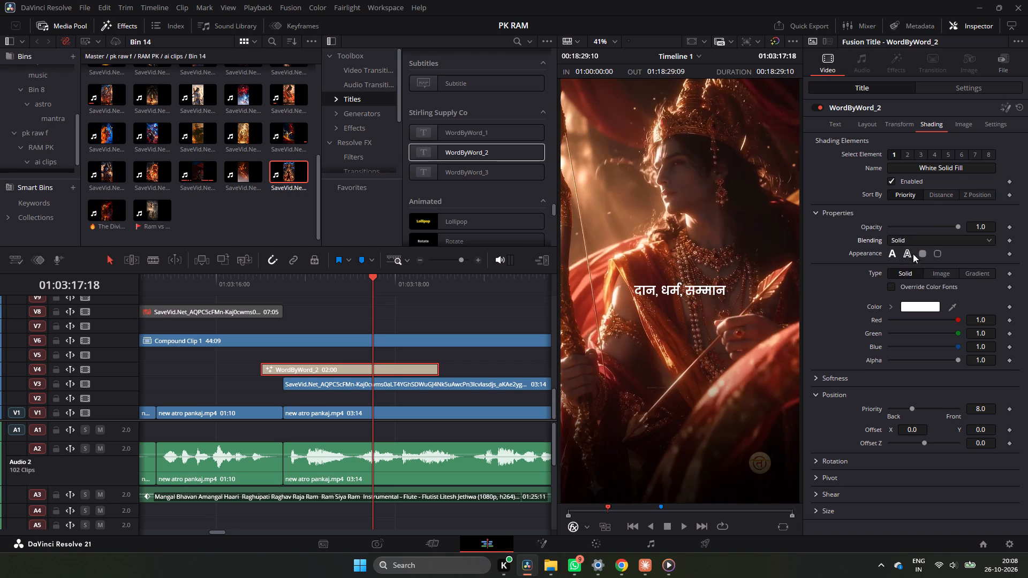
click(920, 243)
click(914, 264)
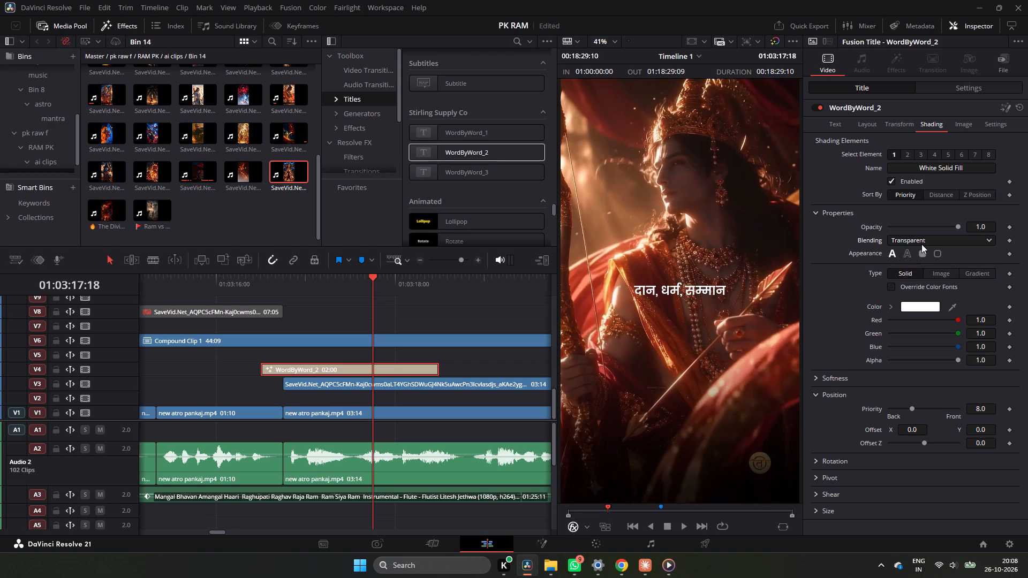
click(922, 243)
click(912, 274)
Look over the title's remaining shading sections and its image, transform, layout and text properties.
scroll(844, 288, down, 4)
click(848, 379)
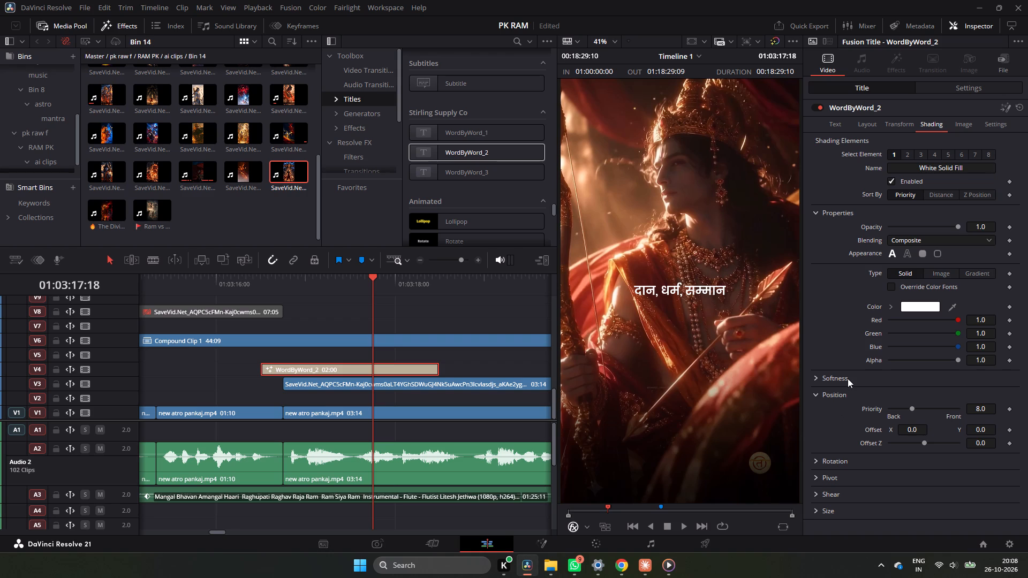
click(841, 389)
click(841, 400)
click(905, 119)
click(954, 119)
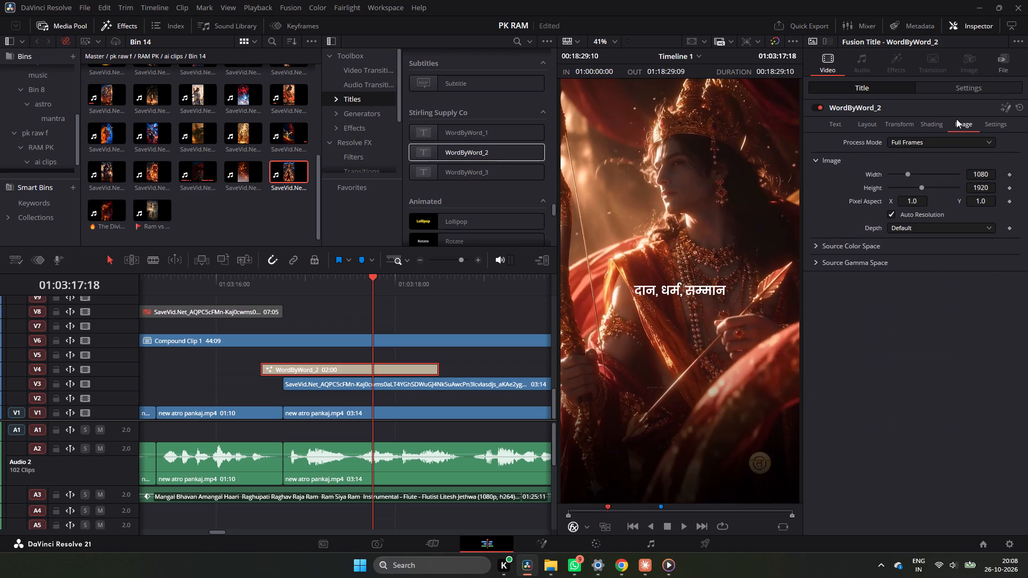
click(931, 130)
click(950, 125)
click(898, 119)
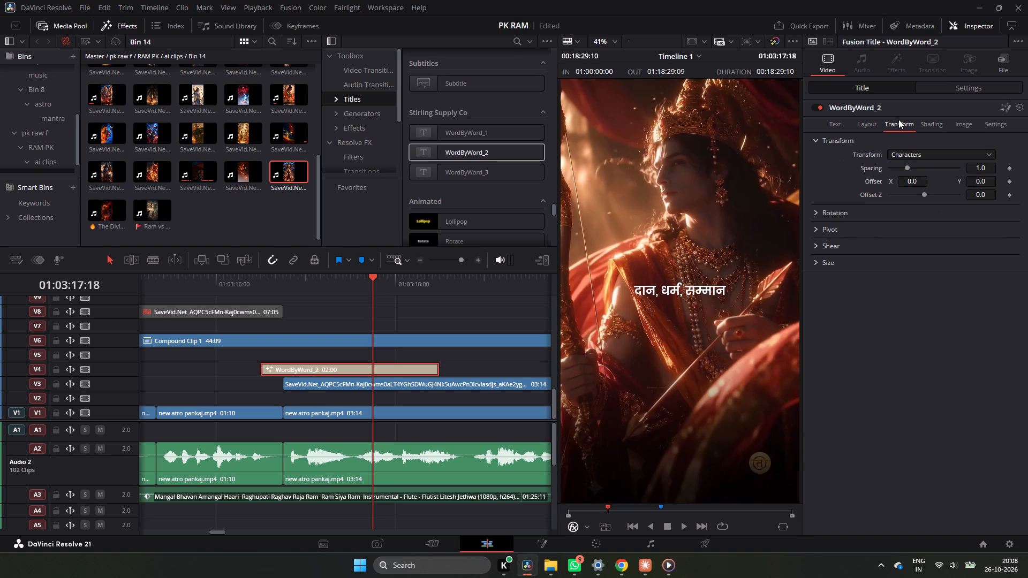
click(867, 127)
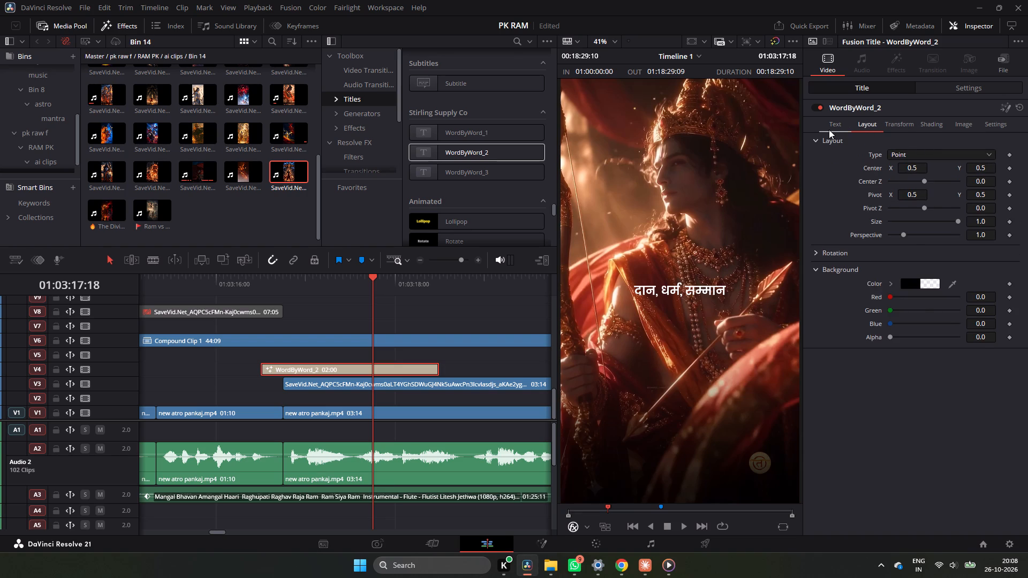
click(829, 130)
Scrub the WordByWord_2 title between about 01:03:16:20 and 01:03:18:02 to examine its word animation, also checking its font style options.
drag(298, 292, 277, 295)
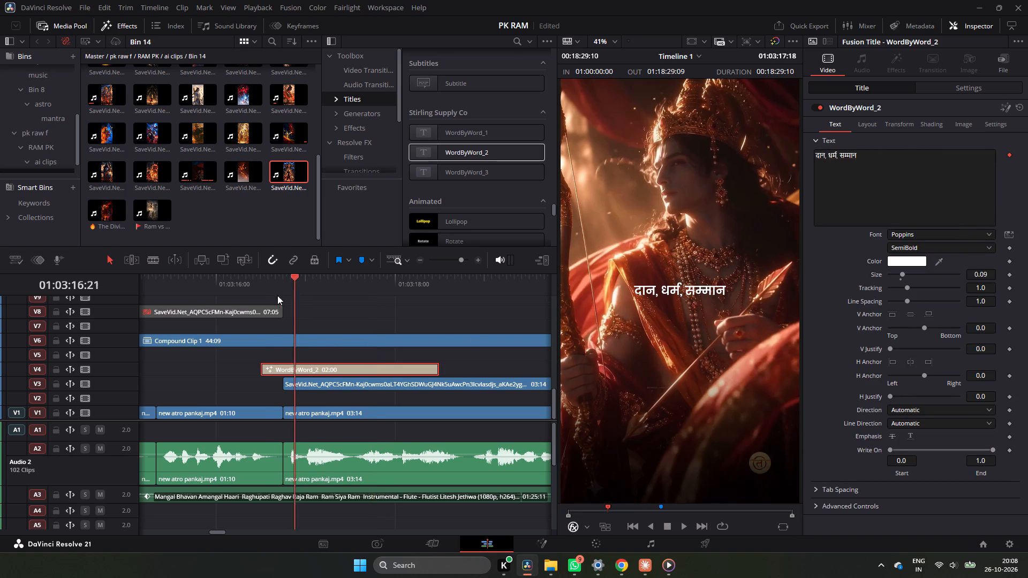
drag(277, 295, 339, 296)
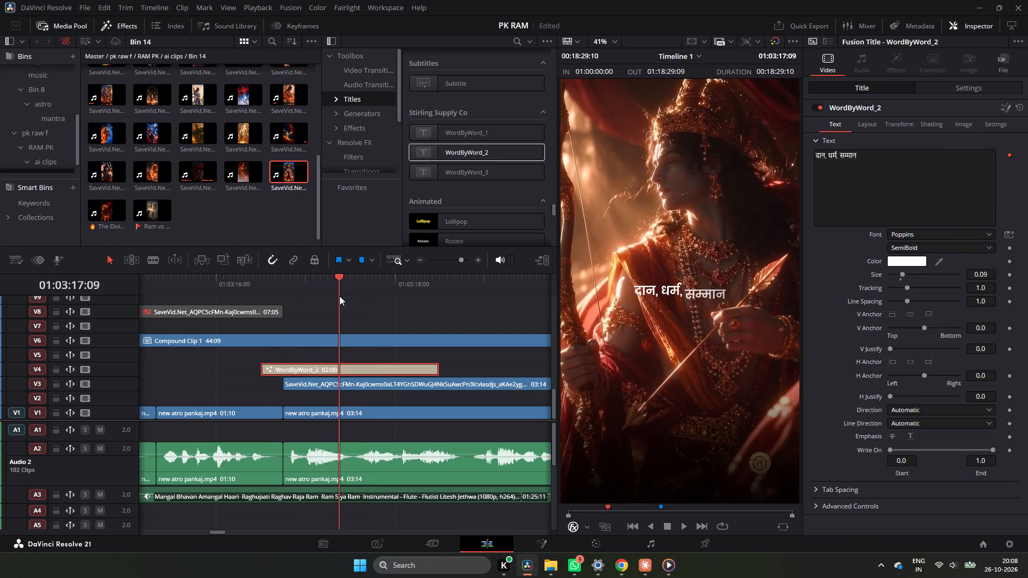
drag(339, 296, 401, 296)
click(984, 247)
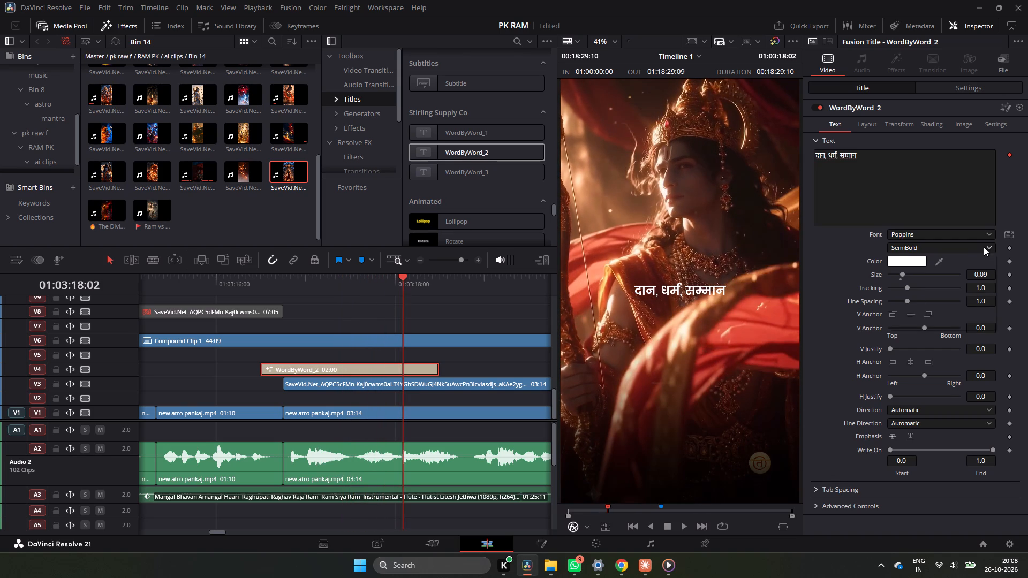
click(984, 247)
scroll(930, 343, down, 4)
click(949, 85)
click(874, 86)
key(v)
drag(317, 291, 291, 300)
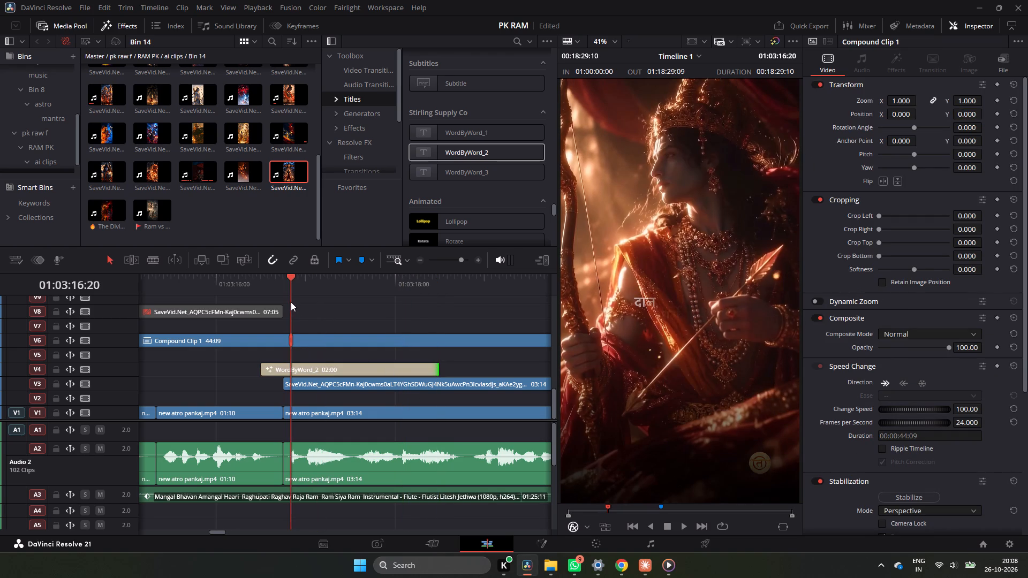
click(324, 366)
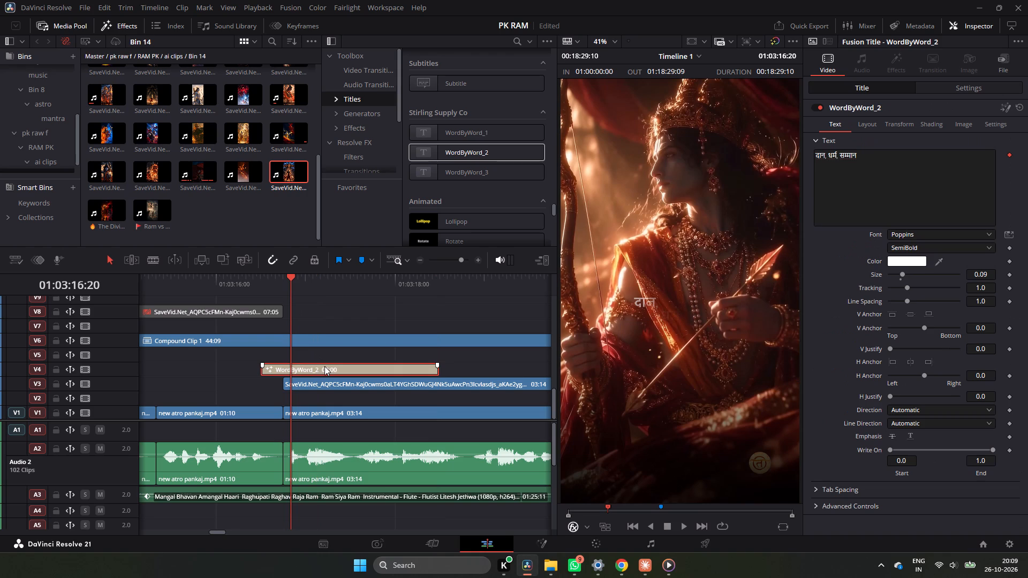
drag(270, 284, 337, 296)
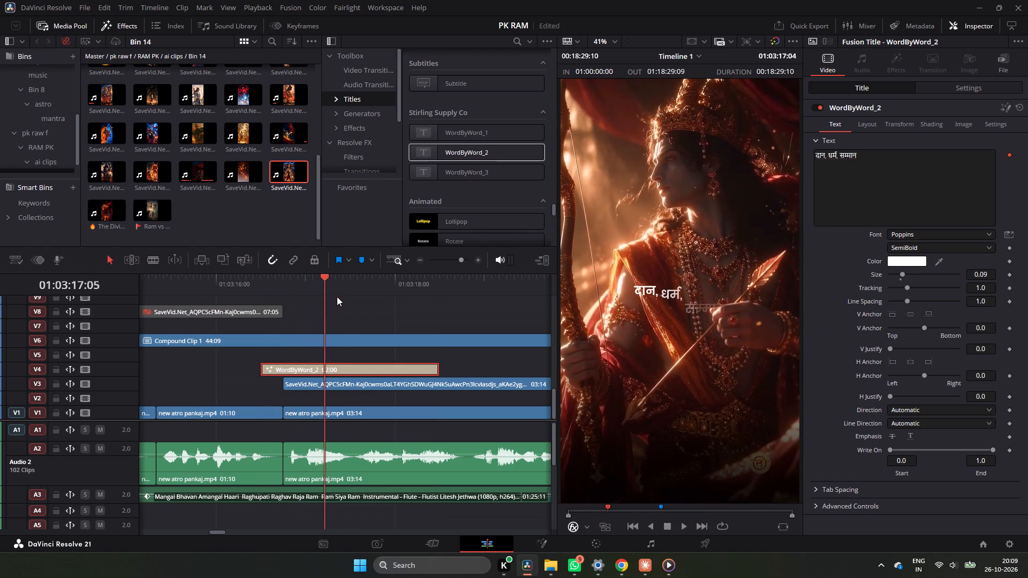
drag(337, 296, 343, 296)
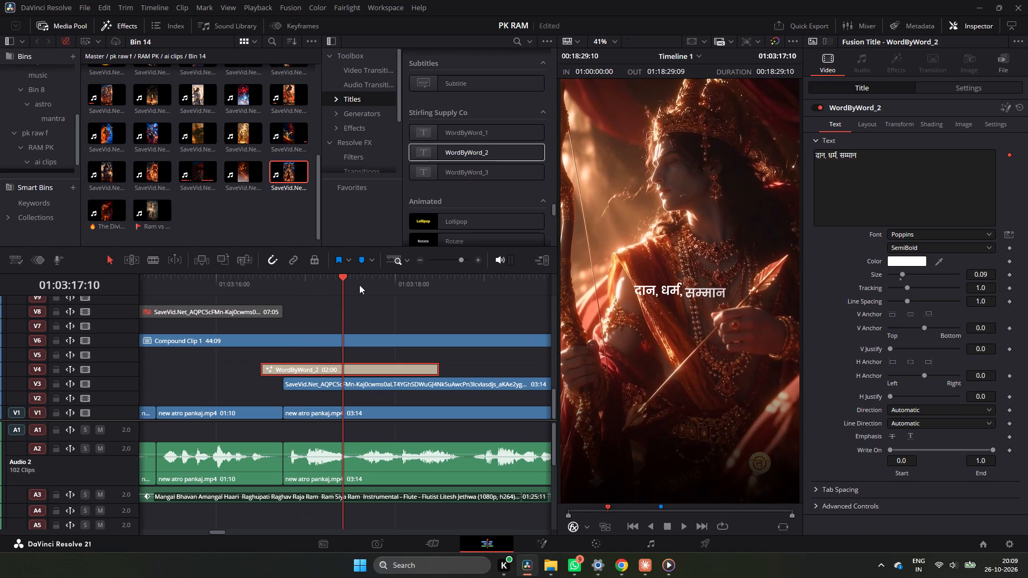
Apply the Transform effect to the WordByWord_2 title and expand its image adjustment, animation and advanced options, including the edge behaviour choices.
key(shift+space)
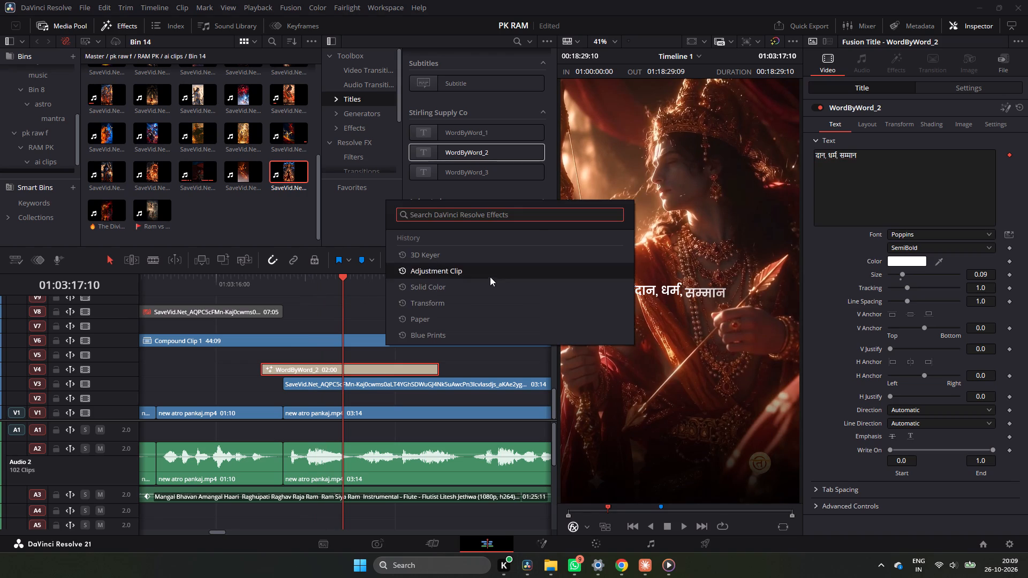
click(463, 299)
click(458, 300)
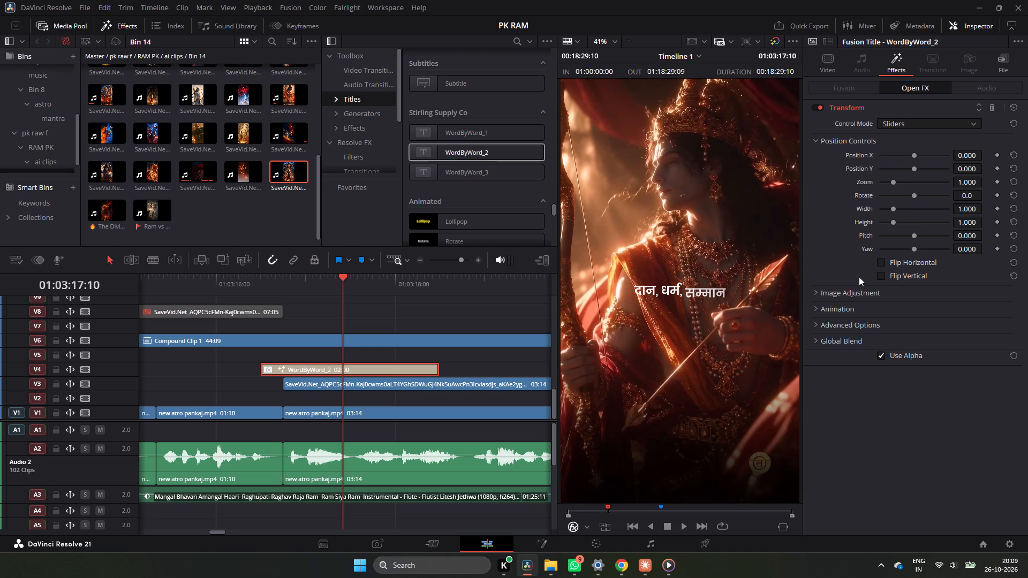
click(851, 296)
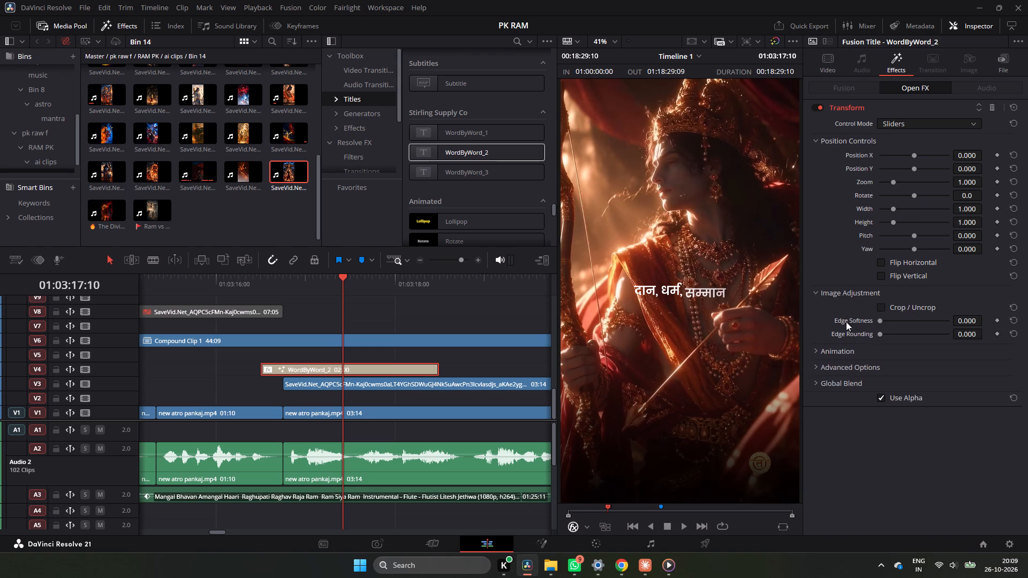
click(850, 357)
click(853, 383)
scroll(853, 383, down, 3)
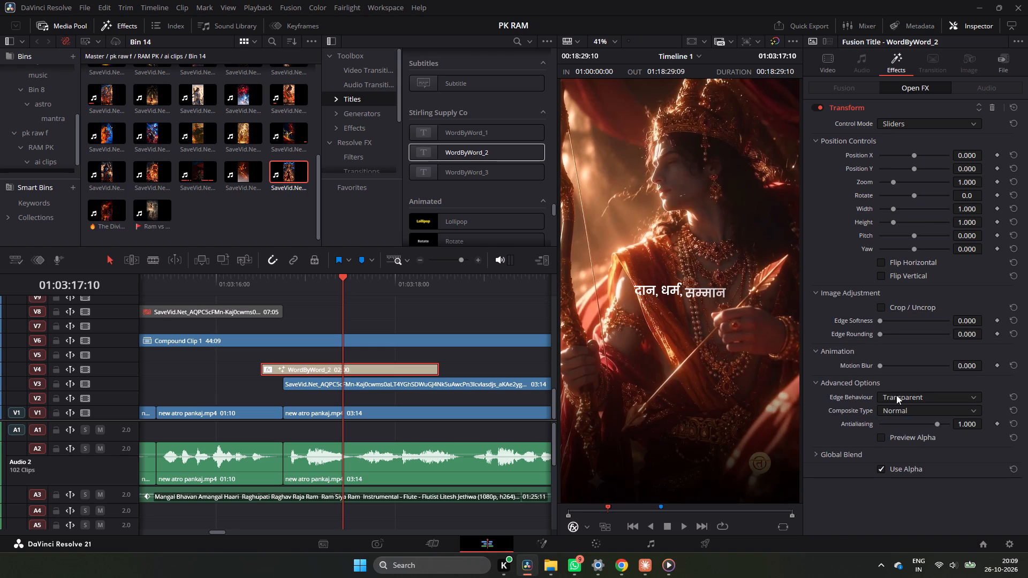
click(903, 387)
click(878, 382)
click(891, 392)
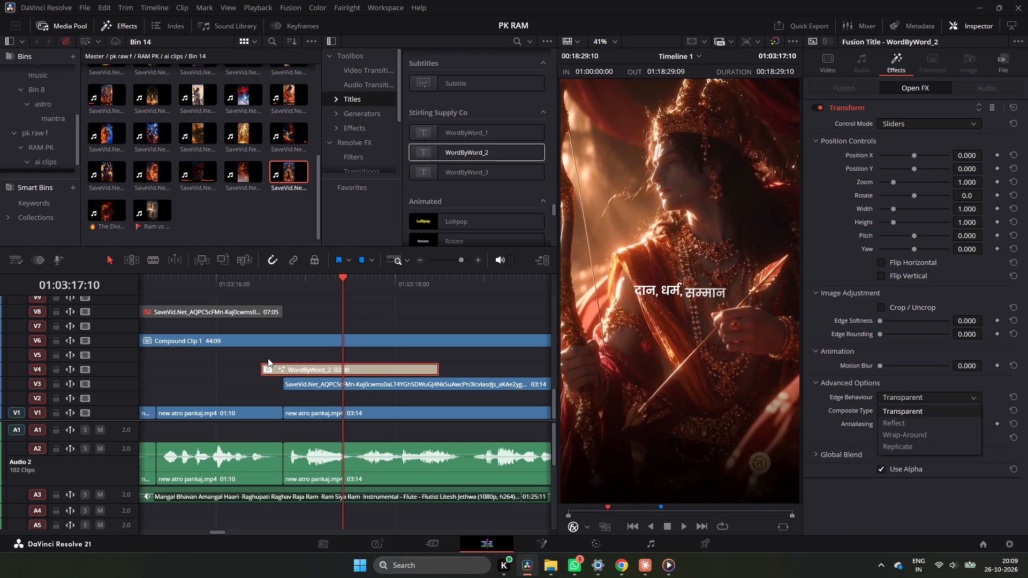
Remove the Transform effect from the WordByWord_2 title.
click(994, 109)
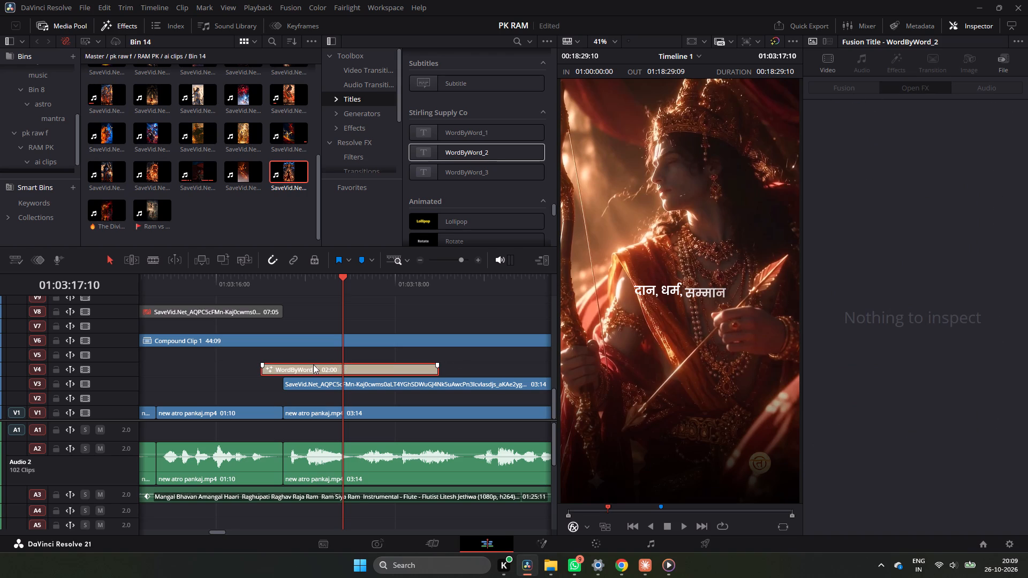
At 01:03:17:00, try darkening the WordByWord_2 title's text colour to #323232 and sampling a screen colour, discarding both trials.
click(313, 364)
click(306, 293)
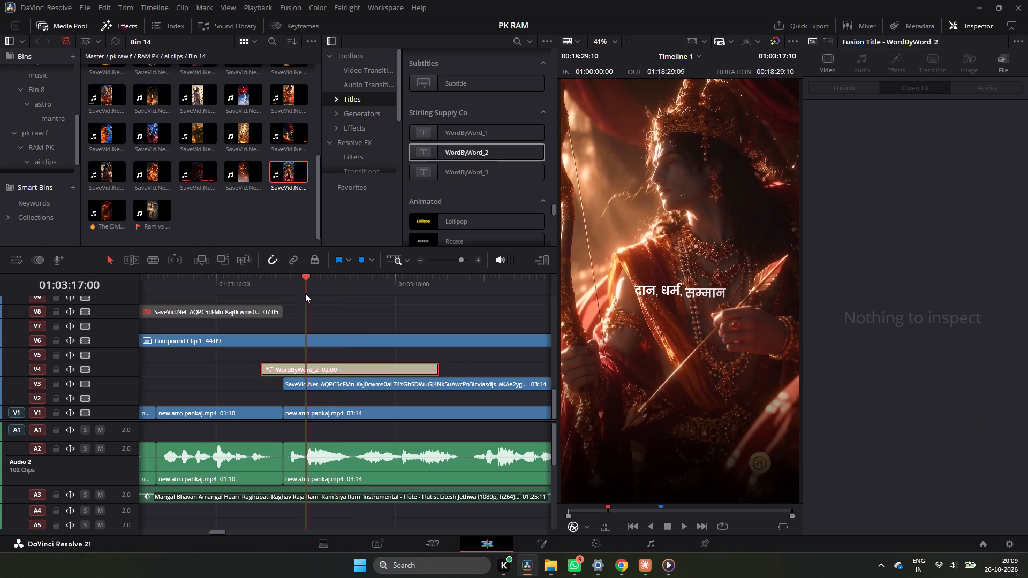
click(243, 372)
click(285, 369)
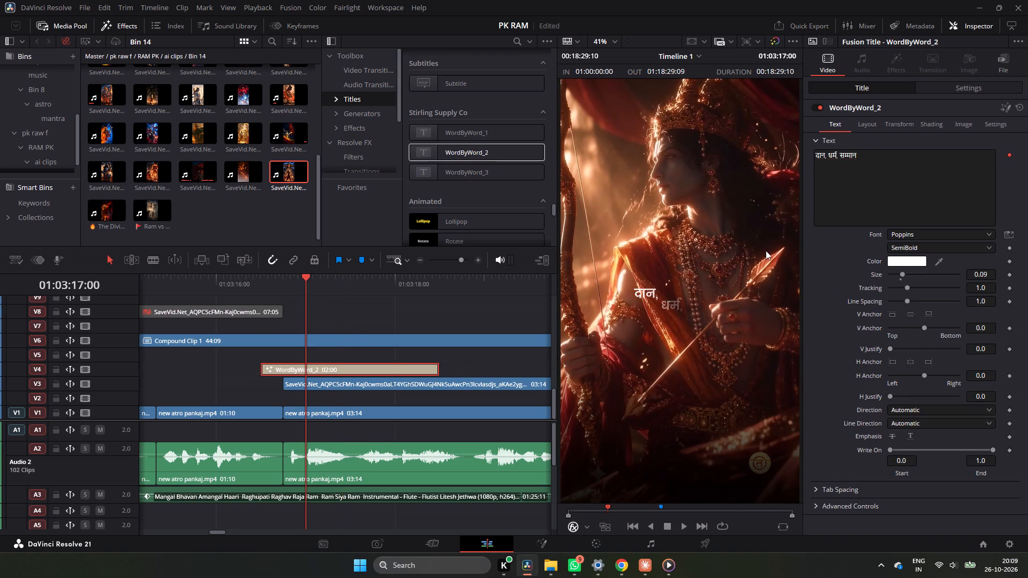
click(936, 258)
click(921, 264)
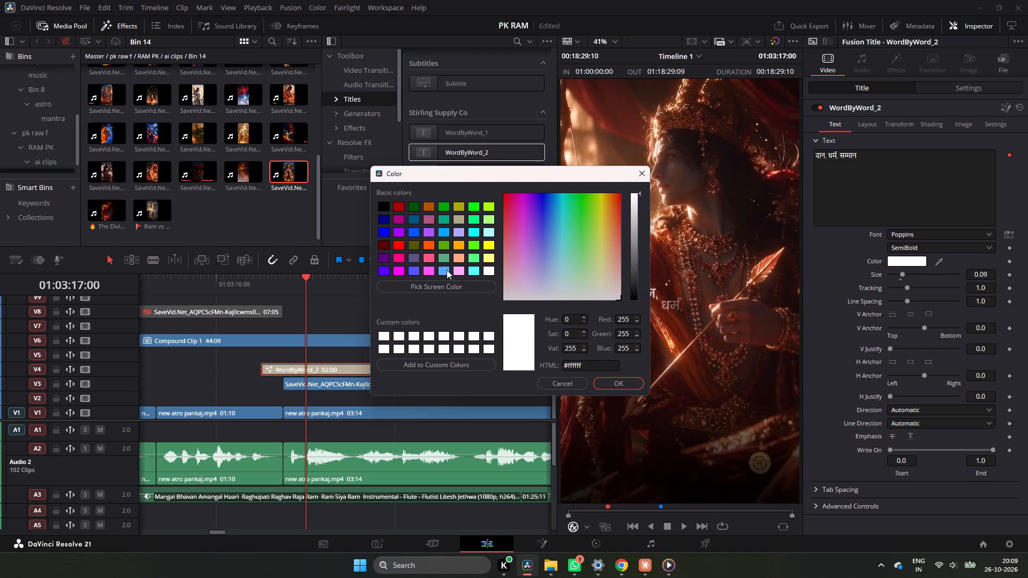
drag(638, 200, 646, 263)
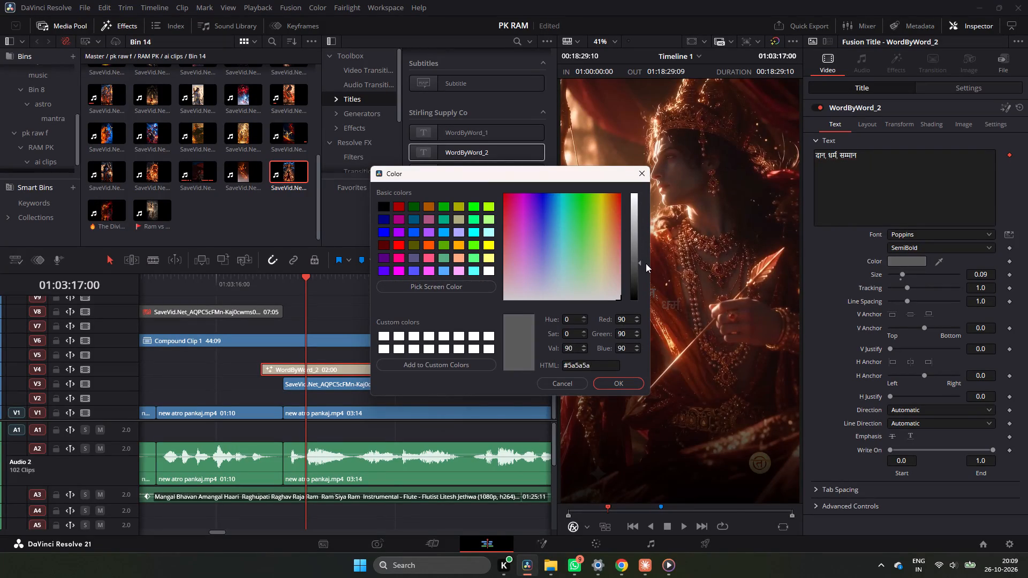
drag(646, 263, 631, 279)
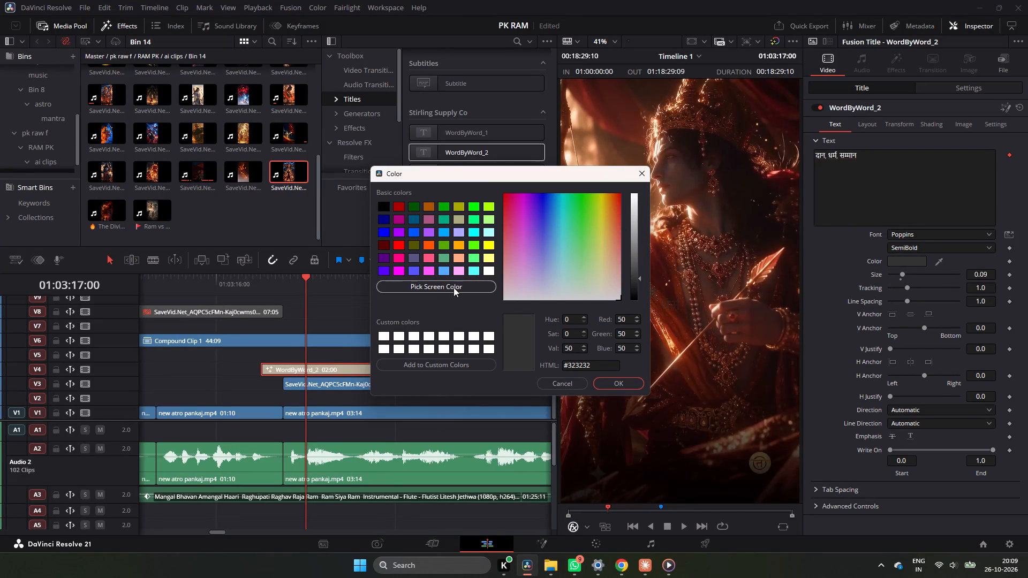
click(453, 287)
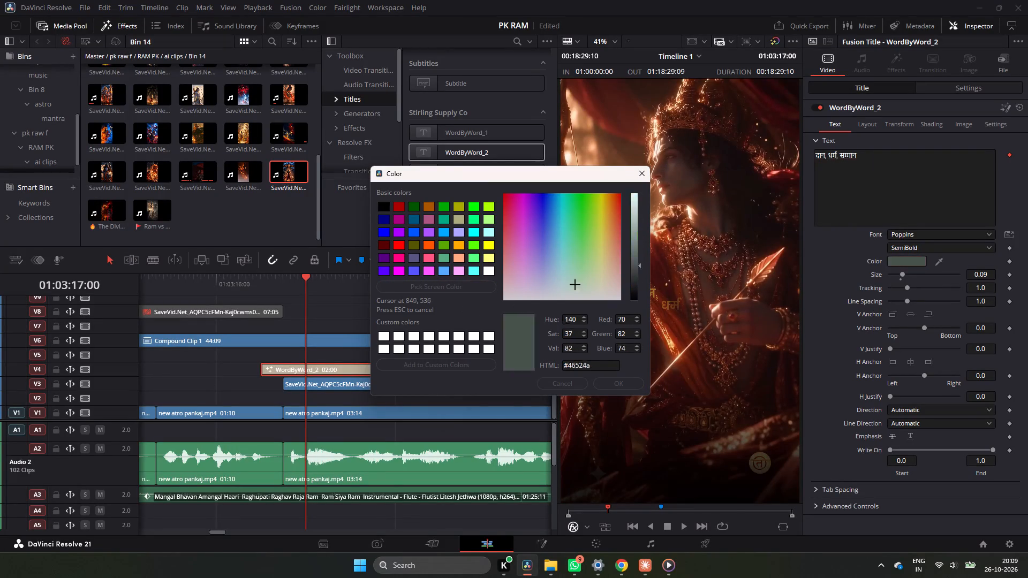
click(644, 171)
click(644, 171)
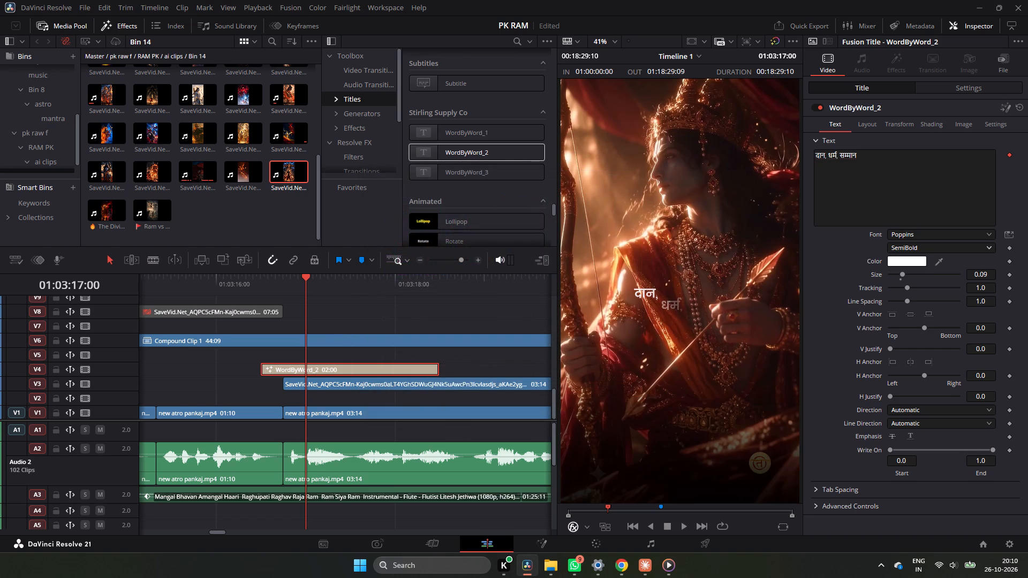
Examine the WordByWord_2 title's tab spacing and advanced text controls.
scroll(947, 333, down, 3)
click(861, 489)
click(841, 491)
scroll(841, 491, down, 5)
click(835, 503)
click(813, 504)
scroll(819, 497, down, 4)
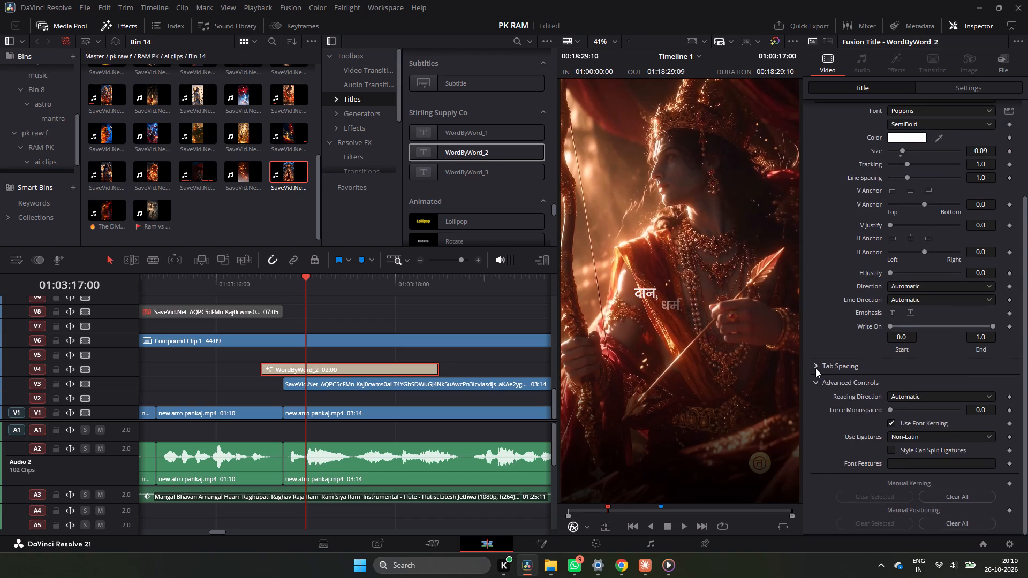
click(815, 368)
scroll(814, 375, down, 4)
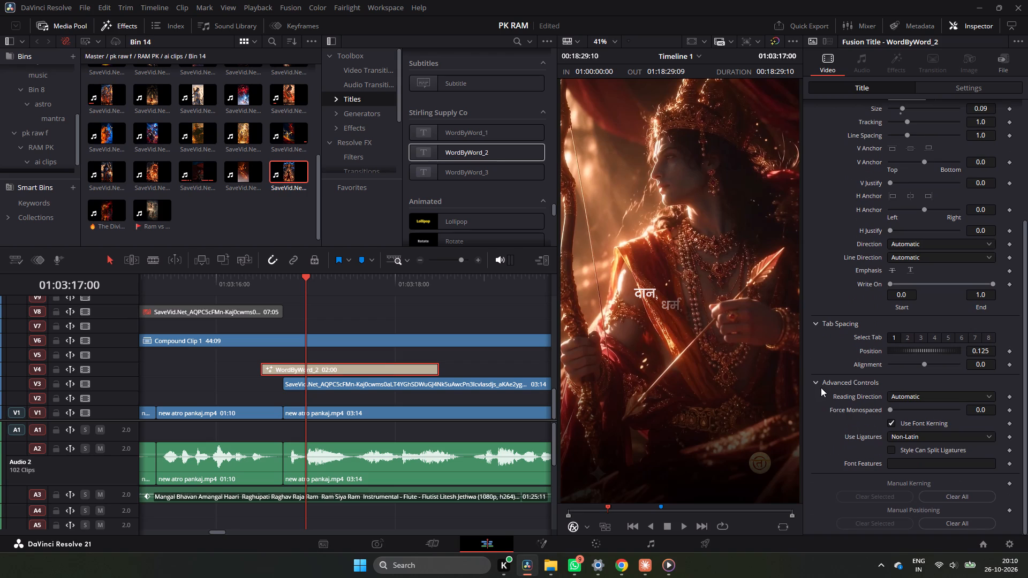
click(815, 382)
scroll(845, 179, up, 3)
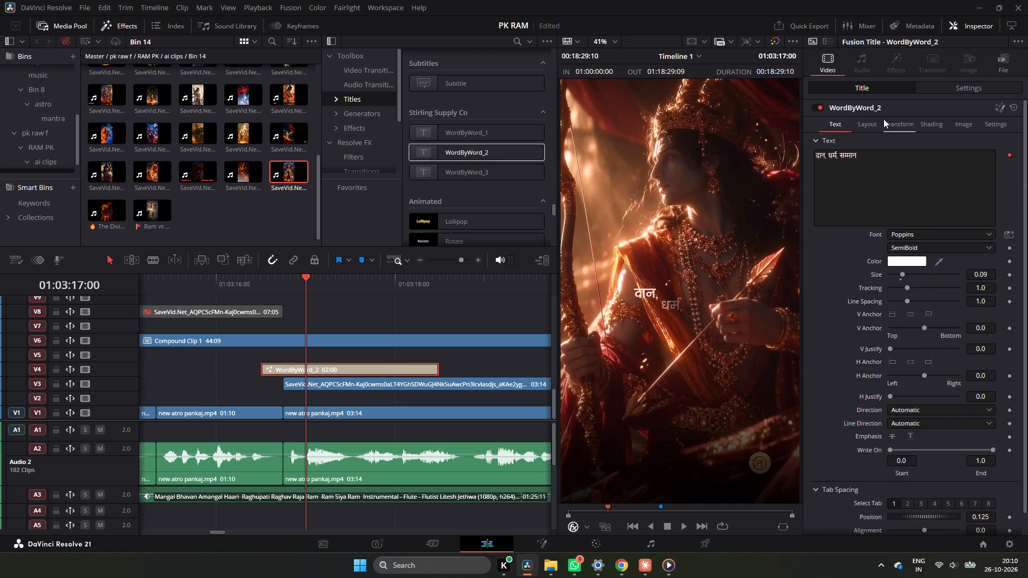
Examine the WordByWord_2 title's layout, rotation and background properties, along with its shading elements.
click(863, 123)
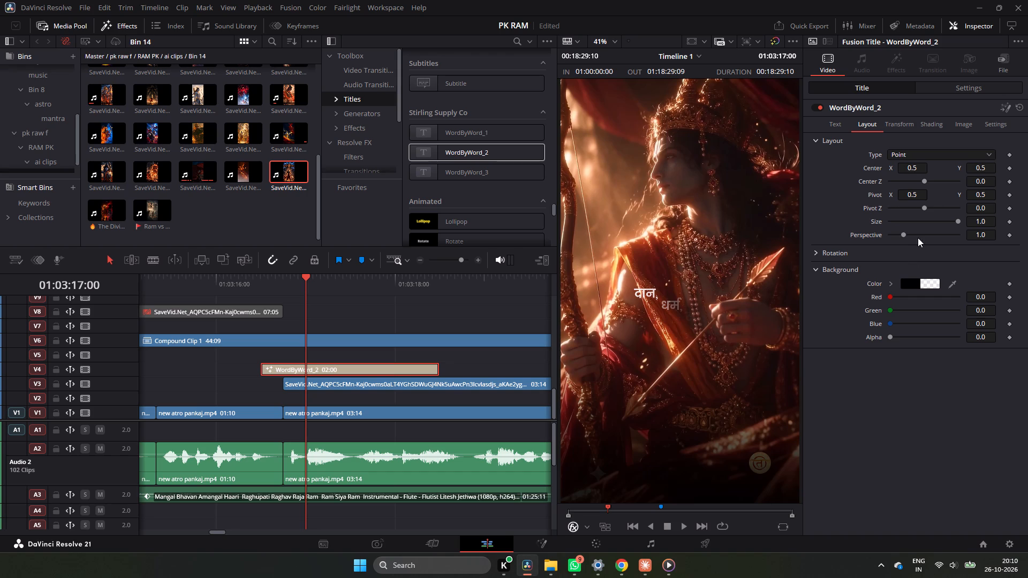
click(913, 289)
click(819, 268)
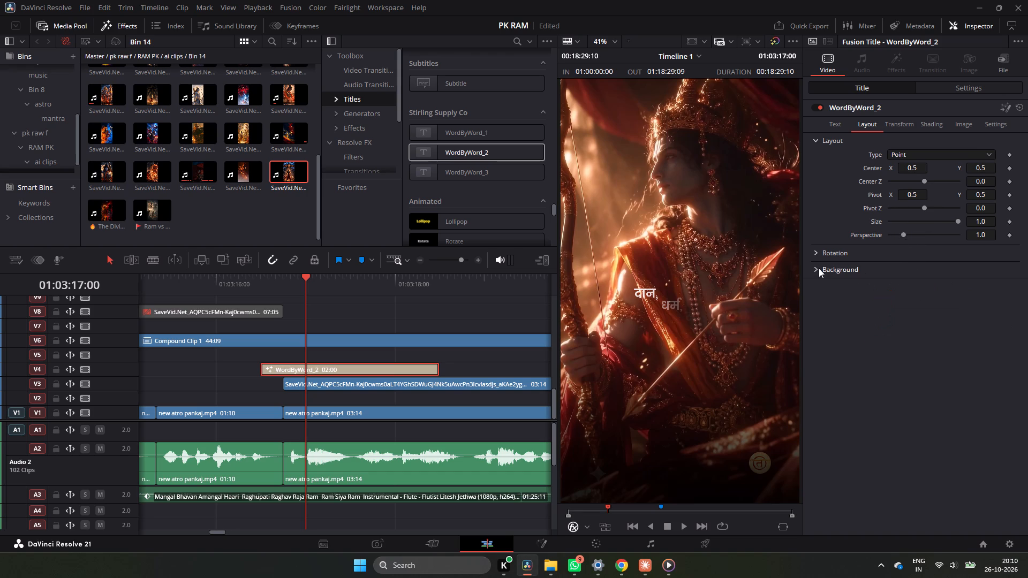
click(813, 251)
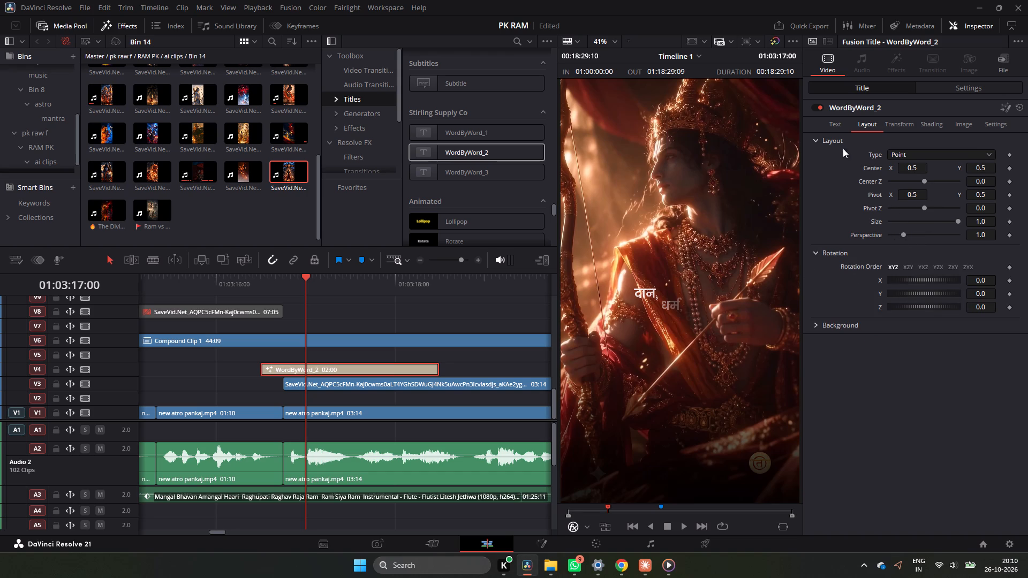
click(830, 138)
click(811, 141)
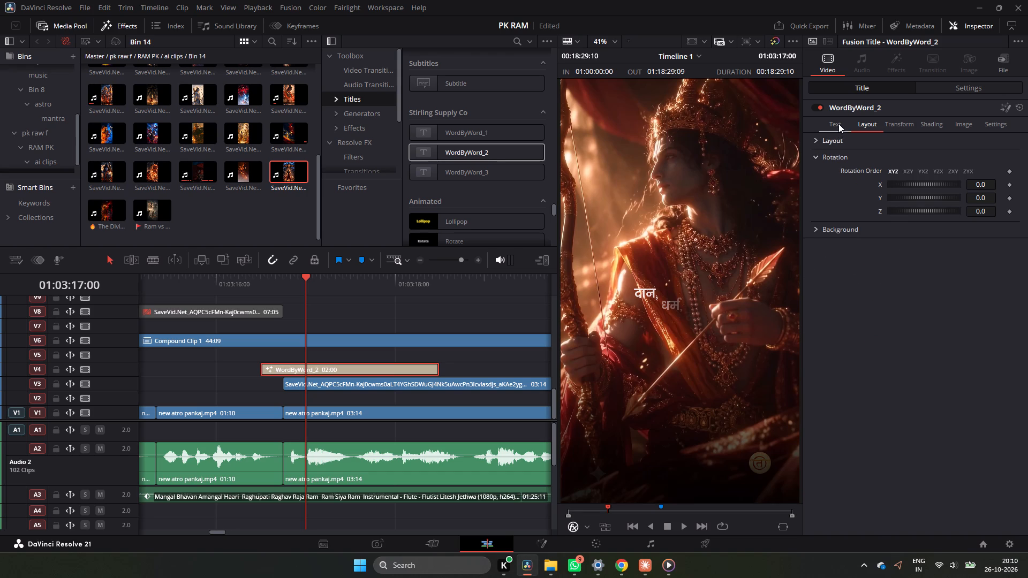
click(838, 124)
click(929, 129)
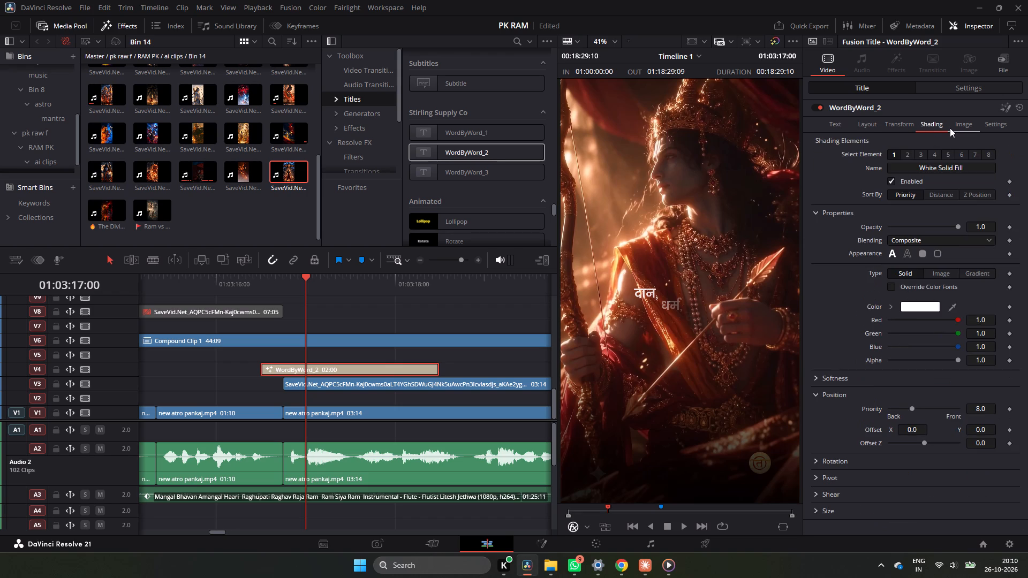
click(950, 128)
click(930, 128)
Review the WordByWord_2 title's image, general settings, shading and transform properties, returning to its text properties.
click(965, 128)
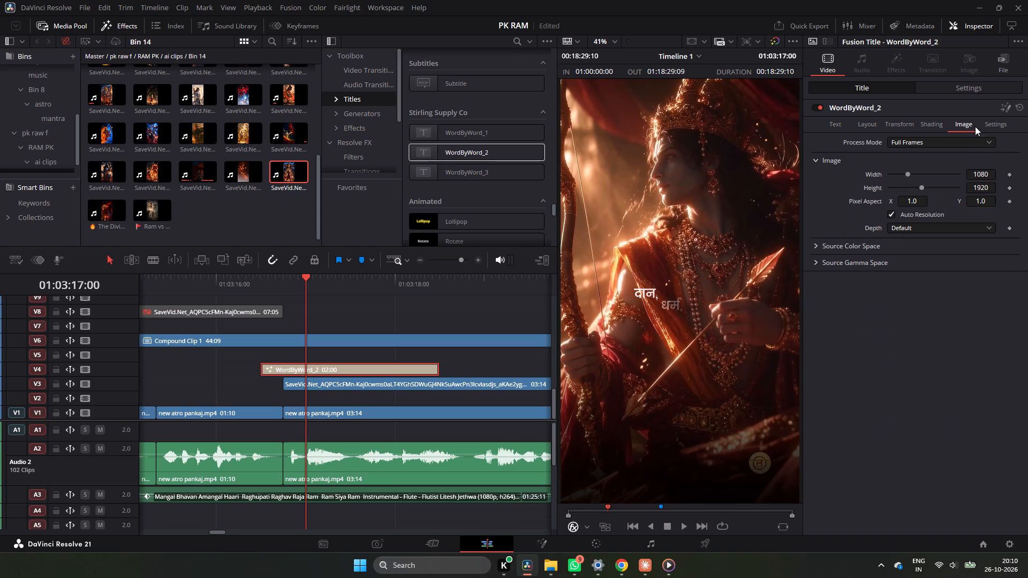
click(990, 121)
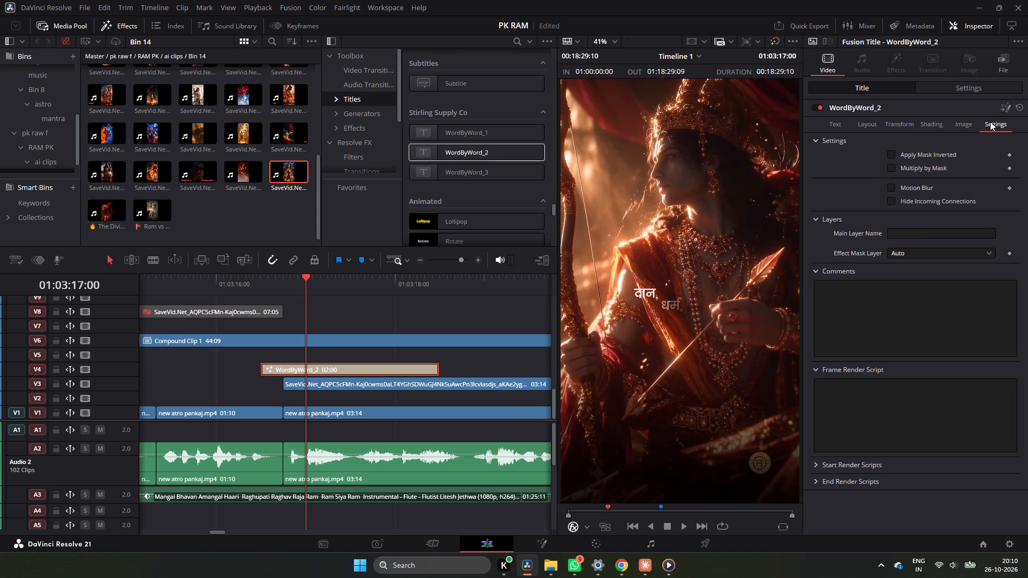
scroll(941, 201, down, 5)
scroll(898, 379, up, 4)
click(961, 128)
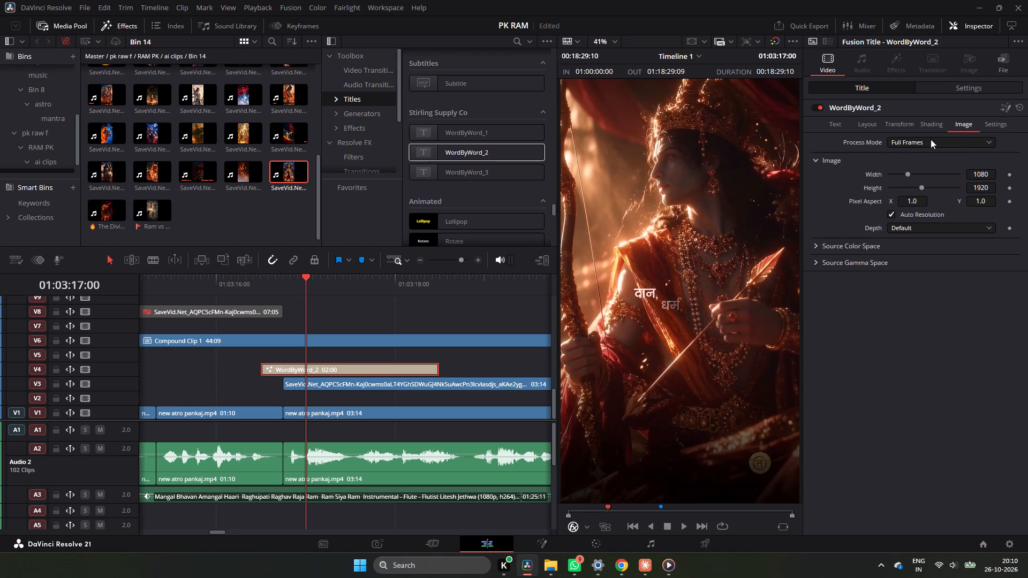
click(932, 120)
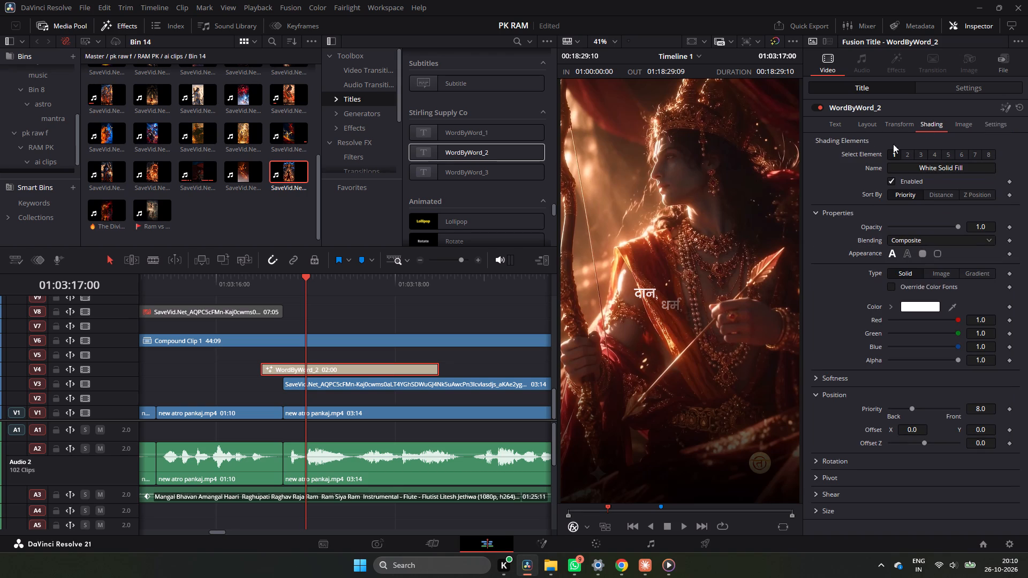
click(894, 127)
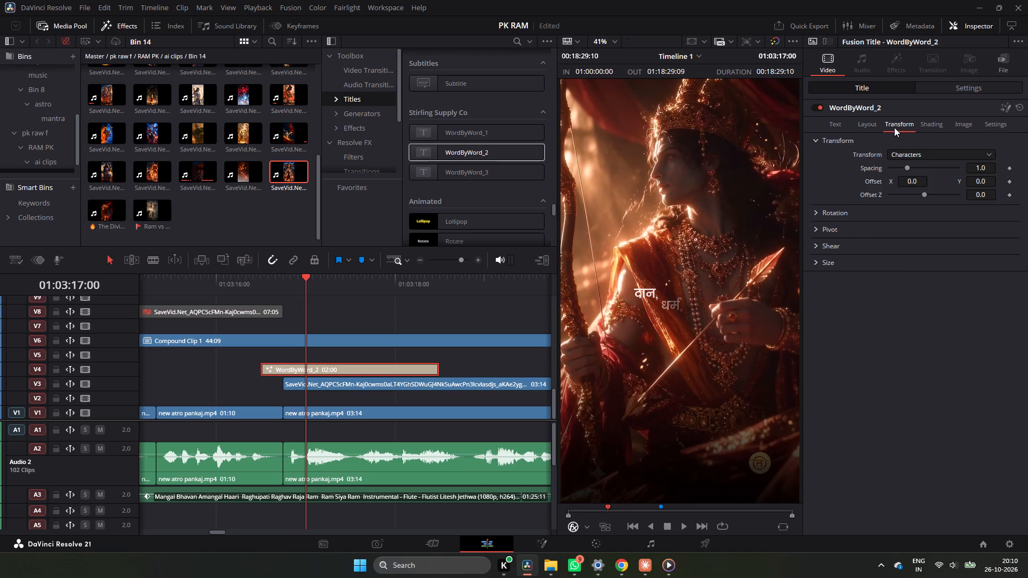
click(860, 129)
click(834, 129)
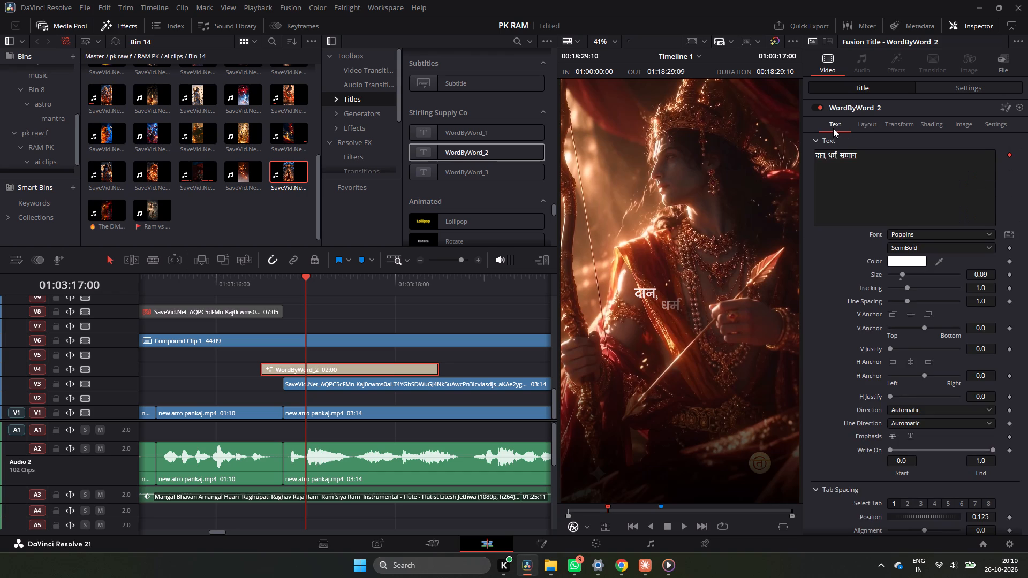
Scrub the WordByWord_2 title between about 01:03:16:14 and 01:03:17:20 to check its word-by-word animation.
drag(305, 283, 269, 292)
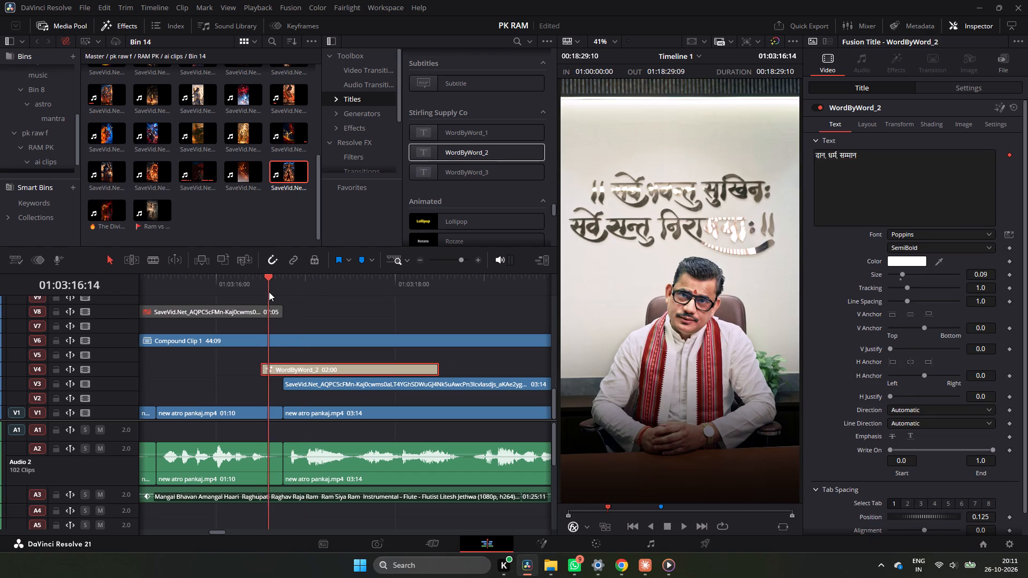
drag(269, 292, 381, 291)
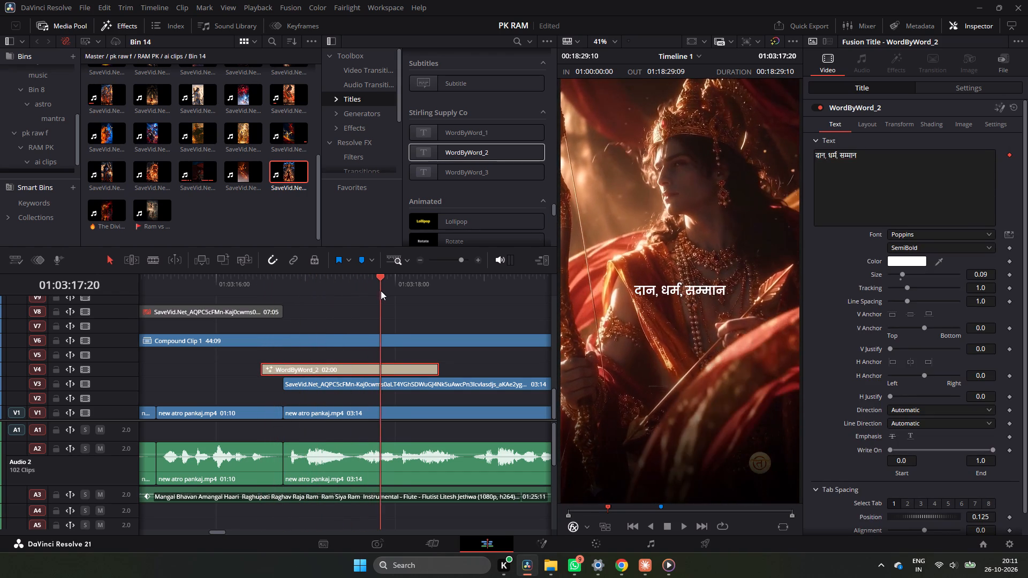
drag(381, 291, 372, 298)
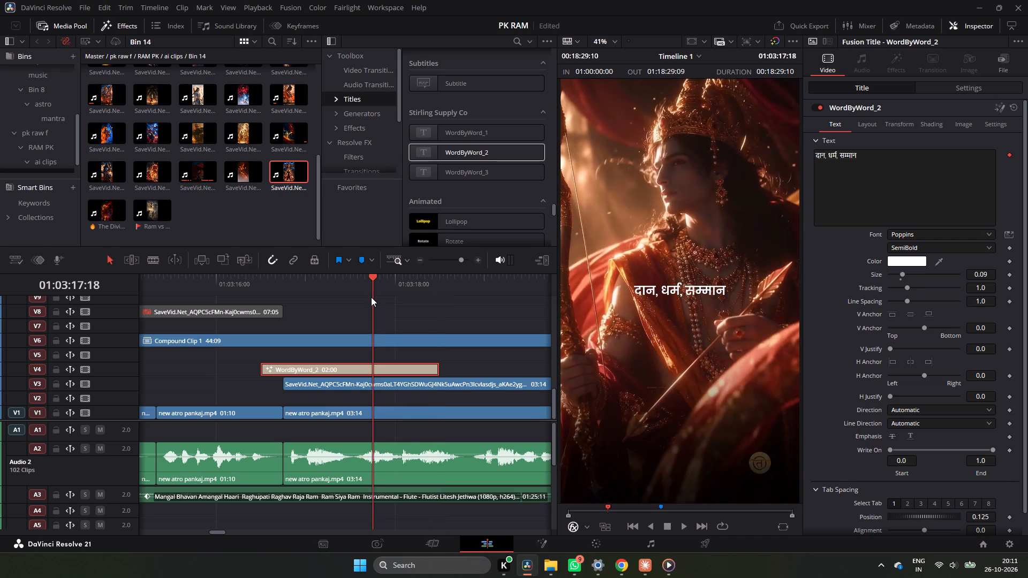
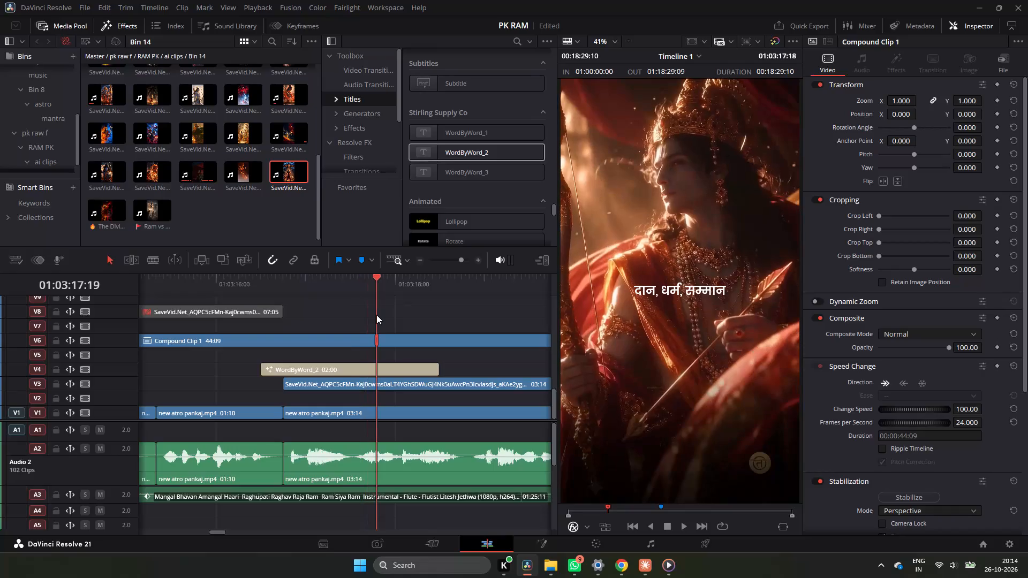
Select the WordByWord_2 title on track V4 and open its composition in Fusion.
scroll(874, 378, down, 4)
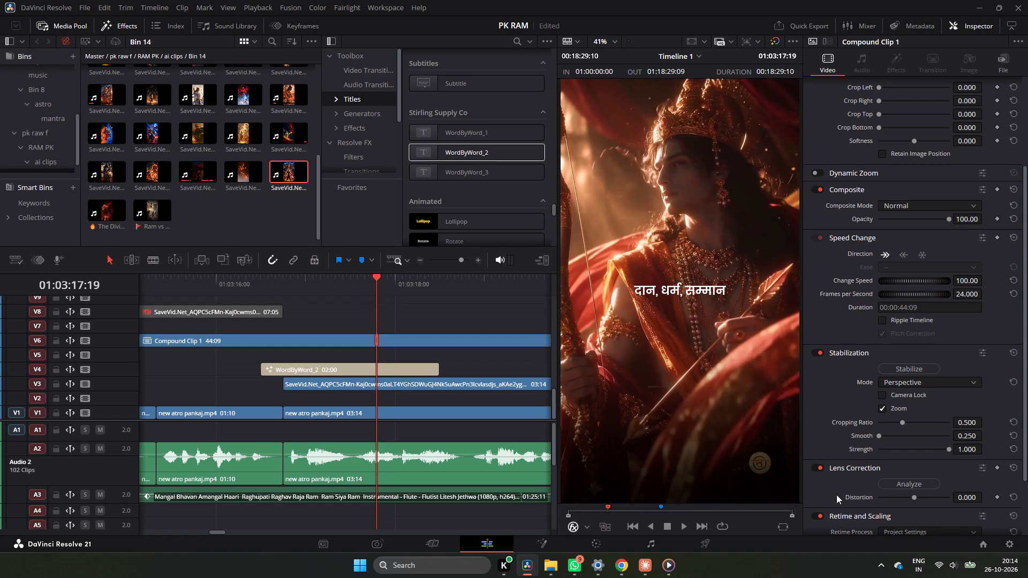
click(319, 371)
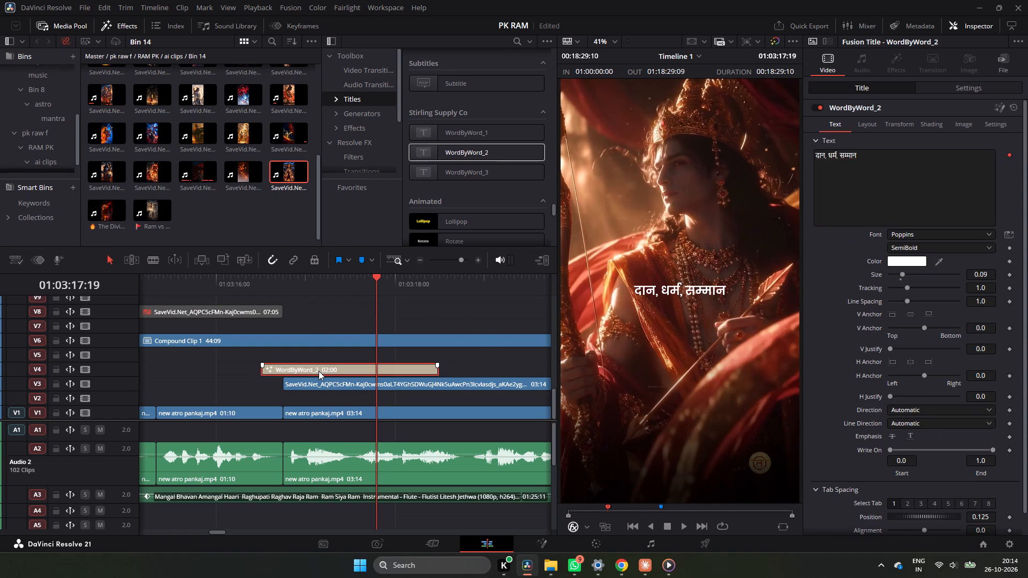
scroll(849, 374, down, 3)
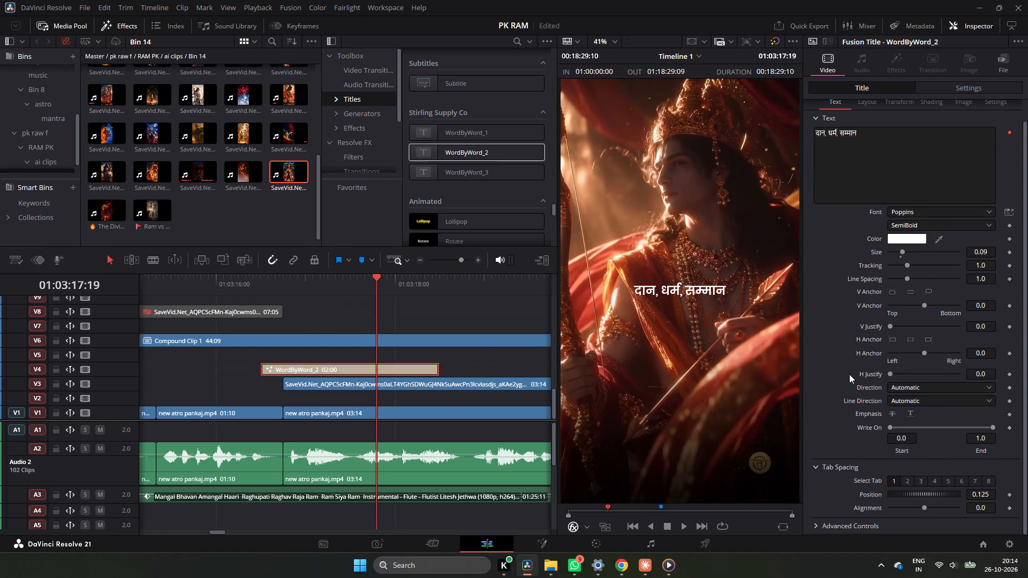
scroll(861, 105, up, 1)
click(861, 105)
click(860, 111)
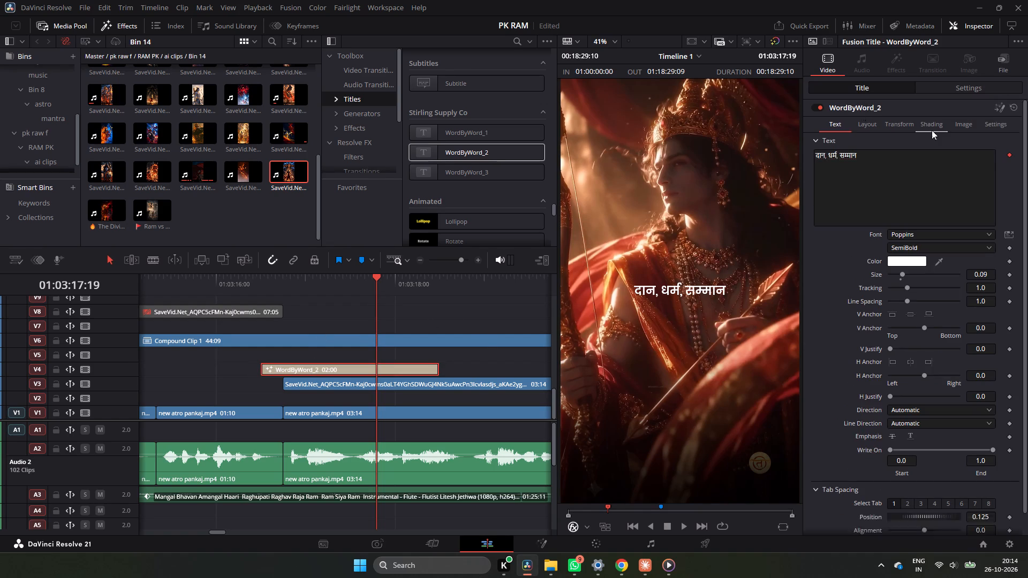
click(1006, 107)
click(997, 107)
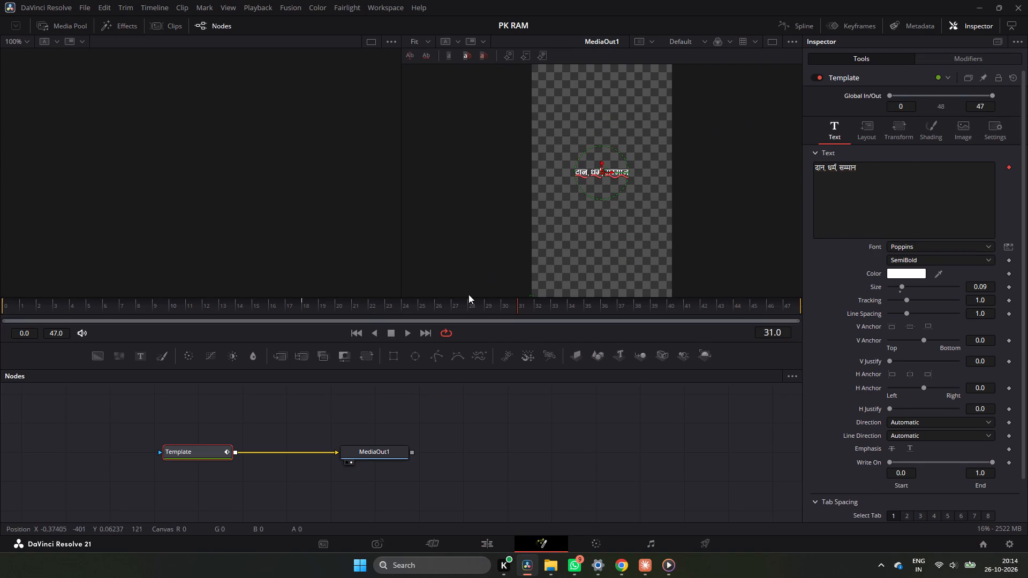
Examine the Template node's text, layout, transform, shading, image and settings properties in the Fusion composition.
scroll(902, 432, down, 5)
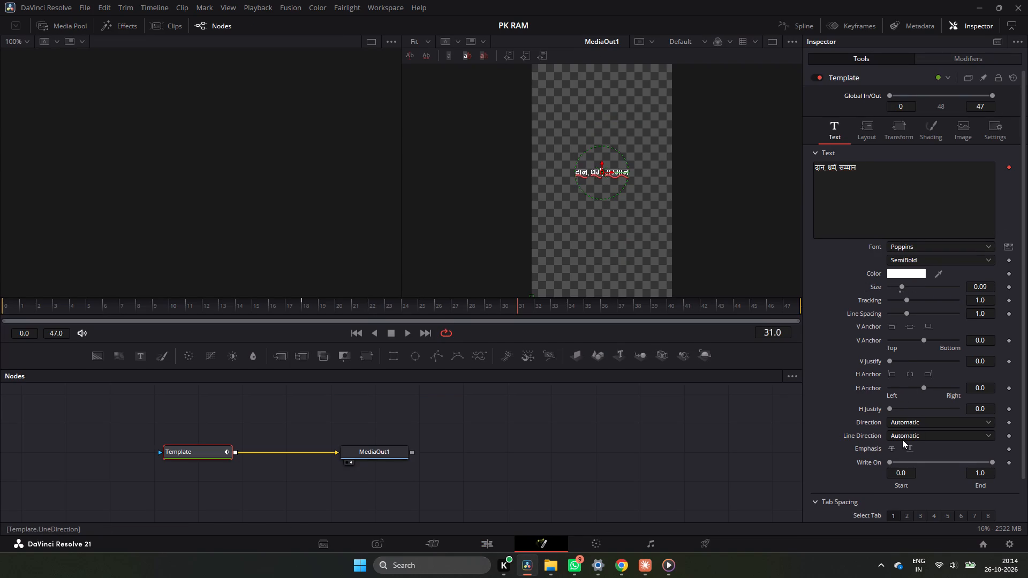
scroll(902, 439, down, 1)
scroll(902, 439, up, 1)
scroll(902, 439, down, 10)
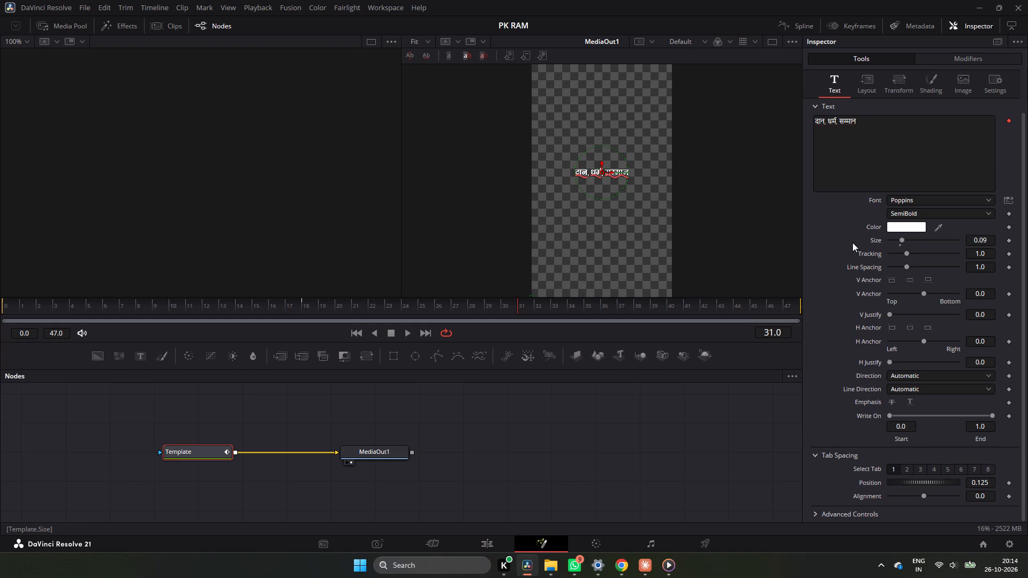
click(873, 86)
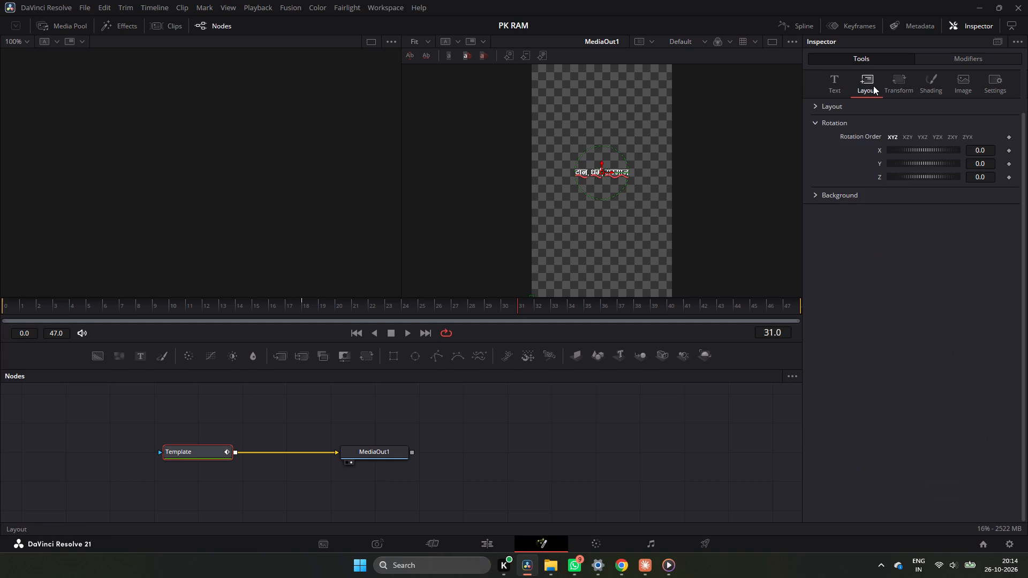
click(886, 84)
click(916, 77)
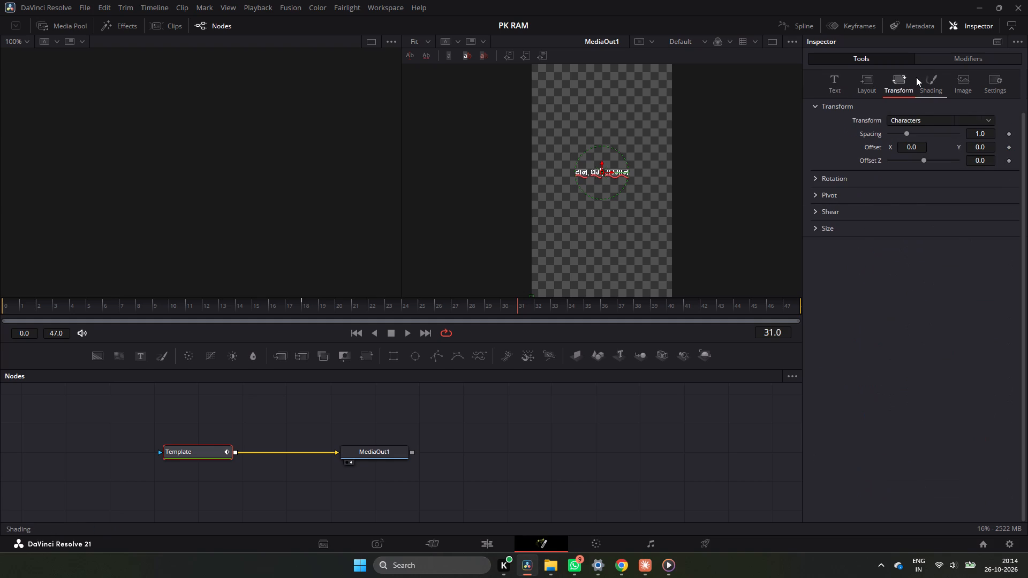
click(951, 82)
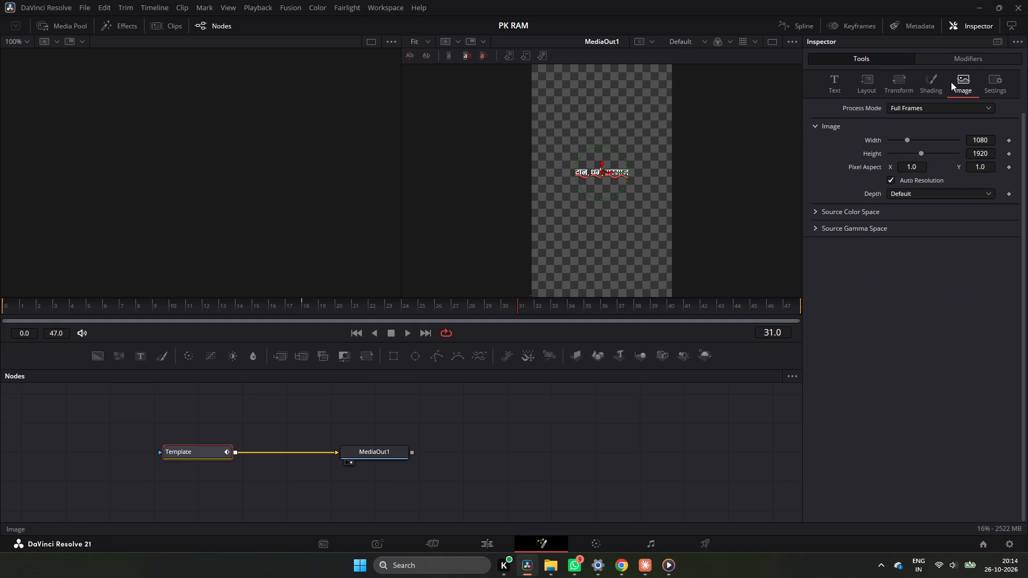
click(933, 84)
click(950, 86)
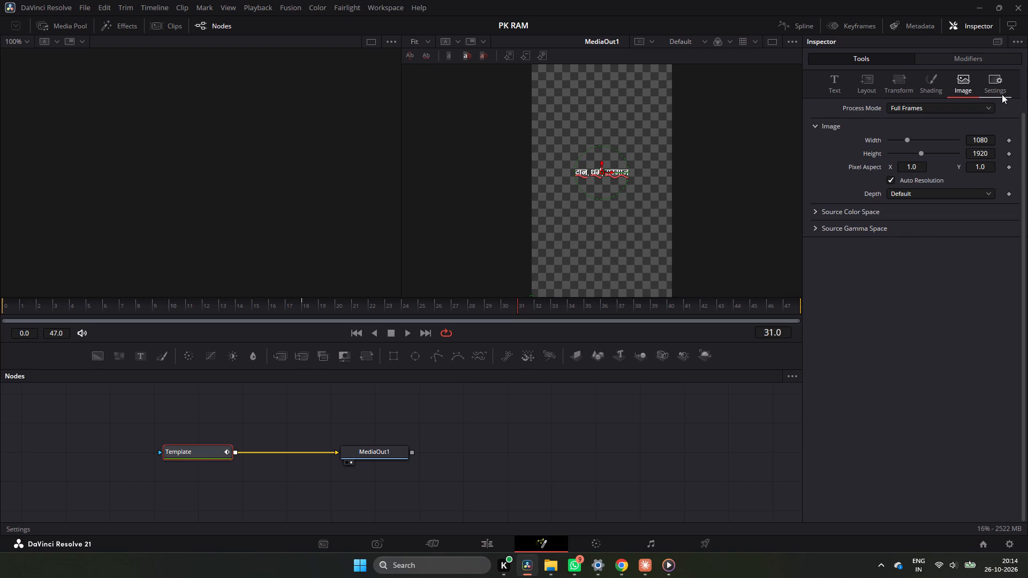
click(1006, 94)
click(956, 91)
click(926, 96)
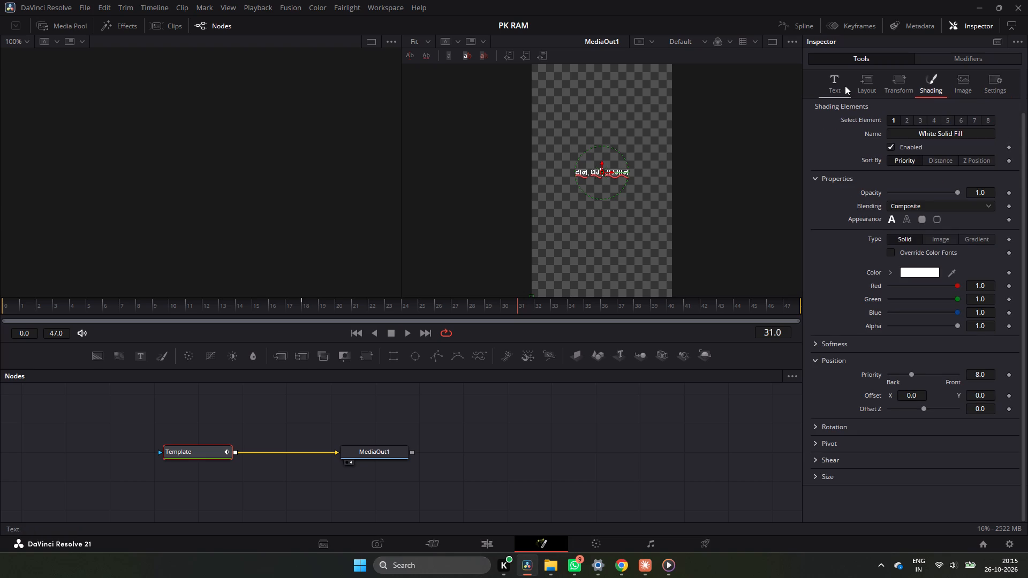
Recheck the Template node's text, layout and transform properties, and expand its advanced text controls for review.
click(831, 83)
scroll(845, 385, down, 6)
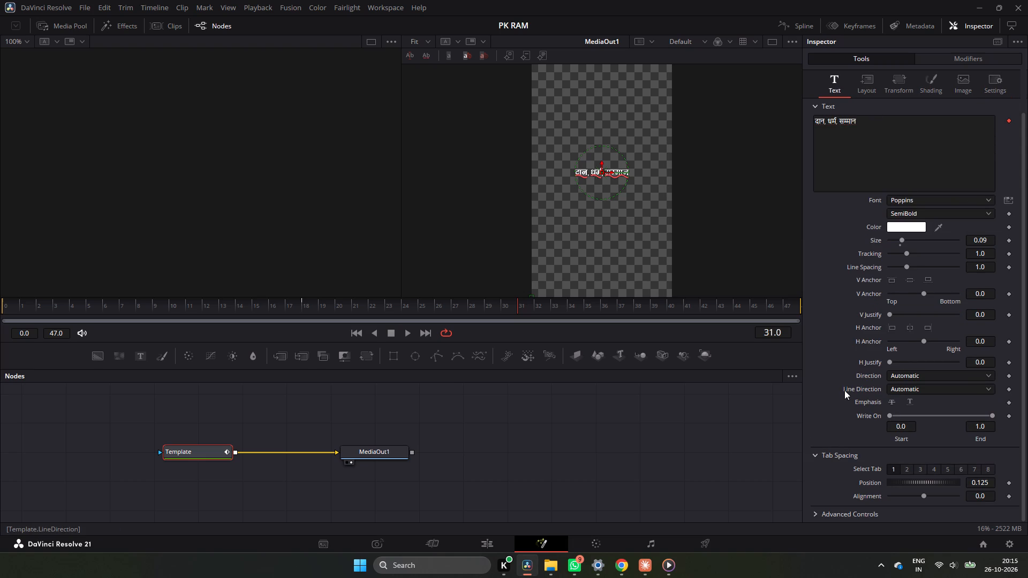
click(866, 90)
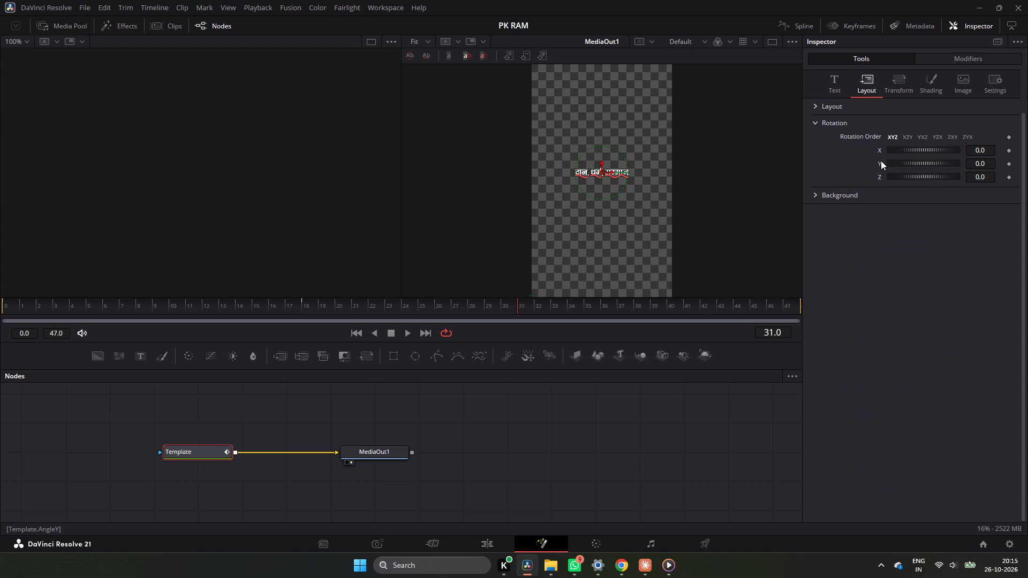
click(896, 82)
click(842, 89)
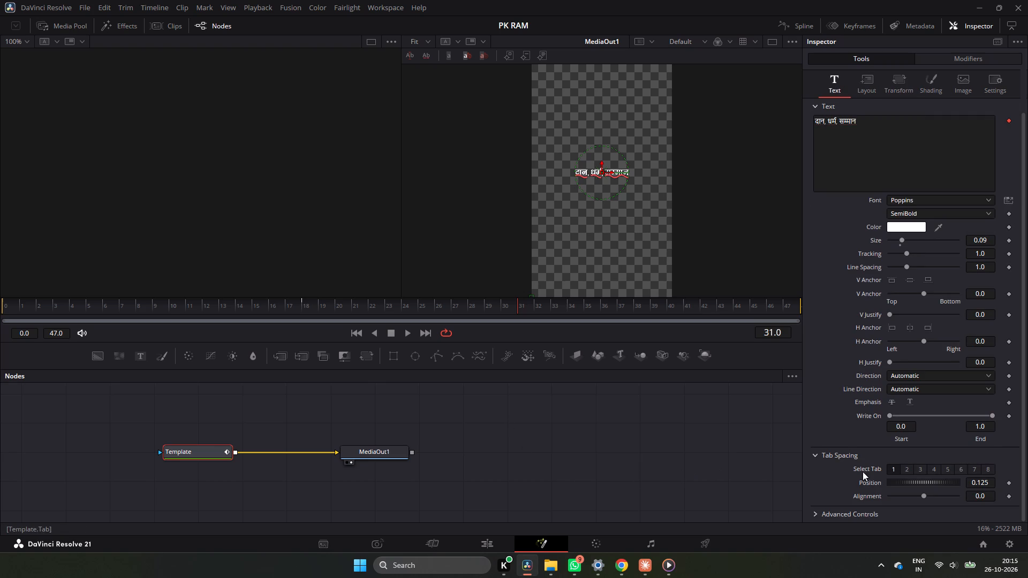
click(847, 506)
click(849, 509)
click(817, 512)
scroll(822, 503, down, 2)
scroll(822, 503, up, 1)
scroll(822, 503, down, 7)
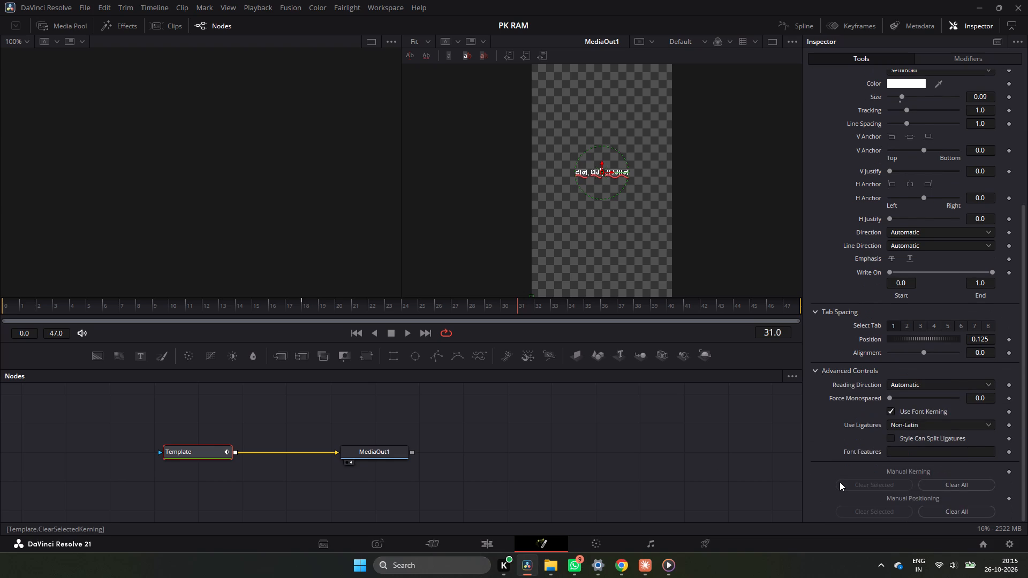
Switch to Chrome, search YouTube for "dveni text bleding change" and look through the results for a suitable tutorial.
click(629, 573)
click(845, 15)
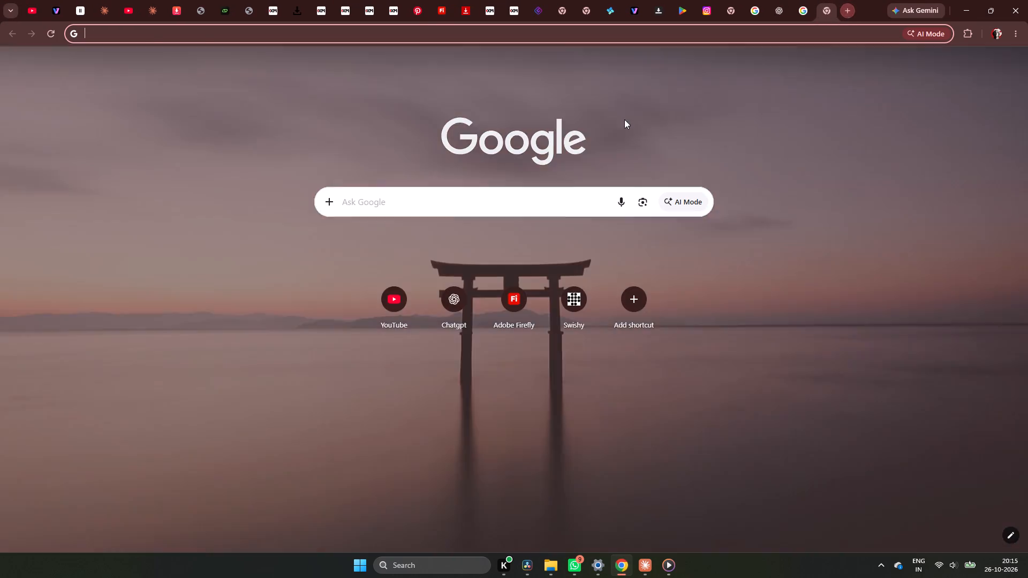
click(460, 196)
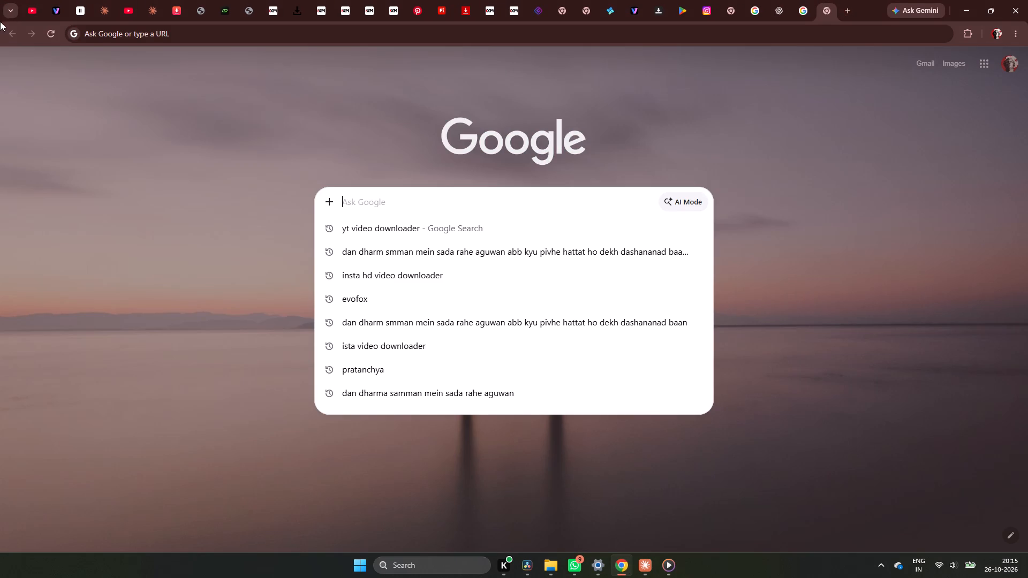
click(32, 14)
click(553, 51)
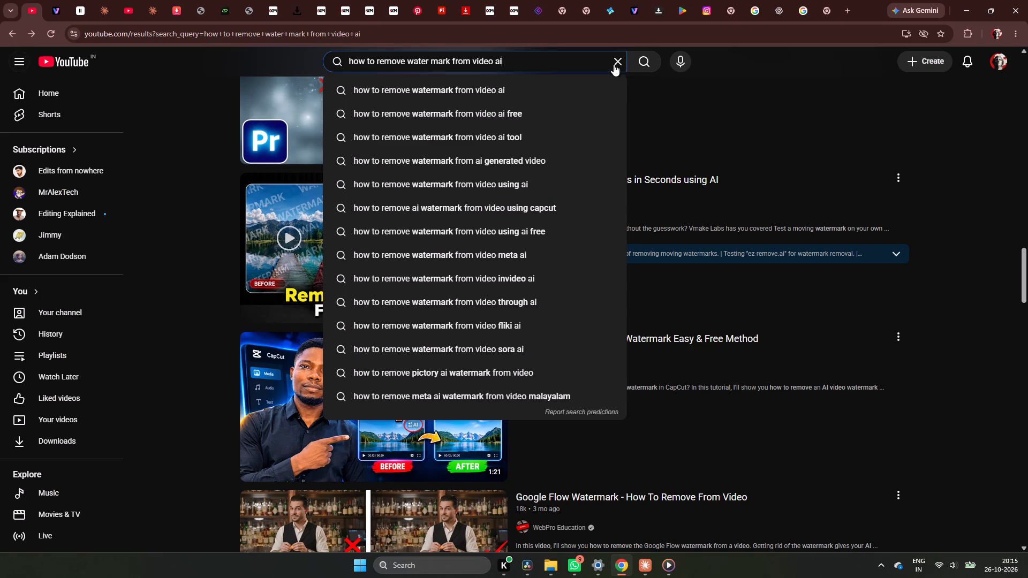
click(625, 64)
text(dveni text b)
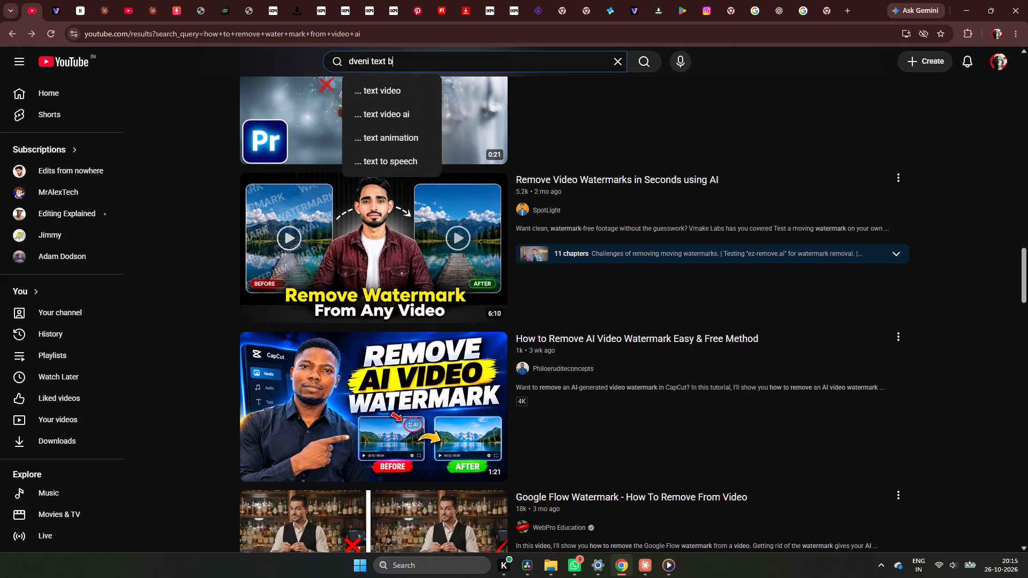
text(leding change)
key(Return)
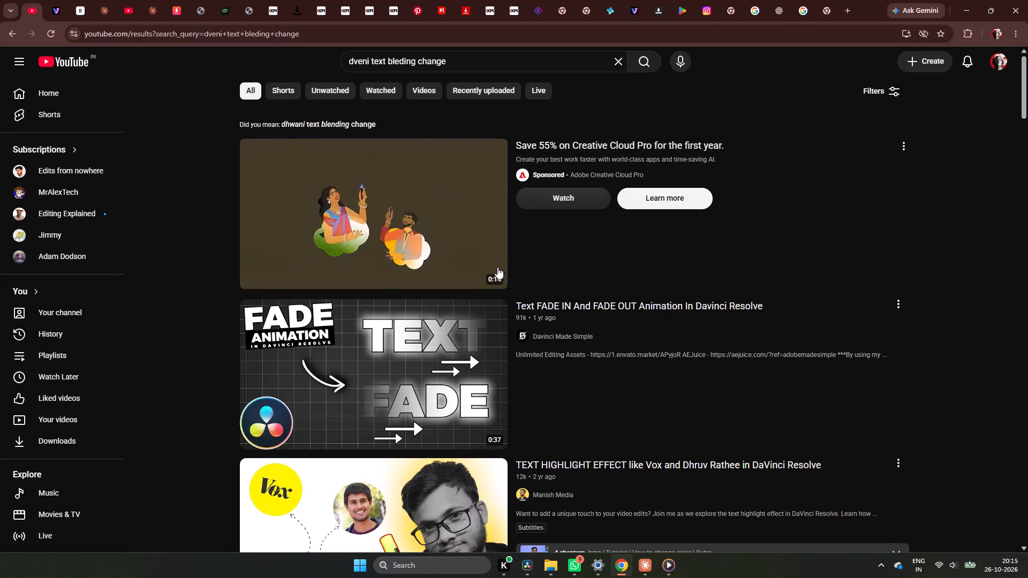
scroll(495, 272, down, 15)
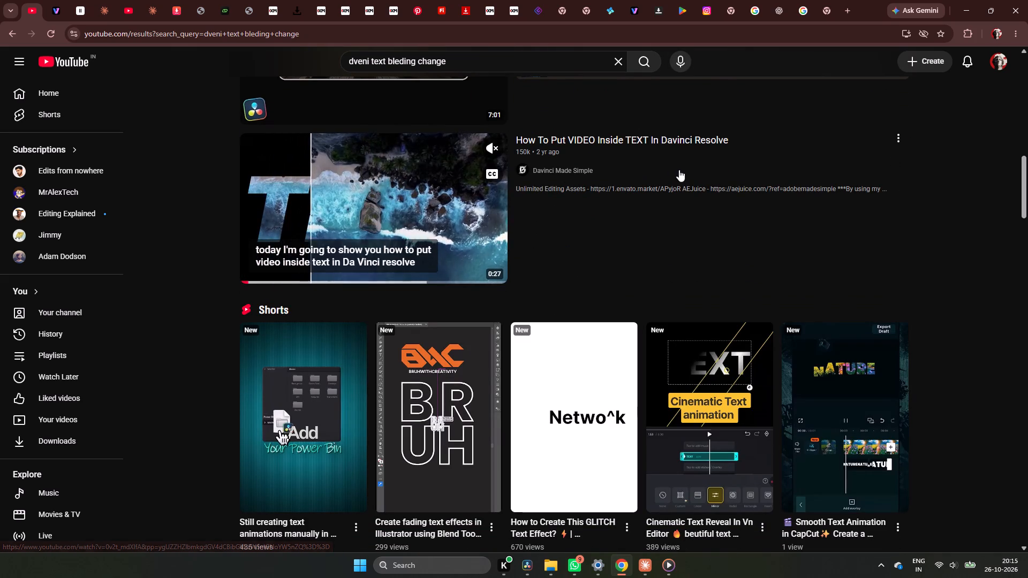
scroll(444, 253, down, 8)
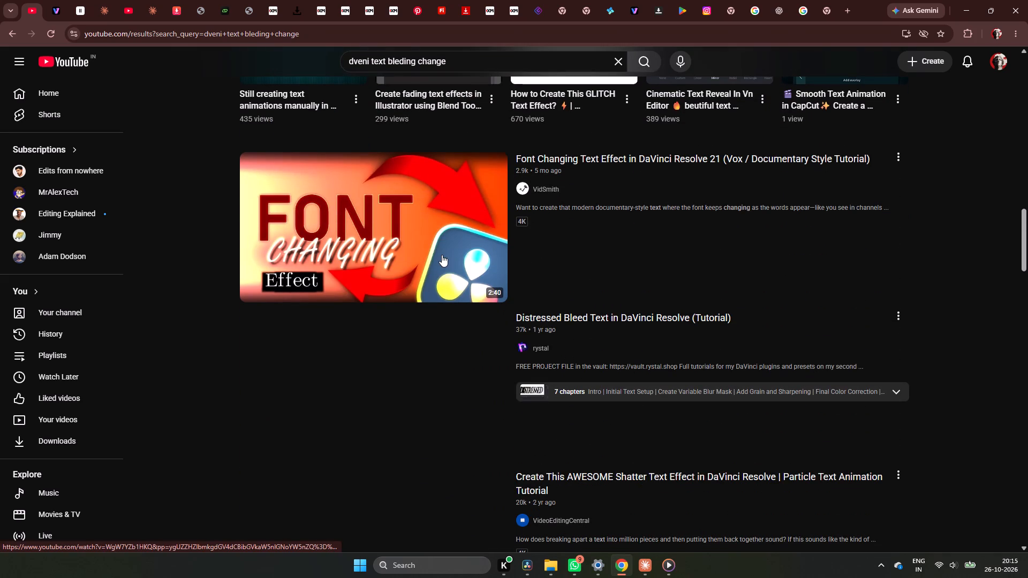
scroll(442, 255, down, 13)
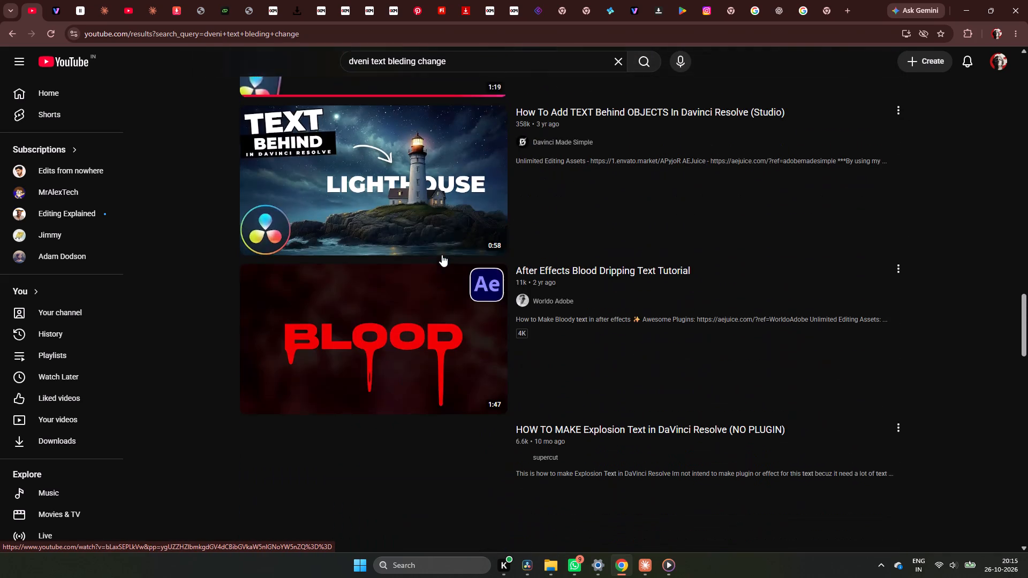
Refine the YouTube search to "dveni text bleding change diffrence" and look through the results for a text blend-mode tutorial.
click(472, 65)
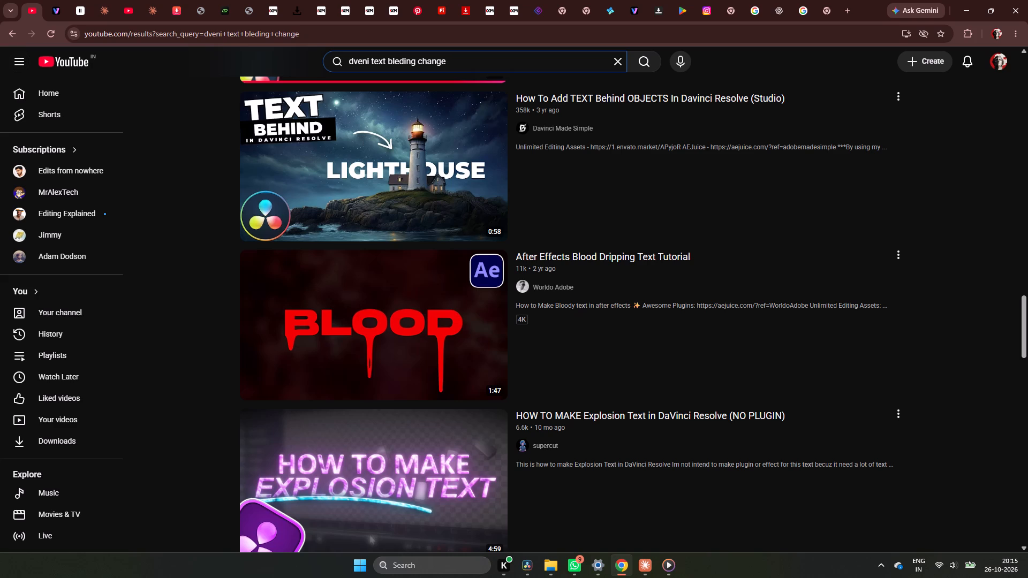
key(space)
text(diffrence)
key(Return)
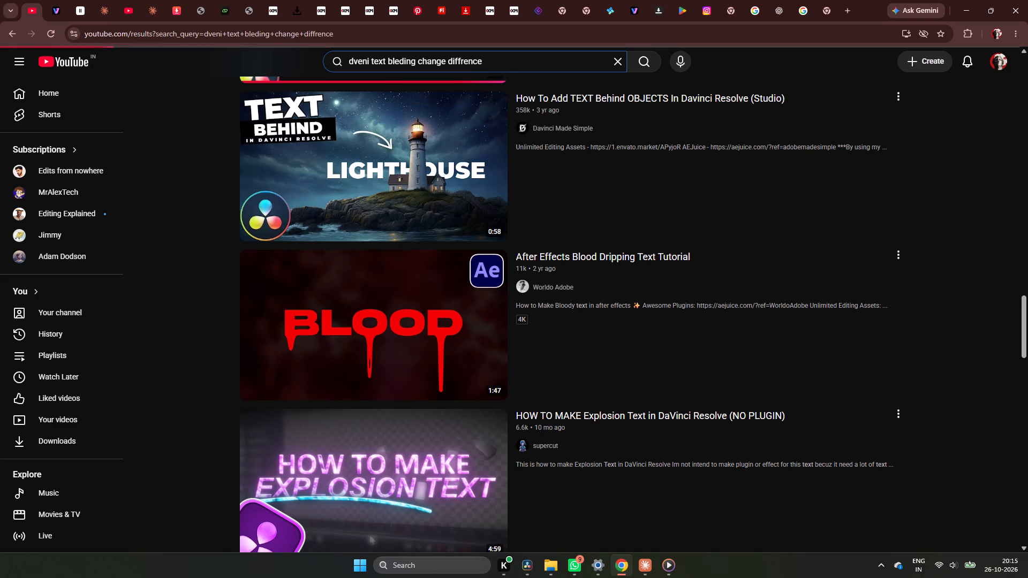
scroll(475, 238, down, 5)
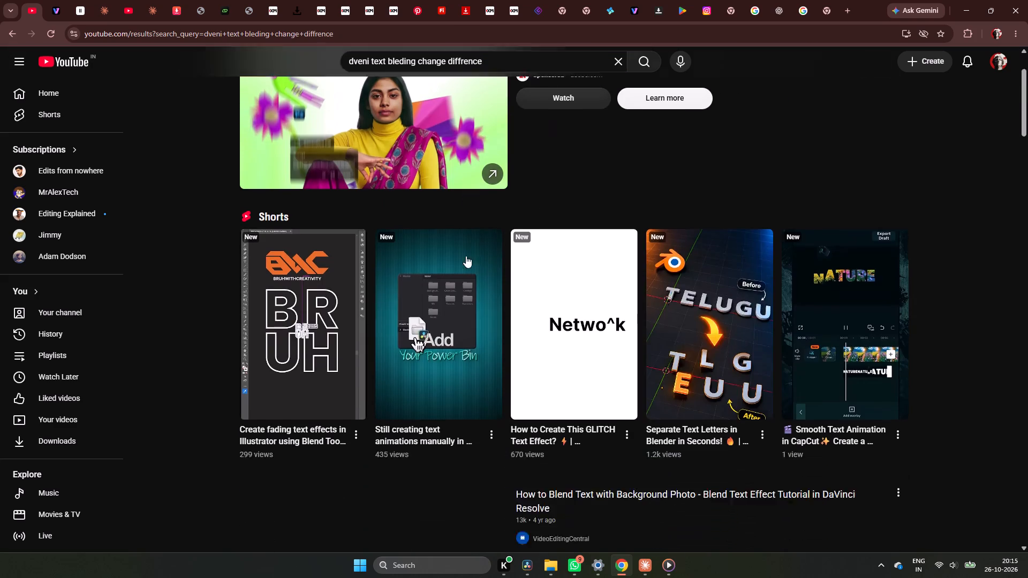
scroll(466, 256, down, 14)
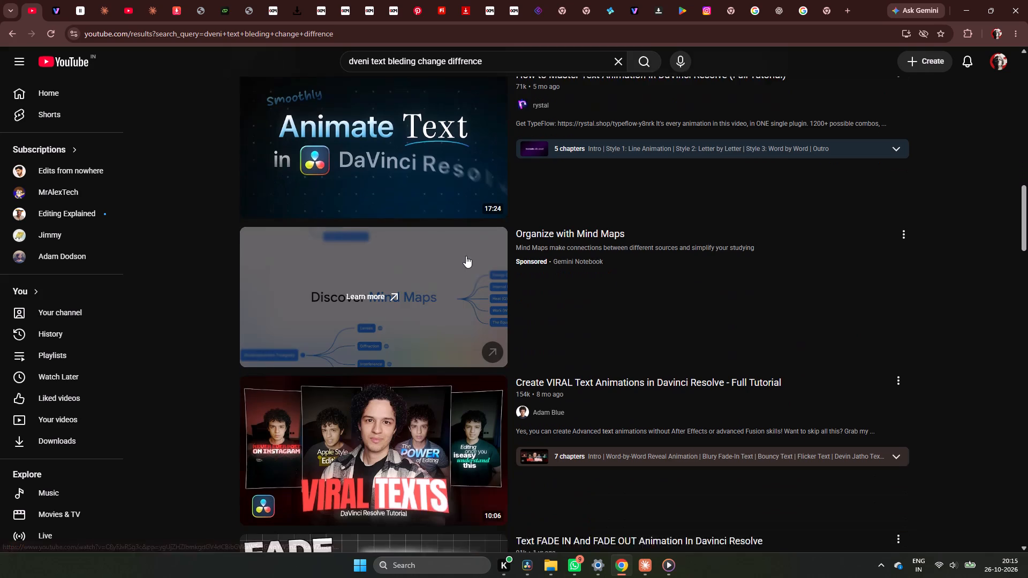
scroll(466, 256, down, 7)
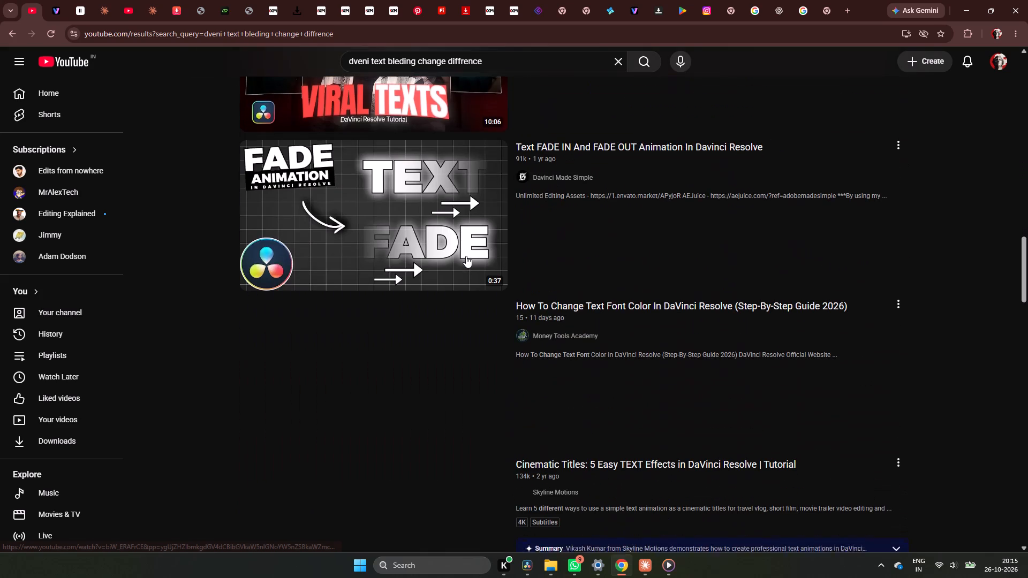
scroll(466, 256, down, 10)
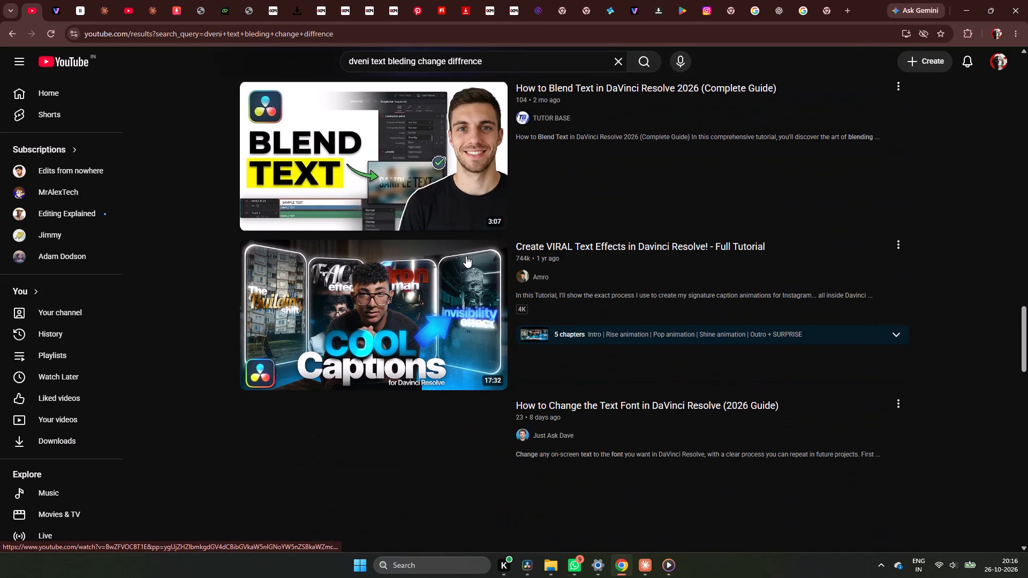
scroll(466, 256, down, 10)
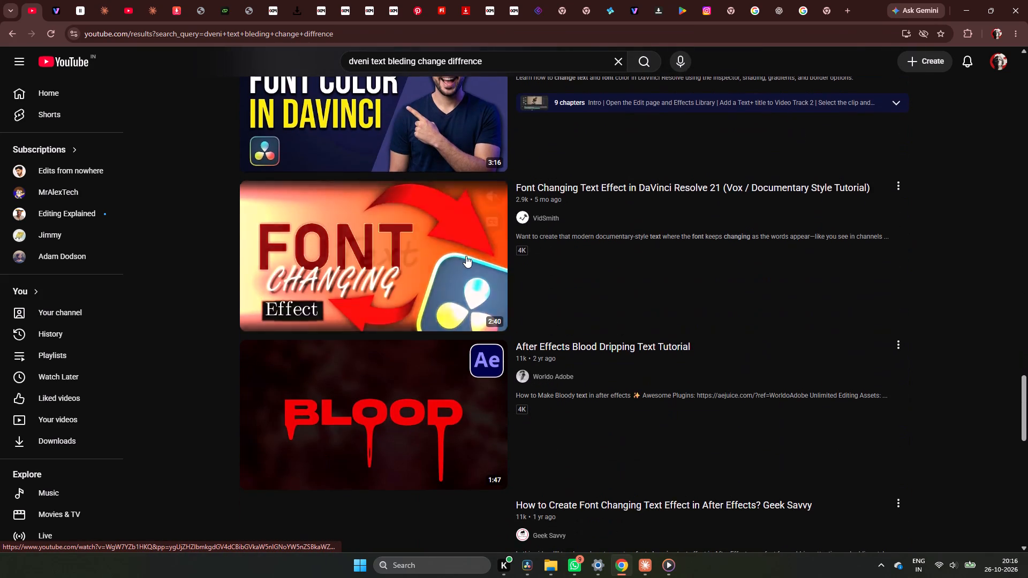
scroll(466, 256, down, 11)
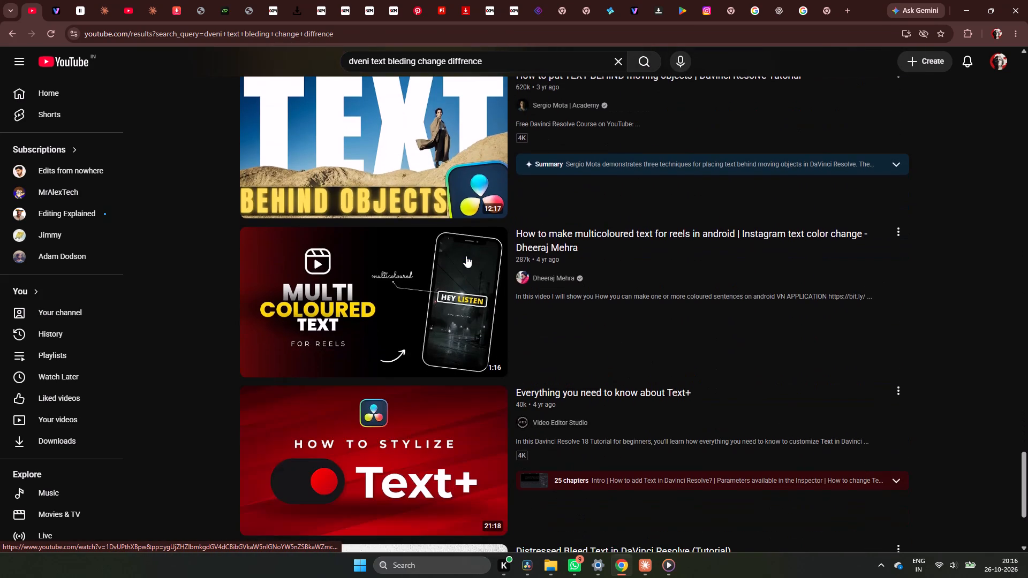
scroll(466, 256, down, 14)
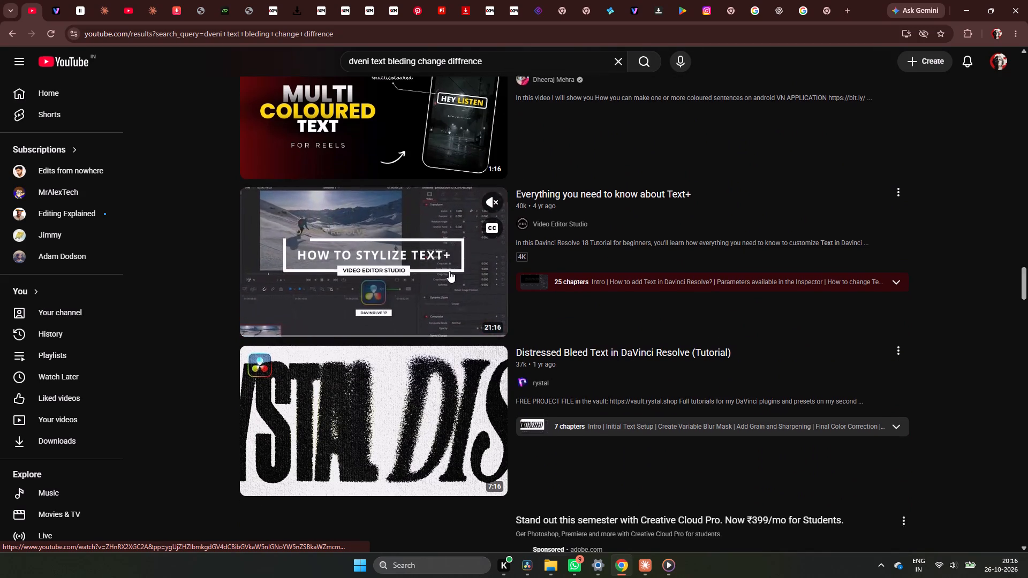
scroll(449, 271, down, 8)
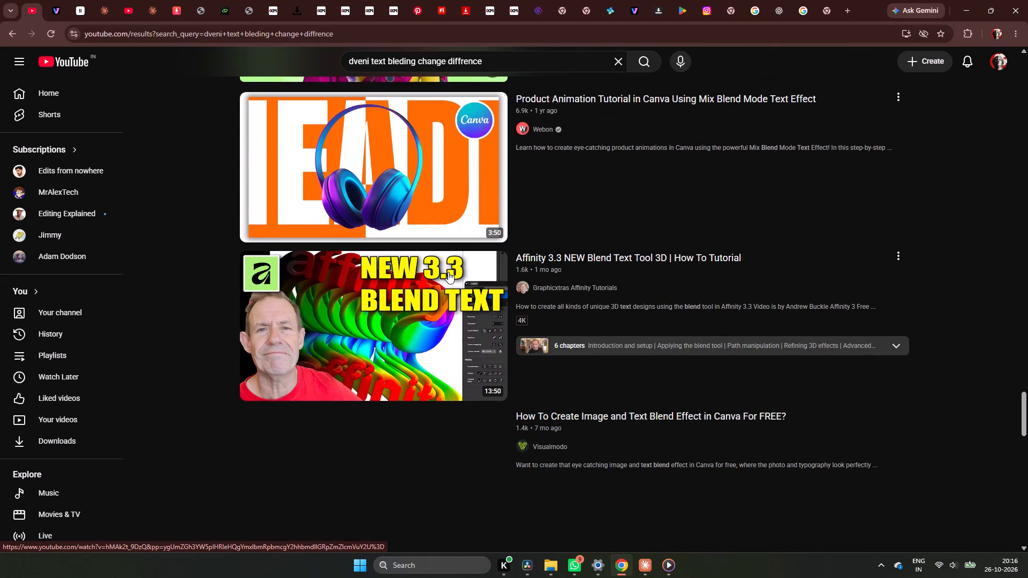
scroll(448, 272, down, 13)
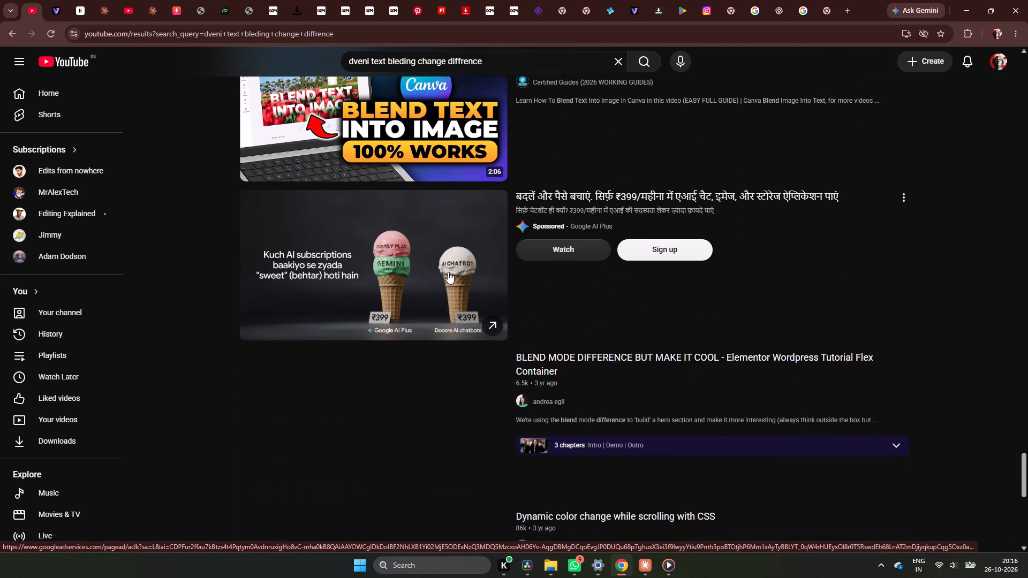
scroll(448, 272, down, 10)
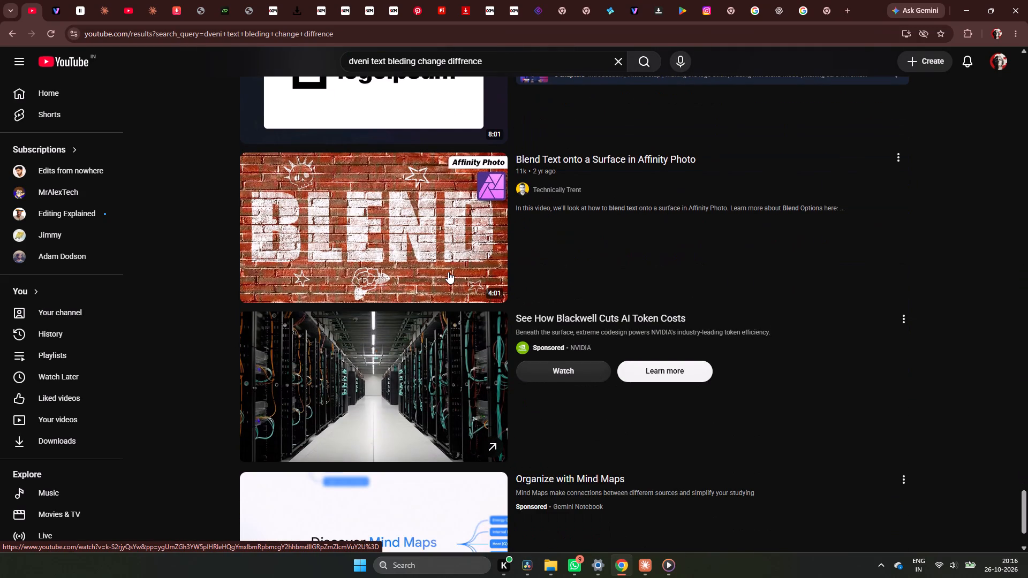
scroll(448, 272, down, 13)
scroll(448, 272, up, 4)
scroll(448, 272, down, 10)
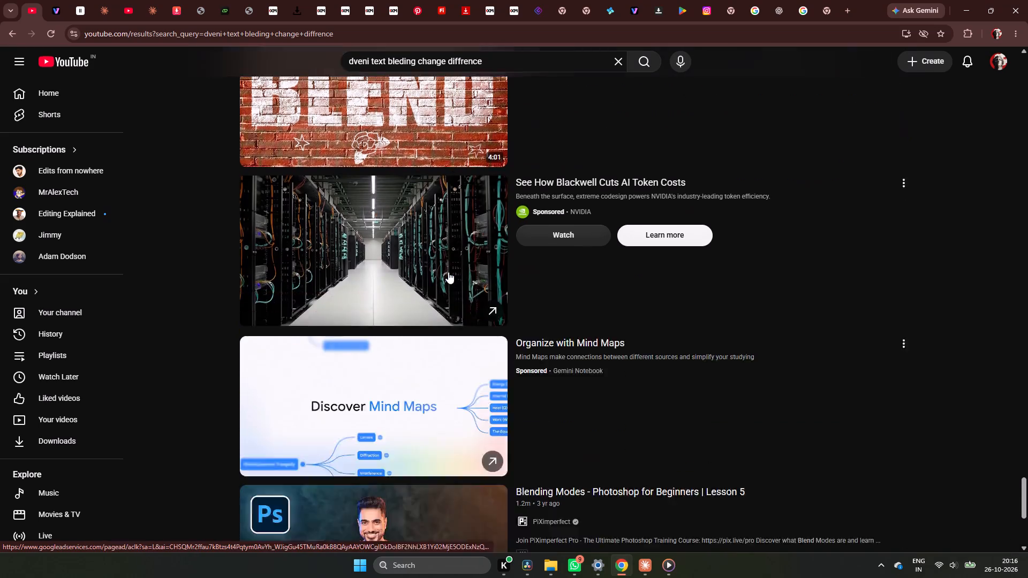
scroll(448, 272, down, 6)
scroll(448, 272, up, 4)
scroll(448, 272, down, 3)
scroll(448, 272, up, 2)
scroll(448, 272, down, 5)
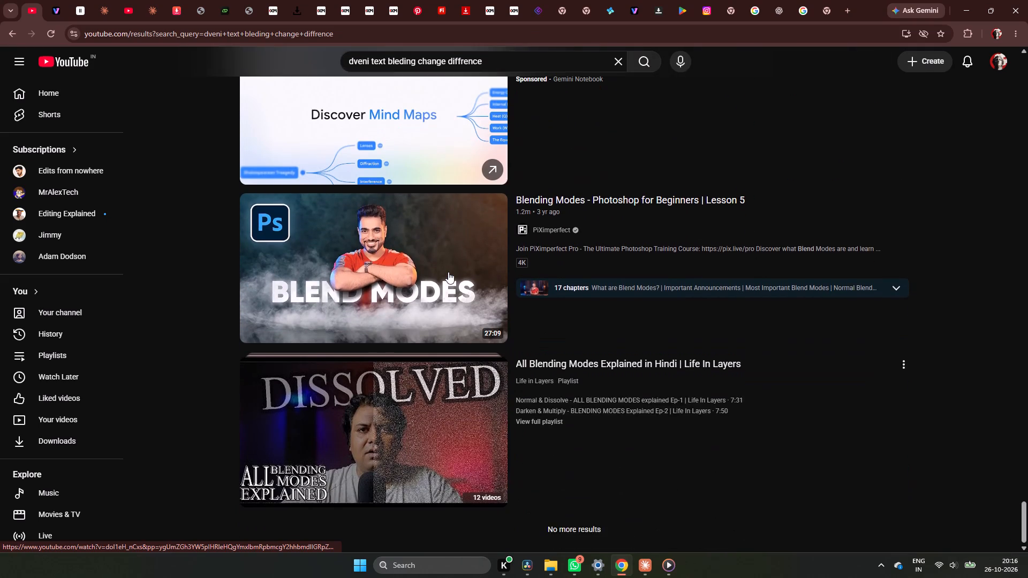
scroll(448, 272, down, 1)
scroll(448, 272, up, 2)
scroll(448, 272, down, 12)
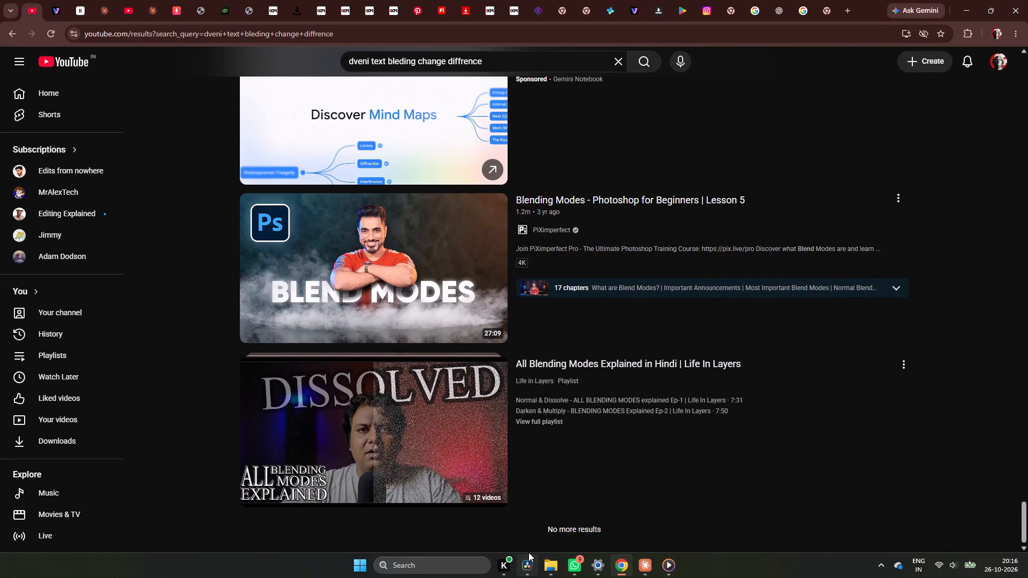
Switch to DaVinci Resolve's Edit page and scrub through the WordByWord_2 title on V4 to check its word-by-word animation.
click(528, 552)
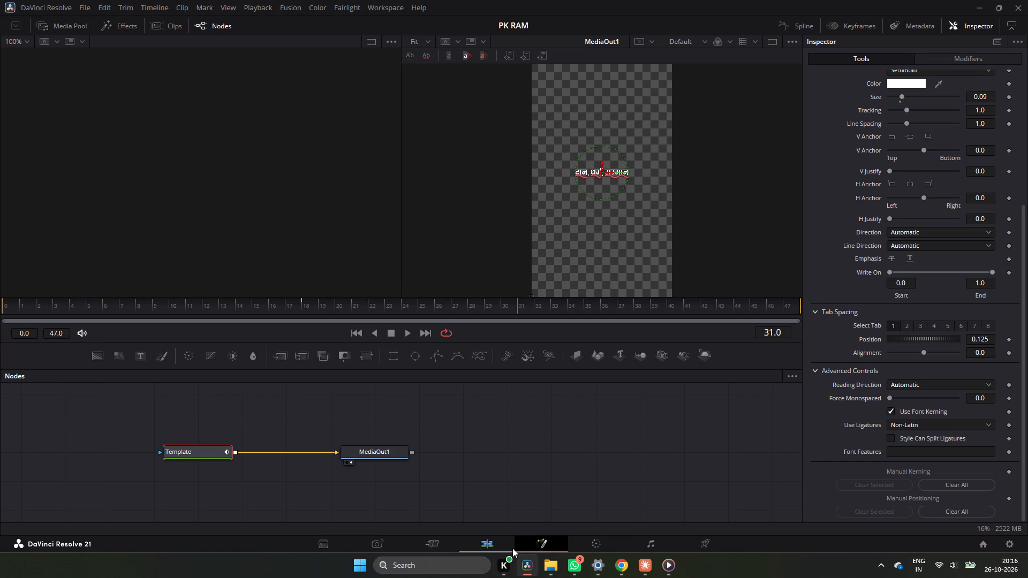
click(493, 546)
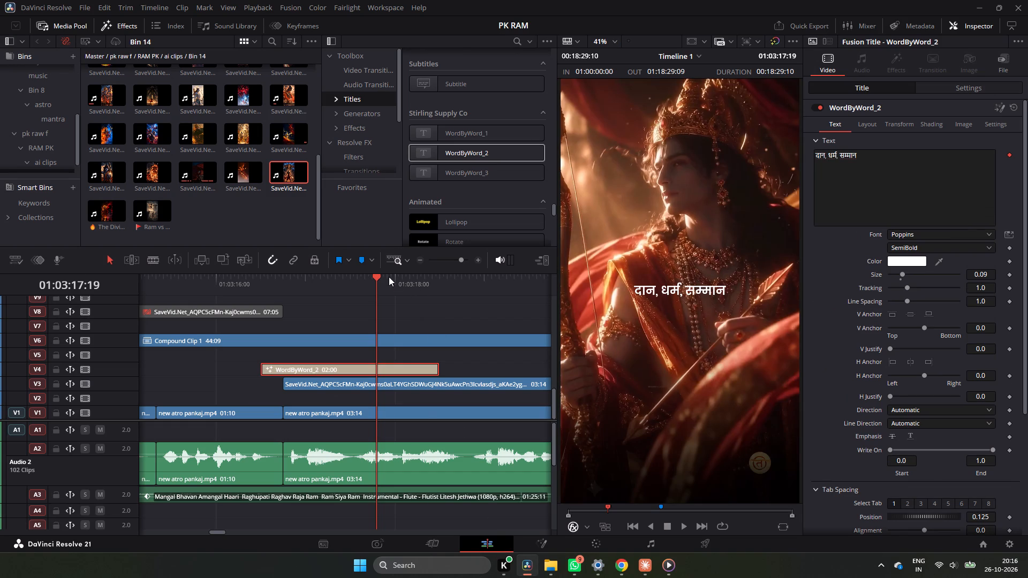
drag(389, 277, 327, 288)
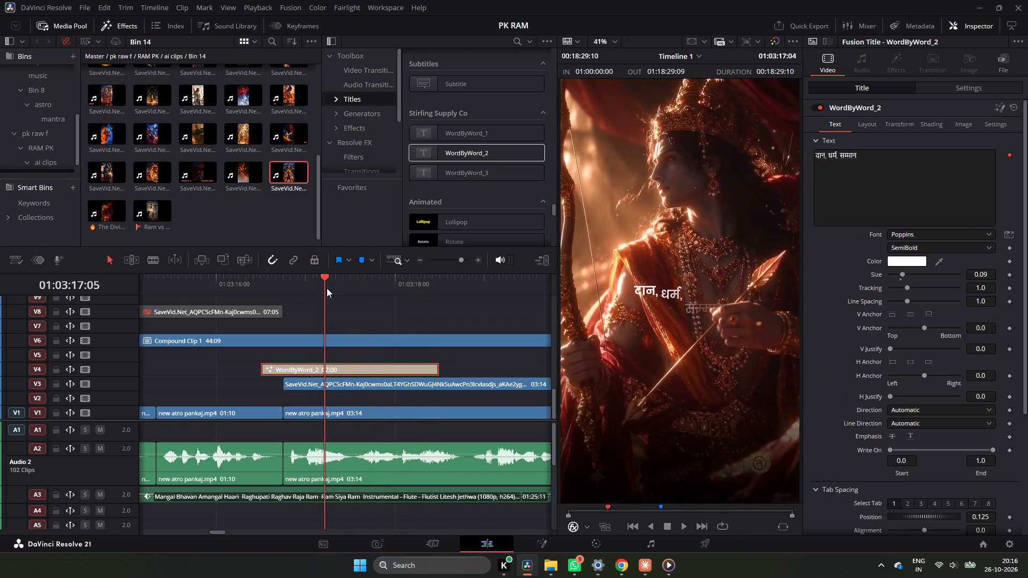
drag(327, 288, 426, 310)
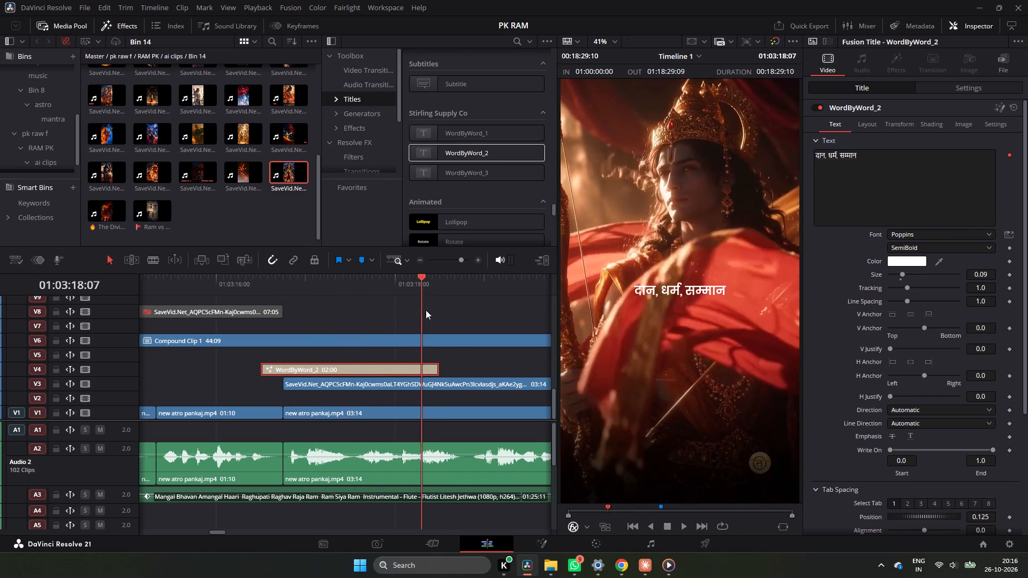
Add a timeline marker at the end of the WordByWord_2 title, at 01:03:18:12, and preview the following clips full screen.
drag(426, 310, 442, 323)
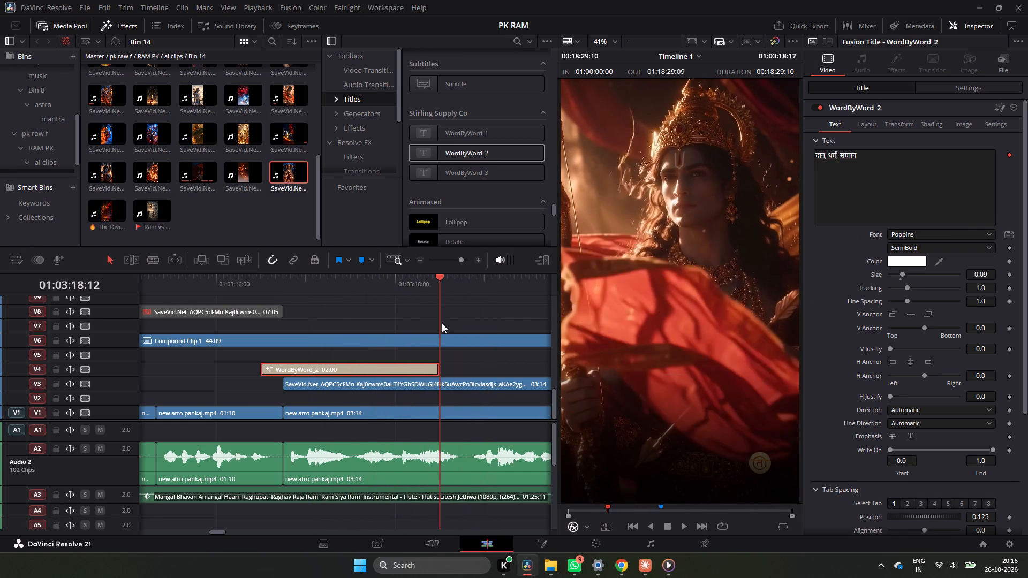
drag(442, 323, 441, 323)
key(p)
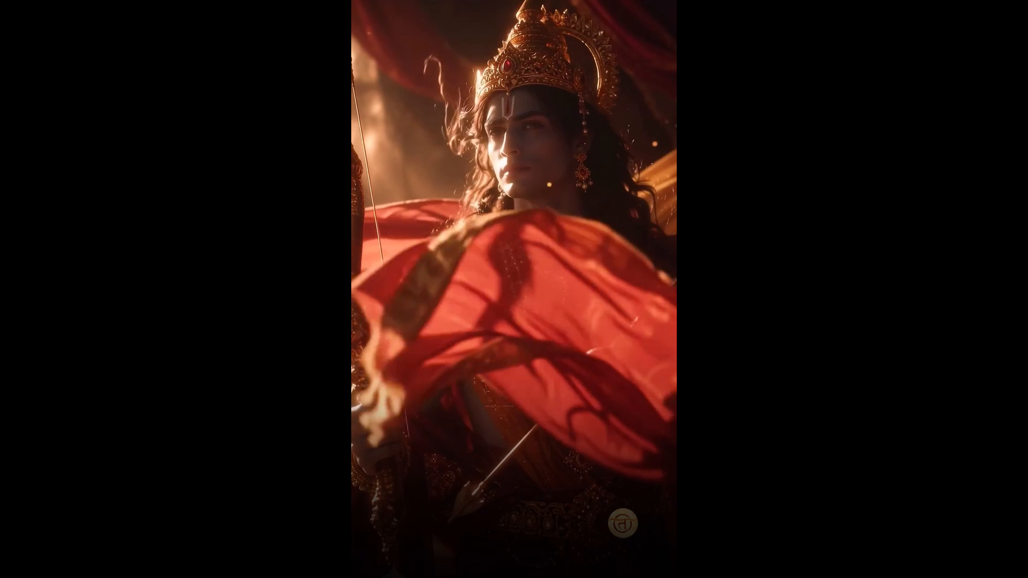
key(m)
key(space)
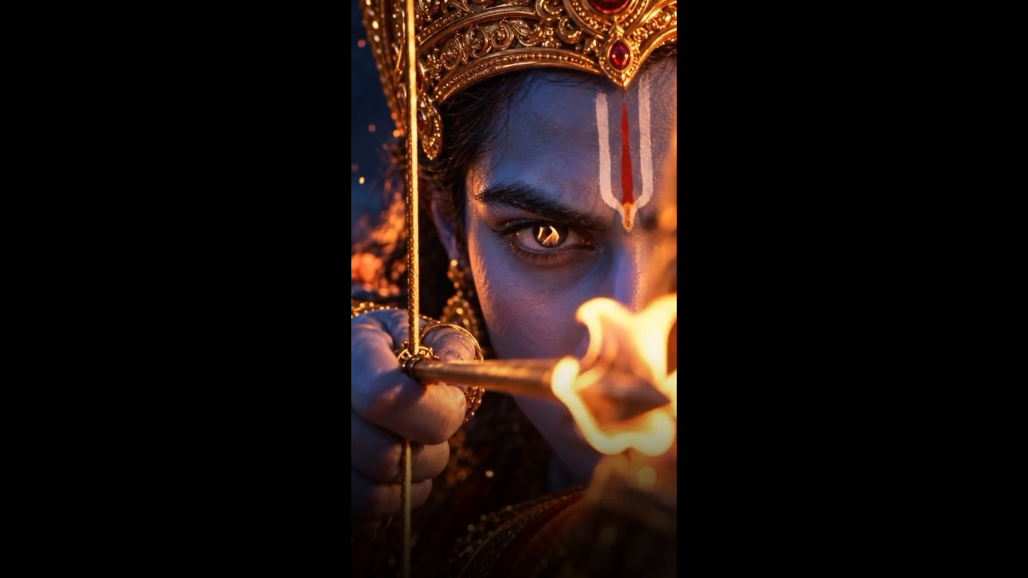
key(space)
key(p)
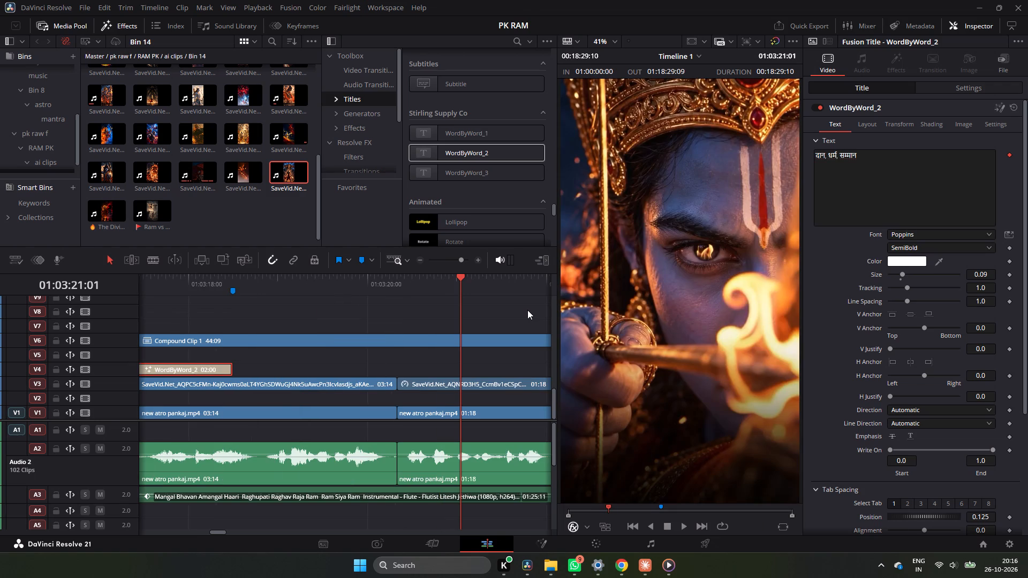
Go back to the earlier section of Timeline 1 and play it from 01:01:44:04 to review its existing captions and title styling.
double_click(417, 260)
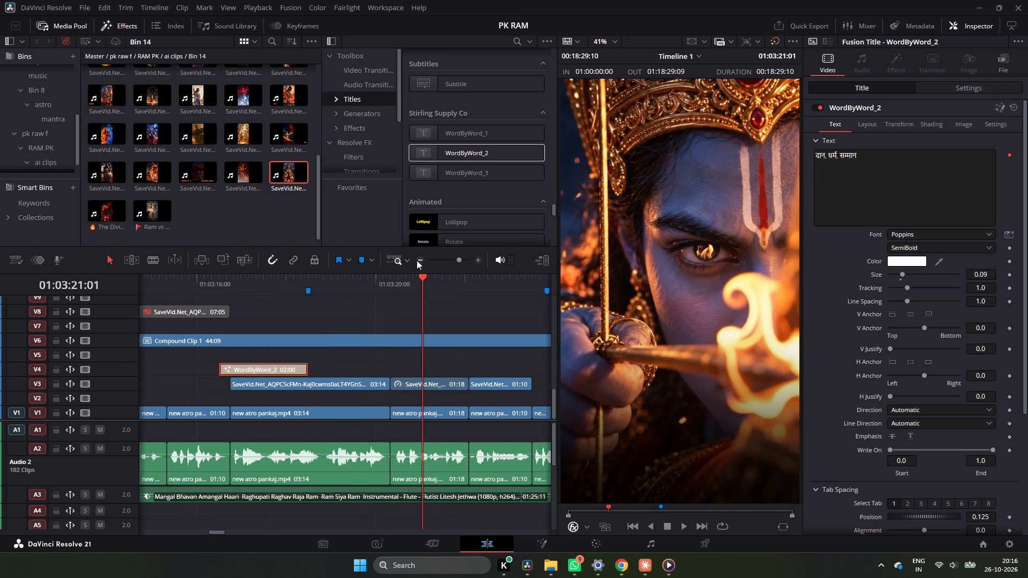
drag(323, 283, 124, 308)
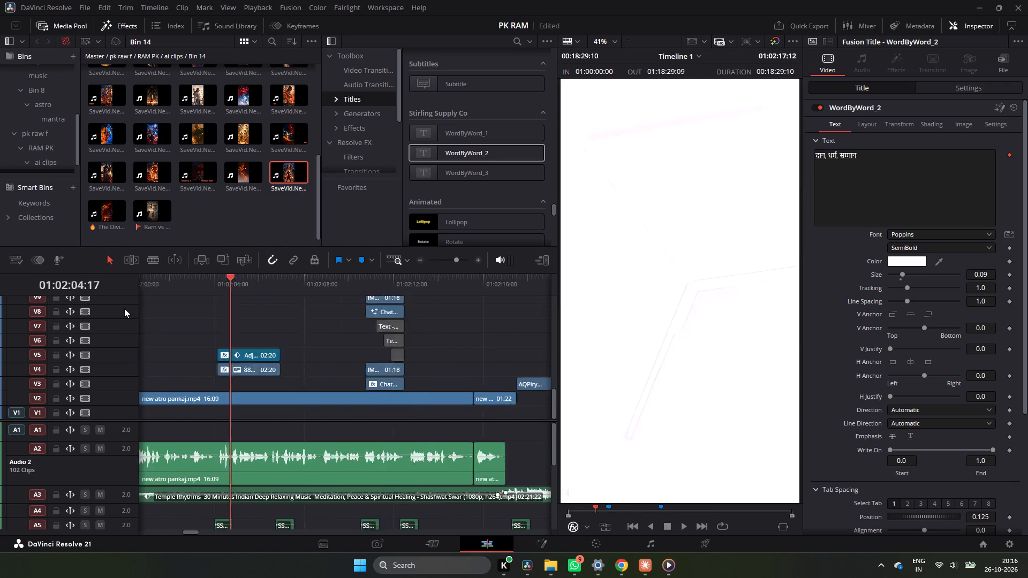
drag(124, 308, 369, 298)
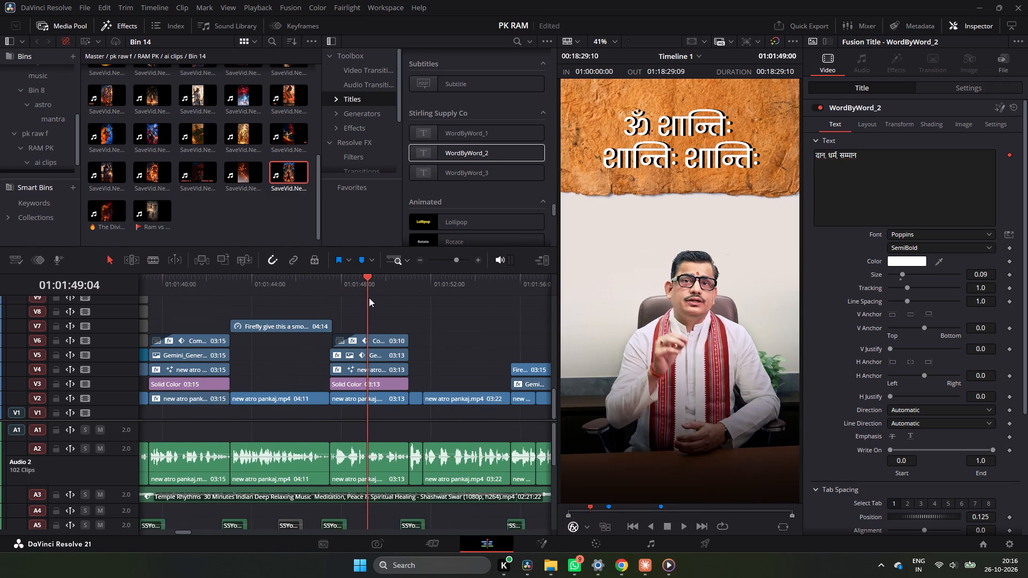
drag(369, 298, 255, 302)
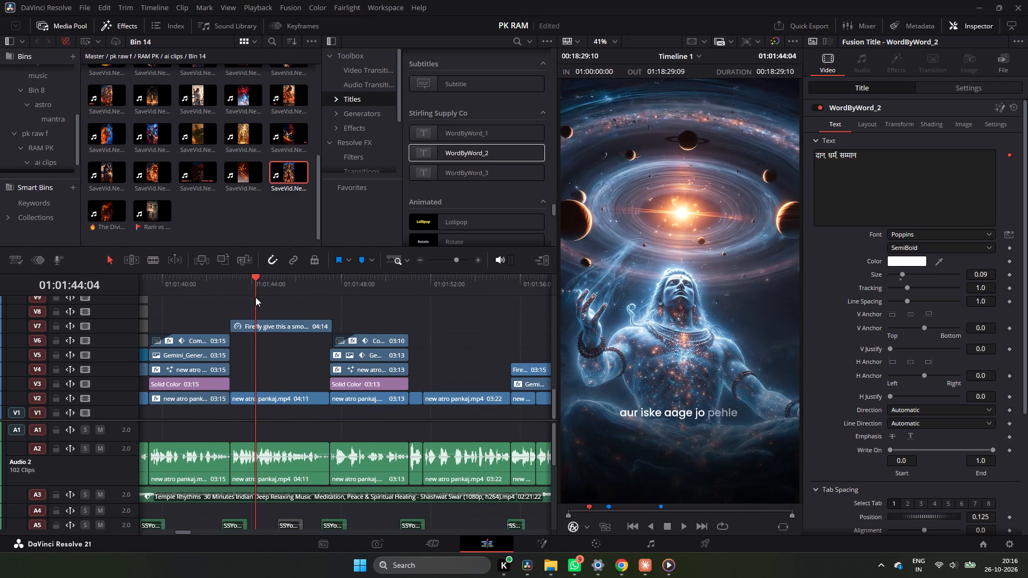
key(space)
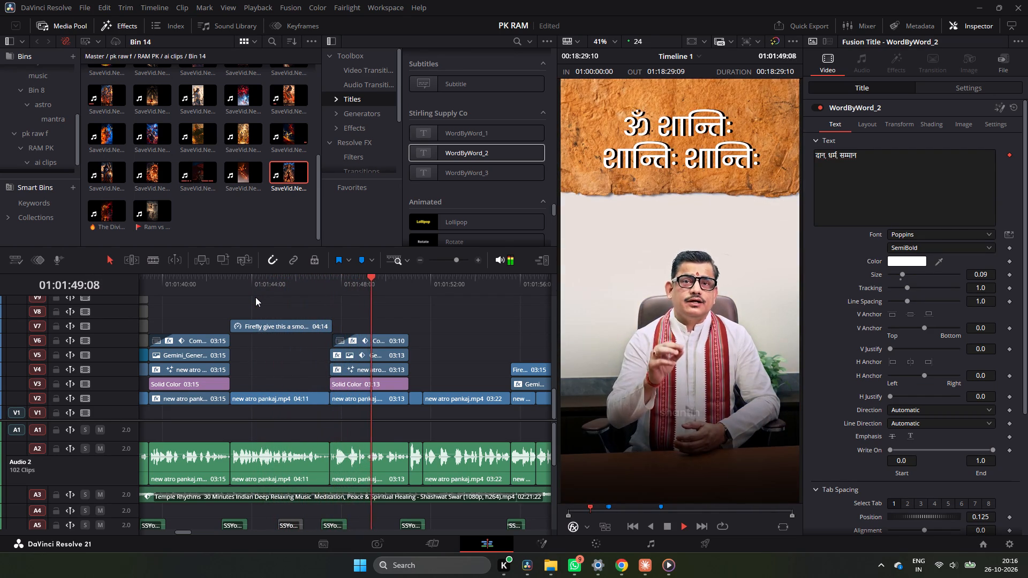
key(space)
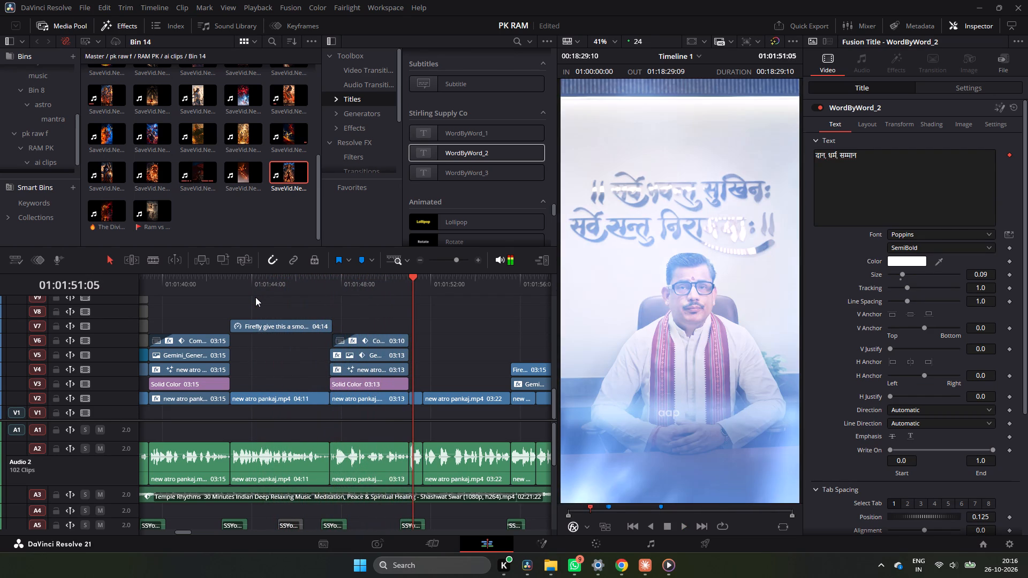
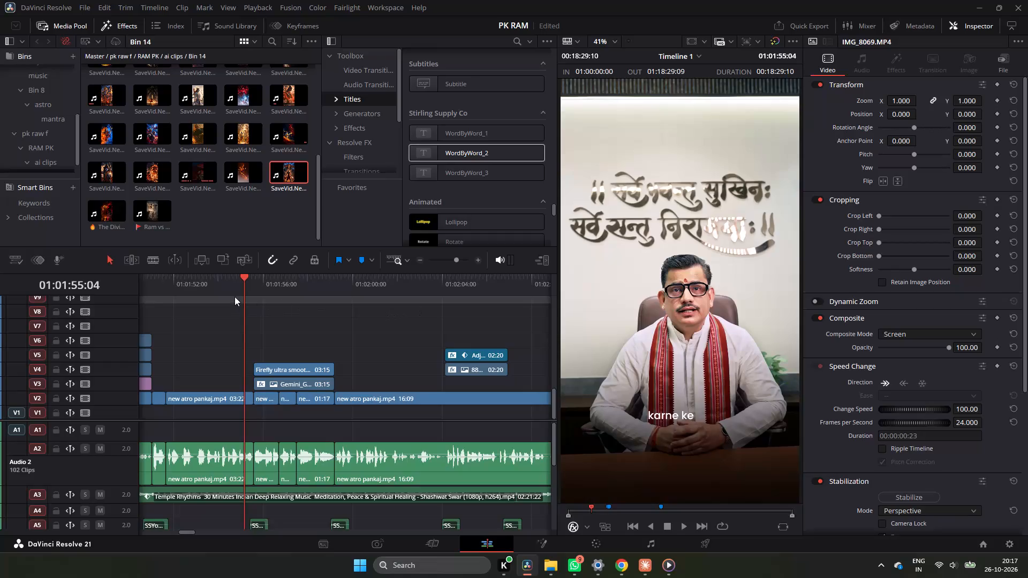
Review the first reel's overlays and captions on Timeline 1 between about 01:01:55 and 01:02:12.
drag(244, 291, 284, 298)
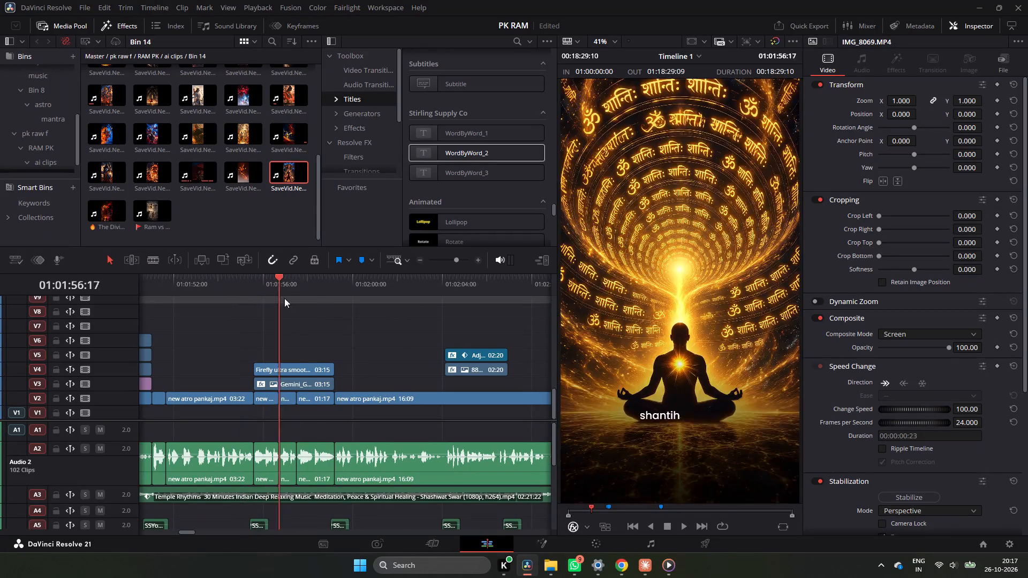
drag(284, 298, 450, 349)
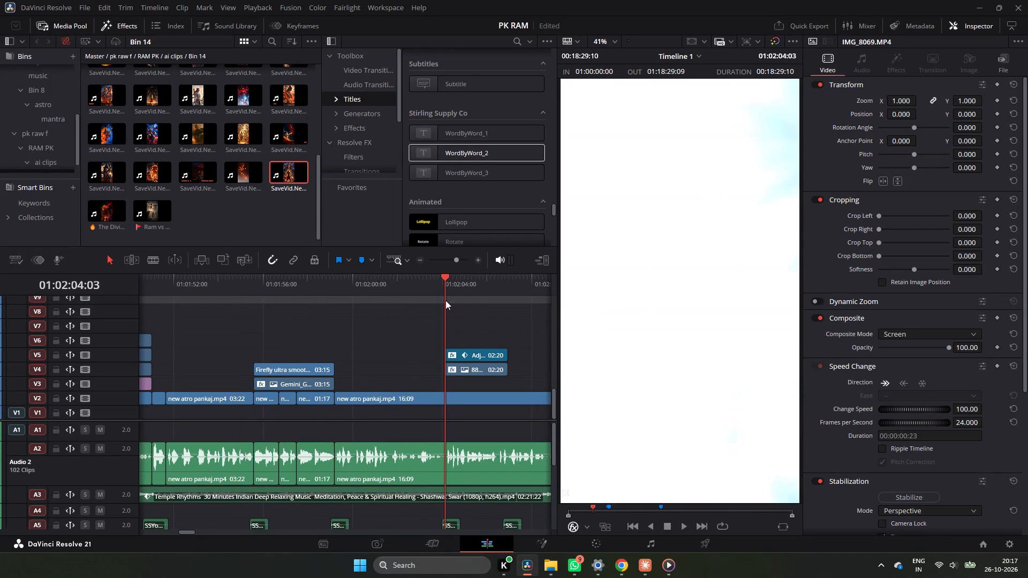
drag(446, 288, 477, 286)
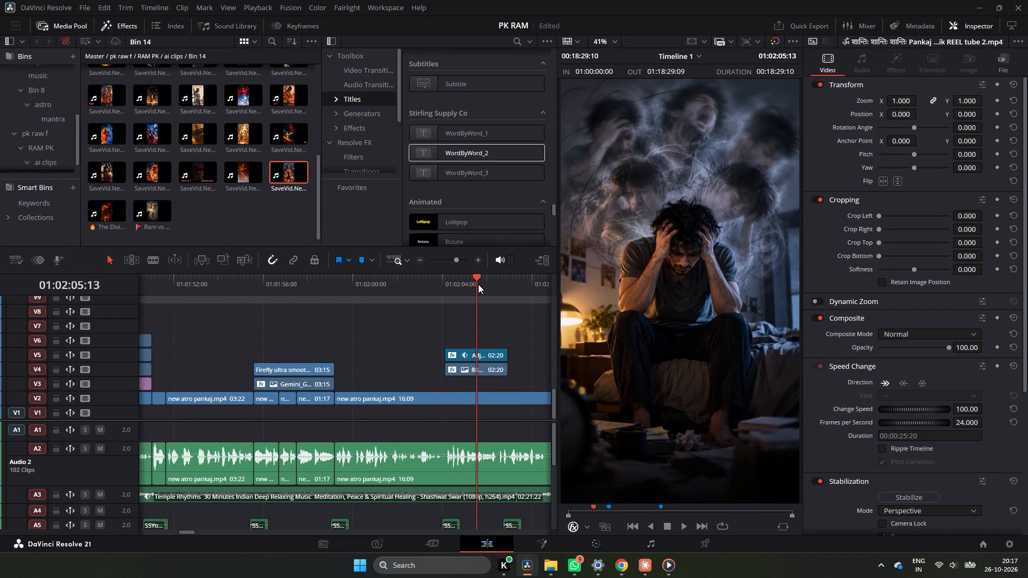
scroll(478, 284, down, 3)
click(422, 285)
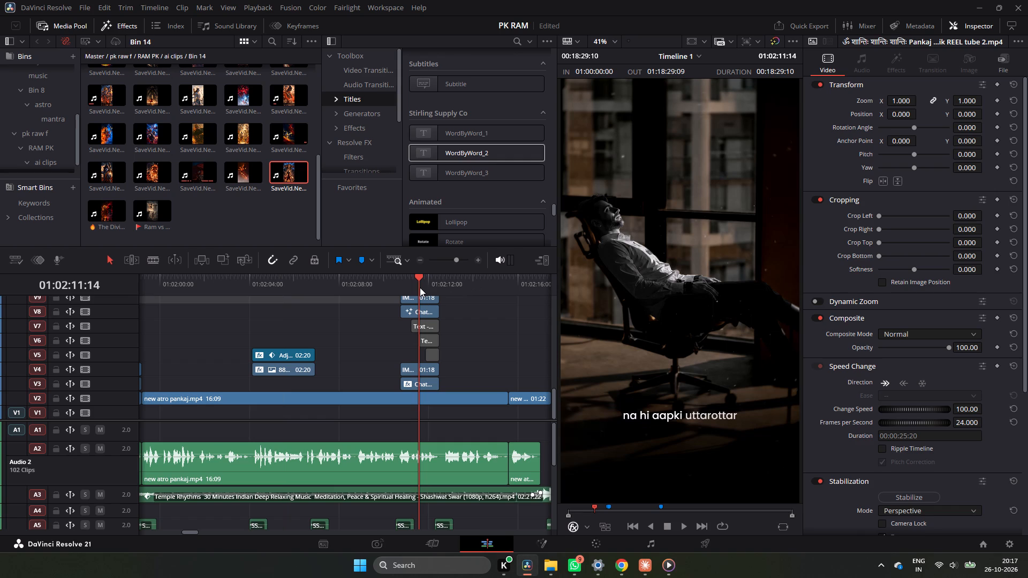
drag(407, 286, 342, 282)
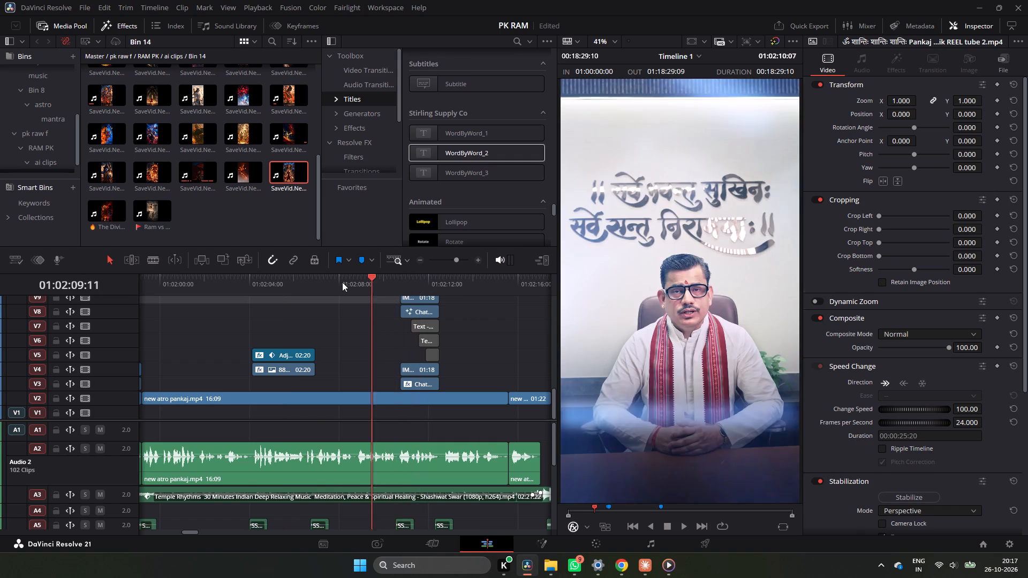
drag(342, 282, 423, 329)
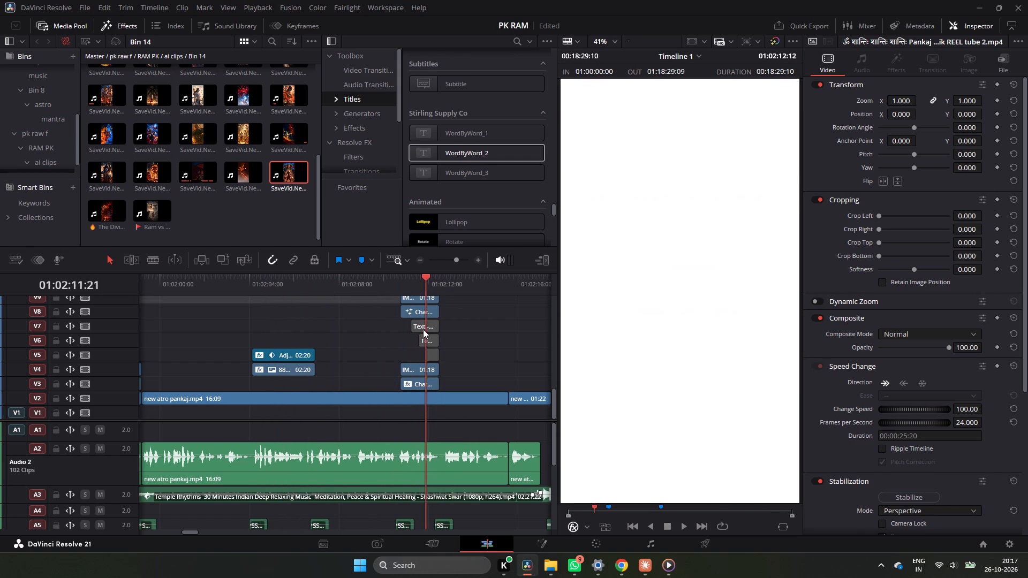
drag(423, 329, 413, 334)
Preview the opening seconds of the second reel, starting where Compound Clip 1 begins at 01:02:56:17.
triple_click(415, 258)
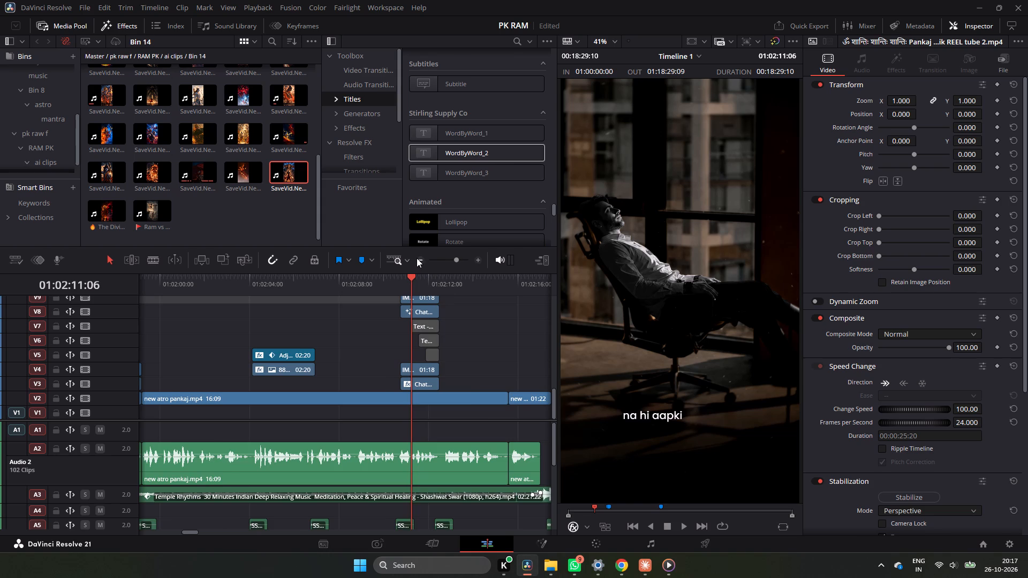
click(418, 262)
drag(382, 286, 386, 286)
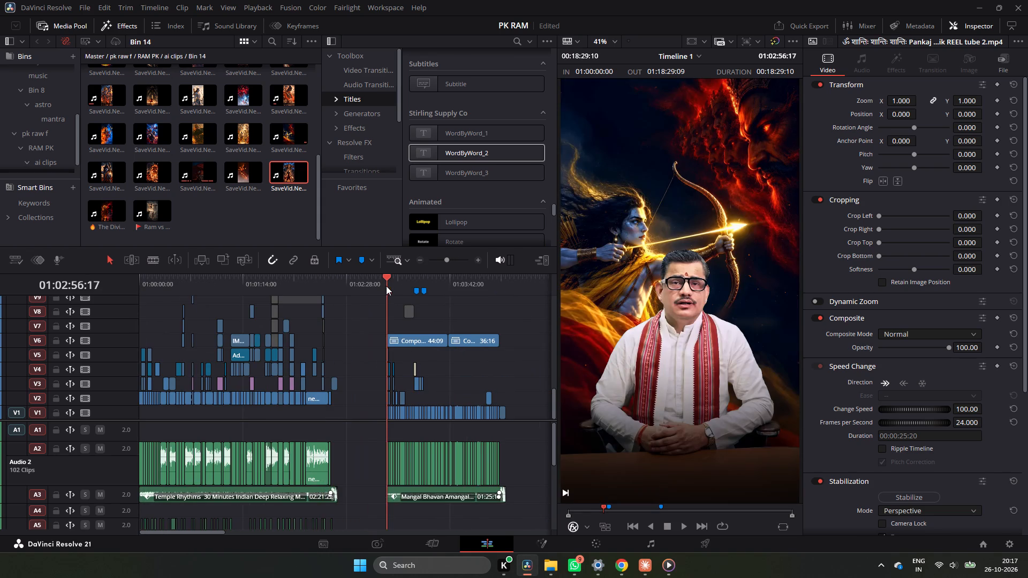
drag(386, 286, 387, 288)
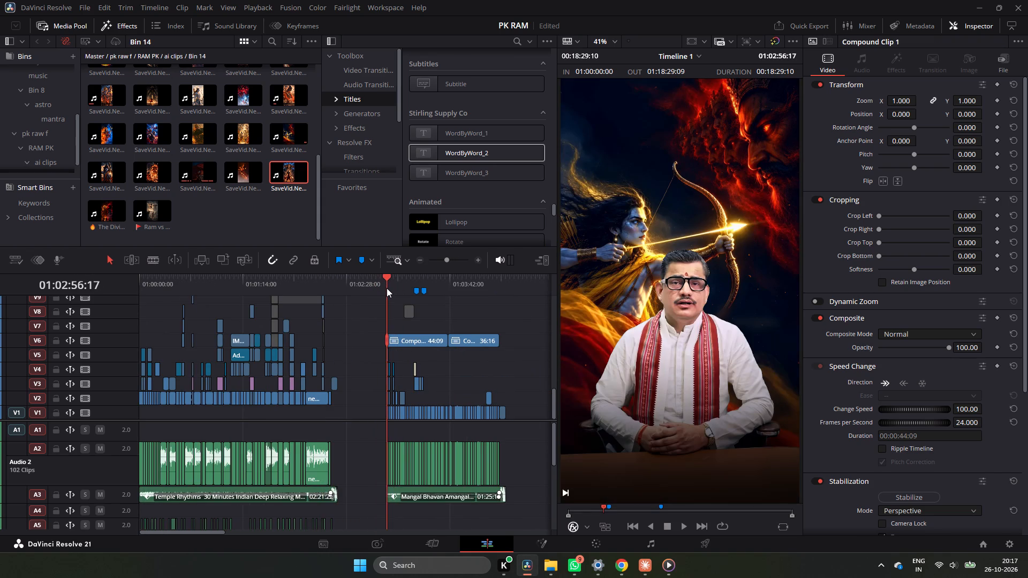
key(space)
key(space)
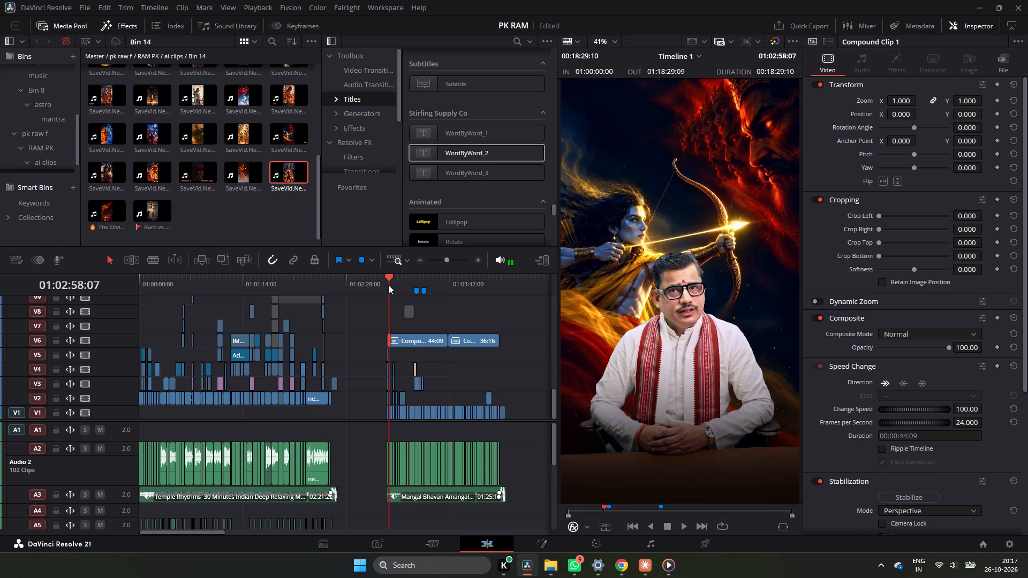
Add a basic Text title on track V8 above the start of Compound Clip 1, overlapping 01:02:56:17.
triple_click(479, 261)
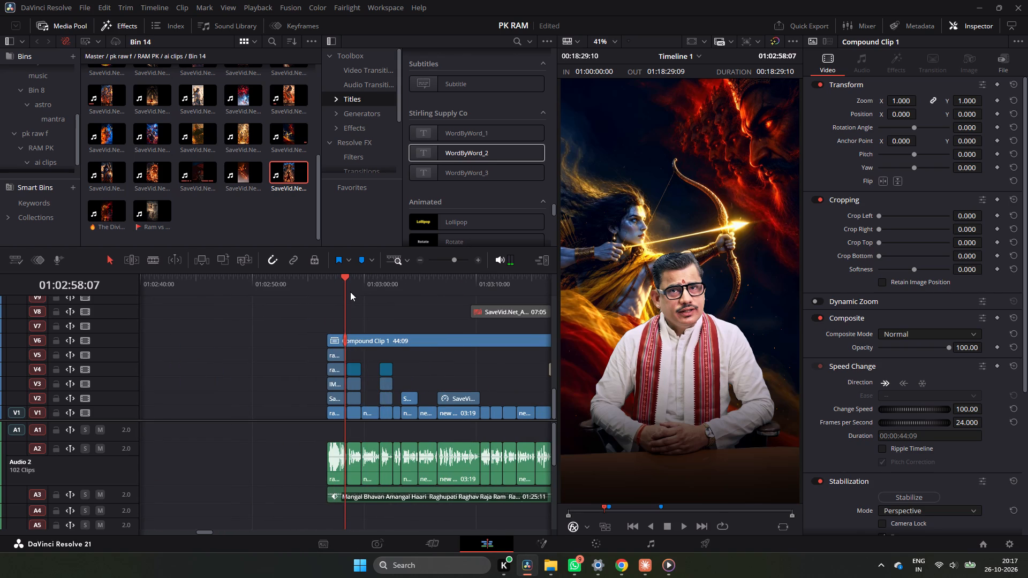
click(338, 285)
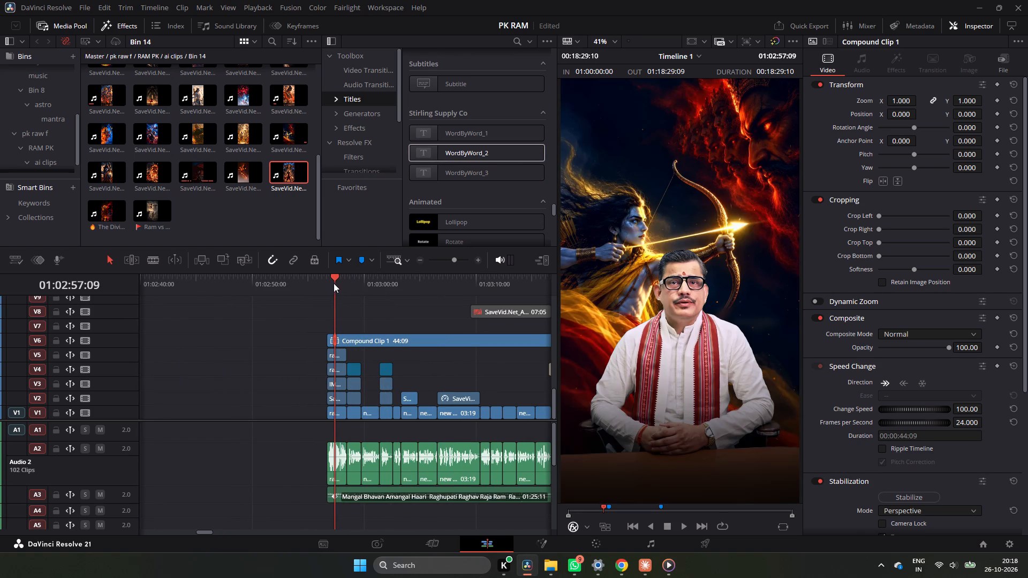
drag(338, 285, 324, 288)
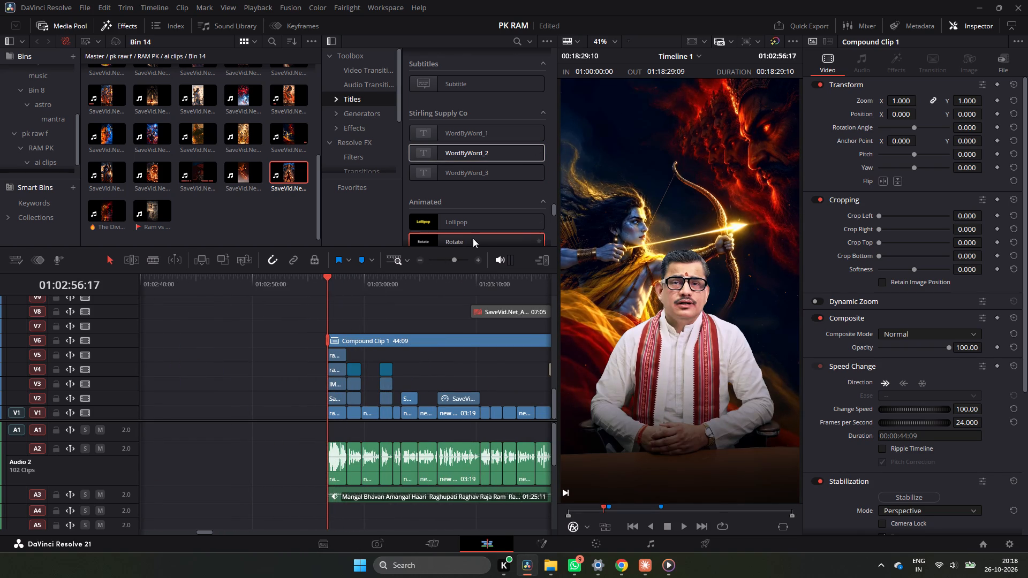
double_click(478, 260)
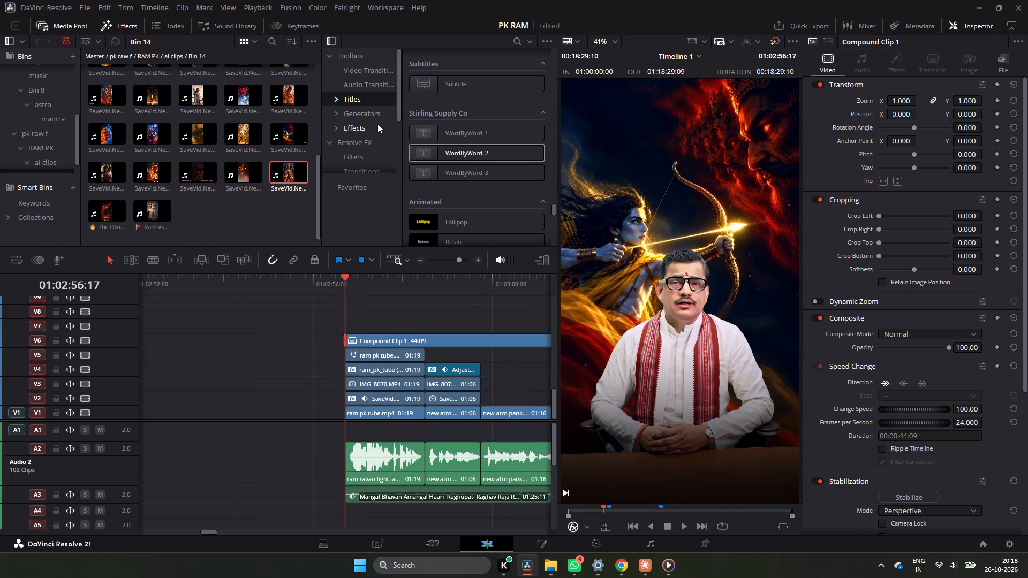
scroll(440, 116, up, 18)
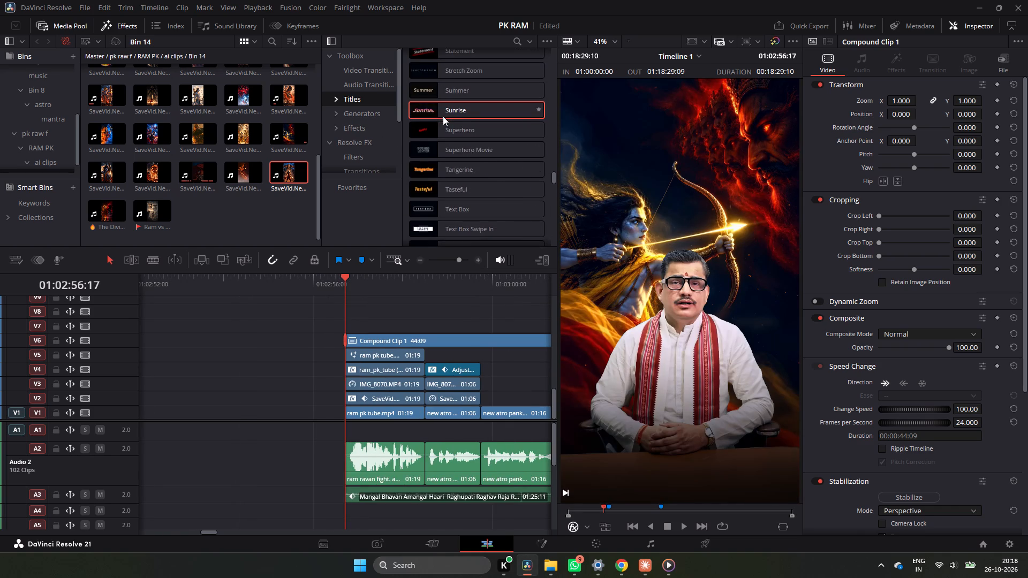
scroll(443, 116, up, 5)
scroll(443, 116, up, 20)
scroll(443, 116, up, 9)
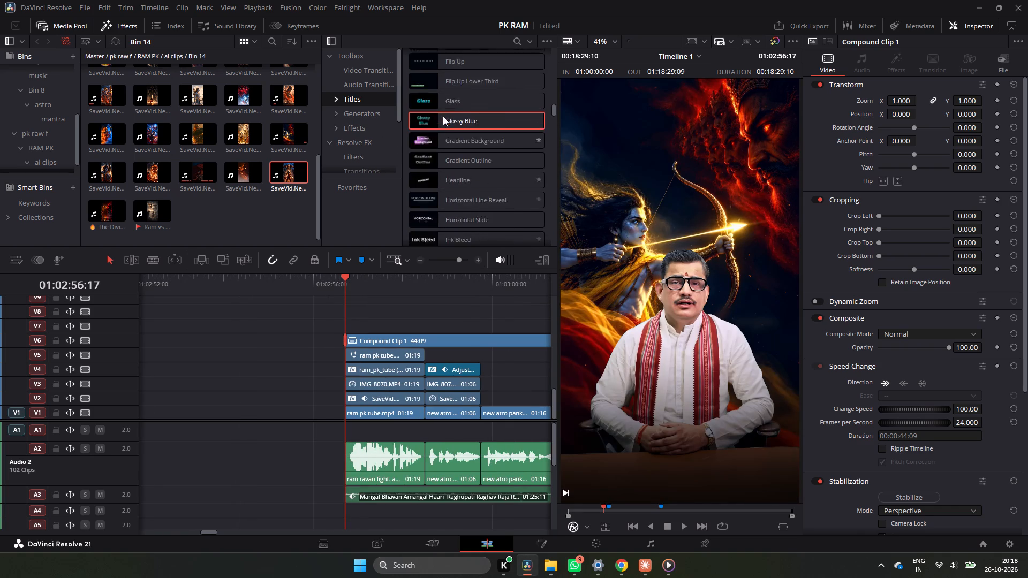
scroll(443, 116, up, 18)
scroll(443, 116, up, 10)
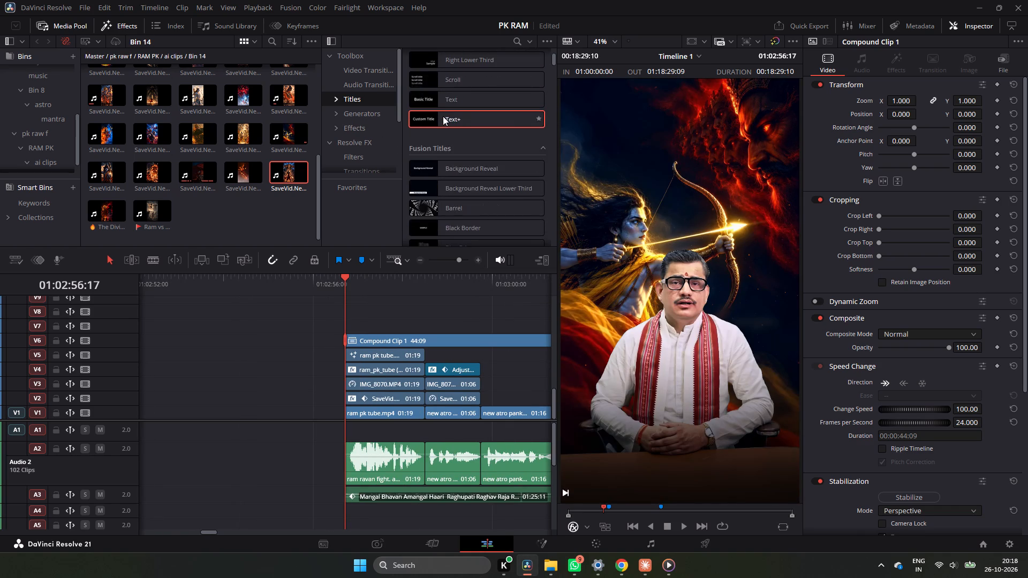
scroll(443, 116, up, 3)
drag(466, 179, 316, 307)
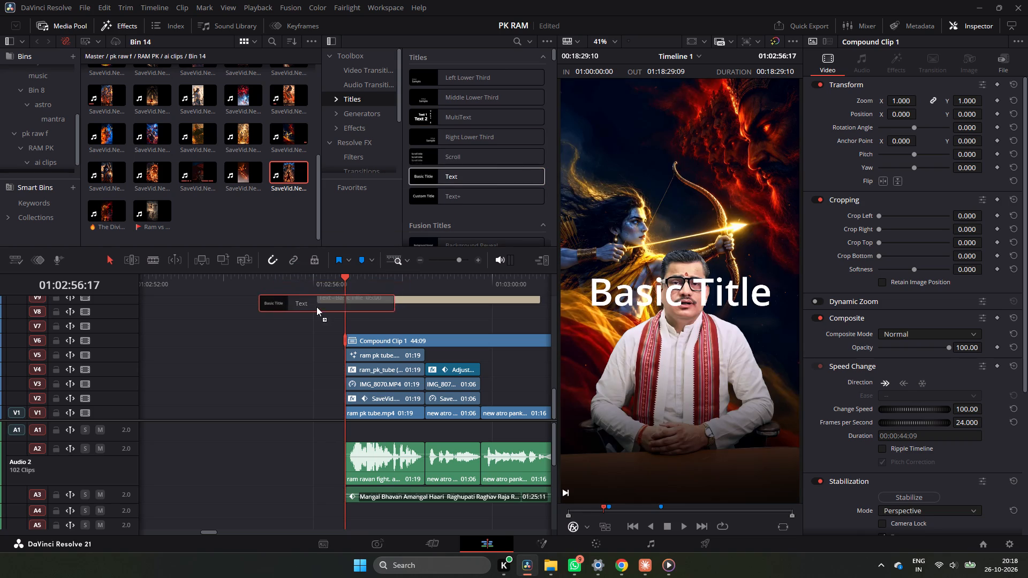
drag(316, 307, 299, 320)
Examine the new title's text properties and its composite mode options.
click(365, 311)
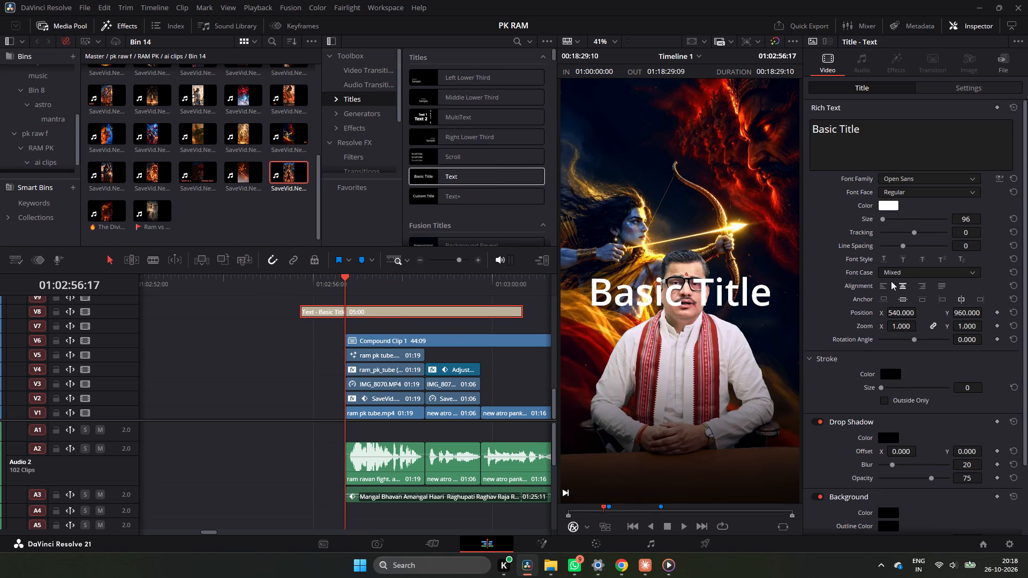
scroll(888, 290, down, 4)
scroll(865, 358, down, 7)
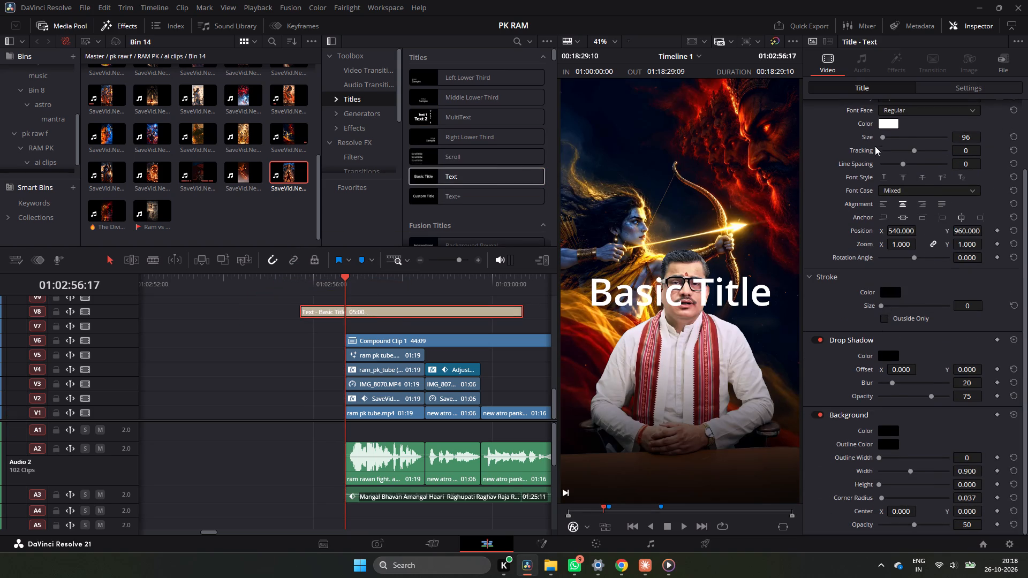
scroll(857, 232, up, 7)
click(963, 75)
click(961, 82)
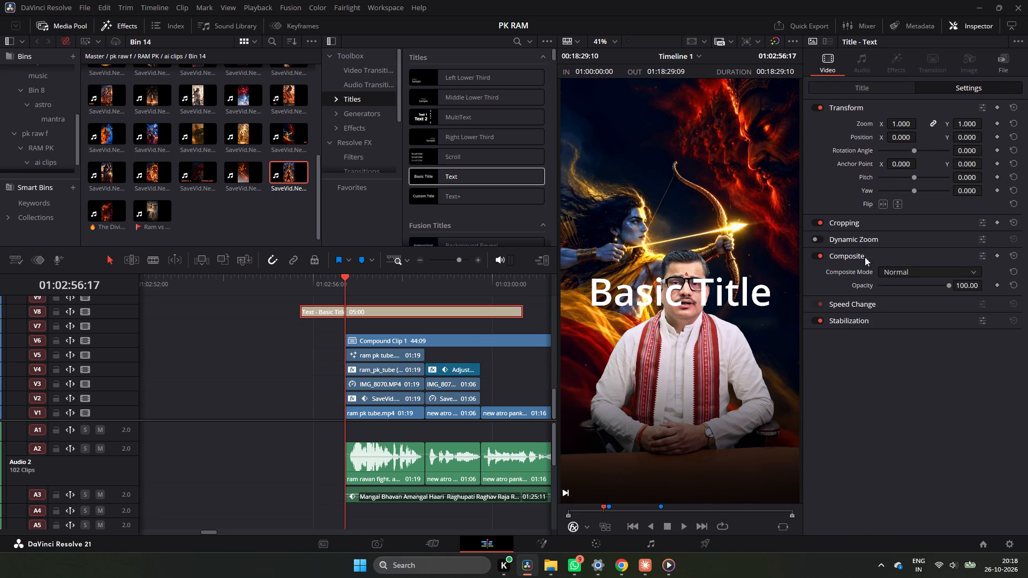
click(896, 270)
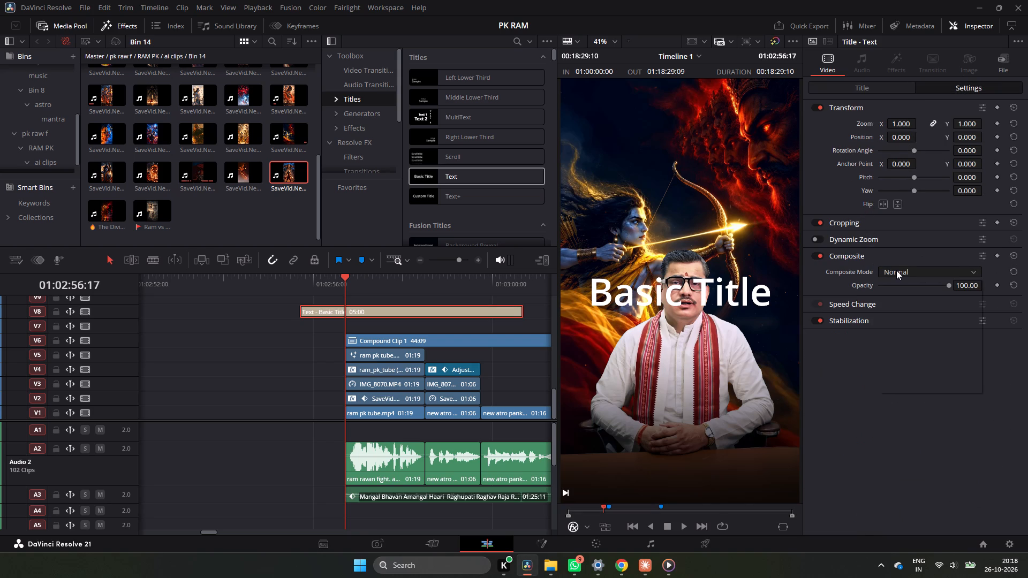
click(896, 270)
Replace the title's placeholder text with RAM RAVAN.
click(855, 87)
click(874, 154)
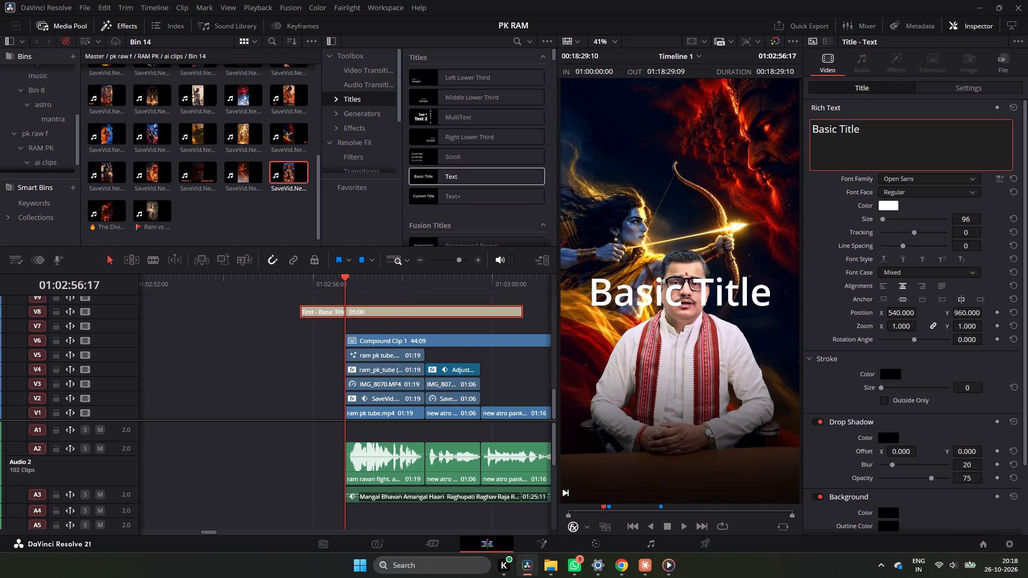
key(ctrl+a)
key(BackSpace)
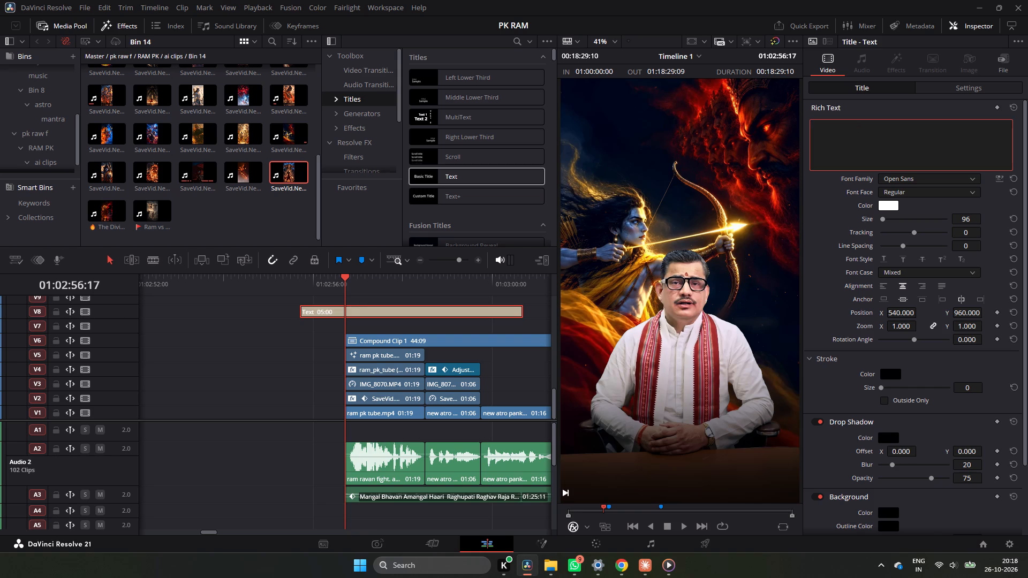
key(shift+r)
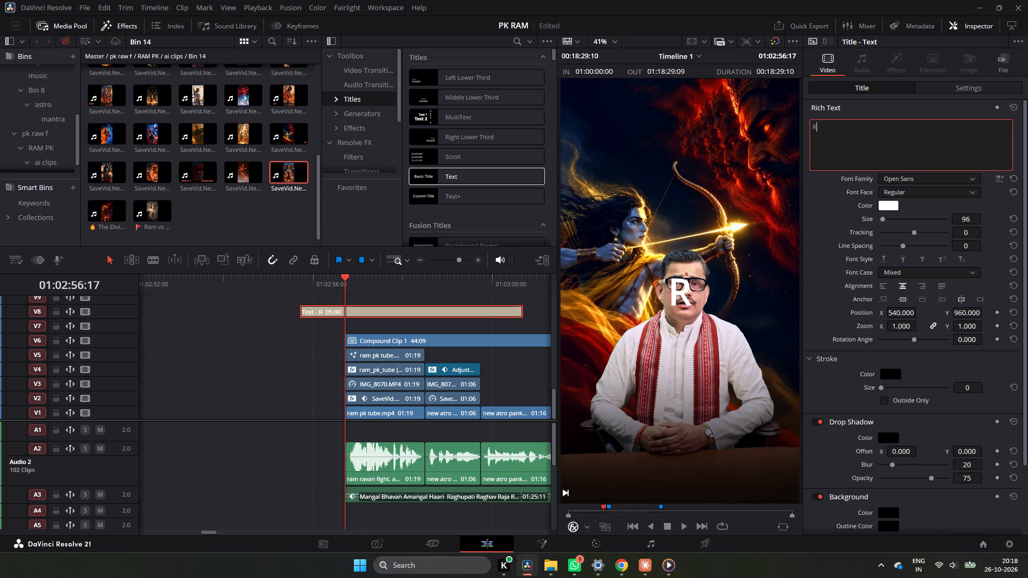
text(AM)
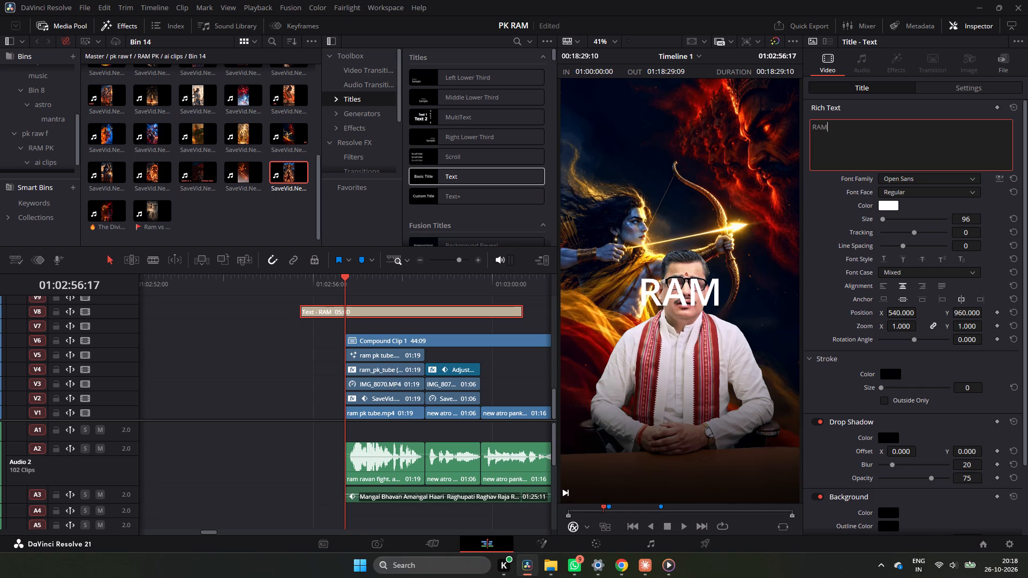
key(space)
key(shift+a)
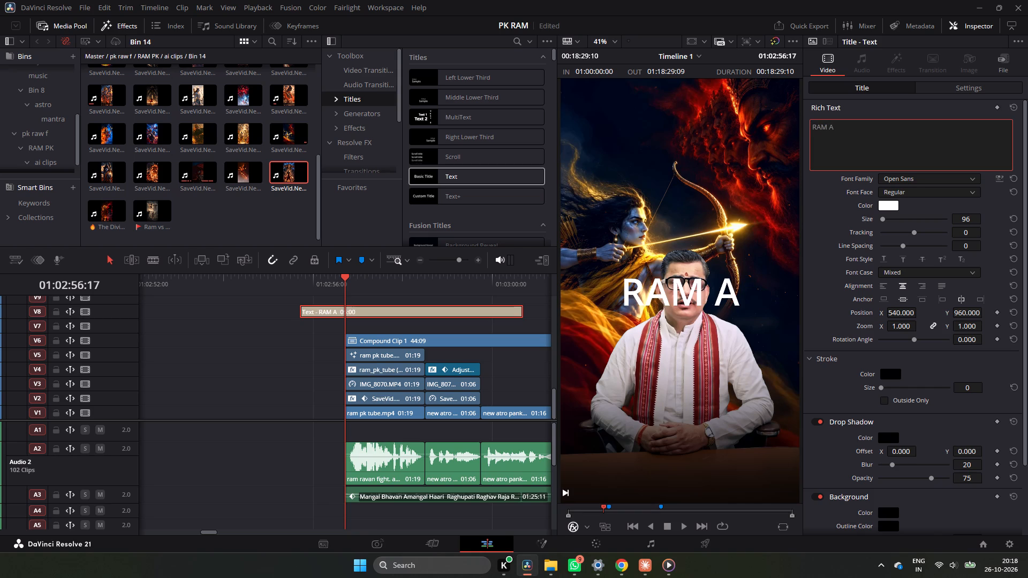
key(shift+BackSpace)
text(RA)
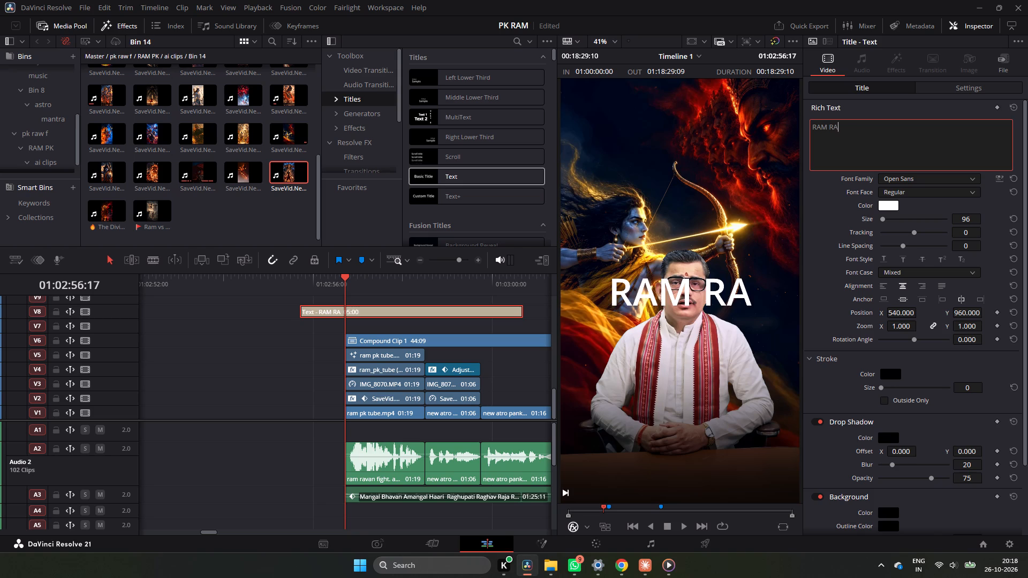
text(VAB)
key(shift+BackSpace)
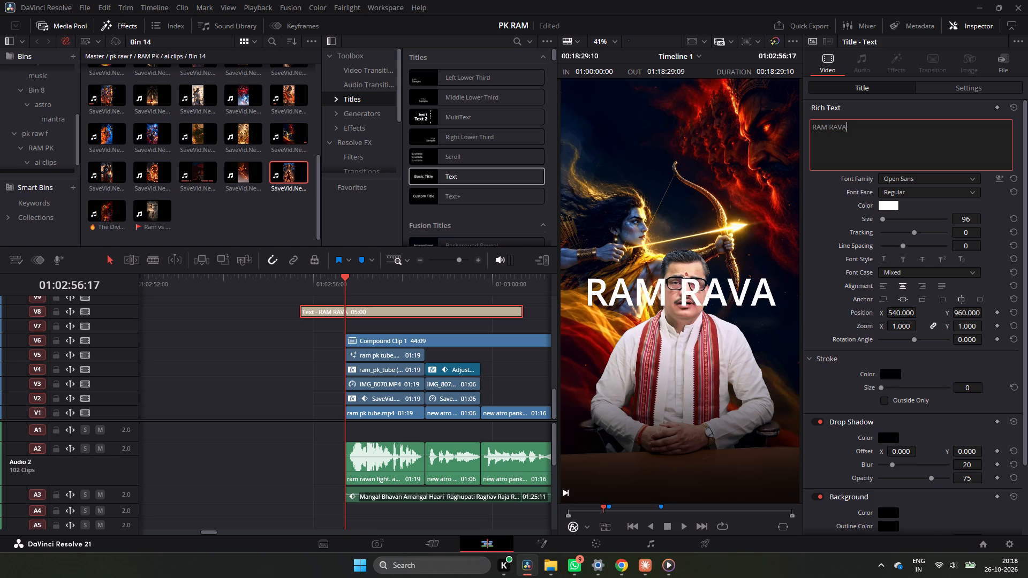
key(shift+n)
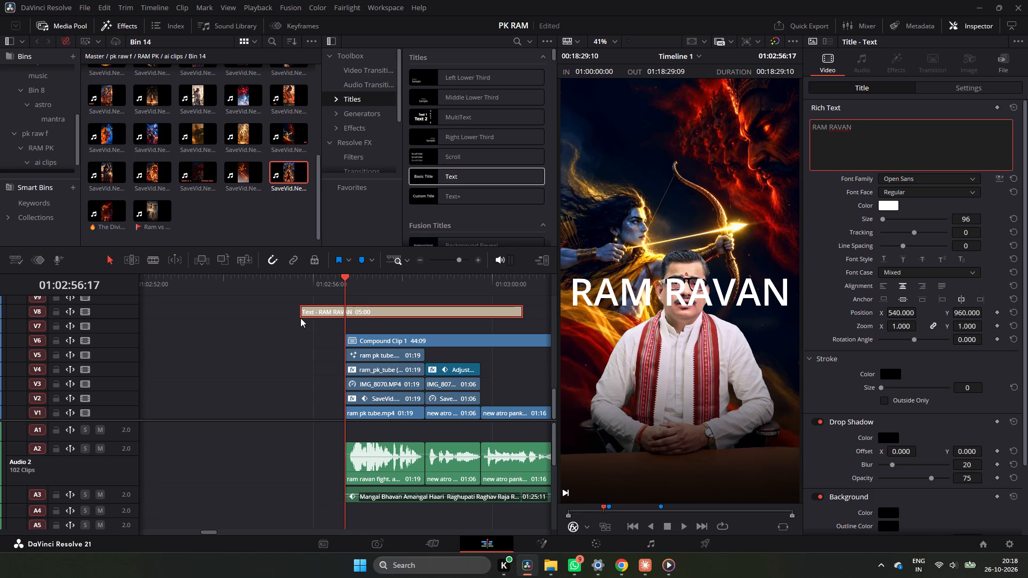
Trim both ends of the RAM RAVAN title to match the opening ram pk tube clip, from 01:02:56:17 for 01:19.
drag(301, 313, 353, 315)
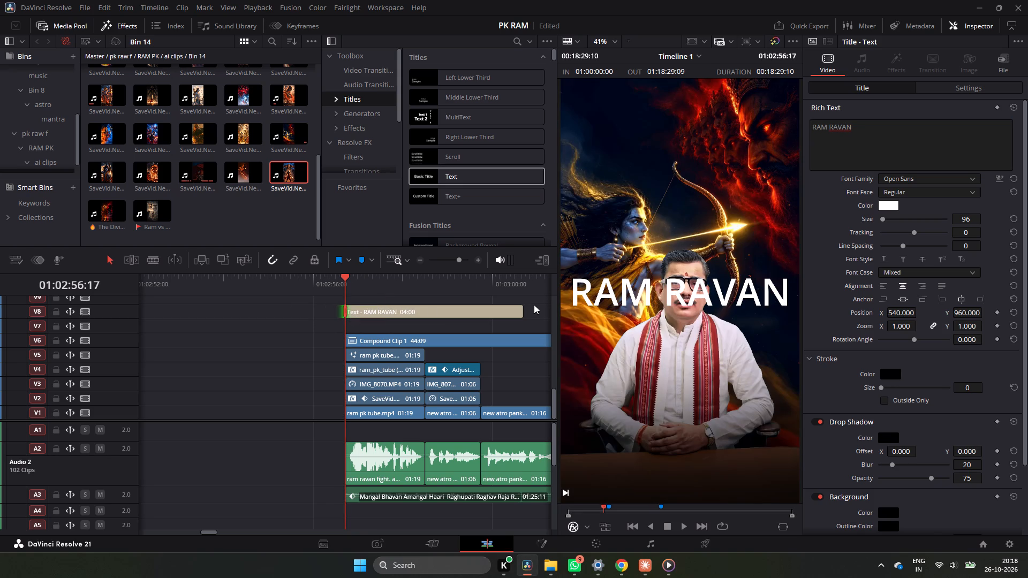
drag(519, 314, 420, 341)
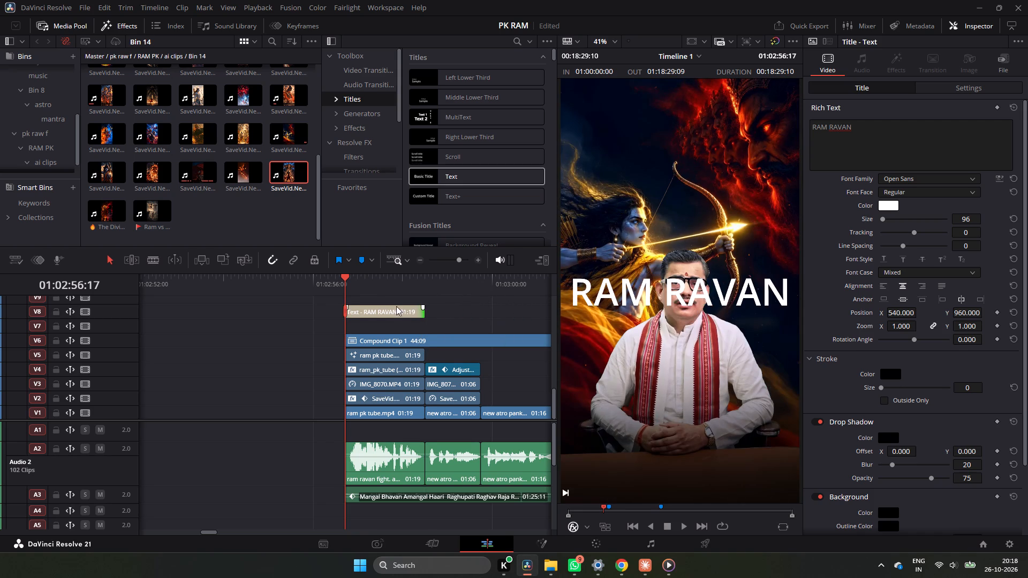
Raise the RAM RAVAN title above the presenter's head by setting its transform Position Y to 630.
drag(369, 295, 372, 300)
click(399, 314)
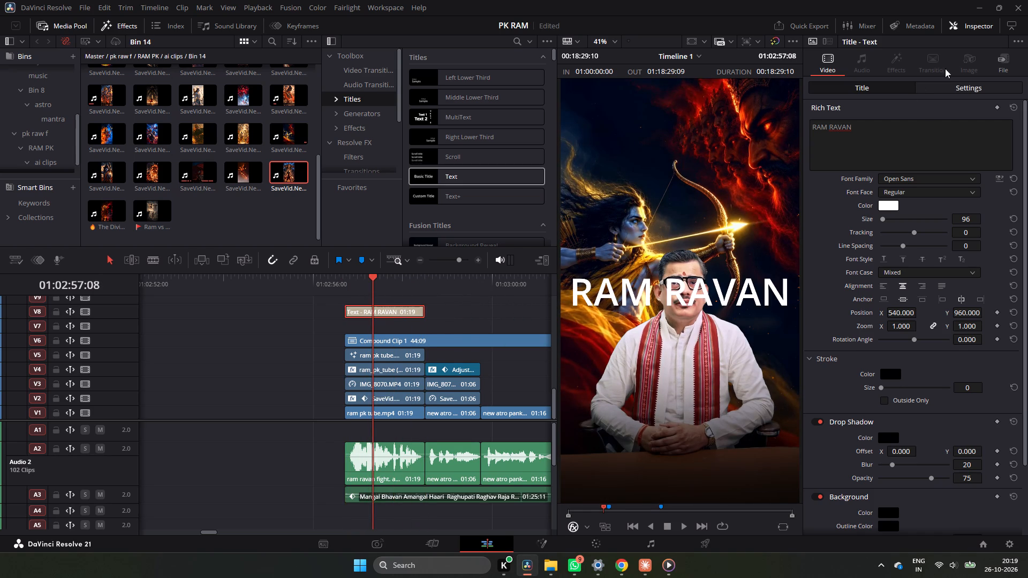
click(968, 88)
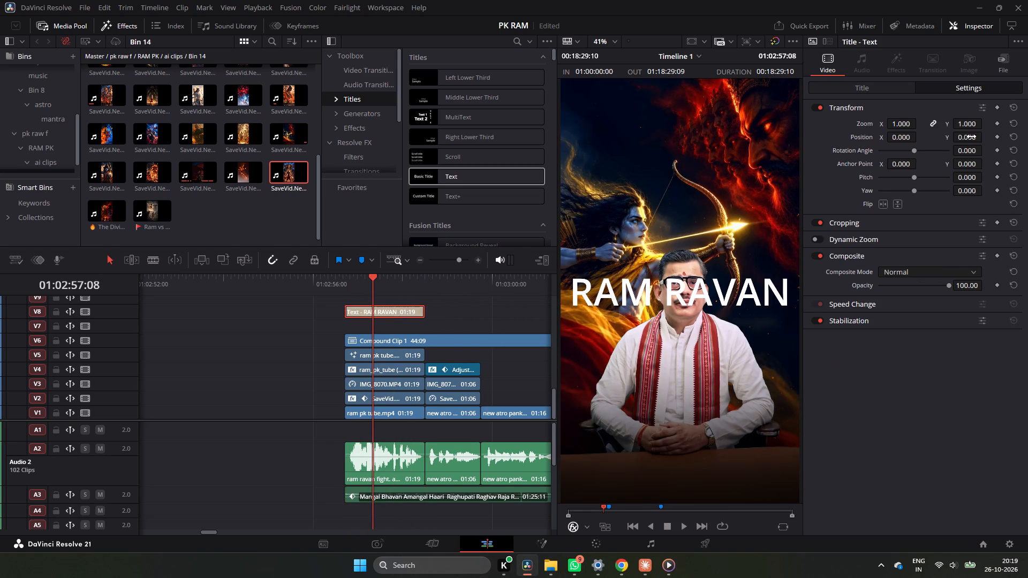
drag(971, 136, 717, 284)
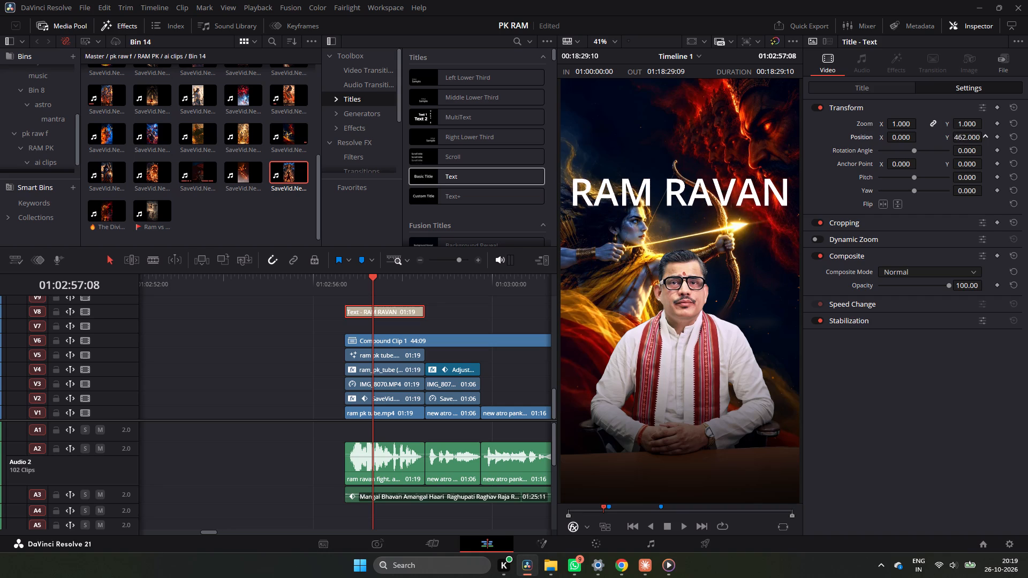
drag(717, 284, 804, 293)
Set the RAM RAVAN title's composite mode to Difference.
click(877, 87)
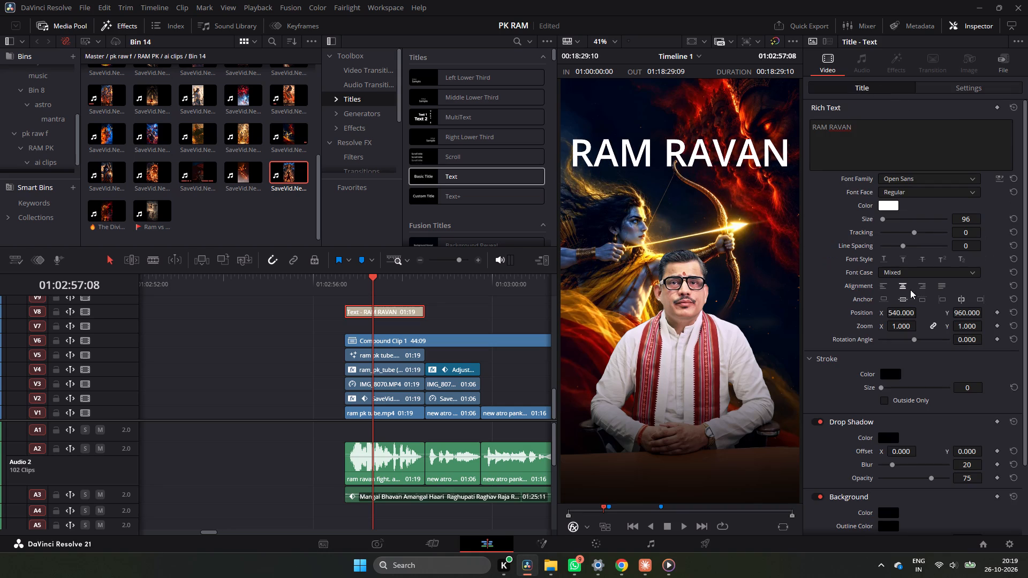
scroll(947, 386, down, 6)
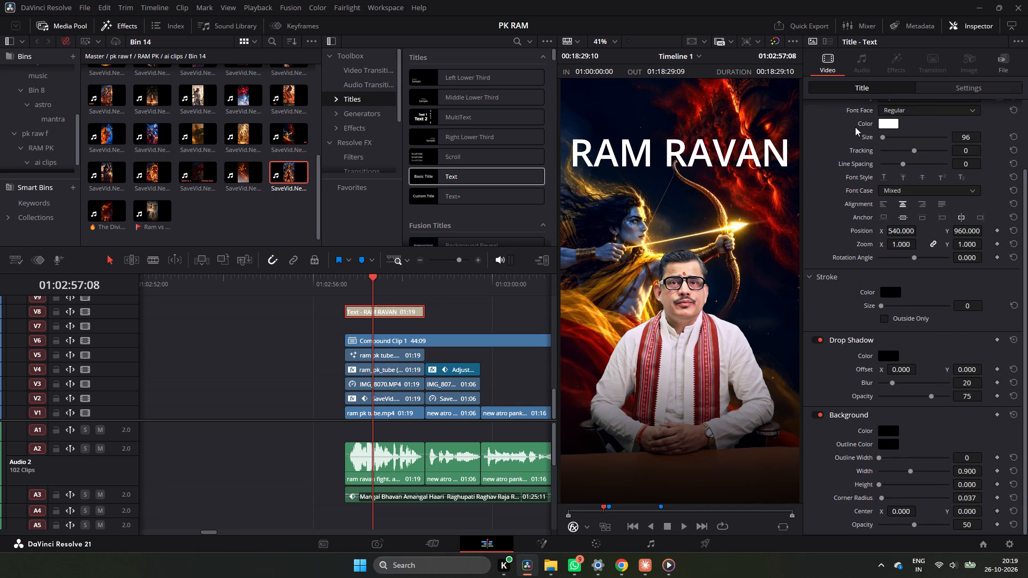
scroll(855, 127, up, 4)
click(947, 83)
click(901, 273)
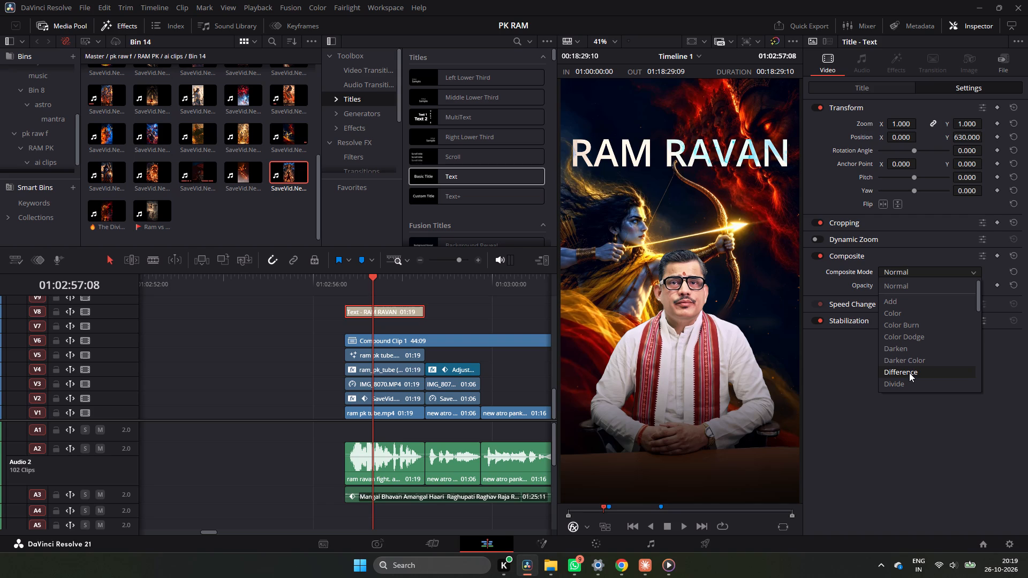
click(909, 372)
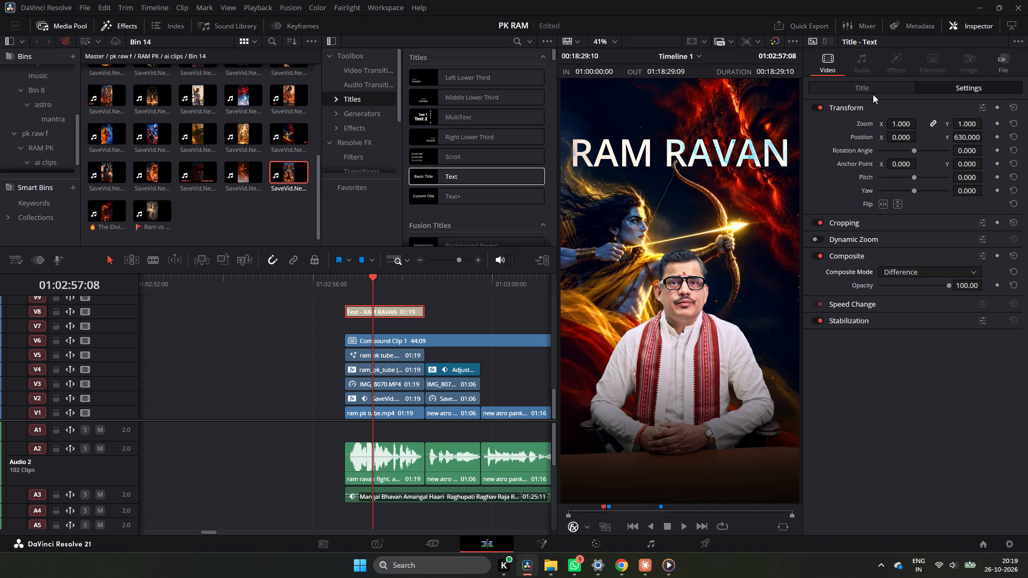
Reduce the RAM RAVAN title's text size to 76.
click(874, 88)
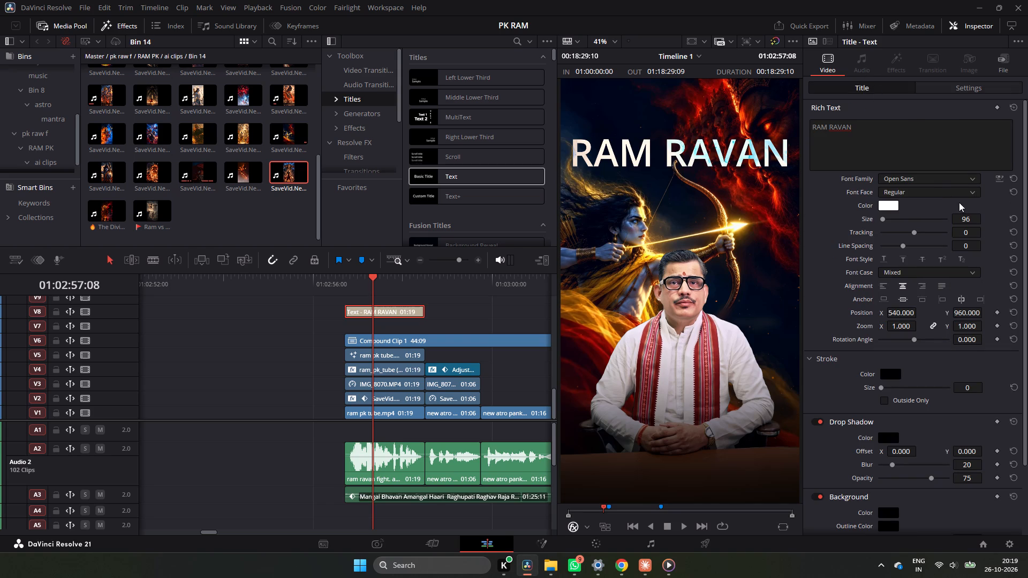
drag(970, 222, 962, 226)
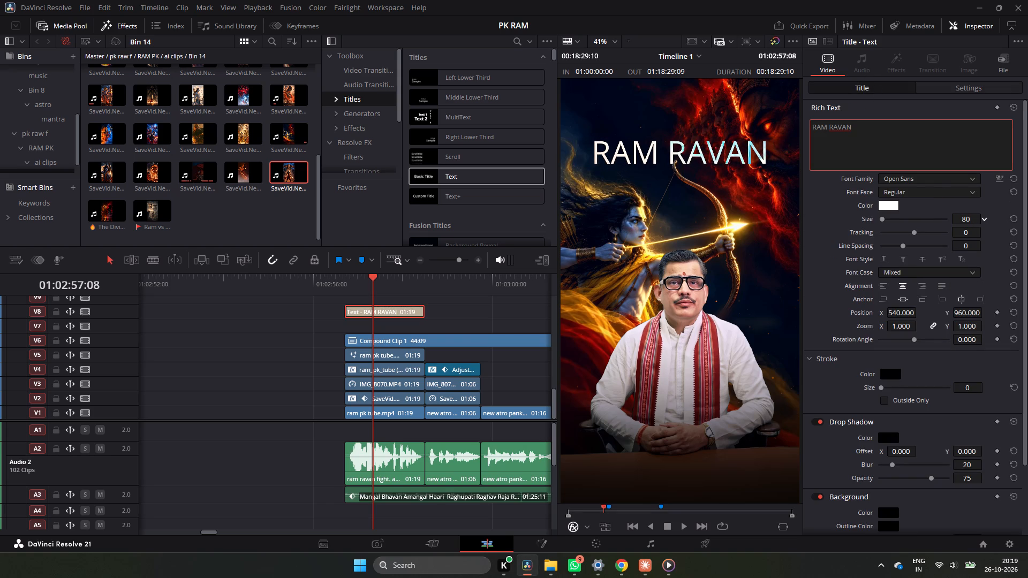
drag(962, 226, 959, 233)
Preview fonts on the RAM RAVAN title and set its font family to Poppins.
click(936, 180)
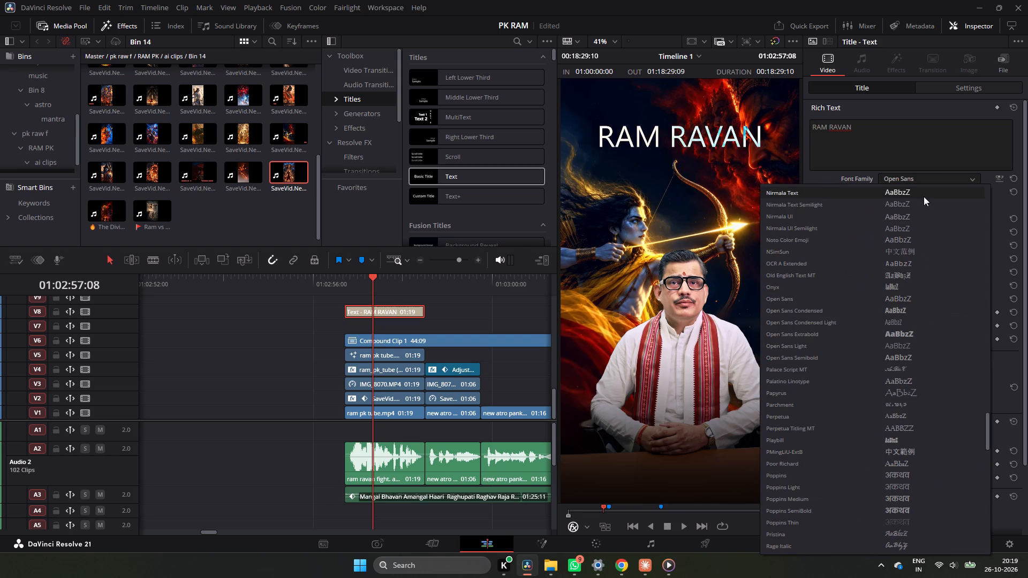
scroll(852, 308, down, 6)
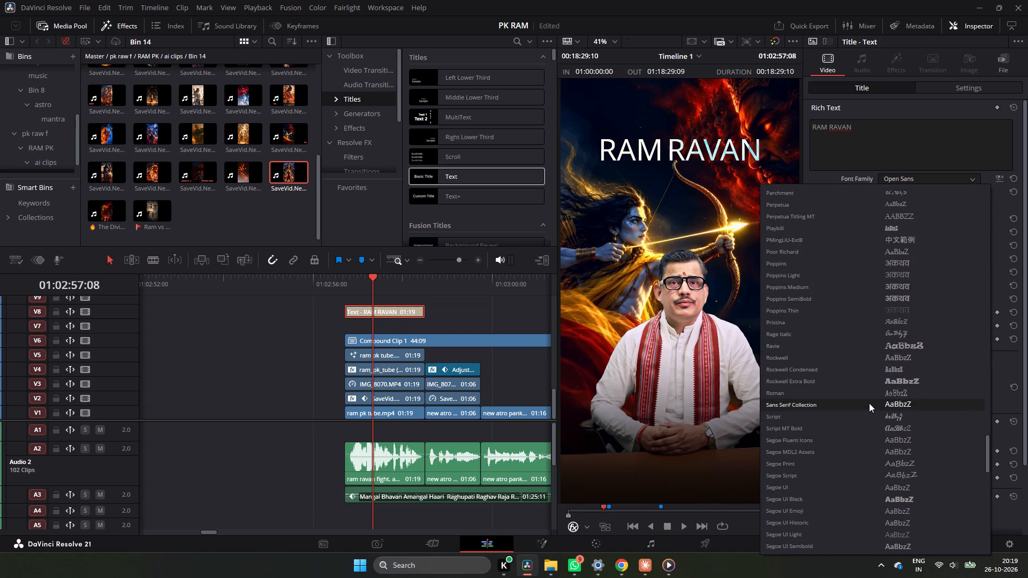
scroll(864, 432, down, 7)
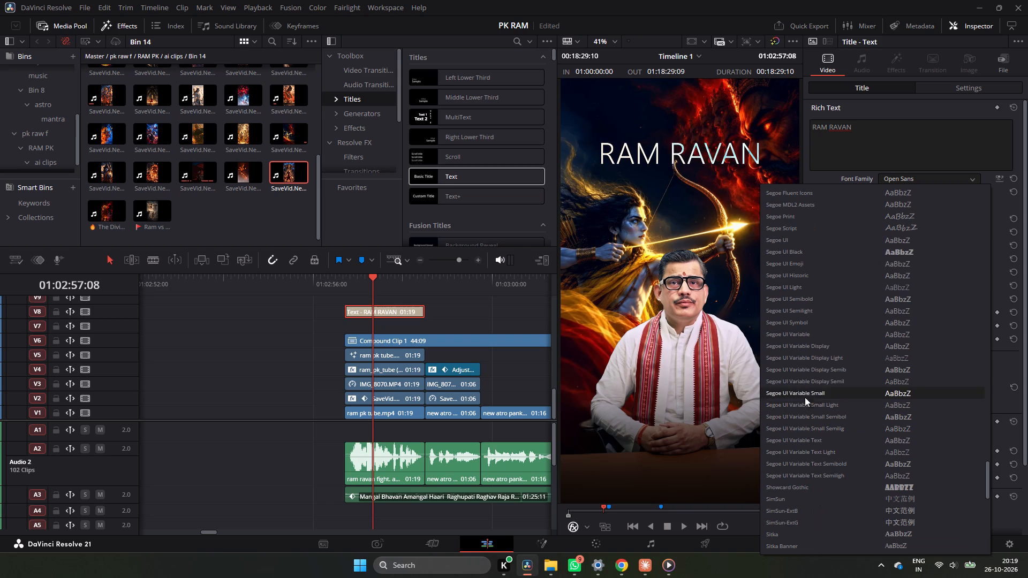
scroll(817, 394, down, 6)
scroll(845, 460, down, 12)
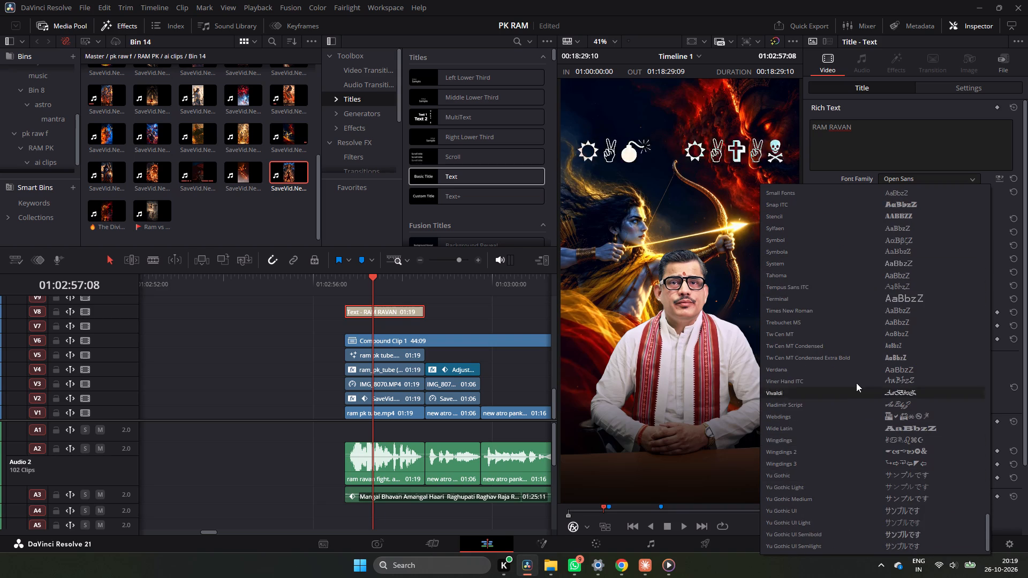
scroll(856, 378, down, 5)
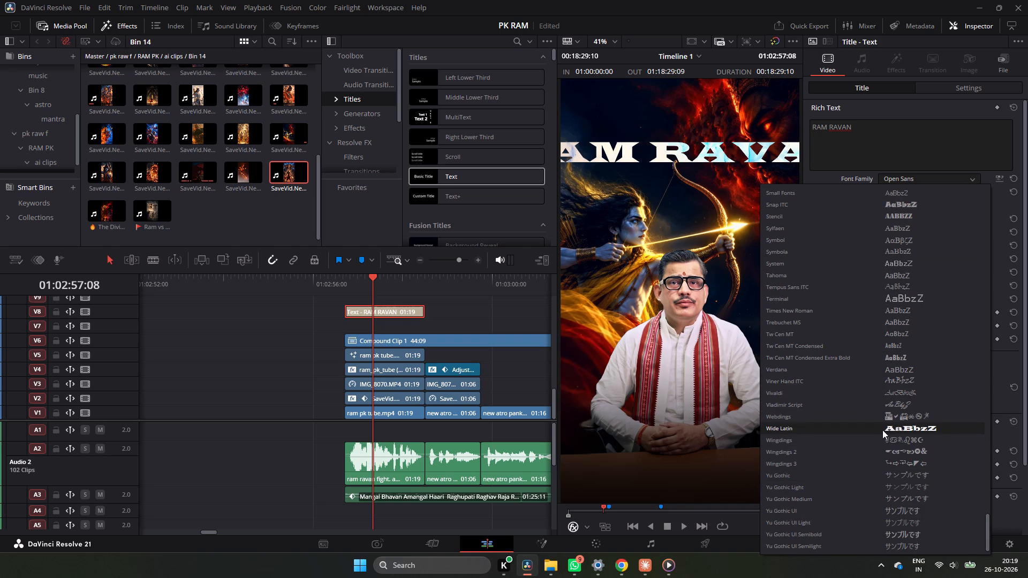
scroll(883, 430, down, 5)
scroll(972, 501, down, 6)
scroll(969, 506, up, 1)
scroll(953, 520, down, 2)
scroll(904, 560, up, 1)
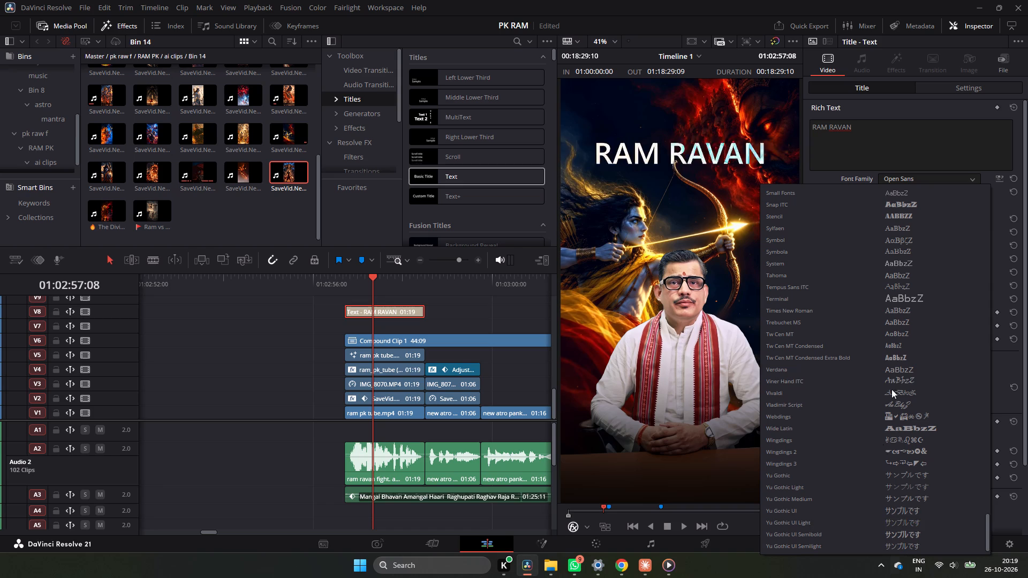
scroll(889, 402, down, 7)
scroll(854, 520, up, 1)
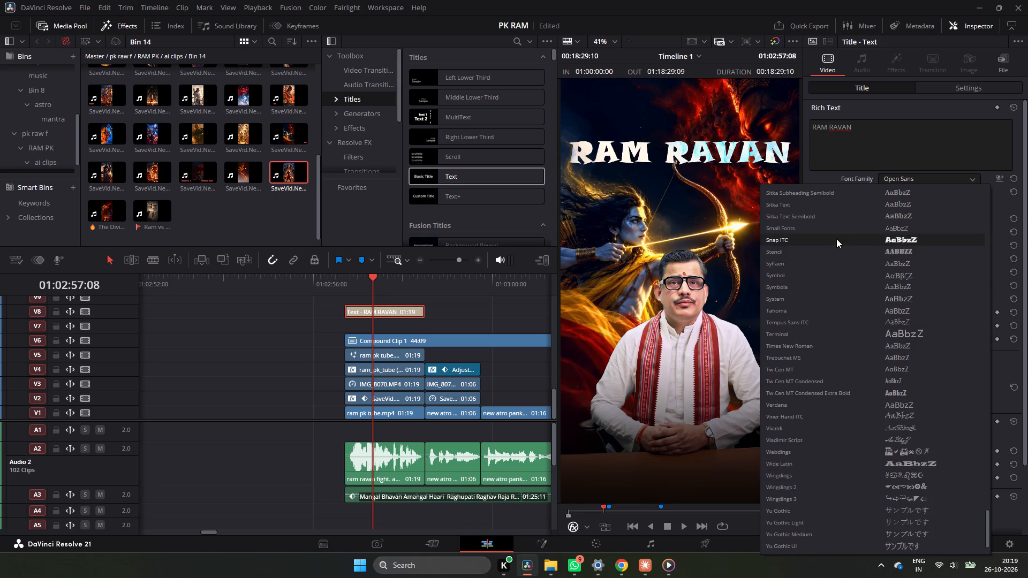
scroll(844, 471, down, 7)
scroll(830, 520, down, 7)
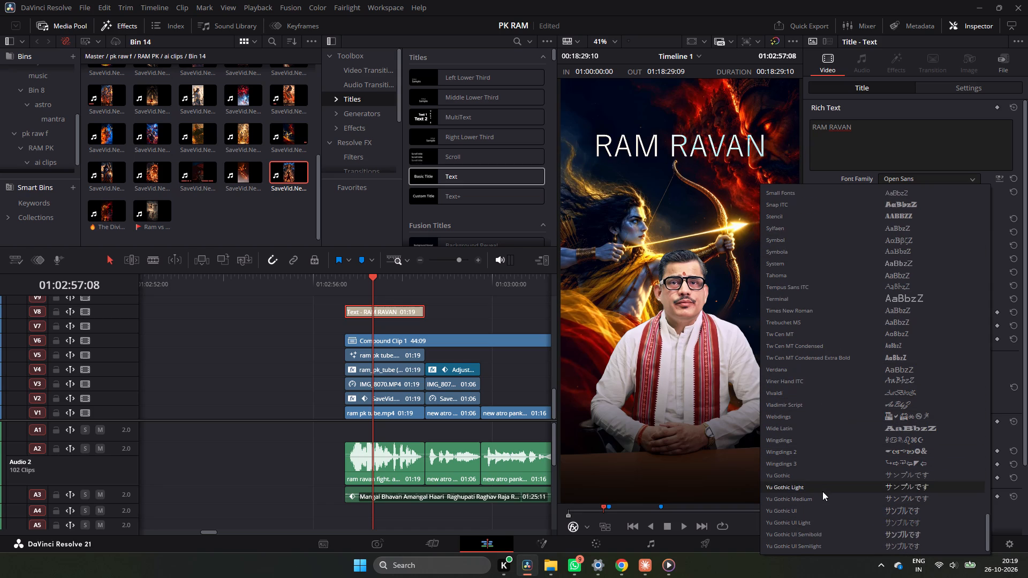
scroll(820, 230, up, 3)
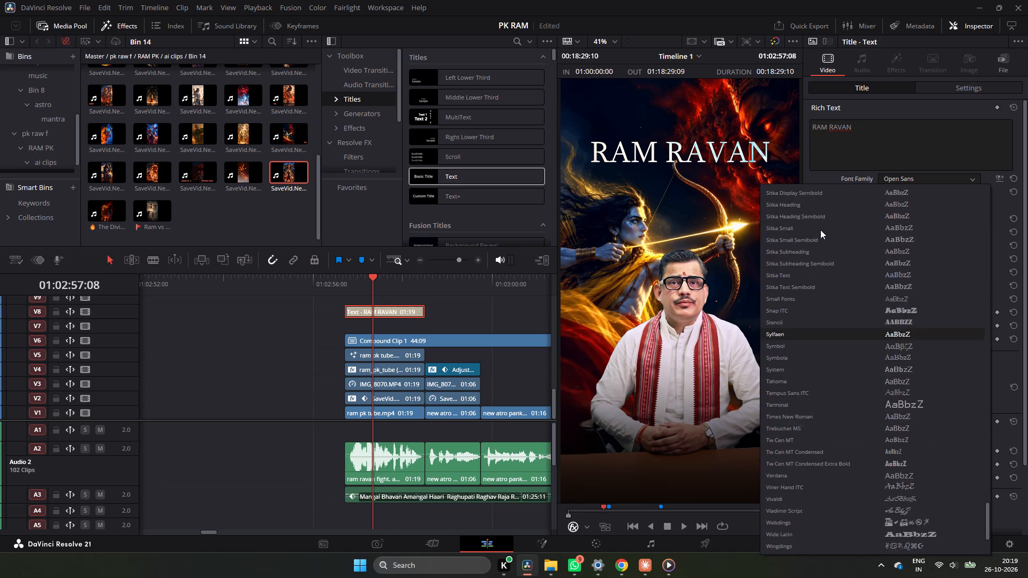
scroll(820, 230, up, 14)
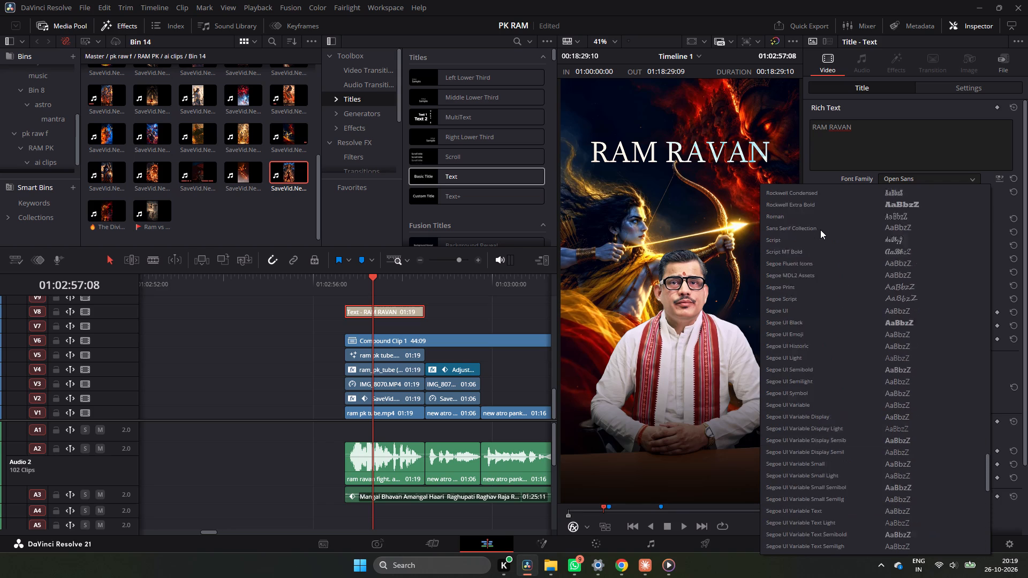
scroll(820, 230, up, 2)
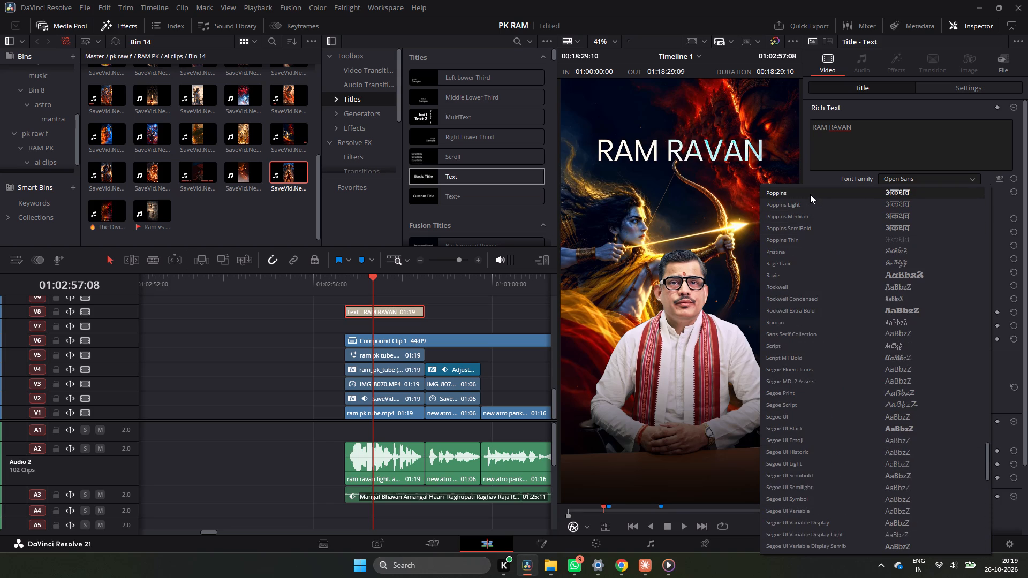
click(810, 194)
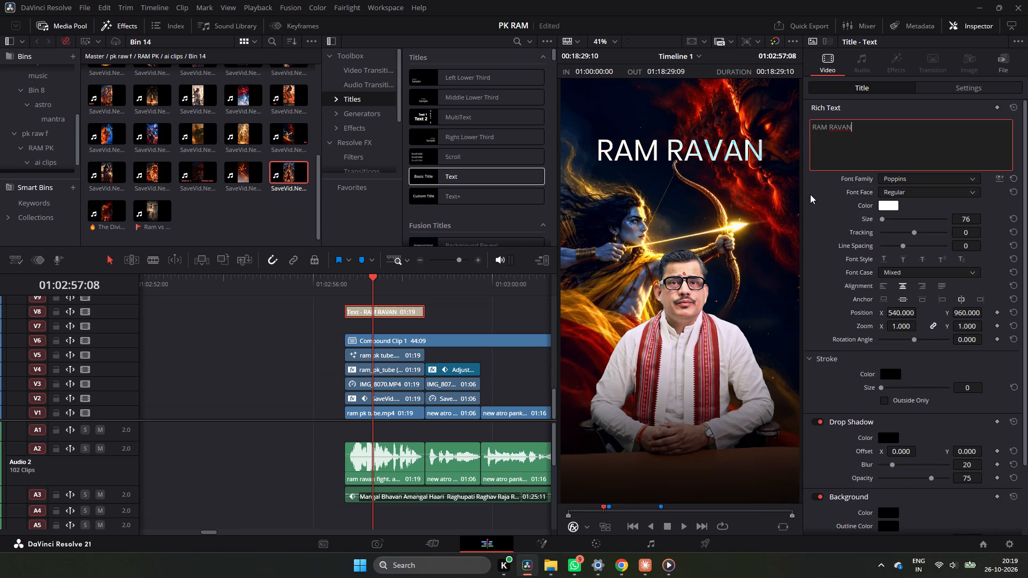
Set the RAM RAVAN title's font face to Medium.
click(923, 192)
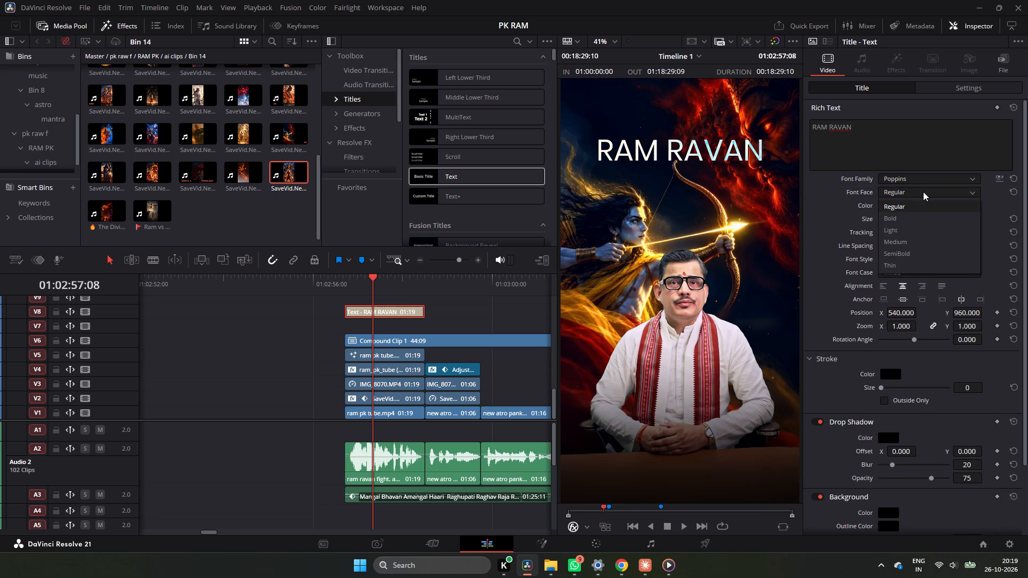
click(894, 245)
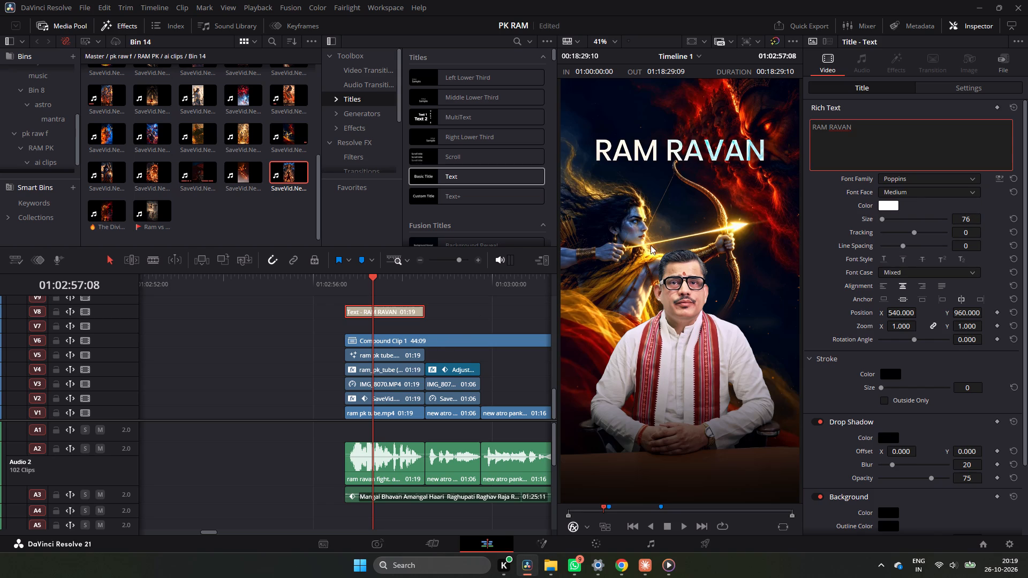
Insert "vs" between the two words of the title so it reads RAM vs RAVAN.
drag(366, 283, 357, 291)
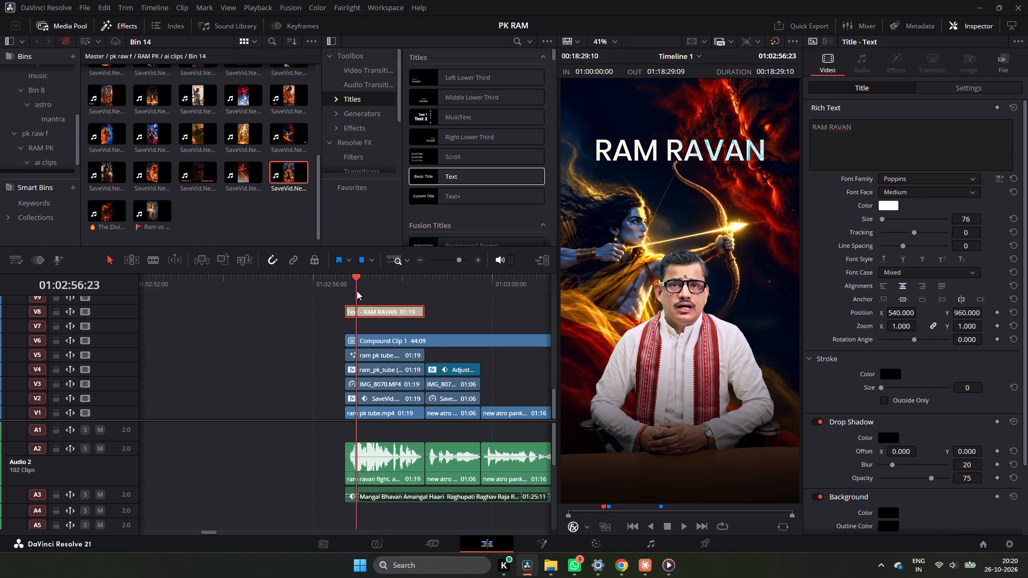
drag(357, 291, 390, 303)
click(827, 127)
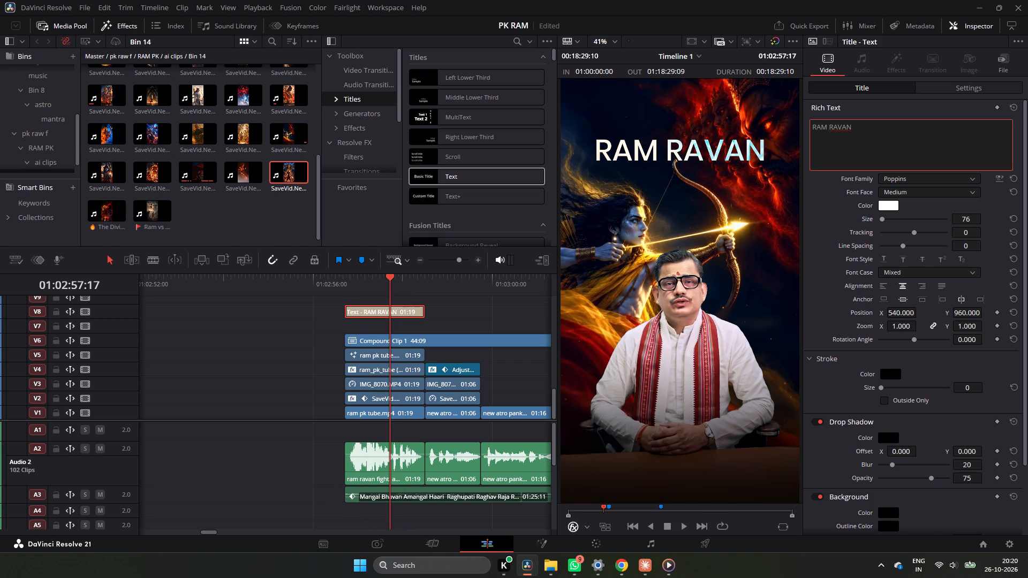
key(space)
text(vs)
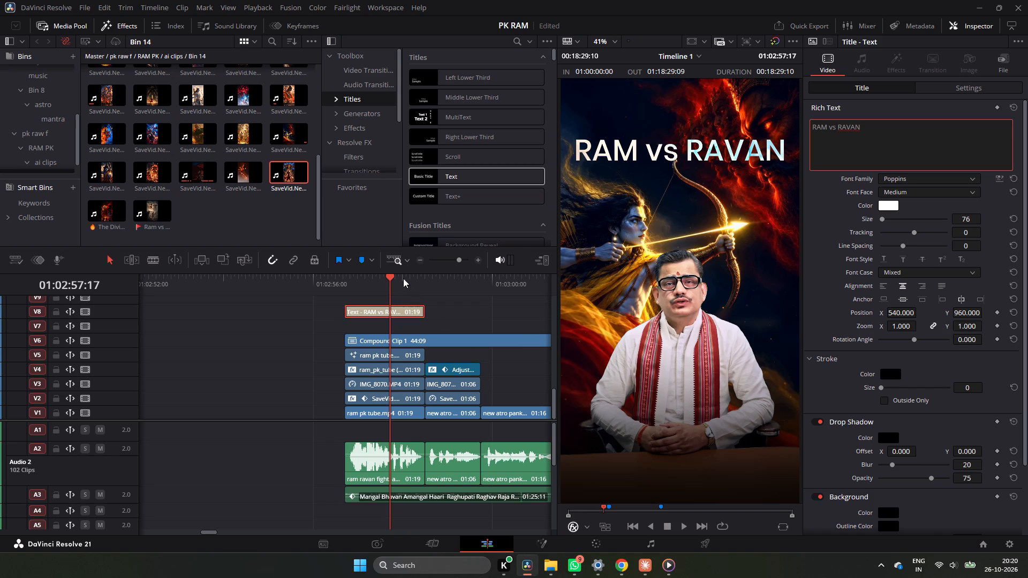
Play back the opening ram pk tube section repeatedly to review the RAM vs RAVAN title over the footage.
click(358, 276)
key(space)
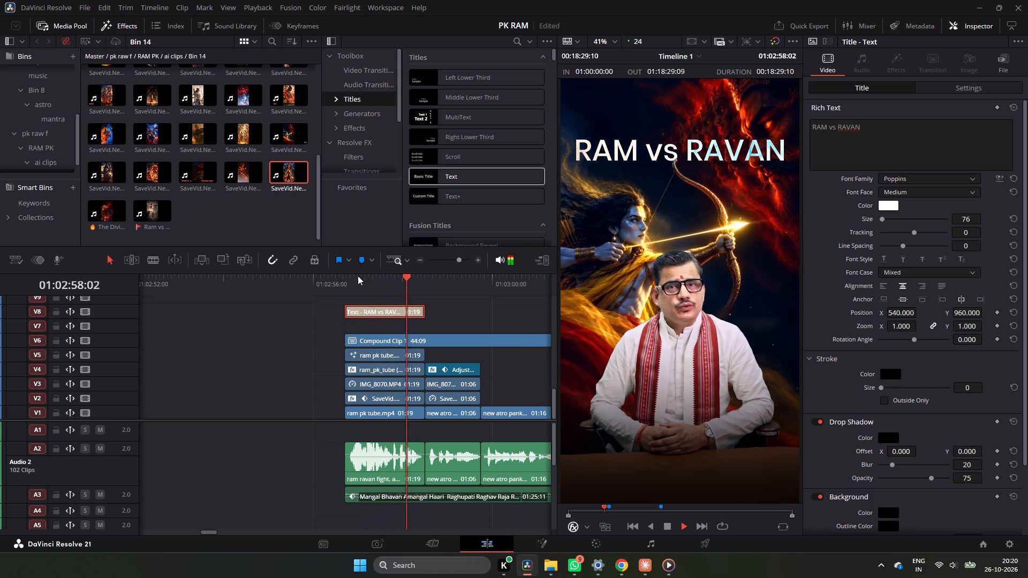
key(space)
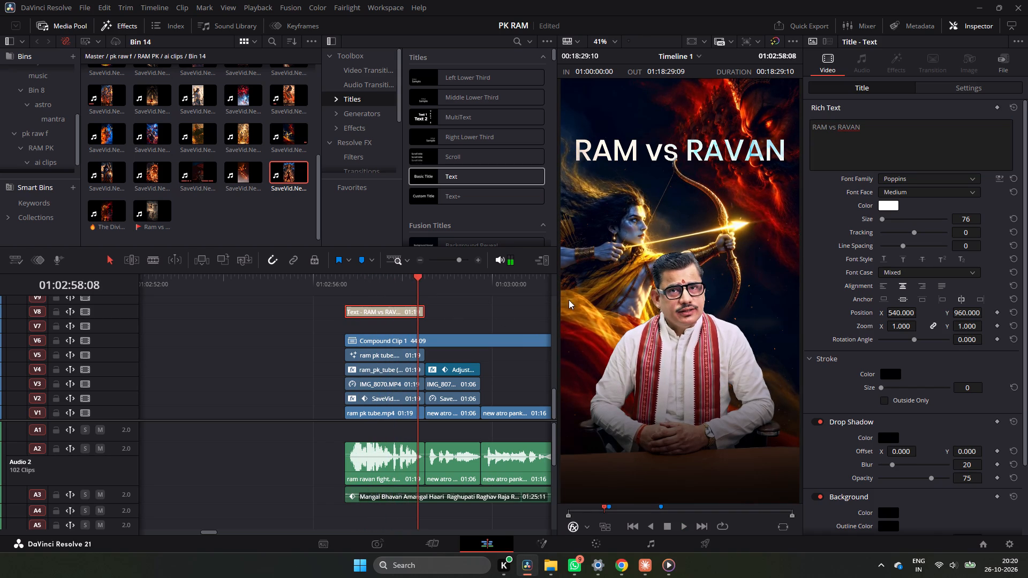
click(359, 286)
key(space)
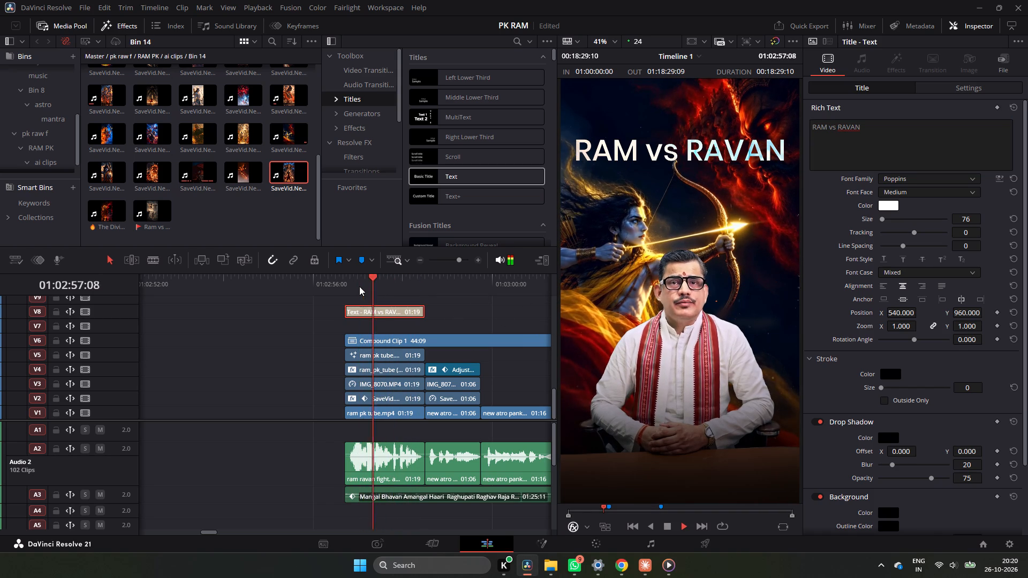
click(344, 285)
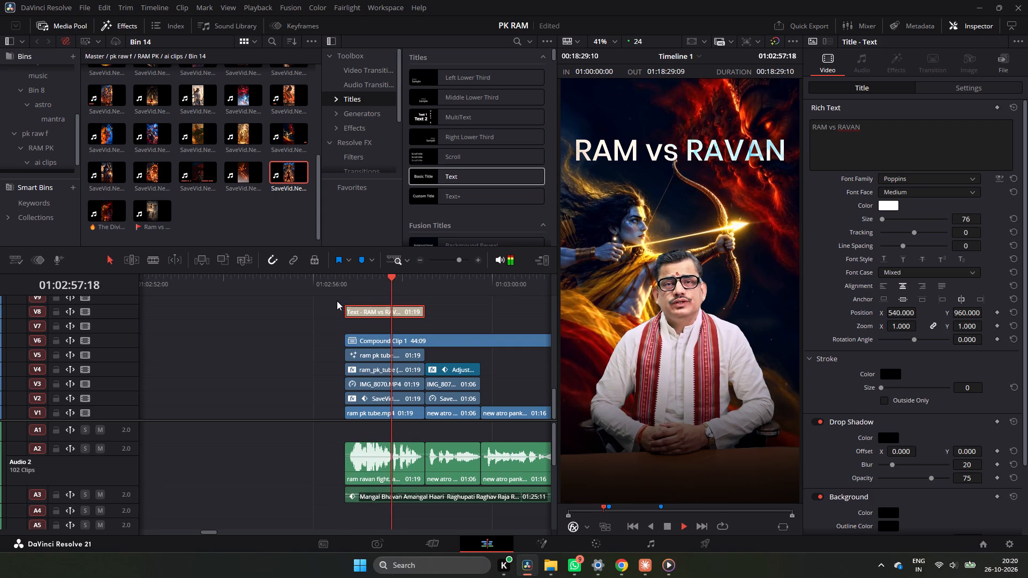
key(space)
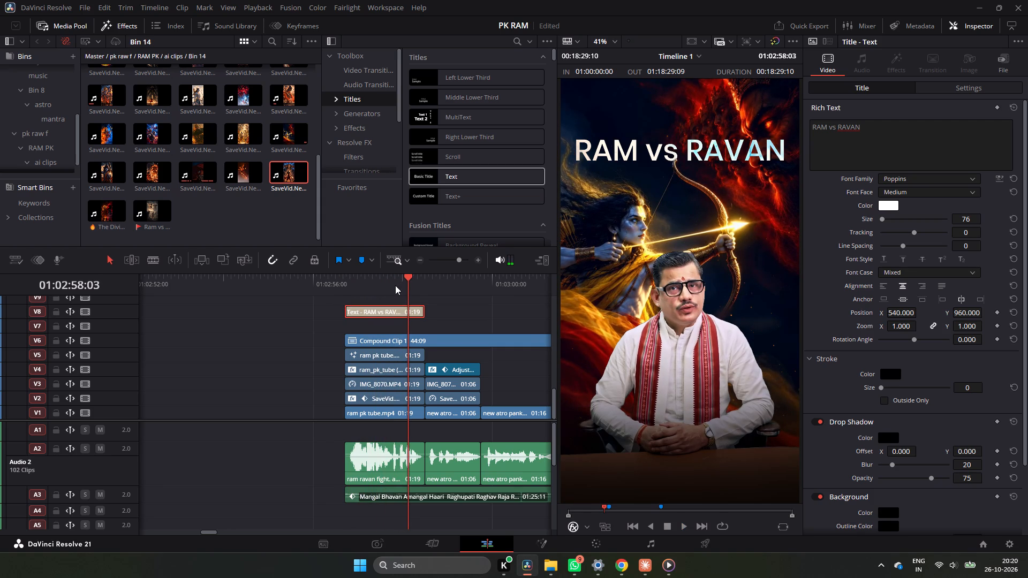
Delete the RAM vs RAVAN title from track V8.
key(BackSpace)
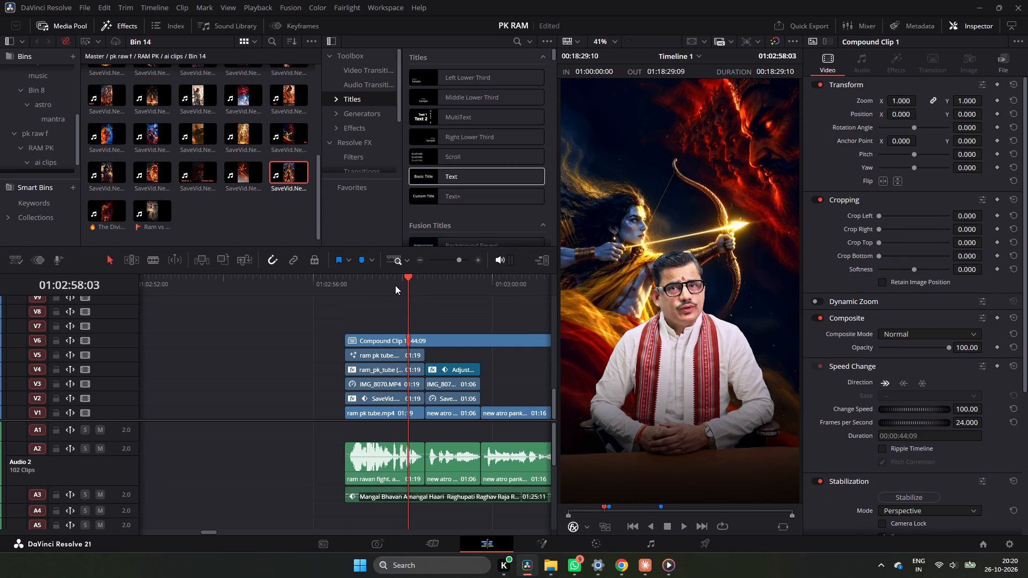
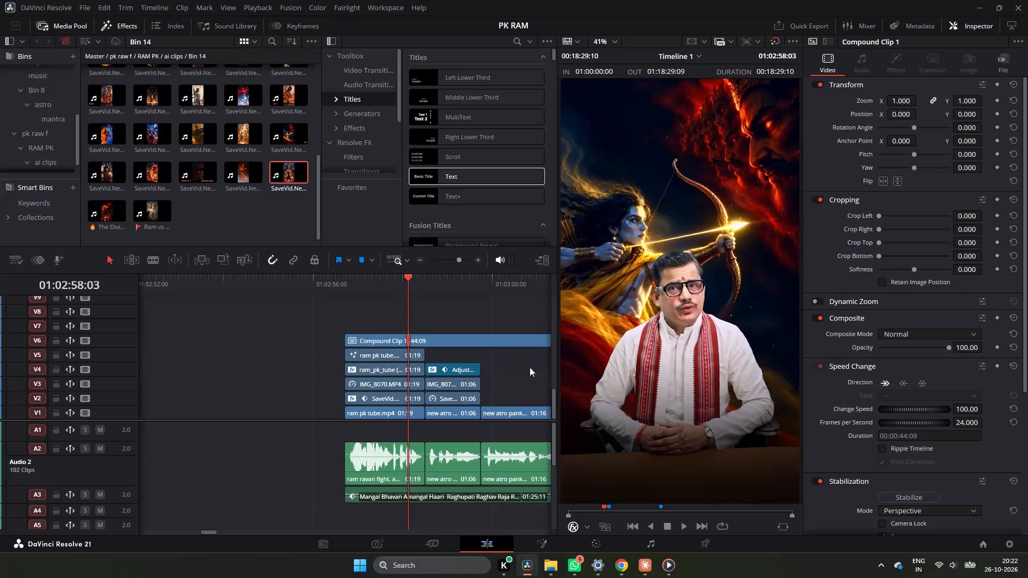
Scrub back and forth through the second reel's opening, from the ram pk tube clip to the archer insert, to review the cuts and image inserts.
drag(406, 281, 455, 302)
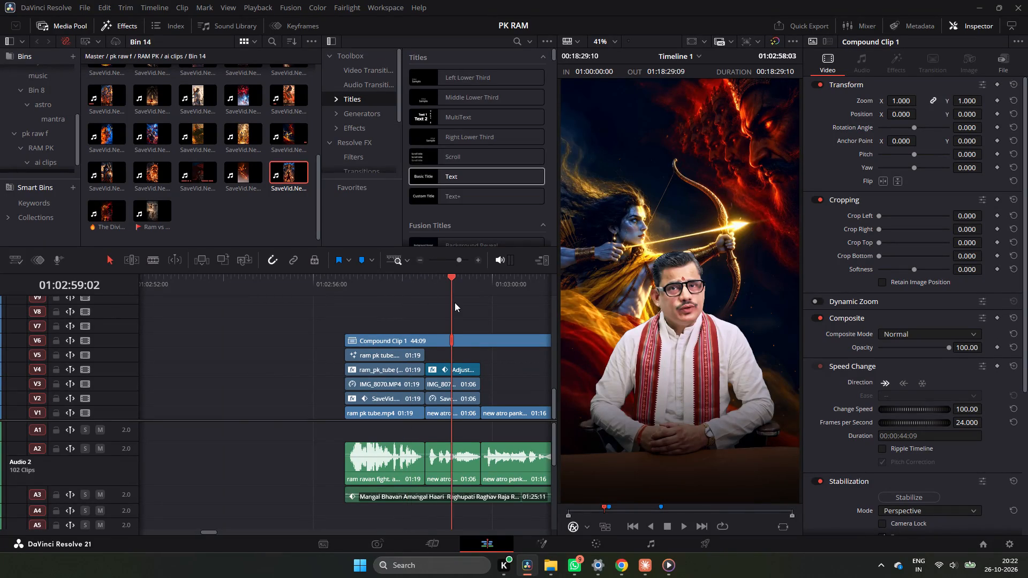
drag(455, 302, 345, 327)
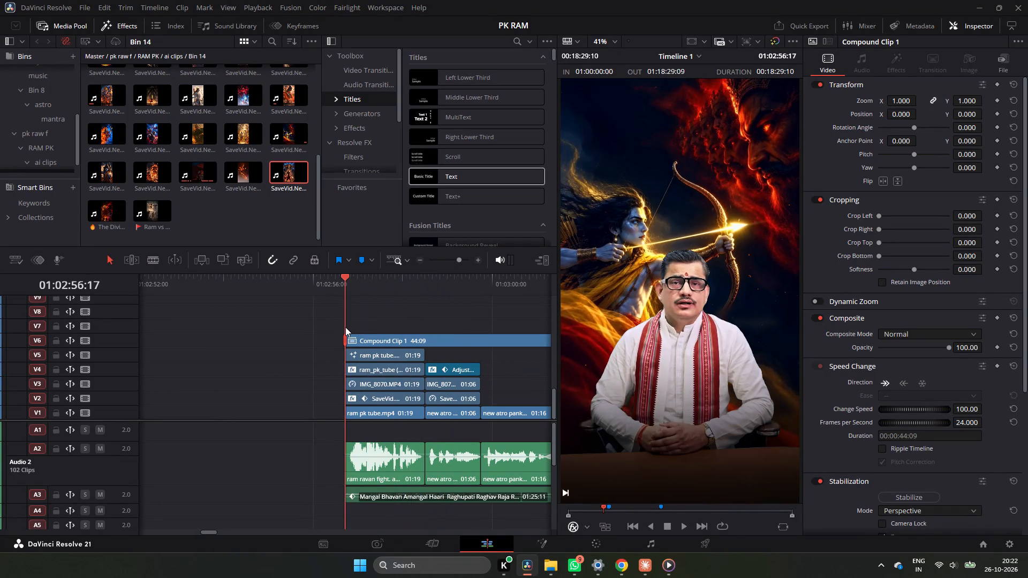
drag(345, 327, 457, 321)
ctrl+scroll(457, 320, down, 2)
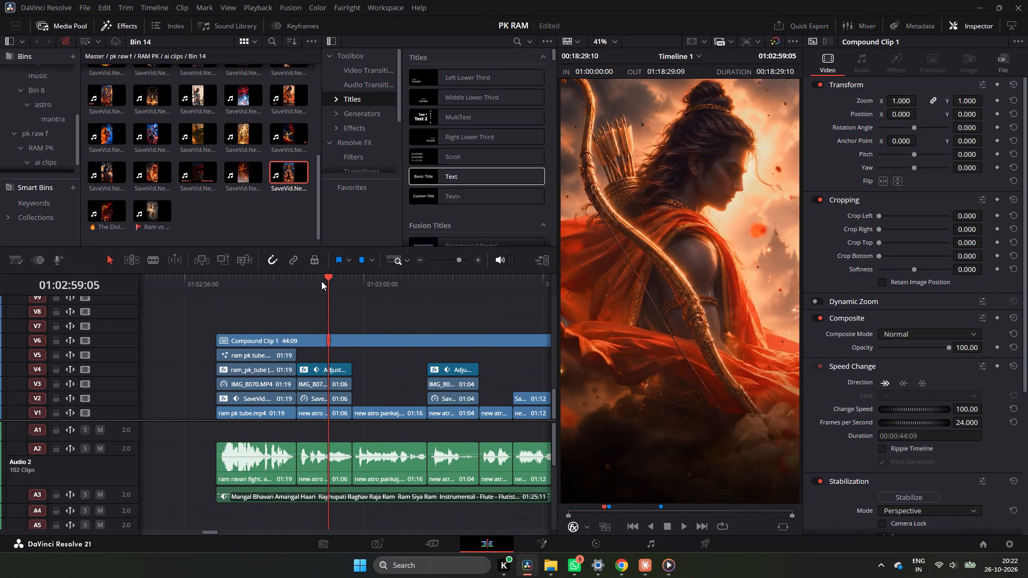
drag(337, 281, 300, 322)
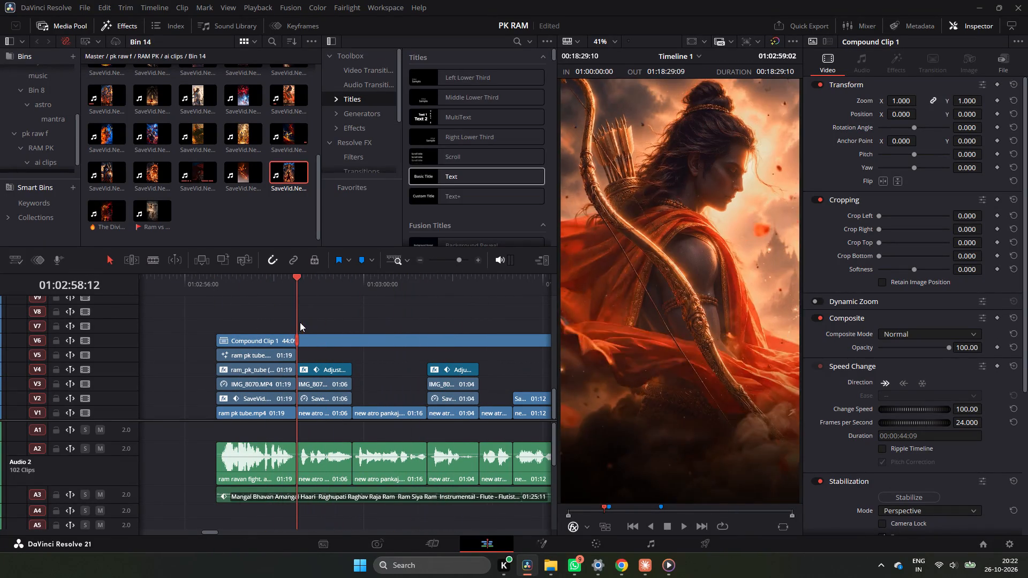
drag(300, 322, 214, 322)
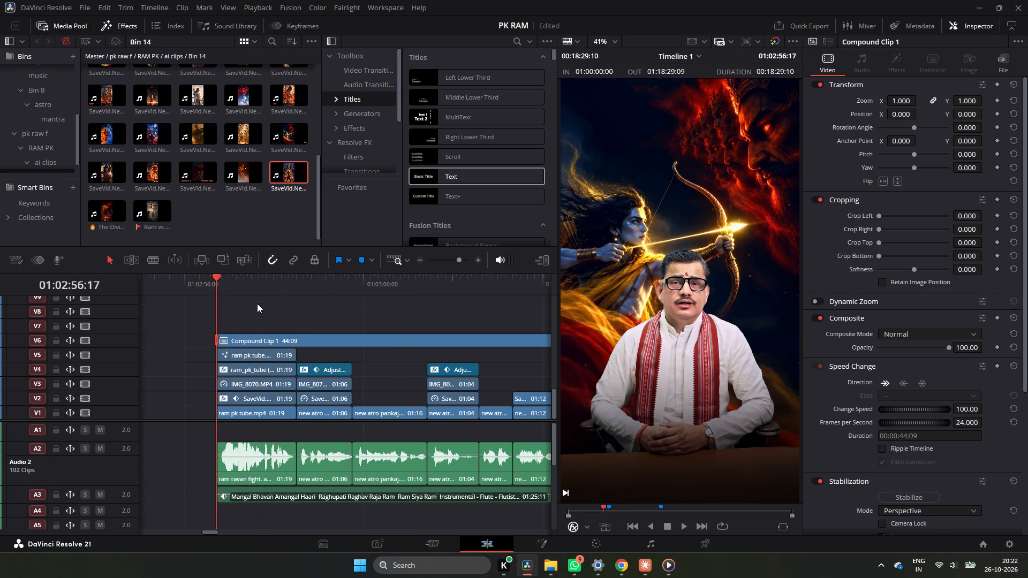
drag(283, 283, 433, 305)
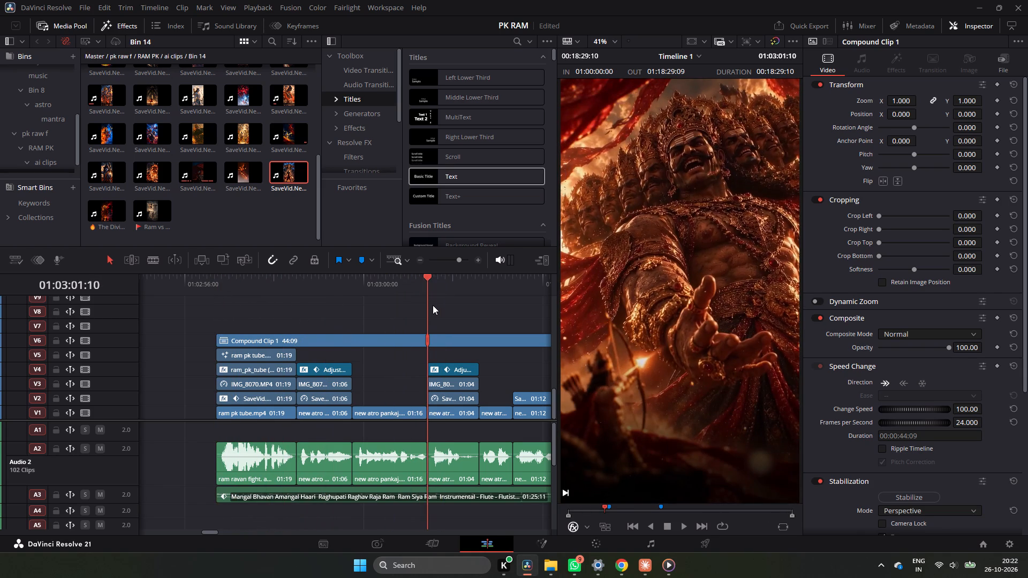
drag(433, 305, 454, 337)
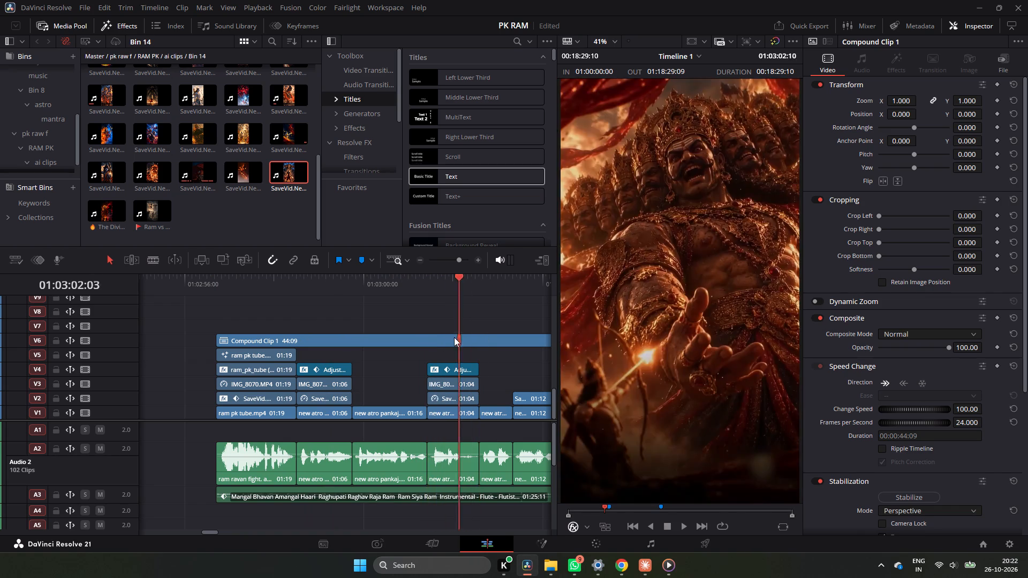
drag(454, 337, 429, 339)
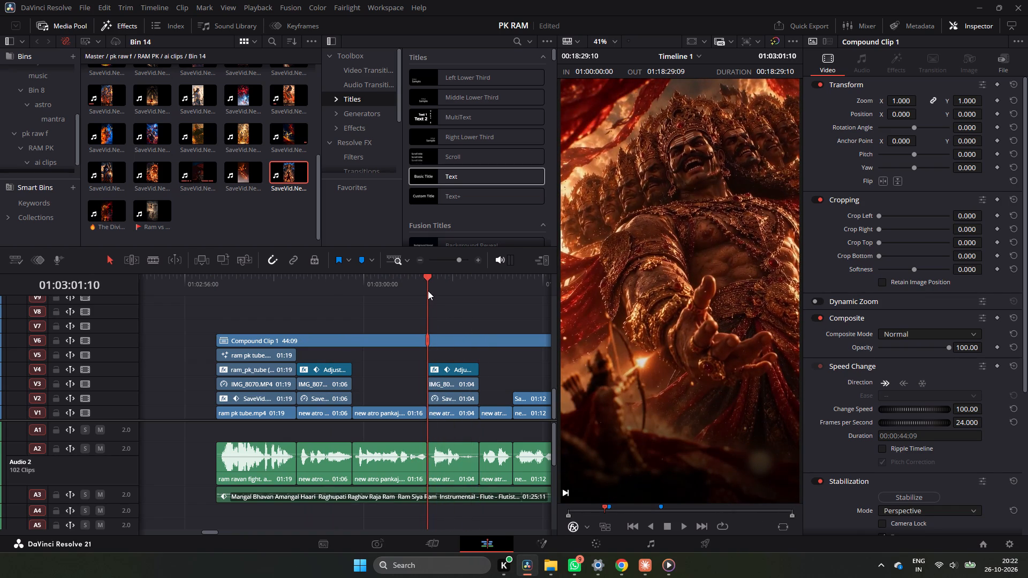
drag(428, 283, 437, 284)
drag(444, 278, 444, 278)
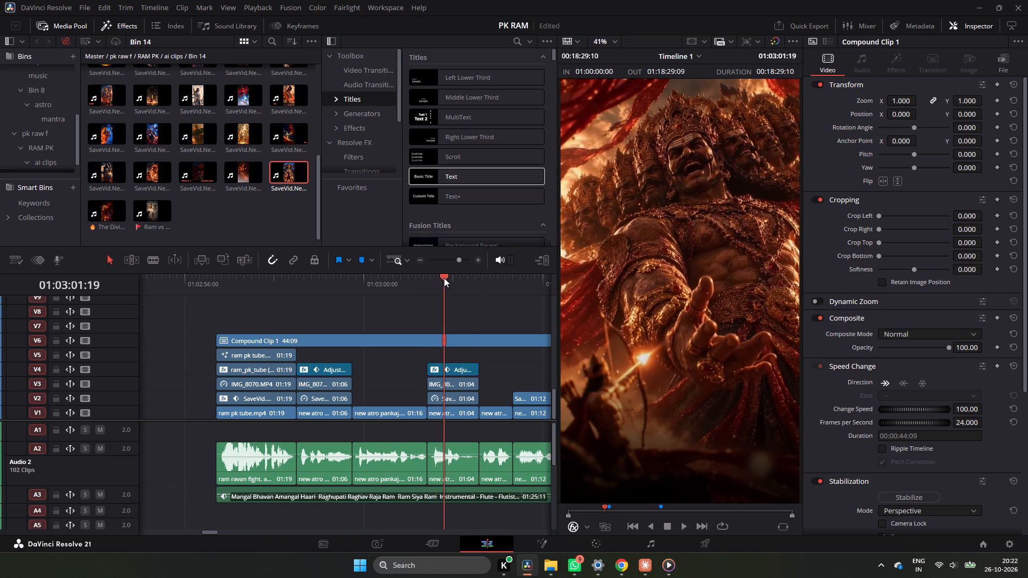
drag(444, 278, 458, 293)
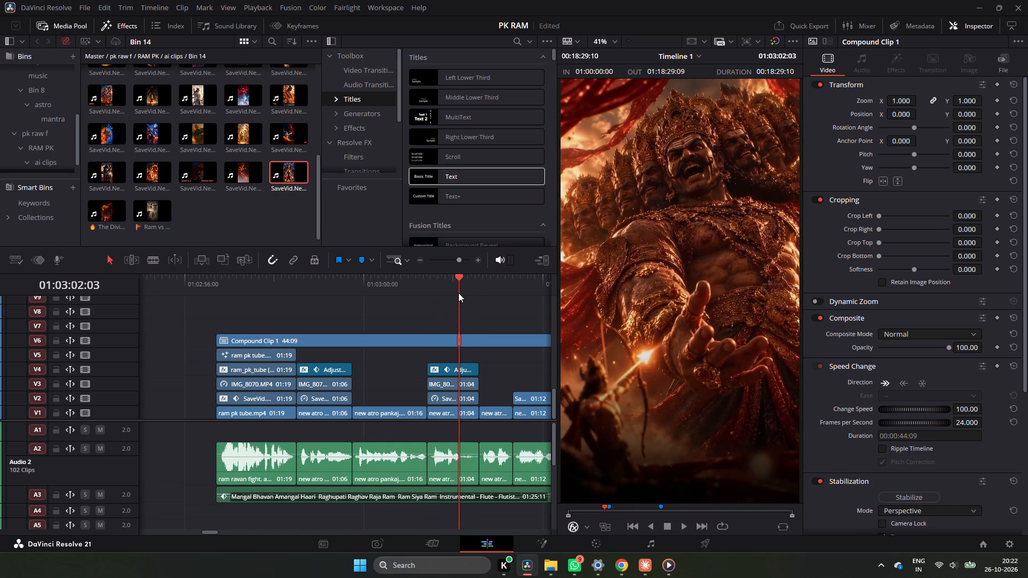
drag(462, 286, 396, 313)
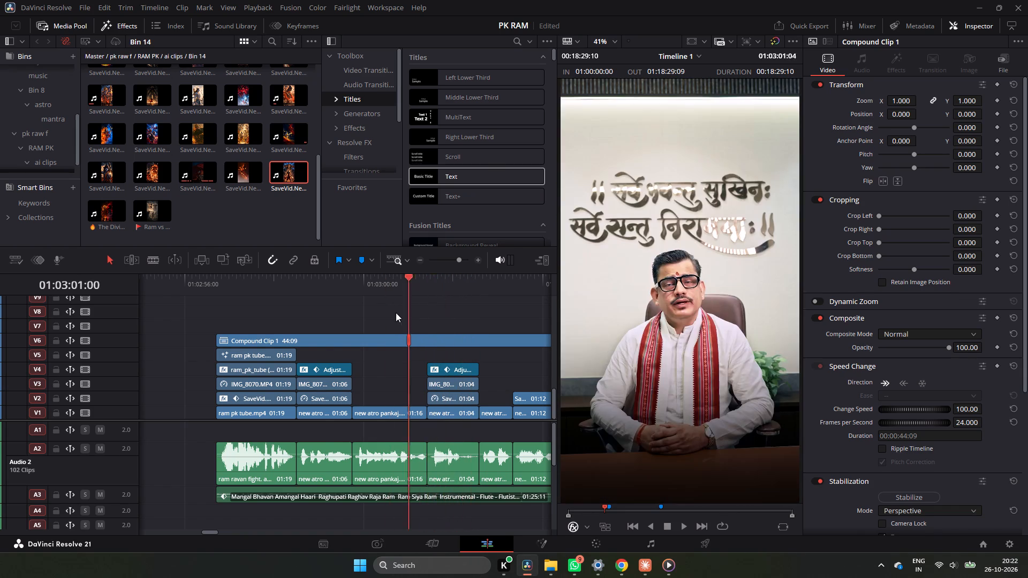
drag(396, 313, 426, 307)
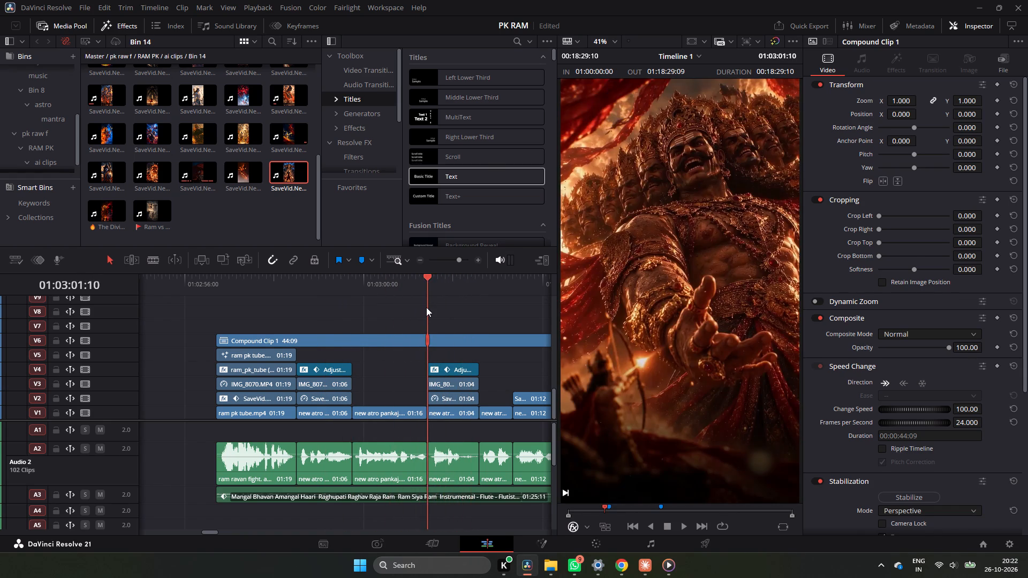
drag(426, 307, 497, 320)
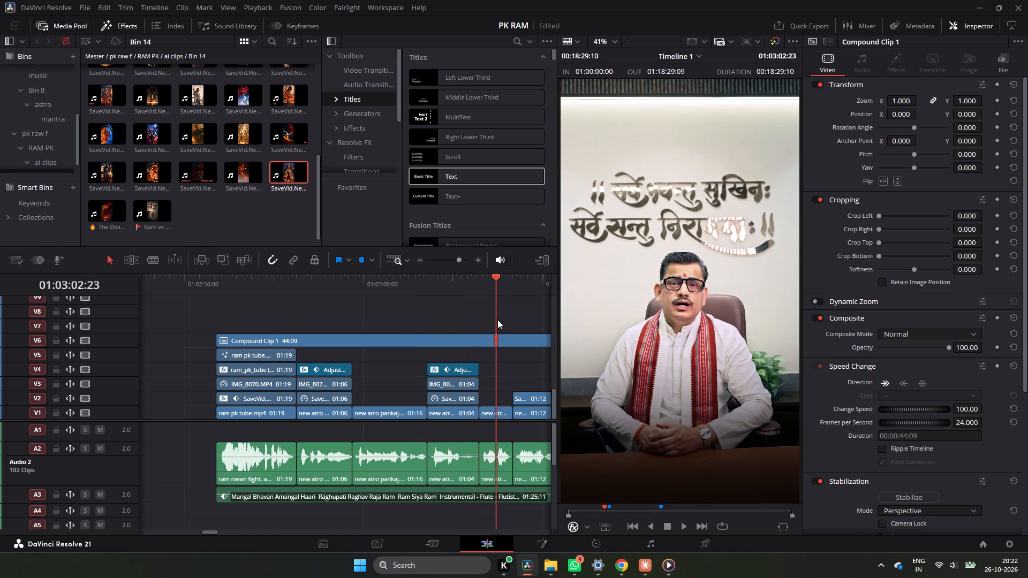
drag(497, 320, 500, 323)
drag(498, 286, 512, 302)
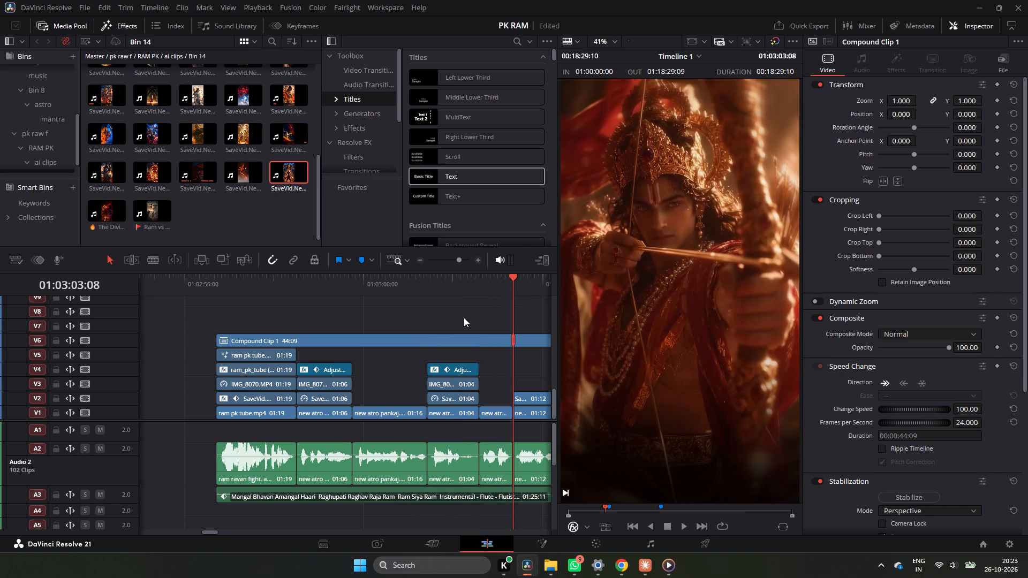
Review the reel from the archer insert at about 01:03:03 to about 01:03:16, examining where the speaker footage is covered by inserts.
scroll(464, 317, down, 1)
ctrl+scroll(464, 317, down, 1)
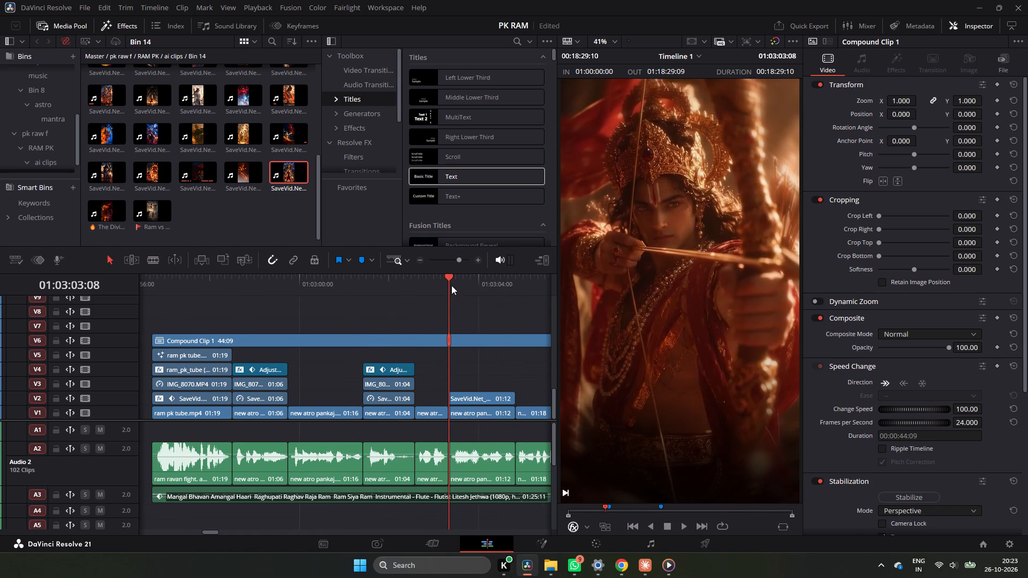
click(419, 259)
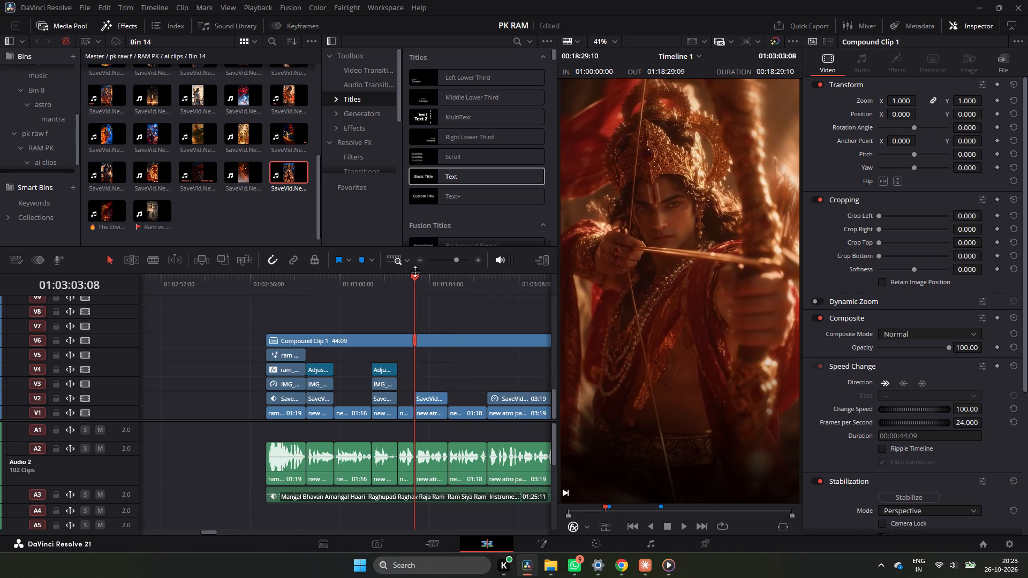
drag(413, 279, 483, 320)
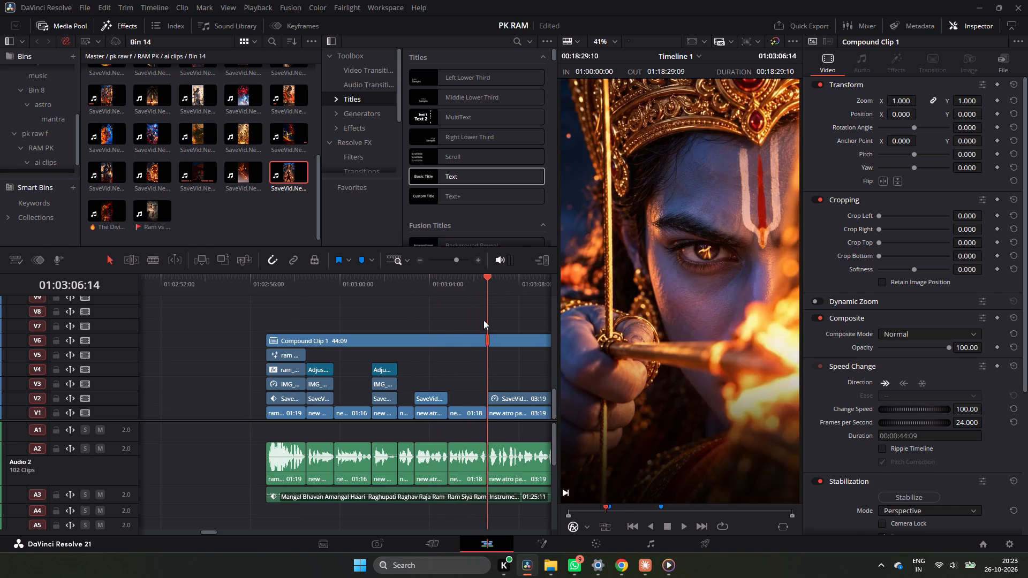
drag(483, 320, 493, 322)
click(424, 258)
click(494, 279)
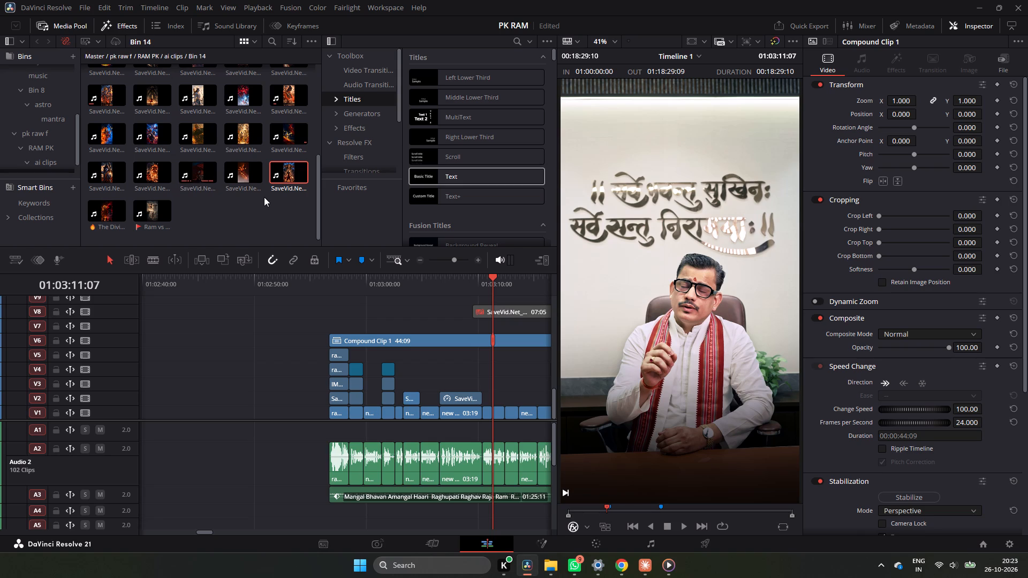
click(418, 260)
drag(439, 282, 479, 291)
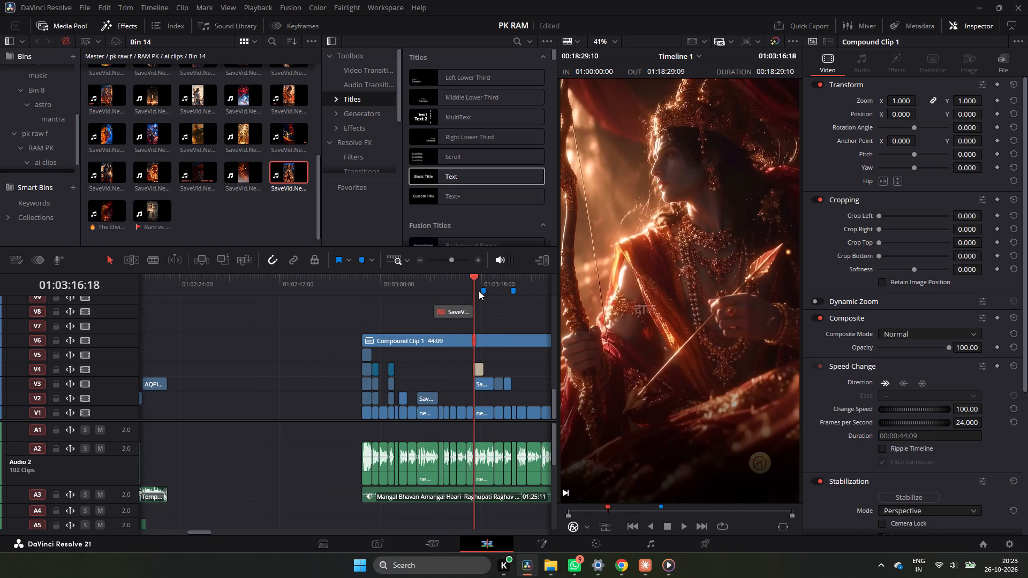
drag(479, 291, 471, 309)
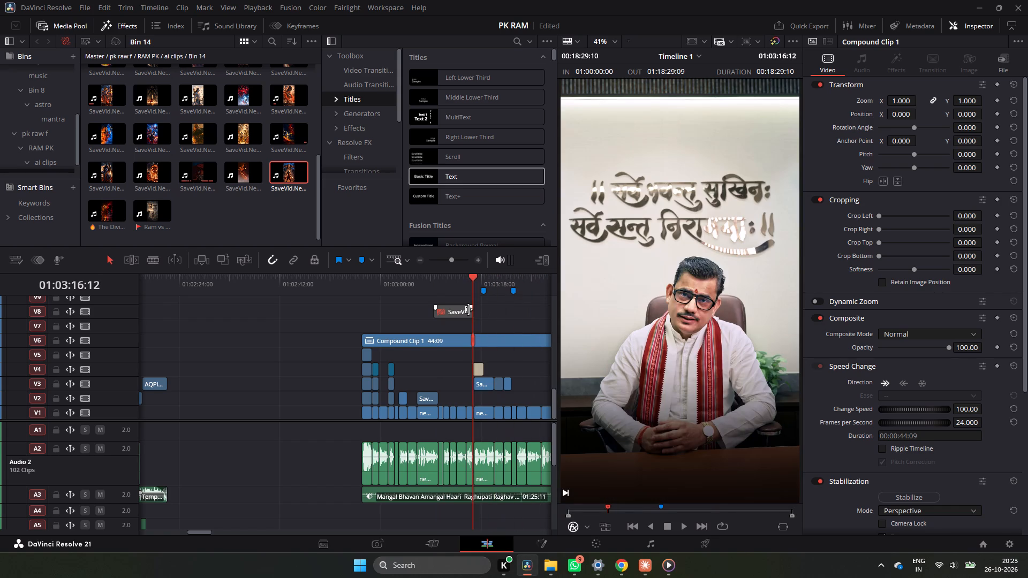
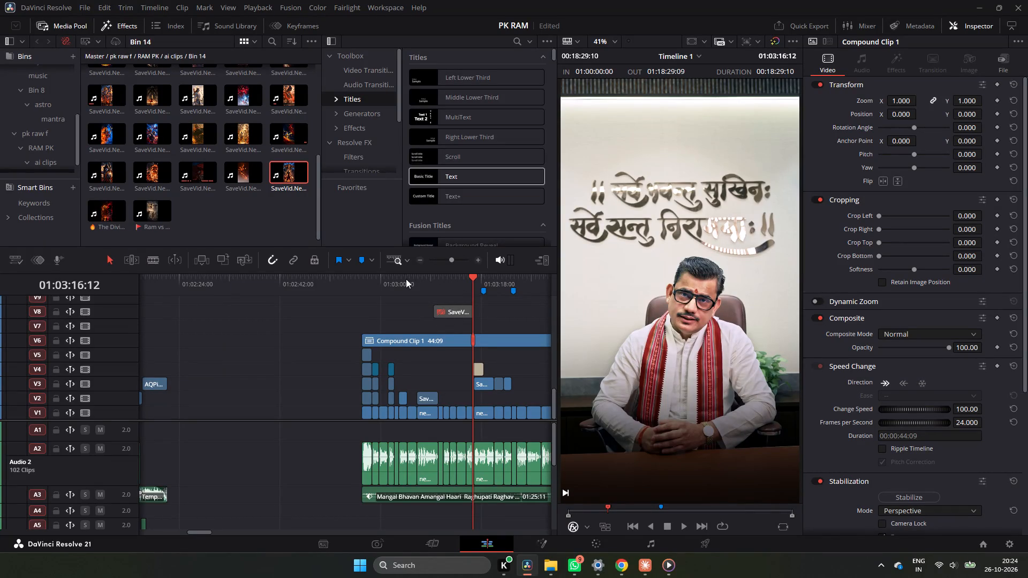
Scrub through the second reel from its start at about 01:02:55 to about 01:03:22, examining the archer and battlefield inserts over the speaker footage.
drag(450, 277, 400, 301)
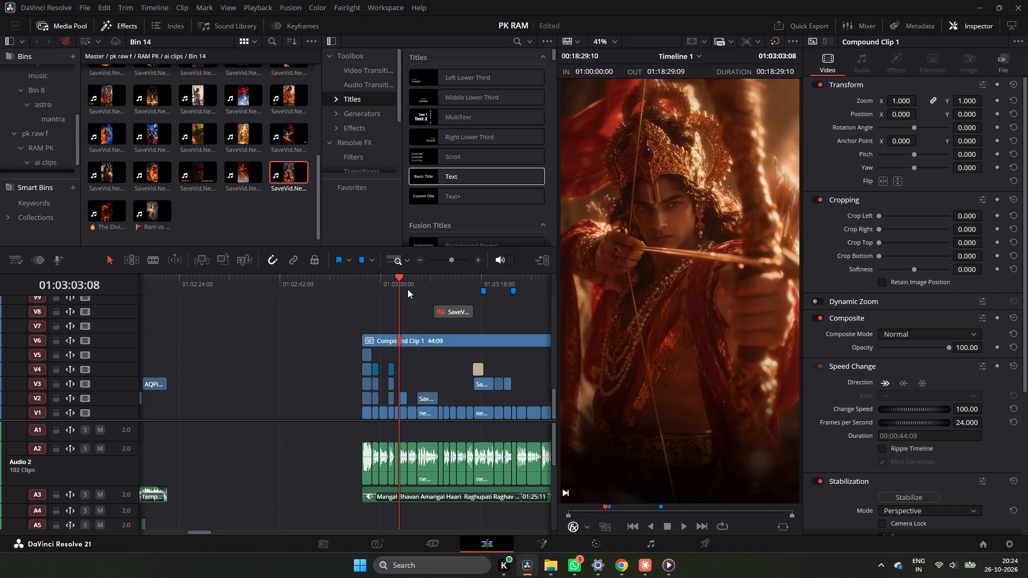
drag(400, 283, 435, 288)
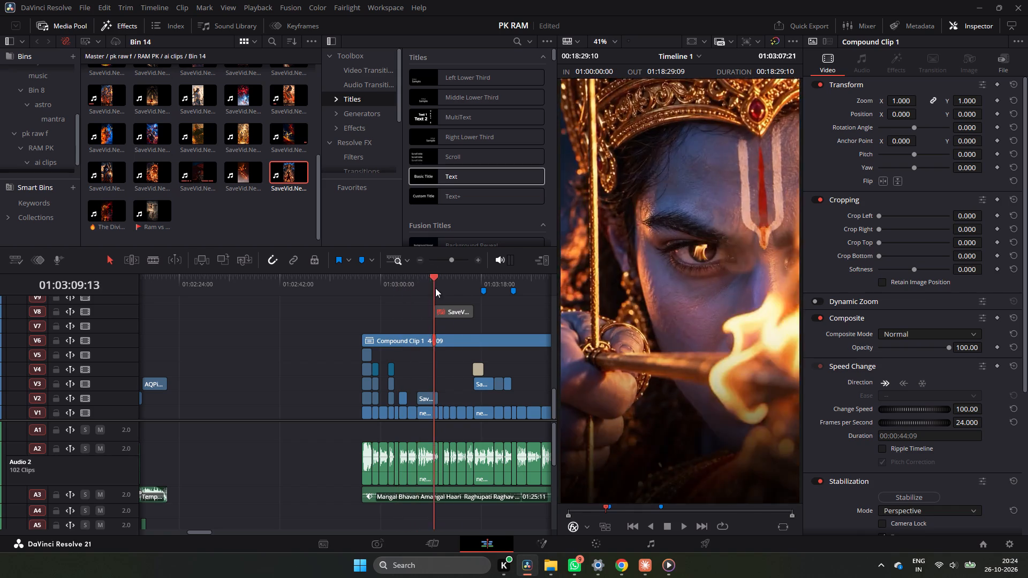
drag(435, 288, 498, 301)
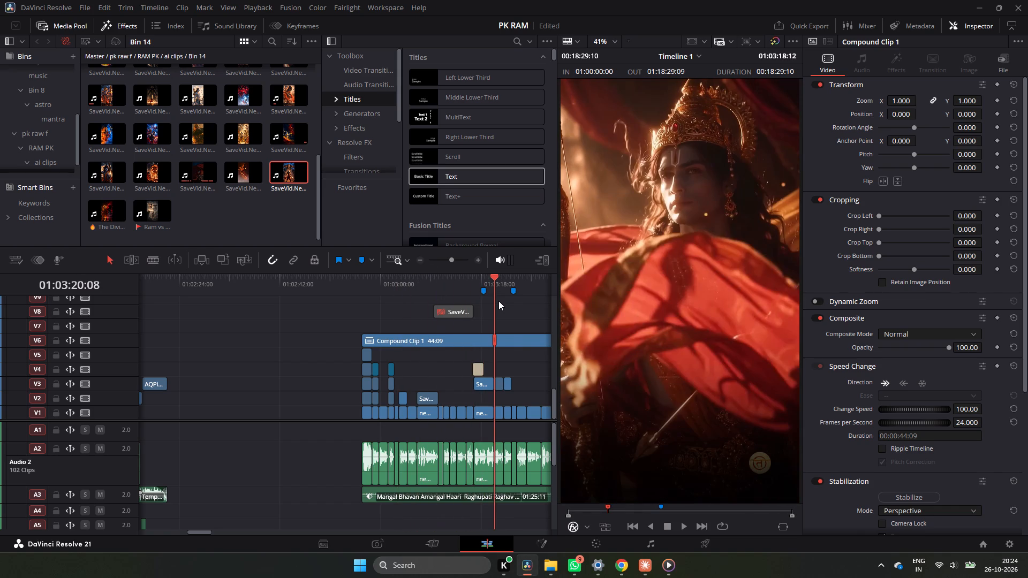
drag(498, 301, 487, 306)
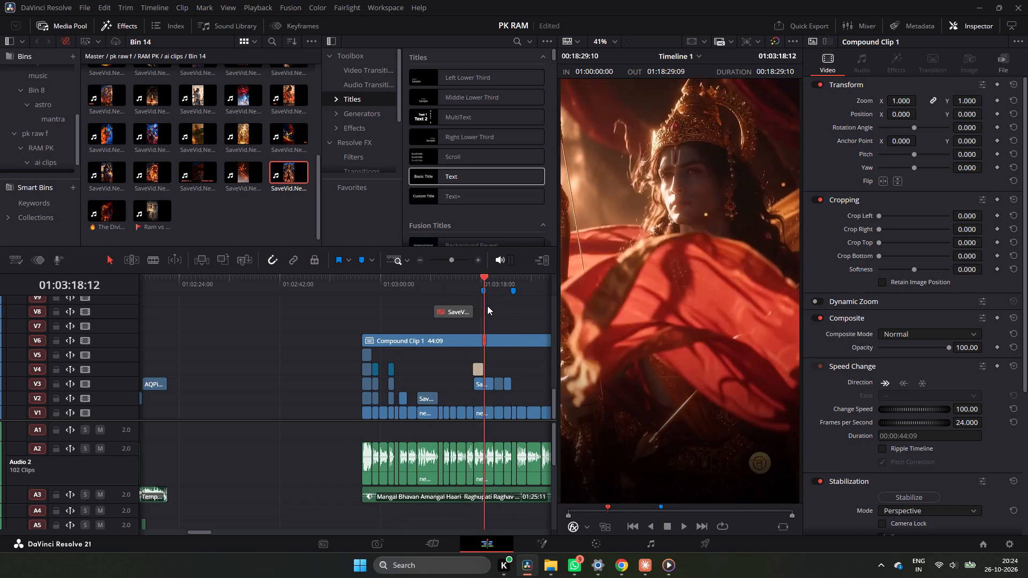
drag(487, 306, 356, 305)
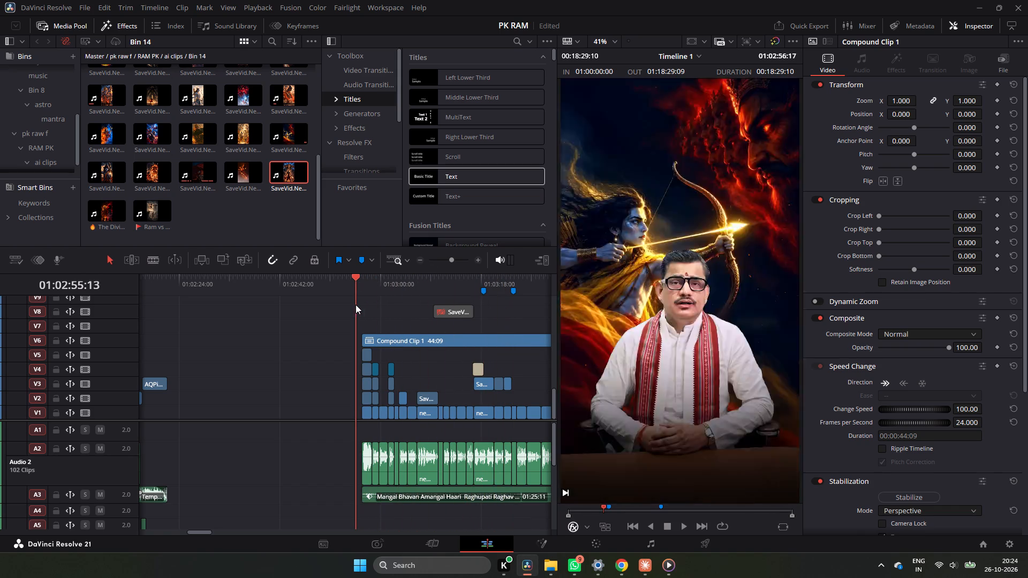
drag(356, 305, 353, 305)
double_click(420, 262)
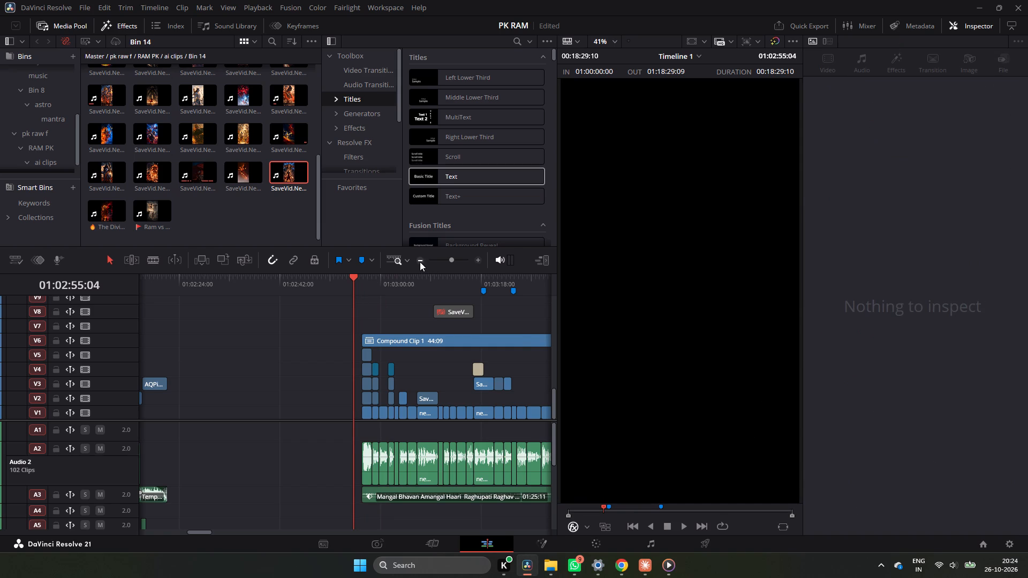
drag(369, 285, 376, 283)
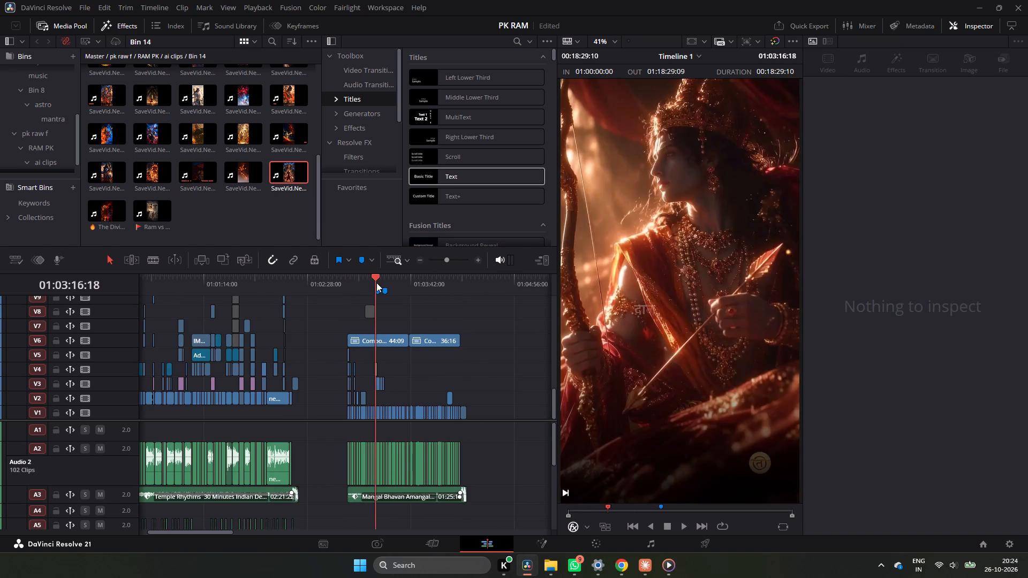
drag(376, 283, 375, 291)
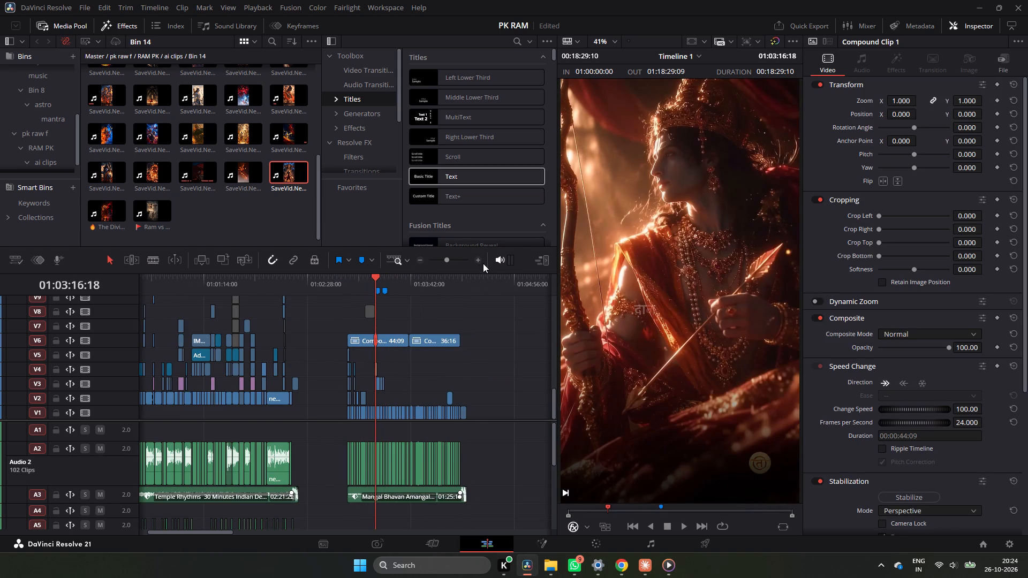
click(483, 261)
double_click(480, 260)
drag(346, 280, 321, 283)
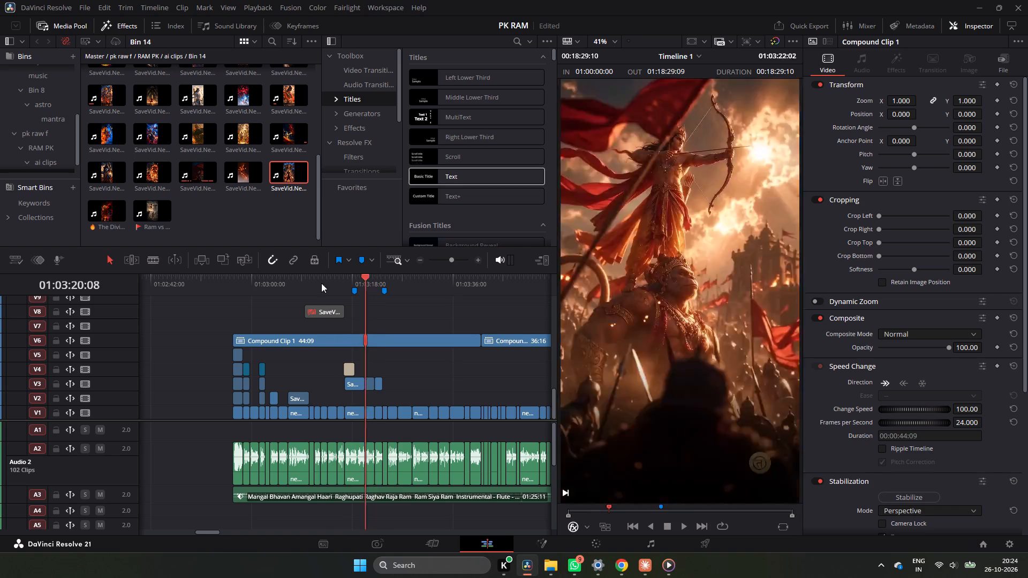
drag(321, 283, 379, 284)
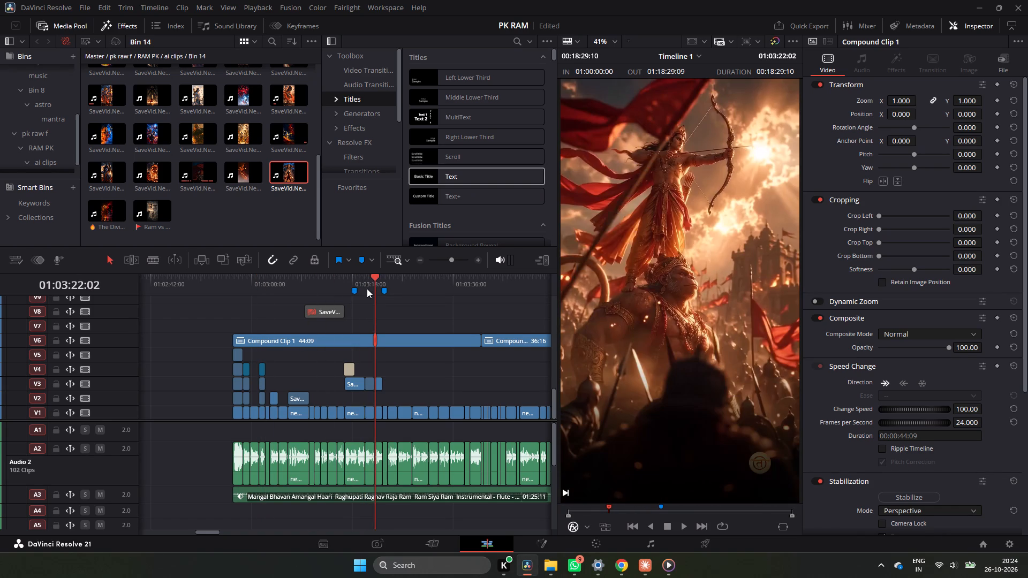
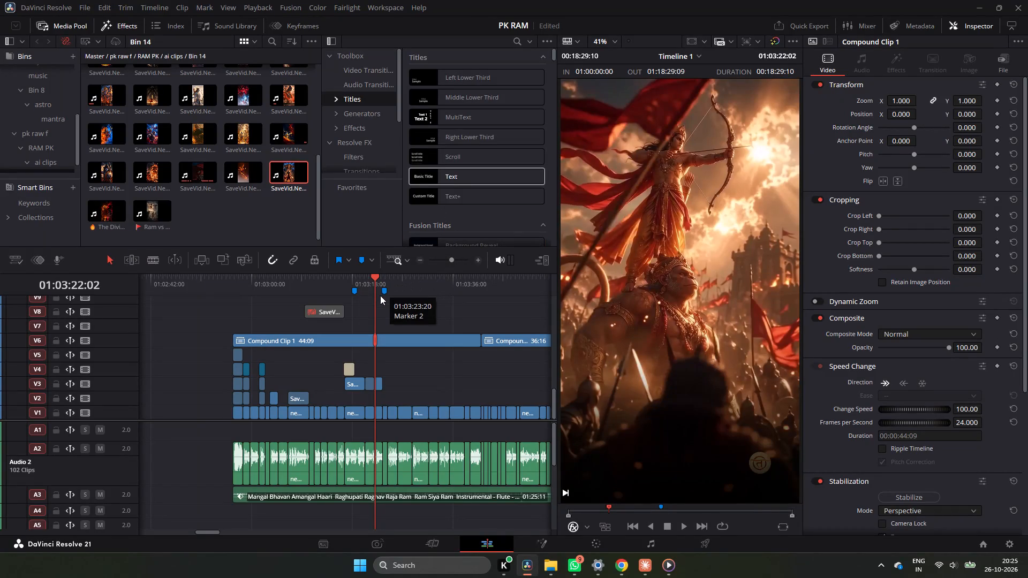
Scrub between about 01:03:07 and 01:03:22, examining the cuts from the speaker footage to the archer and battlefield inserts.
drag(376, 290, 307, 314)
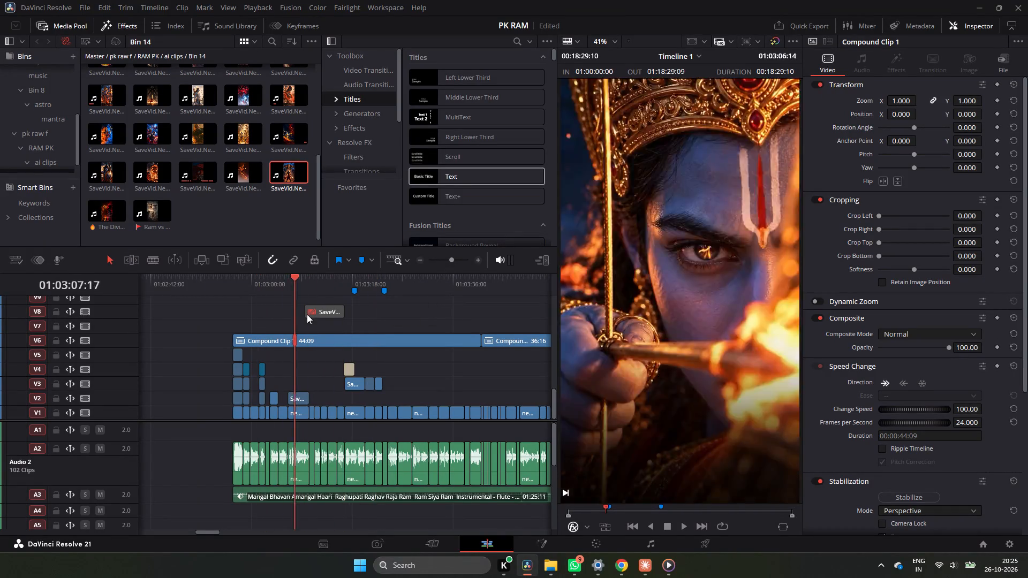
drag(307, 314, 341, 323)
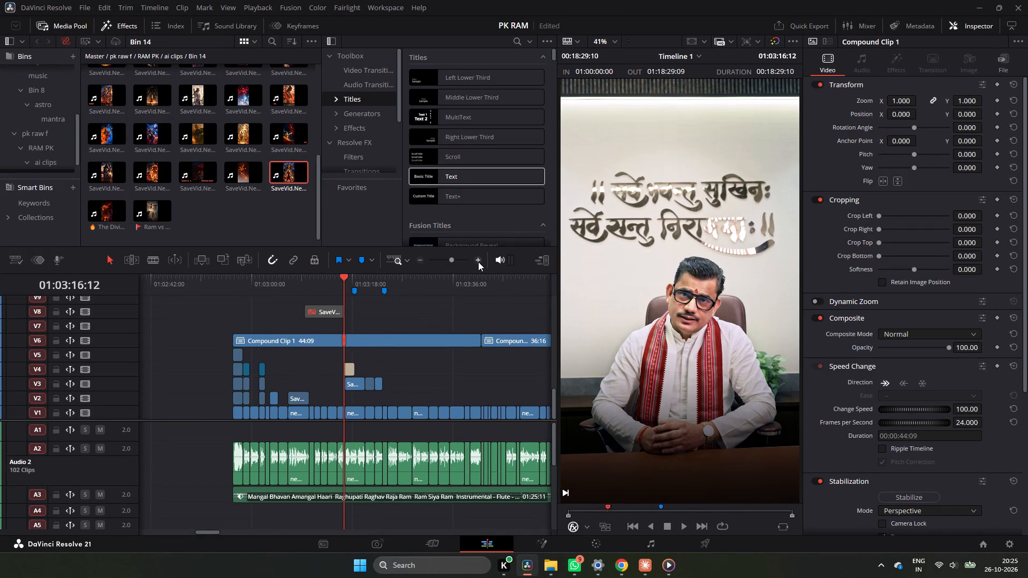
double_click(479, 261)
drag(340, 295, 349, 305)
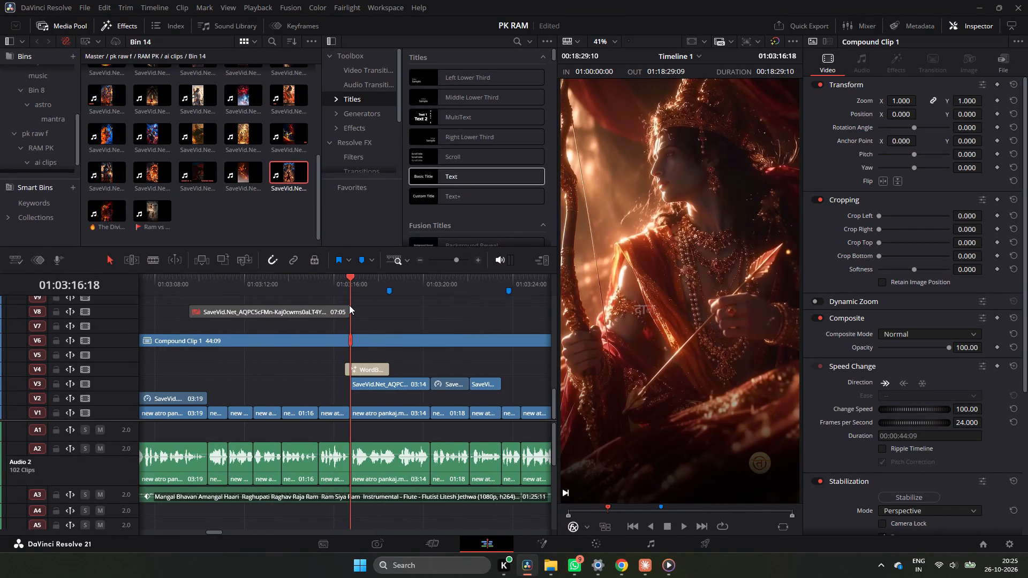
drag(349, 305, 348, 327)
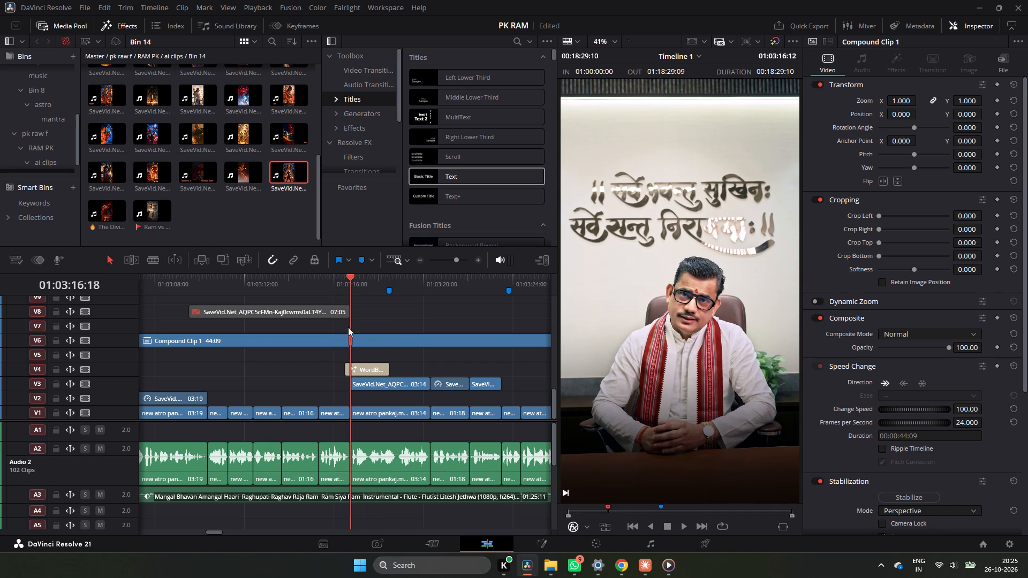
drag(348, 327, 472, 331)
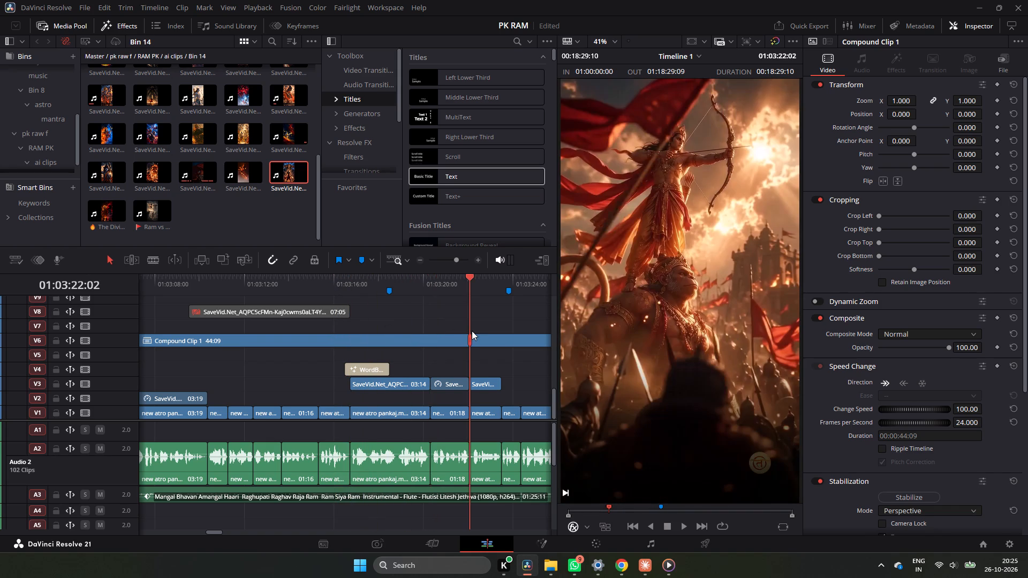
drag(472, 331, 187, 340)
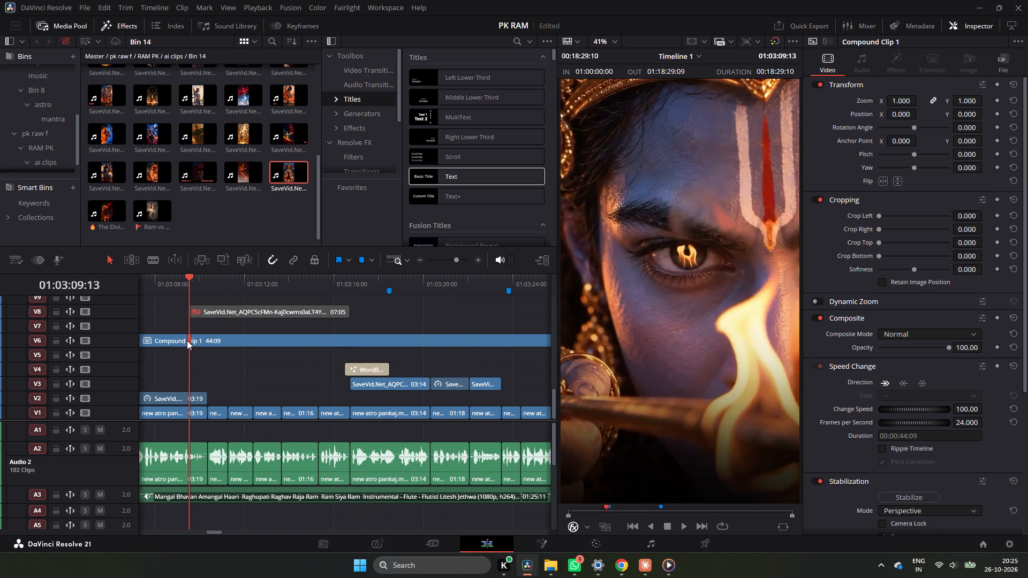
drag(187, 340, 215, 334)
click(417, 263)
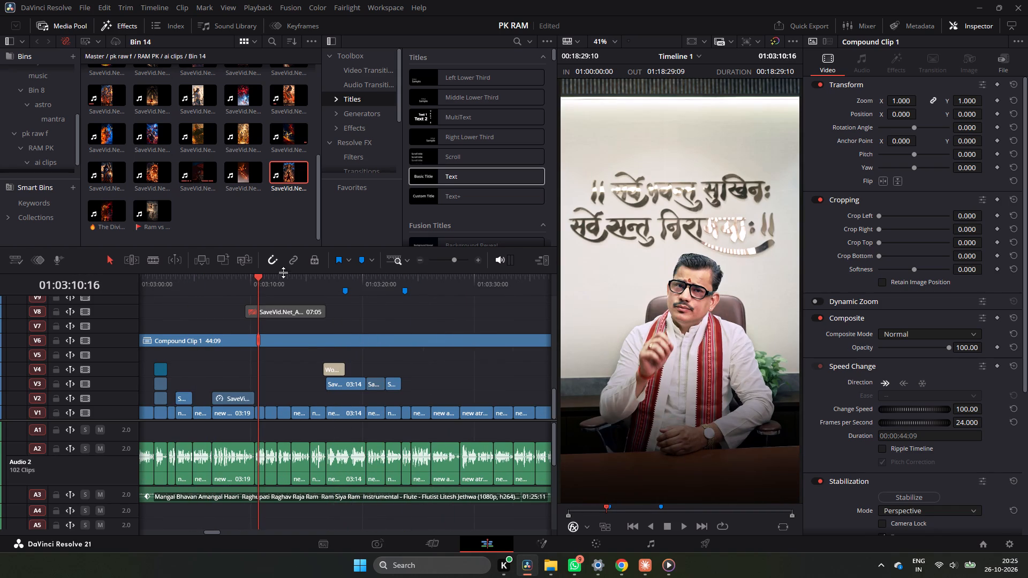
Review the section from about 01:03:03 to 01:03:24, checking the word-by-word caption and the inserts against the speaker footage.
drag(268, 281, 194, 303)
drag(197, 286, 204, 285)
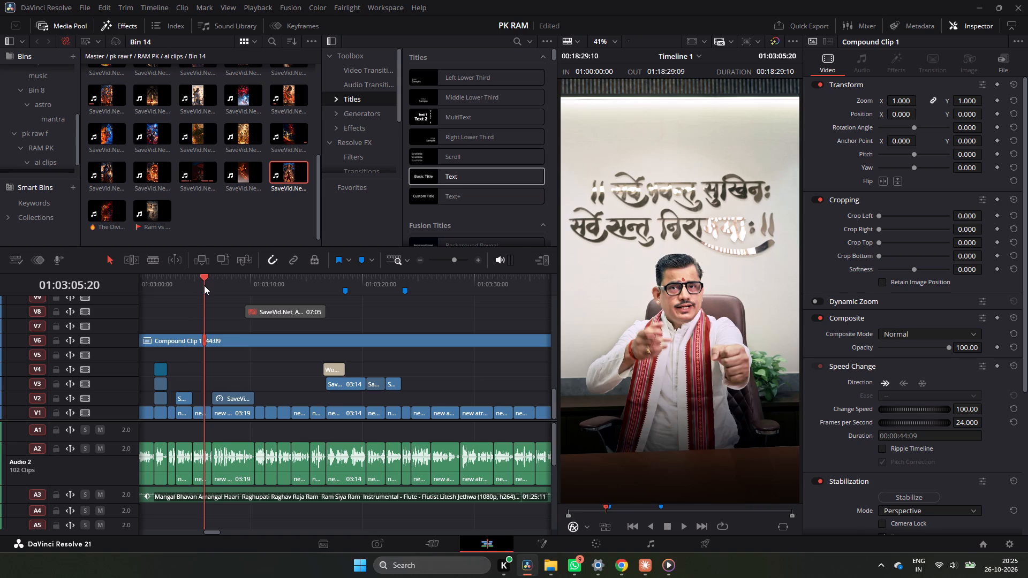
drag(204, 285, 334, 299)
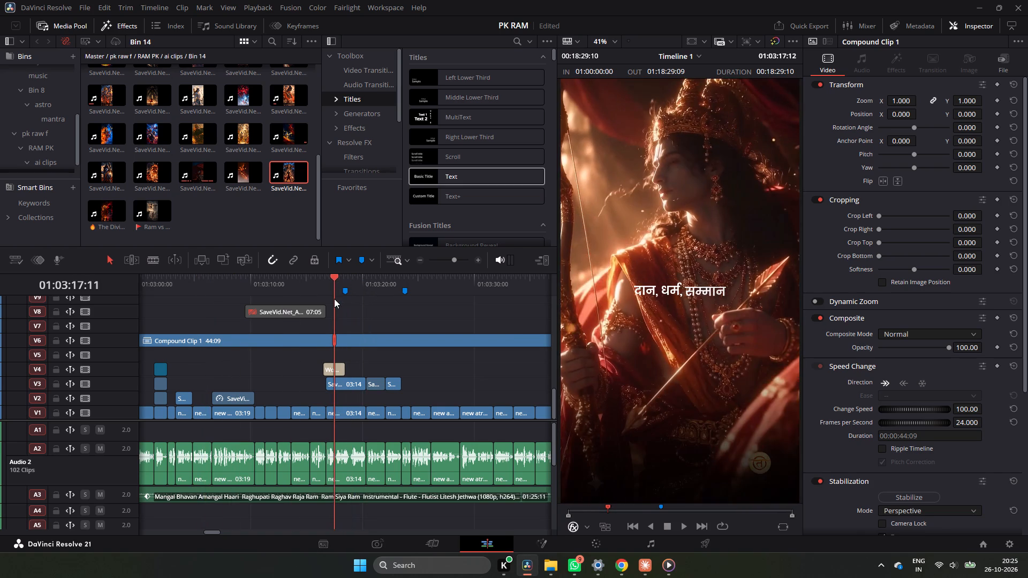
drag(334, 299, 328, 299)
drag(332, 283, 339, 283)
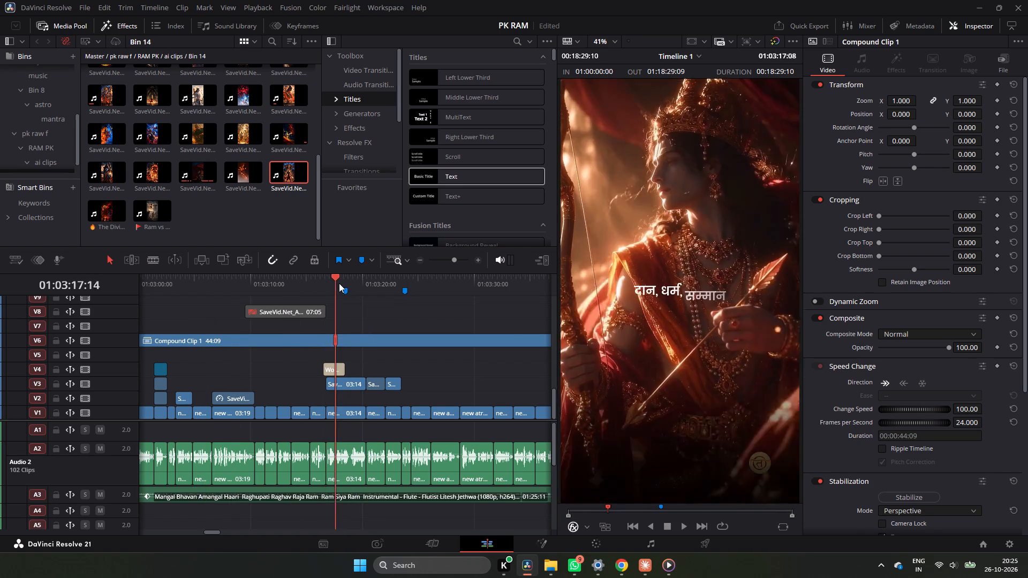
drag(339, 283, 387, 292)
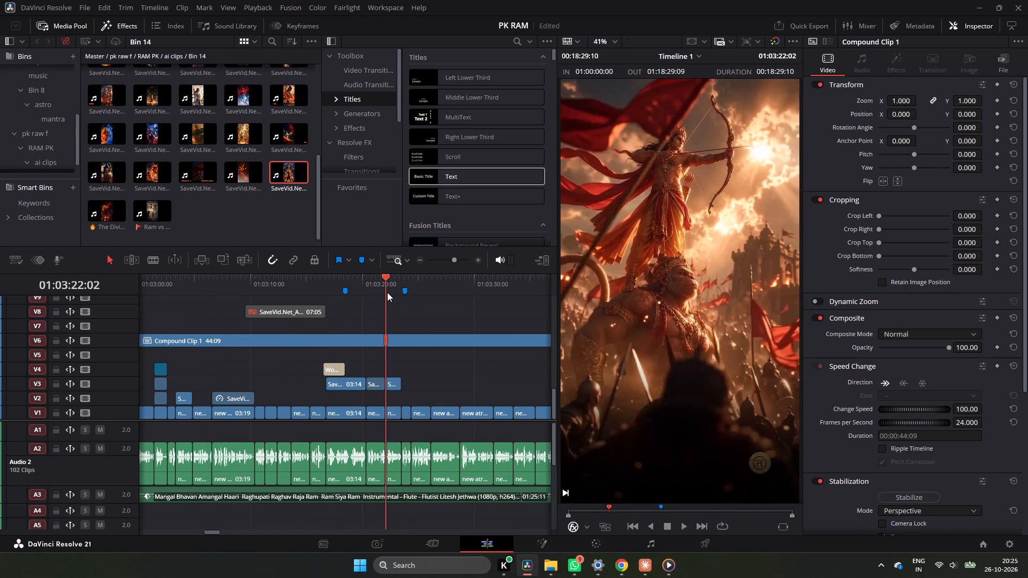
drag(387, 292, 356, 303)
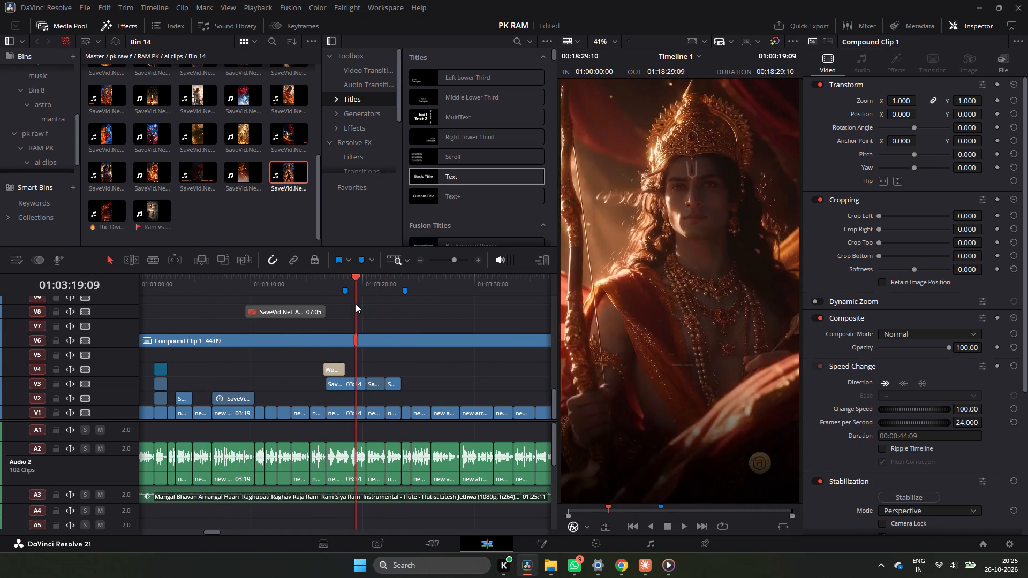
drag(356, 303, 253, 311)
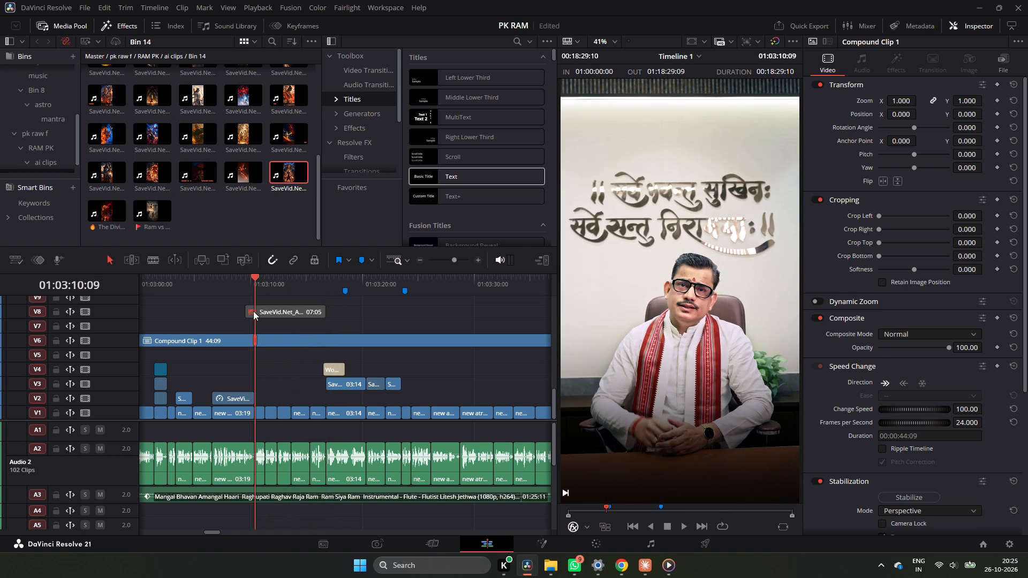
drag(253, 311, 173, 323)
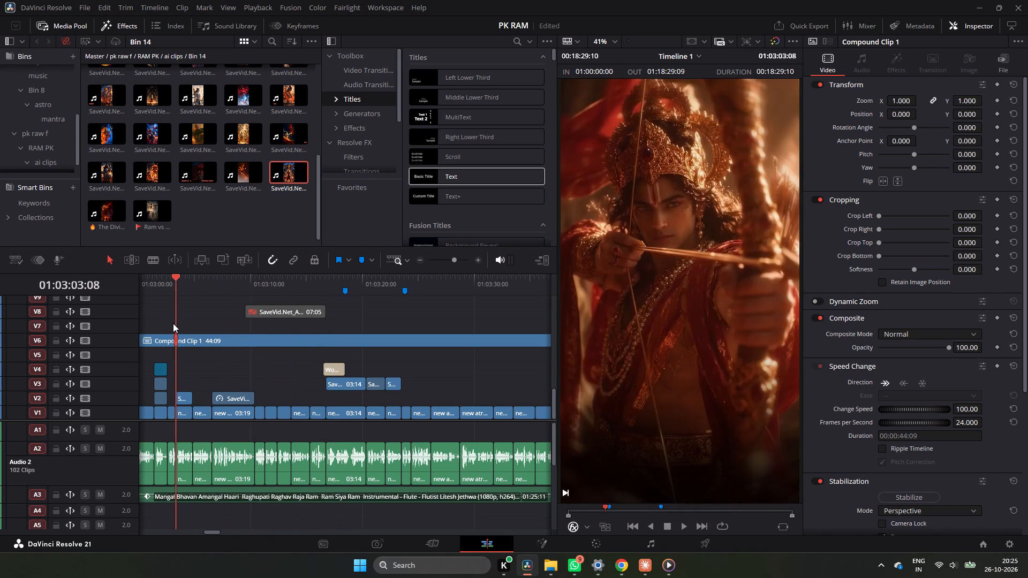
drag(173, 323, 412, 292)
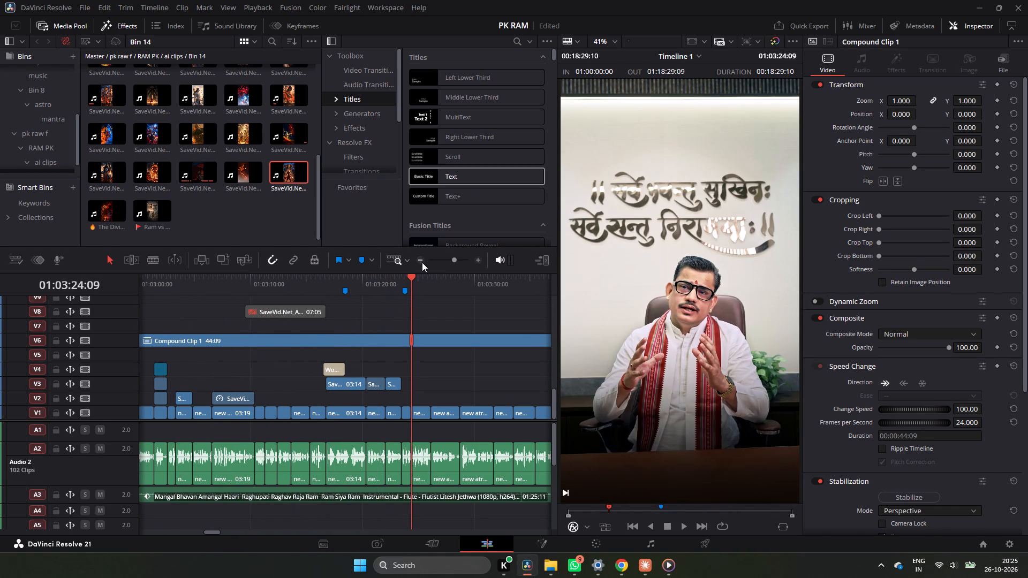
Scrub from the second reel's start at about 01:02:55 and inspect the archer insert between 01:03:16:18 and about 01:03:20.
click(422, 262)
drag(377, 284, 226, 319)
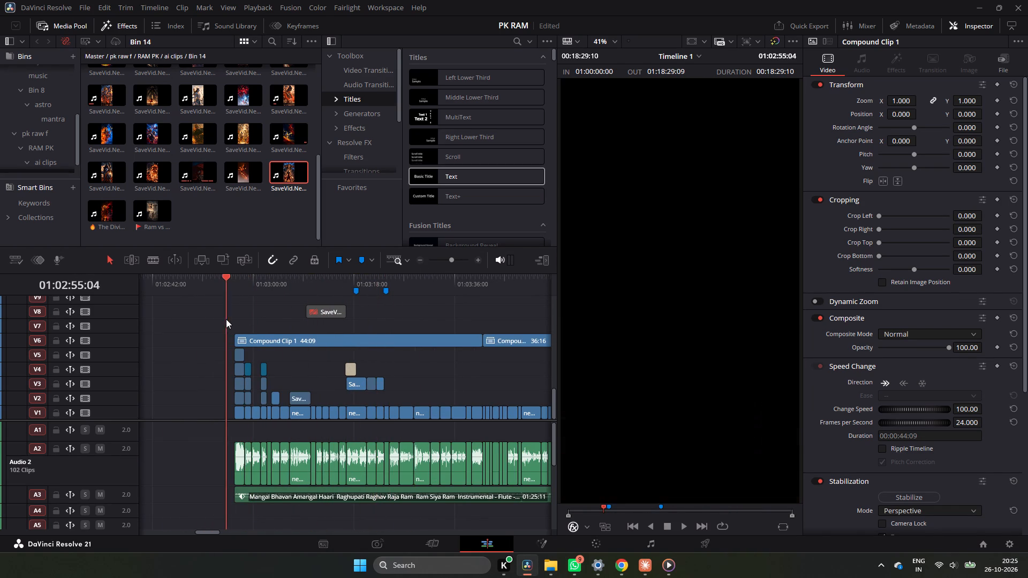
drag(226, 319, 347, 318)
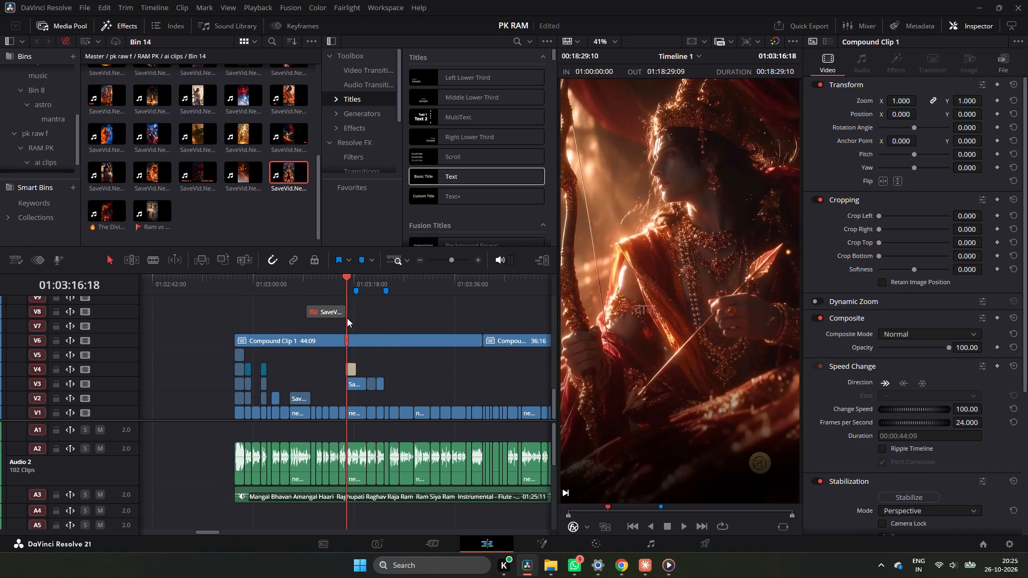
drag(347, 318, 346, 318)
triple_click(480, 264)
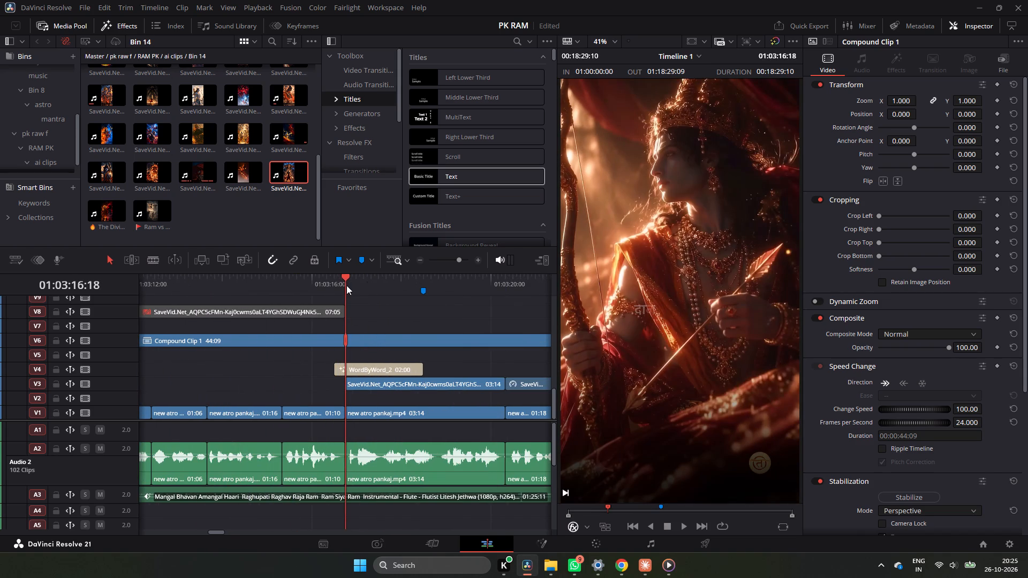
drag(345, 285, 504, 296)
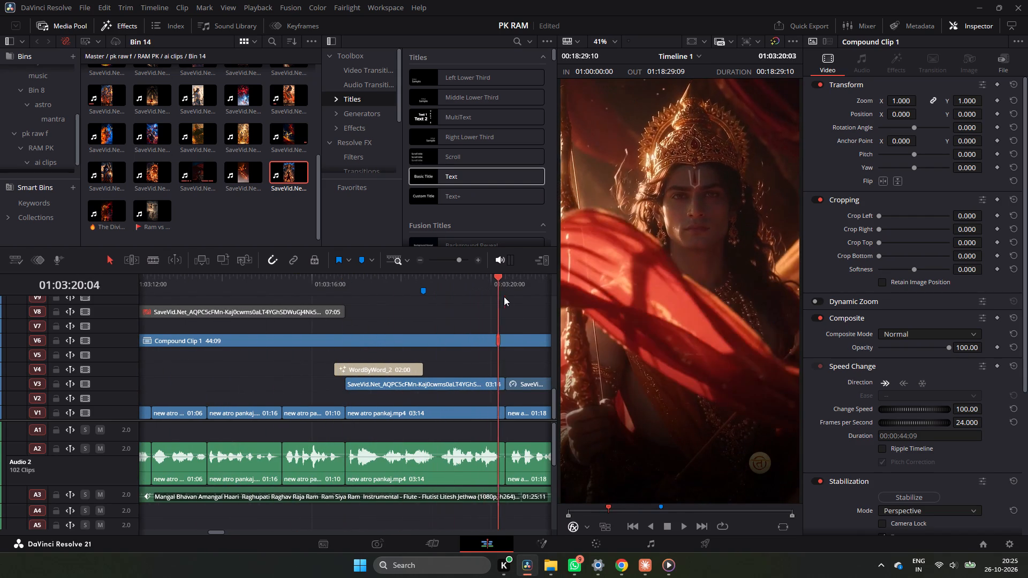
drag(504, 296, 345, 308)
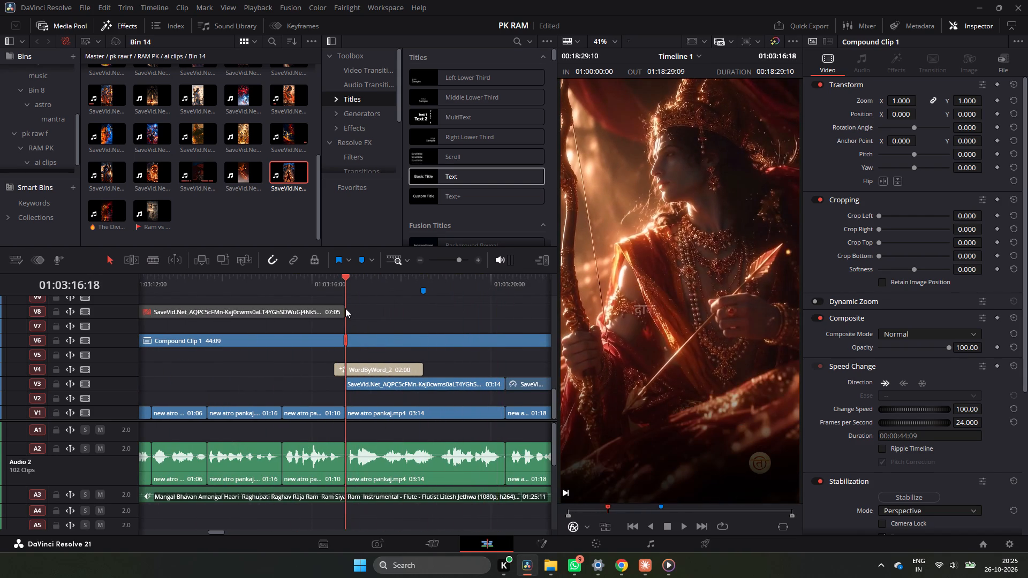
drag(345, 308, 350, 306)
Recheck the three consecutive inserts after 01:03:16 and the speaker footage around them, between about 01:03:06 and 01:03:26.
double_click(418, 263)
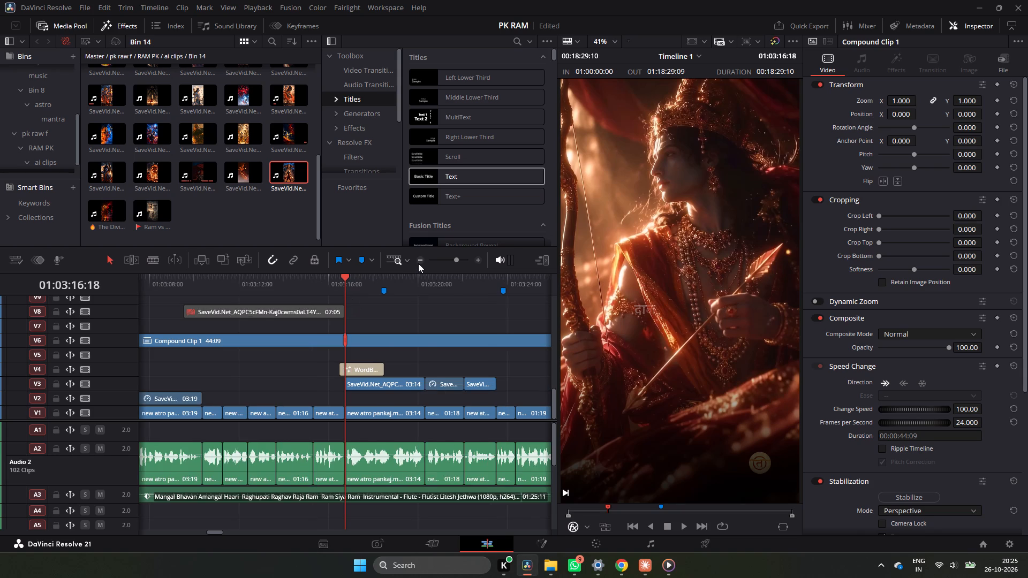
drag(344, 277, 420, 287)
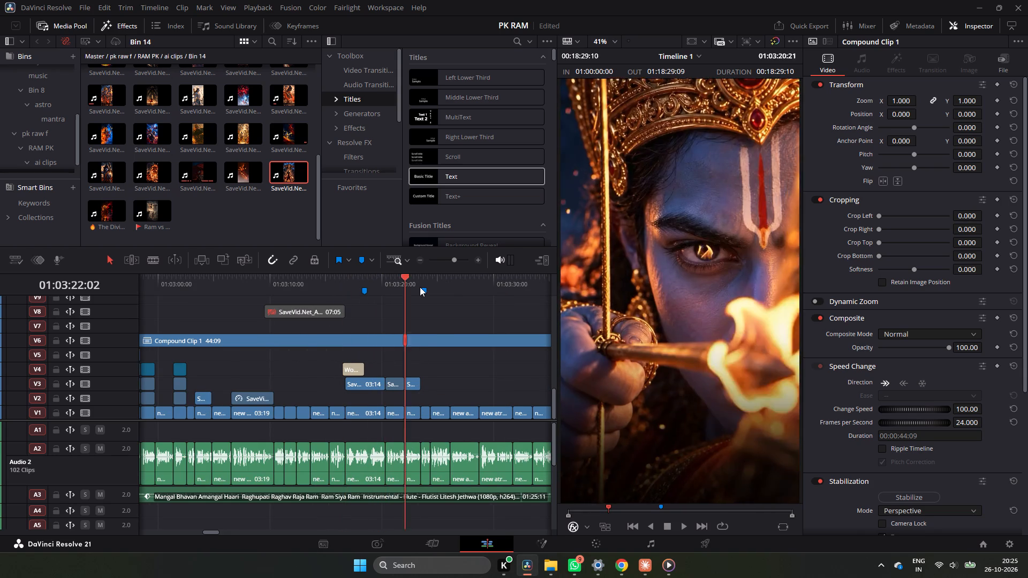
drag(420, 287, 458, 302)
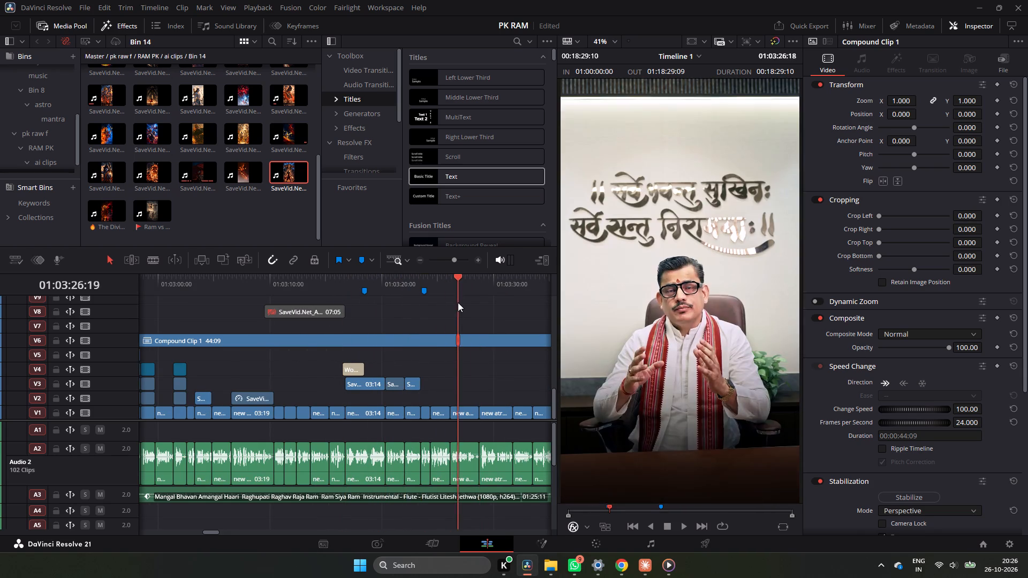
drag(458, 302, 391, 314)
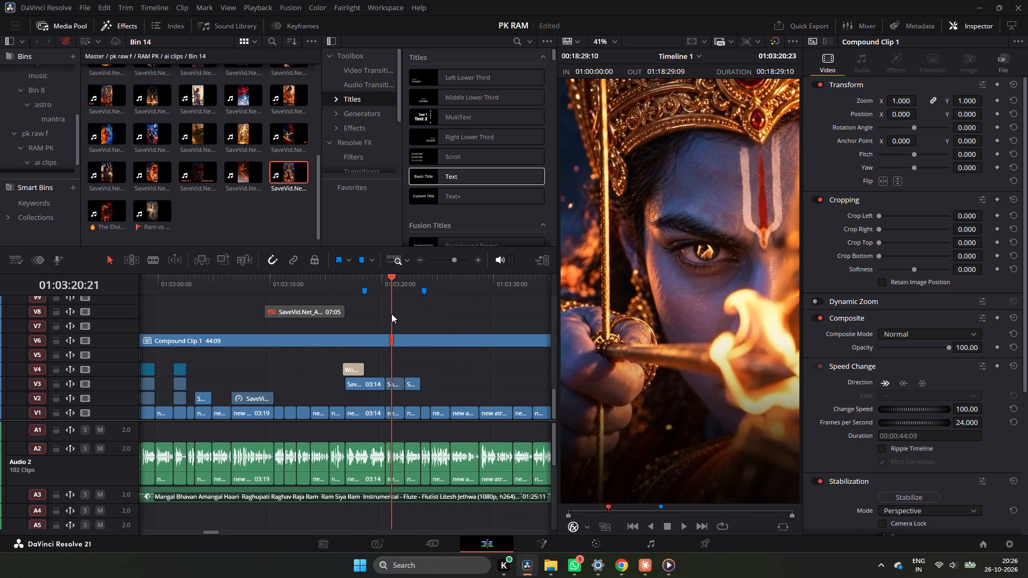
drag(391, 314, 343, 314)
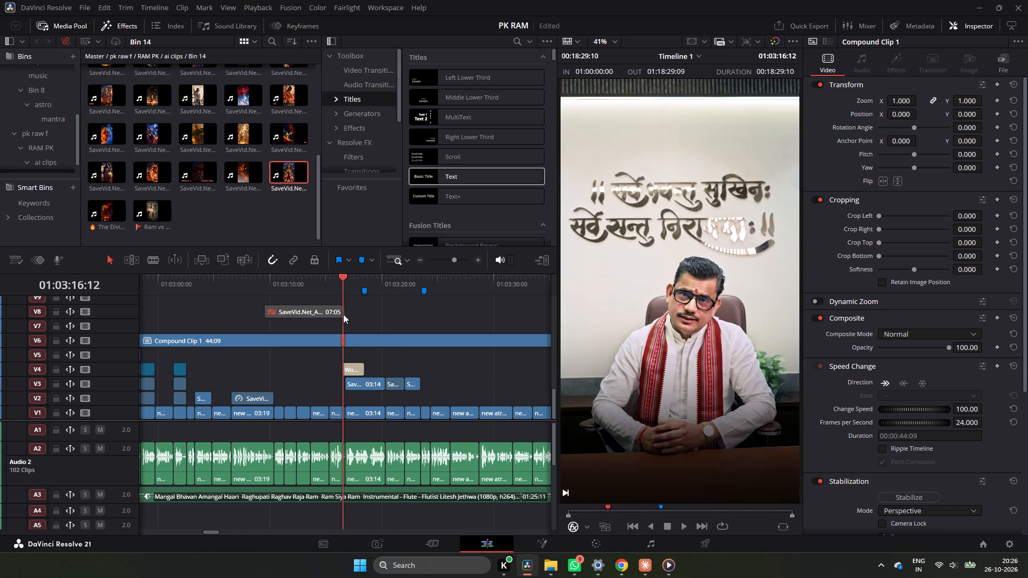
drag(343, 314, 375, 309)
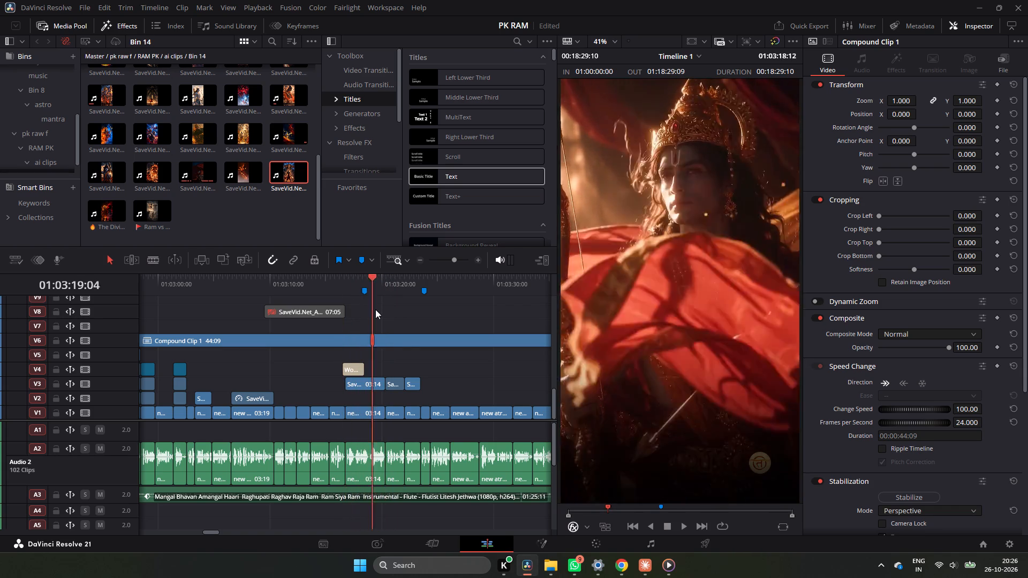
drag(375, 309, 346, 316)
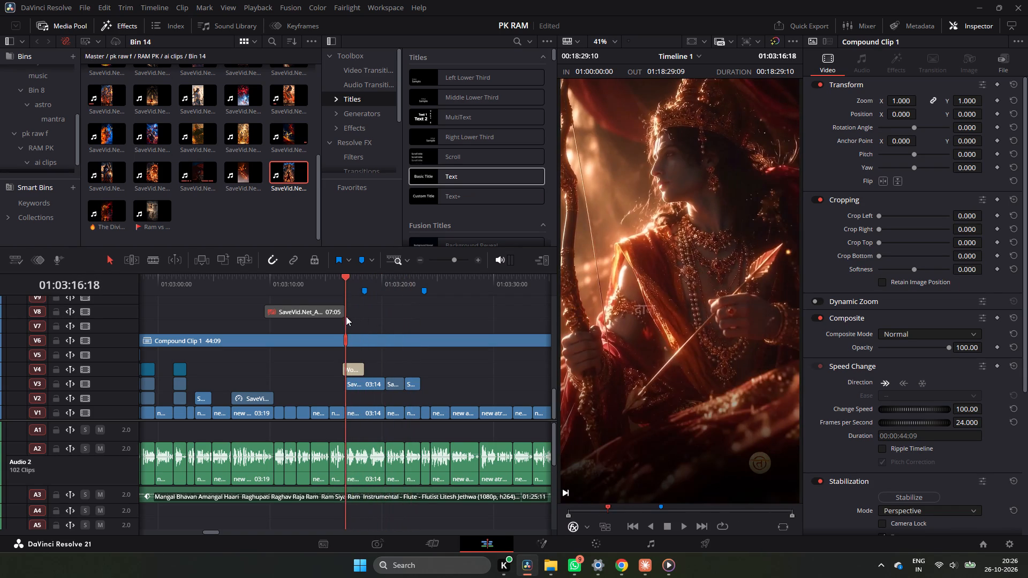
drag(346, 316, 421, 314)
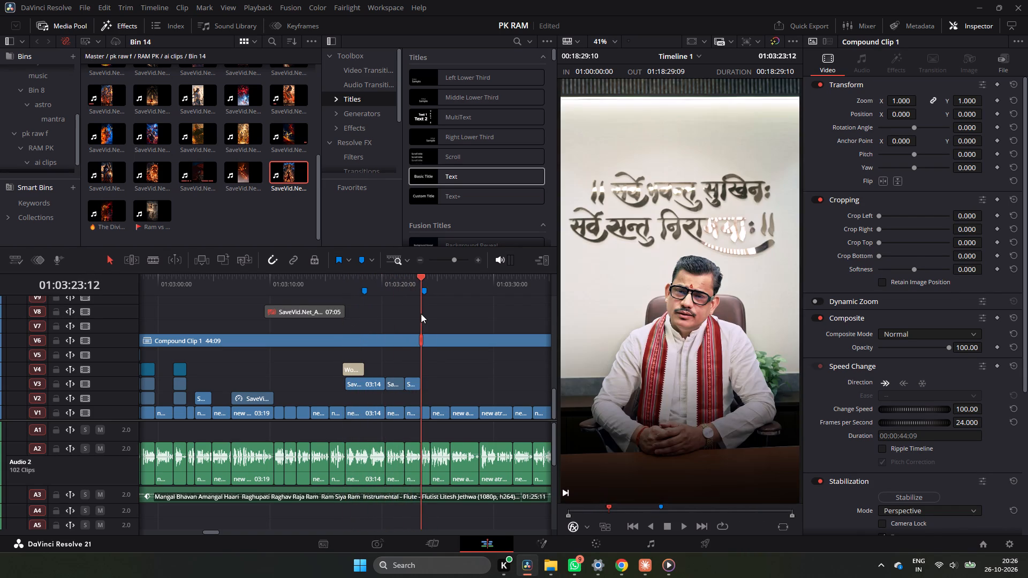
drag(421, 314, 326, 321)
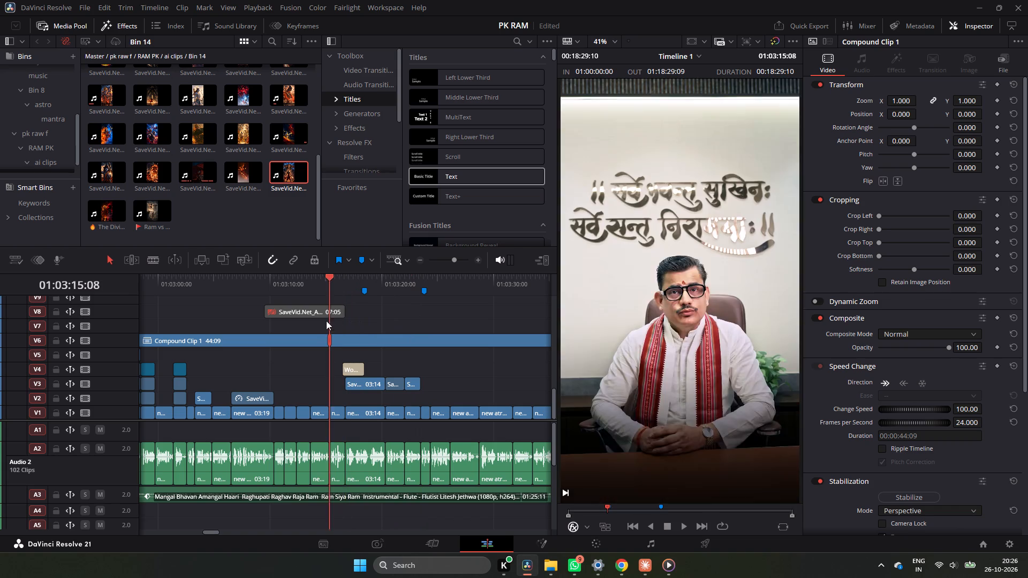
drag(326, 321, 231, 328)
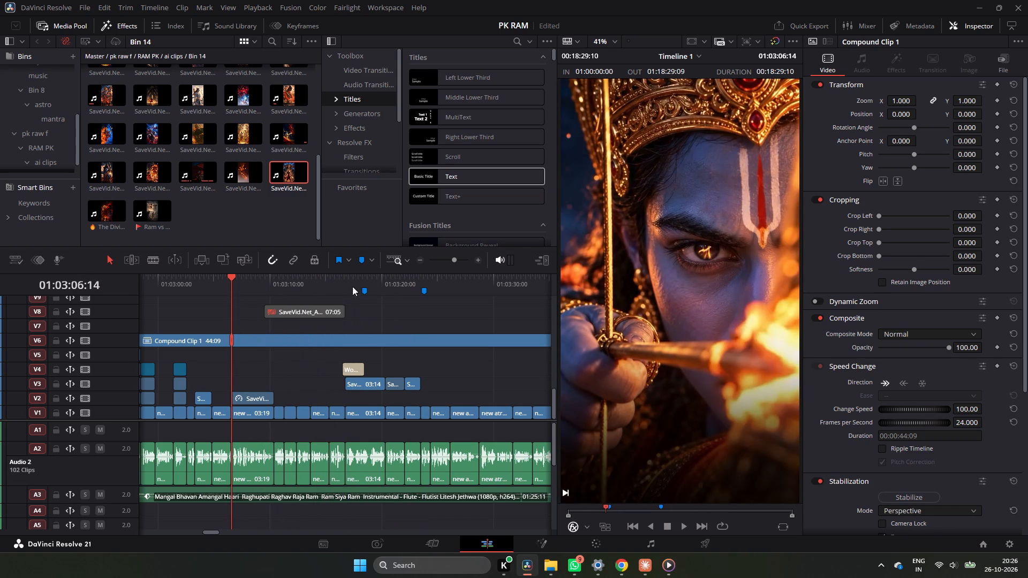
Scan the whole second reel between about 01:02:56 and 01:04:07, examining how inserts are spread over the speaker footage.
double_click(421, 260)
drag(313, 284, 306, 285)
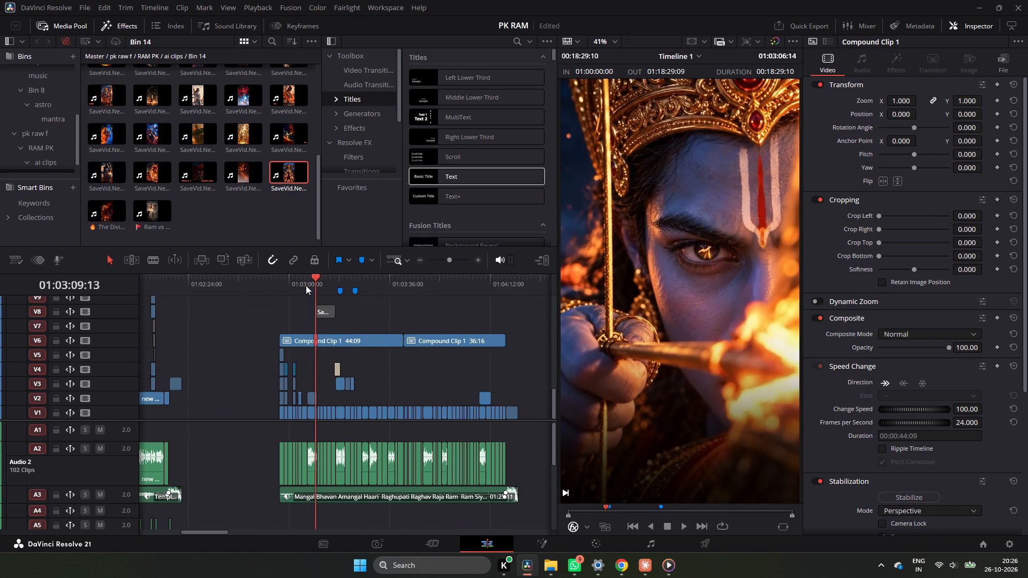
drag(306, 285, 277, 296)
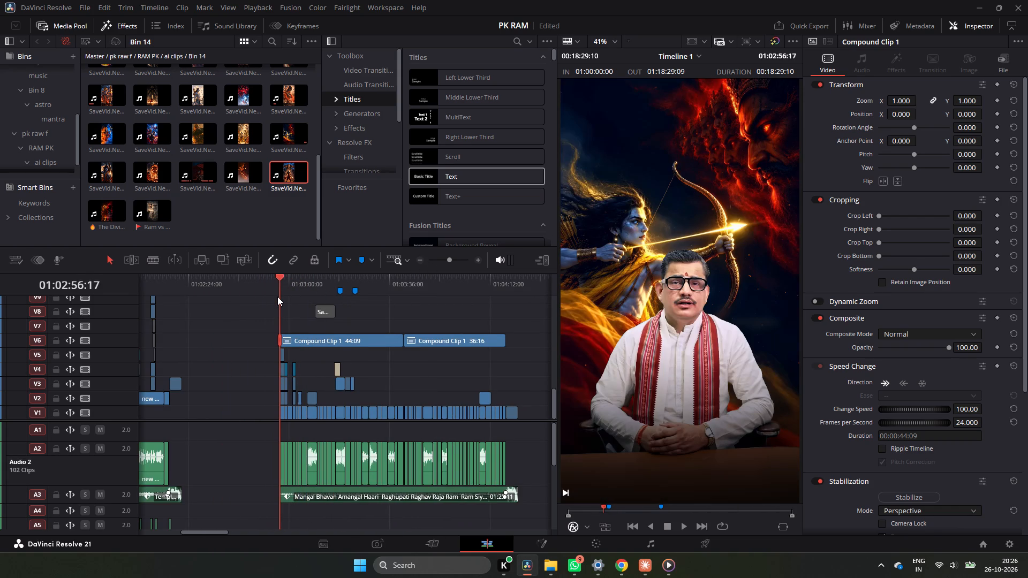
drag(277, 296, 478, 297)
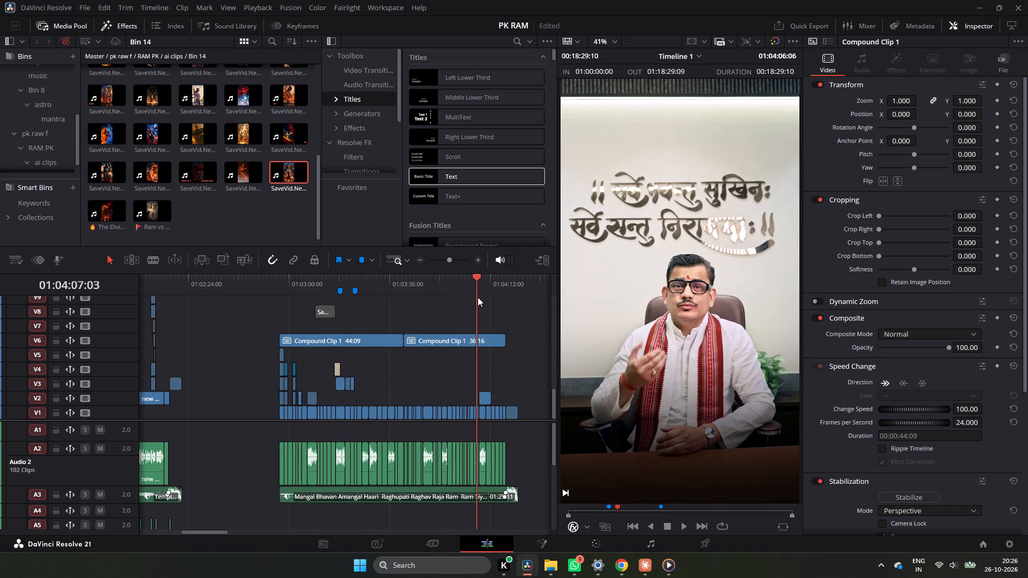
drag(478, 297, 232, 308)
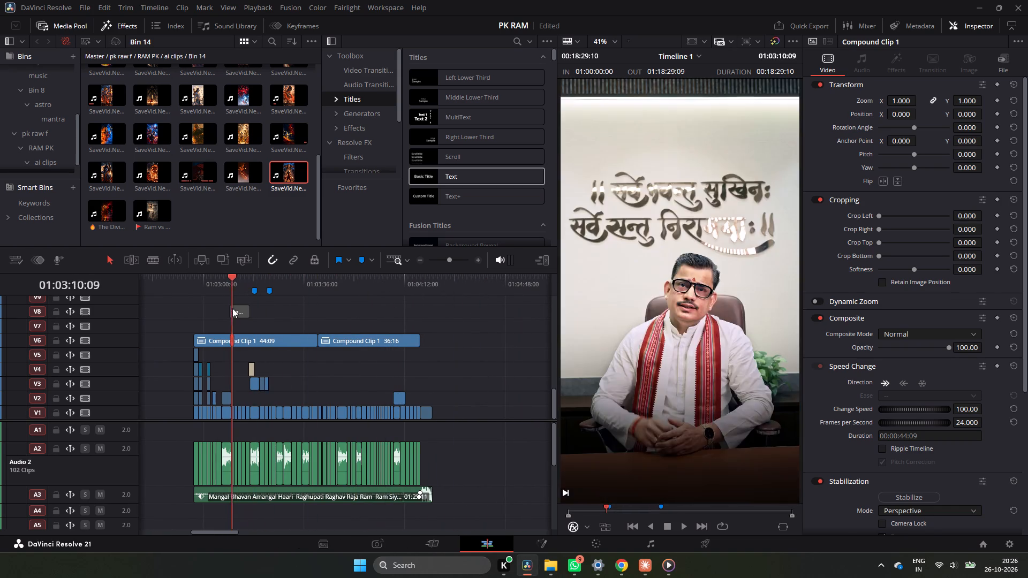
drag(232, 308, 205, 312)
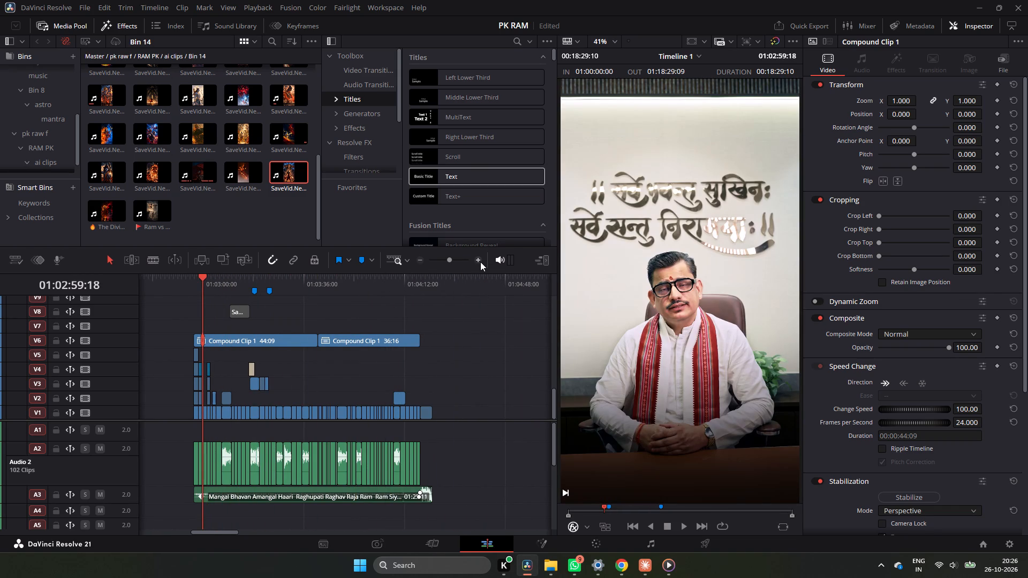
Inspect the consecutive inserts and word-by-word caption between about 01:03:16:12 and 01:03:22, stepping back and forth over their cuts.
click(480, 262)
drag(352, 282, 344, 292)
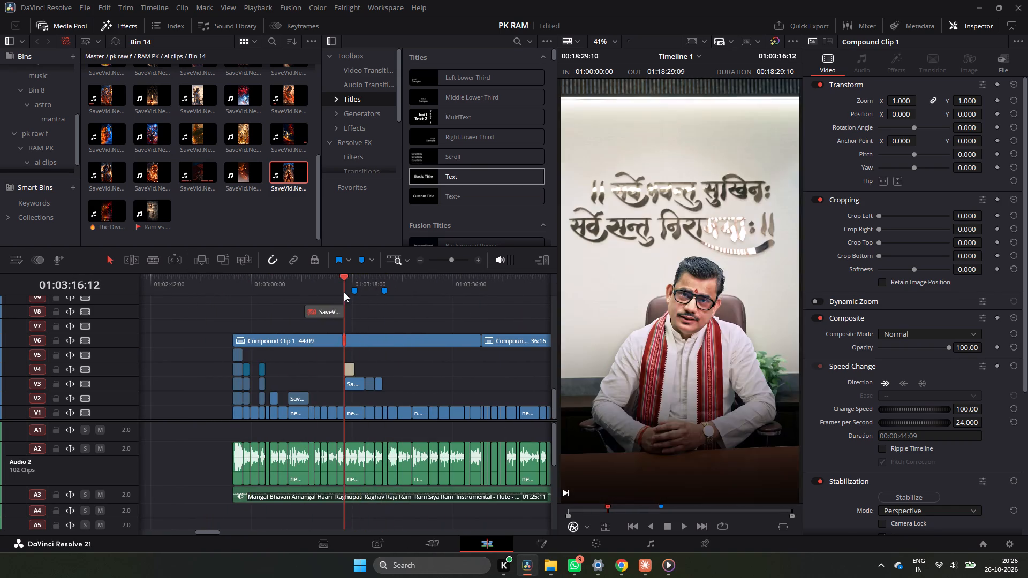
drag(344, 292, 365, 305)
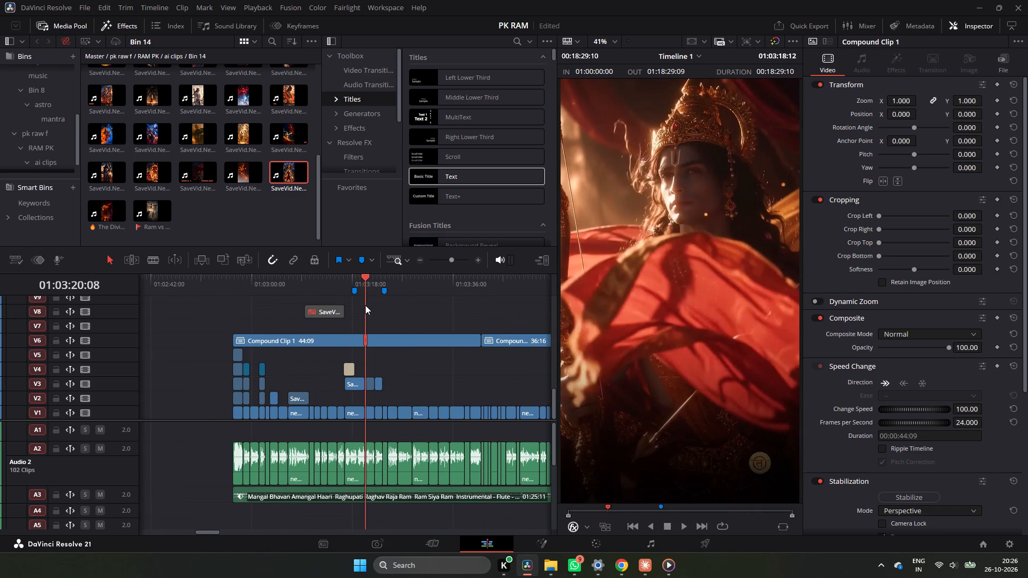
drag(365, 305, 347, 314)
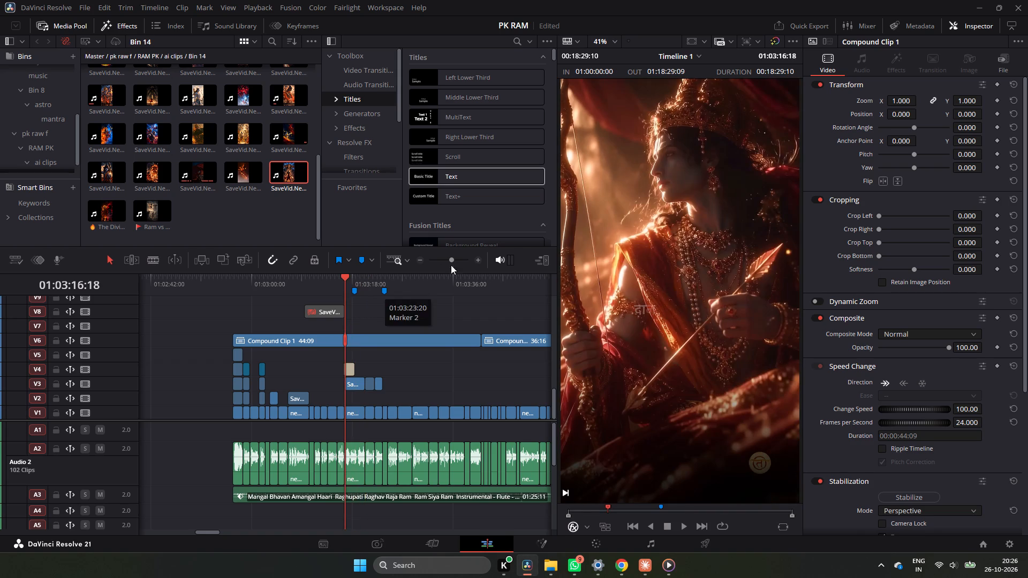
double_click(474, 258)
drag(348, 293, 404, 288)
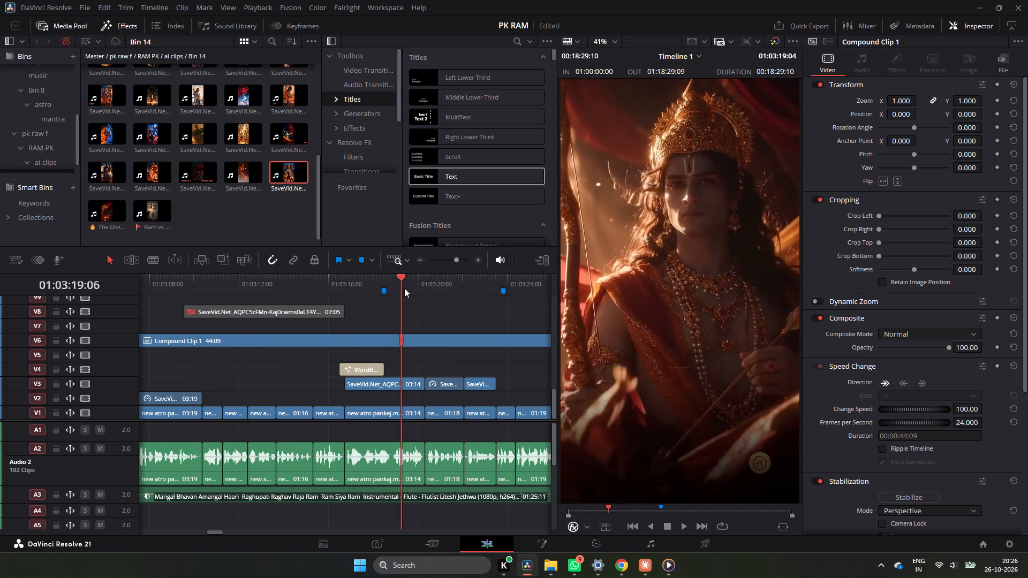
drag(404, 288, 347, 305)
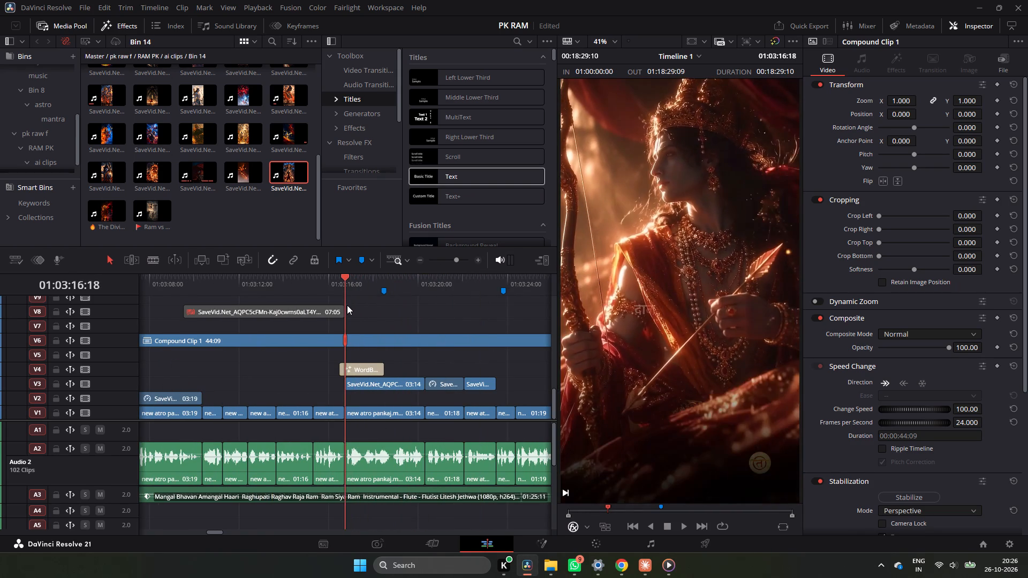
drag(347, 305, 433, 307)
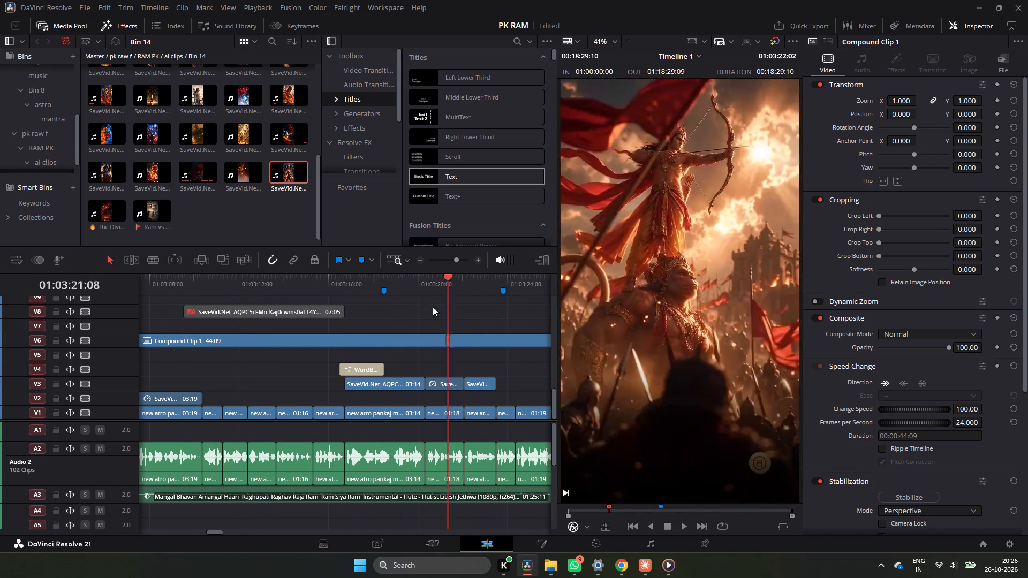
drag(433, 307, 349, 308)
double_click(422, 260)
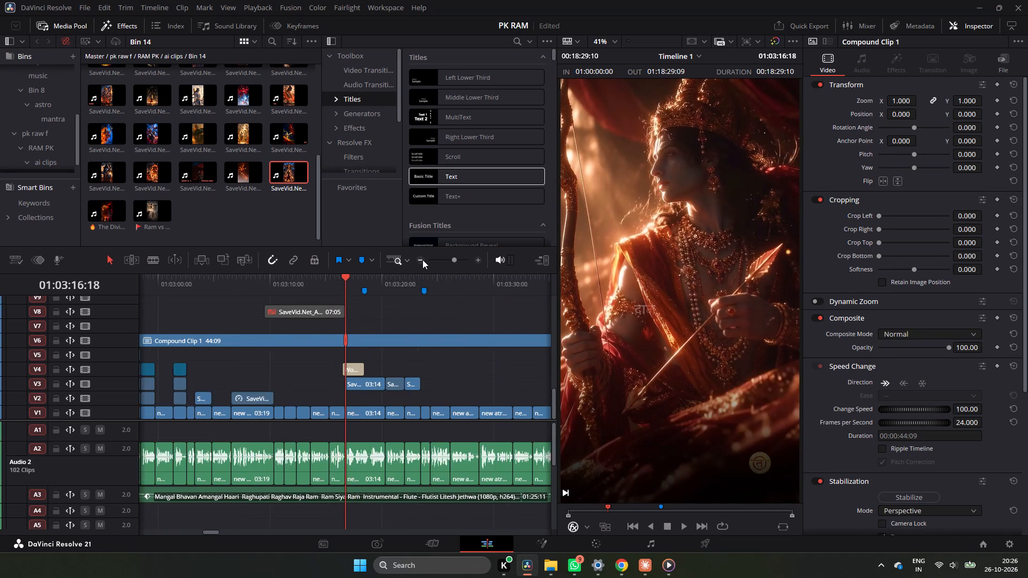
Scan the second reel from about 01:03:18 to its end at 01:04:22, and review it again from 01:02:58 to 01:03:16:18.
drag(349, 287, 367, 301)
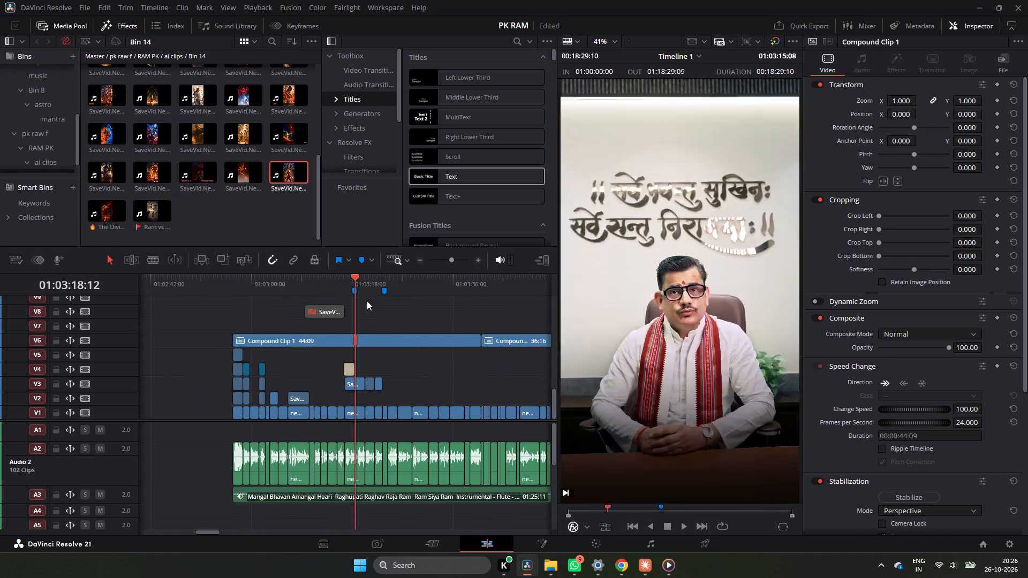
drag(367, 301, 398, 296)
click(420, 263)
drag(395, 288, 471, 291)
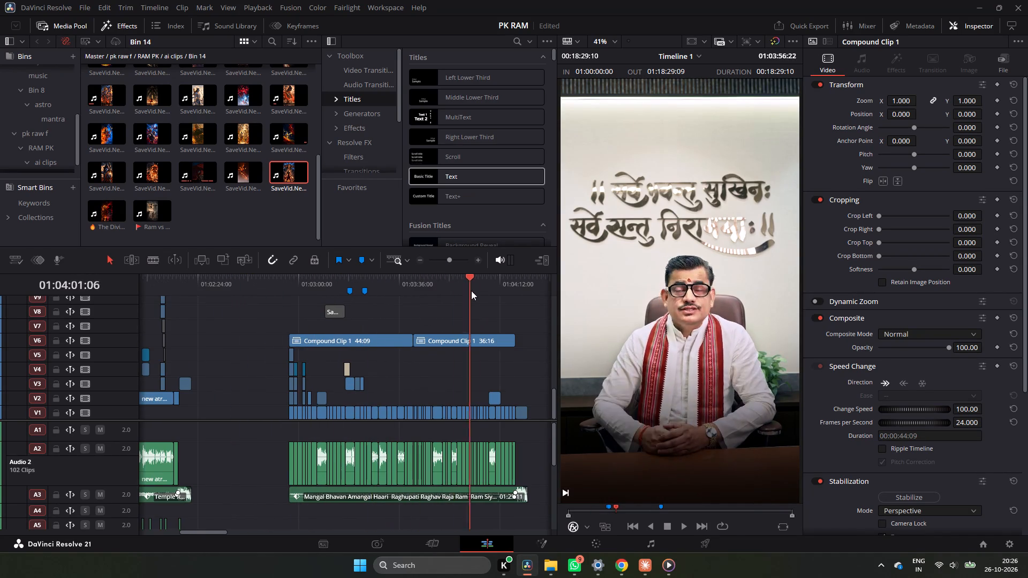
drag(471, 291, 526, 294)
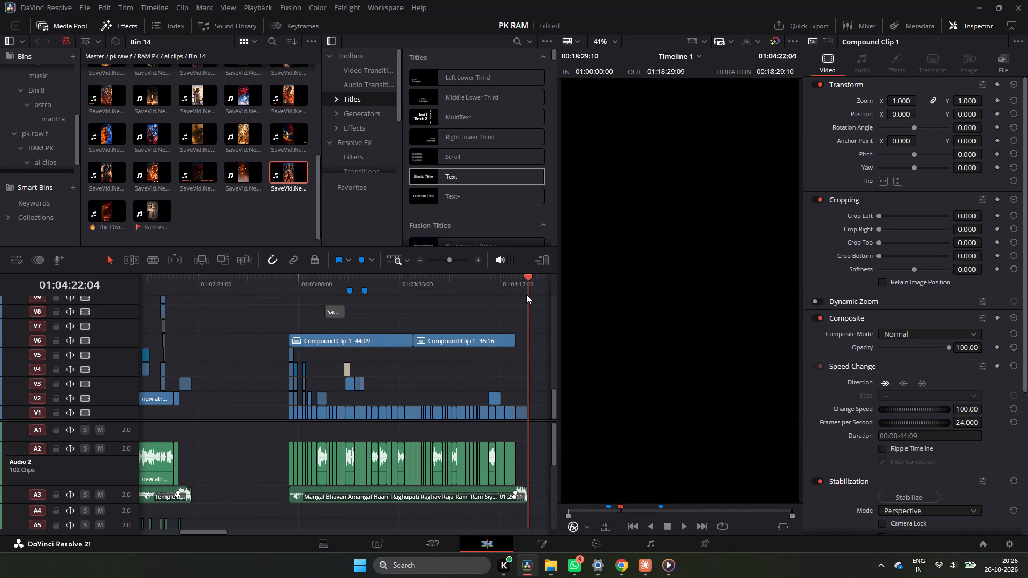
drag(526, 294, 293, 300)
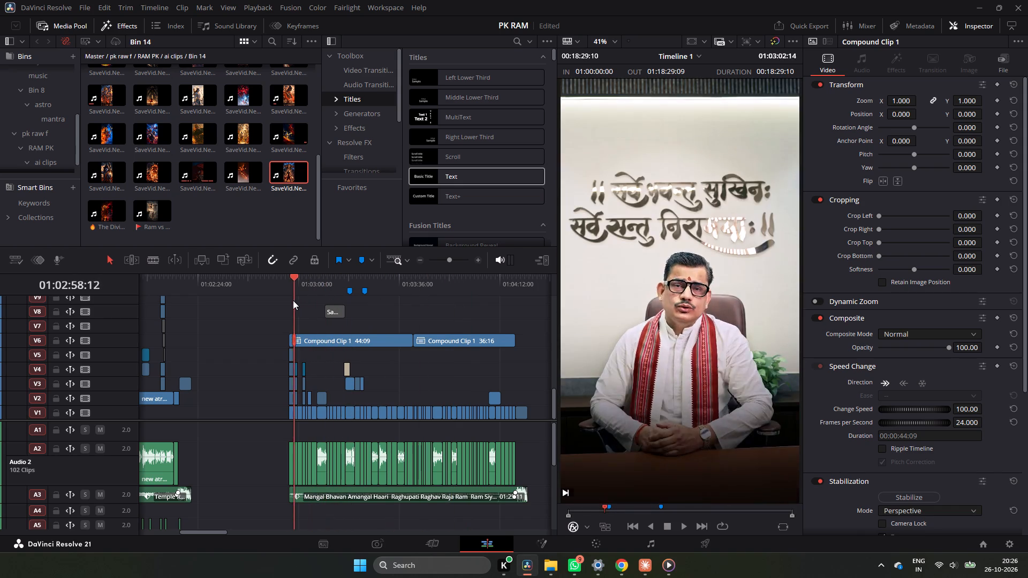
drag(293, 300, 346, 298)
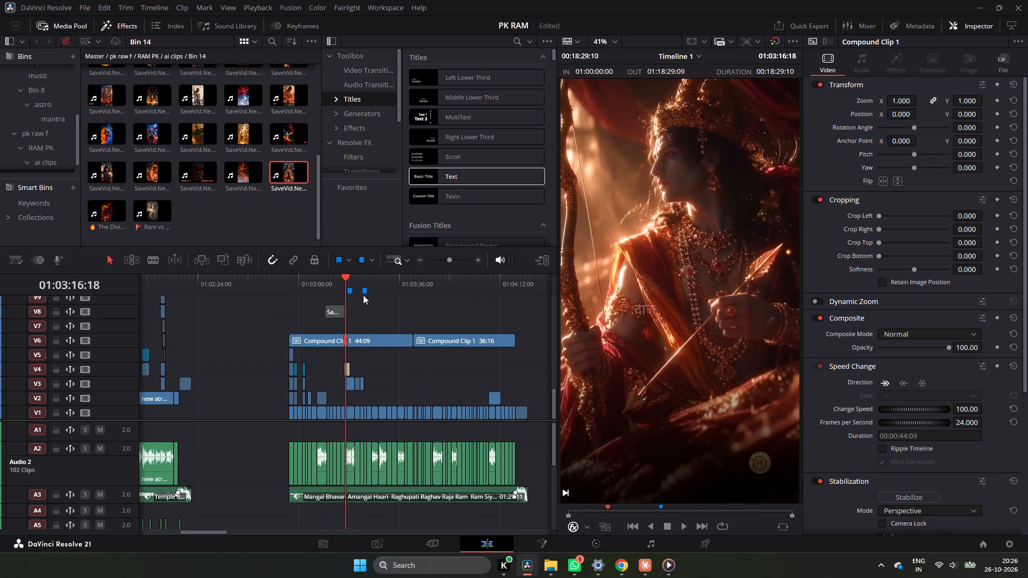
Recheck the three consecutive inserts on V3 between 01:03:16:18 and 01:03:22:02, examining the change from one shot to the other.
double_click(477, 257)
drag(350, 289, 379, 285)
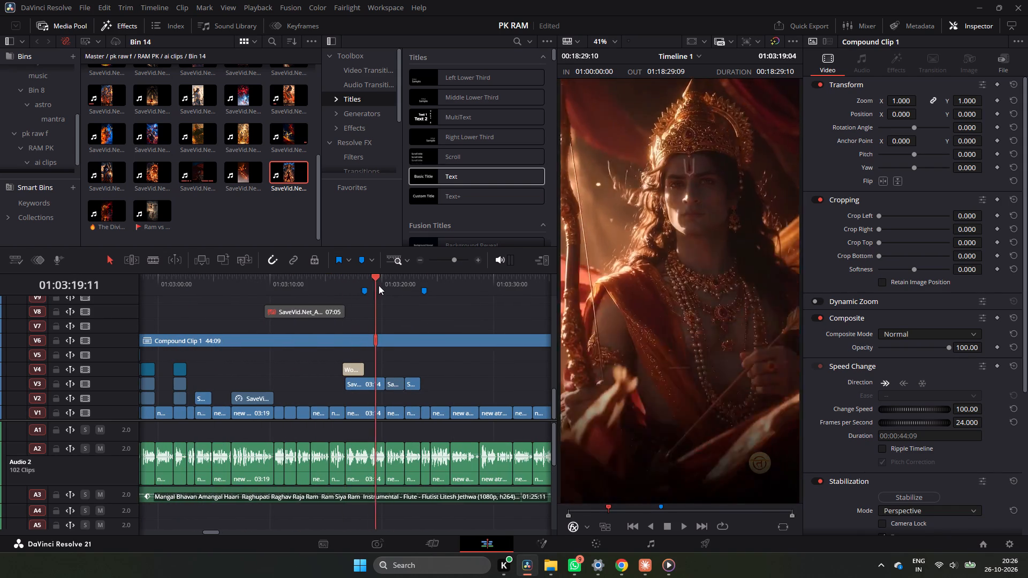
drag(379, 285, 392, 298)
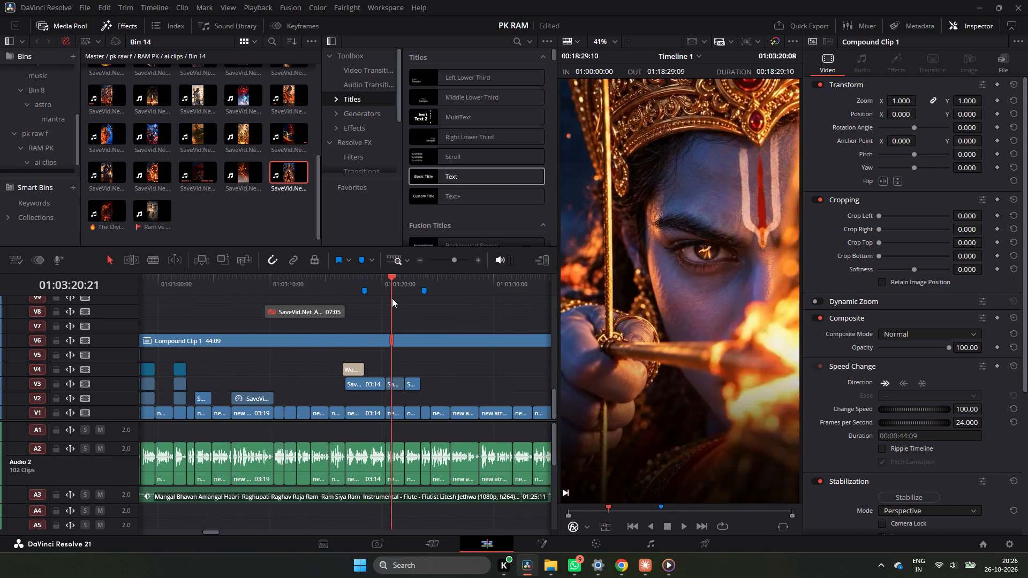
drag(392, 298, 411, 303)
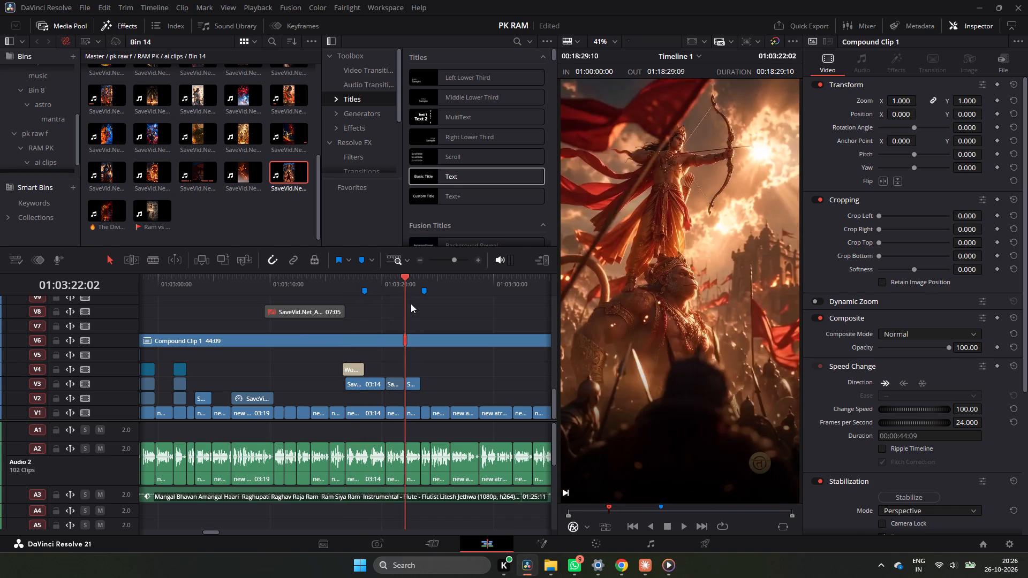
drag(411, 303, 409, 310)
drag(409, 310, 361, 308)
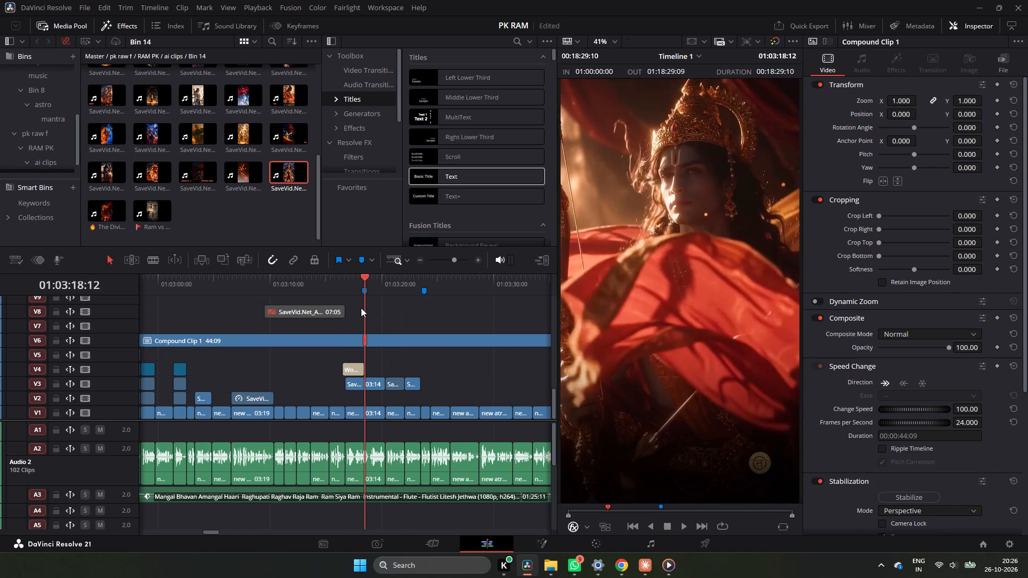
drag(361, 308, 389, 307)
Review the speaker footage after 01:03:20, the closing insert between about 01:04:07 and 01:04:10, and the reel's end and opening.
click(417, 258)
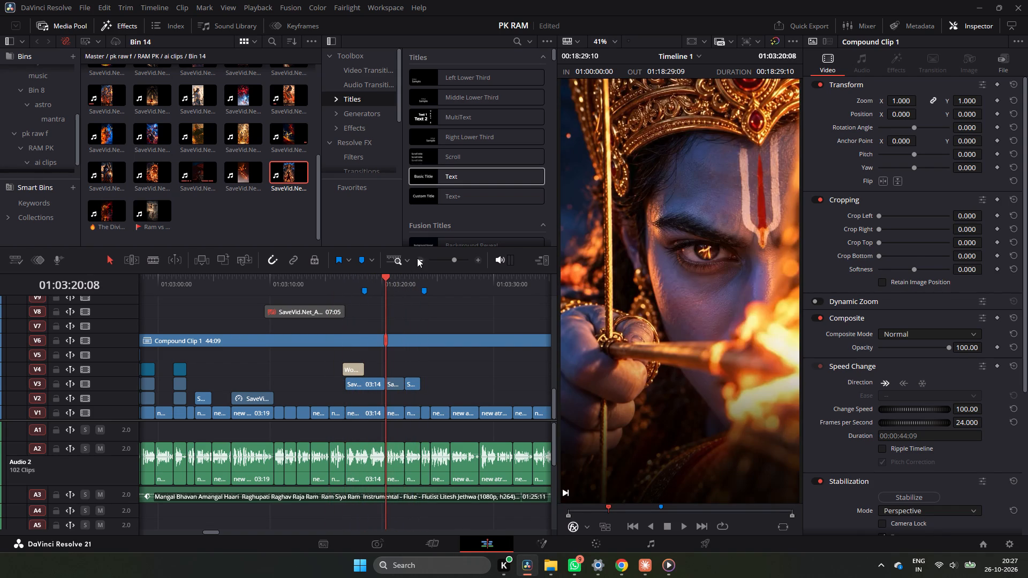
drag(376, 287, 395, 290)
click(420, 262)
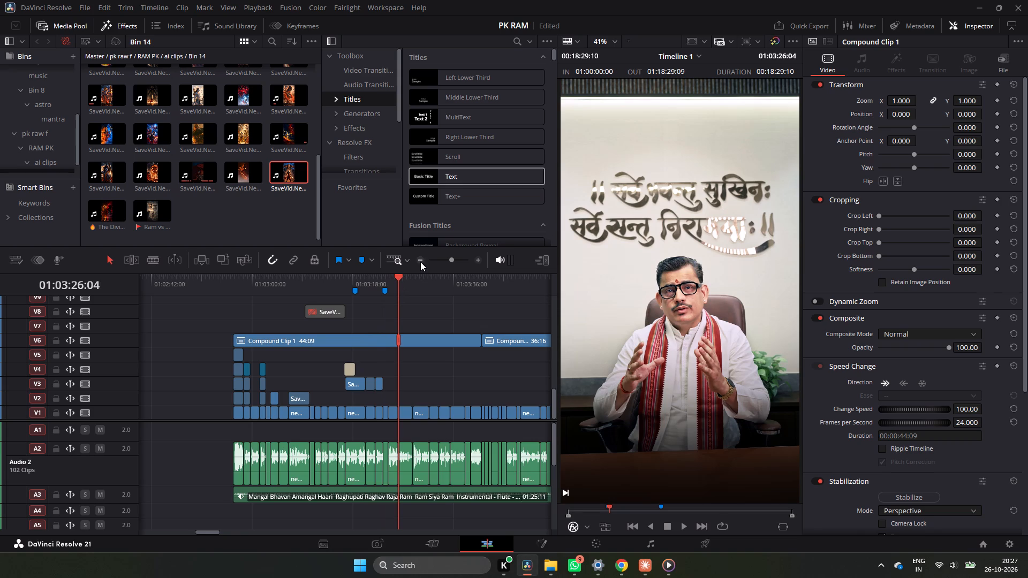
drag(365, 281, 479, 302)
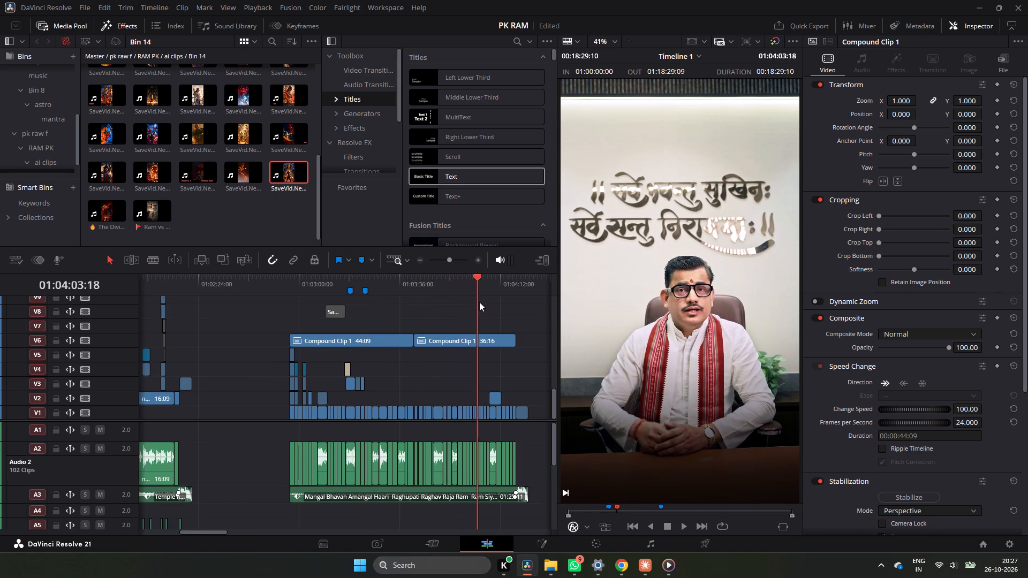
drag(479, 302, 491, 312)
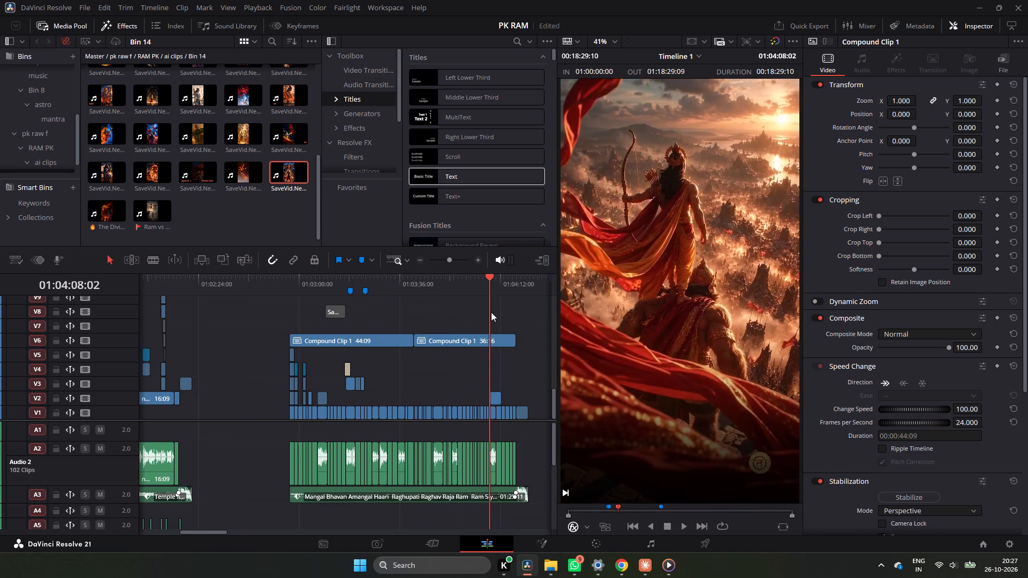
drag(491, 312, 497, 311)
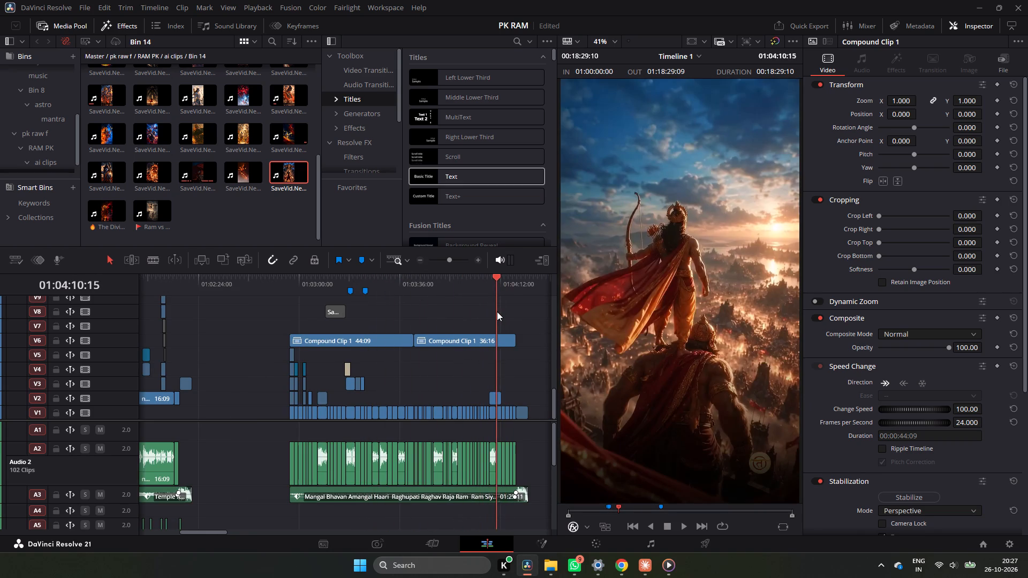
drag(497, 311, 528, 312)
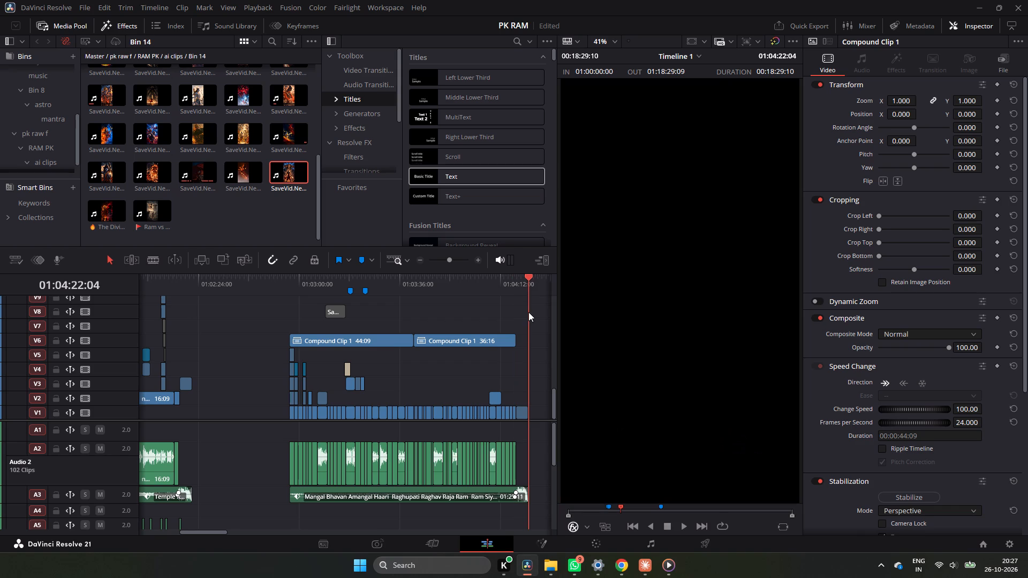
drag(528, 312, 489, 316)
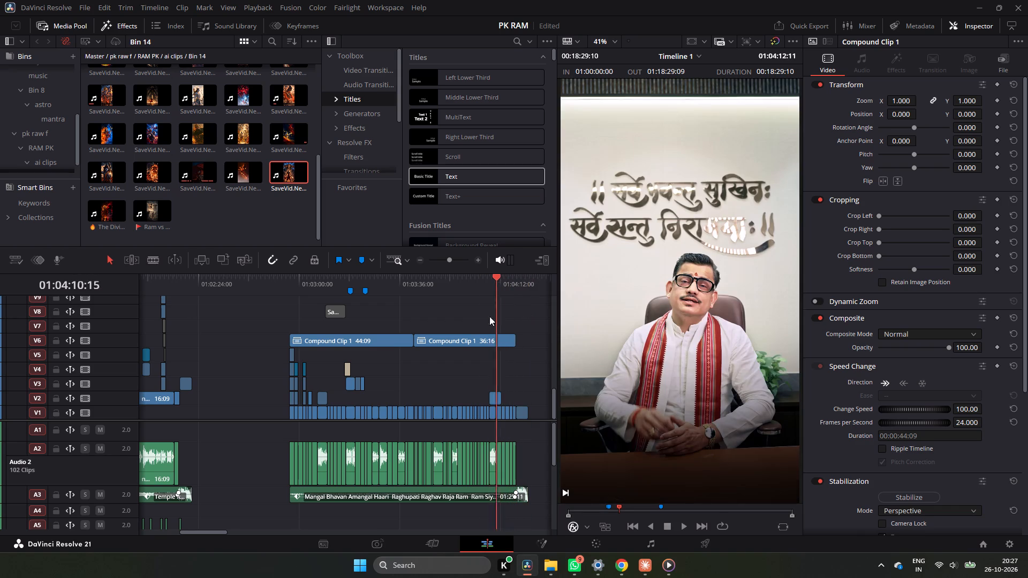
drag(489, 316, 286, 317)
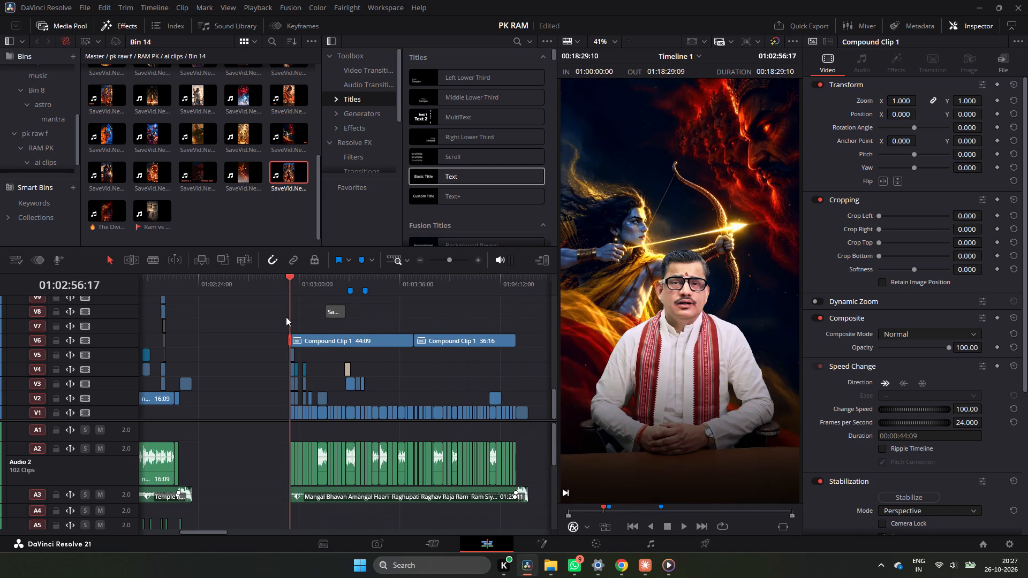
drag(286, 317, 285, 317)
Scan the second reel between about 01:02:54 and 01:04:13, comparing the inserts after 01:03:16 with the closing insert near 01:04:08.
drag(365, 284, 345, 290)
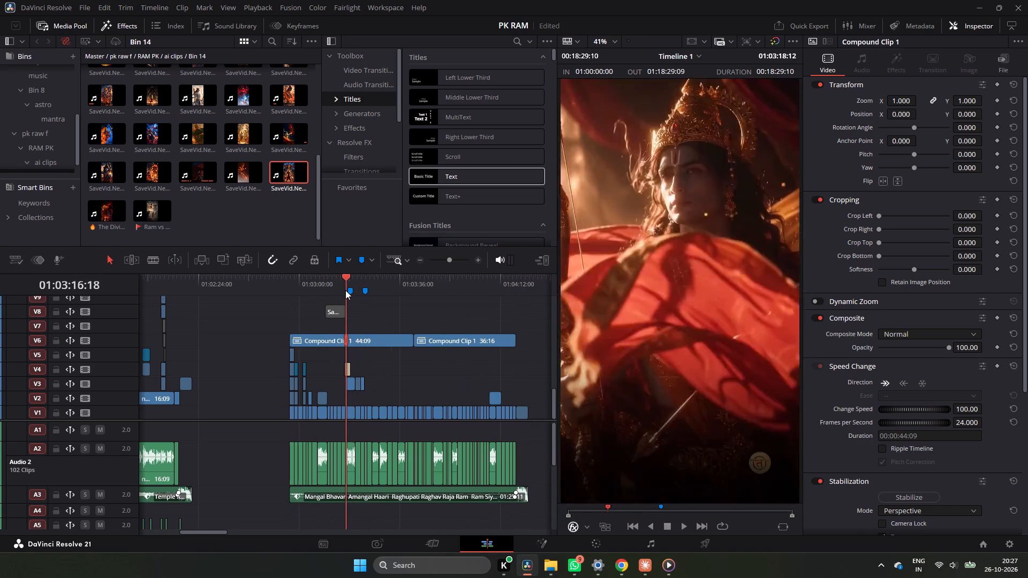
drag(345, 290, 467, 292)
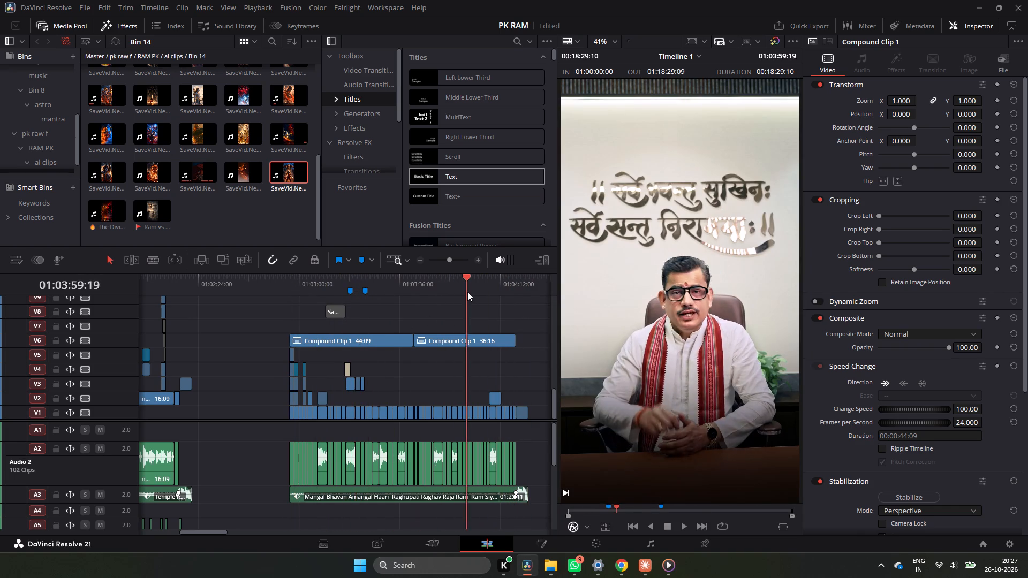
drag(467, 292, 486, 311)
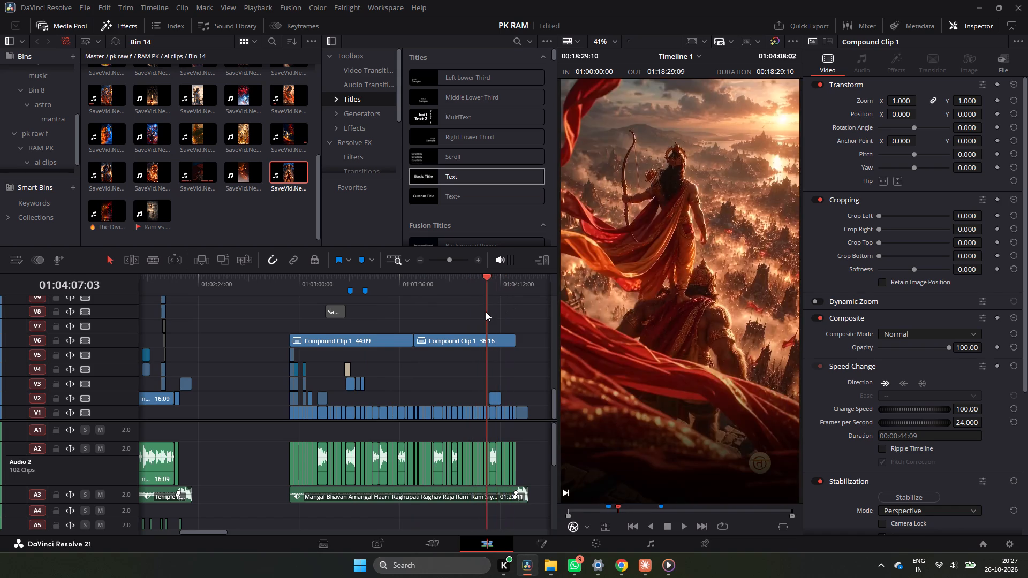
drag(486, 311, 365, 312)
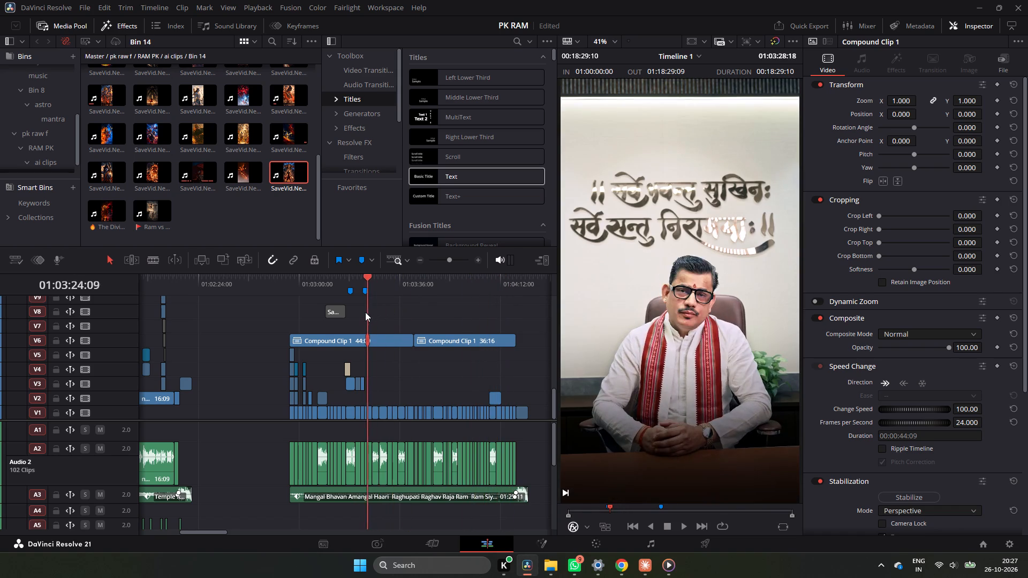
drag(365, 312, 282, 323)
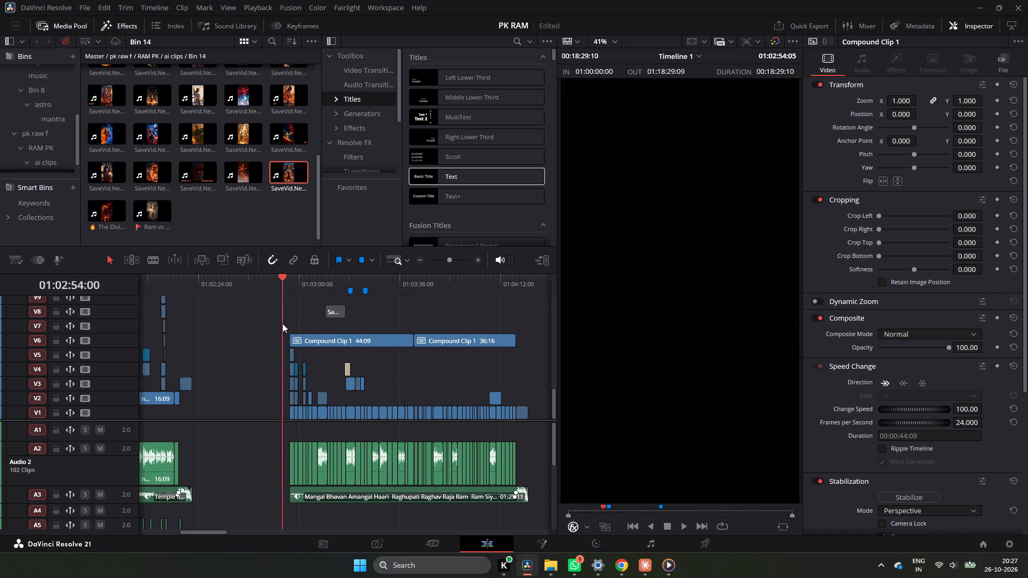
drag(282, 323, 483, 314)
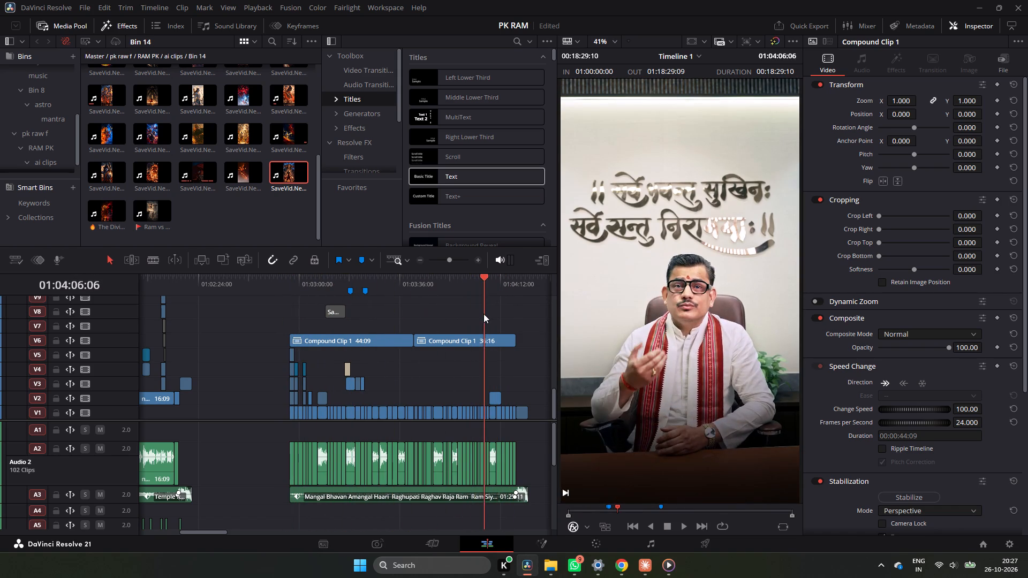
drag(483, 314, 503, 316)
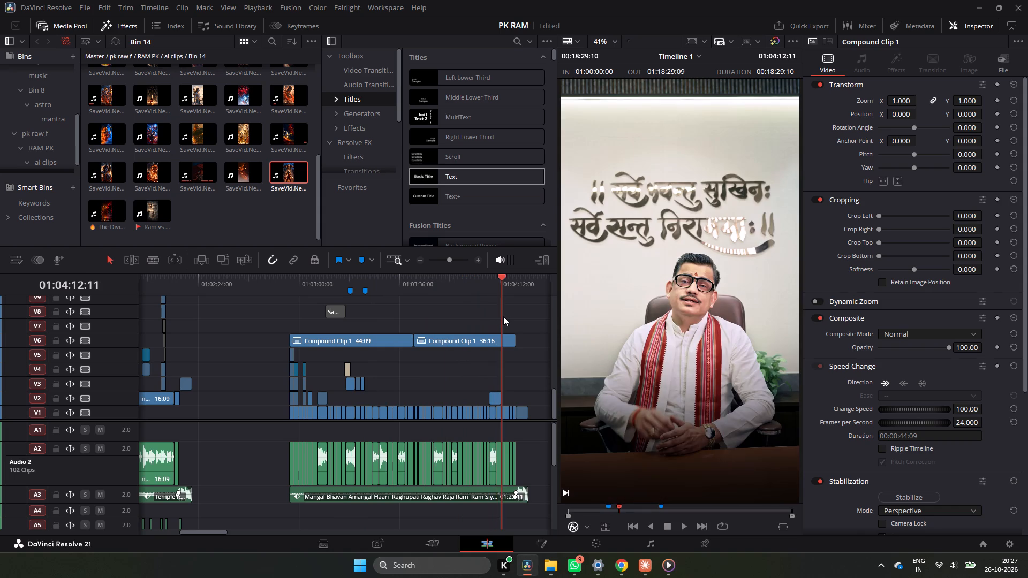
drag(503, 316, 504, 316)
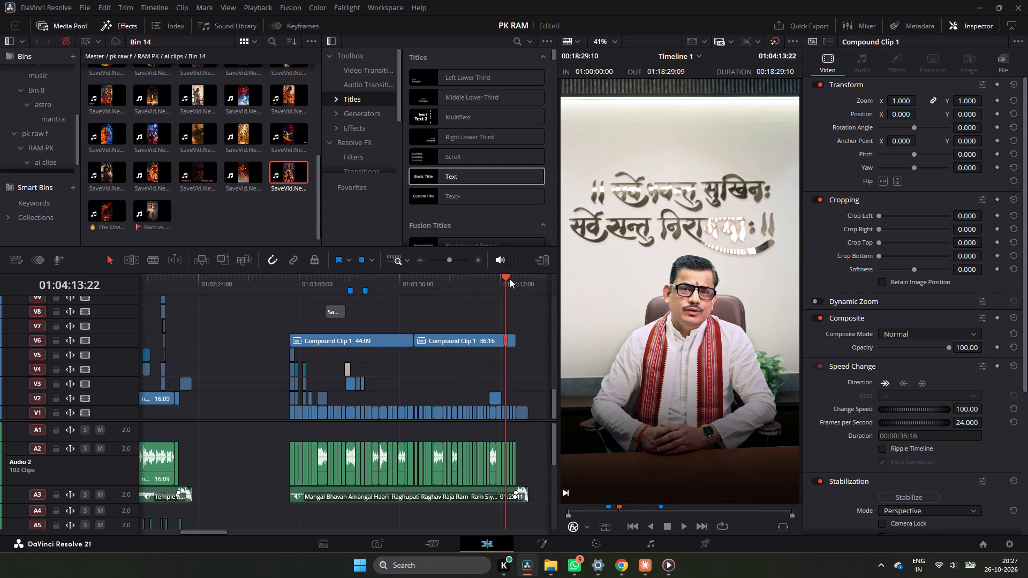
drag(502, 280, 374, 299)
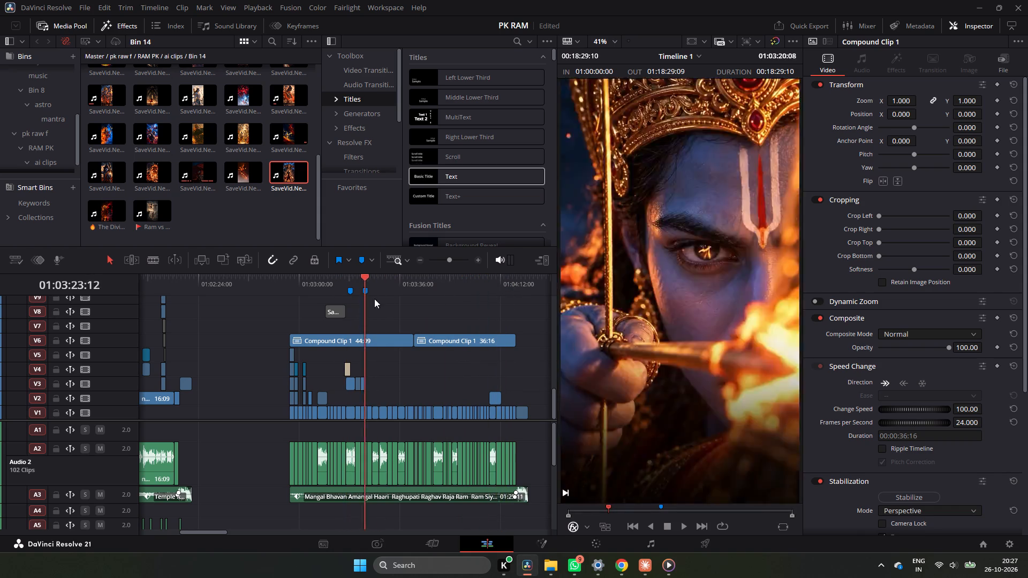
drag(374, 299, 481, 310)
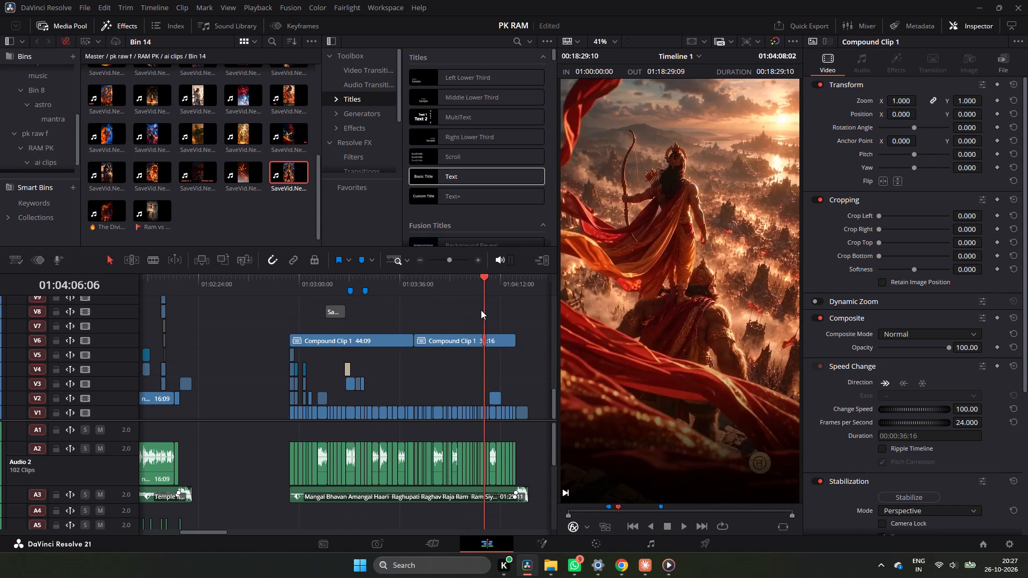
Compare the second reel's closing insert near 01:04:08 with the inserts between 01:03:16:18 and 01:03:20, including the speaker footage in between.
drag(481, 310, 488, 310)
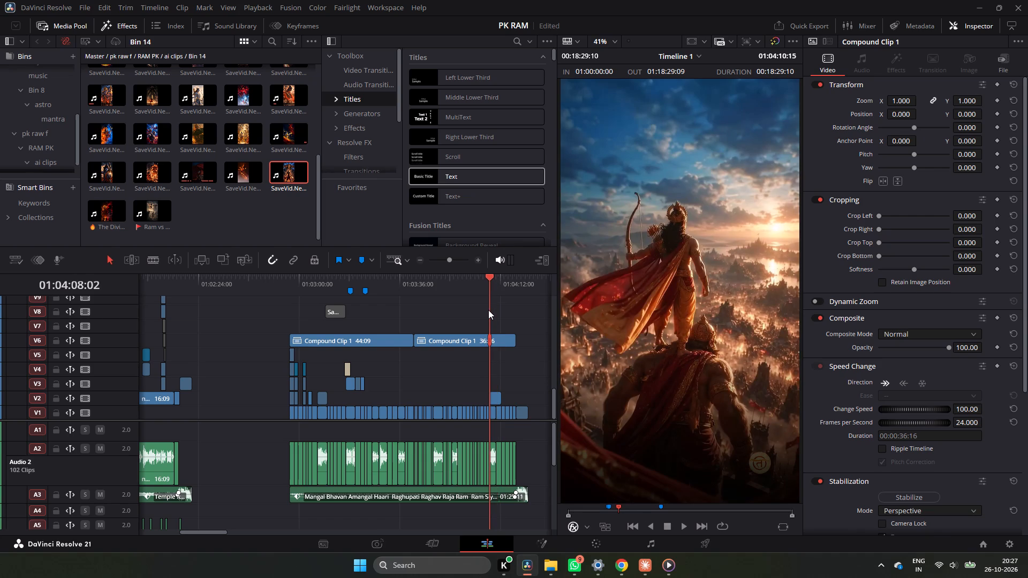
drag(488, 310, 346, 313)
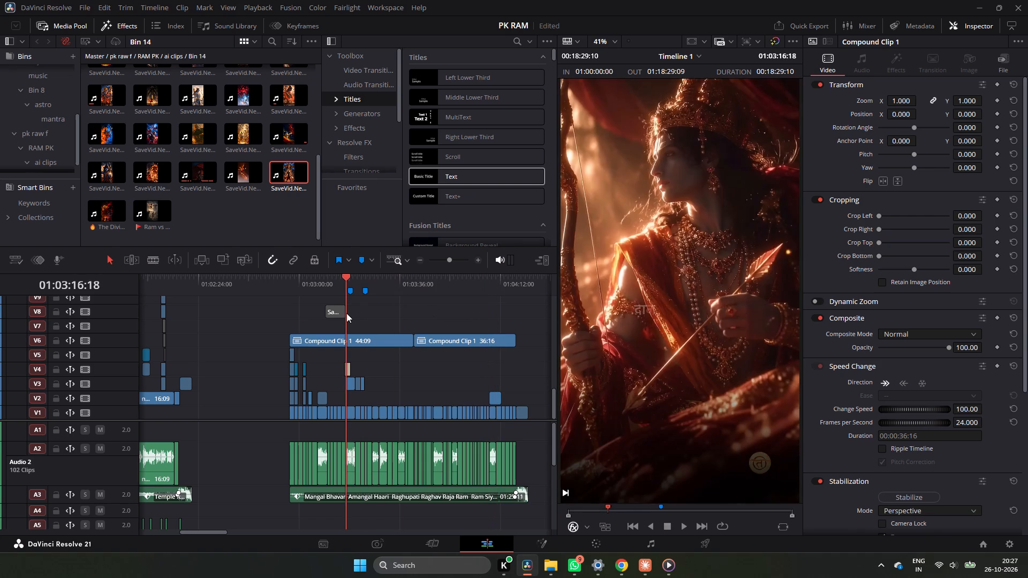
drag(346, 313, 346, 313)
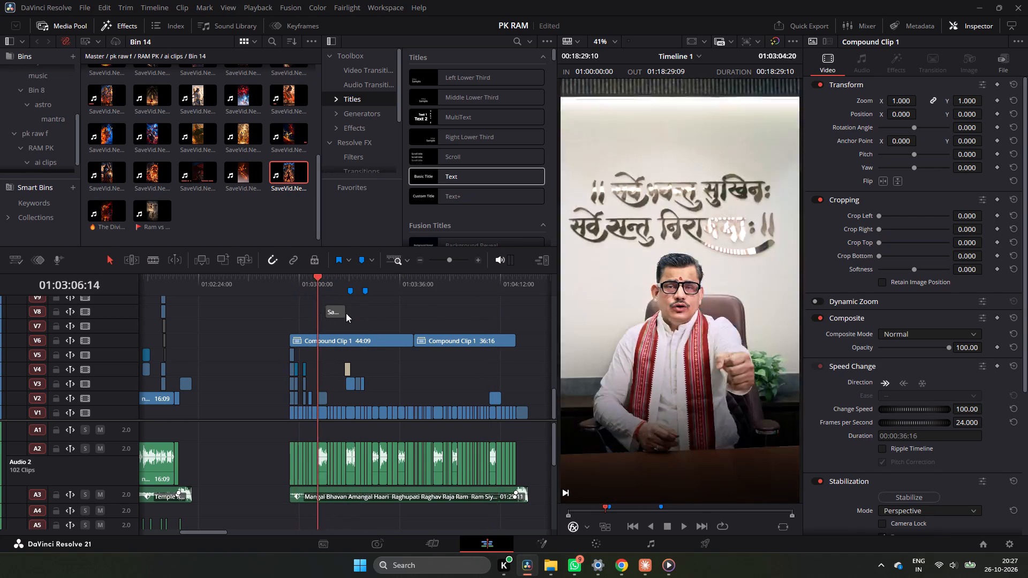
drag(346, 313, 493, 314)
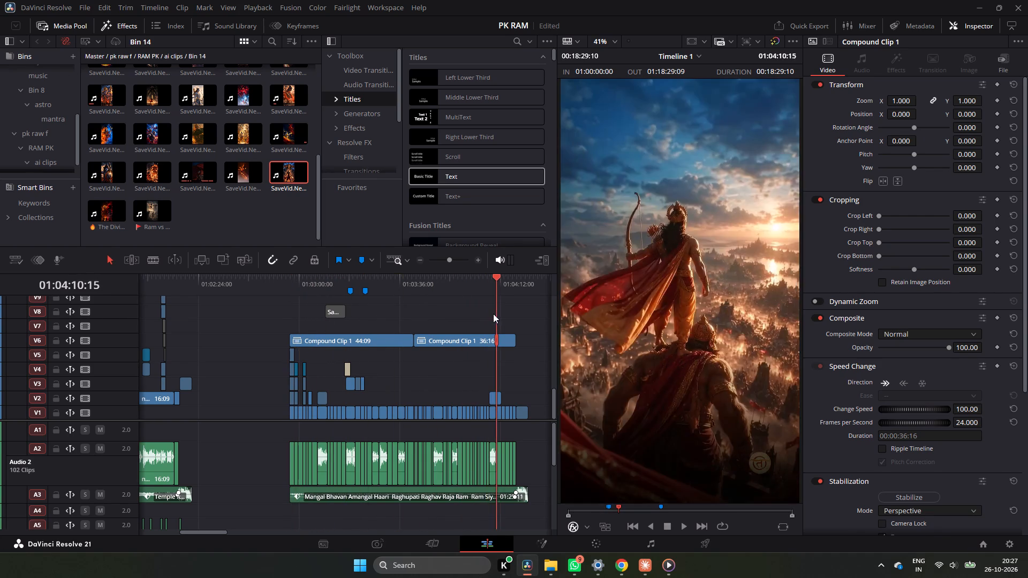
drag(493, 314, 344, 316)
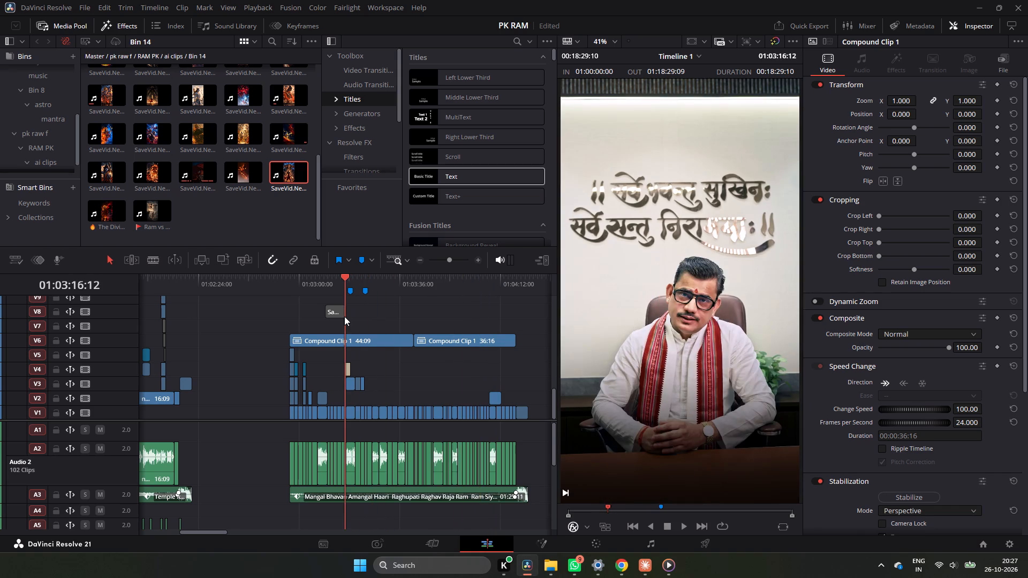
drag(344, 316, 435, 313)
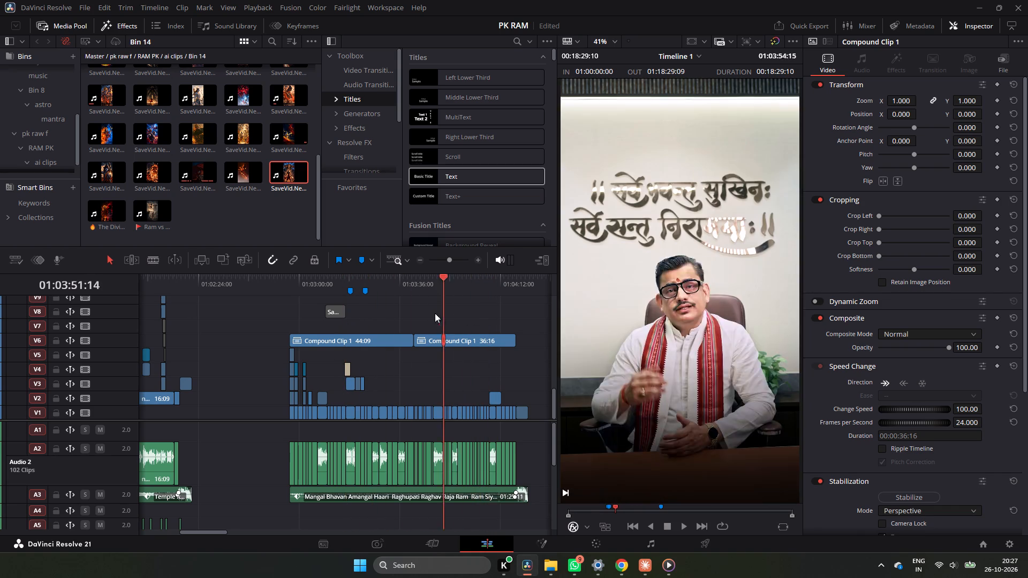
drag(435, 313, 350, 313)
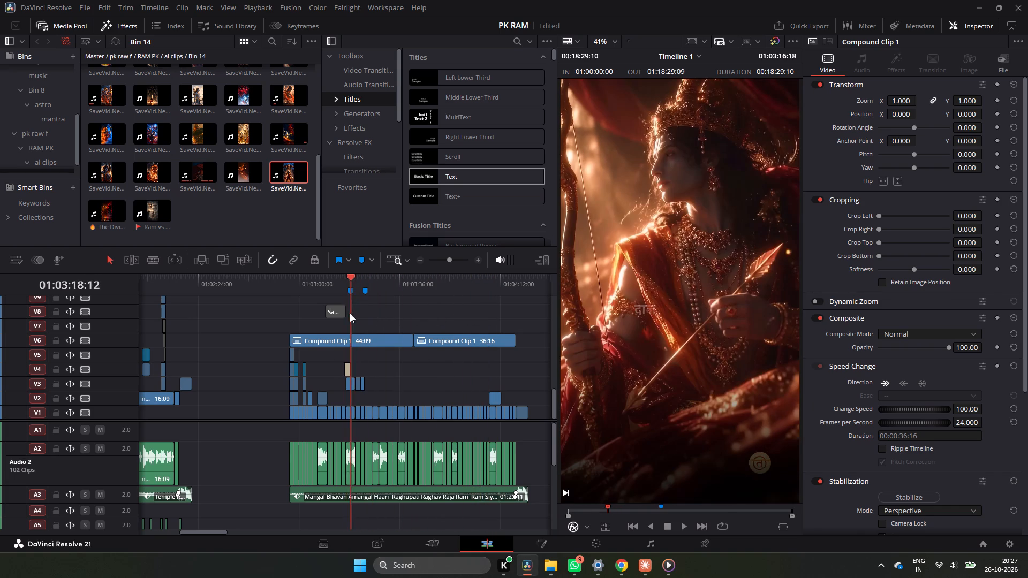
drag(350, 313, 493, 314)
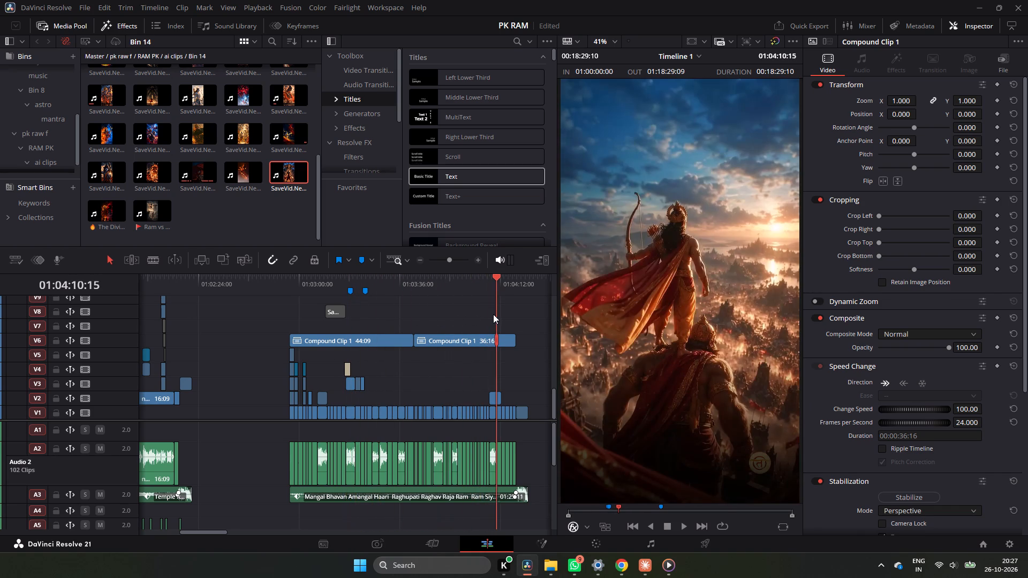
drag(493, 314, 490, 317)
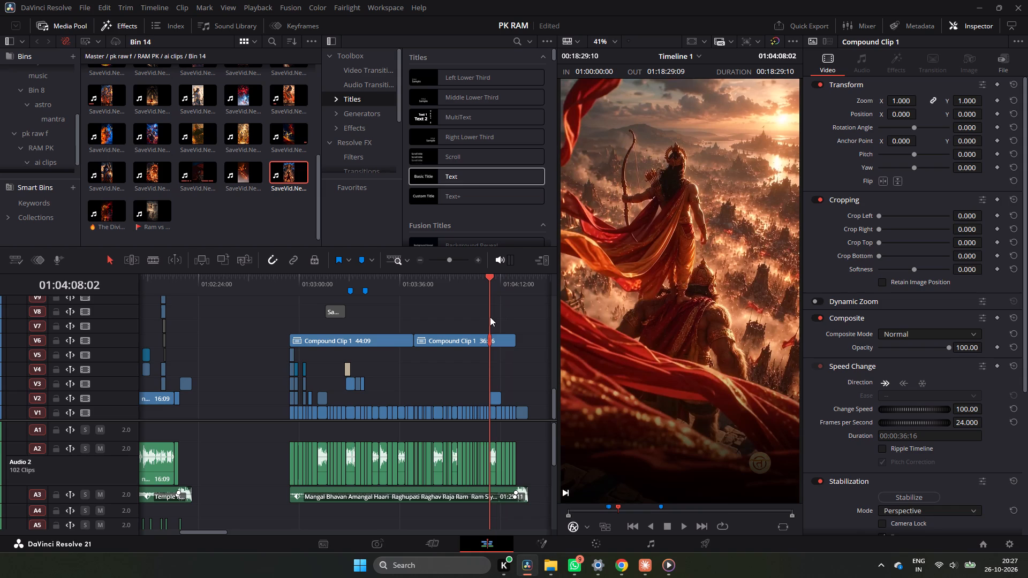
drag(490, 317, 350, 320)
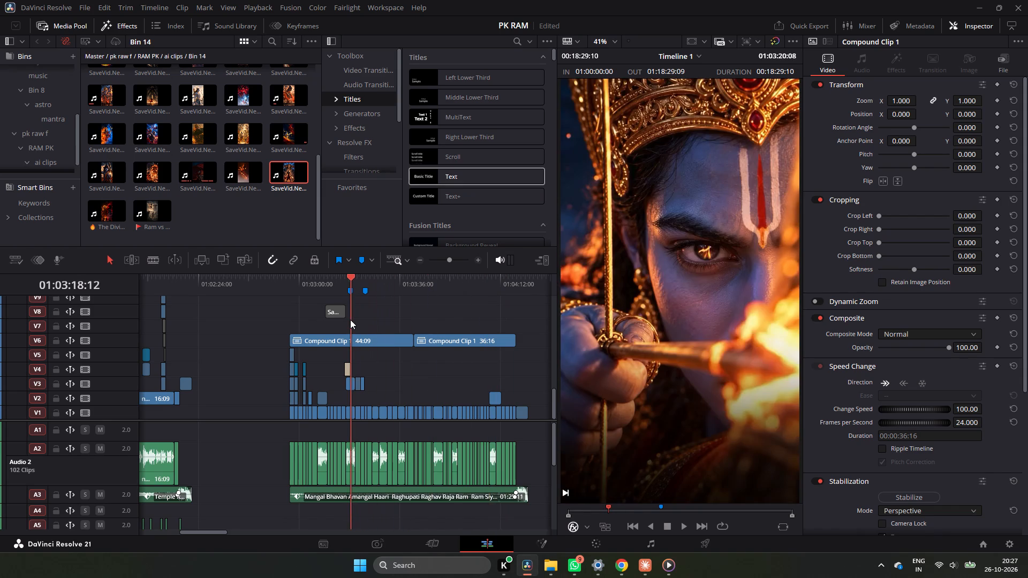
Scan the second reel between its opening at 01:02:56:17 and 01:04:12:11, then recheck the closing insert from 01:04:08:02 to 01:04:10:15.
drag(350, 320, 293, 324)
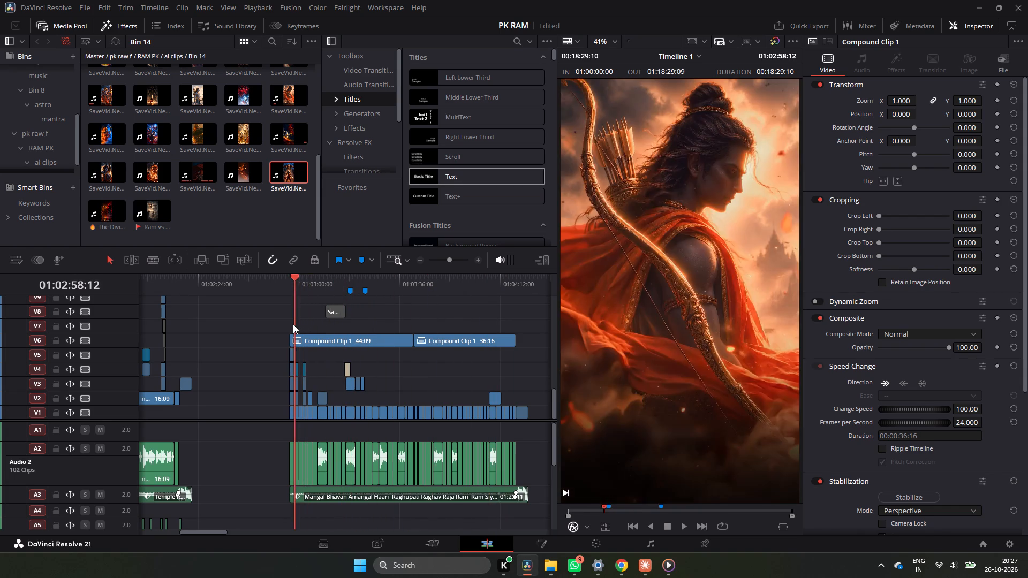
drag(293, 324, 499, 320)
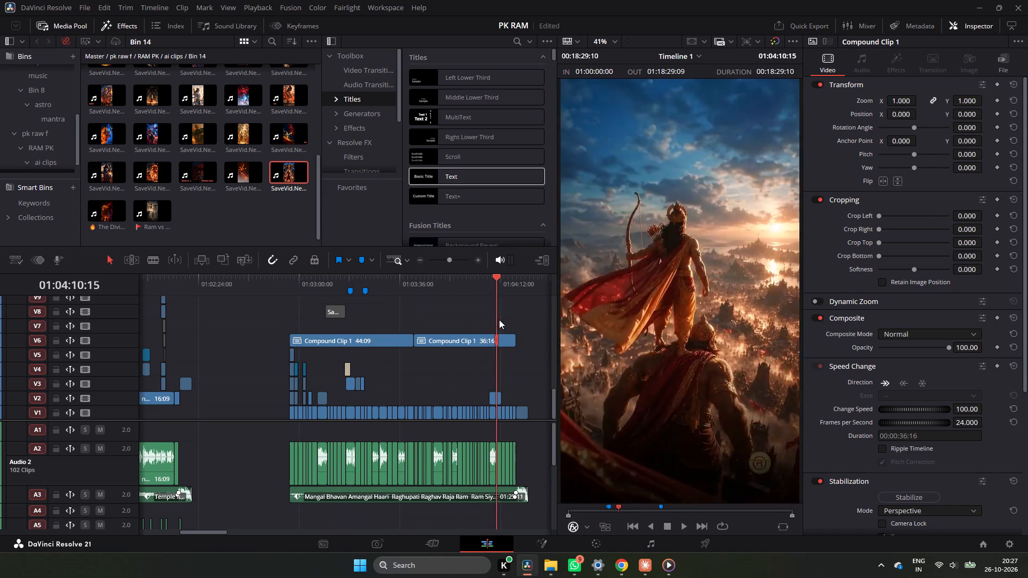
drag(499, 320, 292, 323)
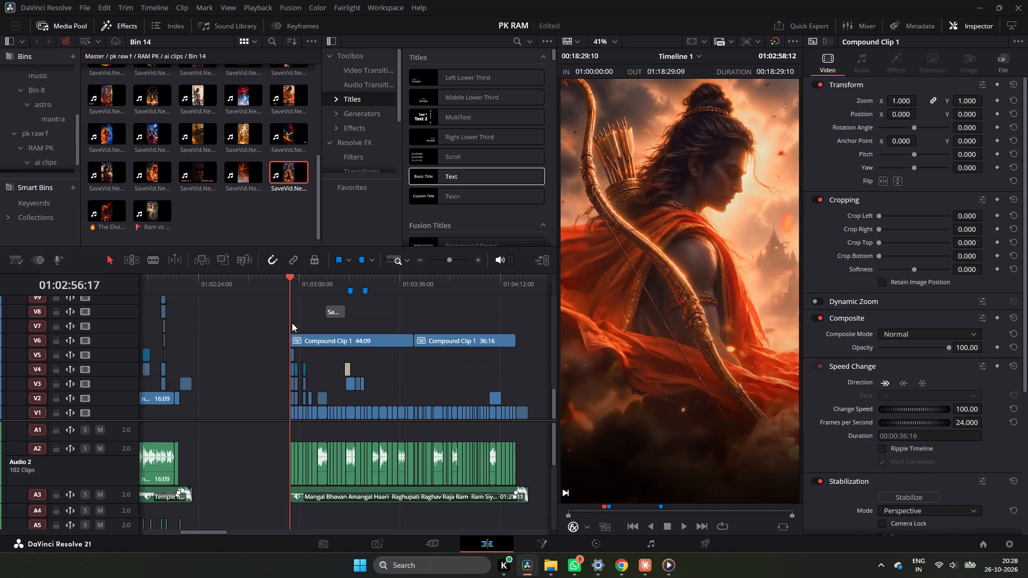
drag(292, 323, 501, 316)
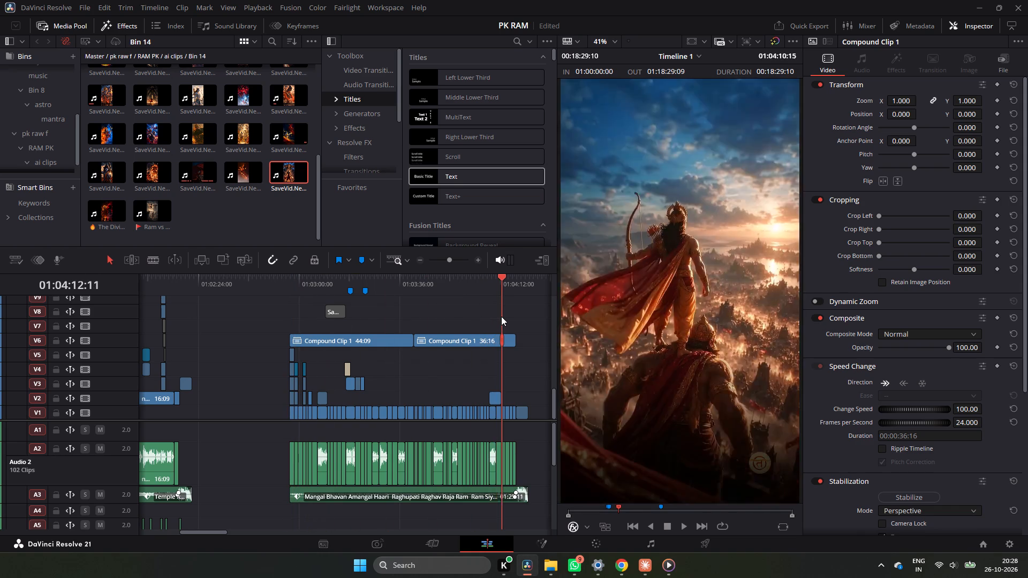
drag(501, 316, 309, 326)
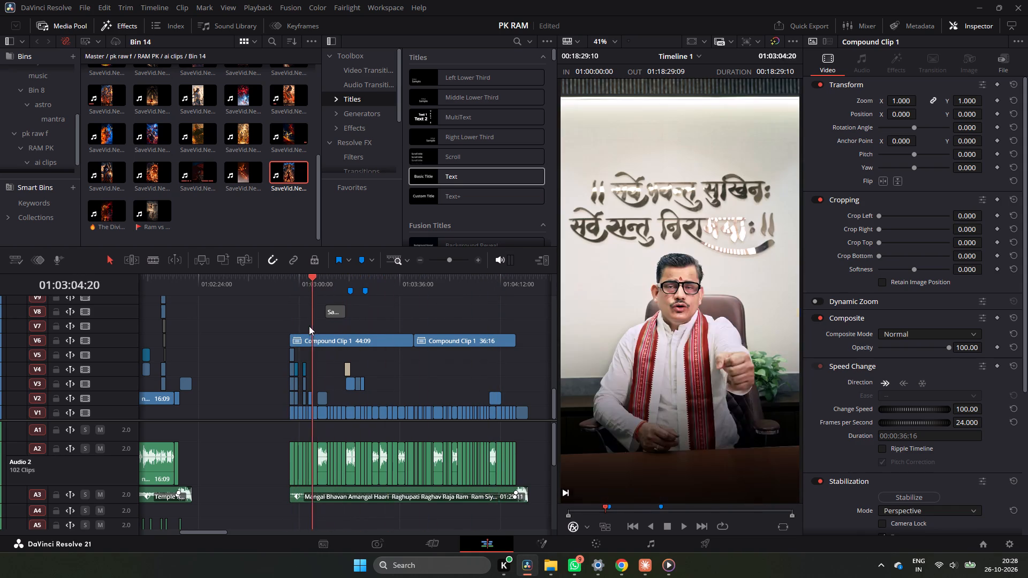
drag(309, 326, 291, 330)
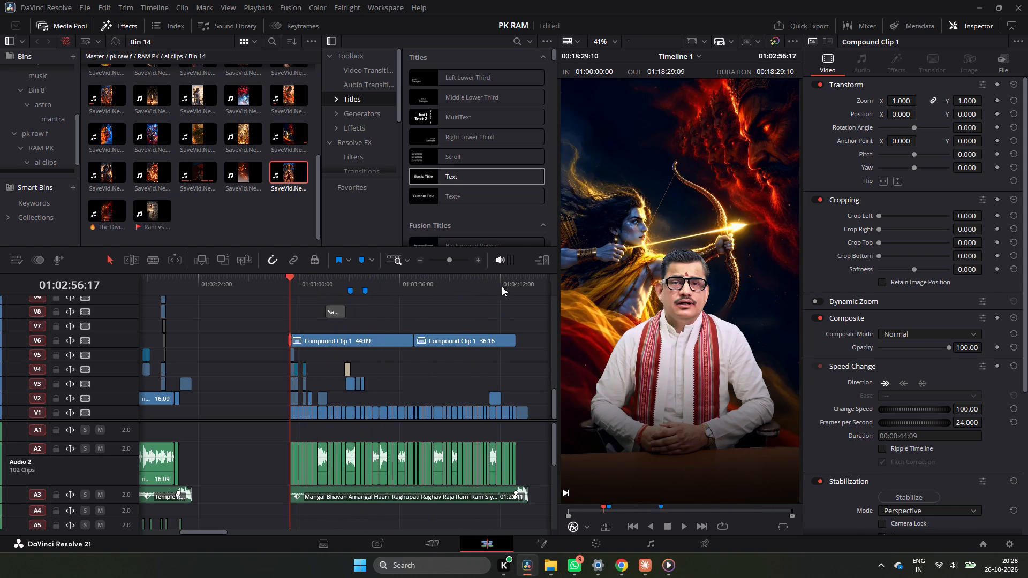
click(495, 286)
click(492, 279)
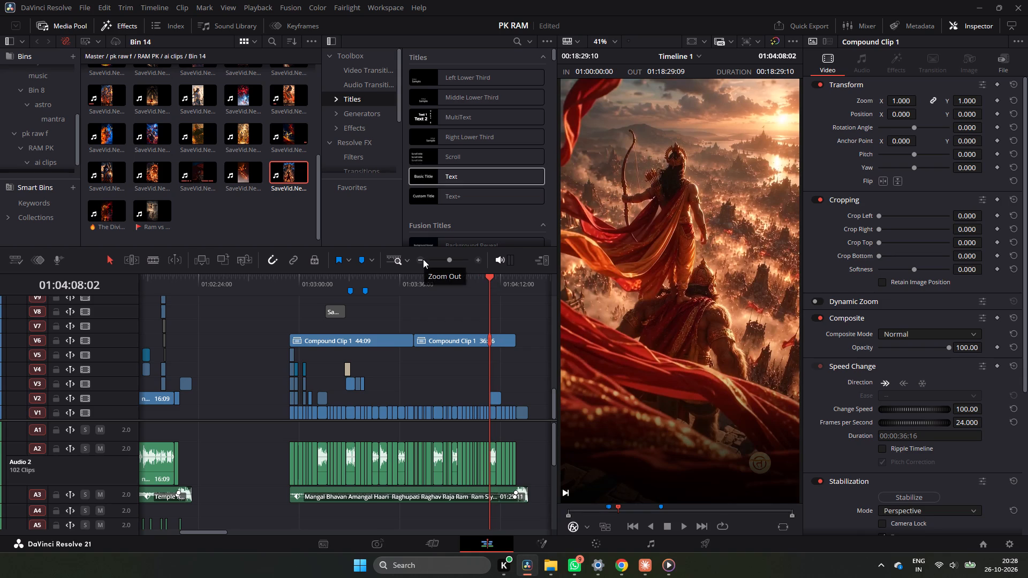
drag(489, 283, 498, 285)
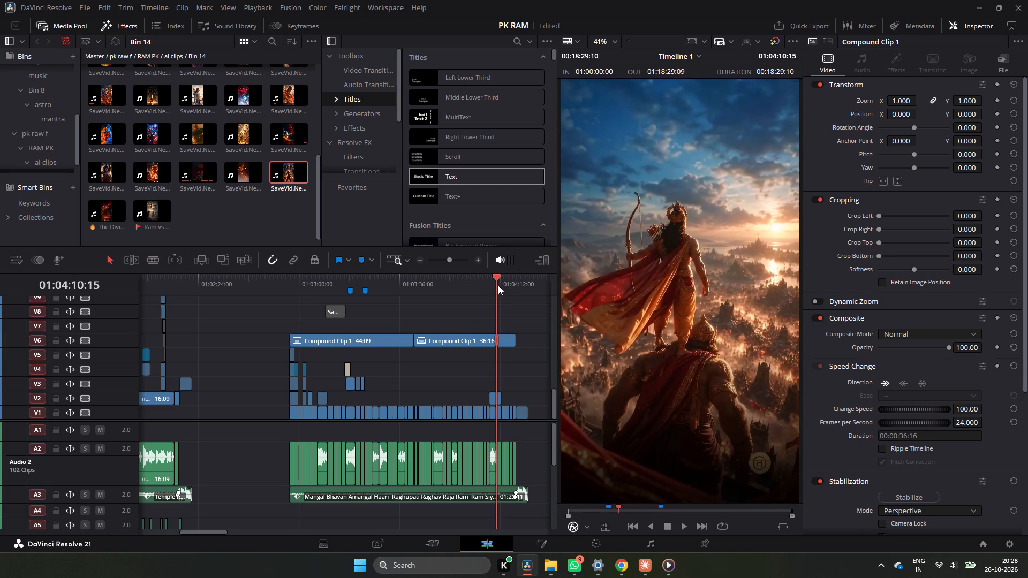
drag(498, 285, 492, 293)
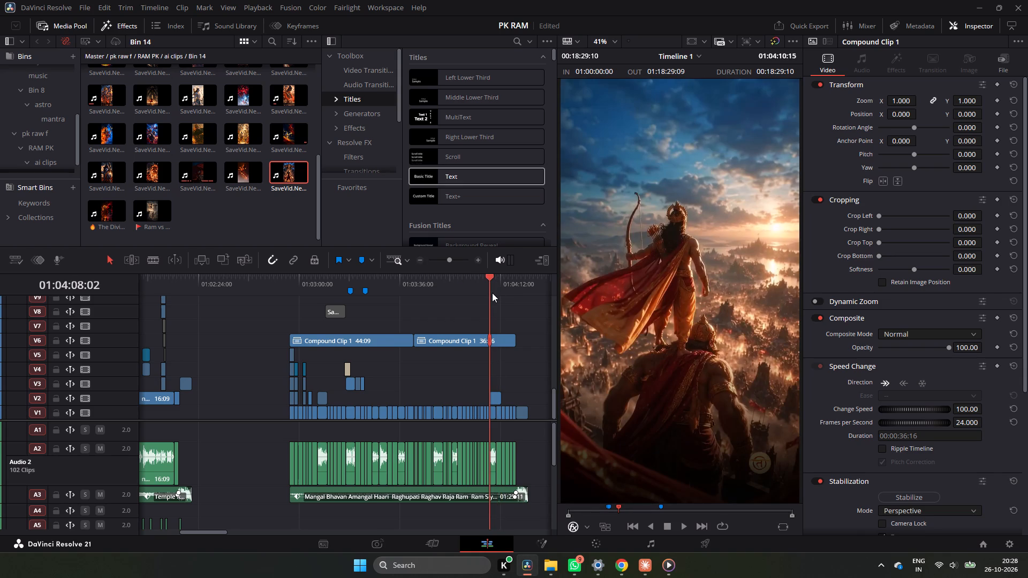
drag(492, 293, 494, 294)
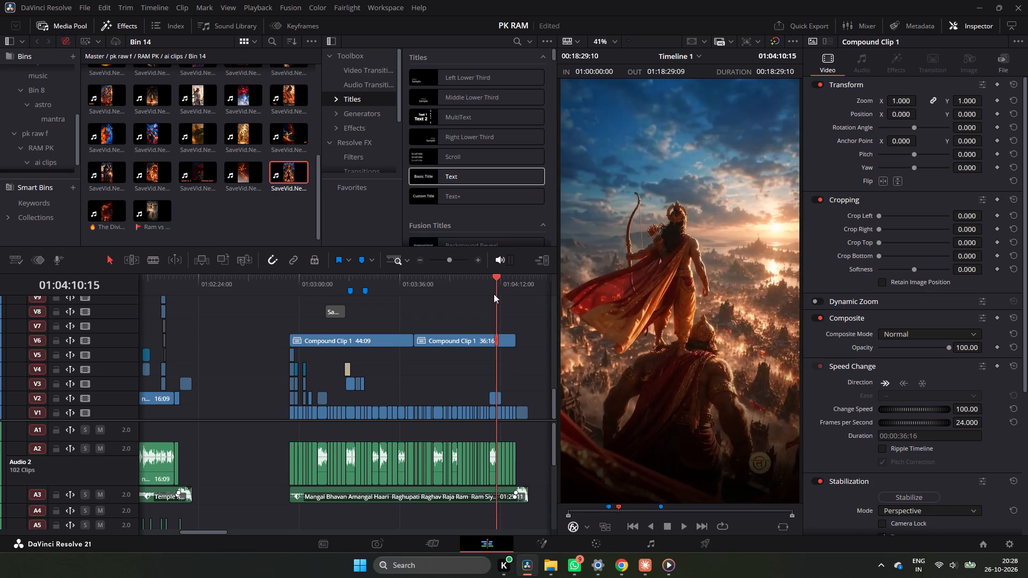
Review the speaker footage from the reel's opening onward, and examine where the closing insert starts and ends between 01:04:07 and 01:04:13.
drag(494, 294, 374, 300)
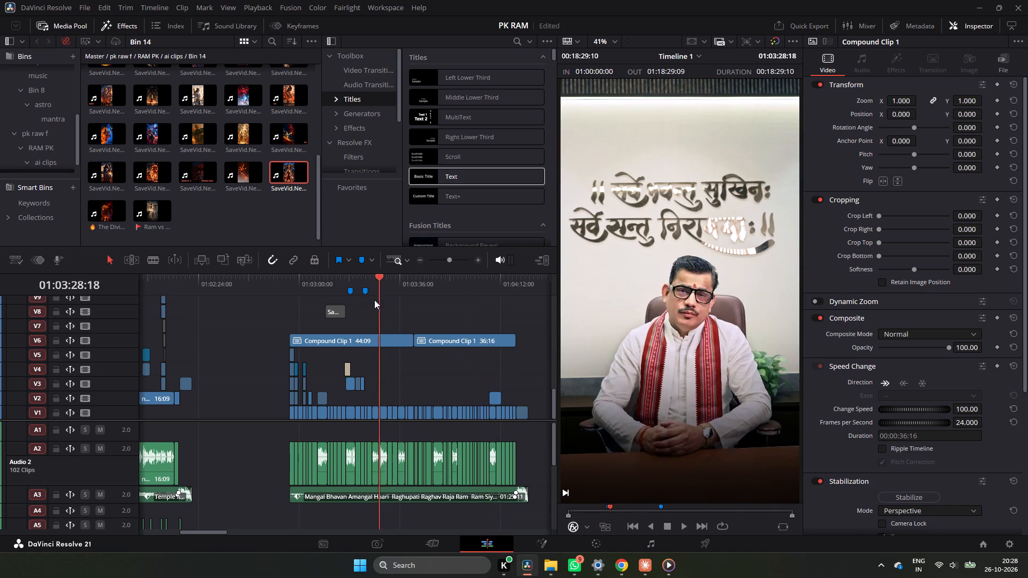
drag(374, 300, 288, 302)
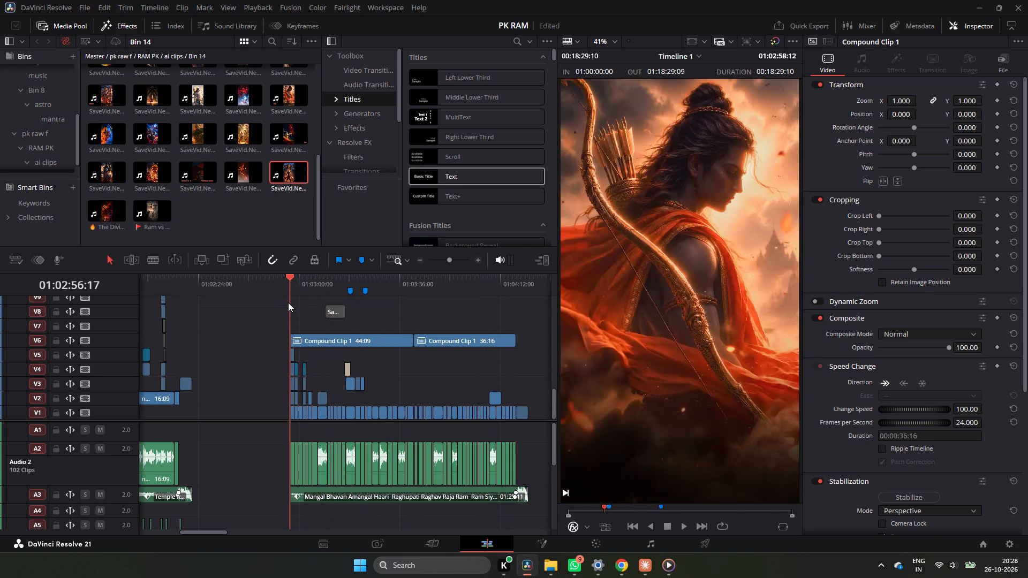
drag(288, 302, 490, 307)
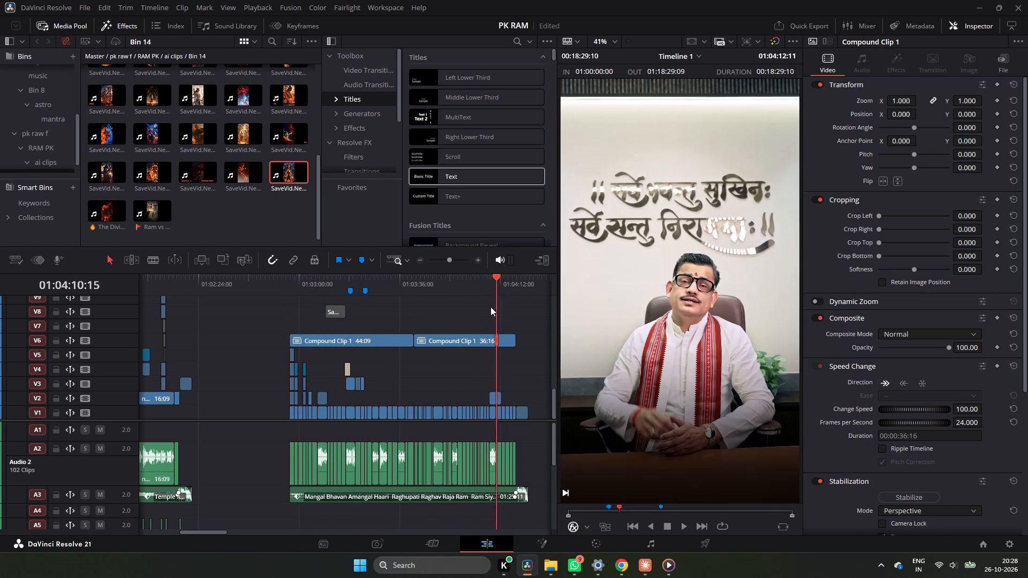
drag(490, 307, 430, 304)
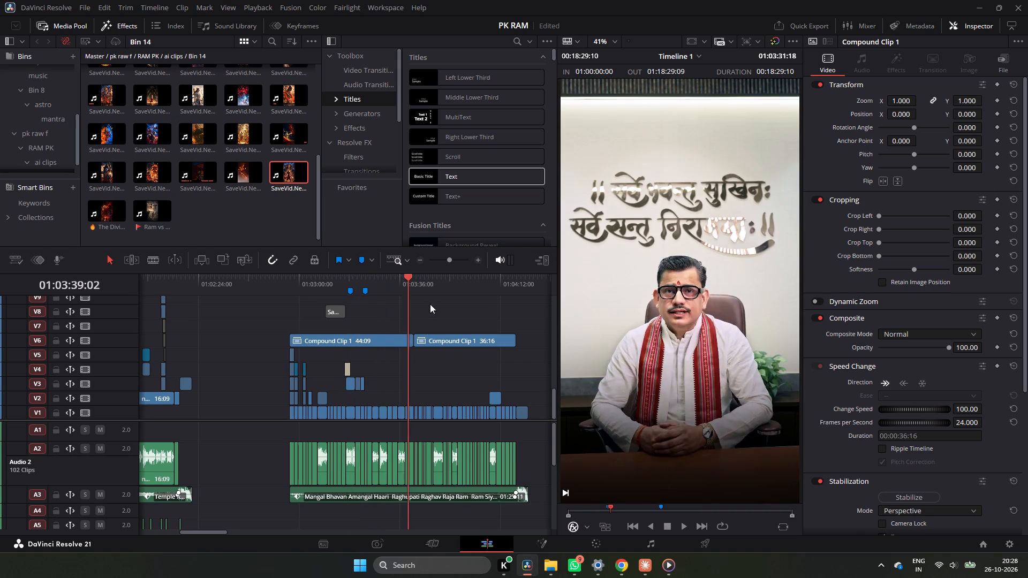
drag(430, 304, 492, 308)
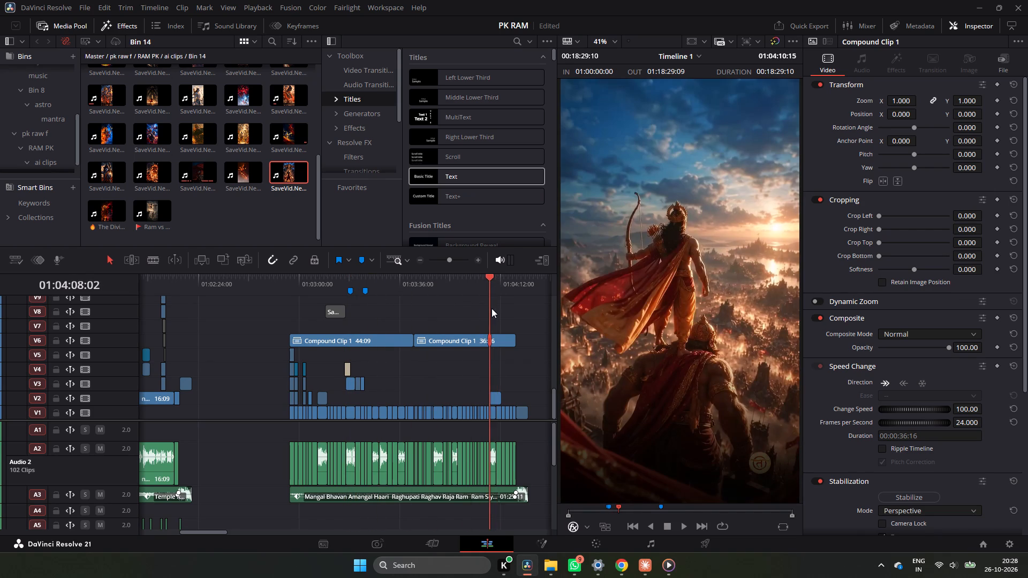
drag(492, 308, 489, 310)
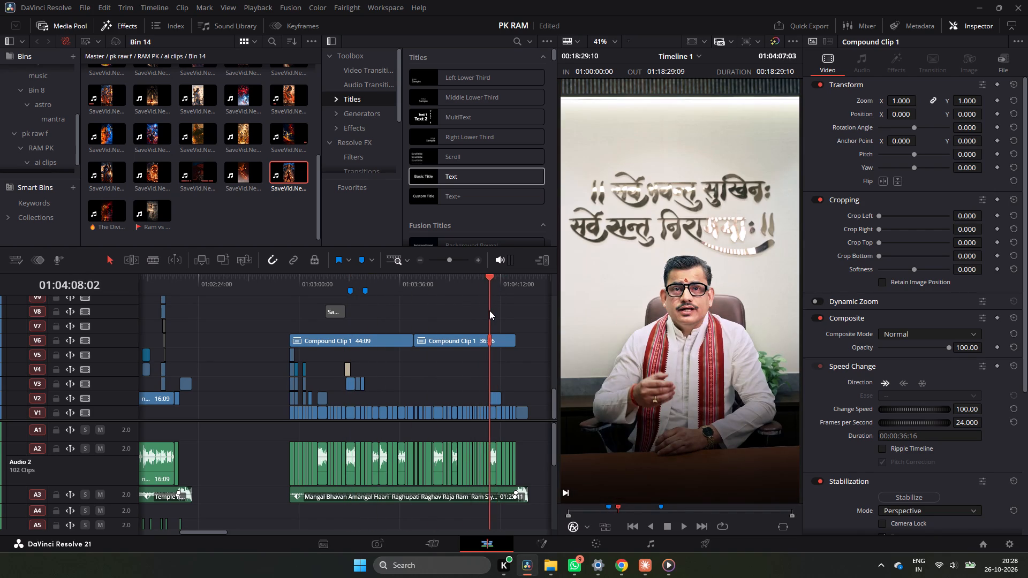
drag(489, 310, 498, 310)
drag(500, 282, 501, 288)
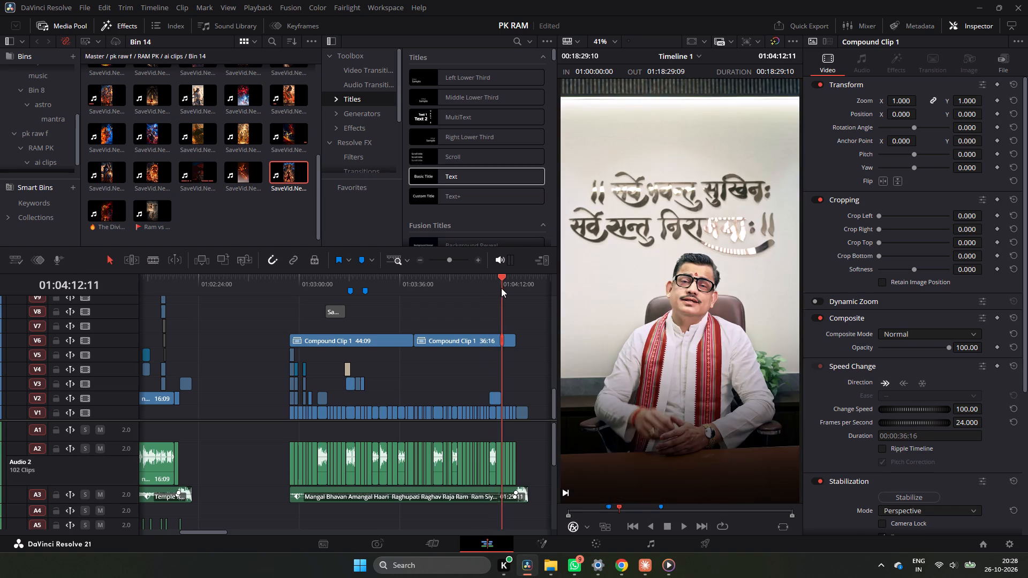
drag(501, 288, 491, 290)
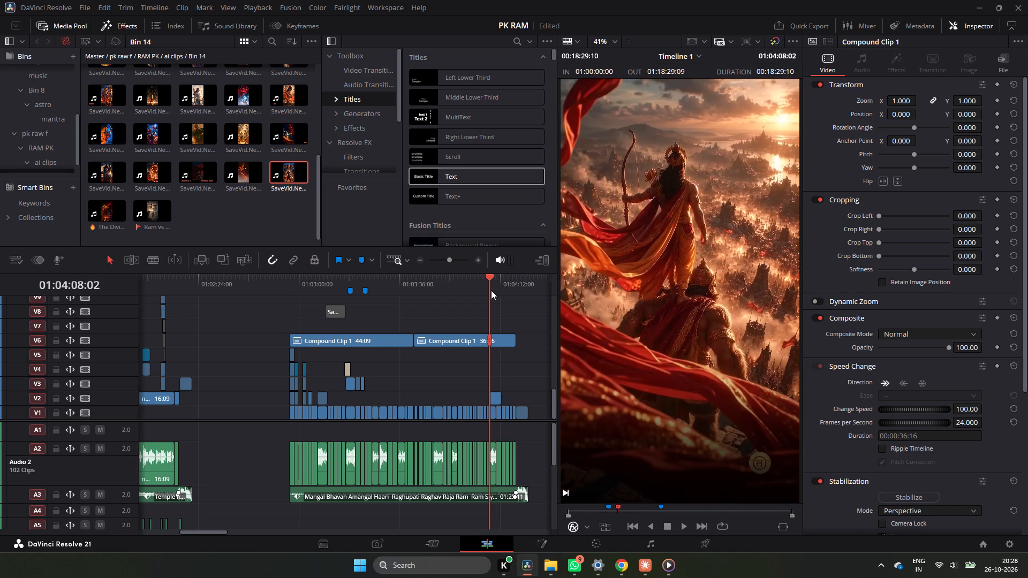
drag(491, 290, 500, 292)
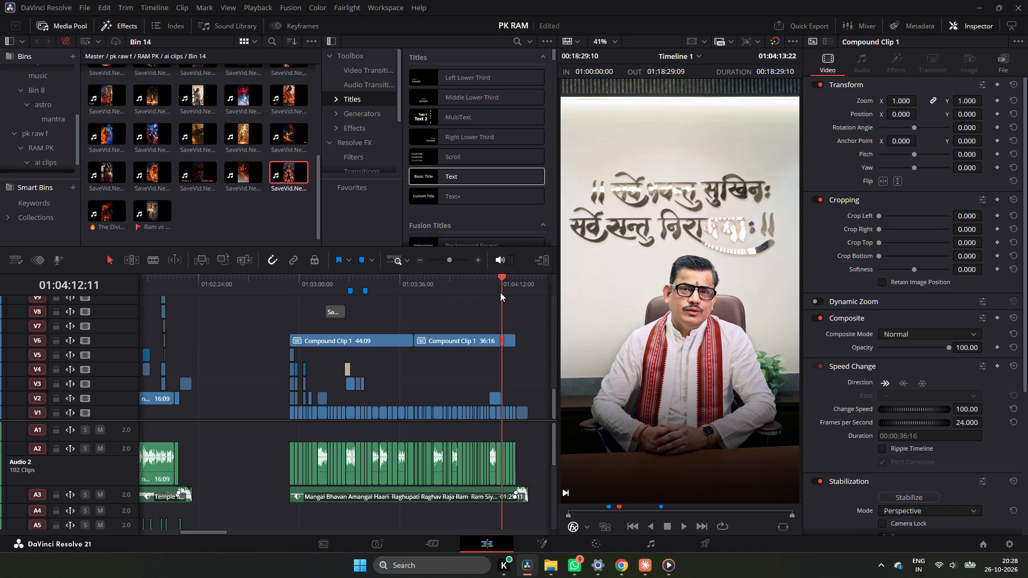
drag(500, 292, 499, 293)
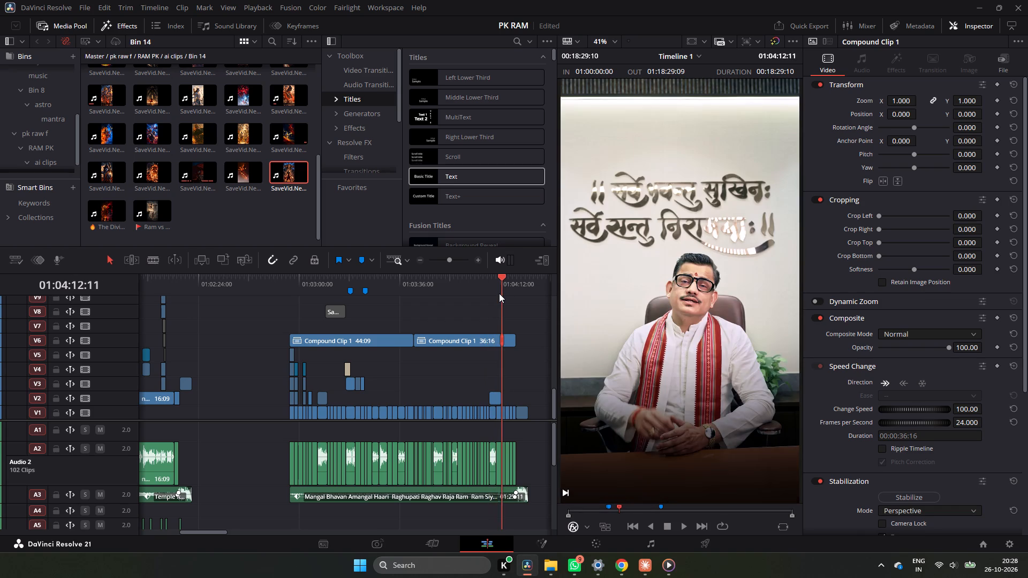
drag(499, 293, 489, 296)
Compare the reel's opening shots around 01:02:58:12 with the closing insert on V2 near 01:04:08:02.
drag(492, 283, 300, 289)
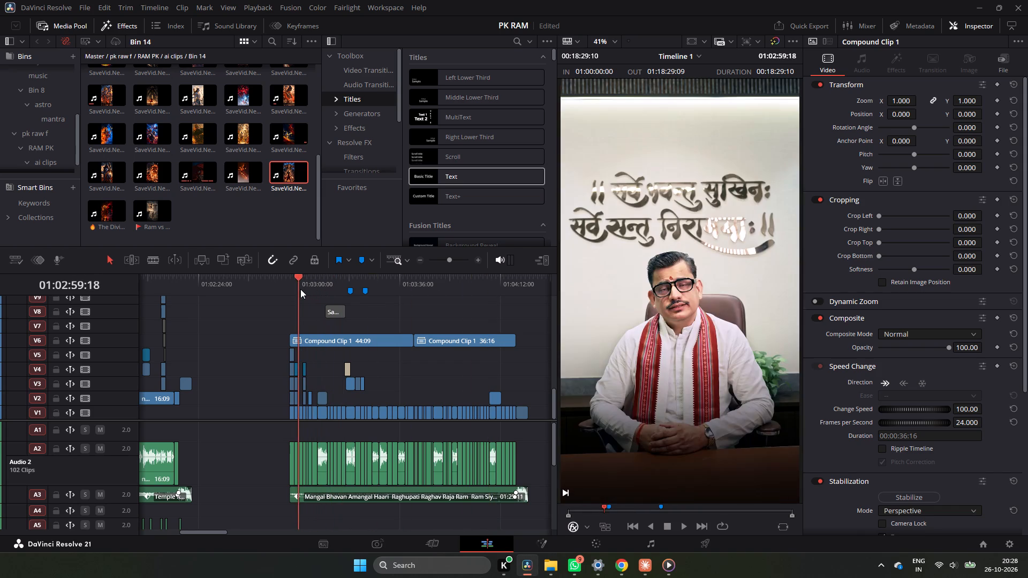
drag(300, 289, 491, 290)
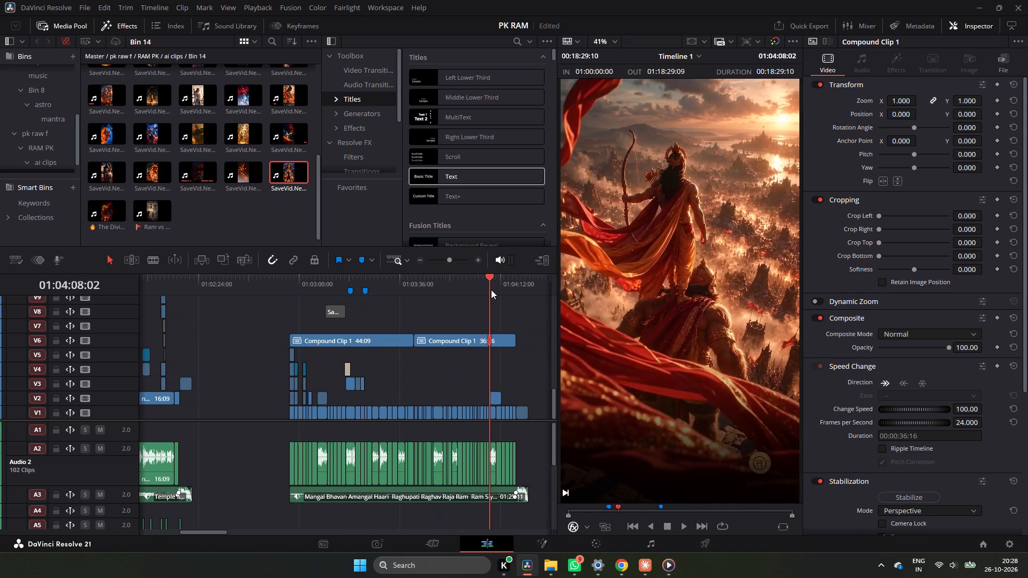
drag(491, 290, 491, 292)
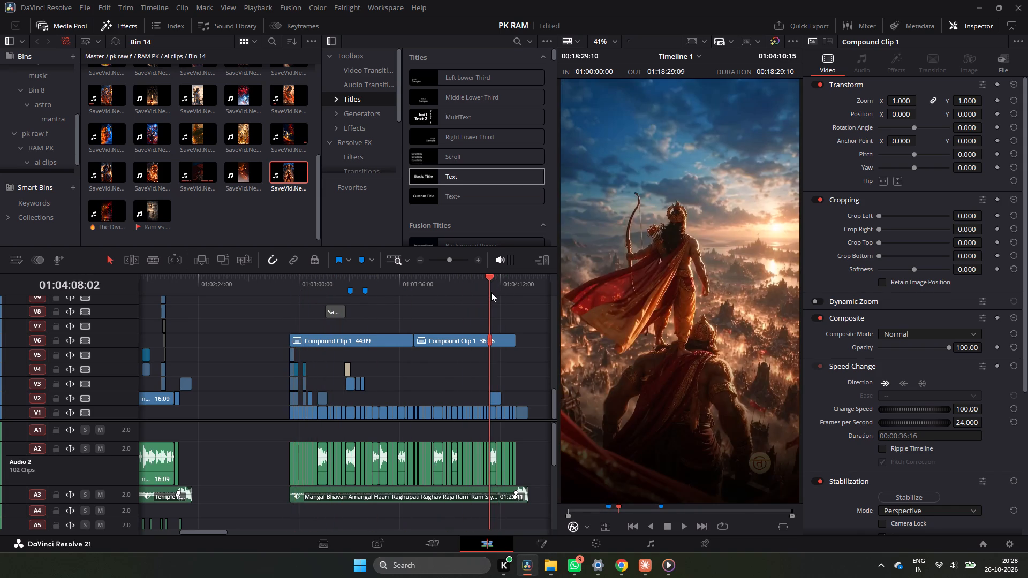
drag(491, 292, 292, 285)
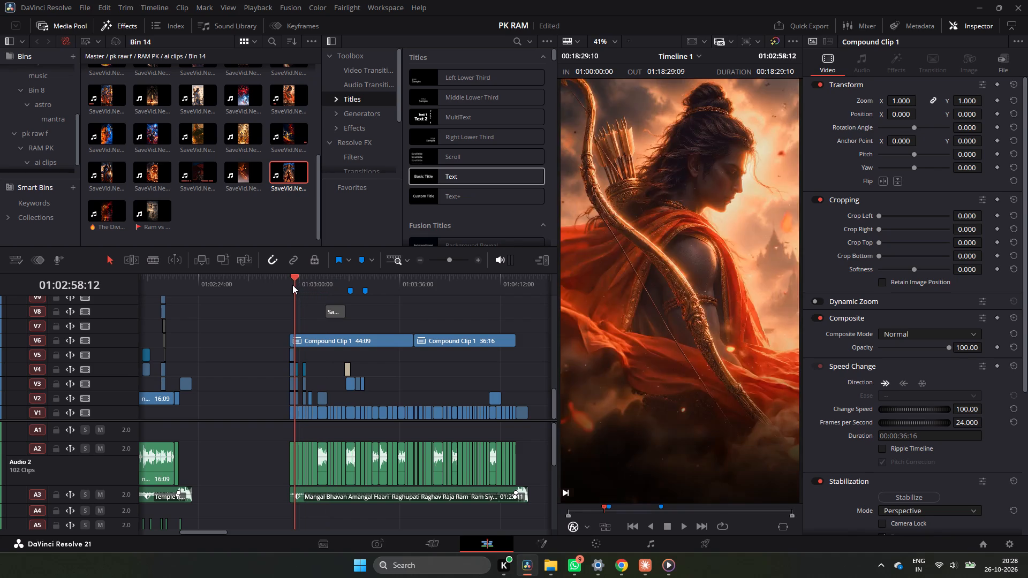
drag(292, 285, 487, 293)
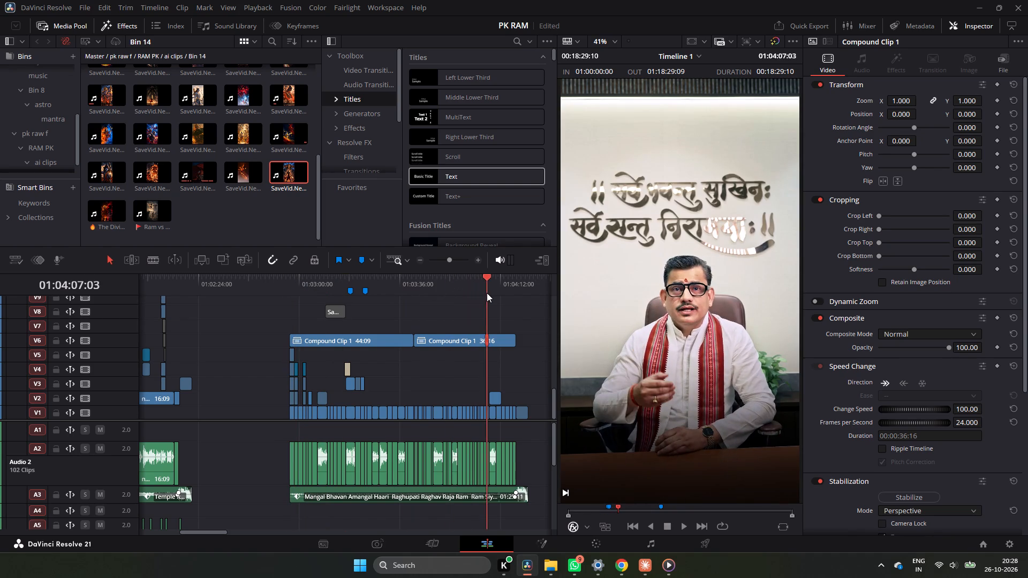
Review the second reel between its opening near 01:02:59:18 and 01:04:12:11, checking the speaker footage around the closing insert.
drag(487, 293, 500, 299)
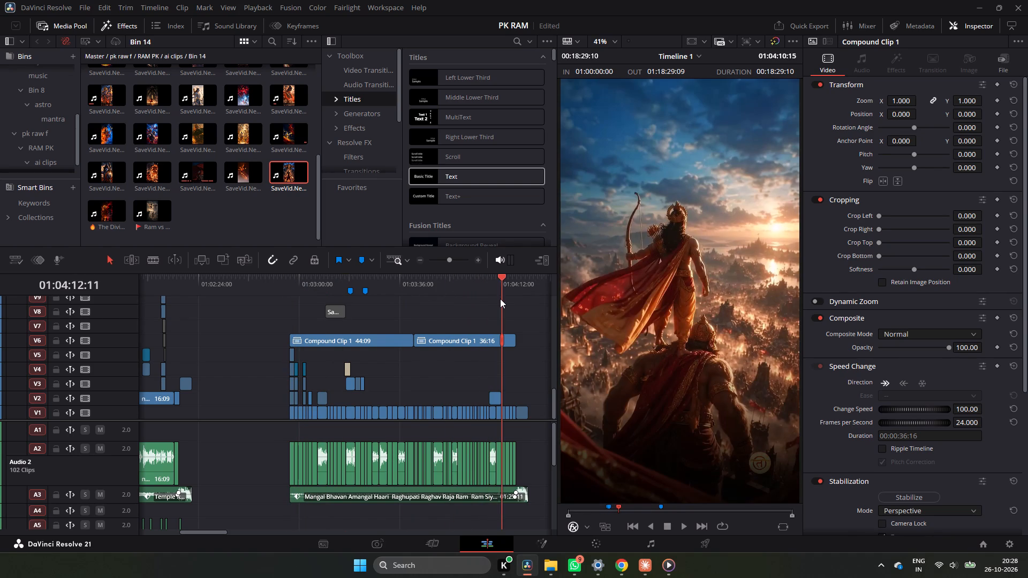
drag(500, 299, 388, 285)
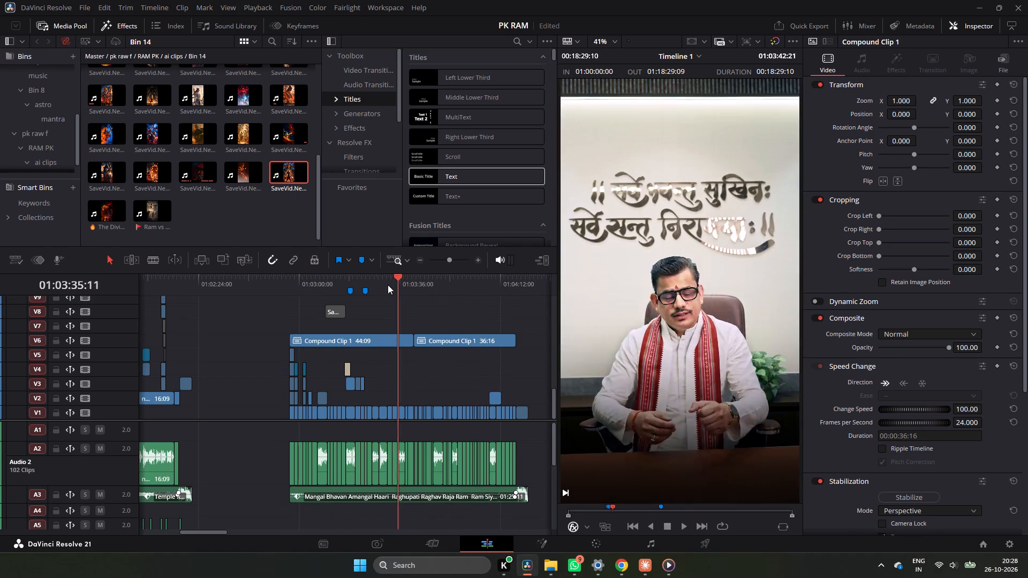
drag(388, 285, 299, 290)
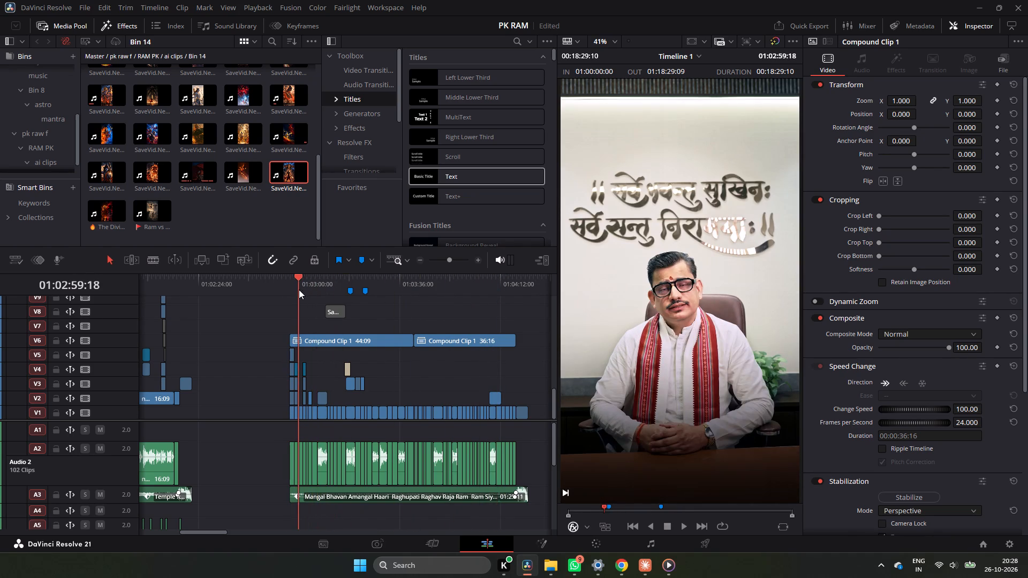
drag(299, 290, 304, 288)
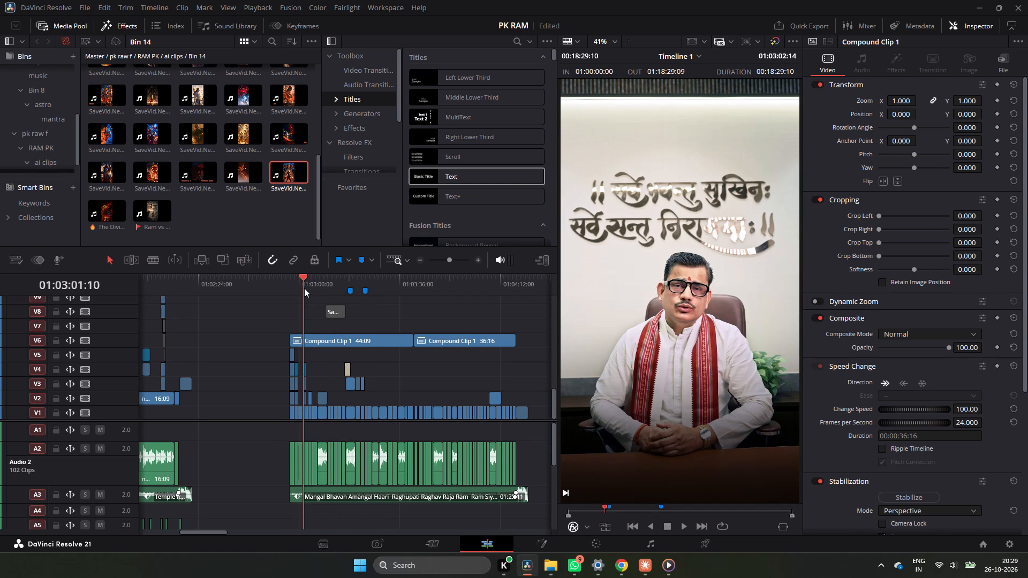
drag(304, 288, 489, 288)
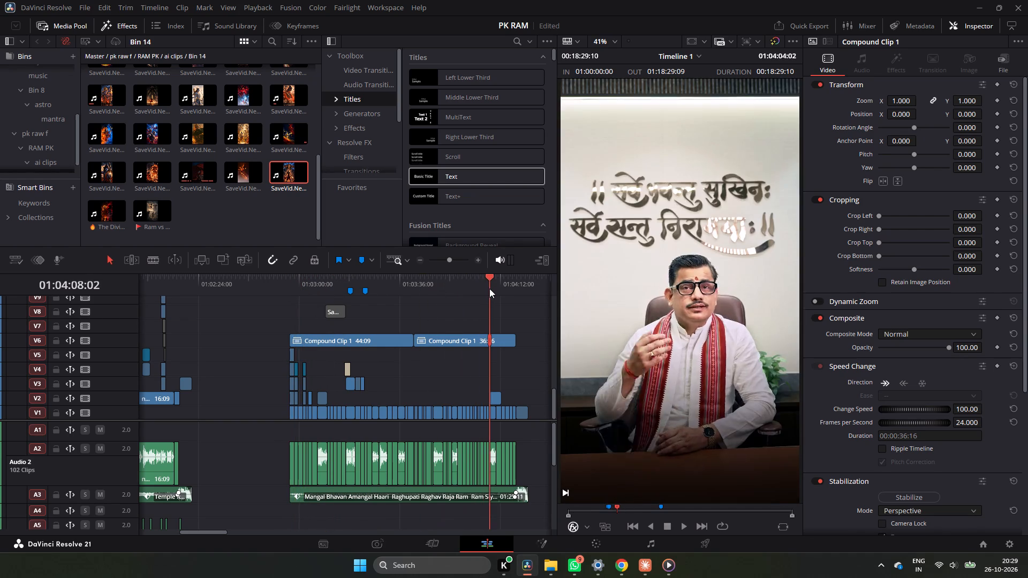
drag(489, 288, 495, 292)
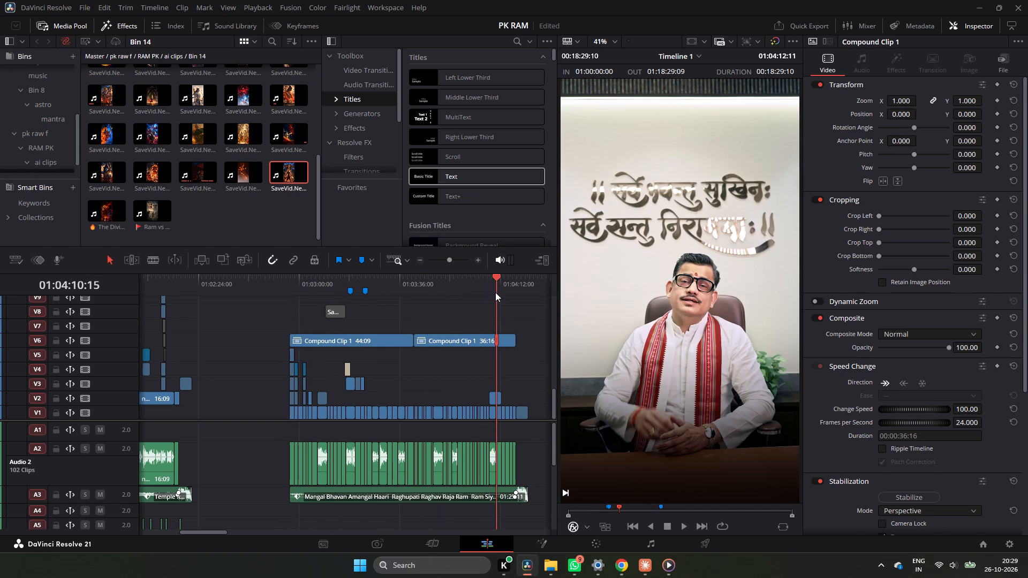
drag(495, 292, 445, 296)
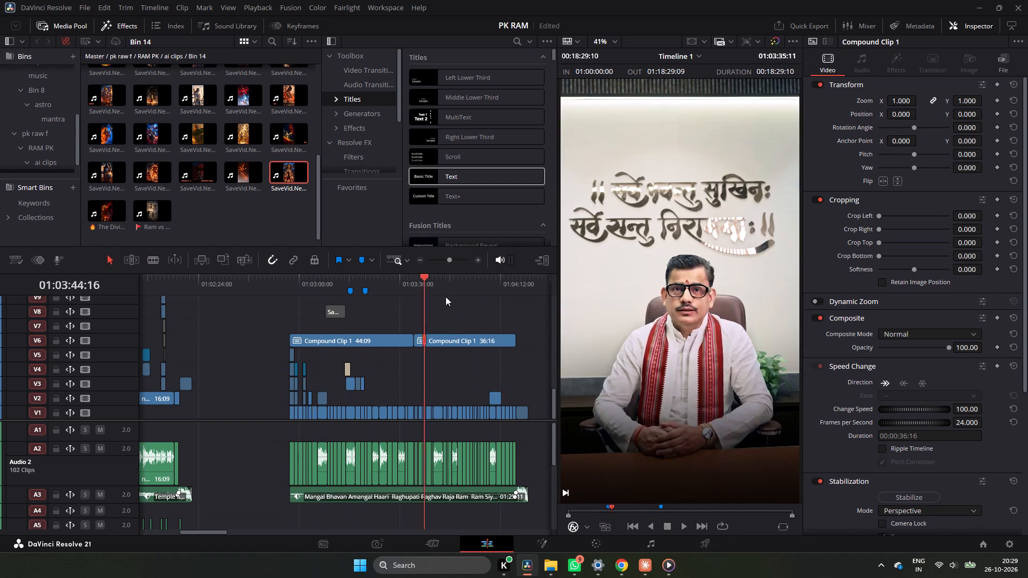
drag(445, 296, 494, 305)
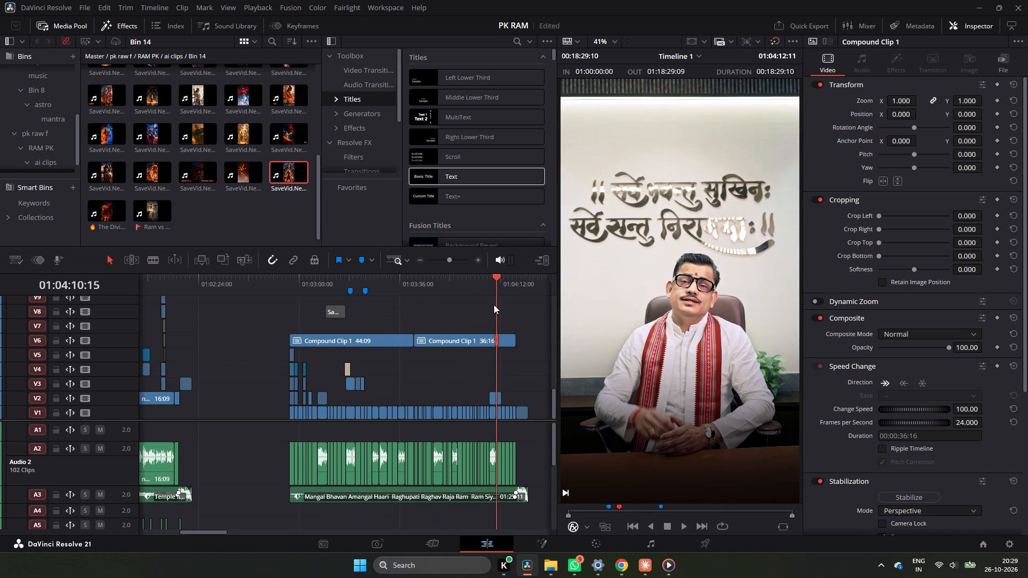
Compare the inserts around 01:03:18:12 and 01:03:06:14 with the closing insert near 01:04:08:02, and examine the speaker footage between them.
drag(494, 305, 364, 306)
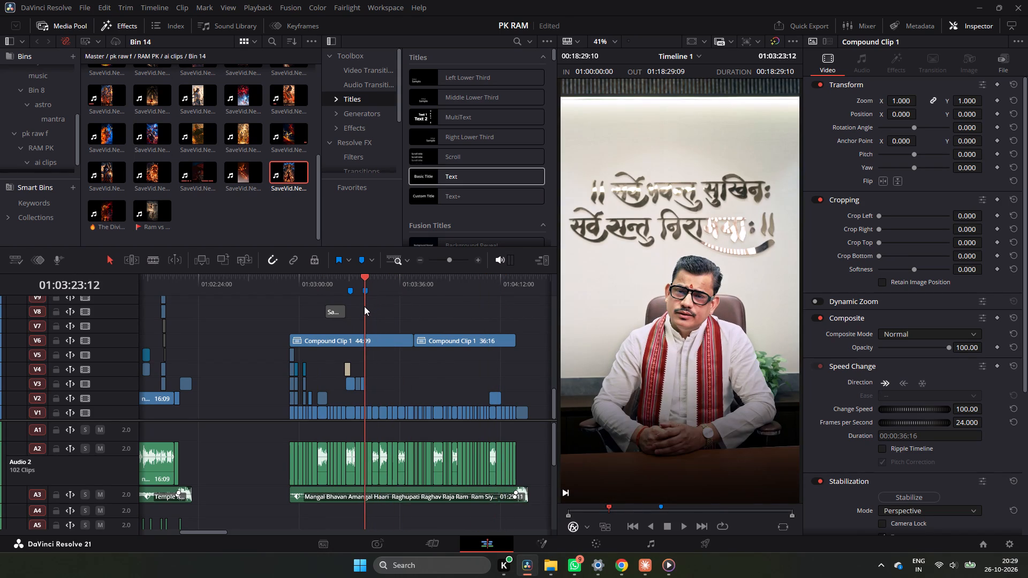
drag(364, 306, 343, 320)
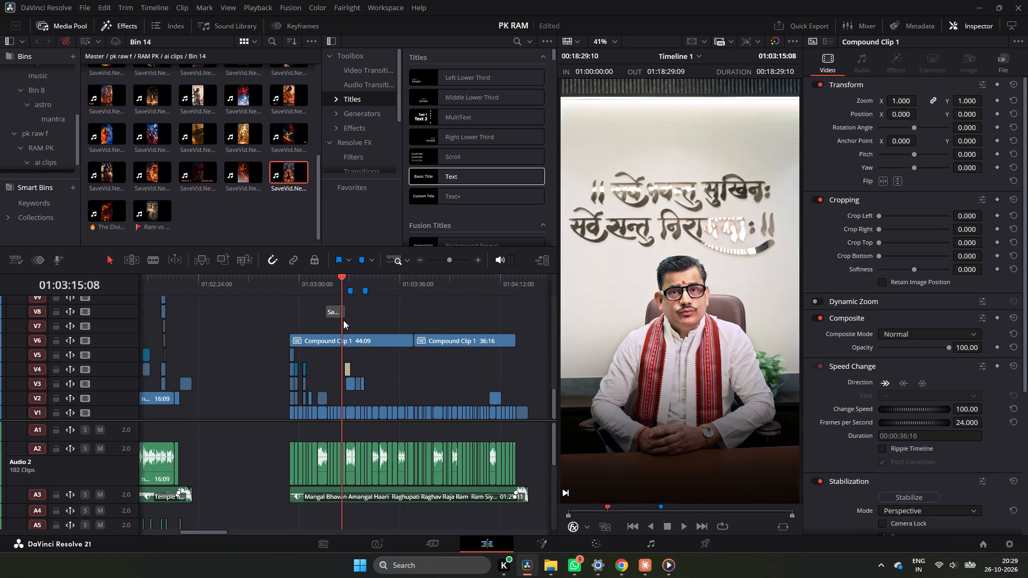
drag(343, 320, 350, 322)
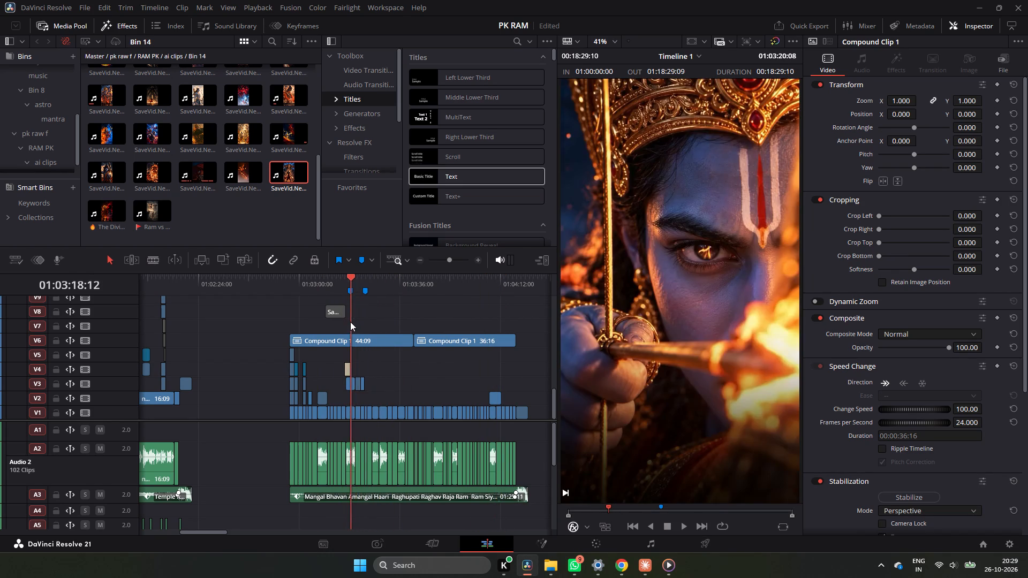
drag(350, 322, 491, 318)
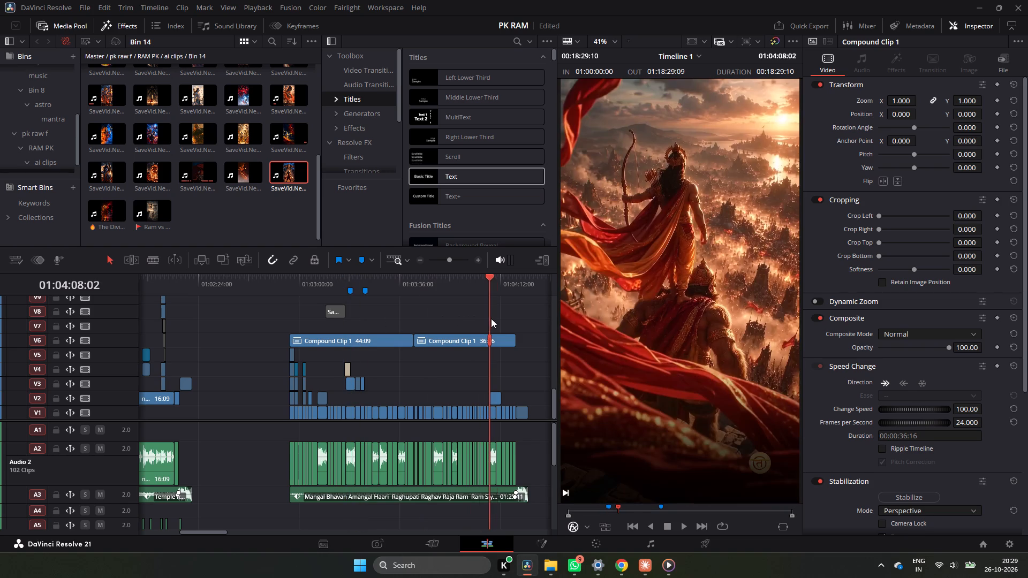
drag(491, 318, 495, 321)
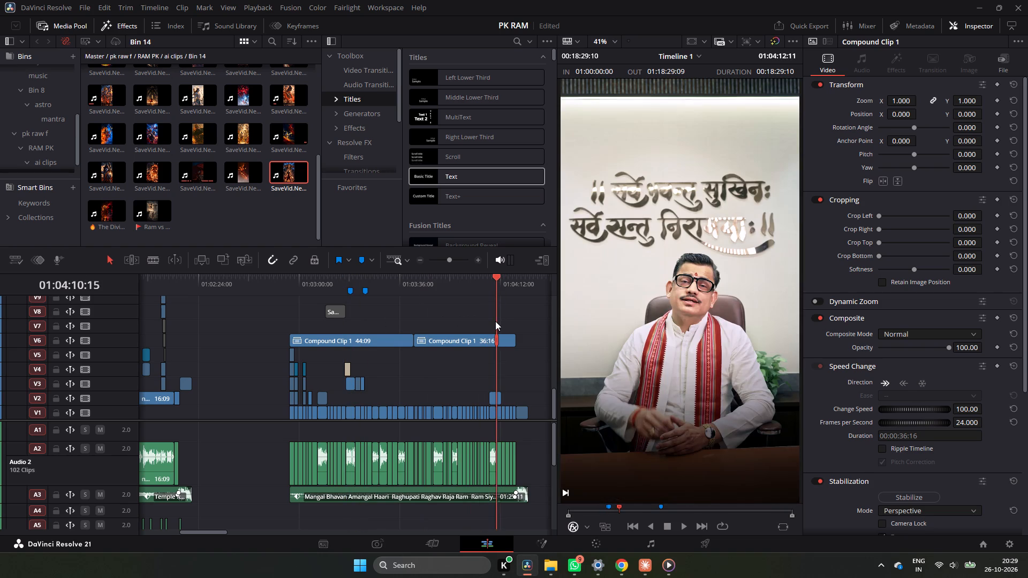
drag(495, 321, 490, 322)
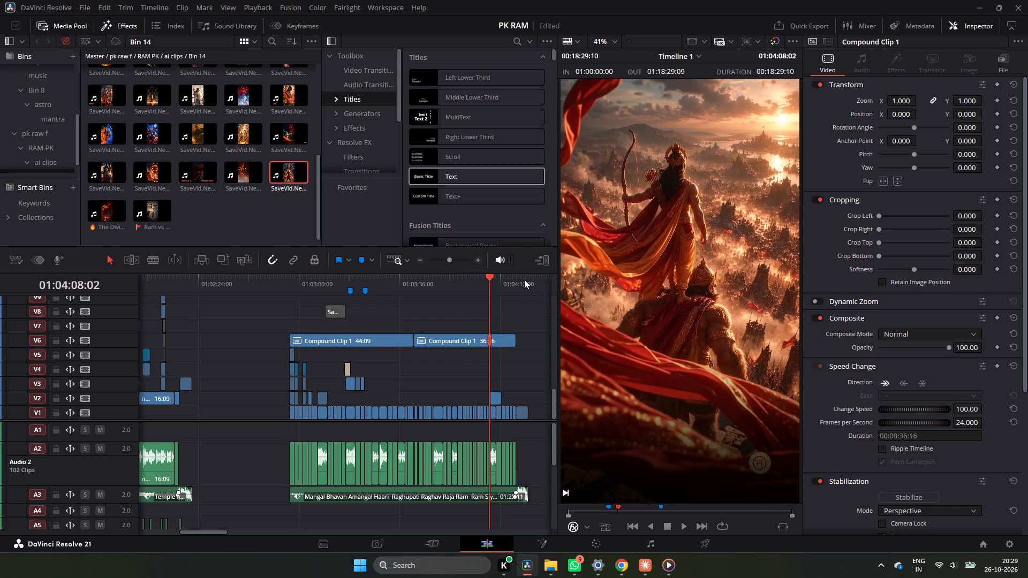
drag(496, 280, 435, 293)
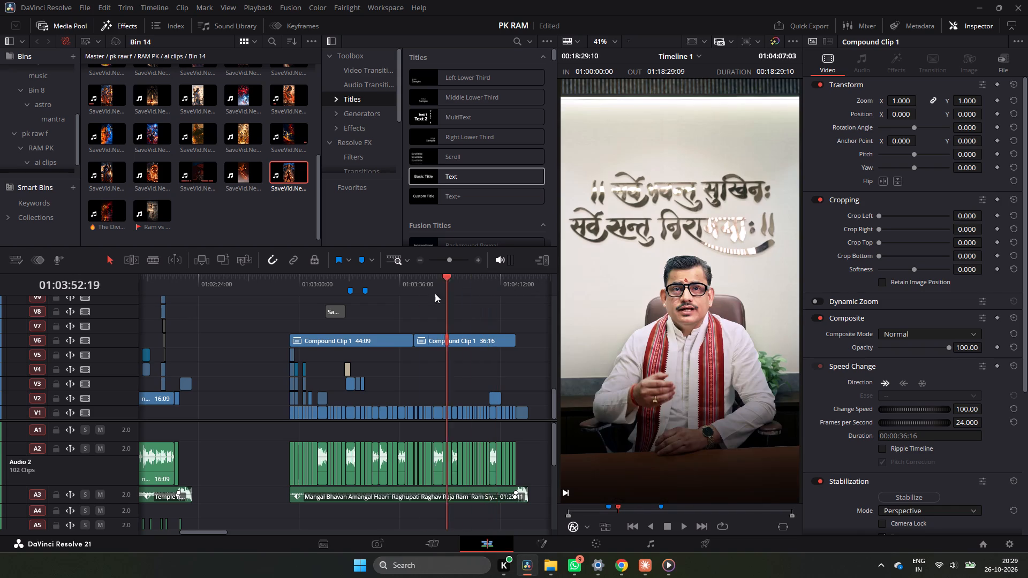
drag(435, 293, 478, 302)
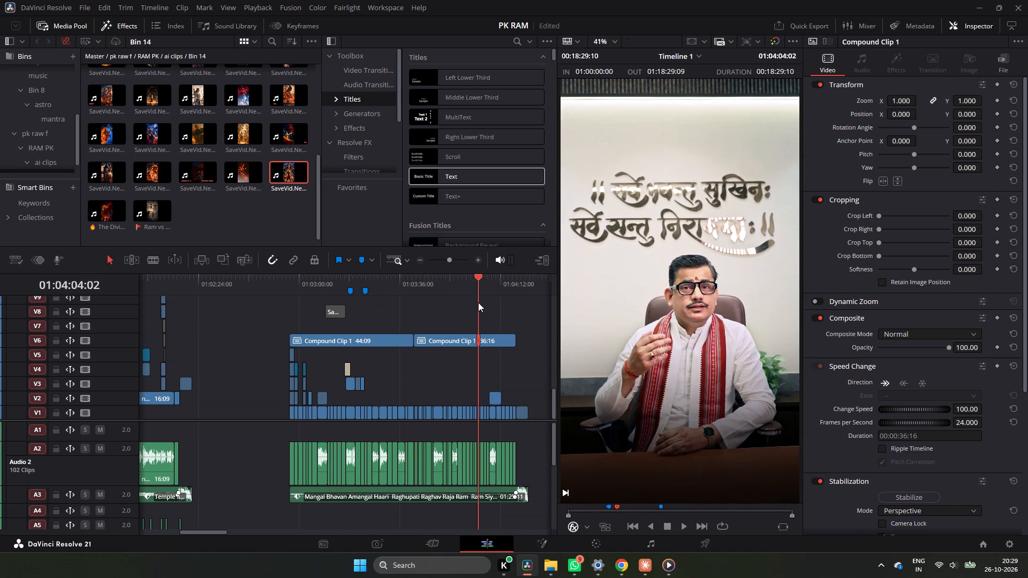
drag(478, 302, 405, 352)
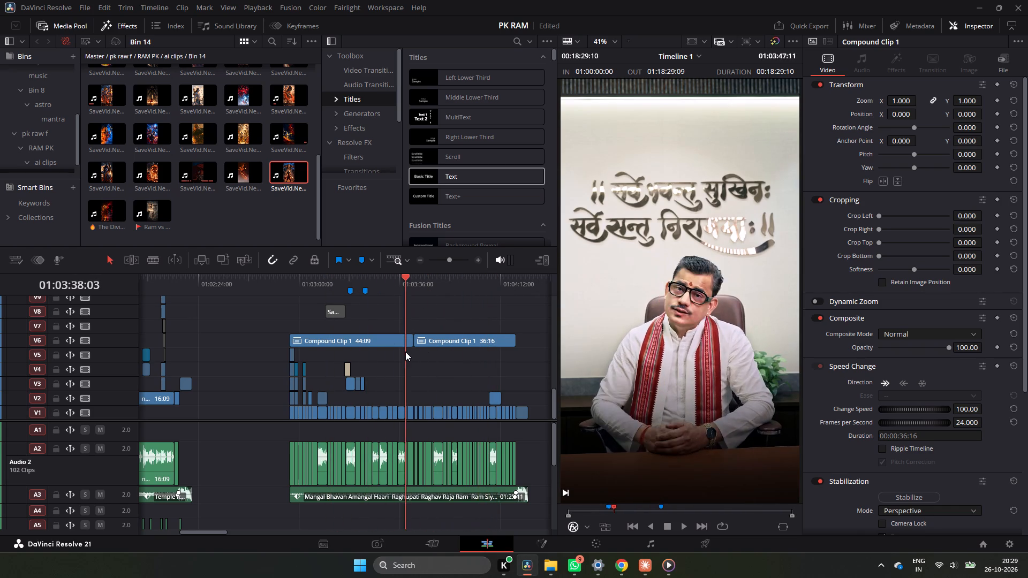
drag(405, 352, 399, 333)
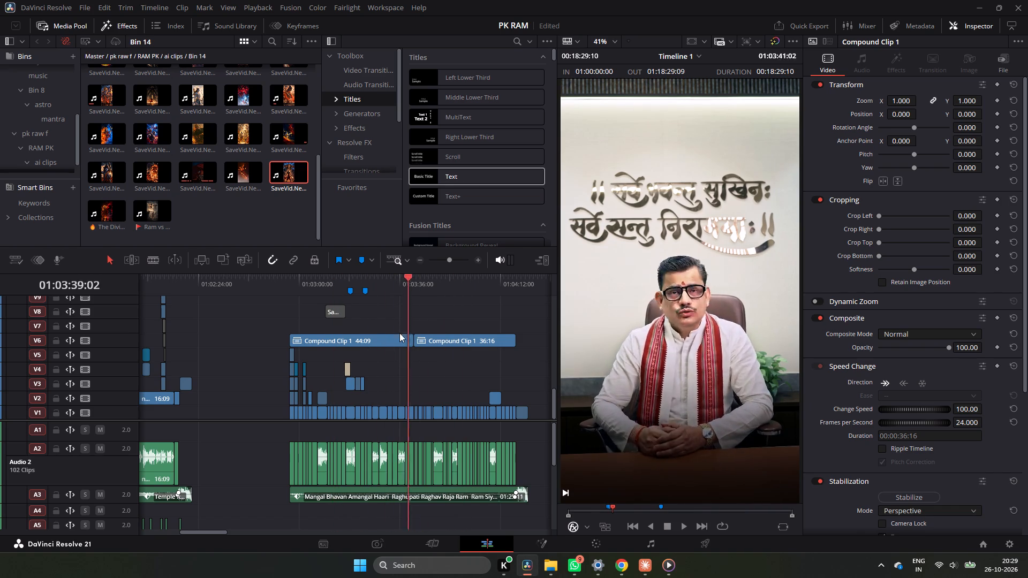
drag(399, 333, 320, 369)
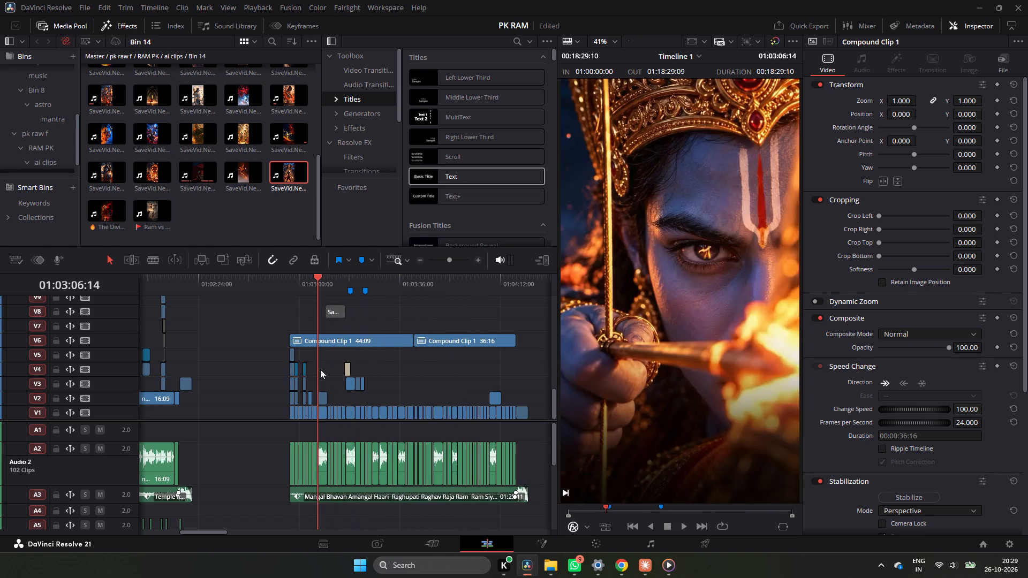
drag(320, 369, 459, 360)
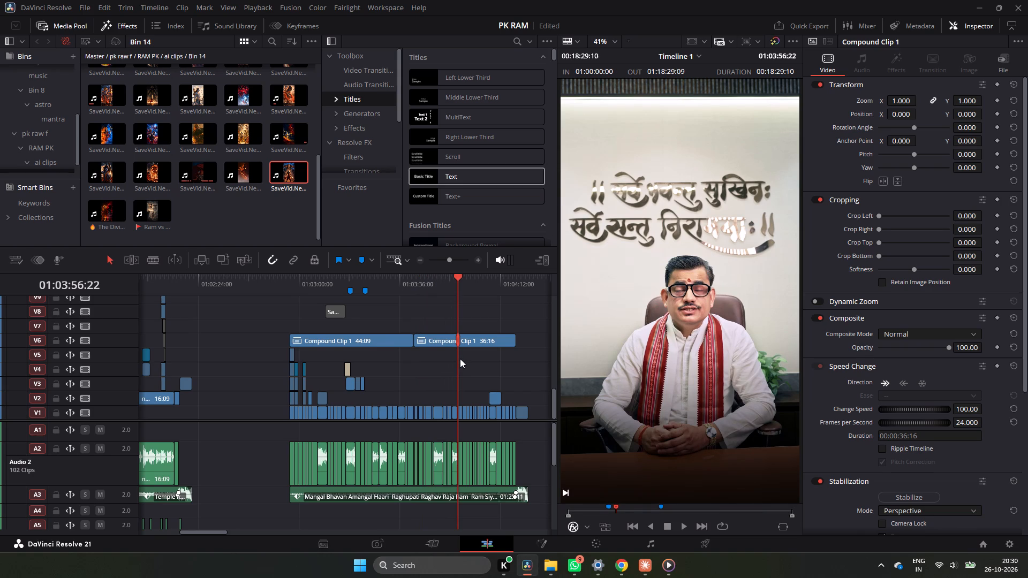
Recheck the middle insert near 01:03:18:12 and the opening shot at 01:02:56:17 against the closing insert between 01:04:08:02 and 01:04:12:11.
drag(454, 293, 353, 303)
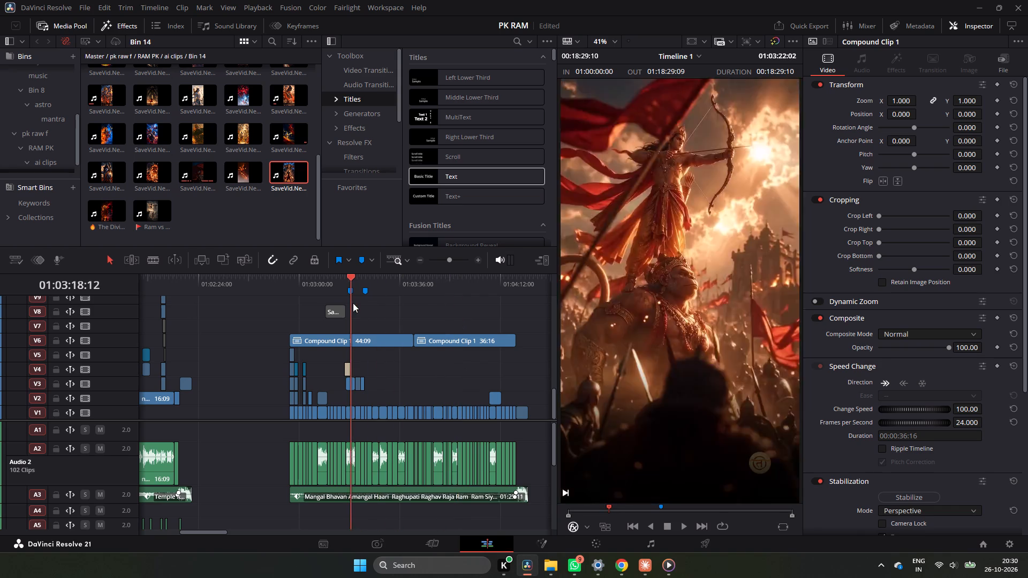
drag(353, 303, 474, 316)
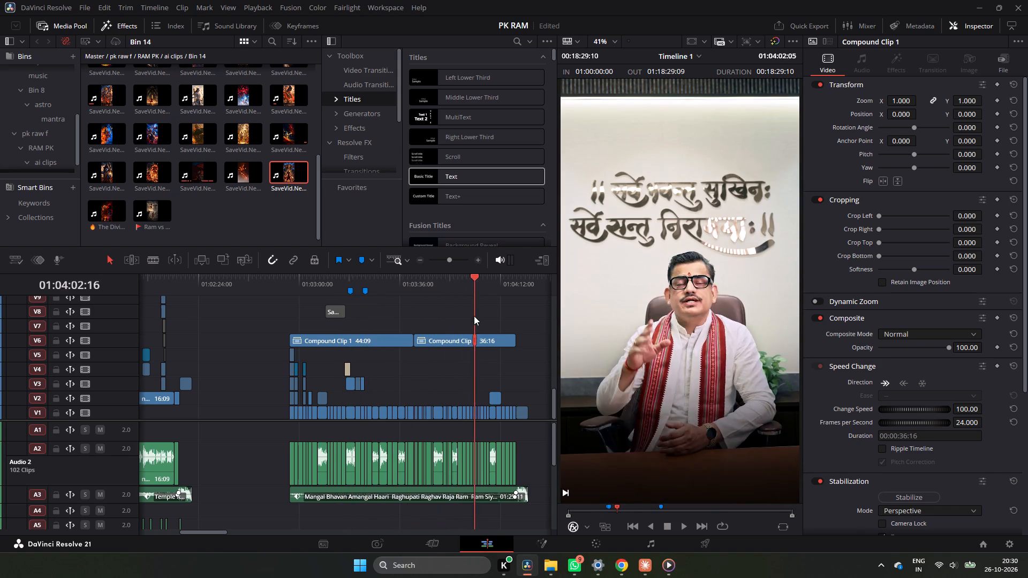
drag(474, 316, 490, 320)
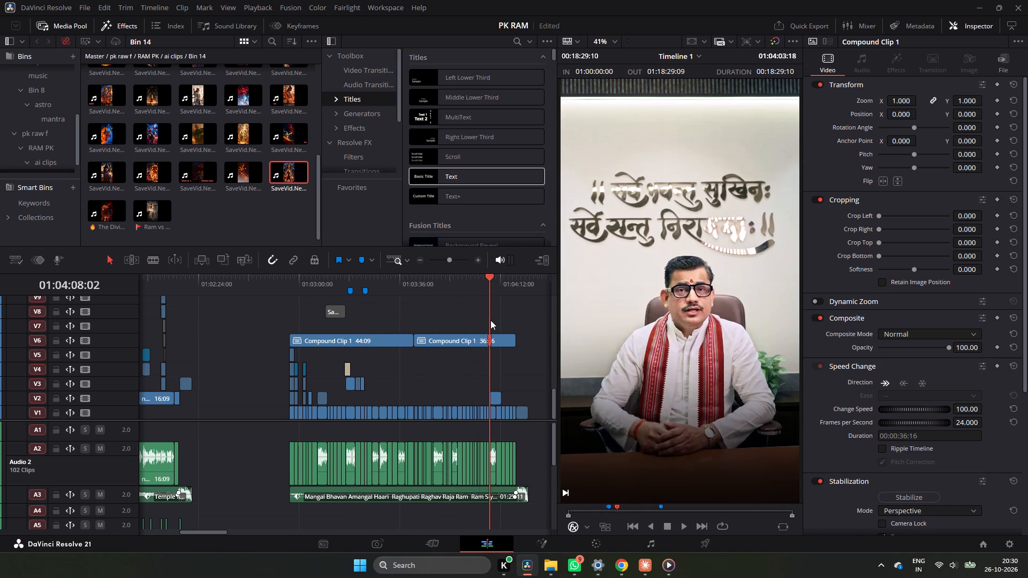
drag(490, 320, 288, 313)
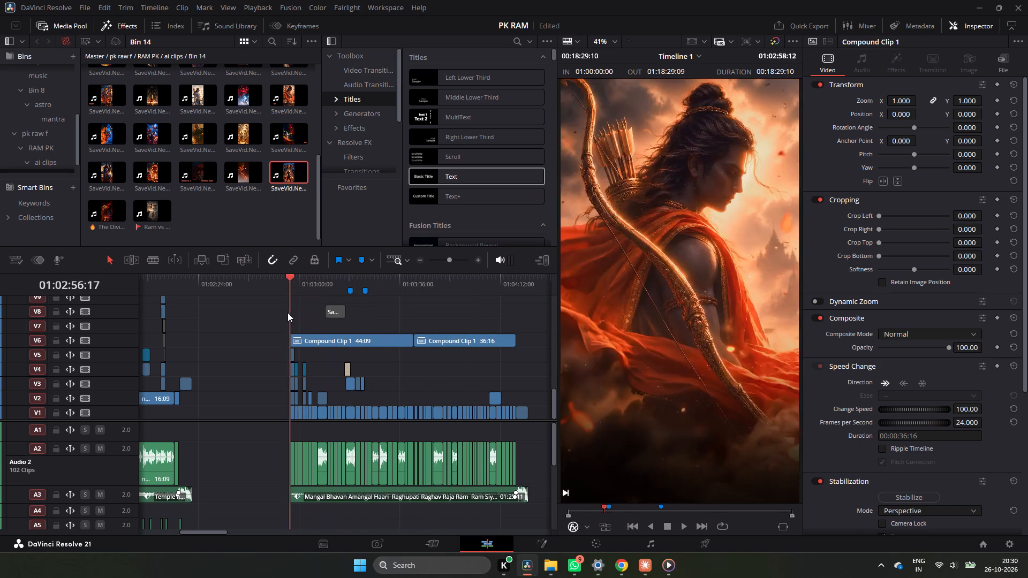
drag(288, 313, 490, 322)
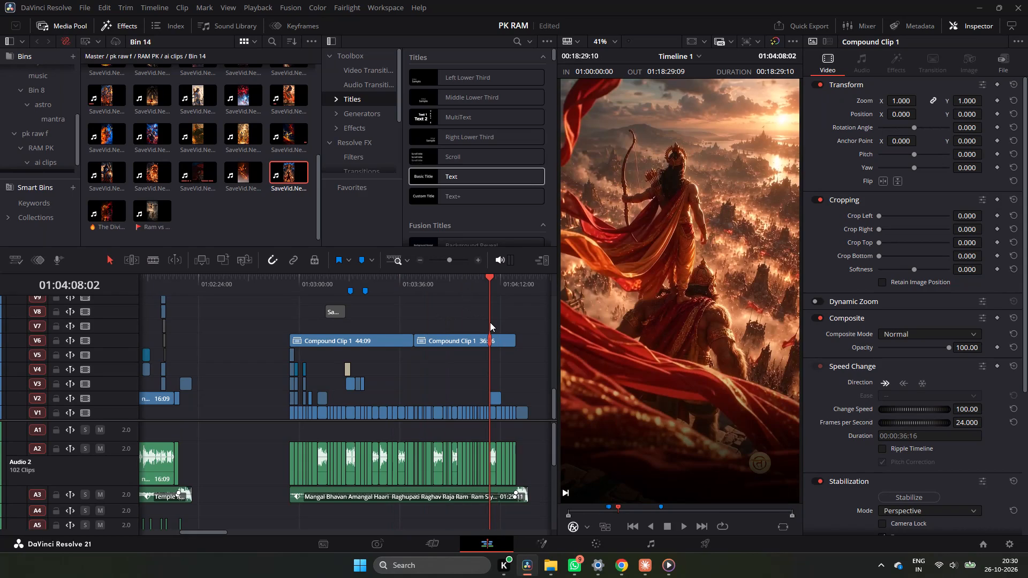
click(489, 280)
drag(489, 280, 489, 280)
drag(489, 280, 500, 285)
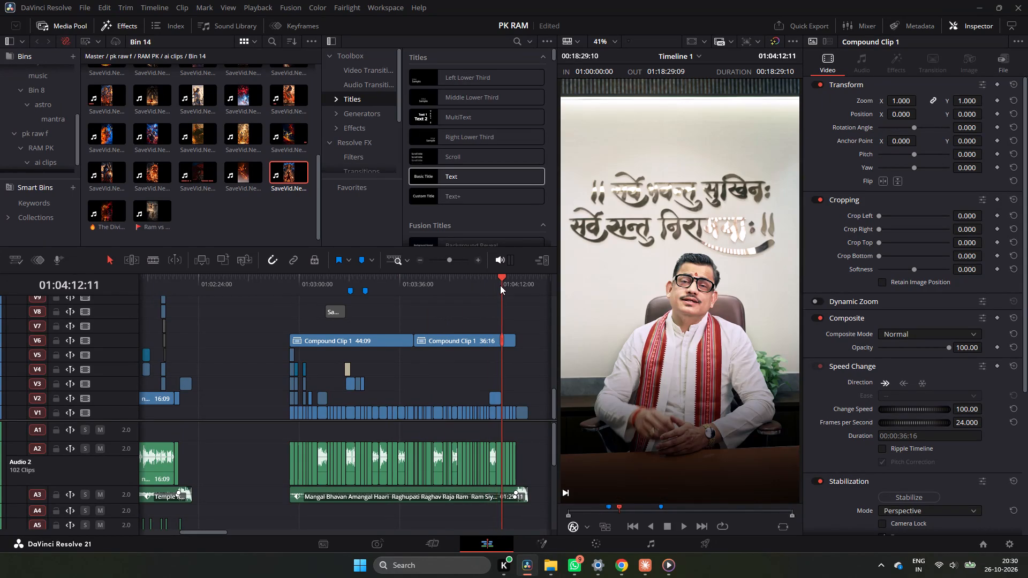
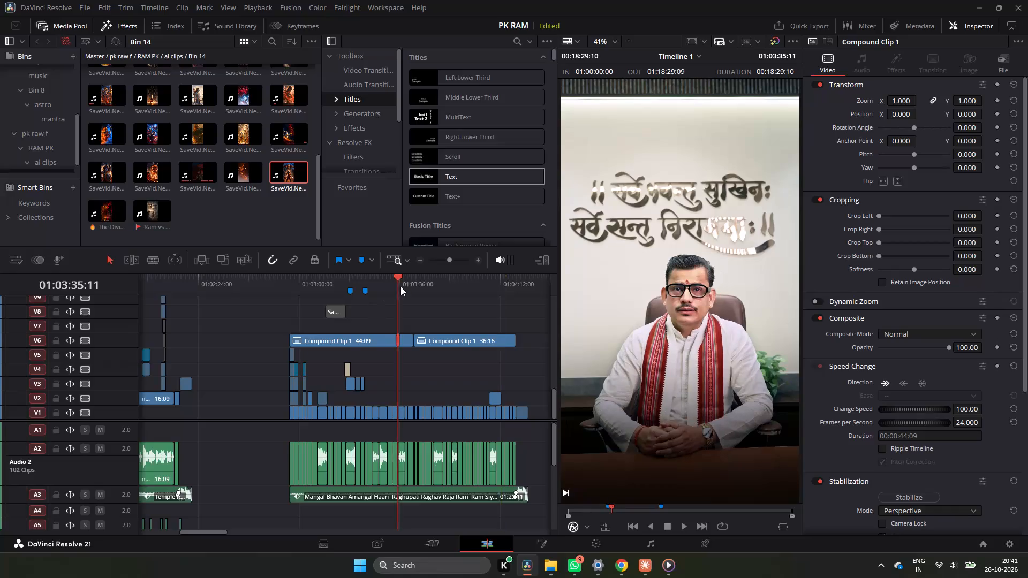
Review the speaker footage after the middle insert, scrubbing between 01:03:39:02 and 01:03:15:08.
drag(391, 288, 404, 315)
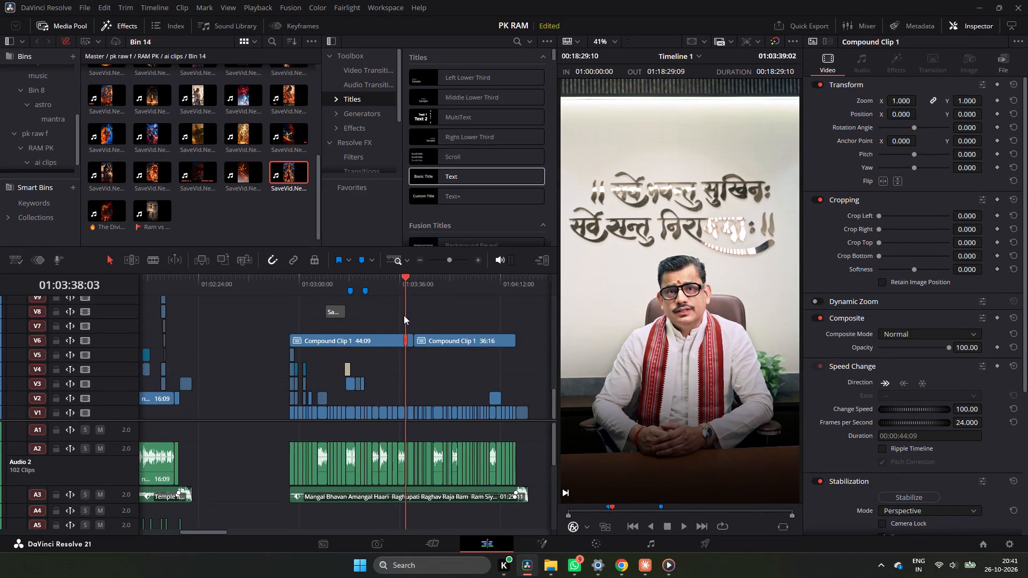
drag(404, 315, 371, 323)
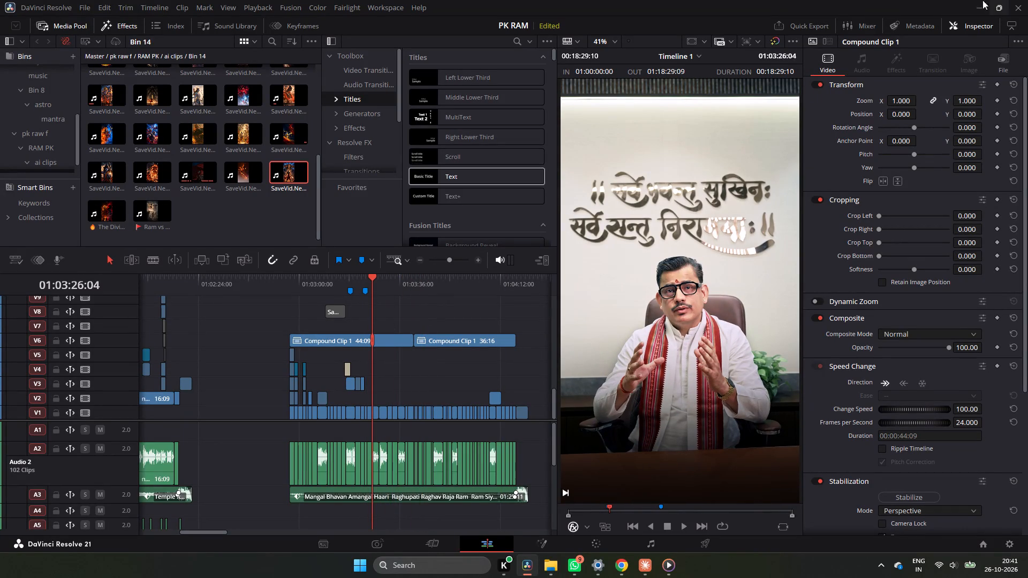
drag(367, 291, 359, 300)
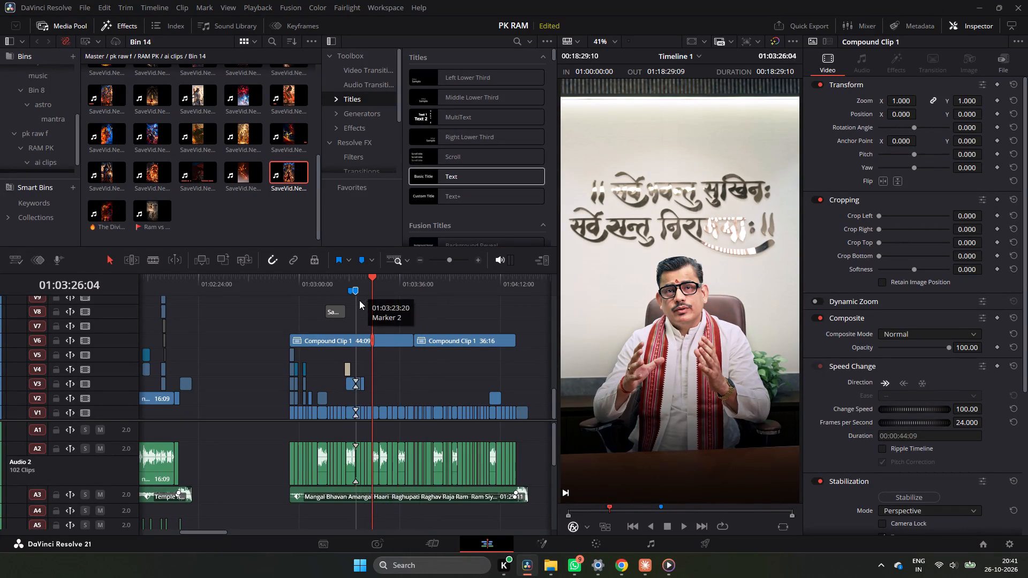
drag(359, 300, 354, 303)
drag(370, 281, 364, 296)
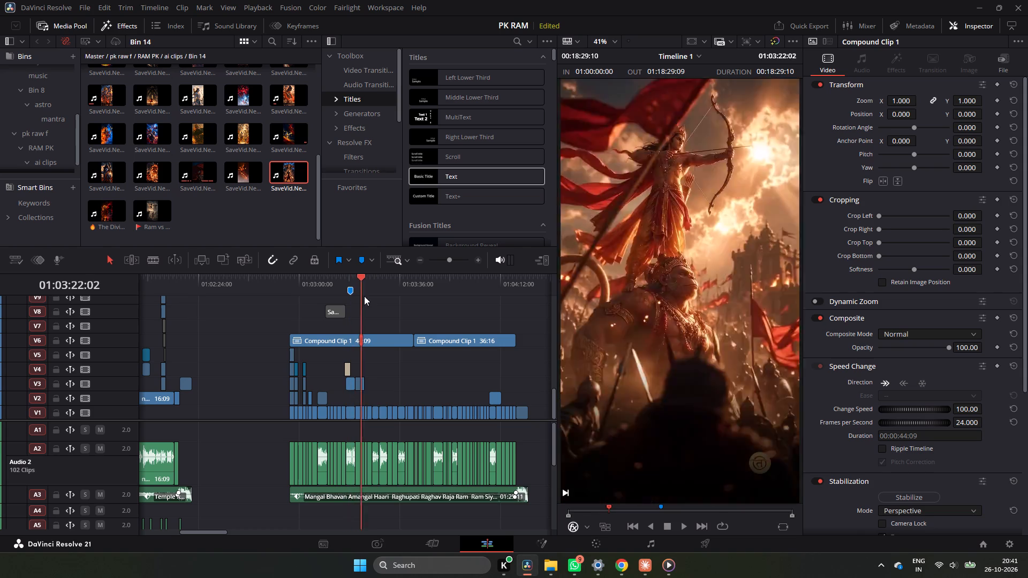
drag(364, 296, 361, 314)
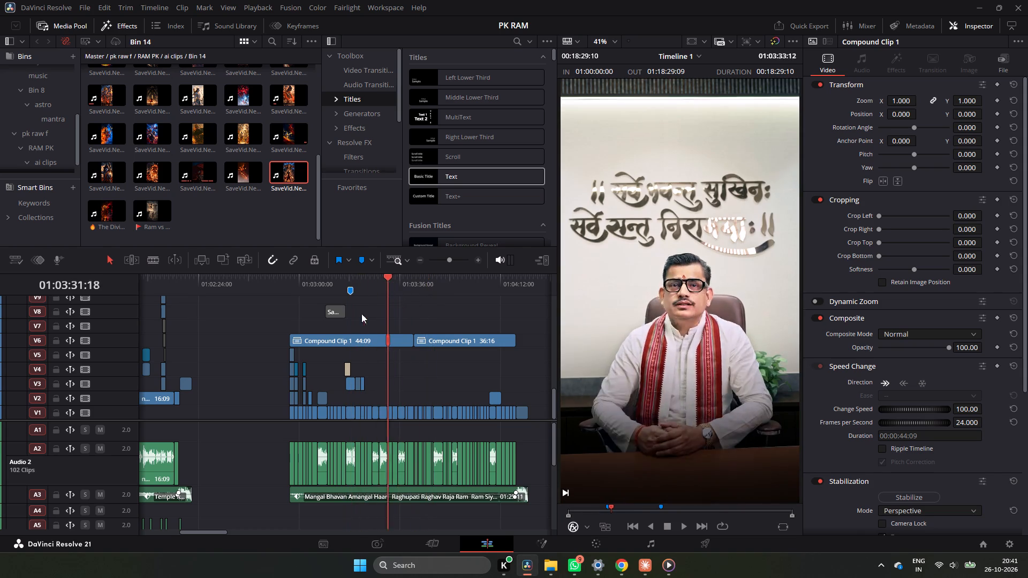
drag(361, 314, 341, 319)
Set the composite mode of the WordByWord_2 title on V4 near 01:03:17:06 to Difference.
double_click(478, 265)
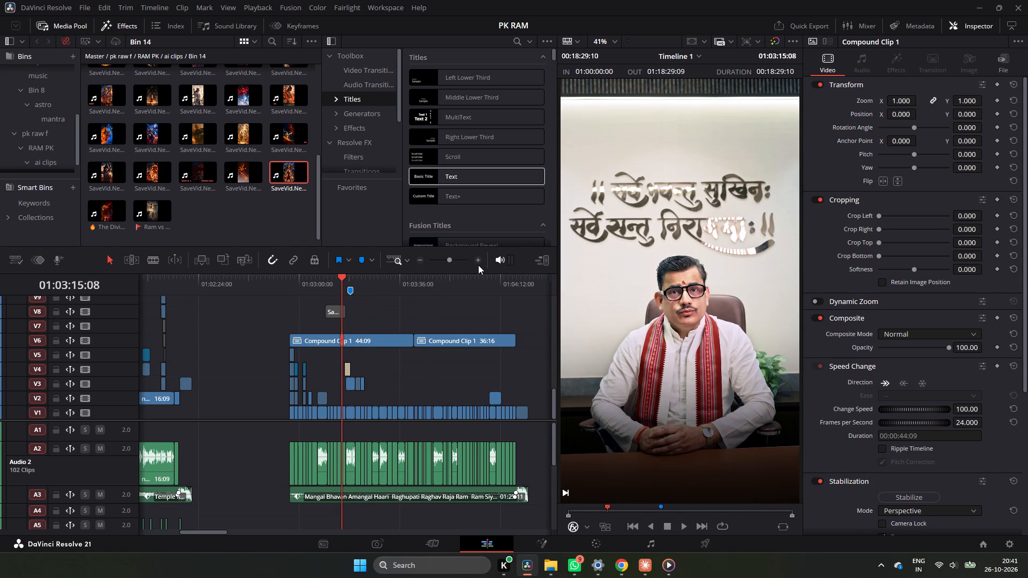
triple_click(479, 263)
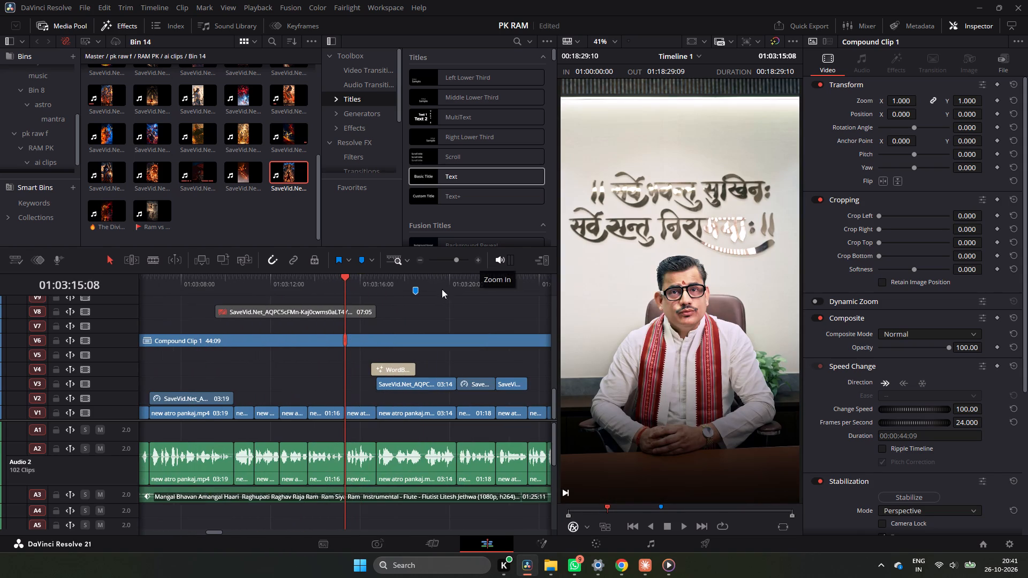
drag(375, 282, 389, 311)
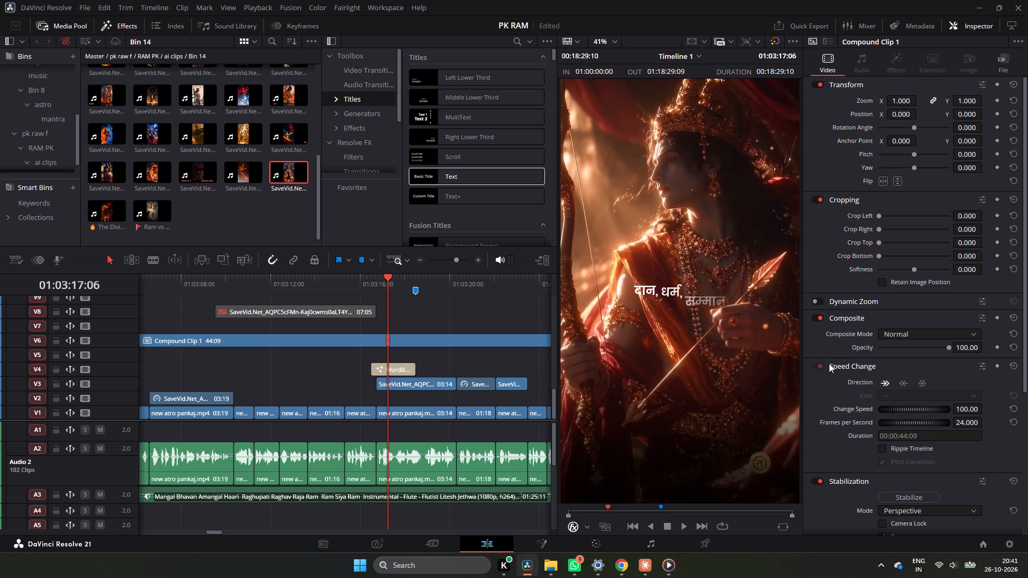
click(406, 371)
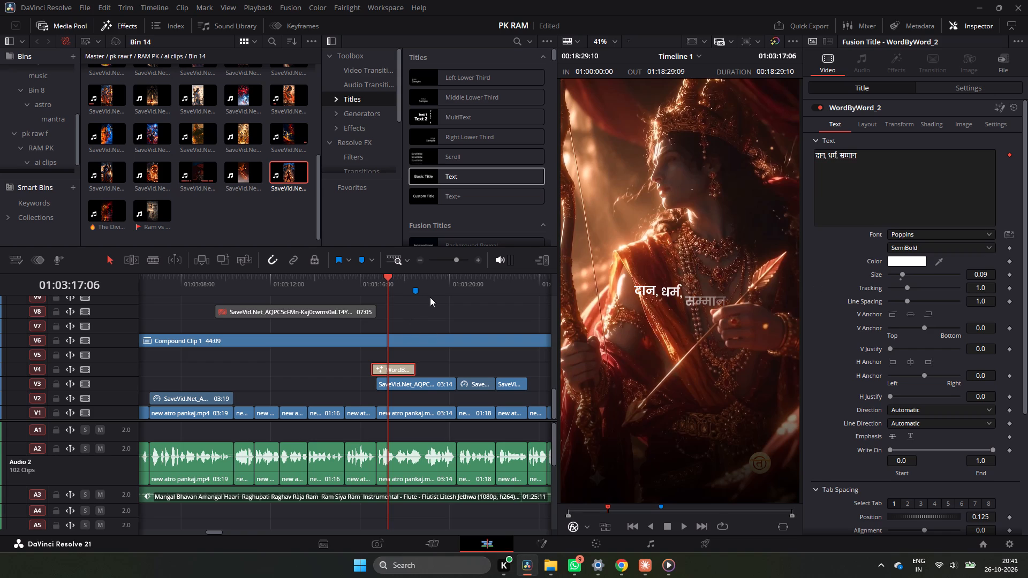
double_click(423, 262)
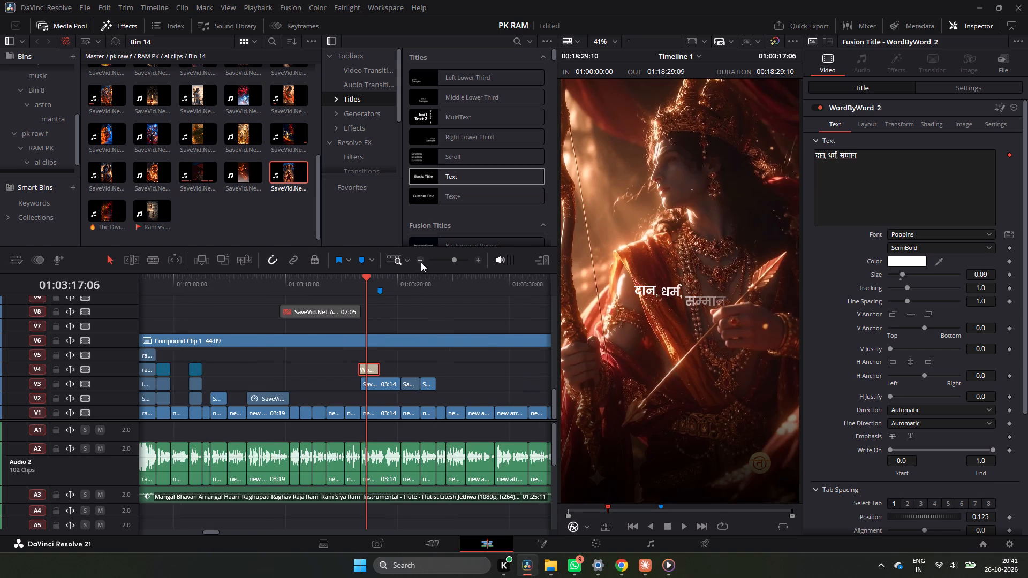
click(947, 84)
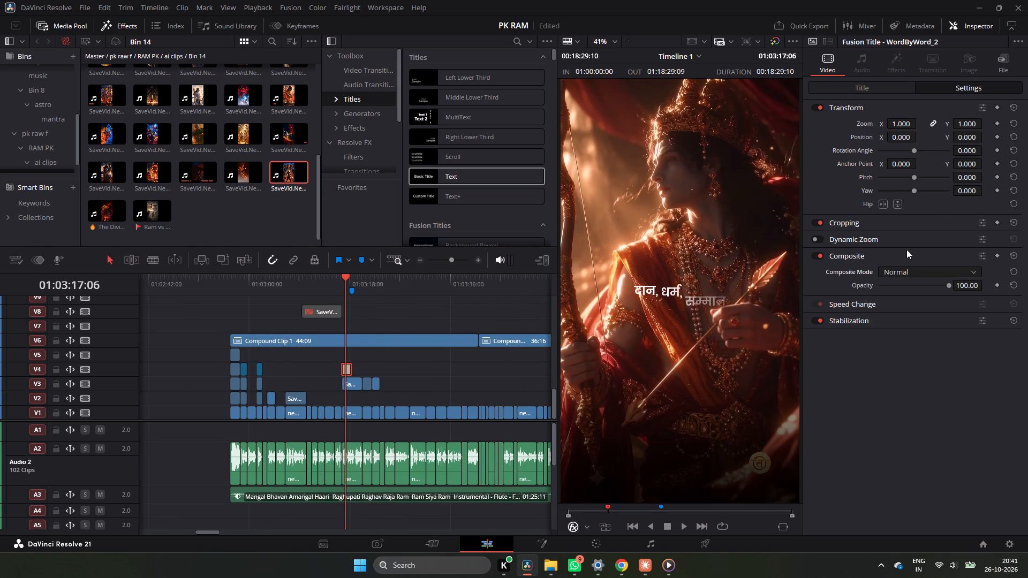
click(925, 269)
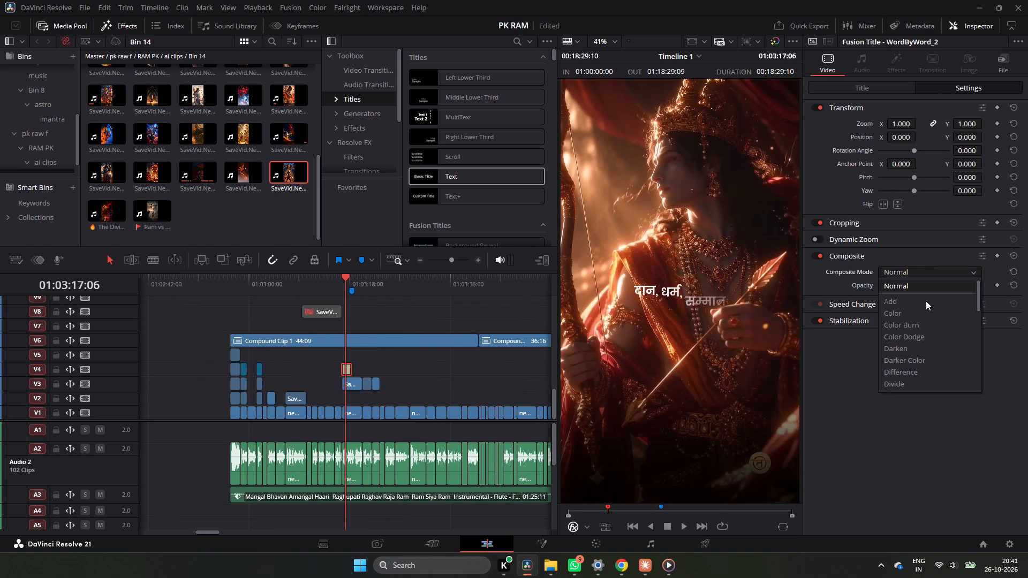
click(912, 368)
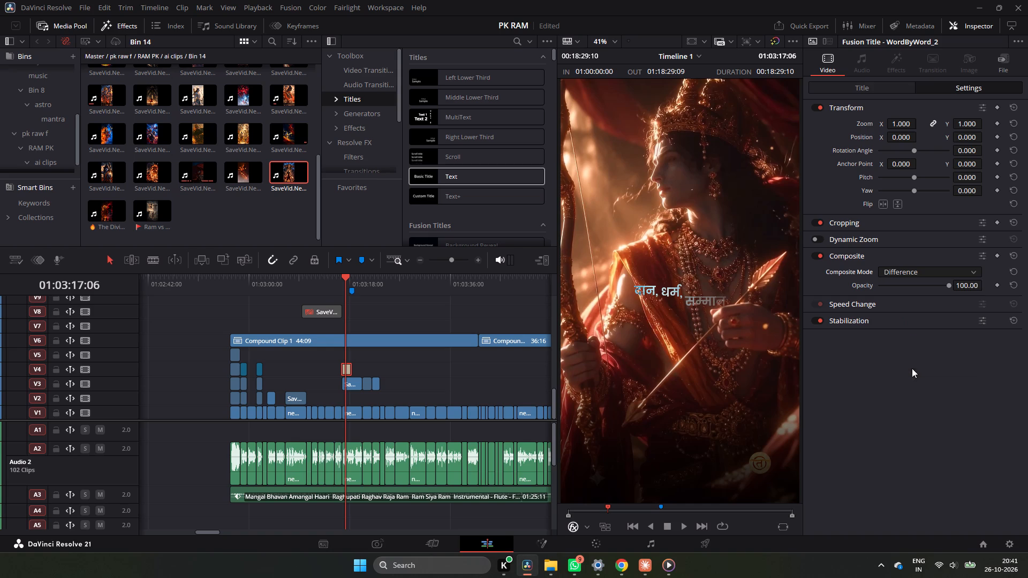
Play back the V4 title over the archer insert from about 01:03:16:14 to check its blending and word timing.
click(340, 290)
key(space)
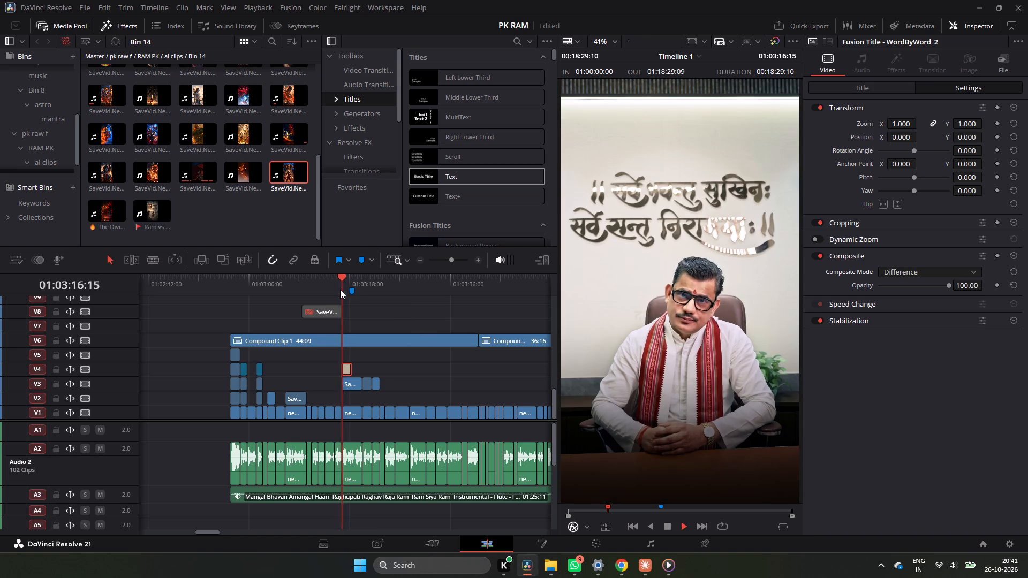
key(space)
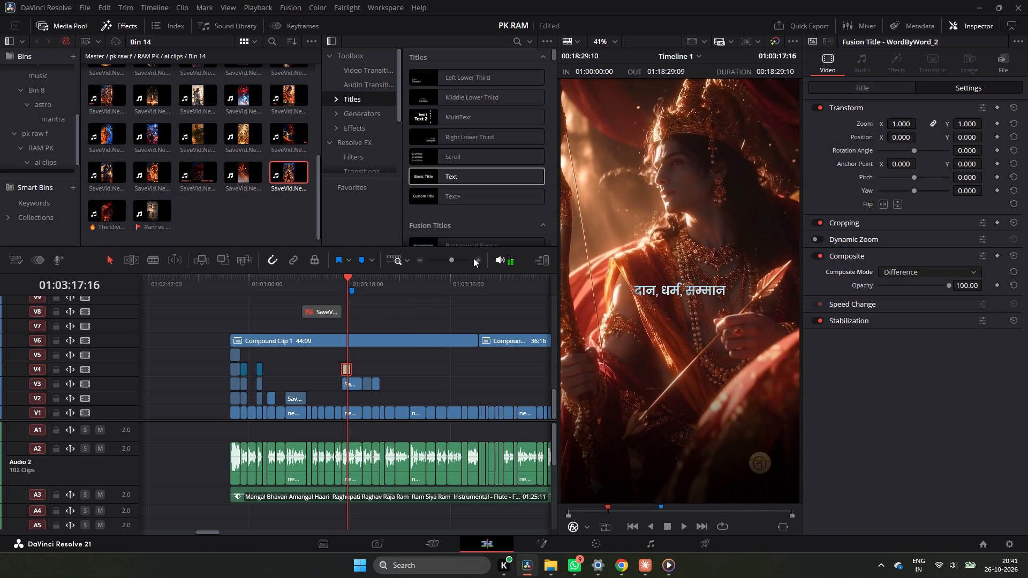
triple_click(477, 256)
click(477, 256)
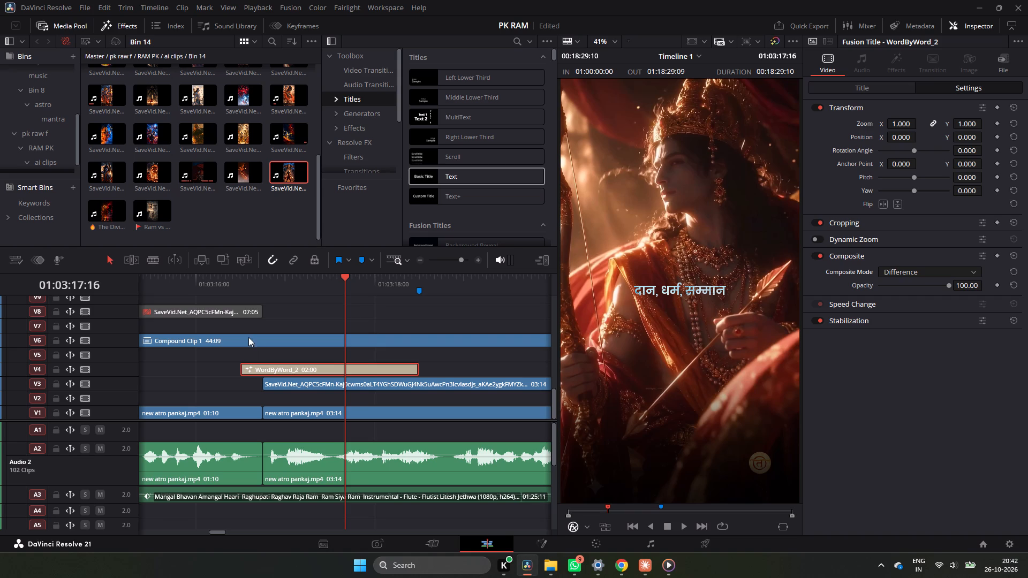
click(244, 291)
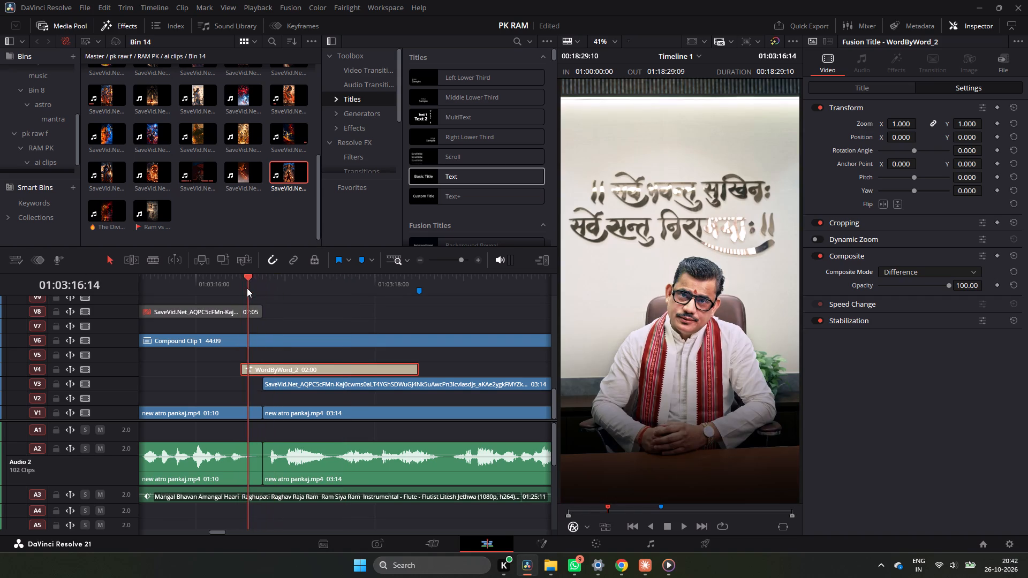
key(space)
key(space)
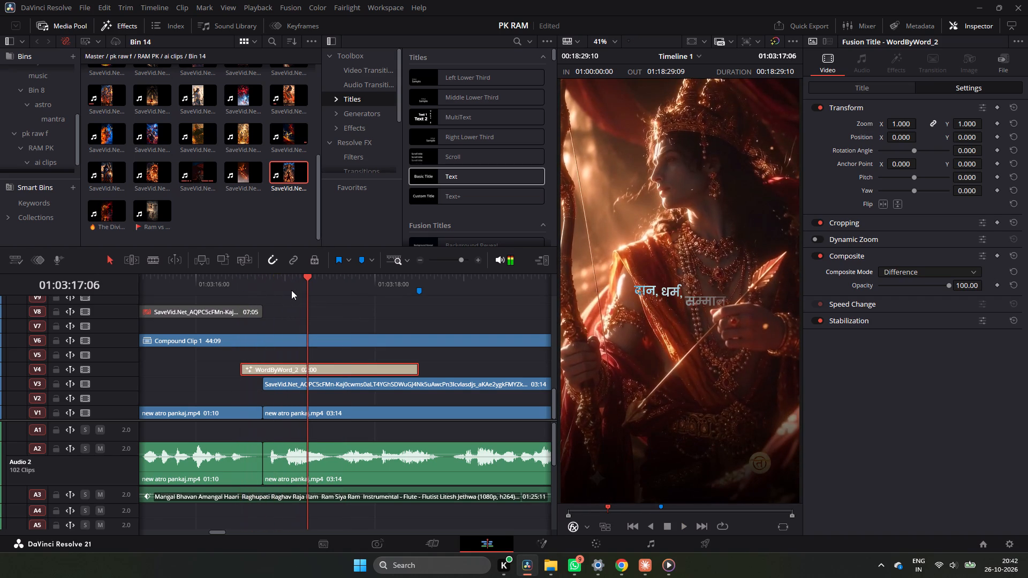
key(space)
key(space)
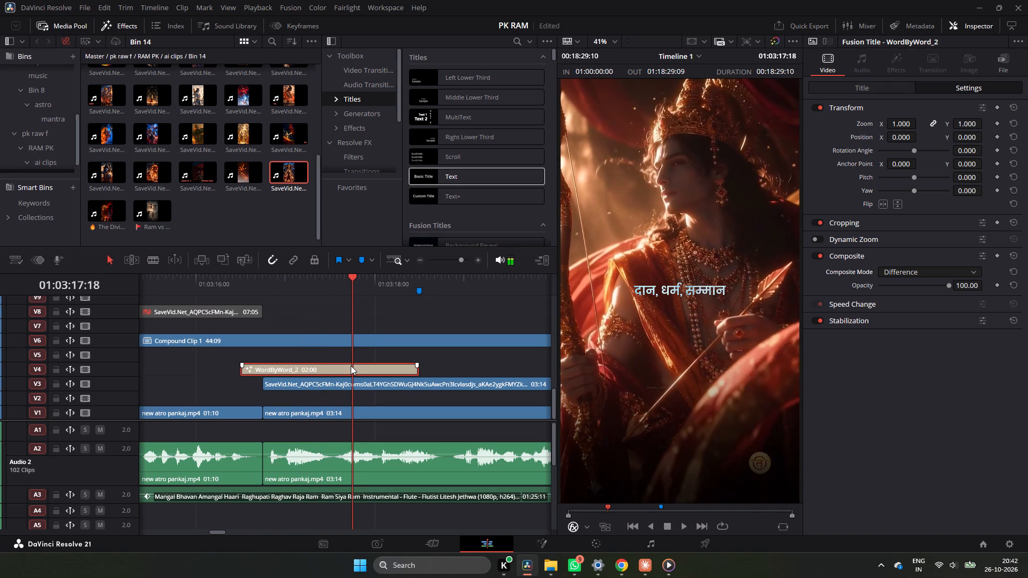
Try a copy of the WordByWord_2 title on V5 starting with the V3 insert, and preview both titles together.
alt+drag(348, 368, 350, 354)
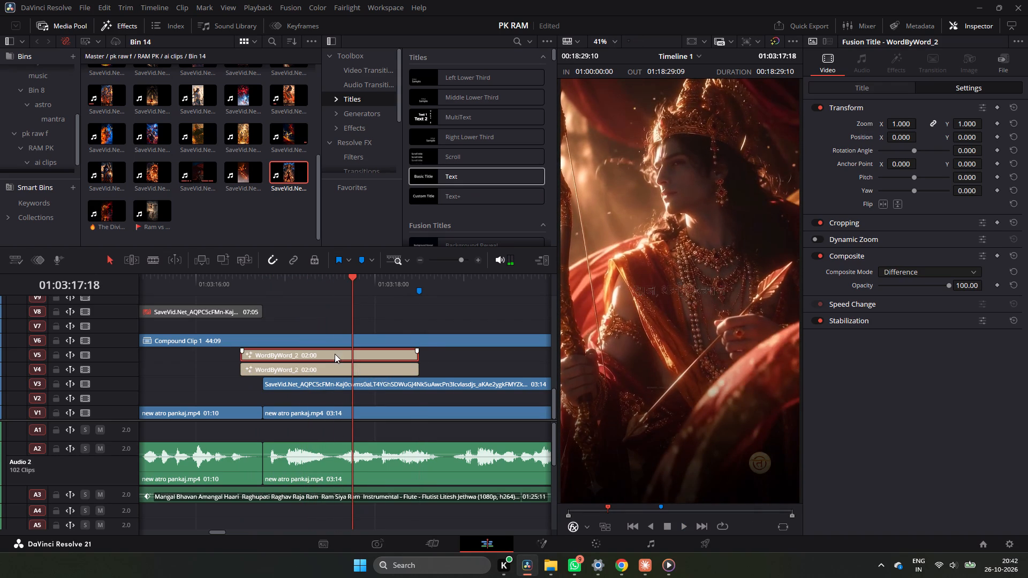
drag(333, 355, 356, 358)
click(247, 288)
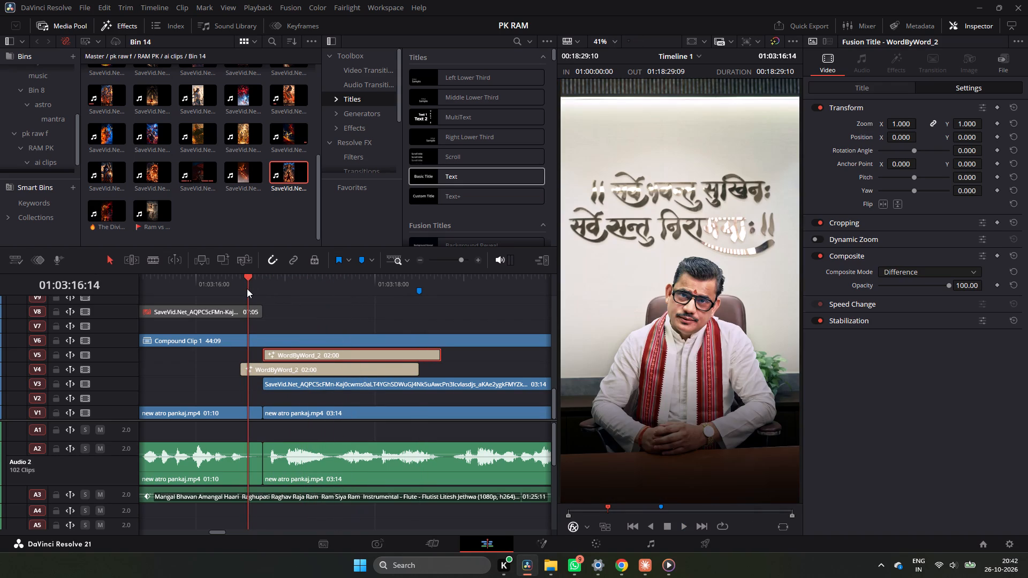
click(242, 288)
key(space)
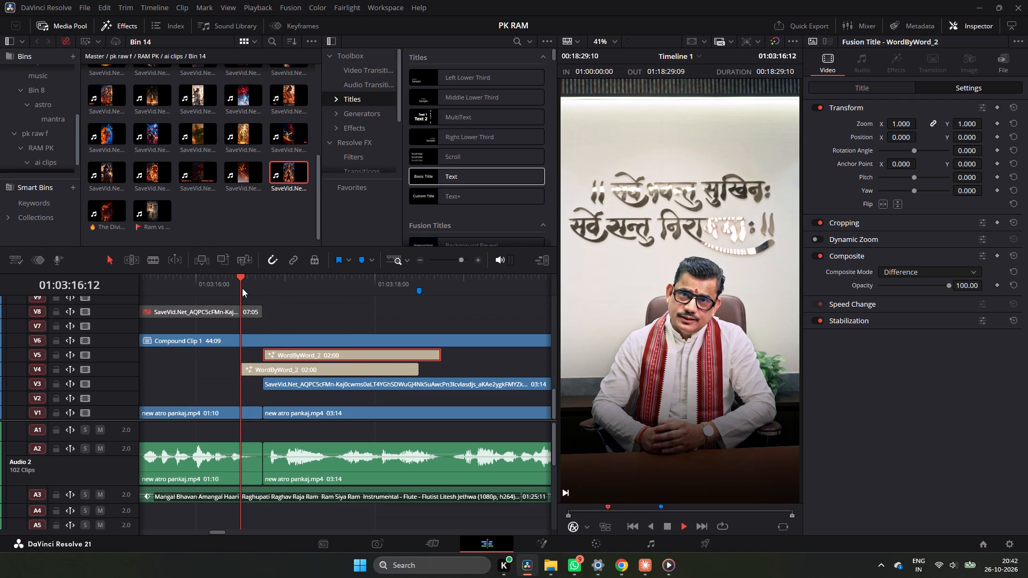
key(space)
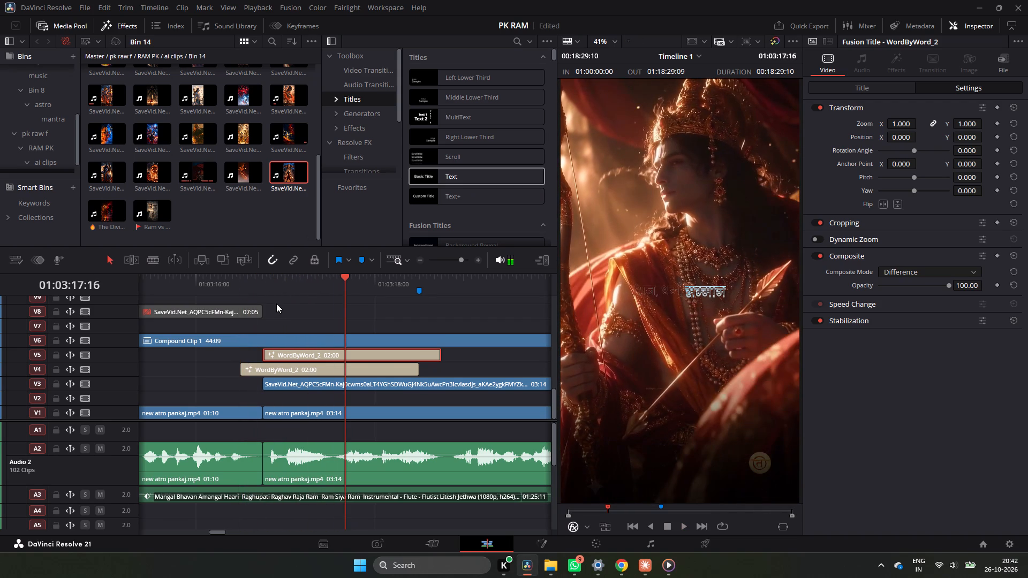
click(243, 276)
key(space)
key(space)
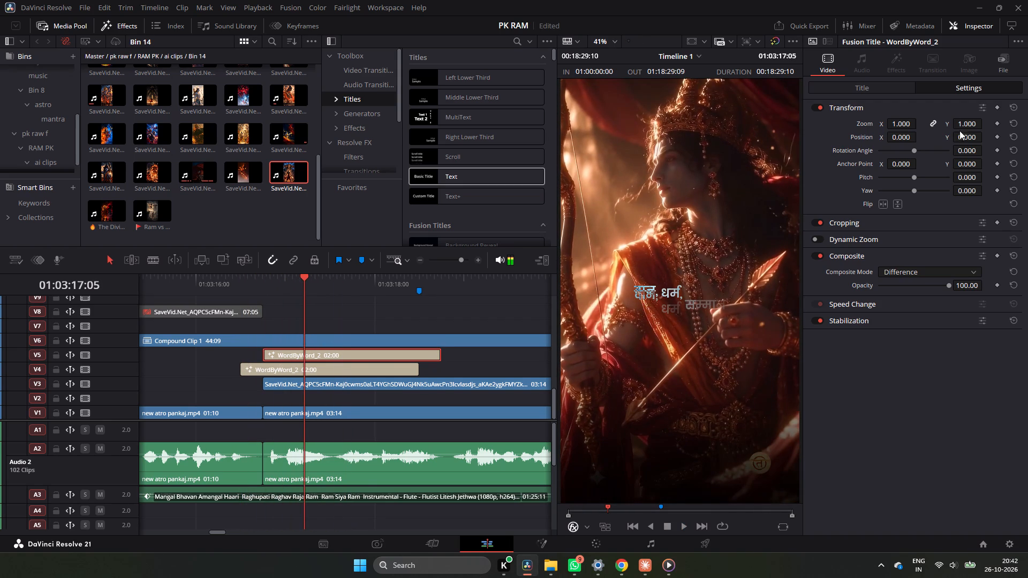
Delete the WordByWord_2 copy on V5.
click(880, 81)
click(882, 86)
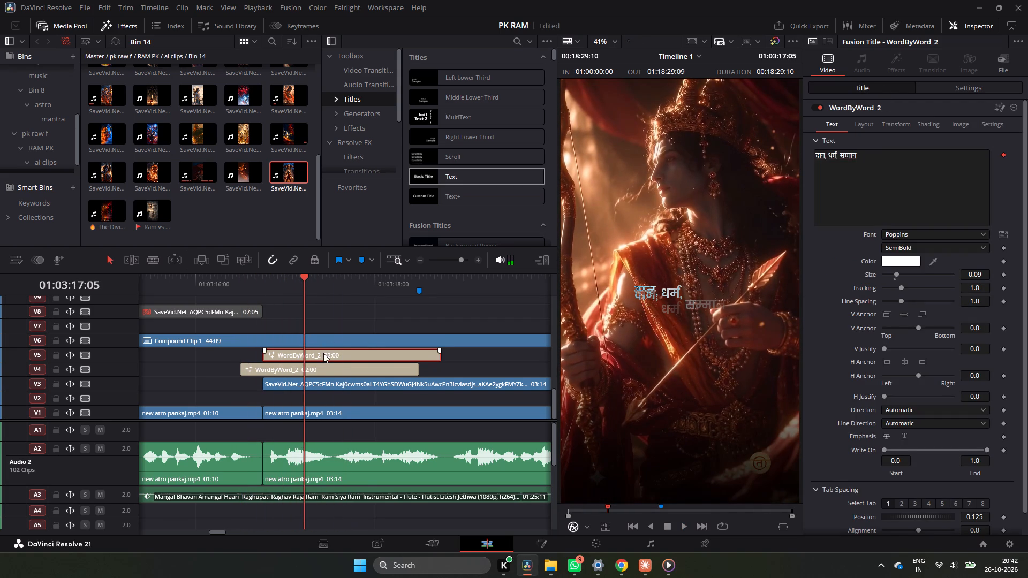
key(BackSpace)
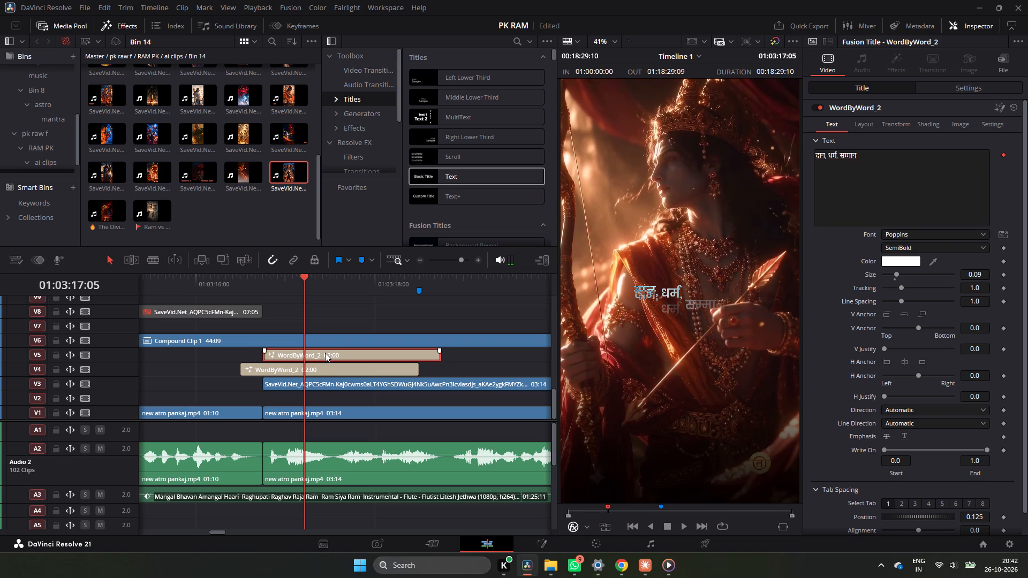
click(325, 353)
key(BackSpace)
Enlarge the V4 title's text to a size of 0.1155, keeping the Poppins SemiBold style.
click(319, 368)
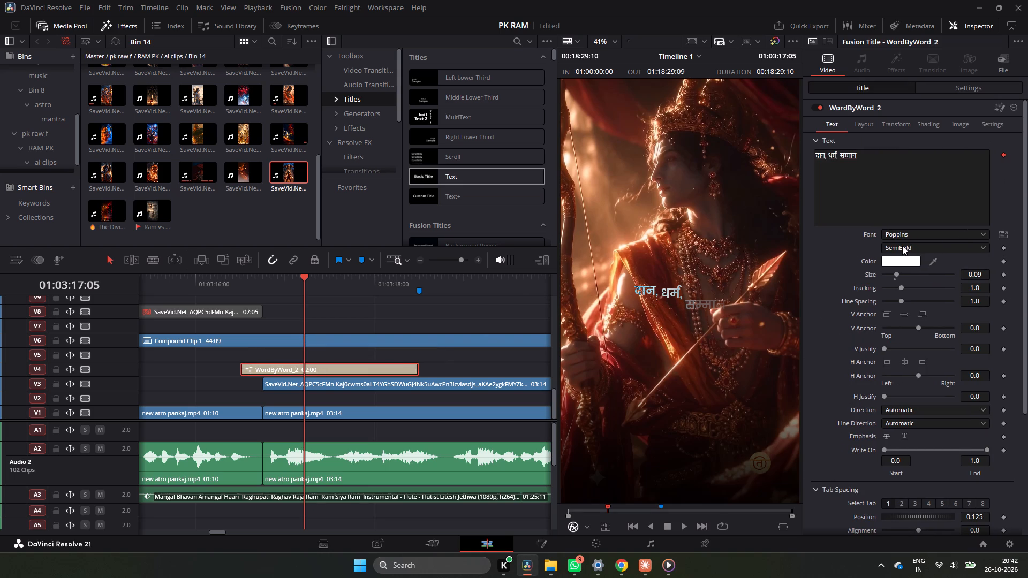
key(space)
key(space)
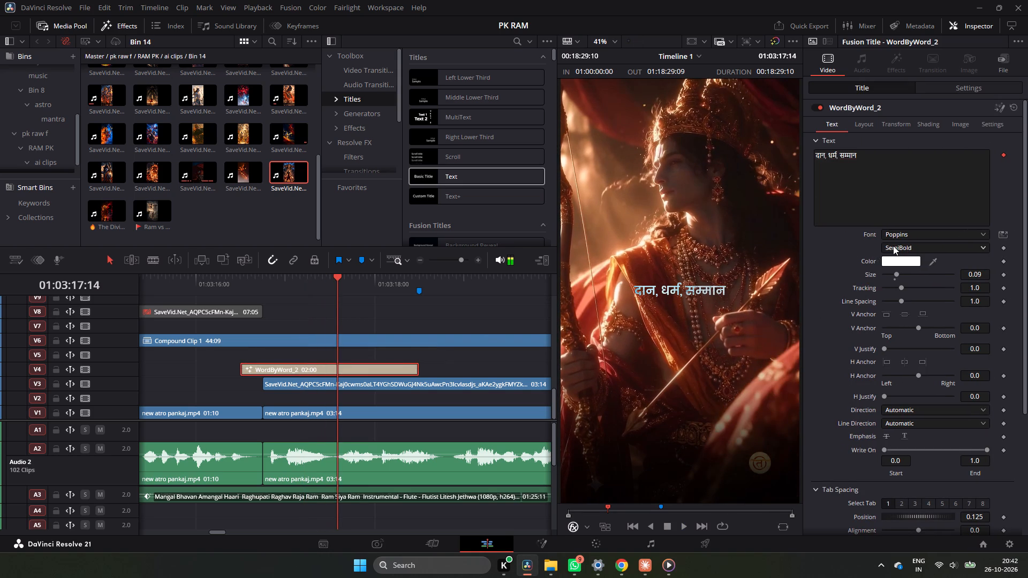
click(893, 246)
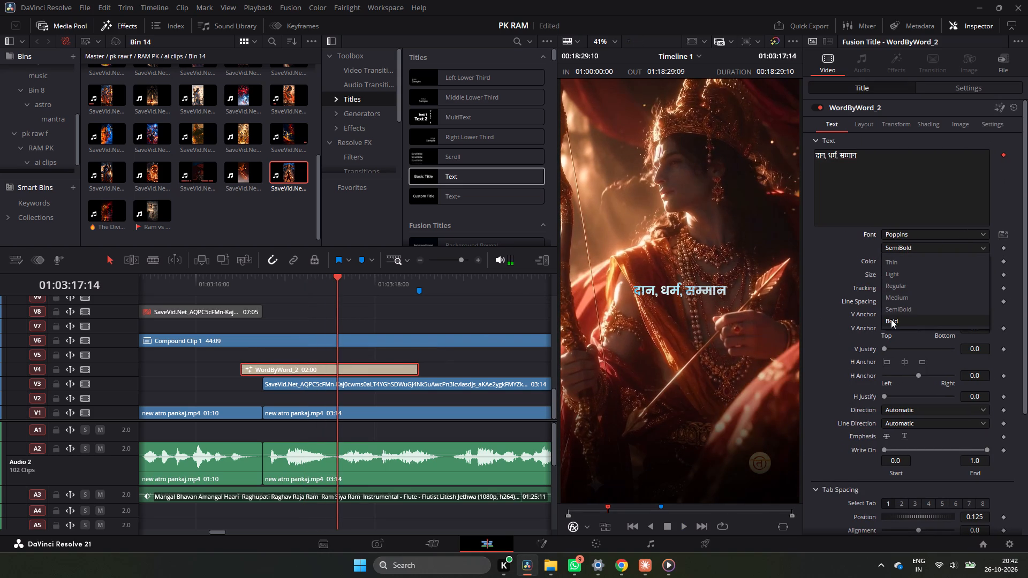
click(895, 312)
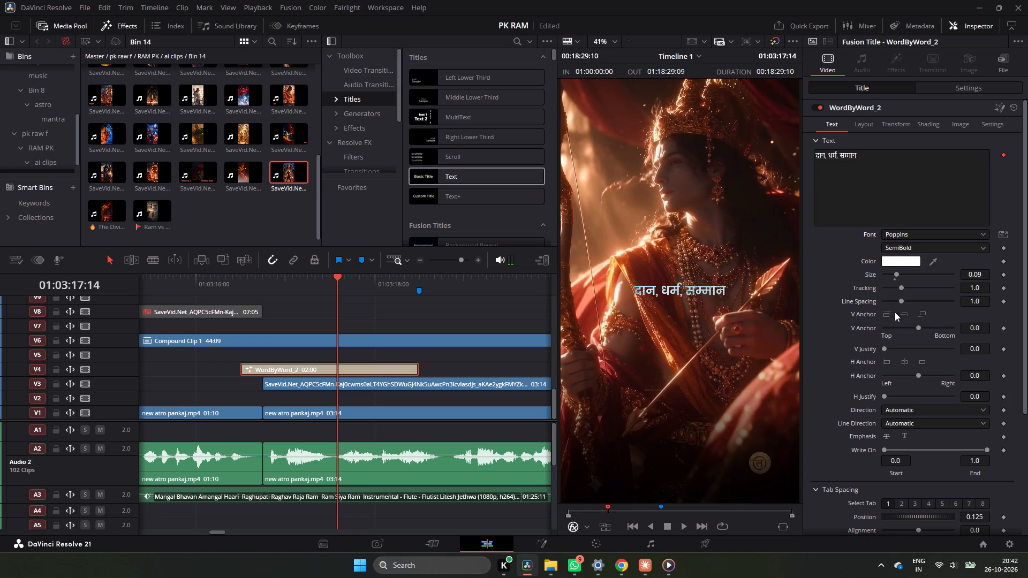
drag(979, 279, 995, 278)
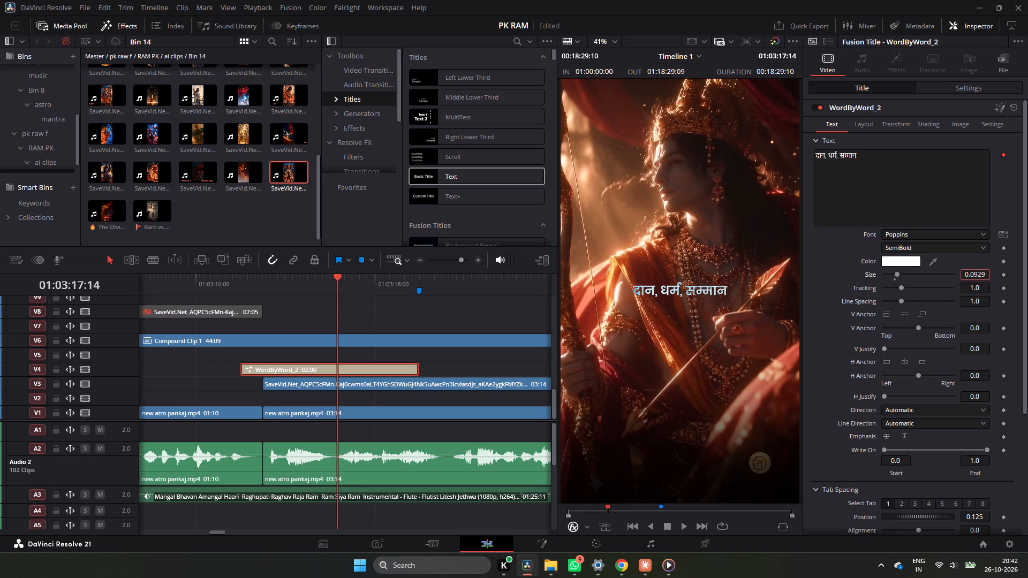
drag(995, 278, 613, 301)
Duplicate the enlarged WordByWord_2 title onto V5, starting near 01:03:17.
drag(314, 369, 314, 368)
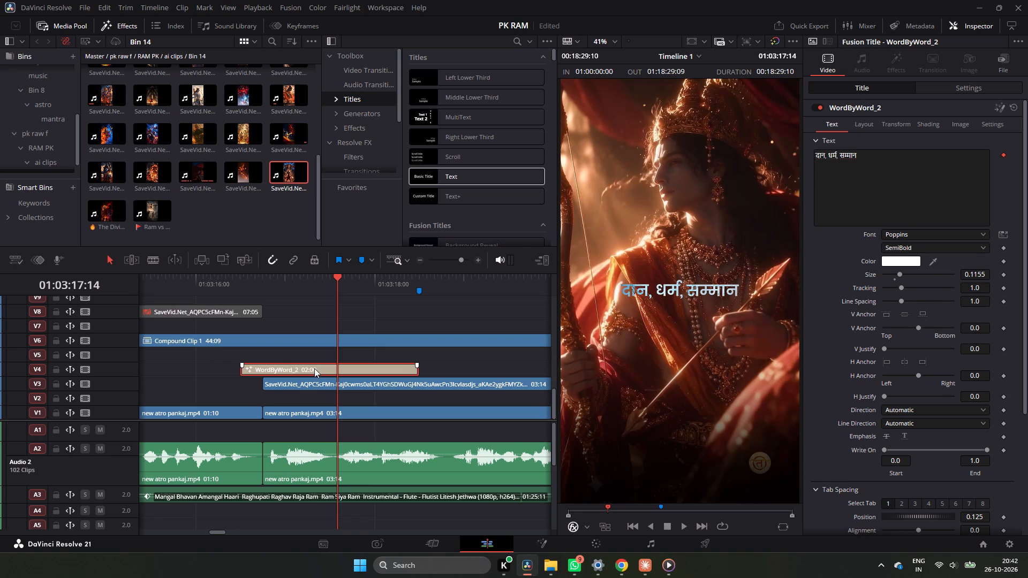
drag(314, 368, 365, 356)
Replace the V5 title's text with the pasted line "में सदा रहे अगुआन।", cutting the pasted second line so it stays on the clipboard.
click(967, 179)
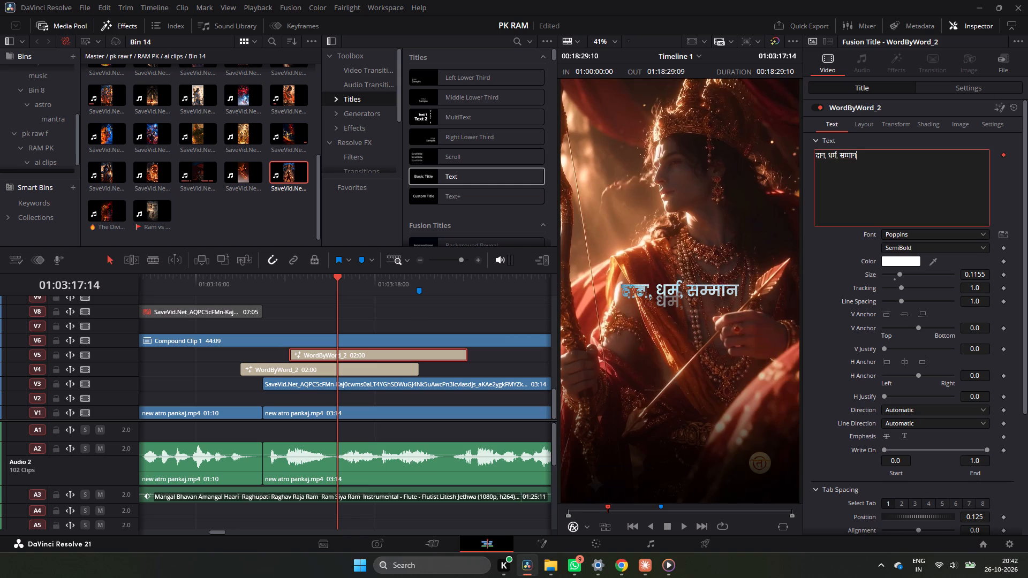
key(ctrl+a)
key(ctrl+v)
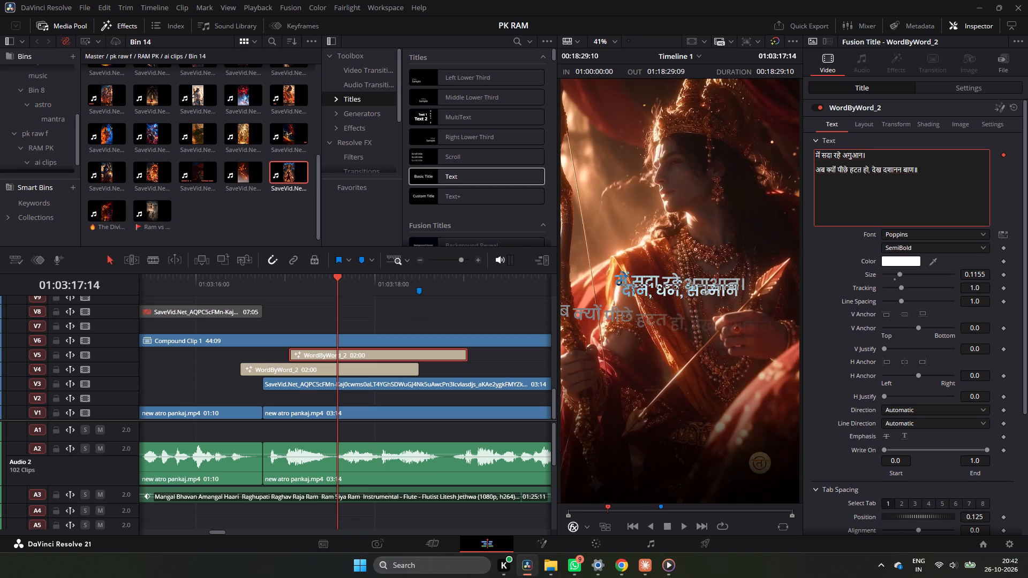
drag(817, 170, 918, 170)
key(ctrl+c)
key(BackSpace)
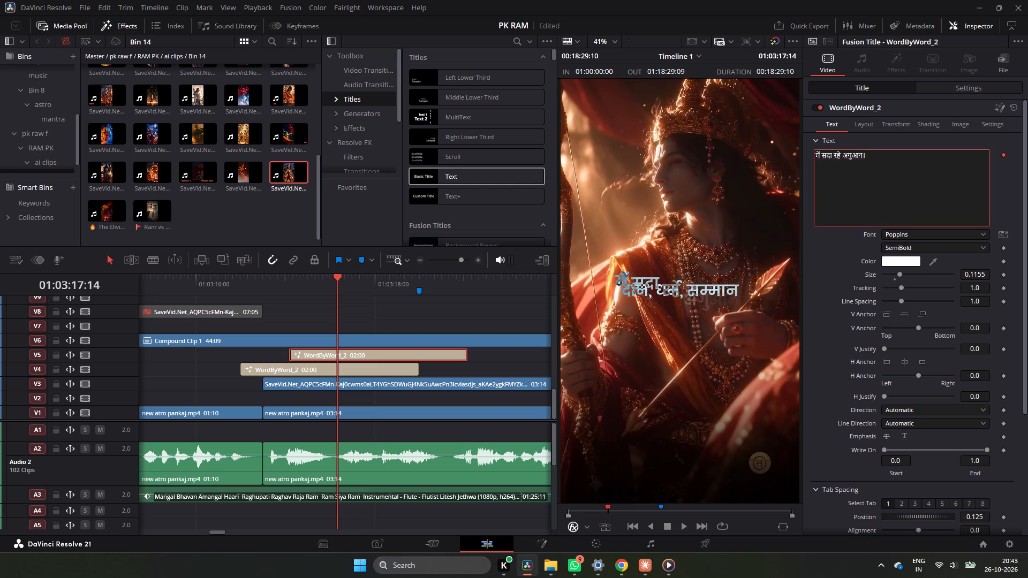
Remove the leftover line break after the V5 title's text.
key(BackSpace)
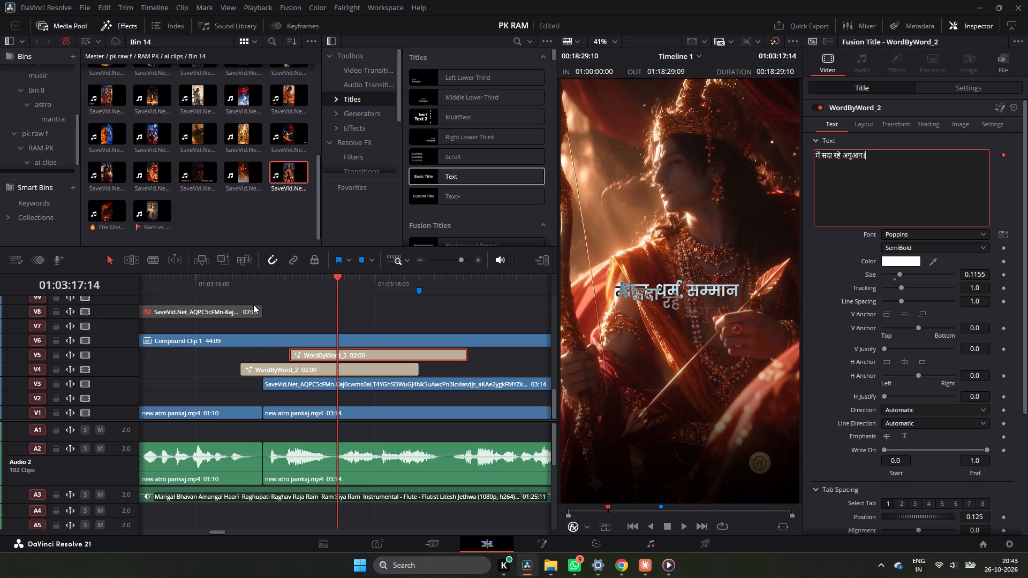
Play back the passage with the V4 and V5 titles up to the next insert to check their timing against the voice.
click(248, 290)
key(space)
key(space)
key(space)
key(space)
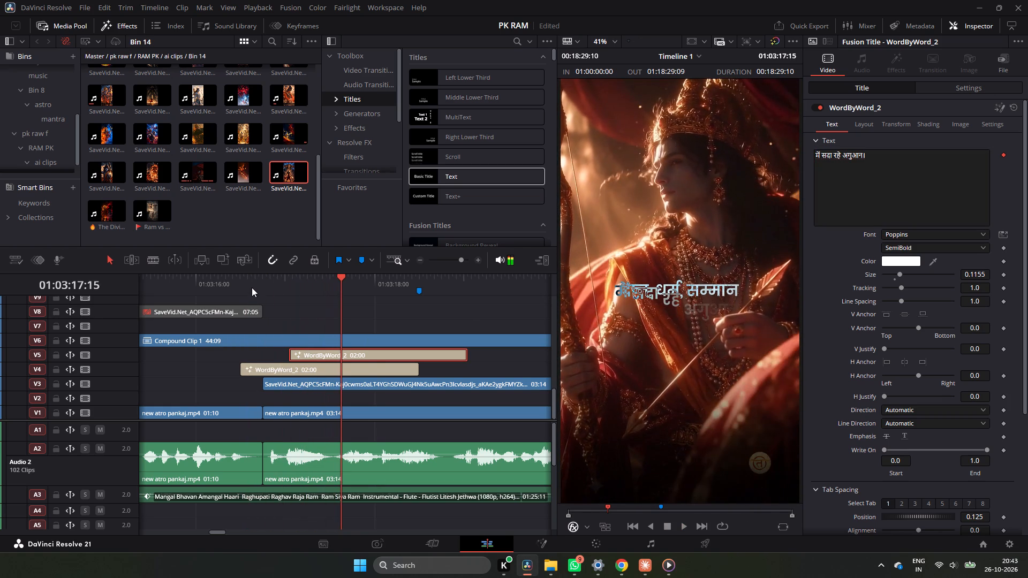
key(space)
key(space)
key(space)
key(space)
key(space)
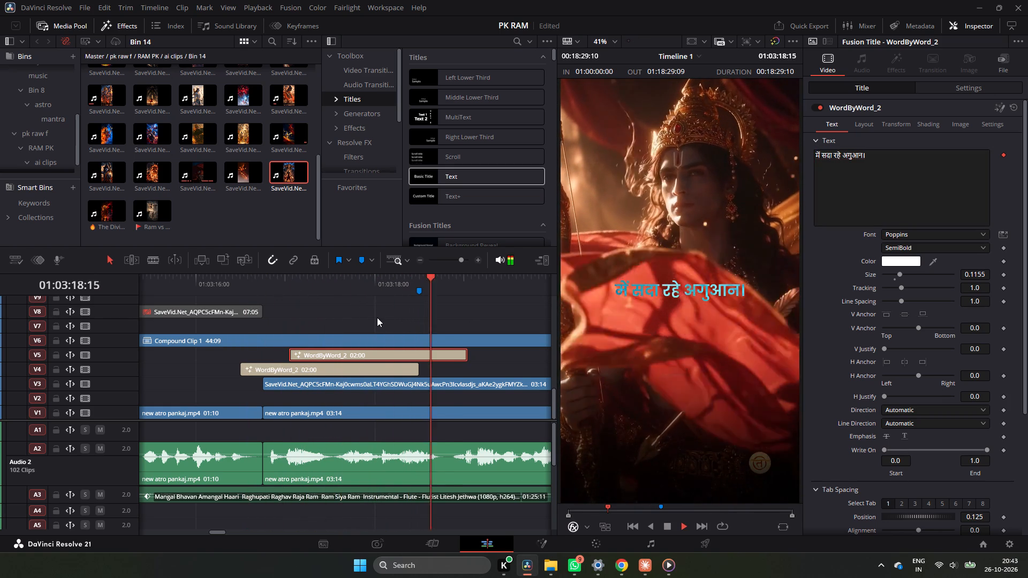
key(space)
key(space)
key(space)
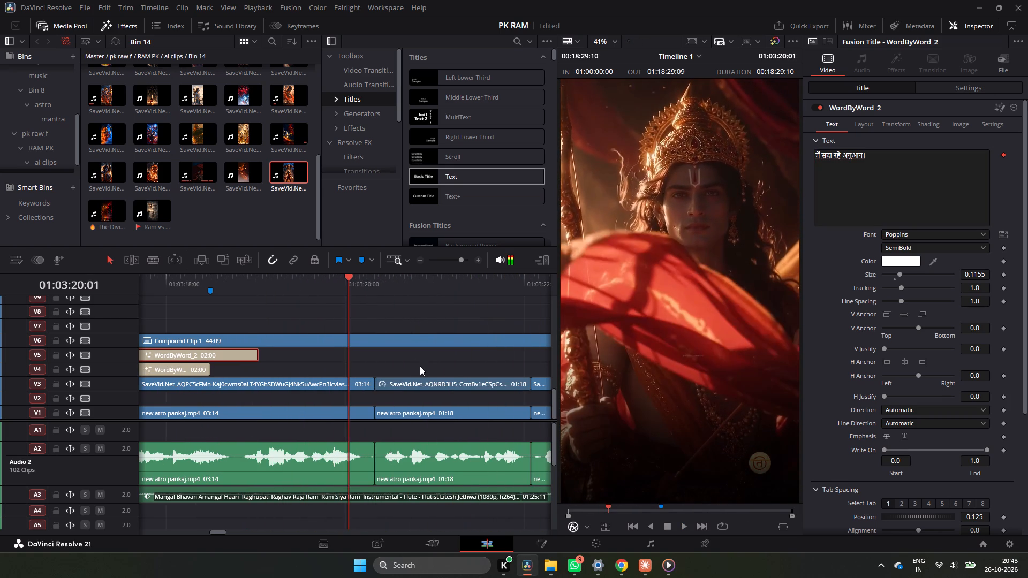
key(space)
key(space)
Extend the ends of the V4 and V5 titles to the clip cut at 01:03:20:08.
drag(373, 286, 364, 296)
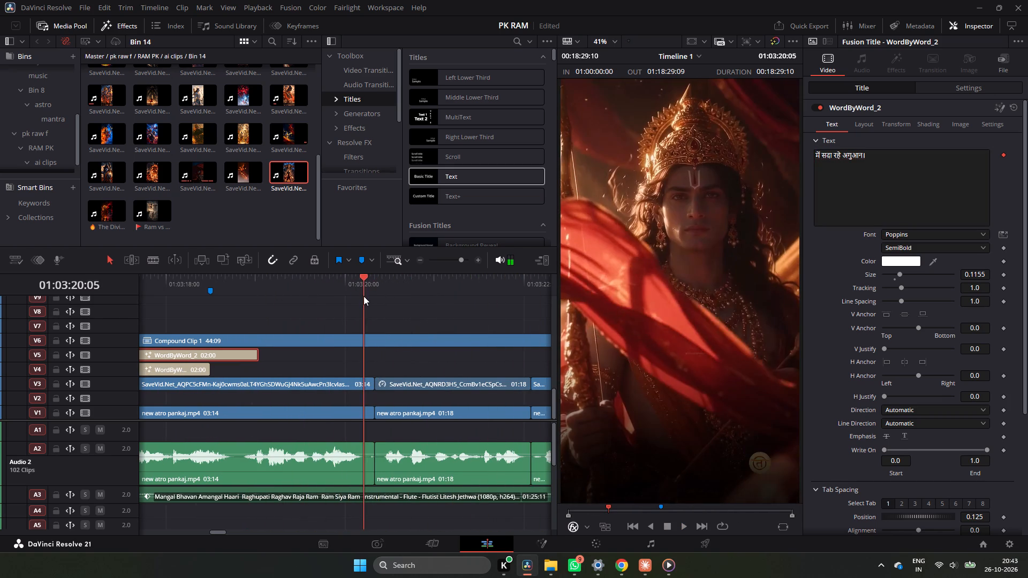
drag(364, 296, 376, 309)
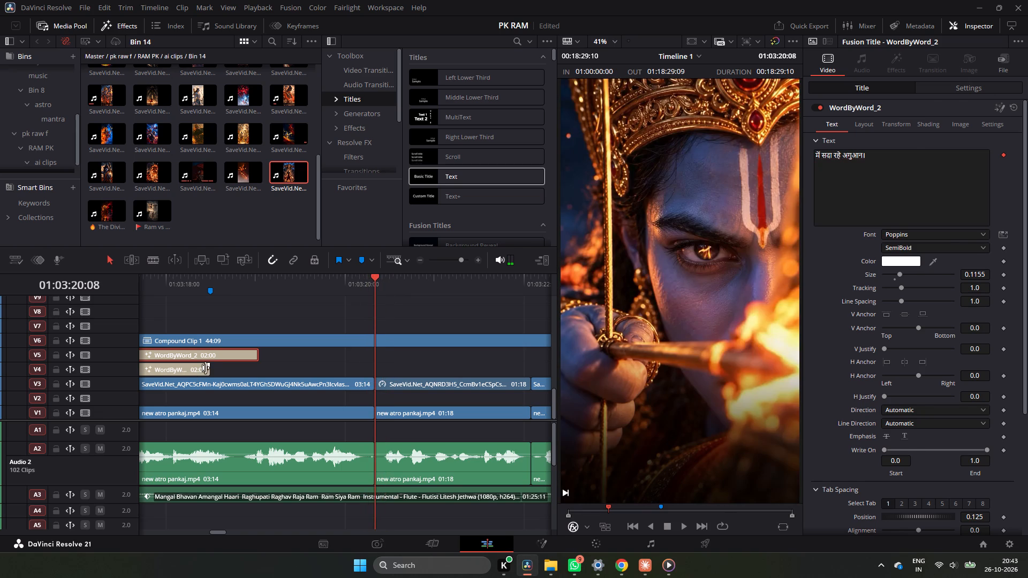
click(208, 367)
drag(208, 370, 370, 377)
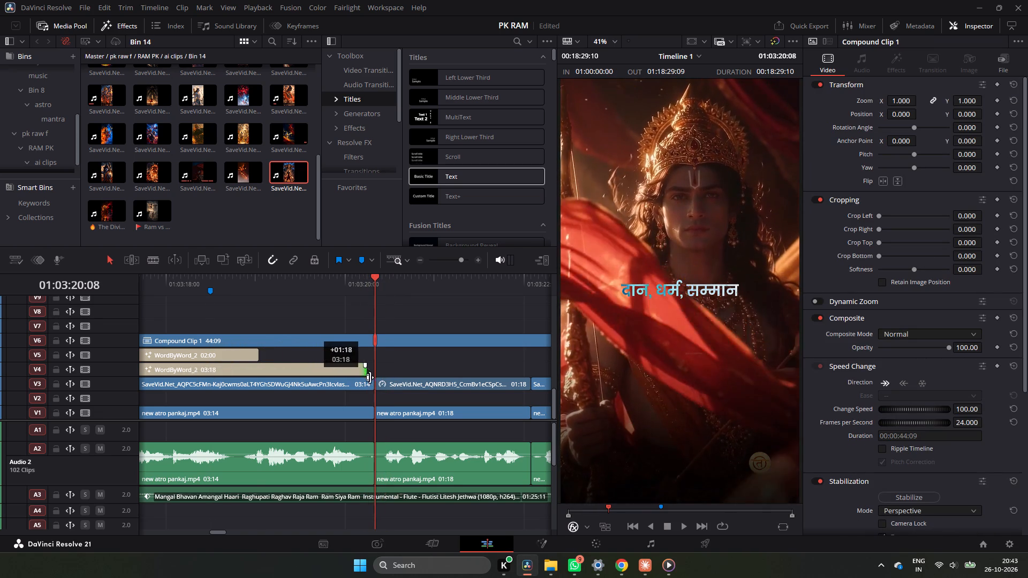
drag(370, 377, 379, 378)
drag(255, 356, 376, 364)
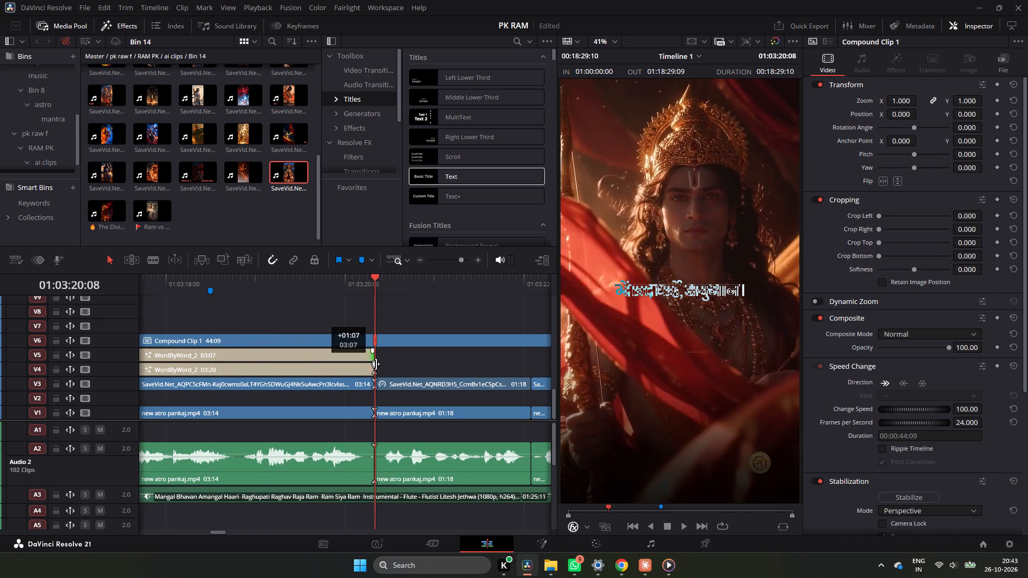
drag(376, 364, 377, 364)
Move the V5 title below the V4 line by setting its Position Y to -89.
click(323, 359)
drag(295, 284, 263, 294)
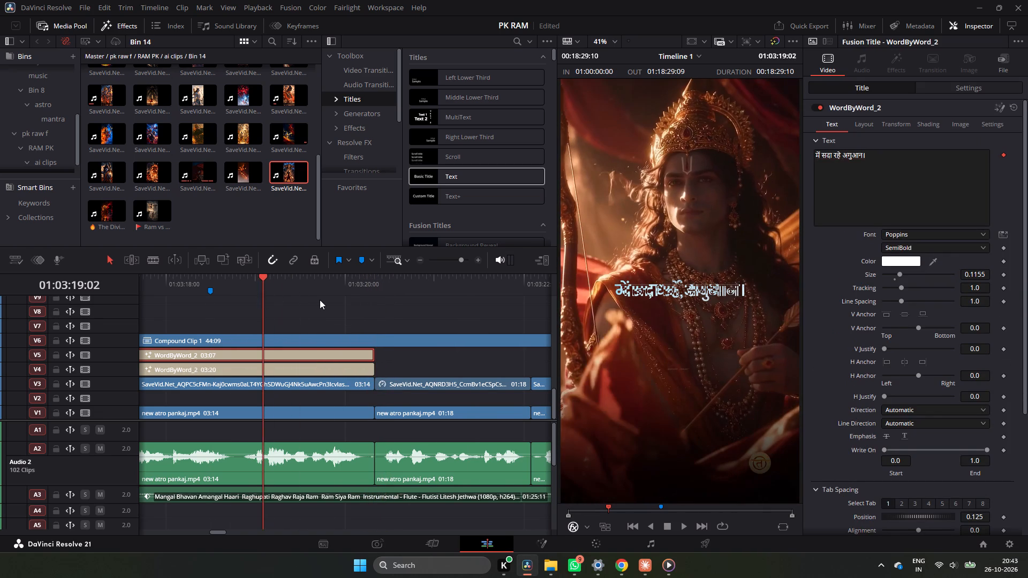
ctrl+scroll(320, 300, up, 3)
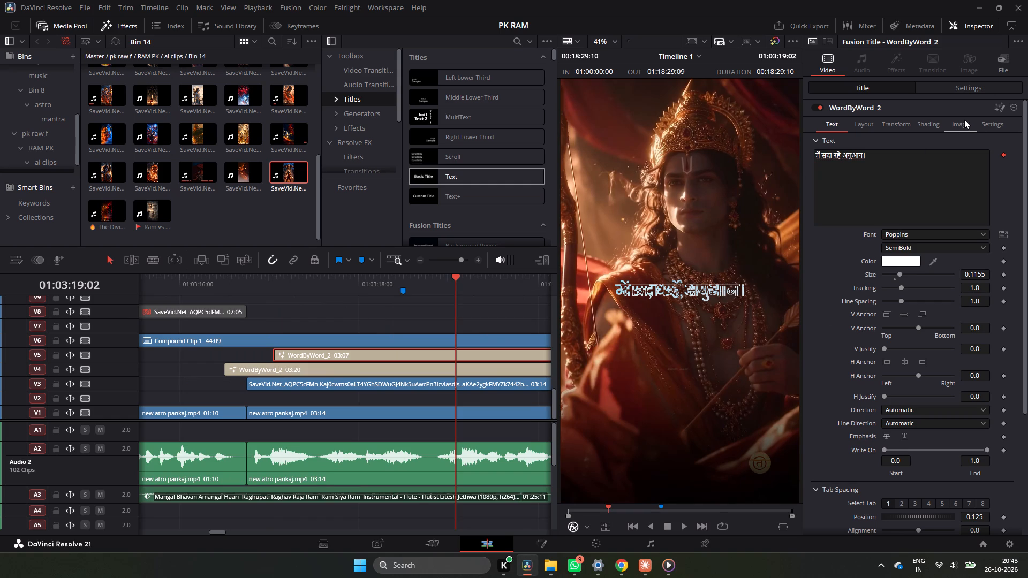
click(984, 126)
click(944, 86)
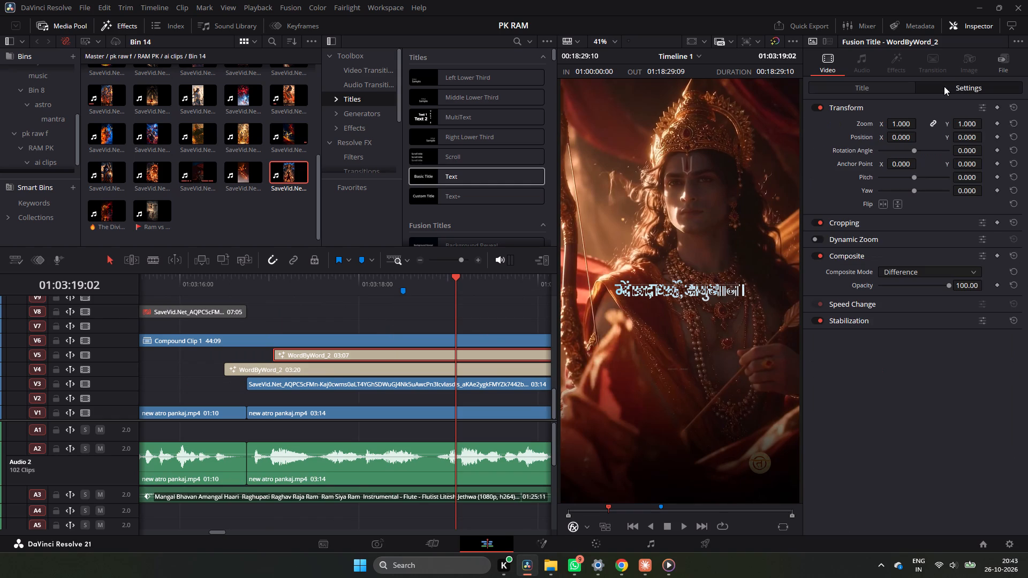
drag(969, 137, 923, 193)
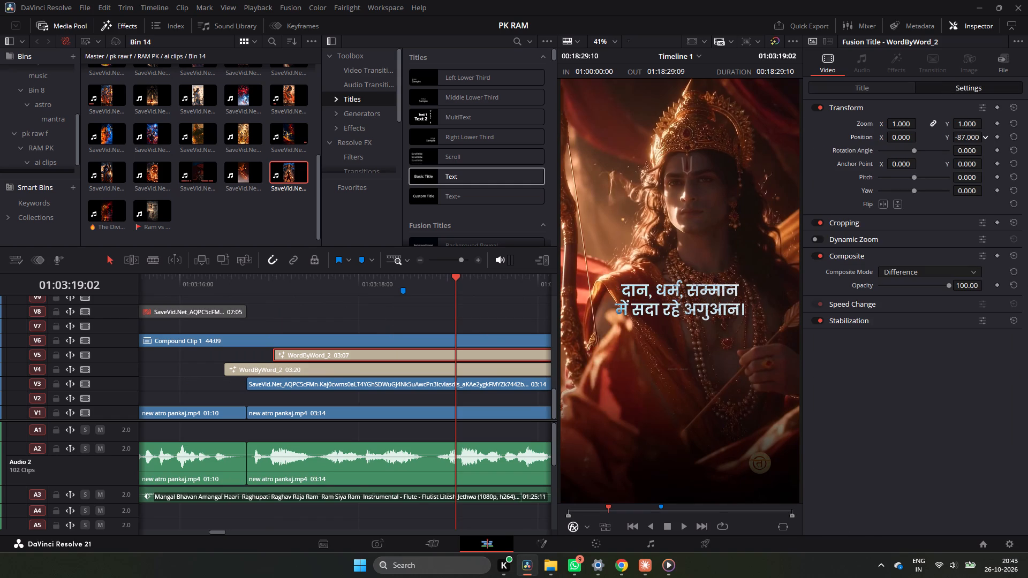
drag(923, 193, 921, 194)
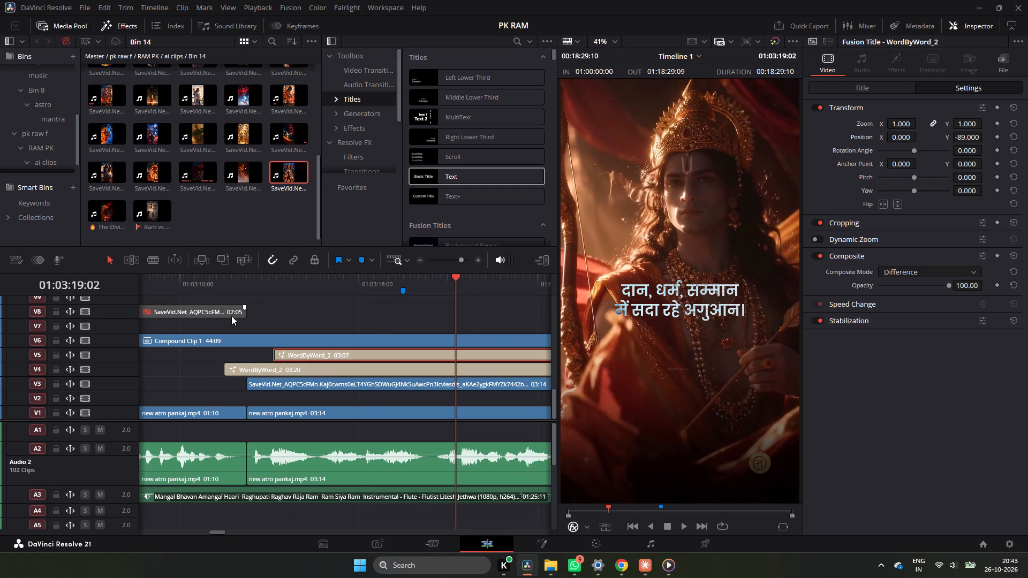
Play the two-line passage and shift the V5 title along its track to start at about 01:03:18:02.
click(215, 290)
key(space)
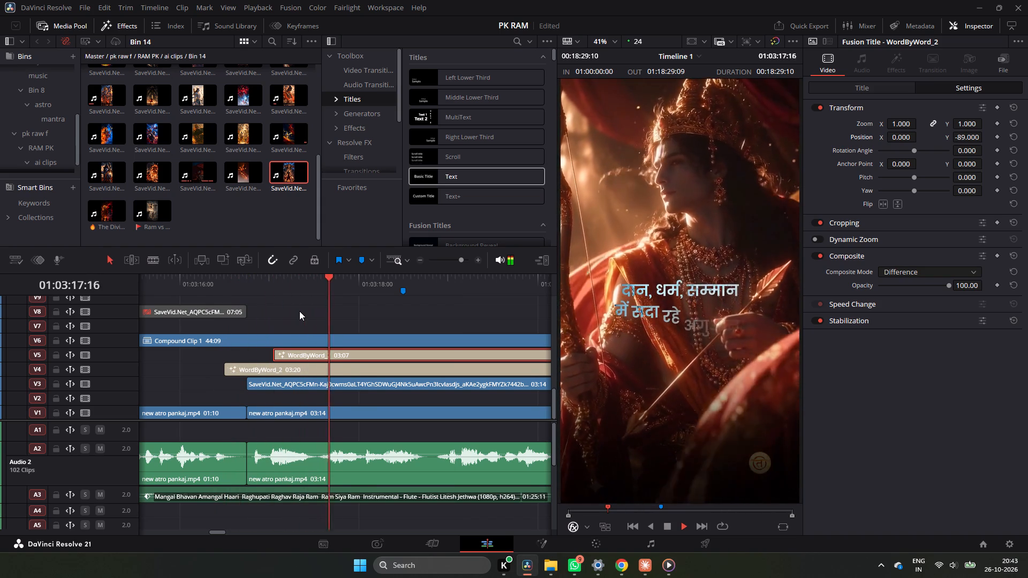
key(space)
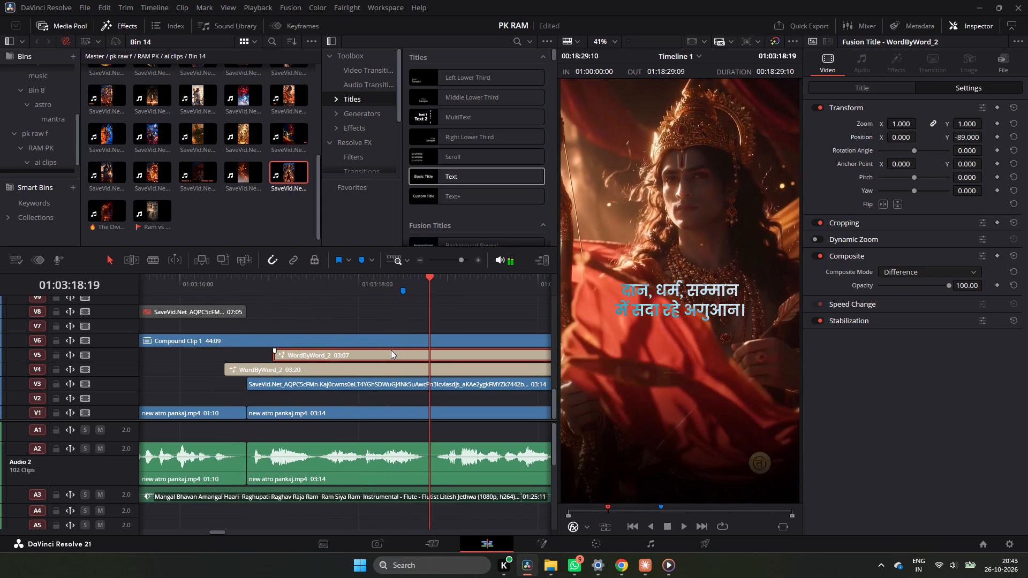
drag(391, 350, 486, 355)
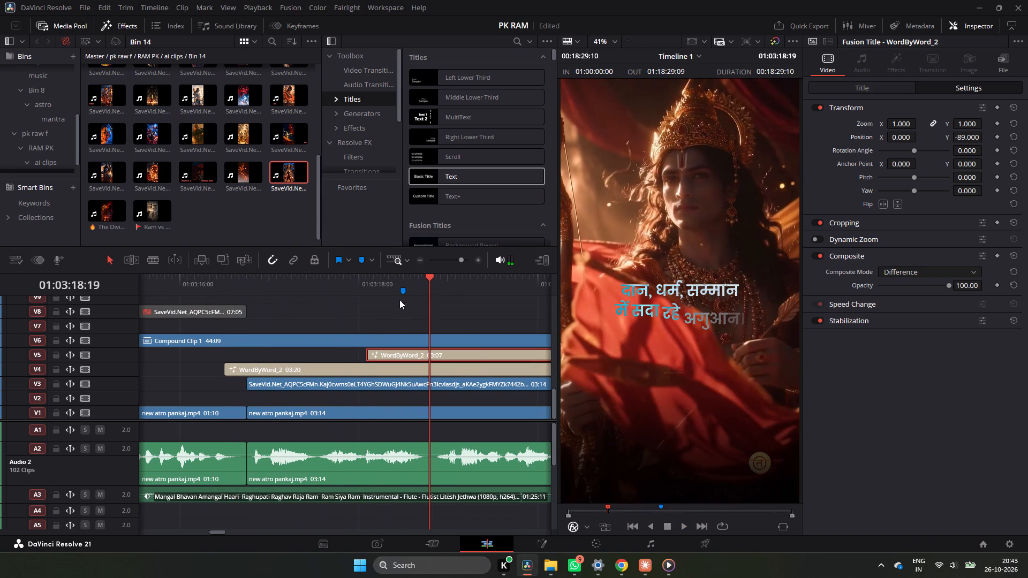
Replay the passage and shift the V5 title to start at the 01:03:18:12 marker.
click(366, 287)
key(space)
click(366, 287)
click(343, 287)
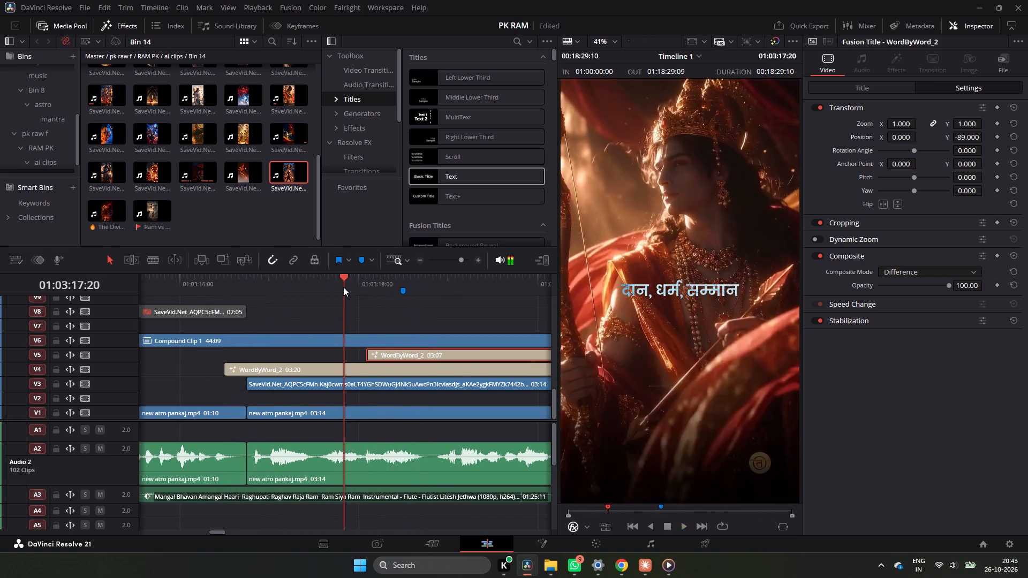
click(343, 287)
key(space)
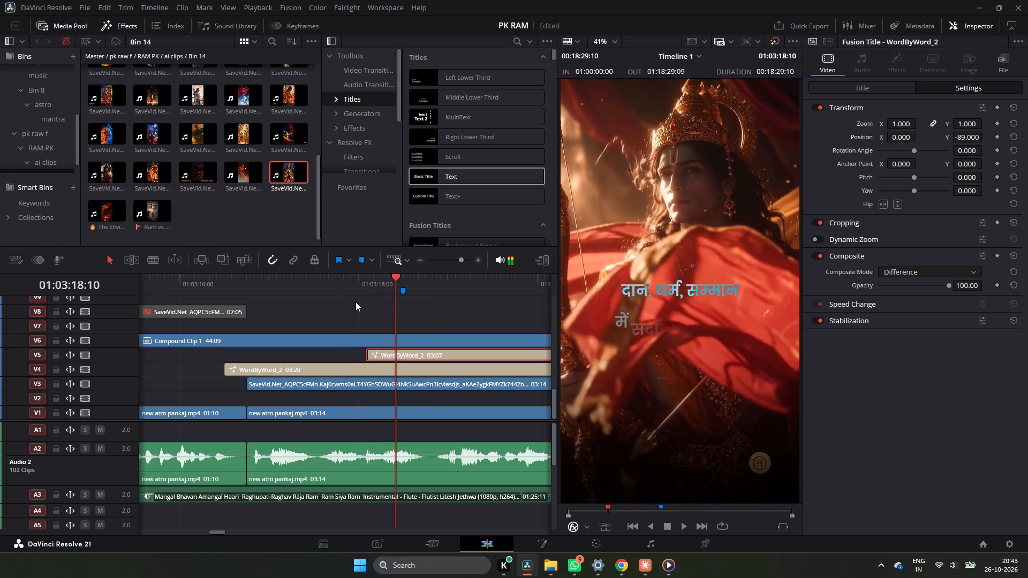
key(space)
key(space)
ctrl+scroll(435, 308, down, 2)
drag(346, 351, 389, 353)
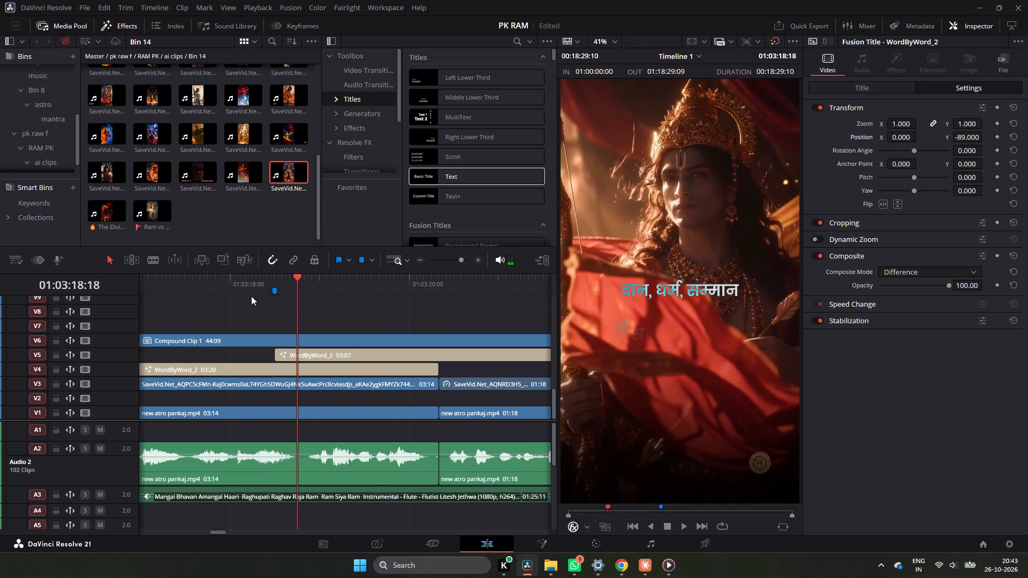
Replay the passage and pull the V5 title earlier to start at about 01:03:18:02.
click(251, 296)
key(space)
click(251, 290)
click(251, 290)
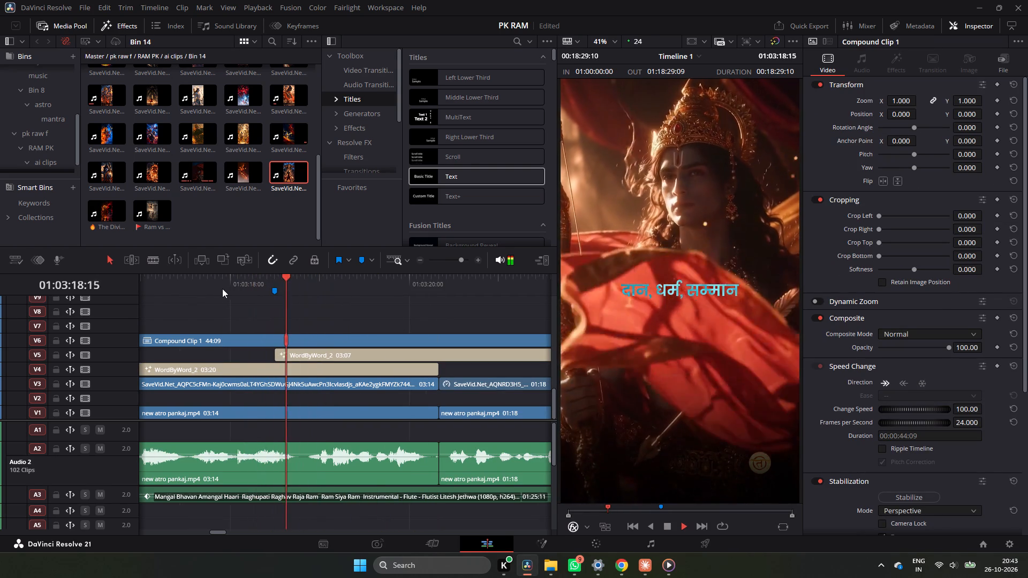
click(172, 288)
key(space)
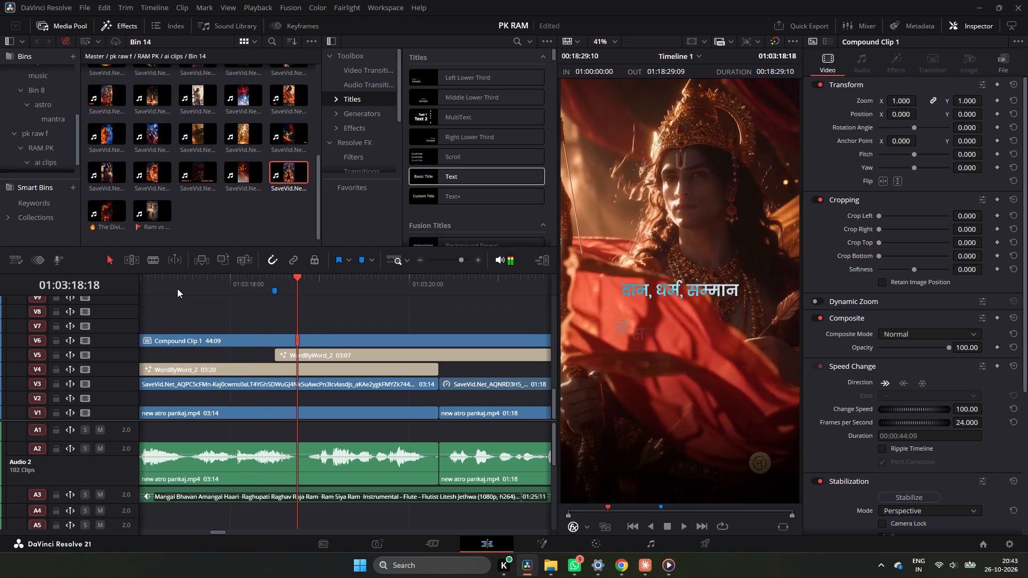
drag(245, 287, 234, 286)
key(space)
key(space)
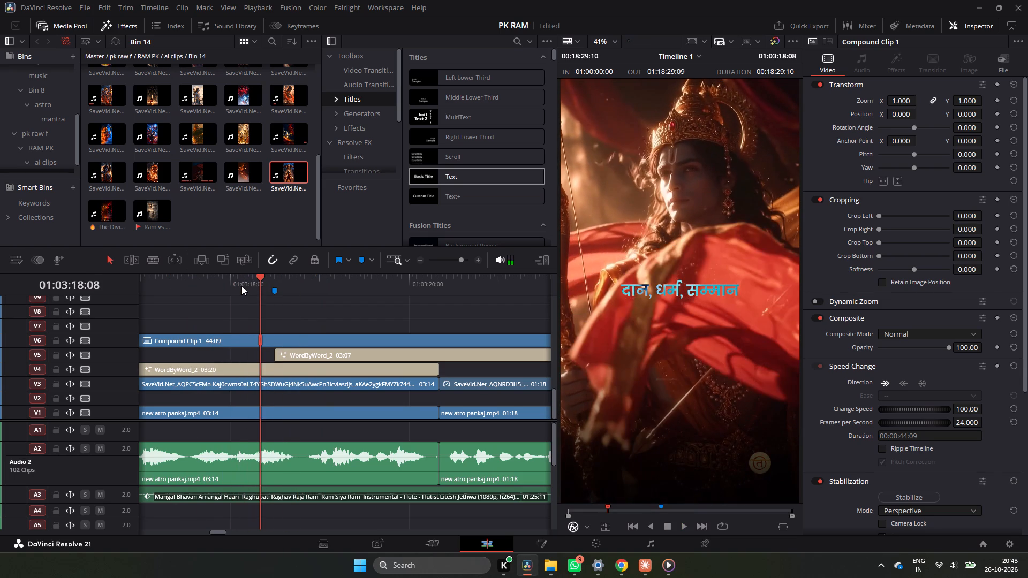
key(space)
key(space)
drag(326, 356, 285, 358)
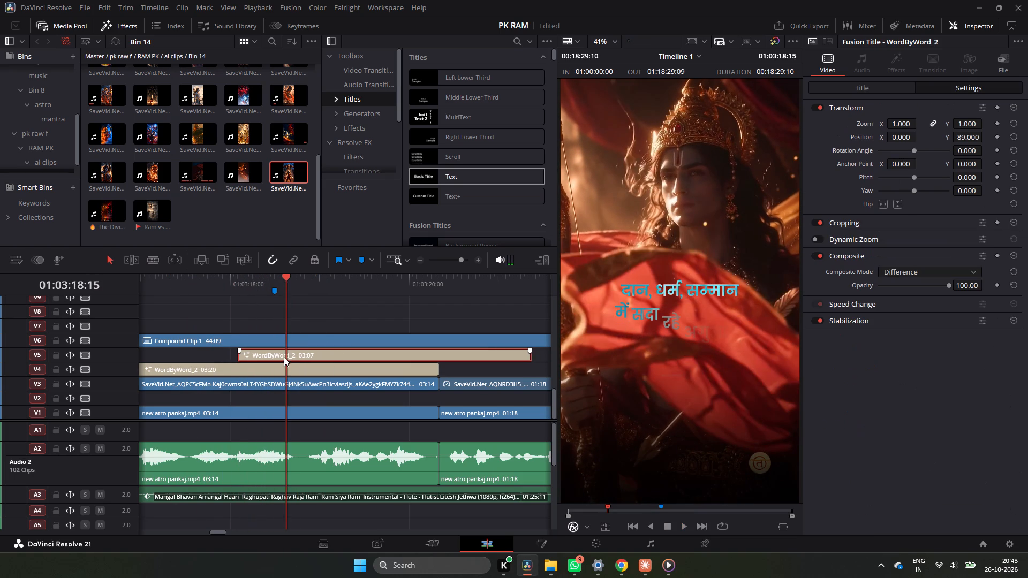
Recheck the V5 title's timing against the voice and shift its start to 01:03:18:06.
click(225, 284)
key(space)
click(224, 283)
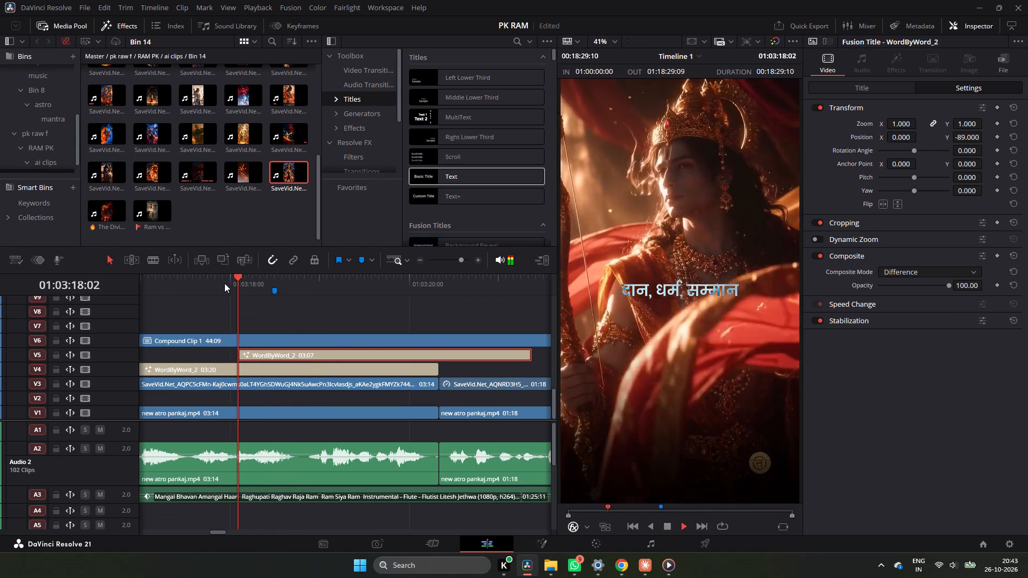
key(space)
key(space)
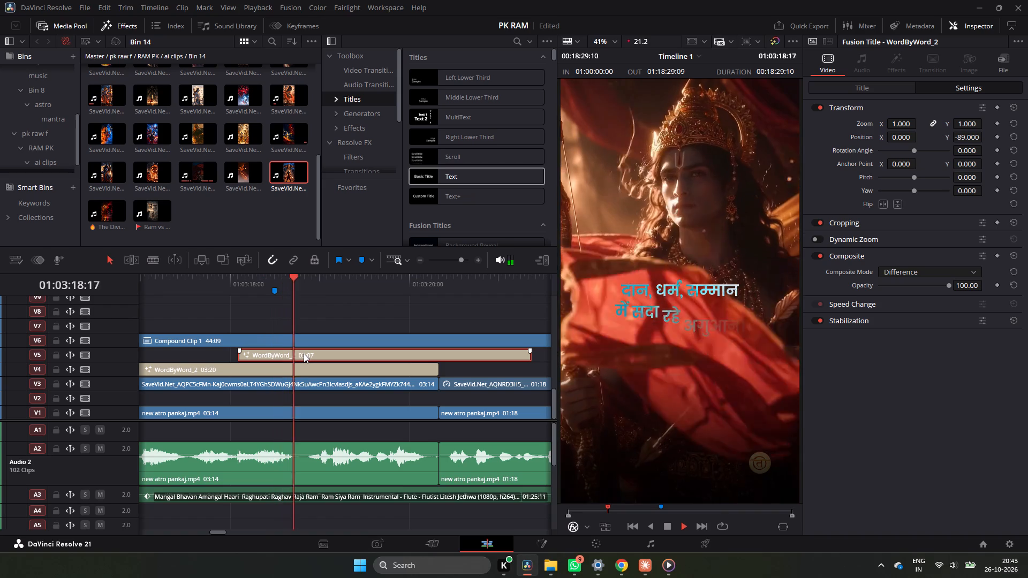
key(space)
drag(300, 285, 264, 298)
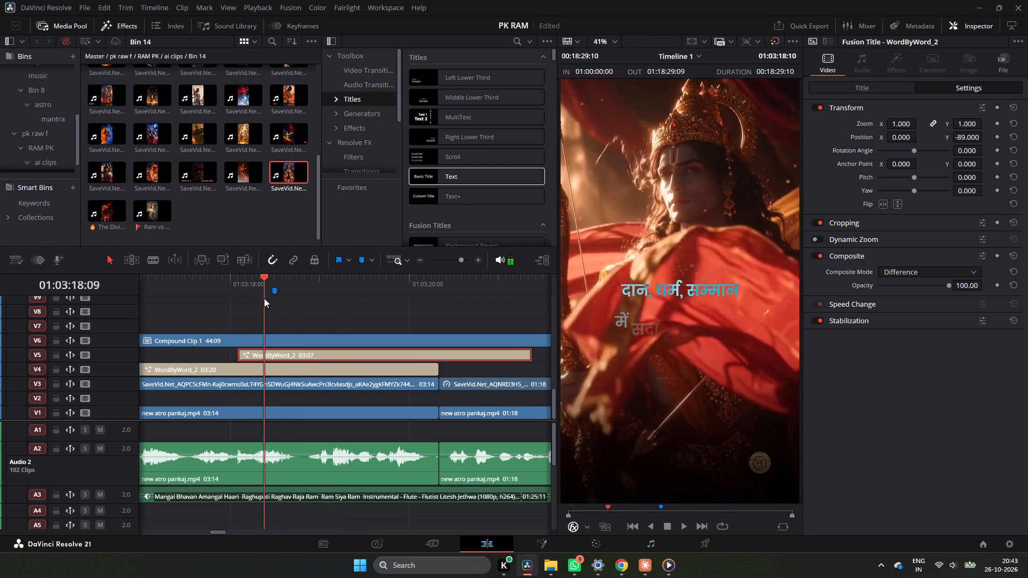
drag(264, 298, 261, 300)
key(space)
key(space)
drag(306, 353, 324, 353)
Play through the passage and trim the V5 title's end back to the clip cut, for a duration of 02:02.
click(255, 282)
key(space)
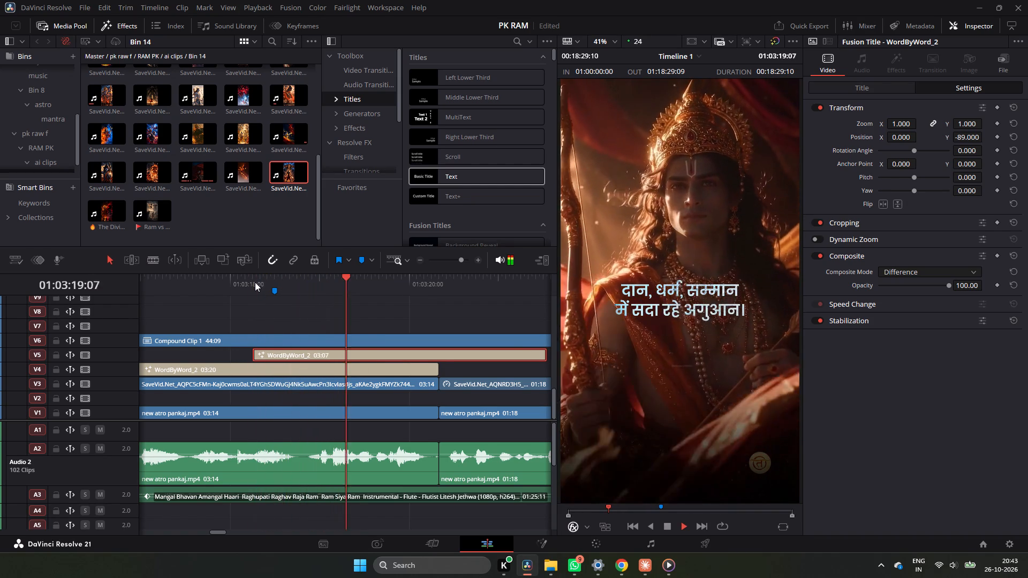
key(space)
key(space)
key(space)
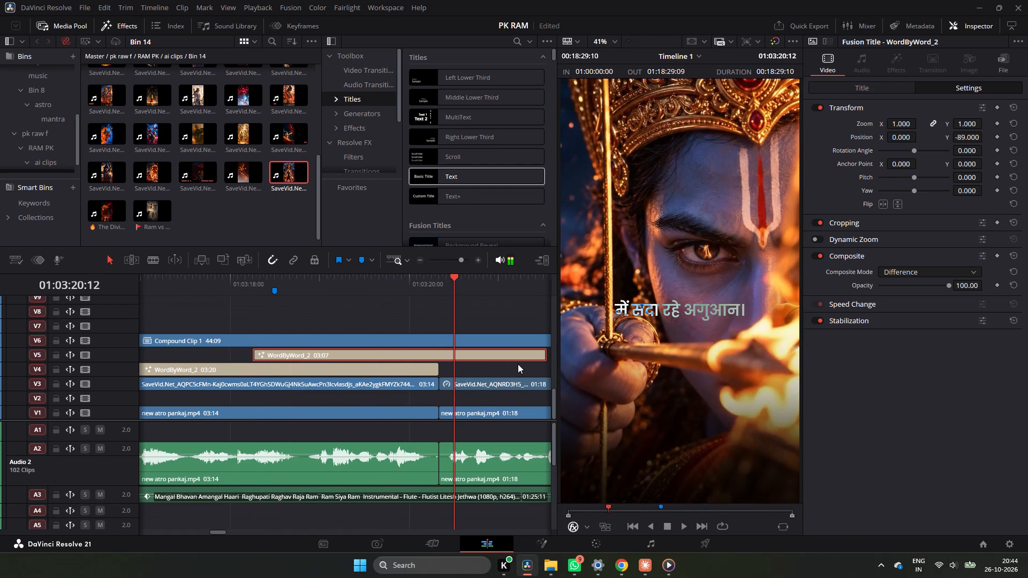
drag(542, 356, 443, 367)
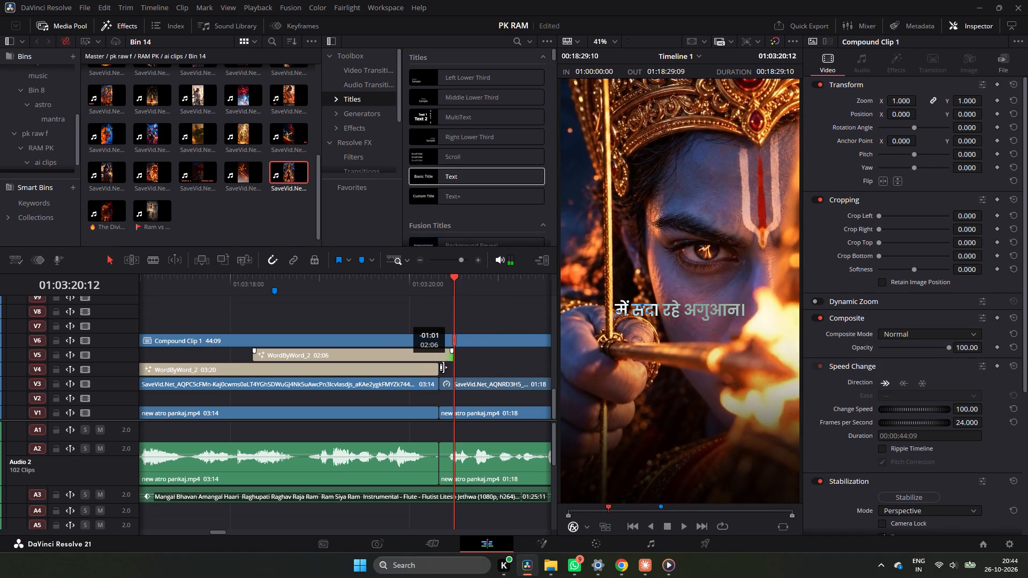
drag(443, 367, 436, 371)
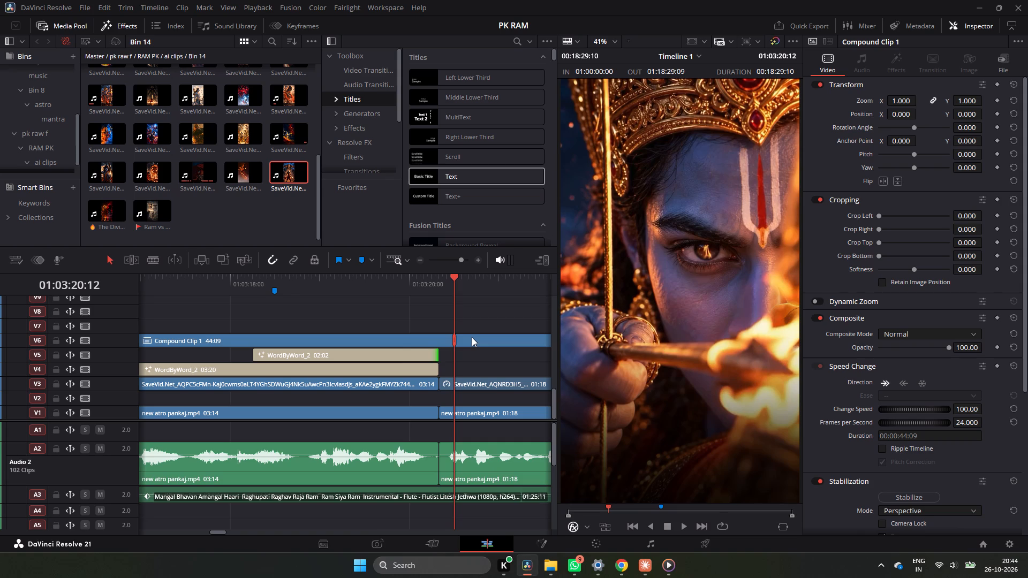
Play back the passage from just before the V5 title into the next insert to check both title lines.
click(261, 277)
click(254, 277)
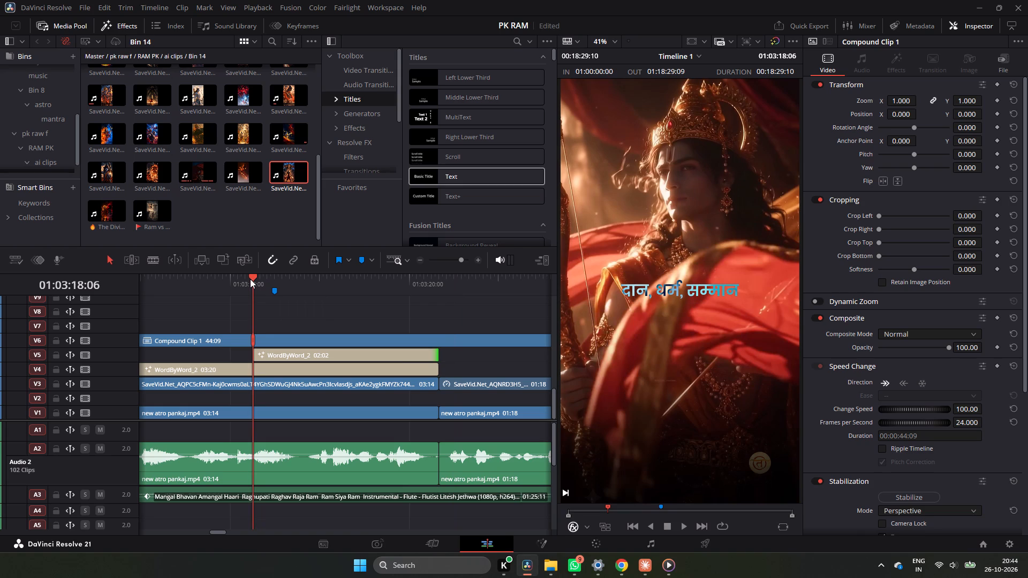
click(221, 289)
key(space)
key(space)
key(space)
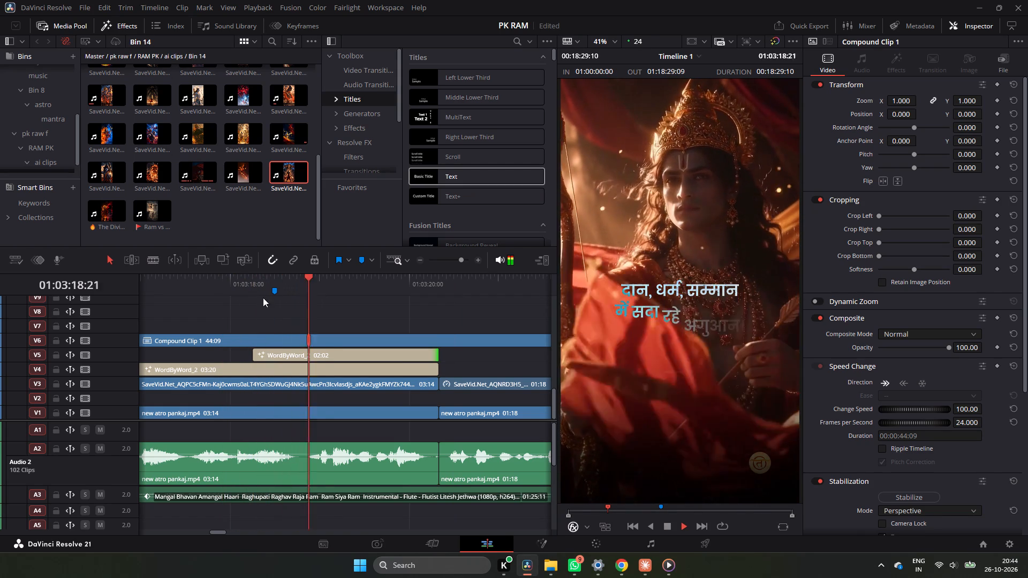
key(space)
click(264, 299)
click(254, 288)
key(space)
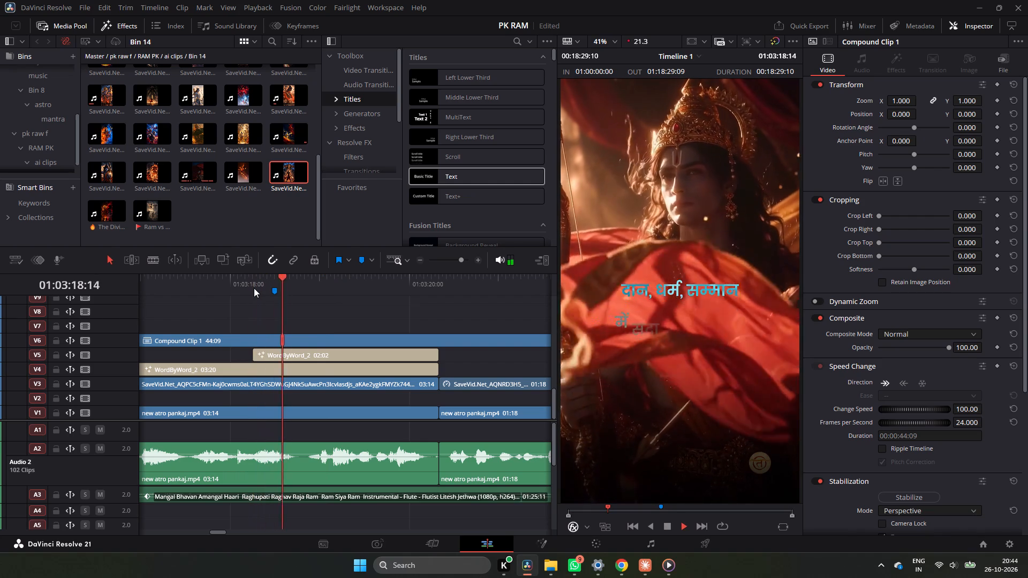
key(space)
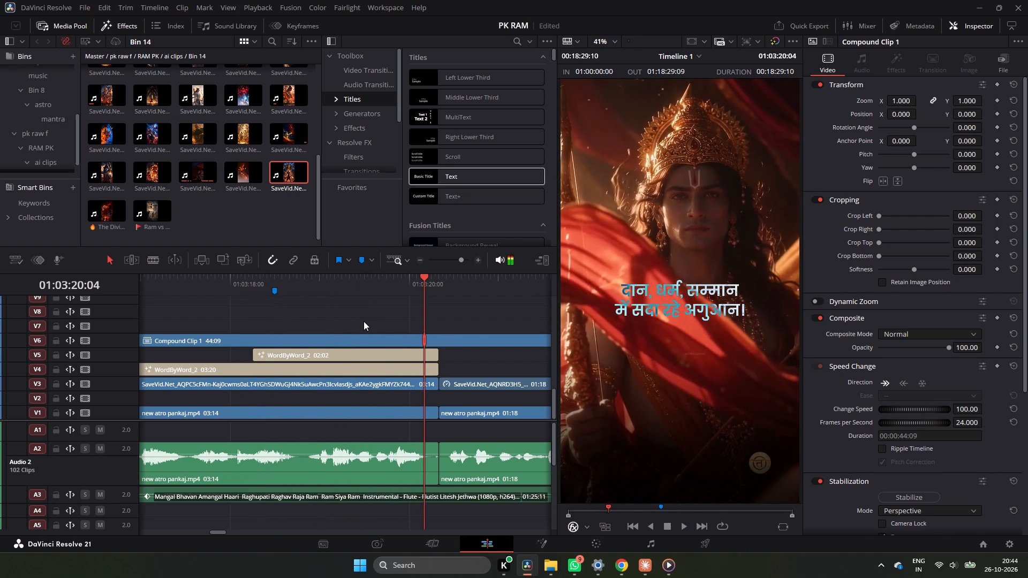
key(space)
key(space)
ctrl+scroll(433, 314, down, 2)
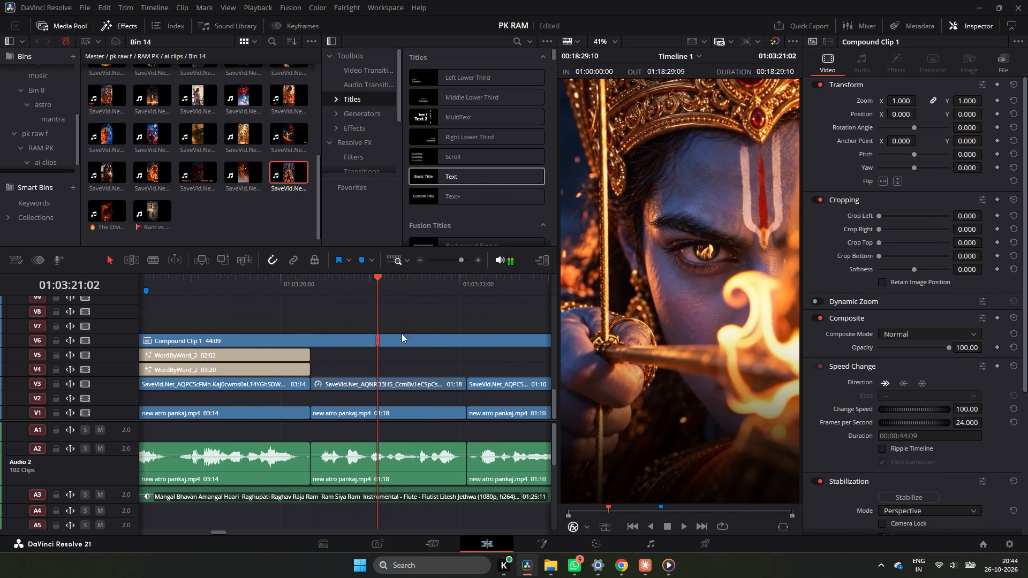
Duplicate the V4 and V5 WordByWord titles together over the next insert, starting the V4 copy on that insert's opening cut.
drag(338, 361, 269, 374)
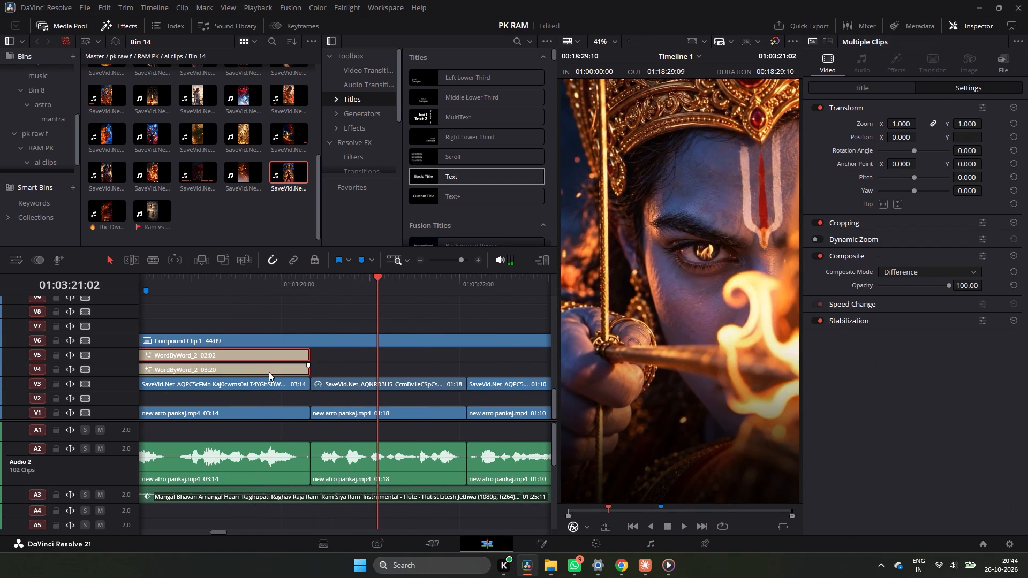
click(181, 307)
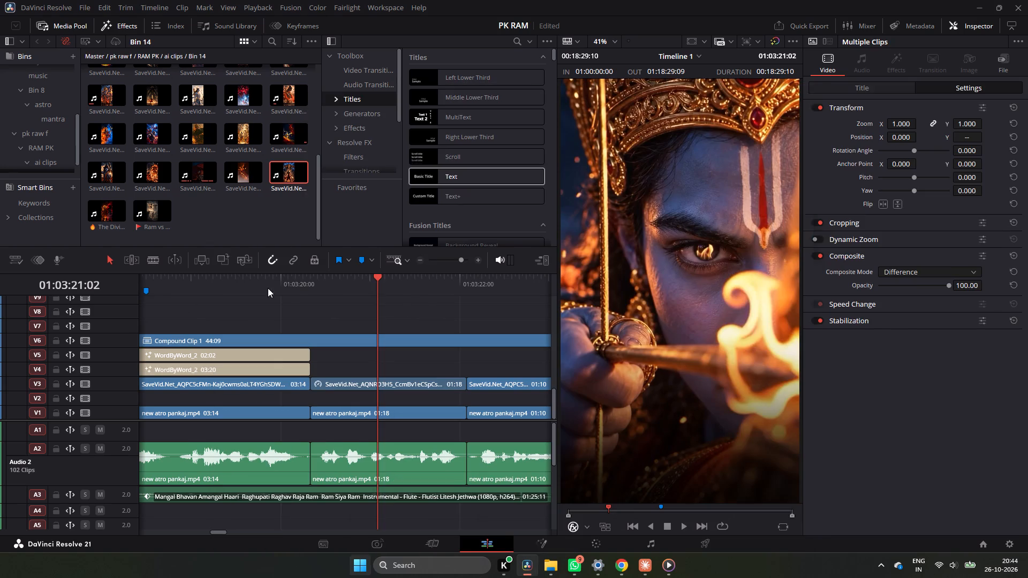
triple_click(420, 261)
drag(277, 351, 329, 370)
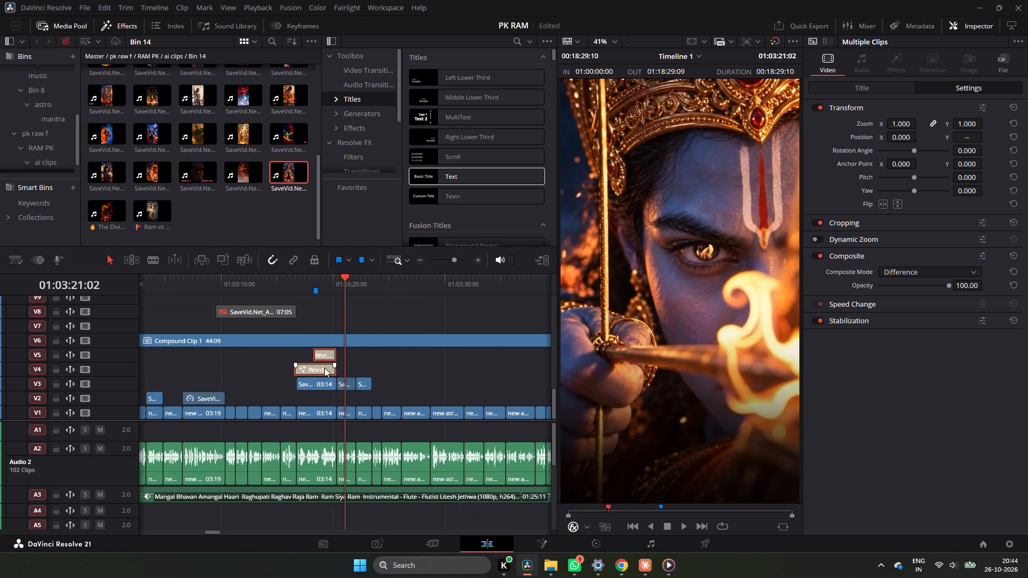
alt+drag(324, 368, 375, 364)
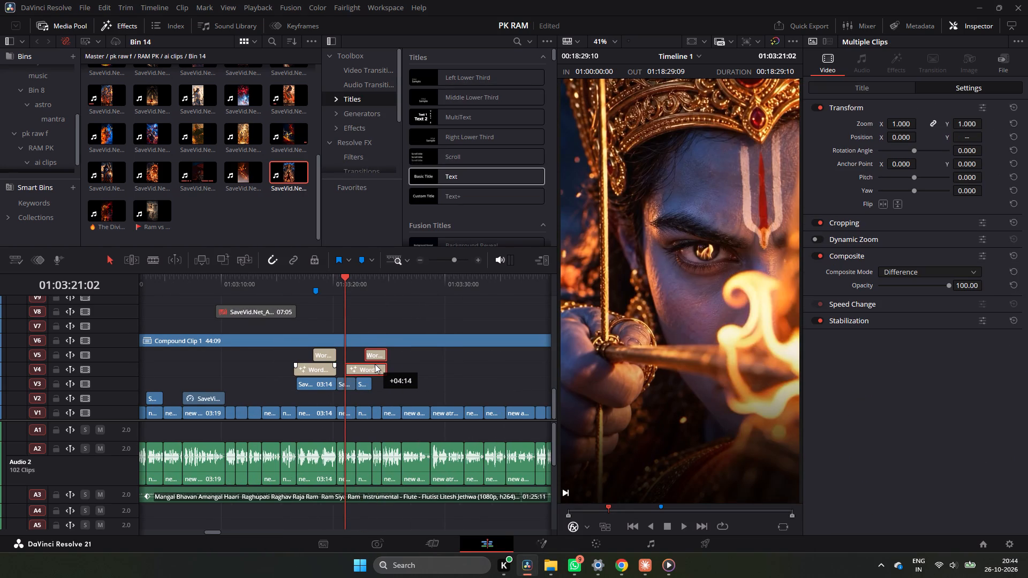
alt+drag(375, 364, 371, 368)
click(481, 253)
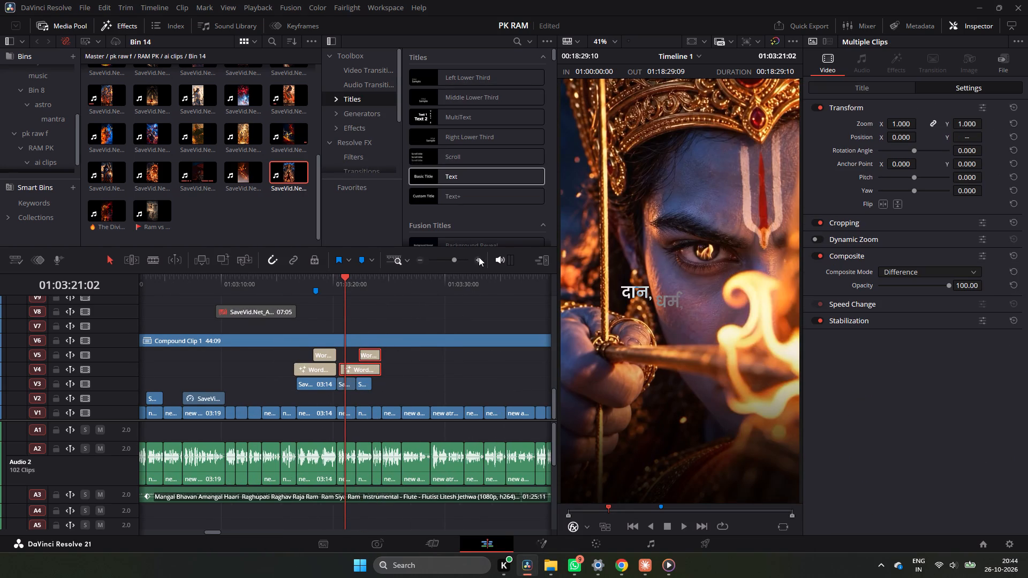
double_click(479, 257)
drag(374, 369, 365, 370)
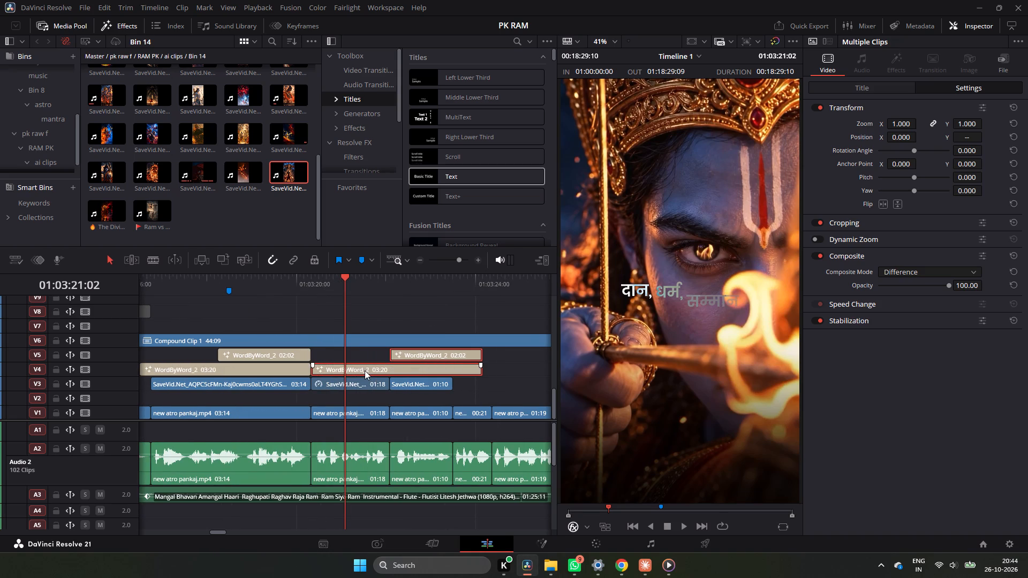
Replace the V4 copy's text with the new verse and cut its second half, leaving "अब क्यों पीछे हटत हो,".
click(360, 349)
click(368, 372)
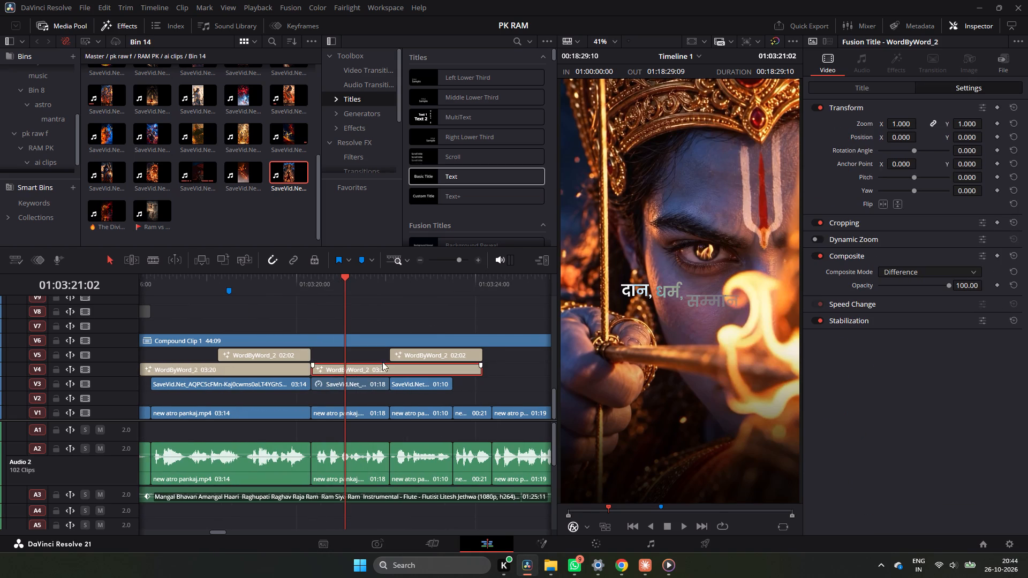
click(872, 83)
click(861, 165)
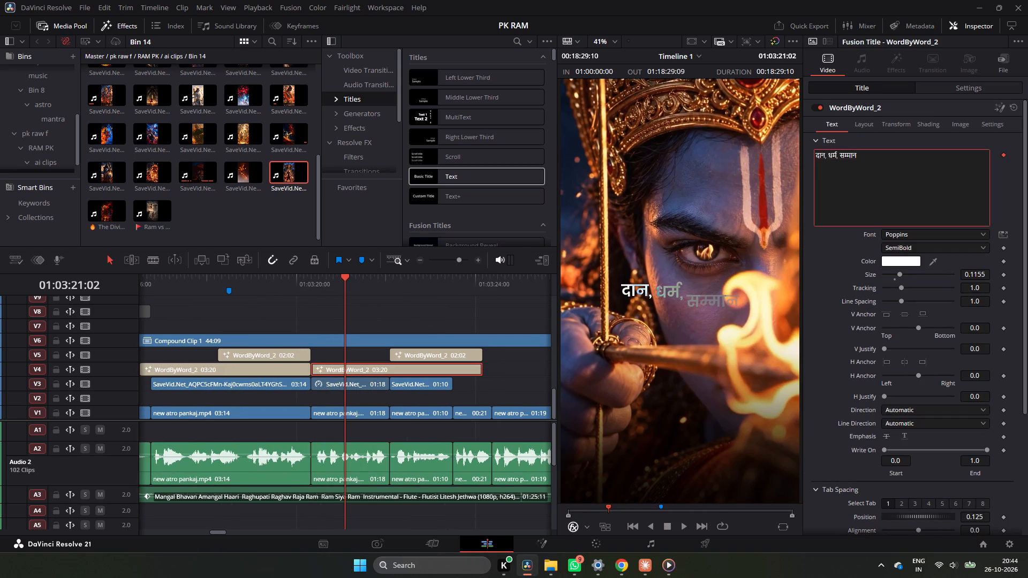
key(ctrl+a)
key(ctrl+v)
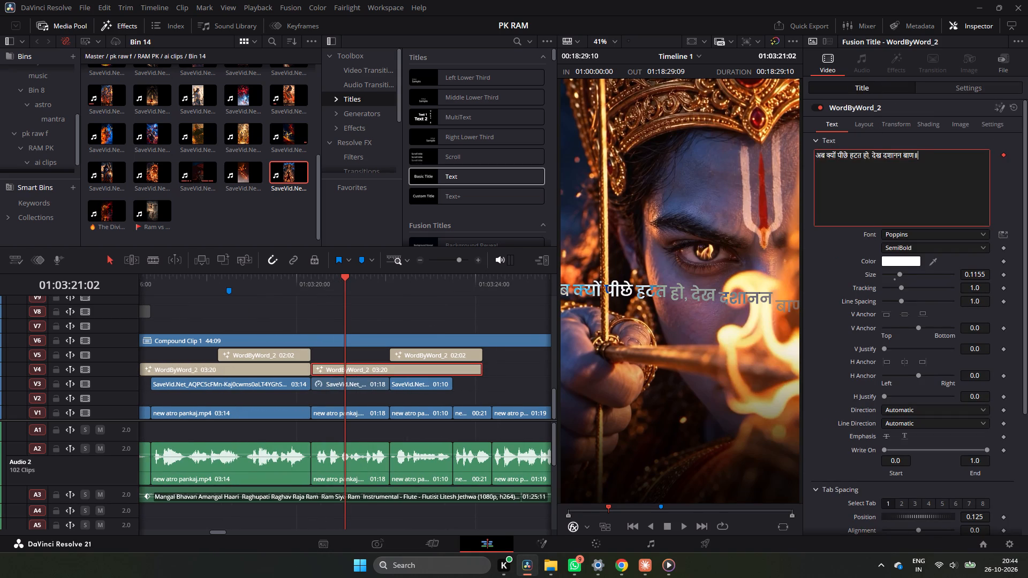
drag(870, 154, 919, 163)
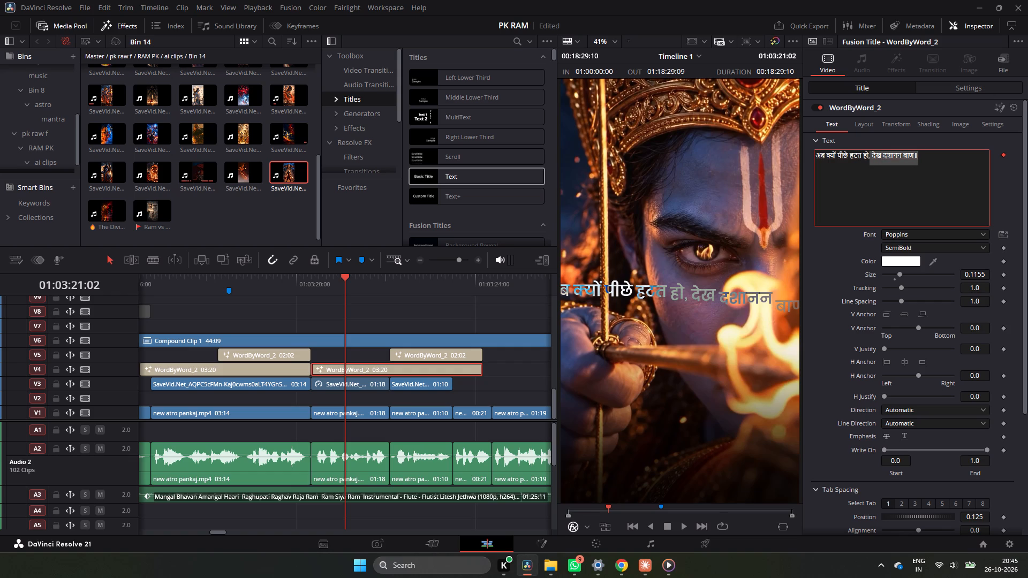
key(ctrl+c)
key(ctrl+c)
key(BackSpace)
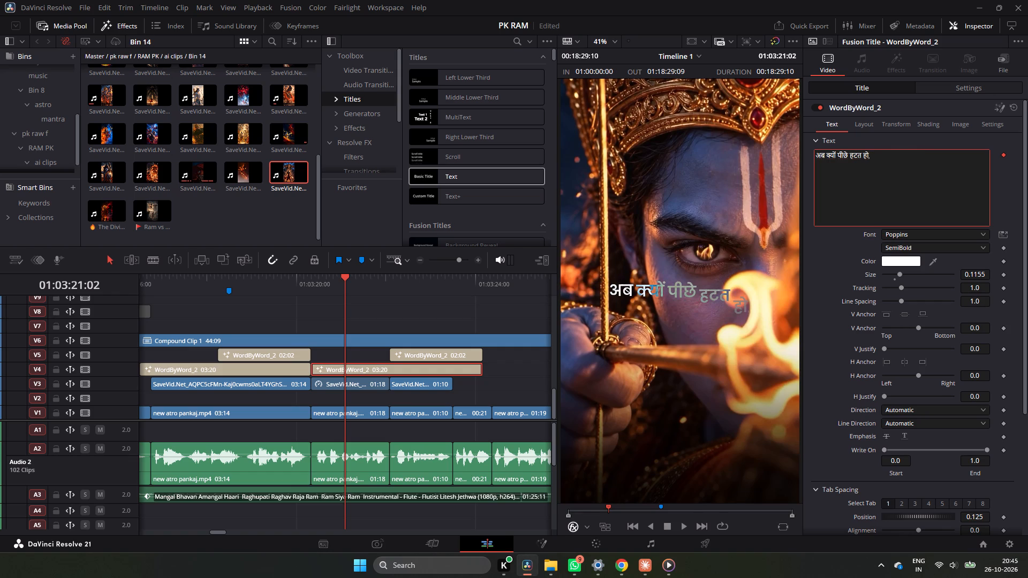
Replace the V5 copy's text with the second half of the verse, "देख दशानन बाण॥".
click(450, 355)
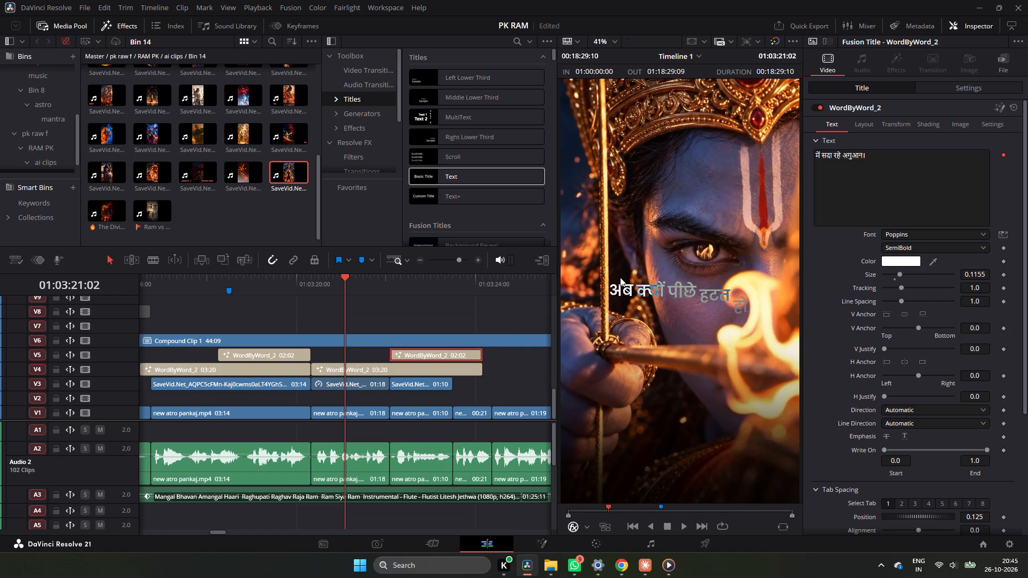
click(906, 164)
key(ctrl+a)
key(ctrl+v)
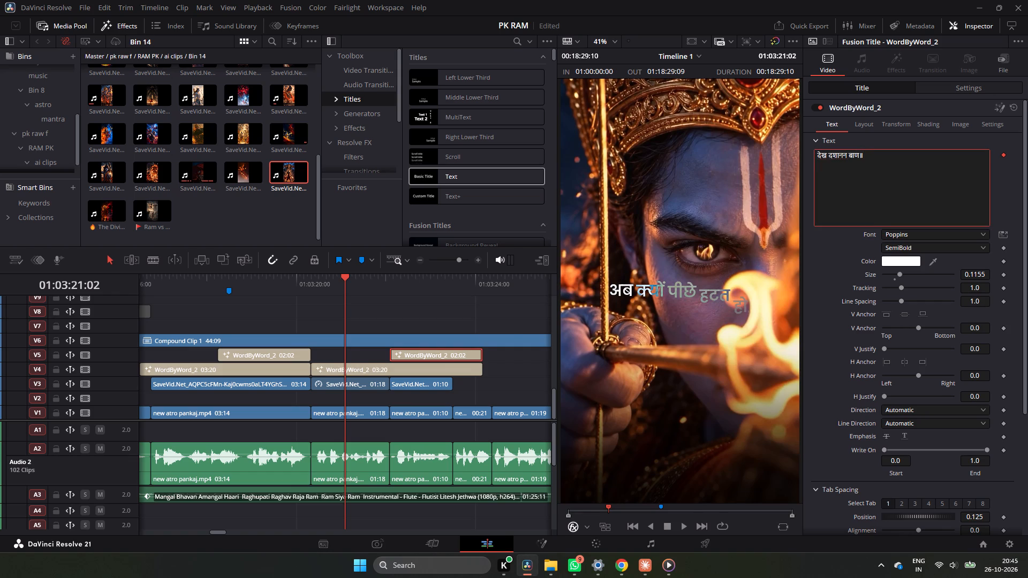
Play through the new titles and trim both ends back to the last insert's closing cut, for durations of 01:10 on V5 and 03:04 on V4.
click(306, 275)
key(space)
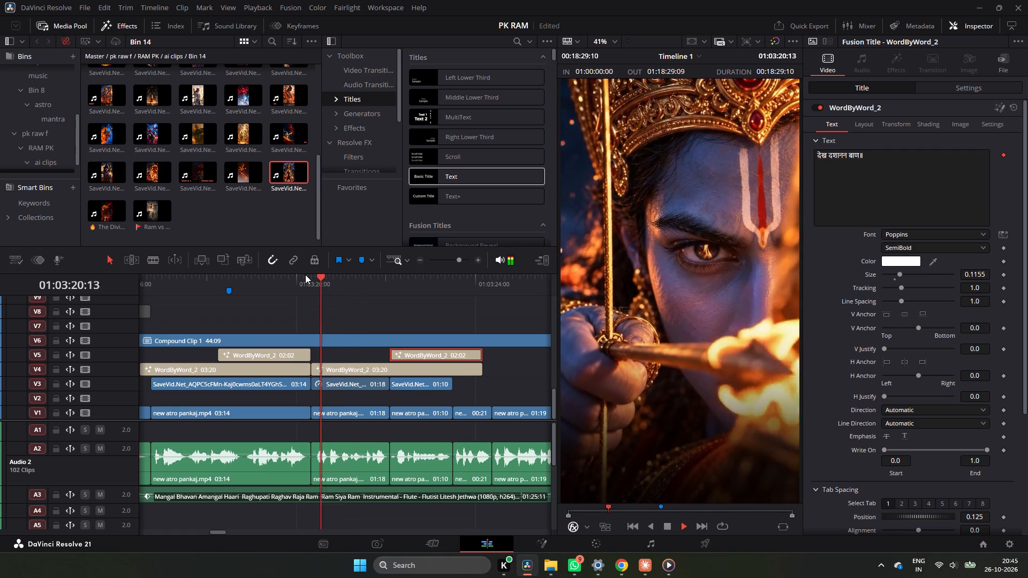
key(space)
key(space)
key(space)
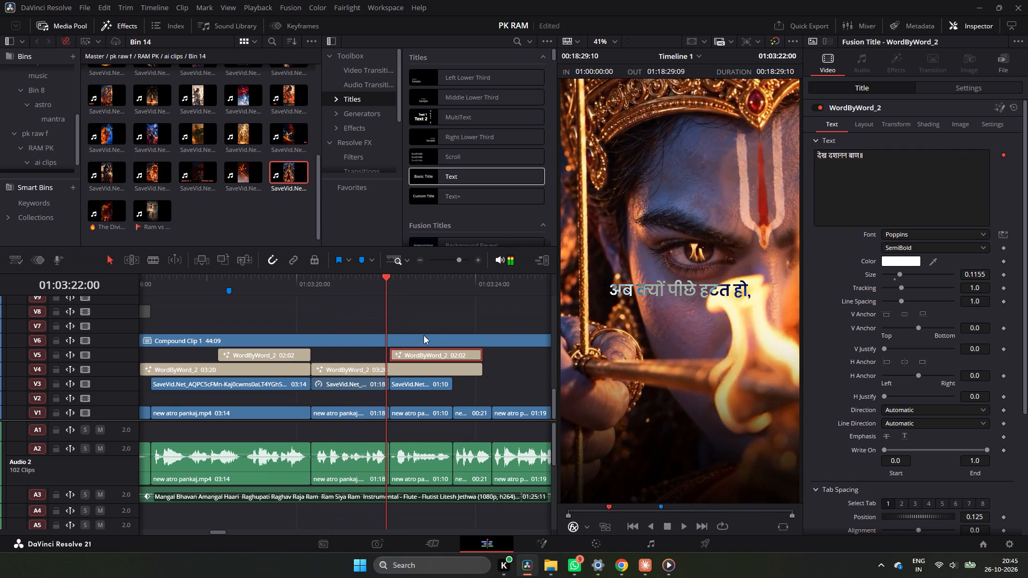
key(space)
key(space)
key(space)
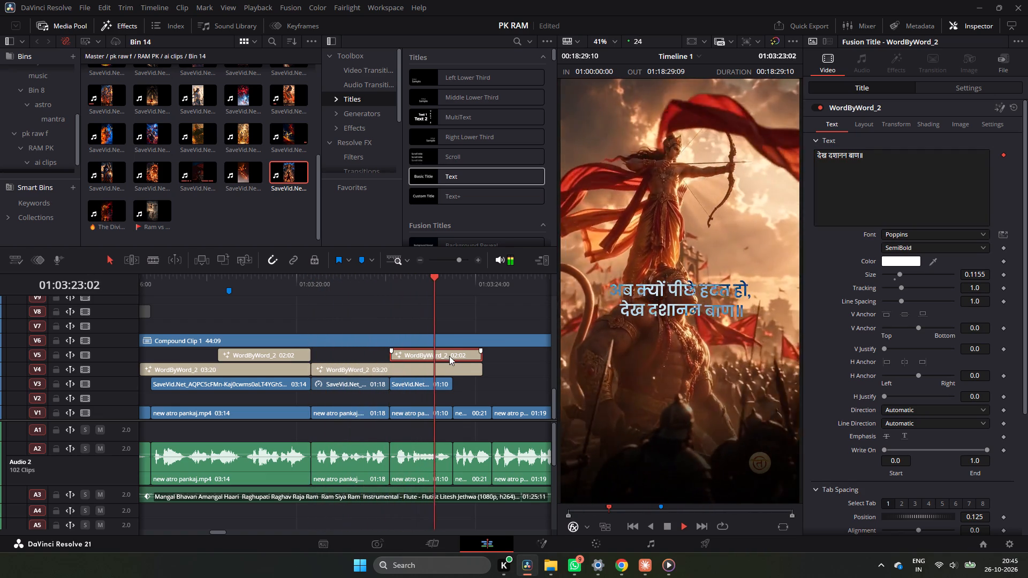
key(space)
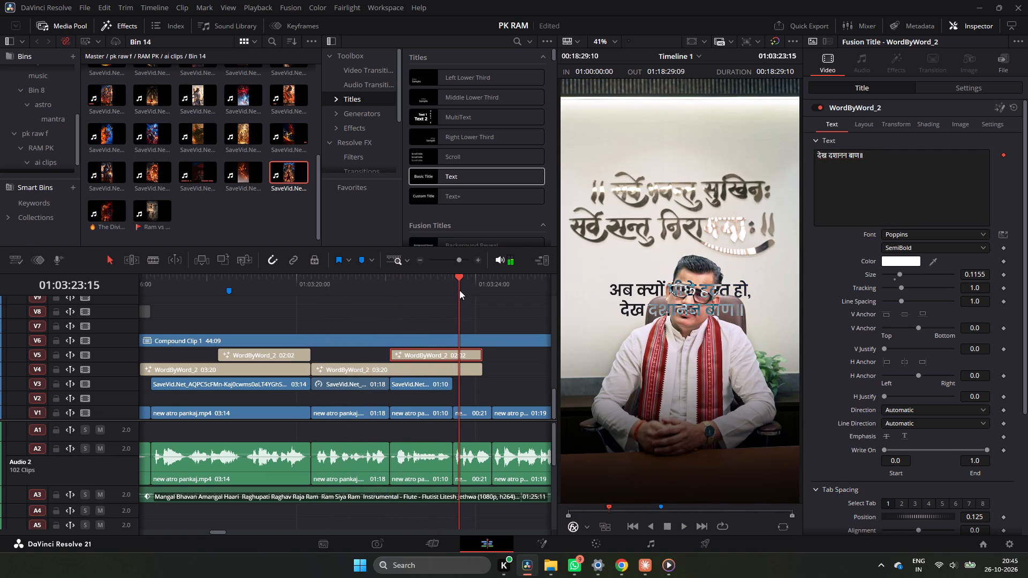
drag(457, 283, 452, 287)
drag(481, 360, 471, 362)
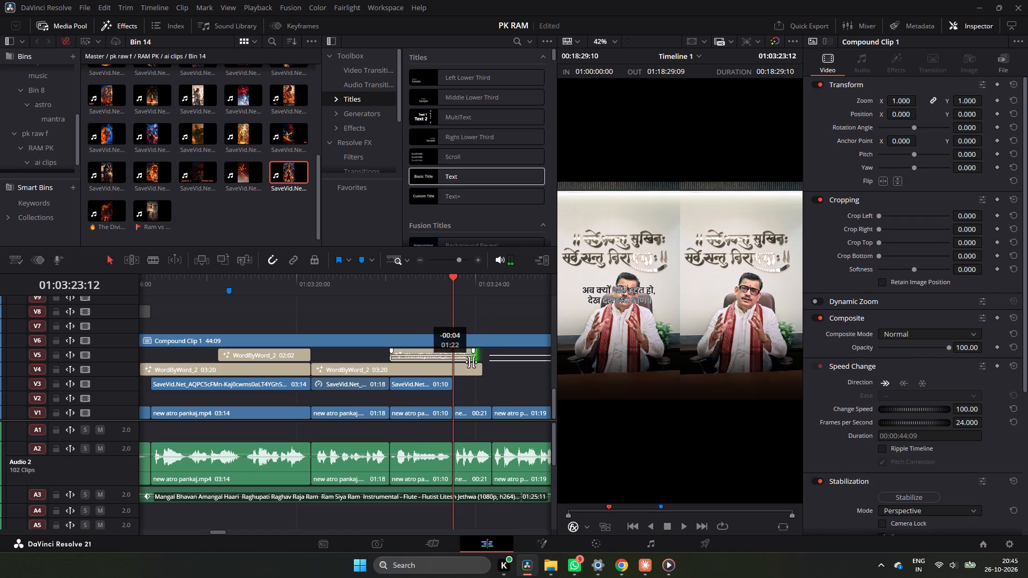
drag(471, 362, 455, 371)
drag(482, 372, 458, 381)
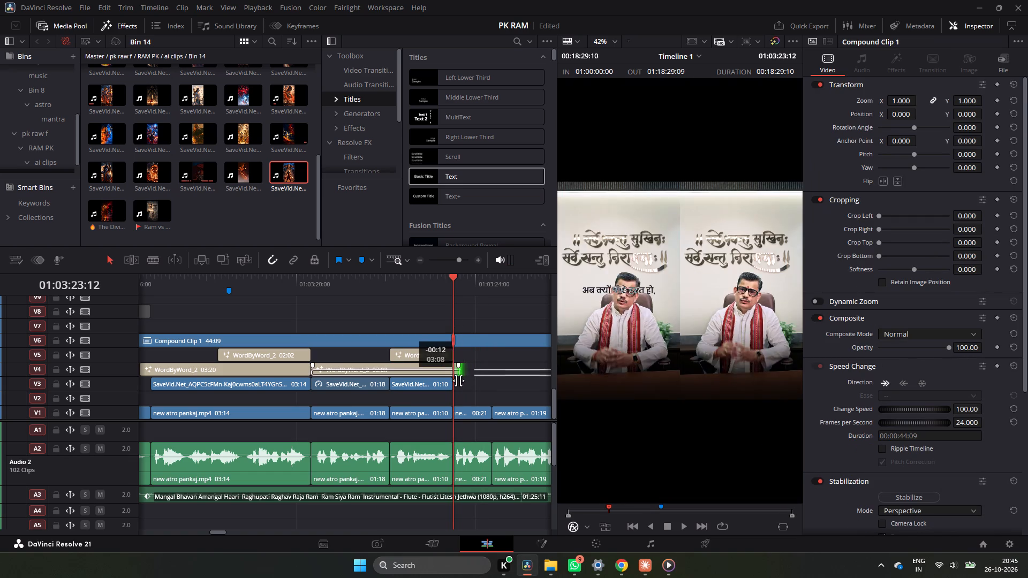
drag(458, 381, 456, 382)
Replay the two inserts to check the timing of both new title lines against the voice.
click(397, 282)
key(space)
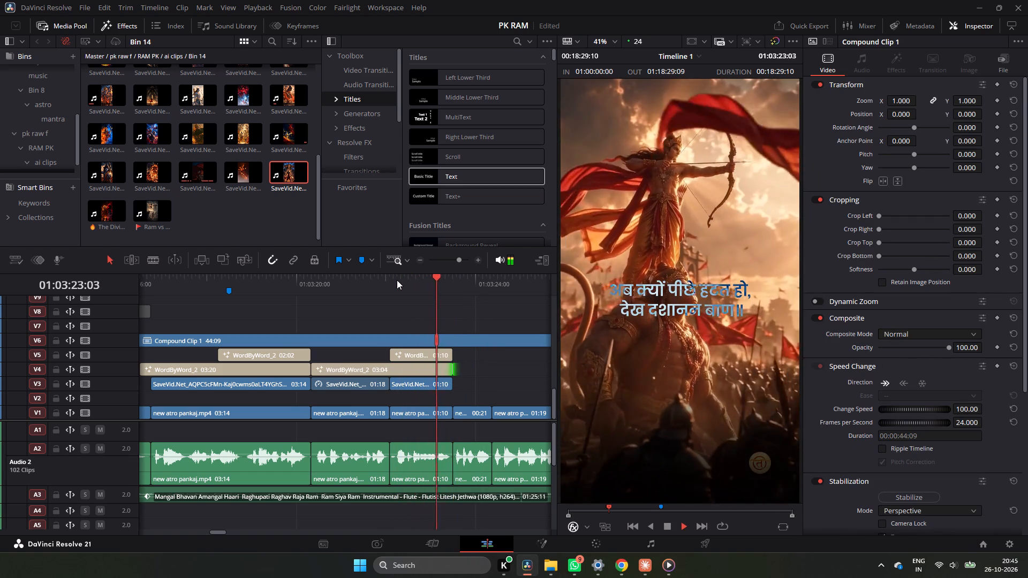
key(space)
drag(390, 282, 375, 286)
click(351, 293)
key(space)
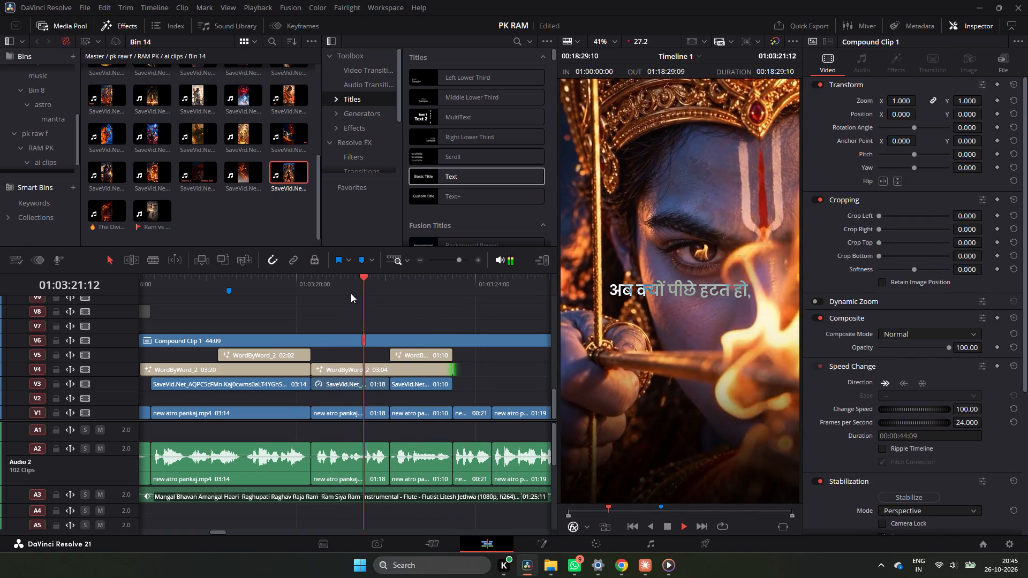
key(space)
key(space)
key(space)
key(space)
key(space)
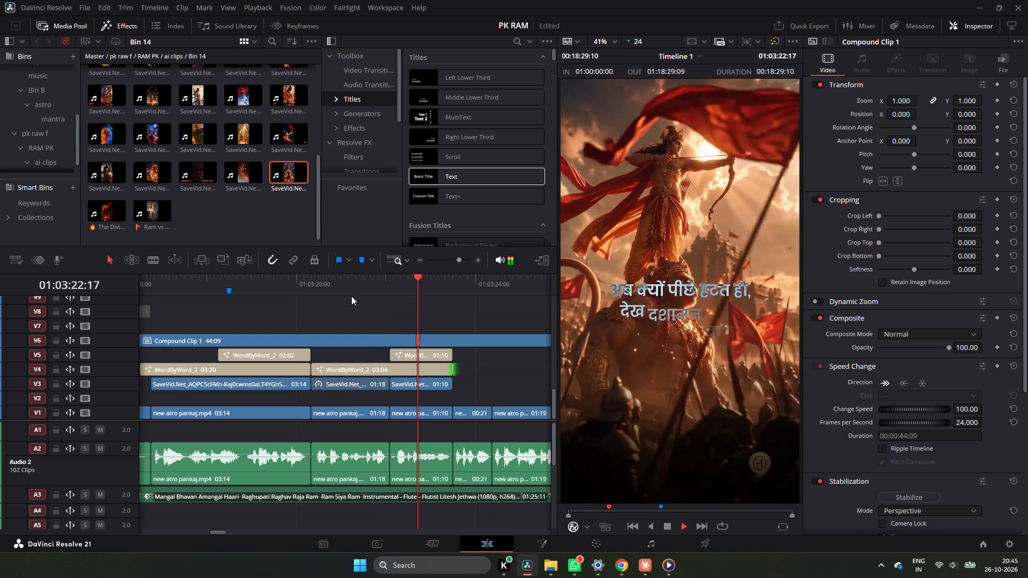
key(space)
key(space)
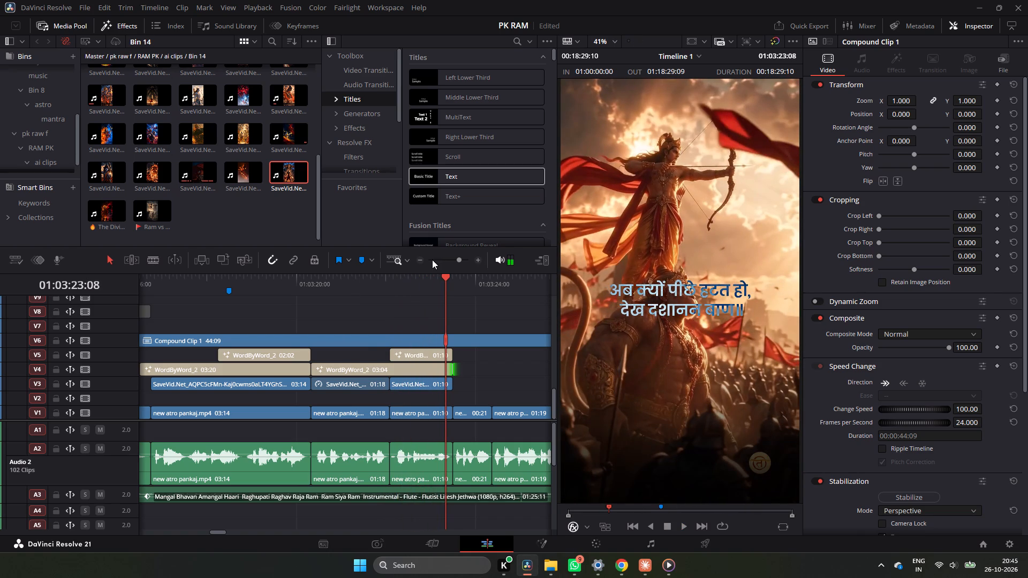
Replay the first insert's opening, shift its V4 title "दान, धर्म, सम्मान" earlier, and trim its end to a duration of 03:13.
double_click(416, 257)
click(305, 287)
key(space)
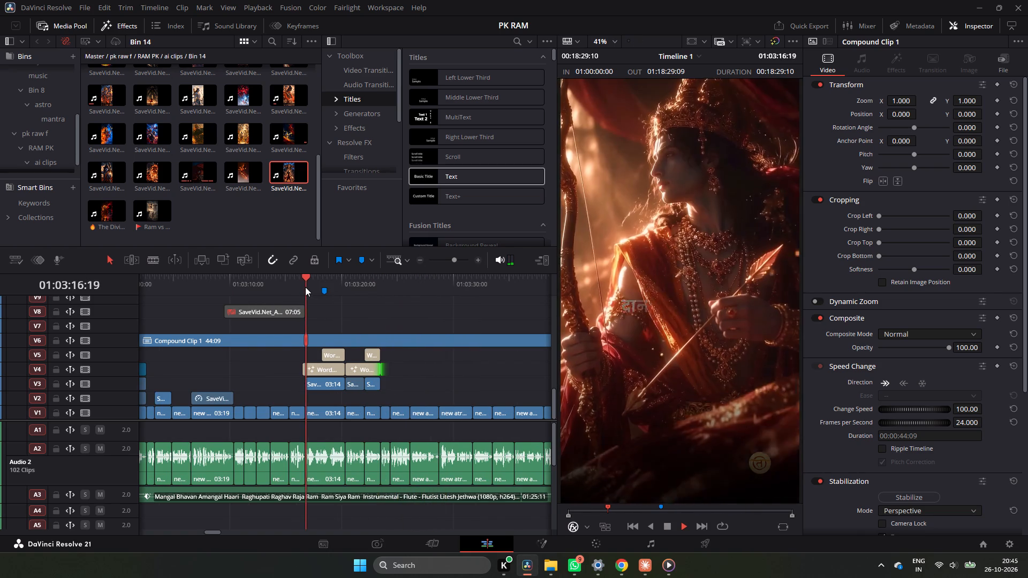
key(space)
click(298, 286)
key(space)
click(298, 286)
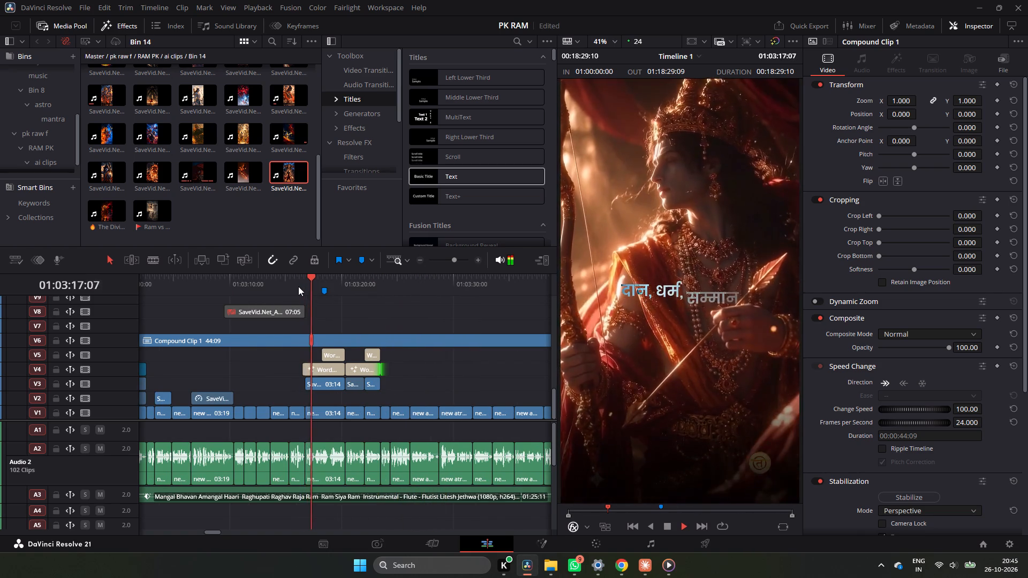
key(space)
double_click(477, 255)
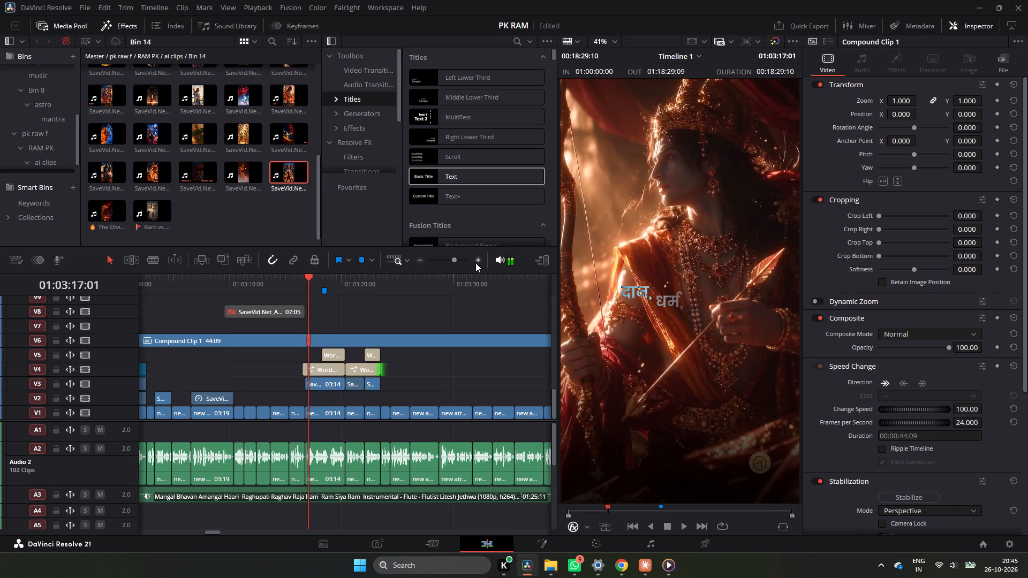
triple_click(475, 263)
drag(413, 371, 312, 372)
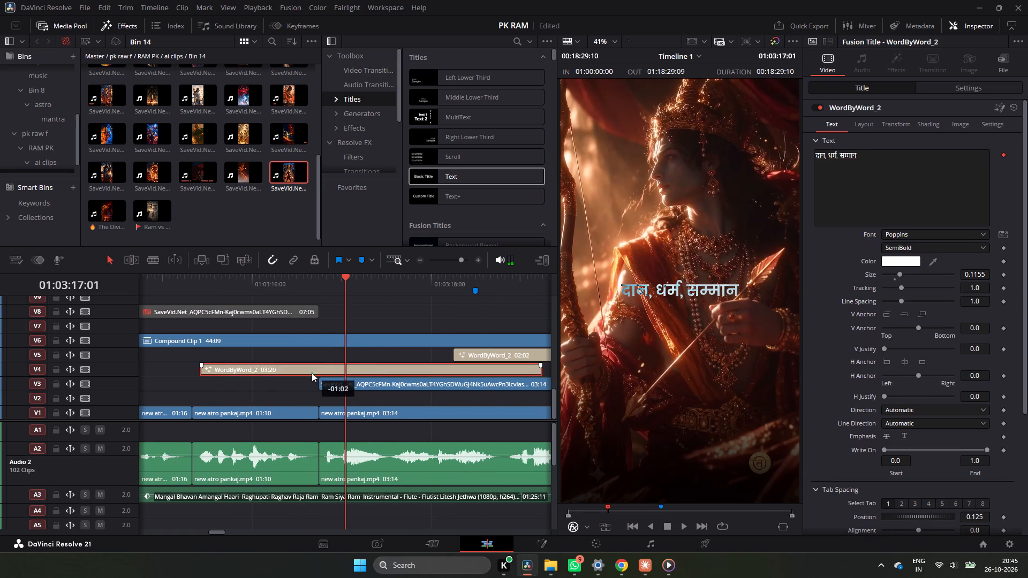
drag(312, 372, 260, 373)
drag(488, 371, 466, 375)
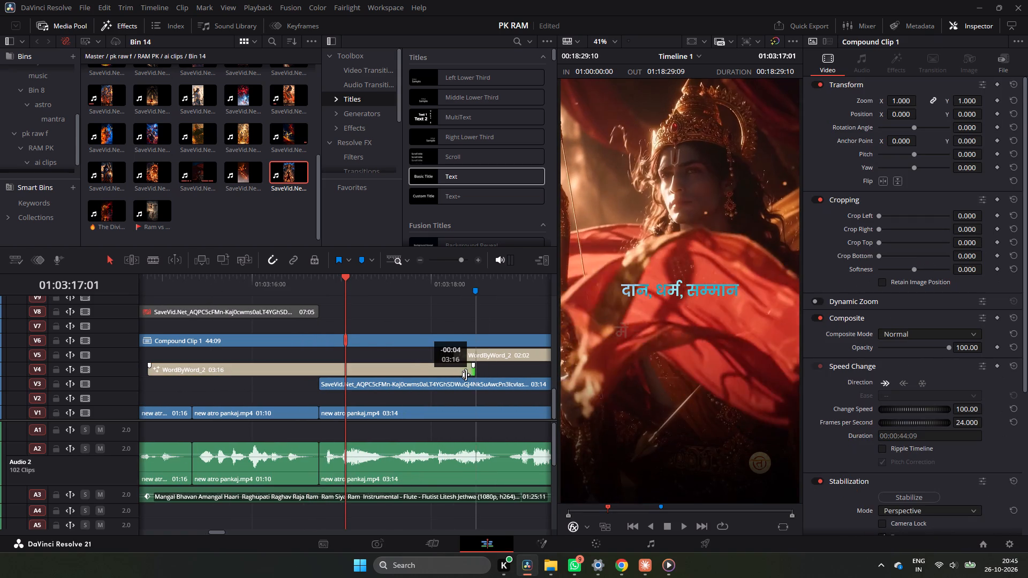
drag(466, 375, 462, 376)
Move the trimmed V4 title to start on its insert's opening cut and extend its end to the closing cut, for a duration of 03:14.
double_click(419, 262)
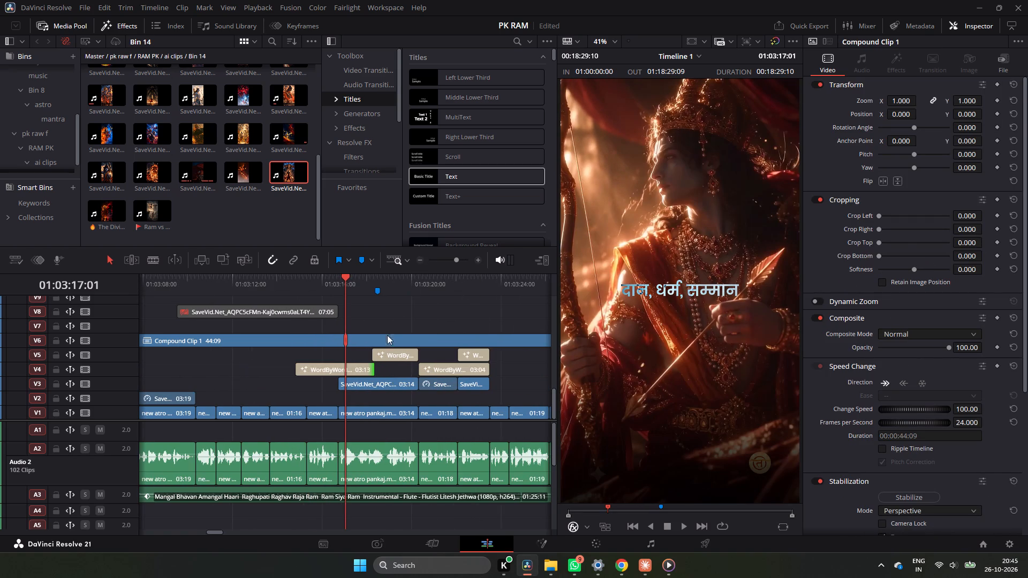
drag(355, 368, 394, 372)
double_click(477, 258)
ctrl+scroll(468, 270, down, 4)
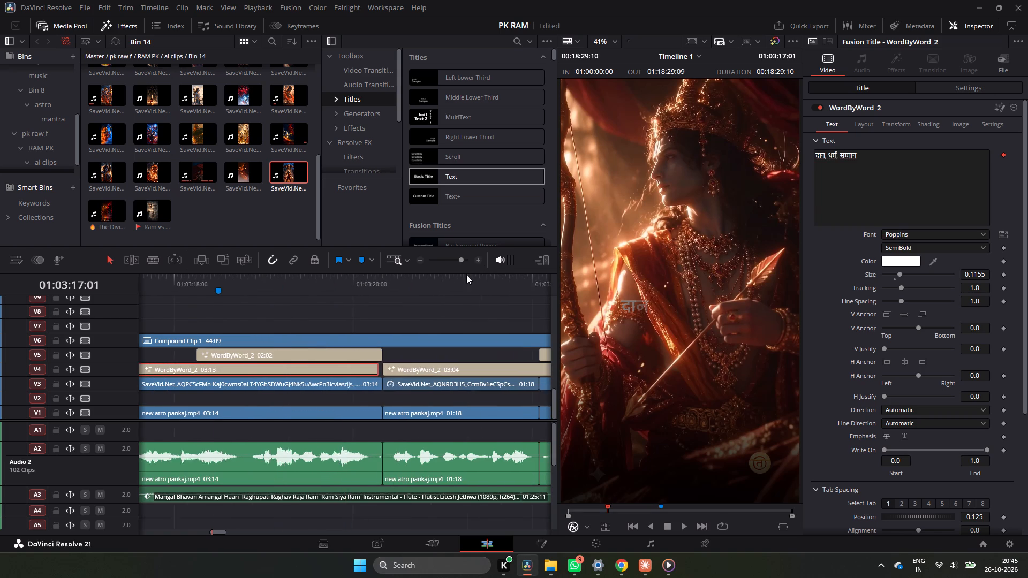
ctrl+scroll(466, 275, down, 2)
click(314, 371)
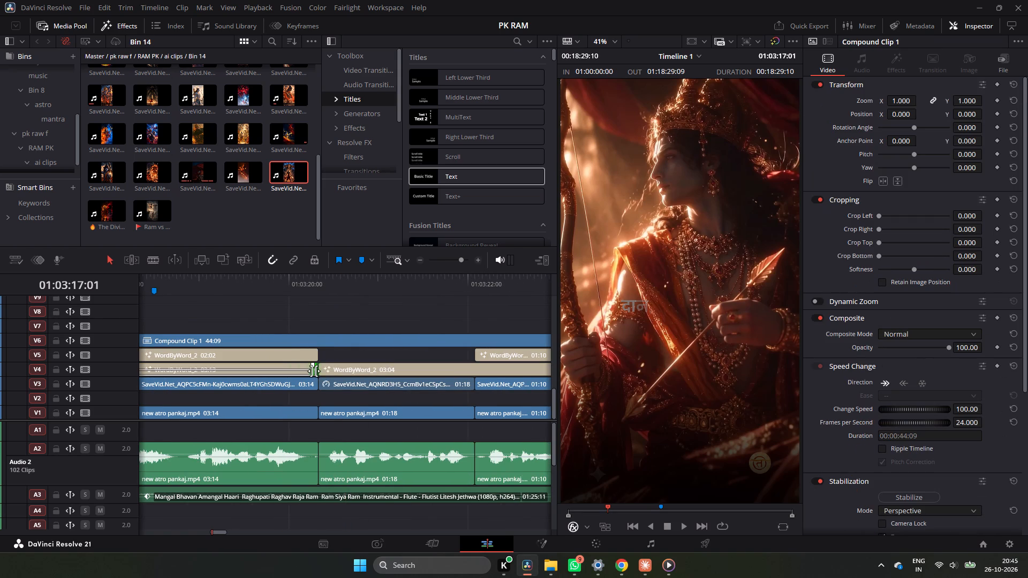
Play back from the first insert's opening through the following inserts to check all four title lines.
double_click(417, 256)
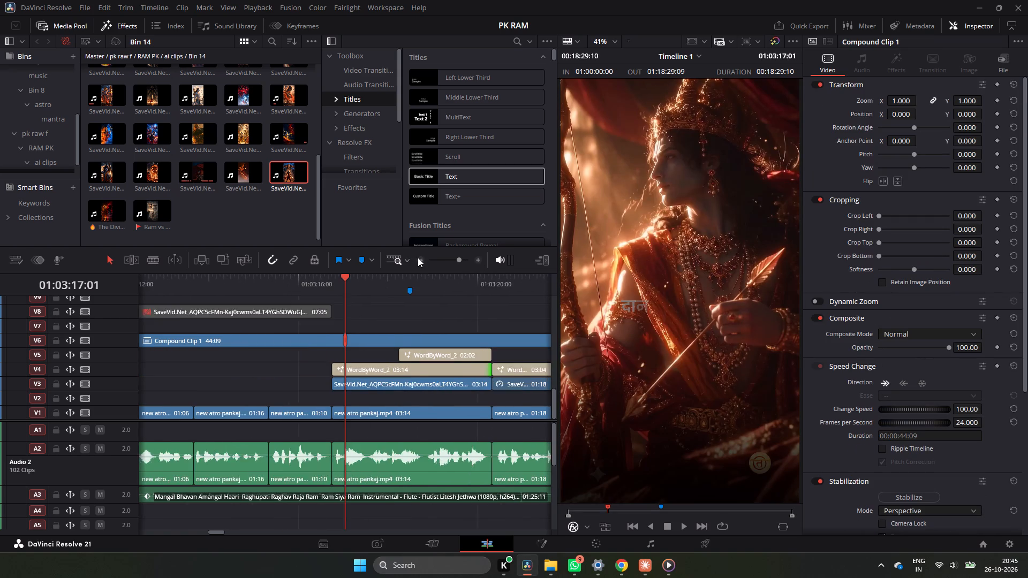
click(338, 286)
key(space)
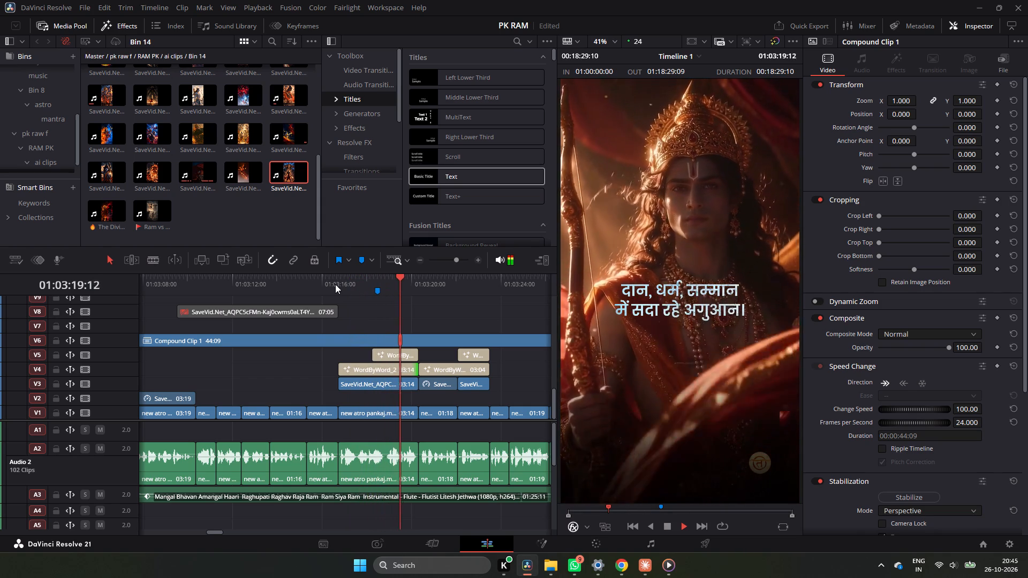
key(space)
key(space)
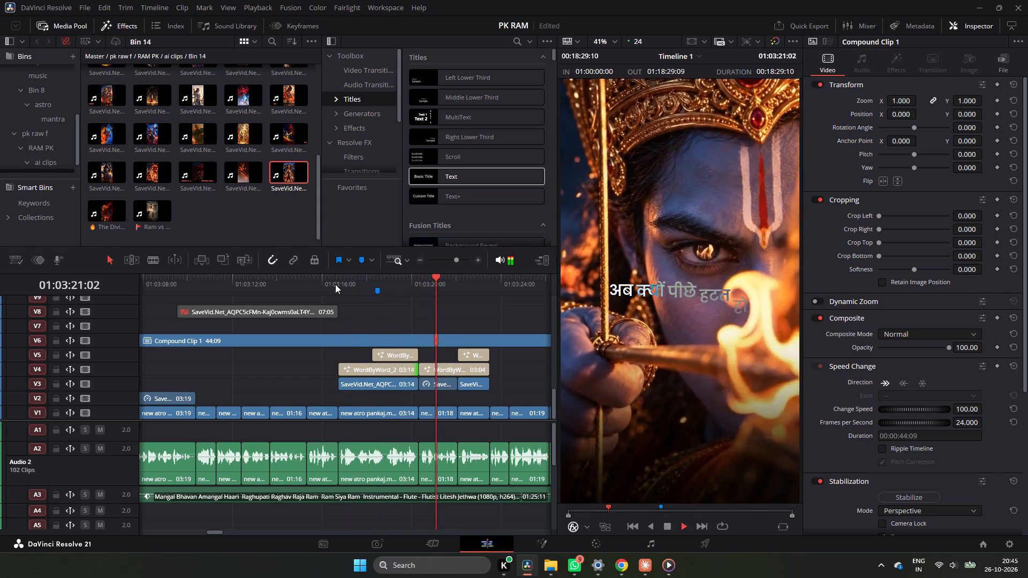
key(space)
key(space)
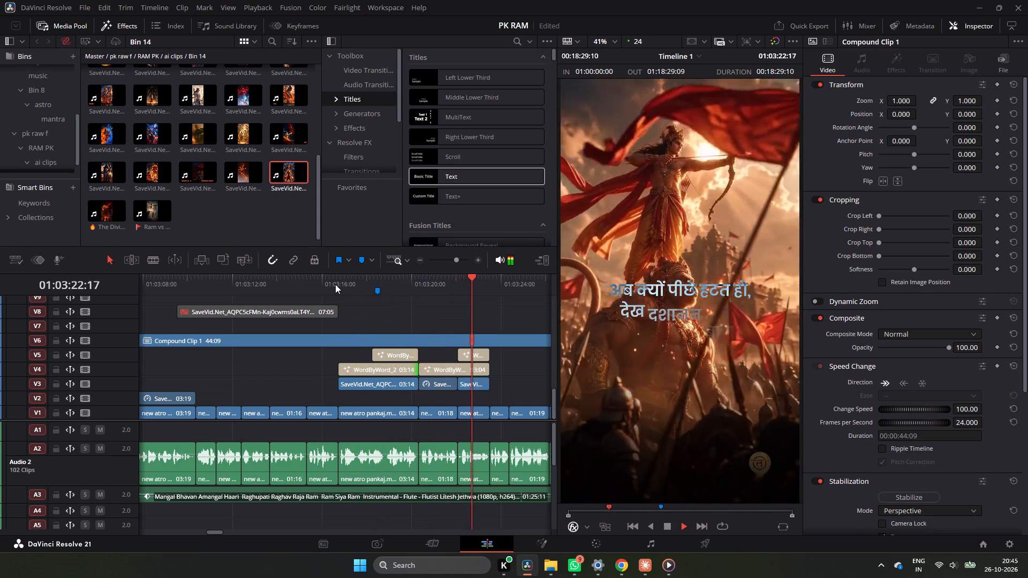
Replay the inserts from the first one's opening, pausing through its two title lines to compare the word timing with the voice.
key(space)
click(347, 276)
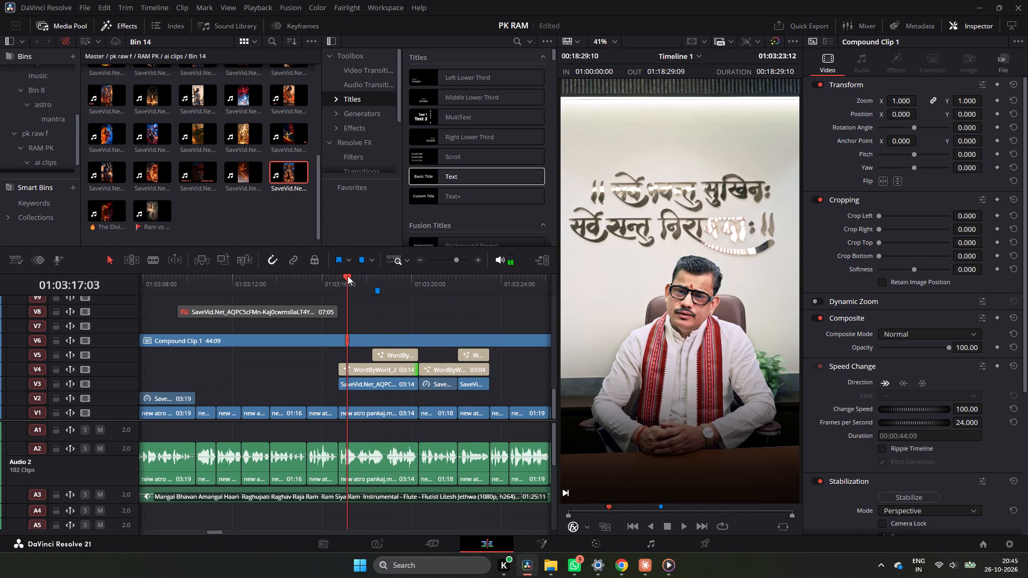
click(341, 280)
key(space)
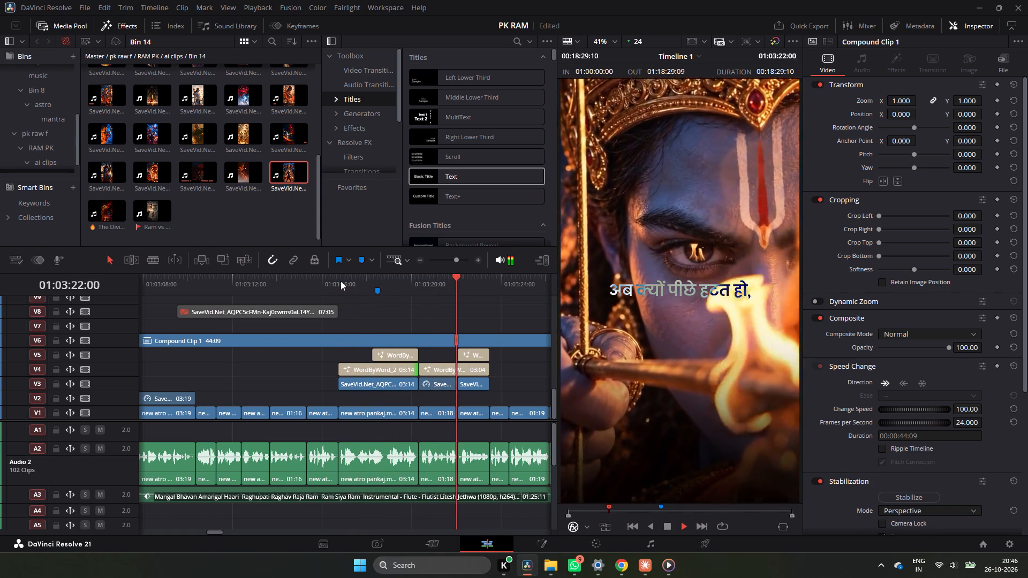
key(space)
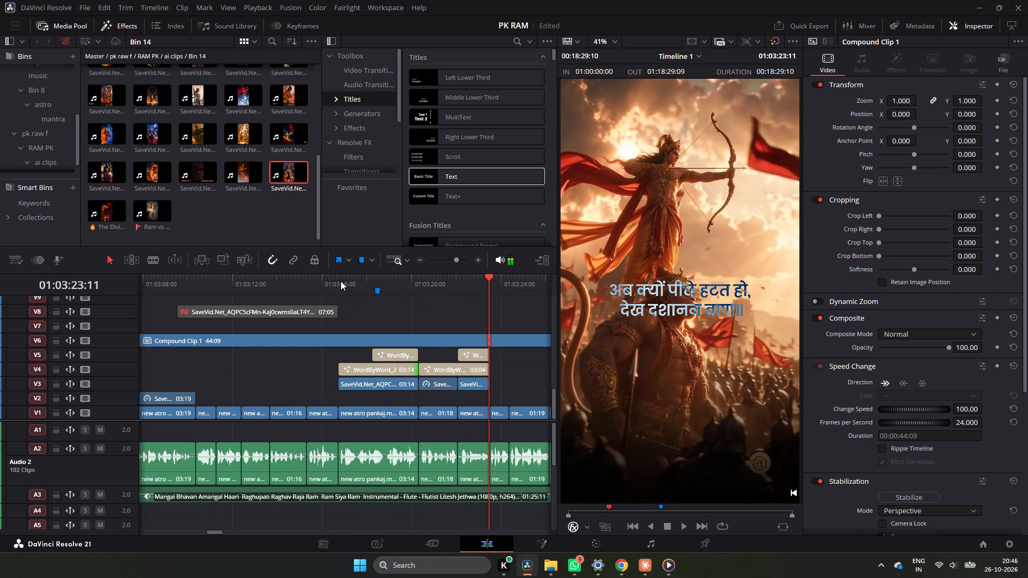
click(341, 281)
key(space)
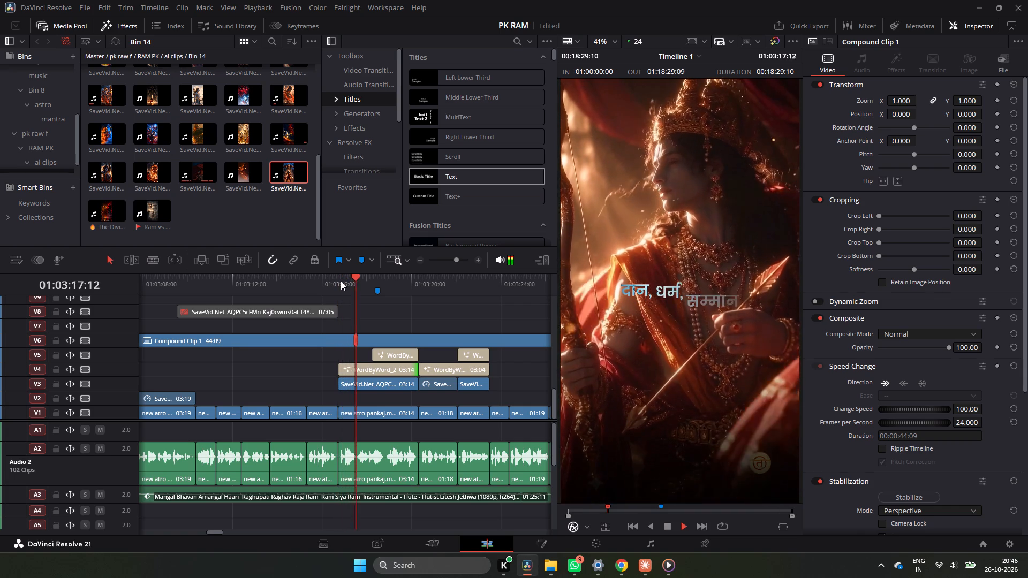
key(space)
key(space)
key(space)
key(space)
key(space)
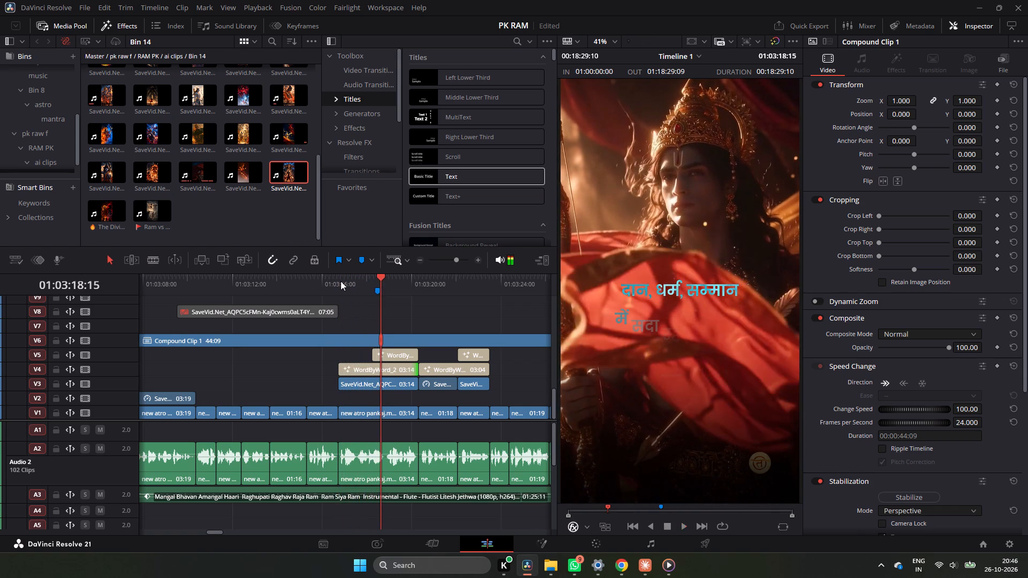
key(space)
key(space)
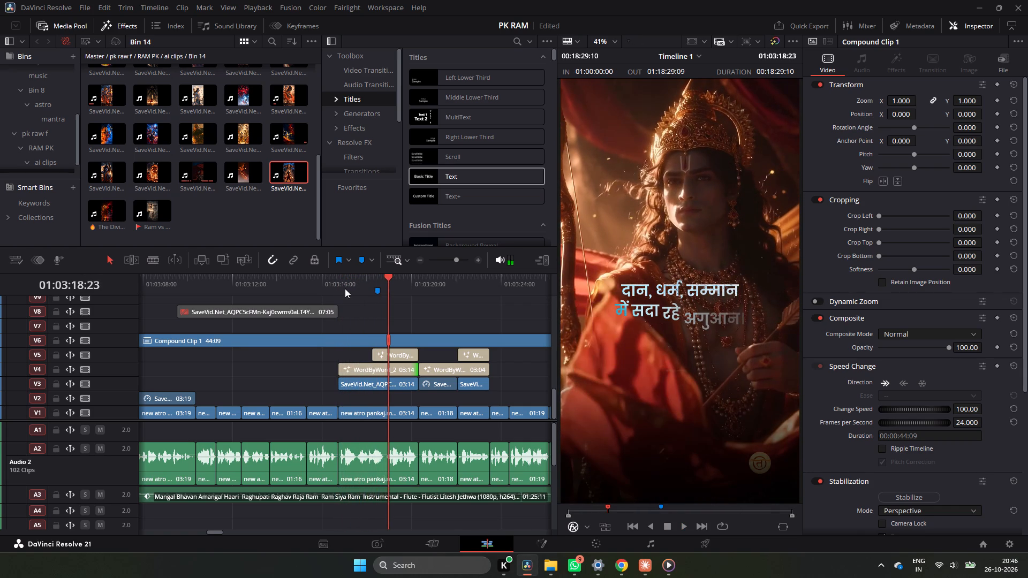
Cut the word "में" from the start of the first insert's V5 title so it reads "सदा रहे अगुआन।".
click(358, 278)
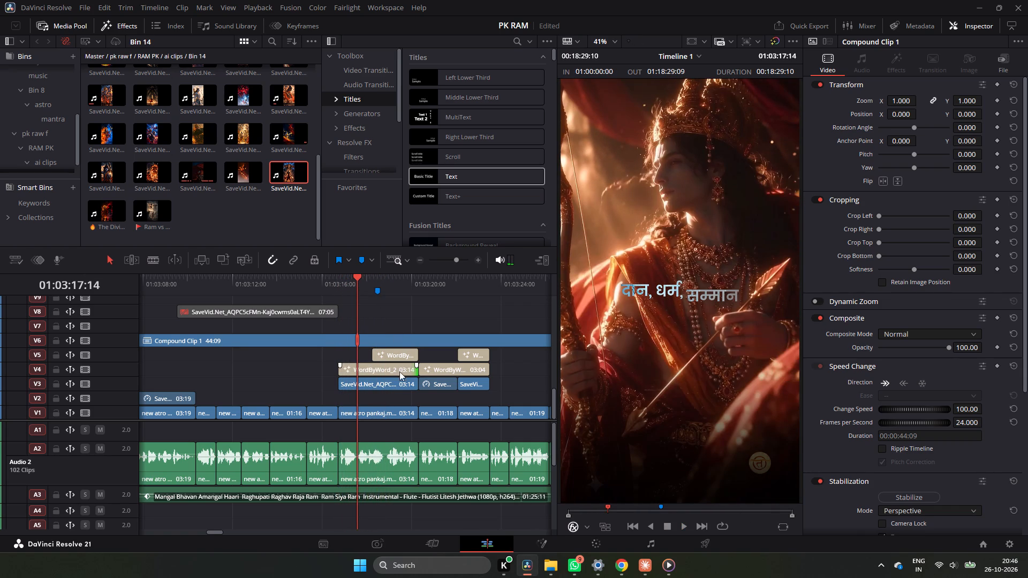
click(401, 370)
click(404, 354)
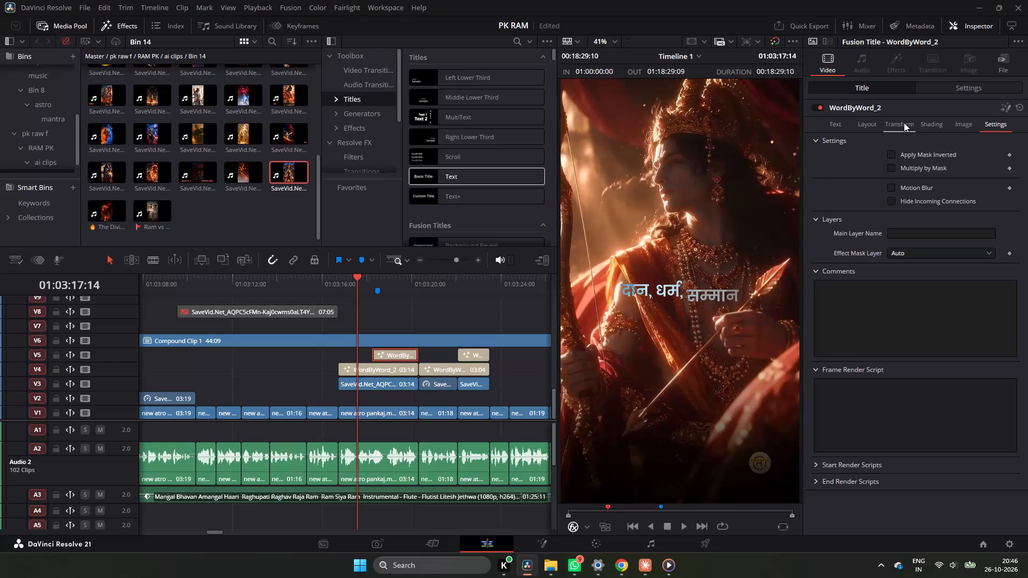
click(867, 85)
click(835, 126)
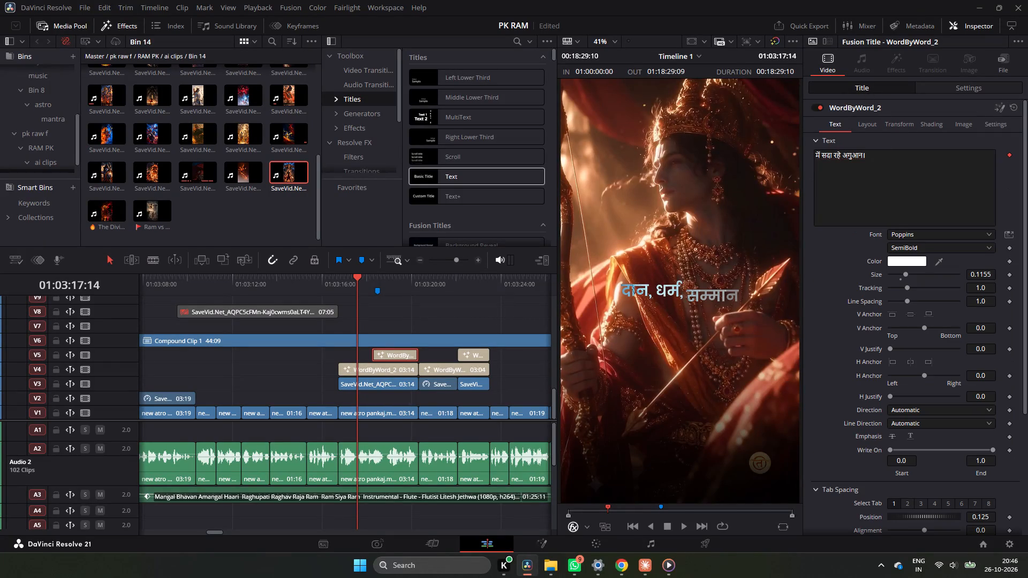
drag(820, 155, 790, 167)
click(834, 168)
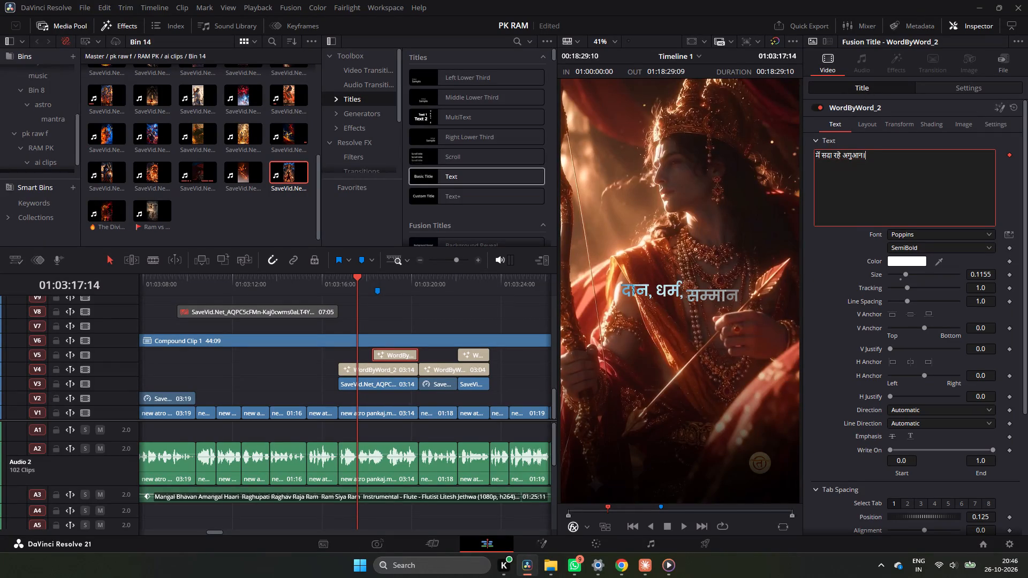
click(820, 154)
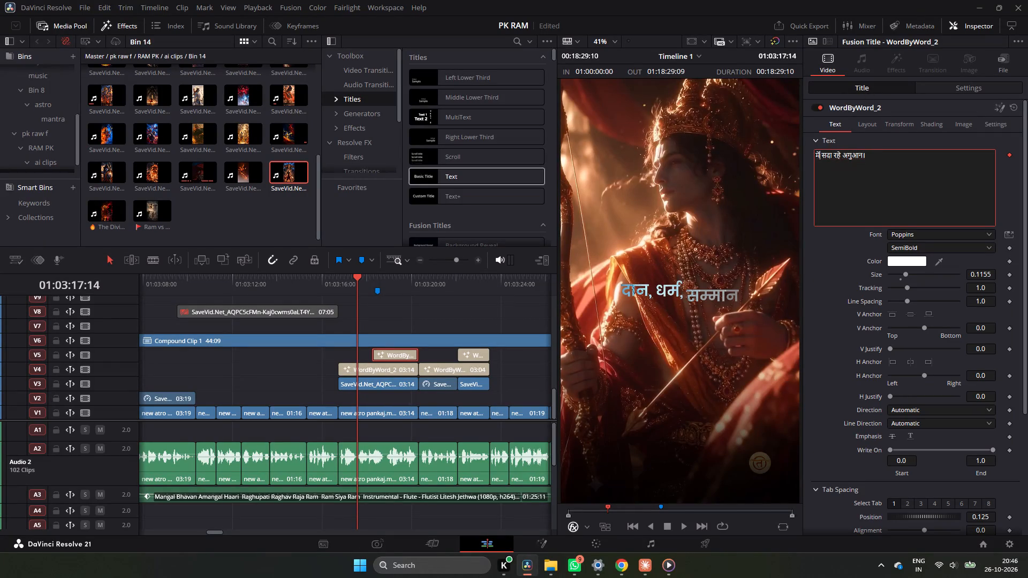
click(815, 154)
key(ctrl+c)
key(ctrl+c)
key(BackSpace)
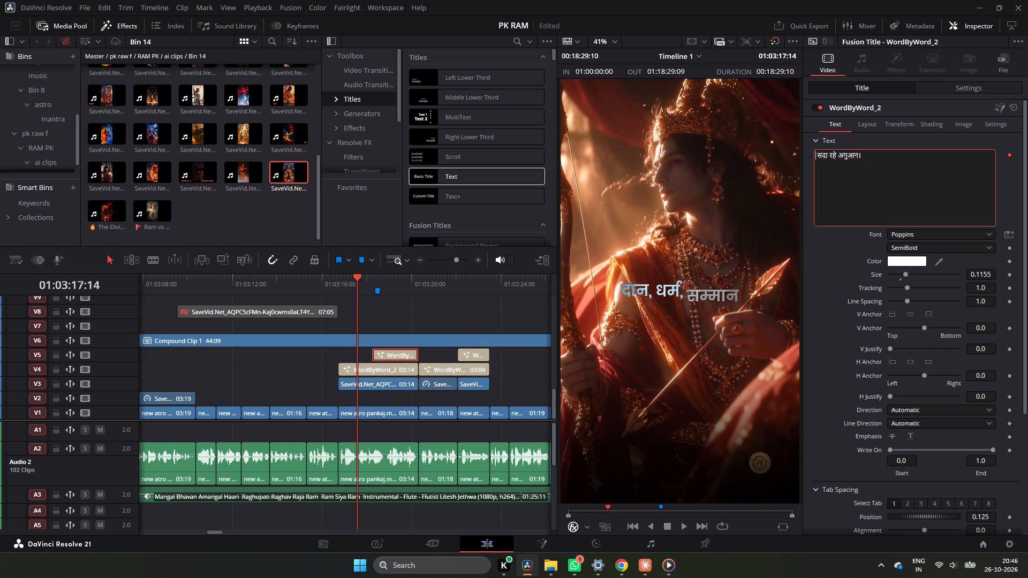
key(Right)
key(BackSpace)
Add the copied word "में" at the end of the first insert's V4 title so it reads "दान, धर्म, सम्मान में".
click(400, 372)
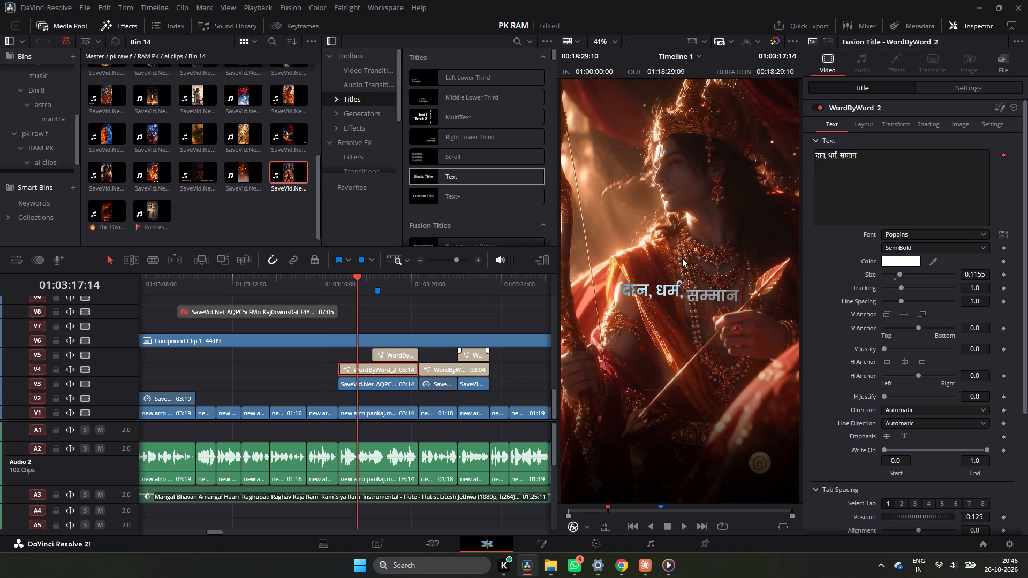
click(897, 166)
key(space)
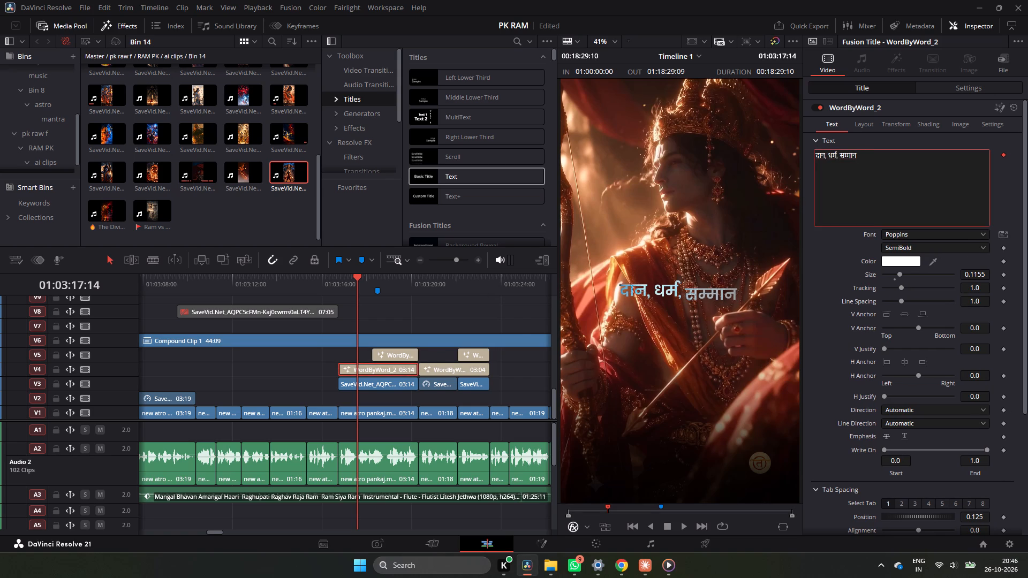
key(ctrl+v)
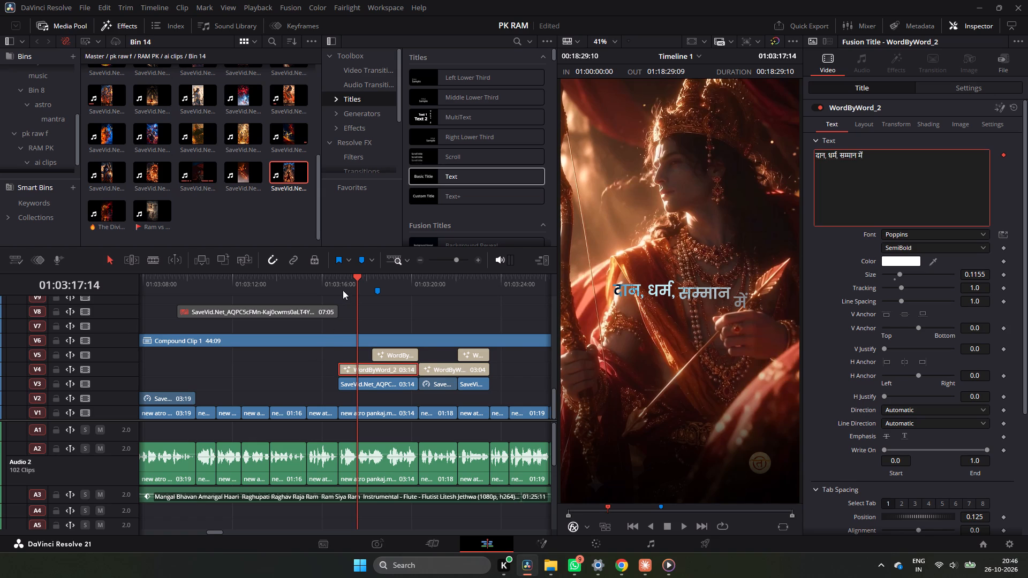
Play back the first insert to check its two reworded title lines against the voice.
click(340, 288)
key(space)
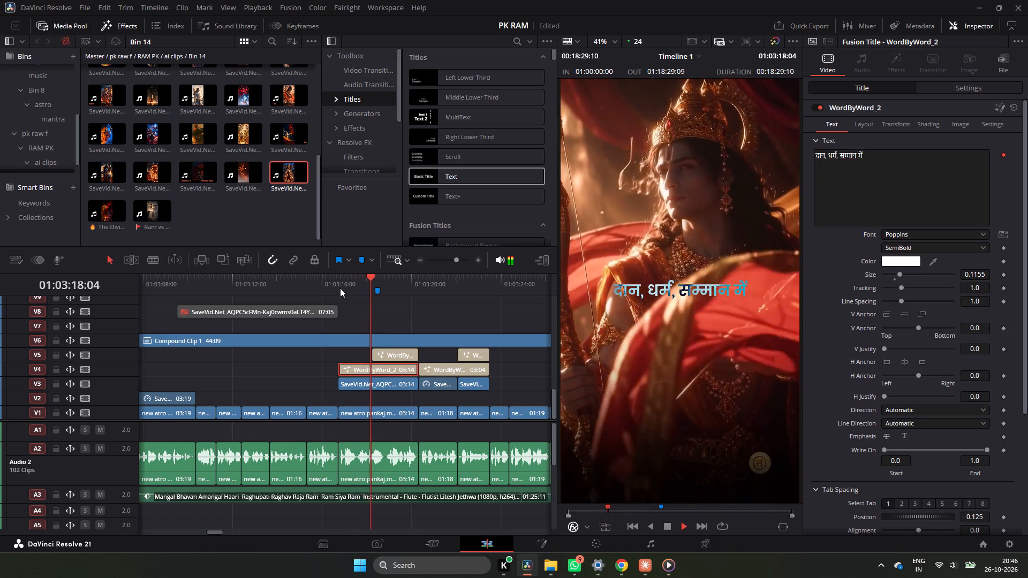
key(space)
key(space)
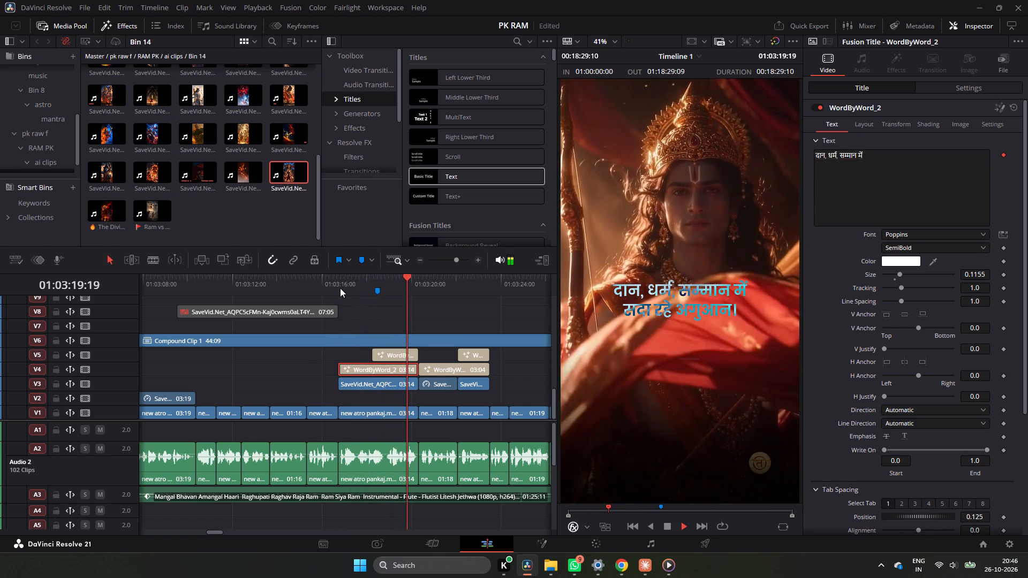
key(space)
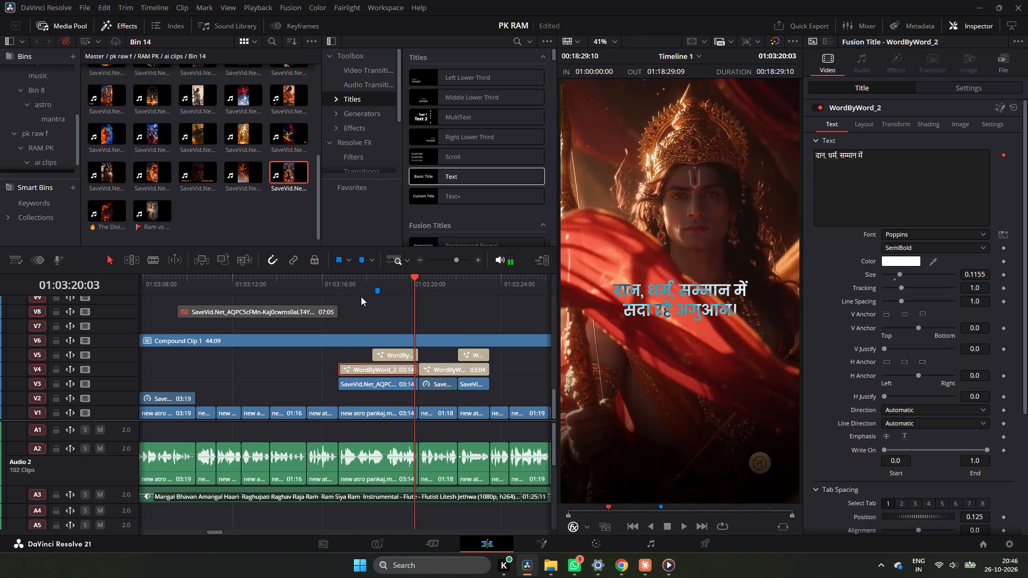
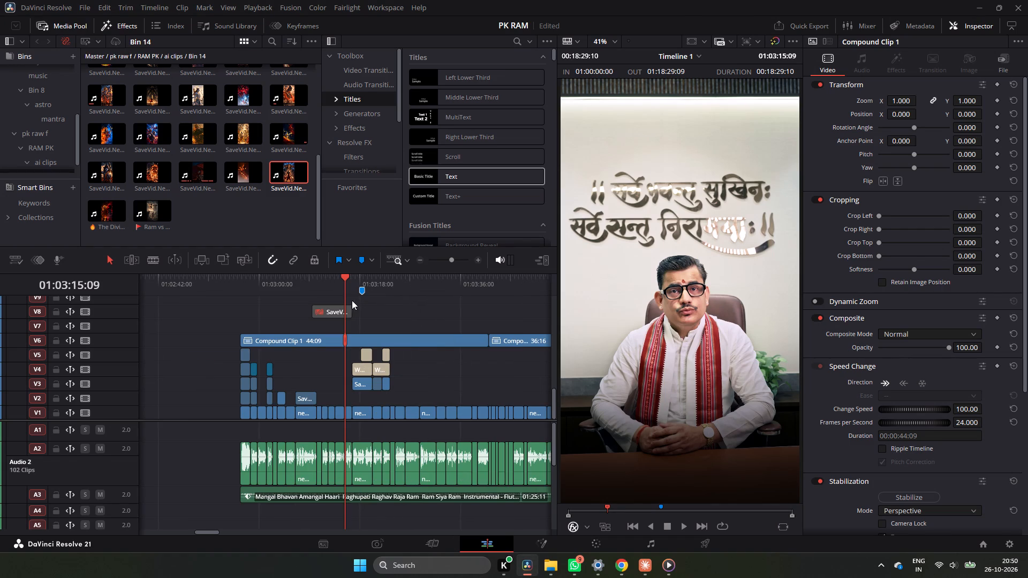
drag(330, 290, 314, 290)
drag(336, 274, 415, 291)
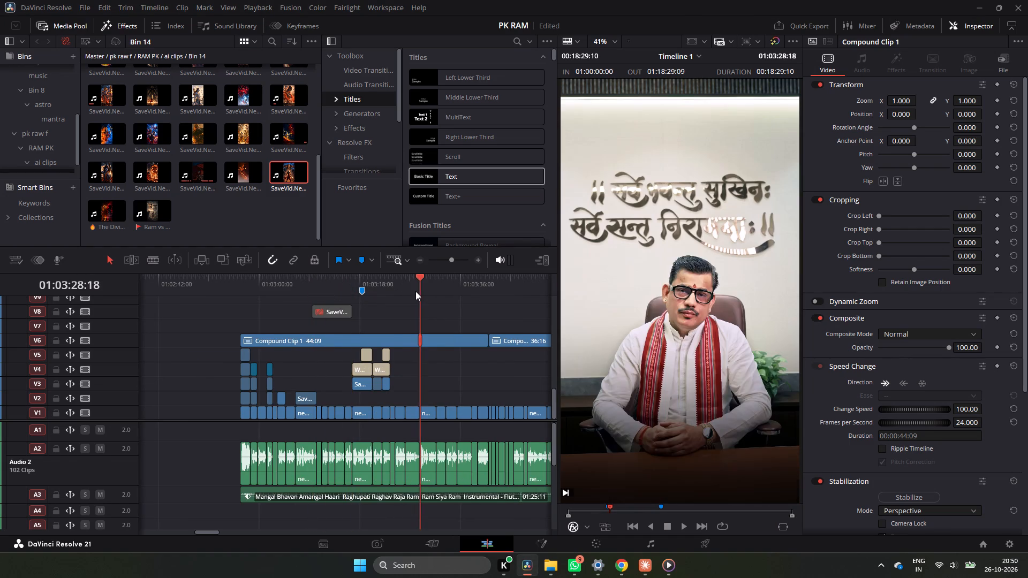
drag(415, 291, 394, 296)
key(space)
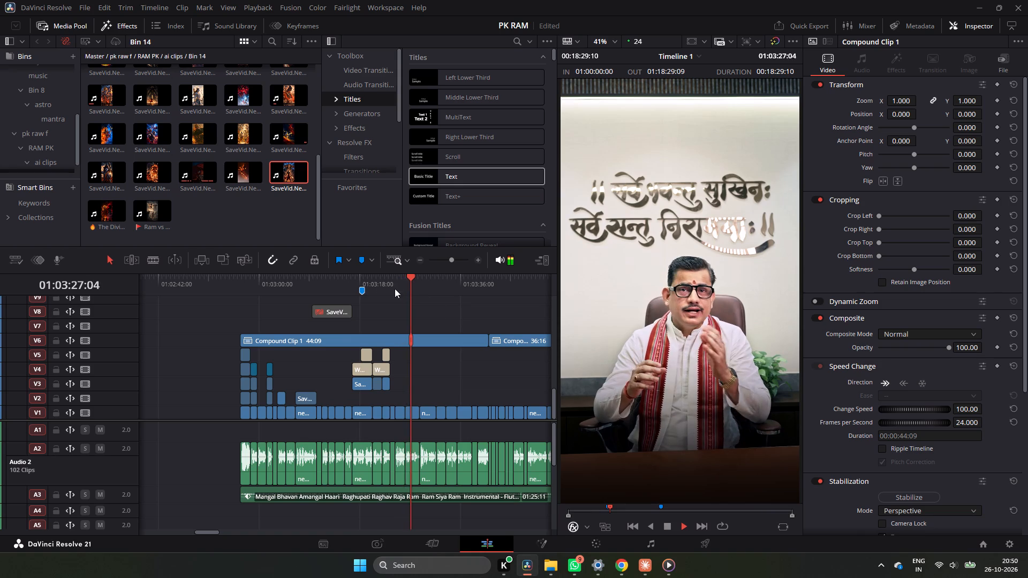
key(space)
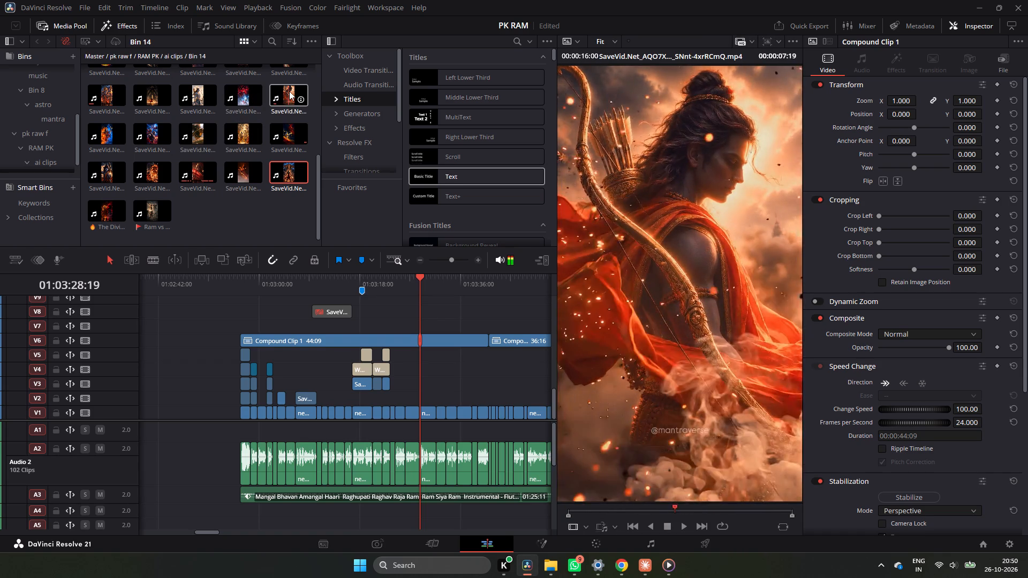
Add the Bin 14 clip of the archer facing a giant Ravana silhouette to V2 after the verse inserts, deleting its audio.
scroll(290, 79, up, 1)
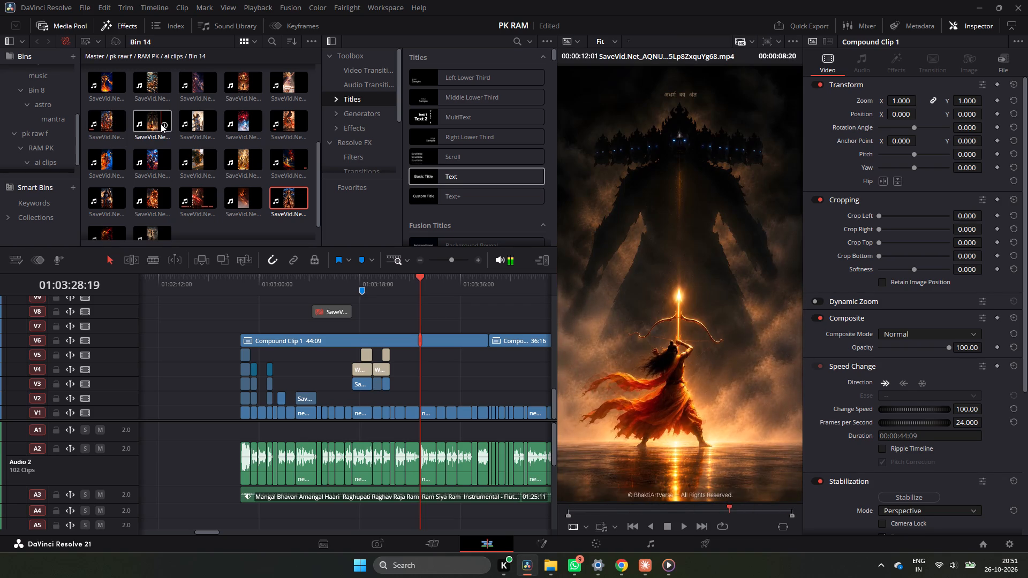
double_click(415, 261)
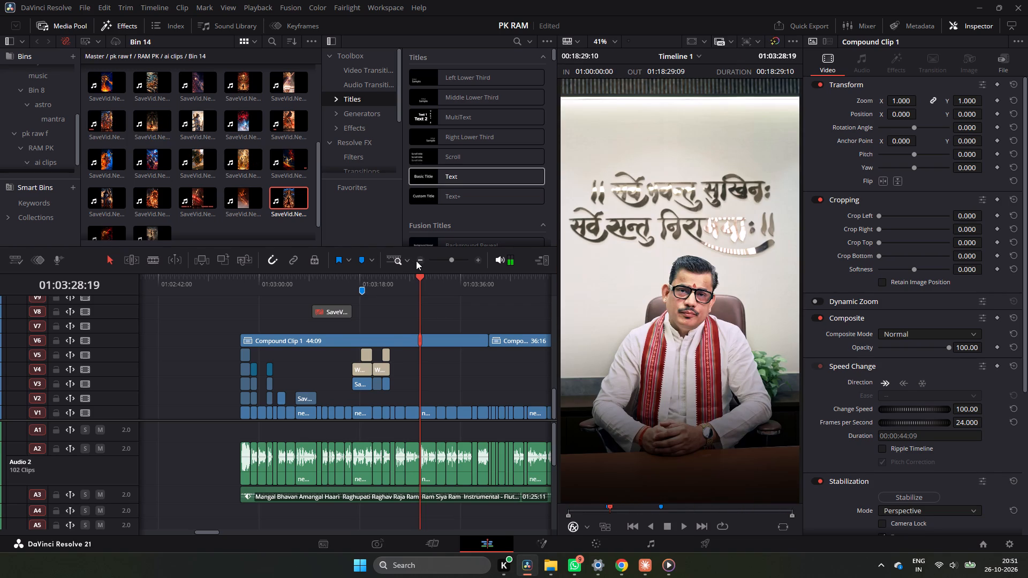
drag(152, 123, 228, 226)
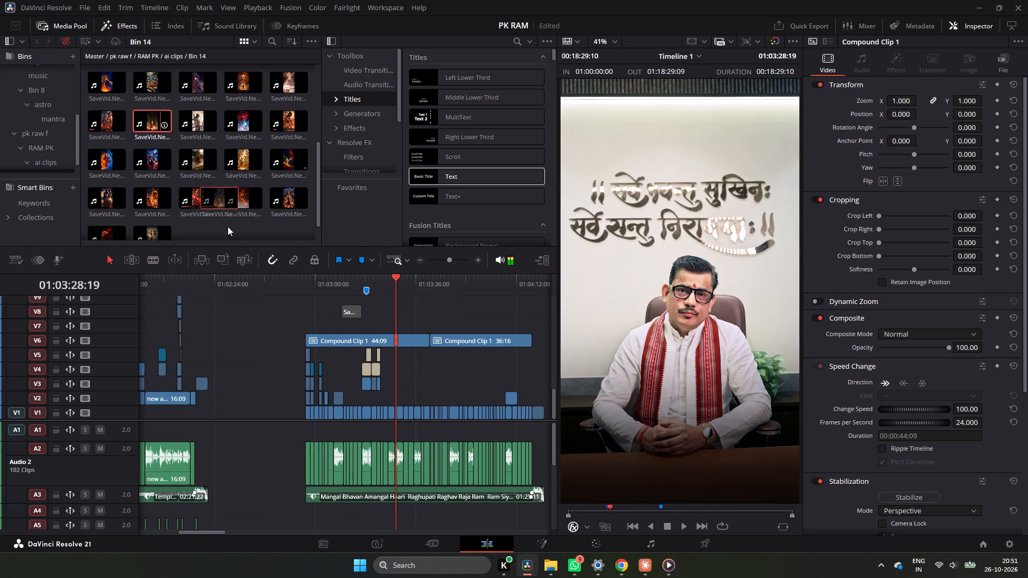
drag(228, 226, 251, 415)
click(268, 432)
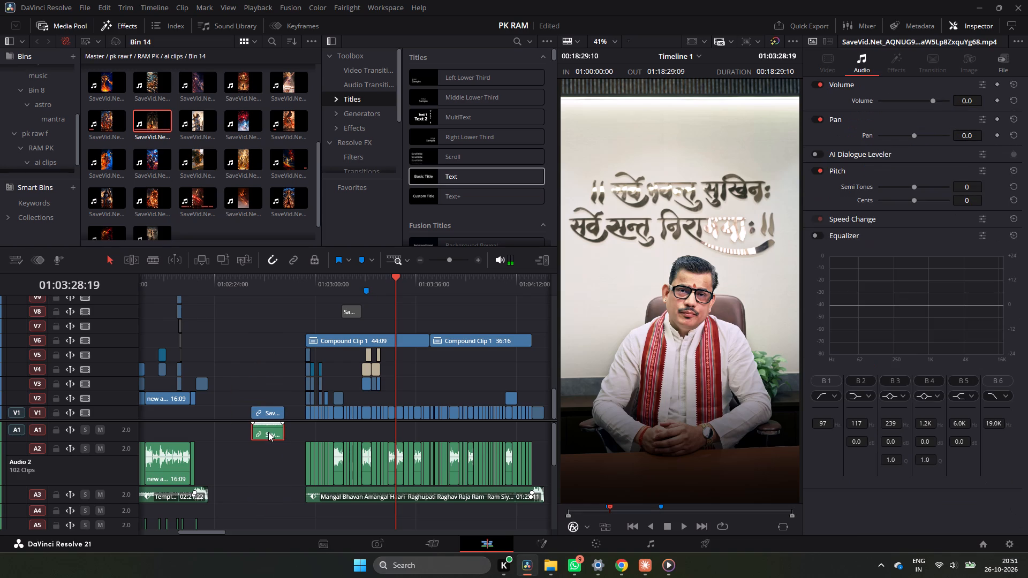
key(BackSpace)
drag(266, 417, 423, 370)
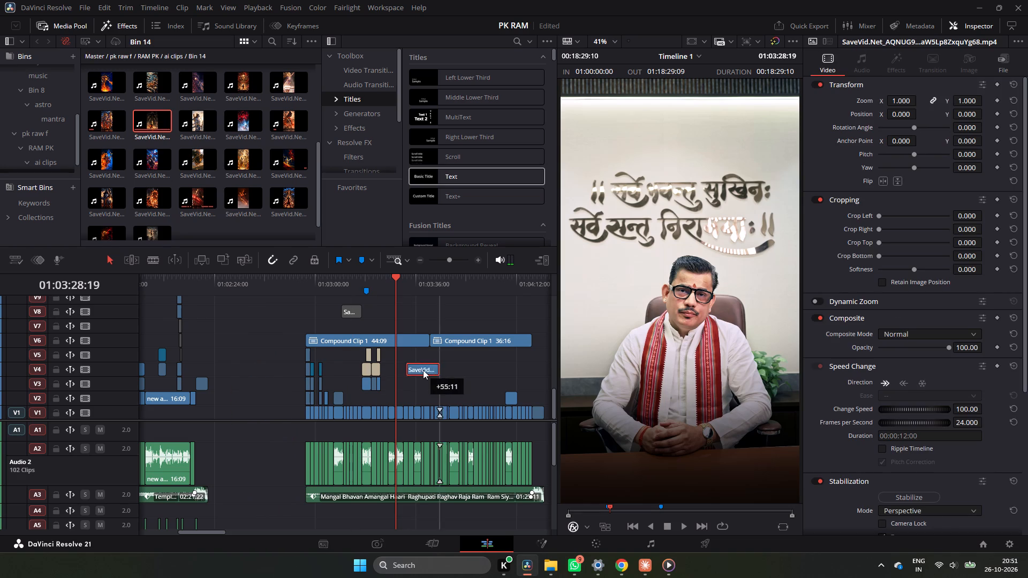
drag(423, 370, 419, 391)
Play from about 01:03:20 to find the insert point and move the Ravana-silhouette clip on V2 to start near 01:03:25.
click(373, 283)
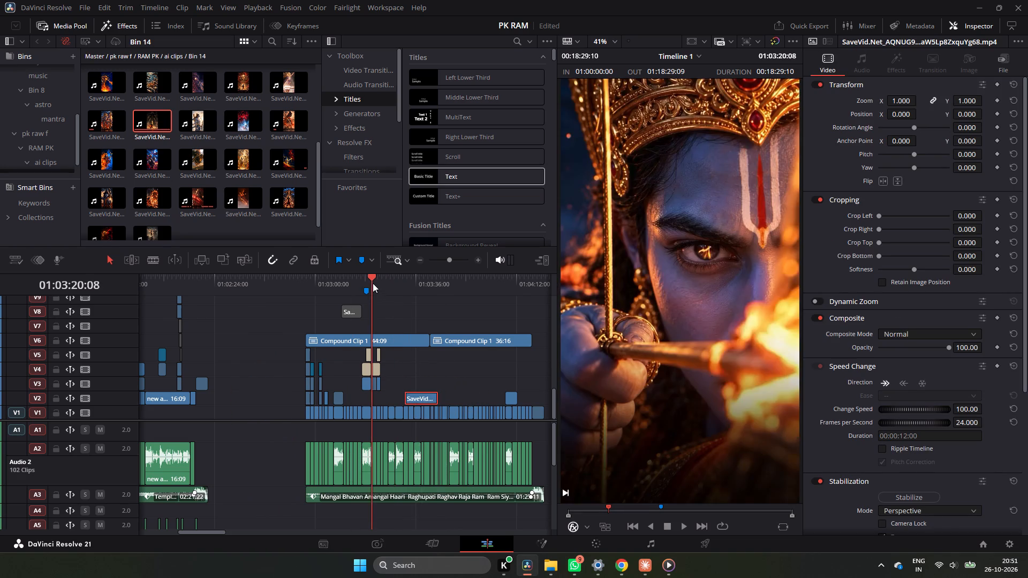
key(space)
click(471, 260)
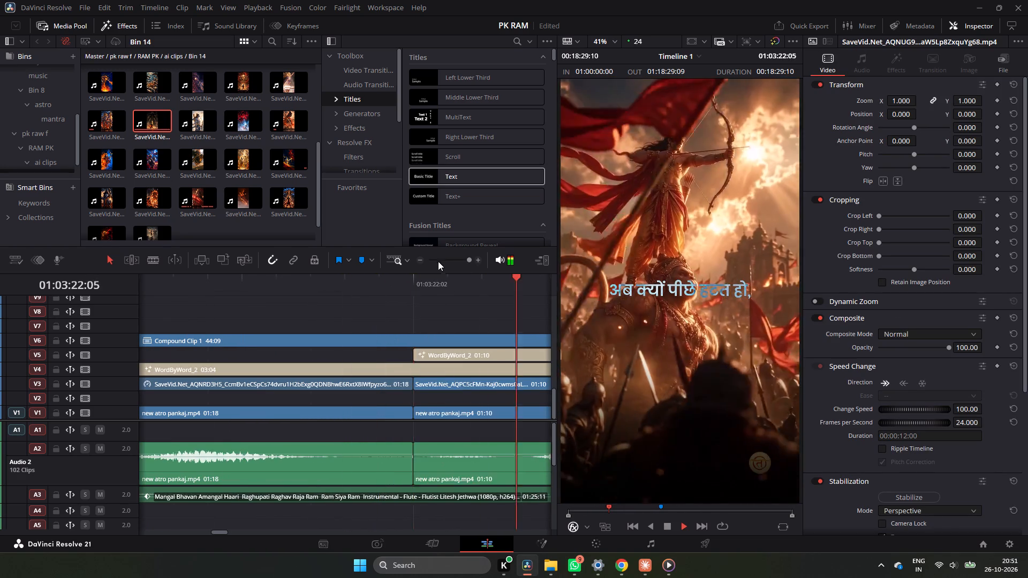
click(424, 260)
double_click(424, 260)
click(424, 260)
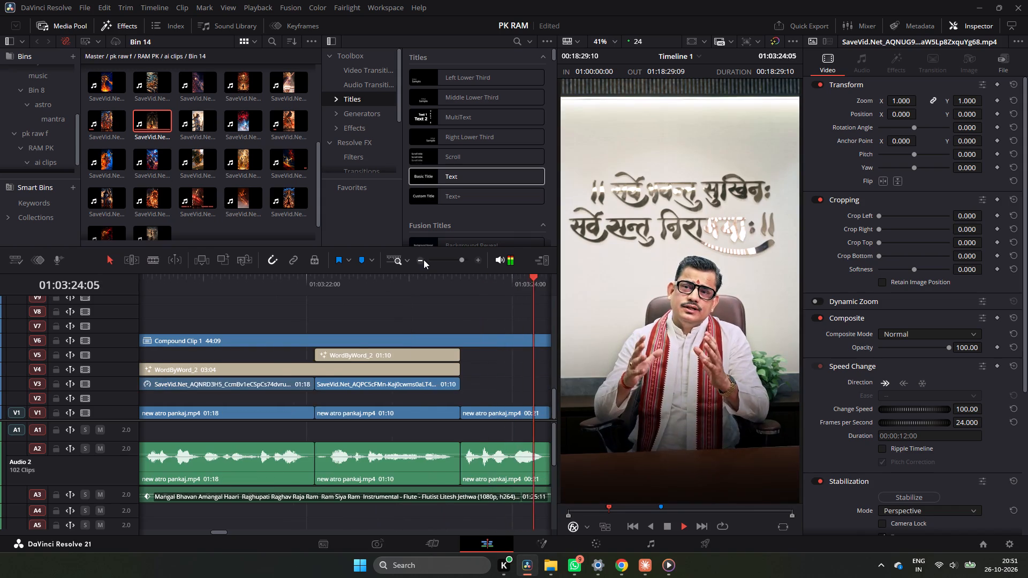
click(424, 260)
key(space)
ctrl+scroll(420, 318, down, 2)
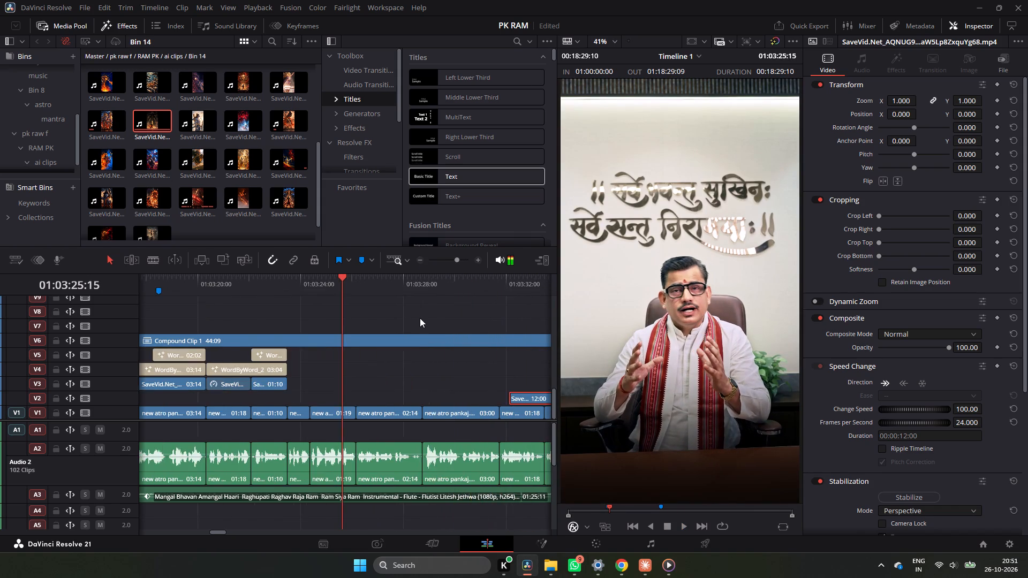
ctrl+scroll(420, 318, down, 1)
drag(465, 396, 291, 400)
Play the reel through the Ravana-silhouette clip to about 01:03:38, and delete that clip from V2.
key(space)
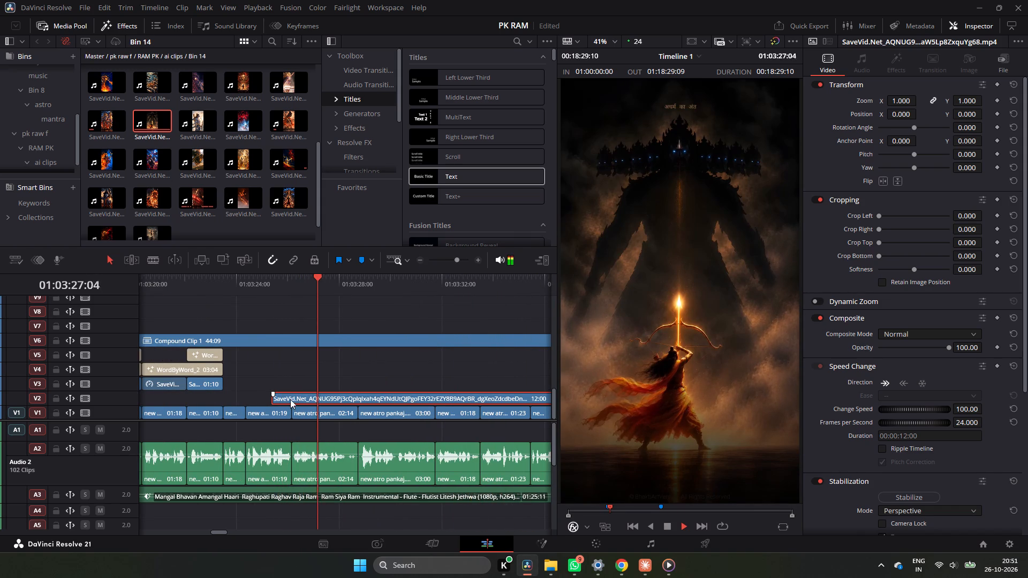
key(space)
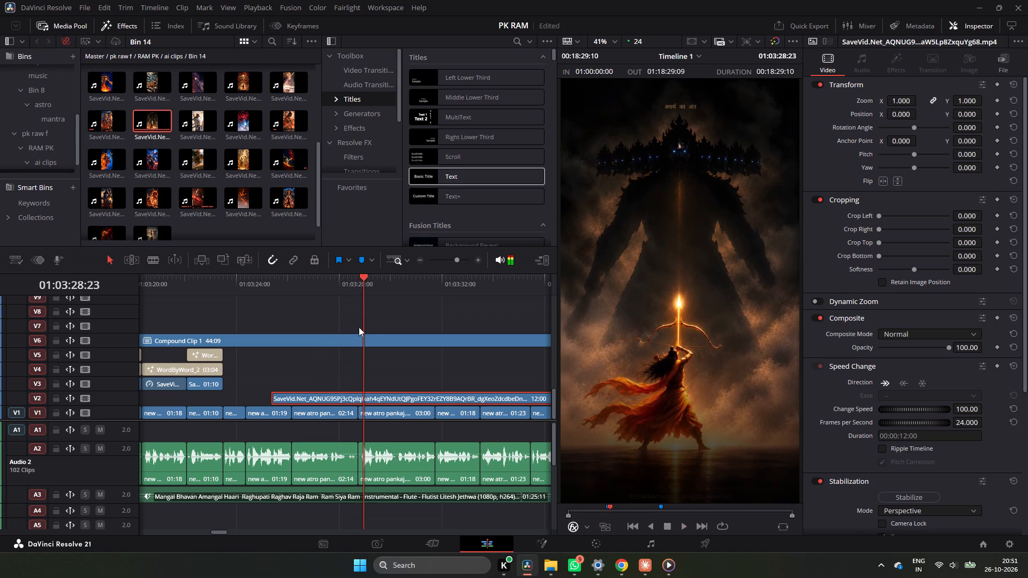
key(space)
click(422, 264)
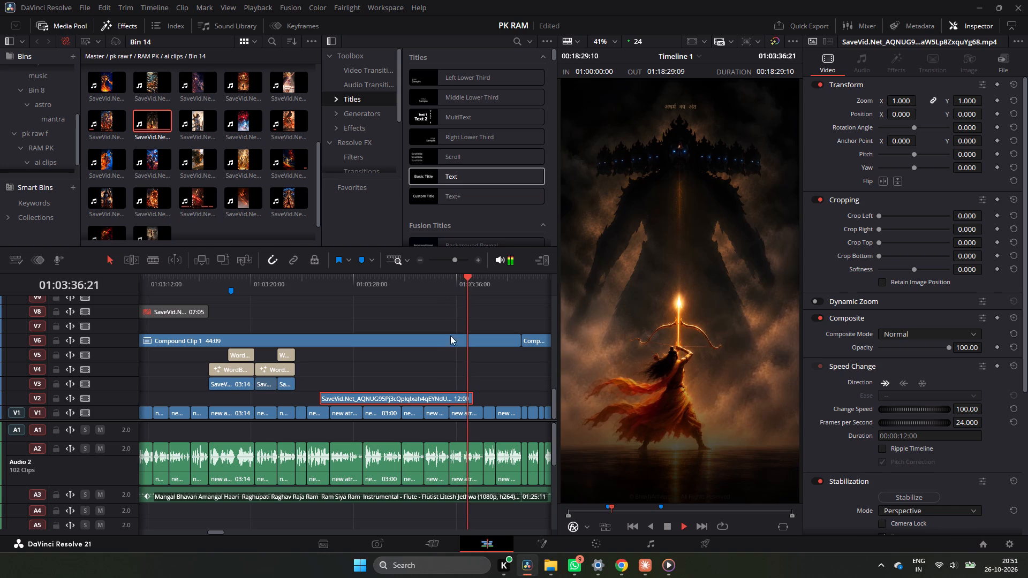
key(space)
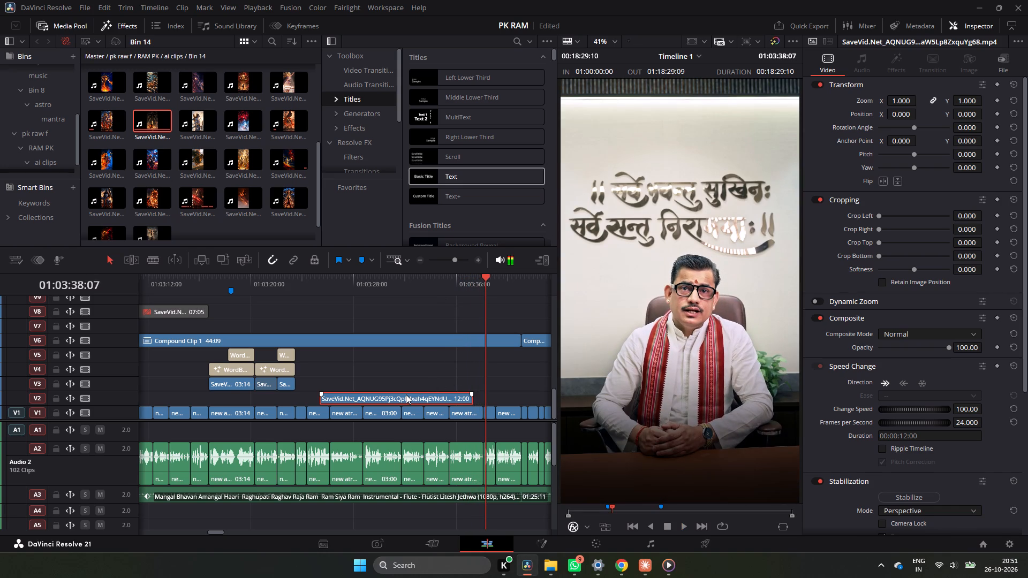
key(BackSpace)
Go back to the second reel's opening at about 01:02:56 and scrub through its first shot.
click(414, 261)
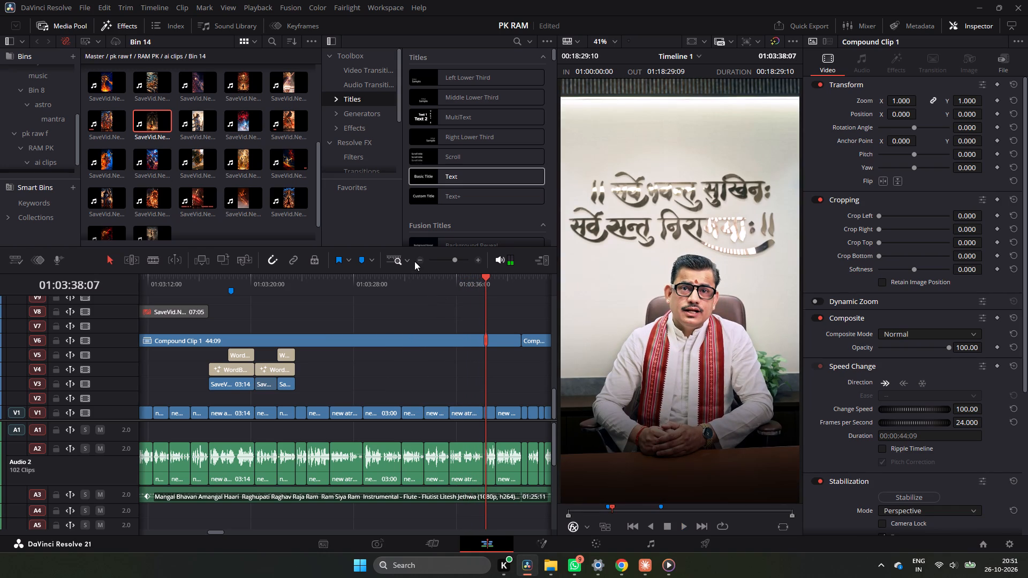
click(414, 260)
click(415, 259)
double_click(419, 261)
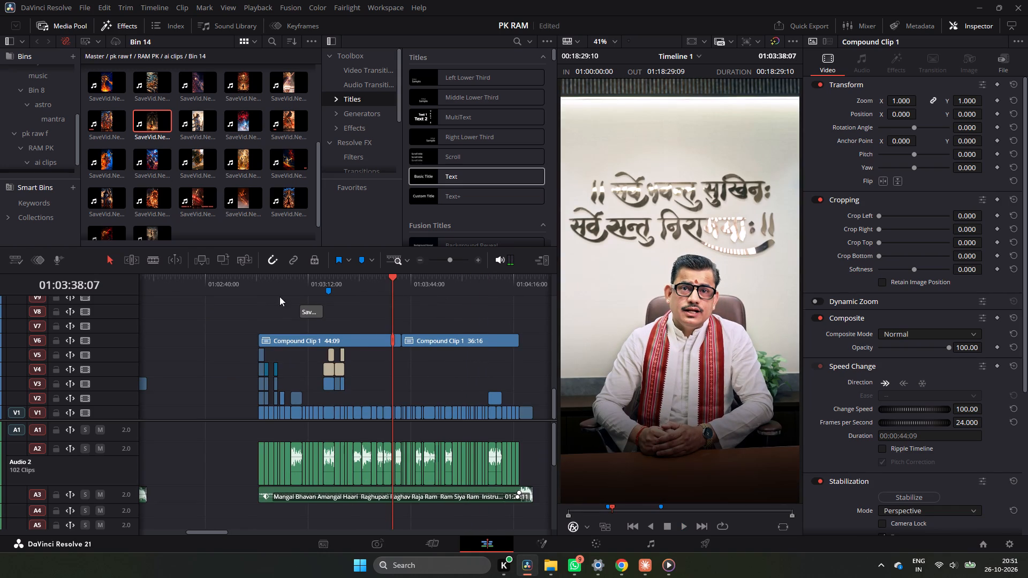
drag(266, 286, 260, 291)
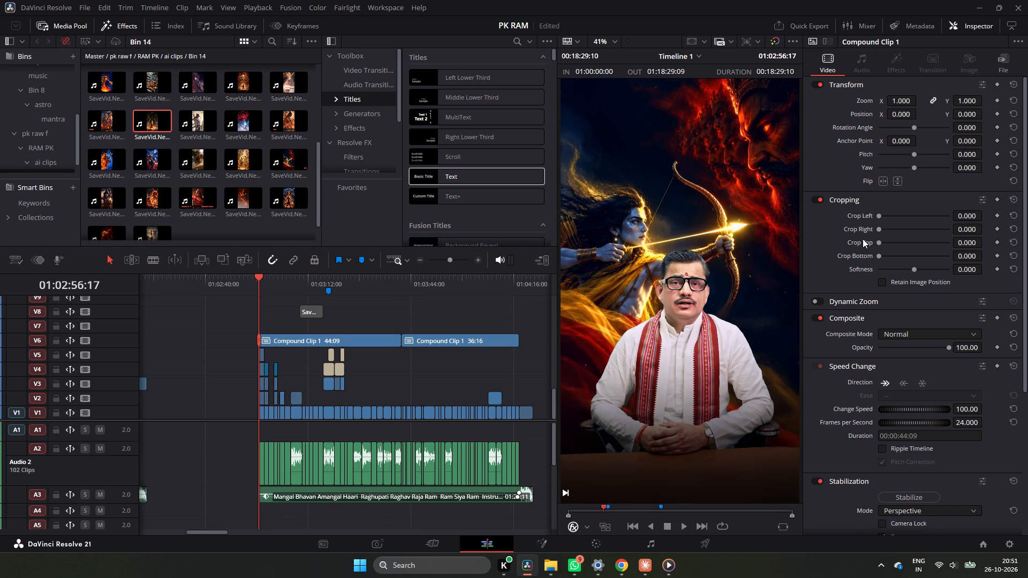
double_click(474, 260)
click(474, 260)
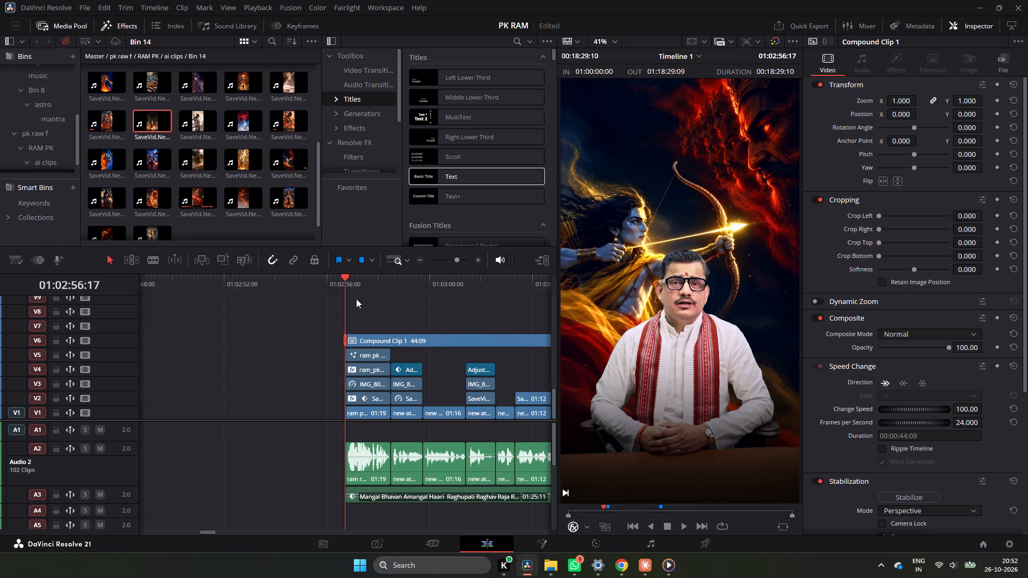
drag(356, 287, 358, 294)
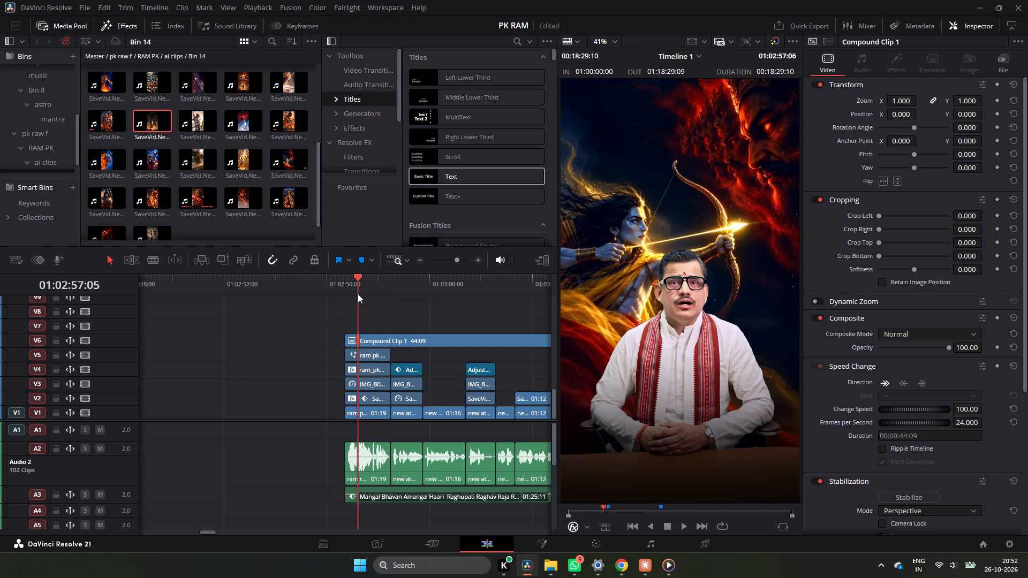
drag(358, 294, 376, 295)
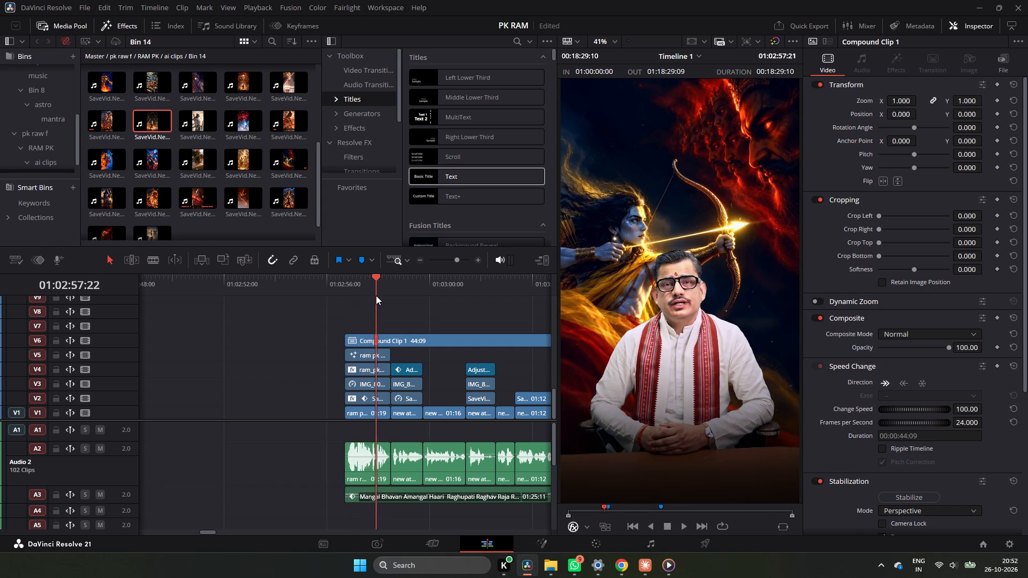
drag(376, 295, 362, 293)
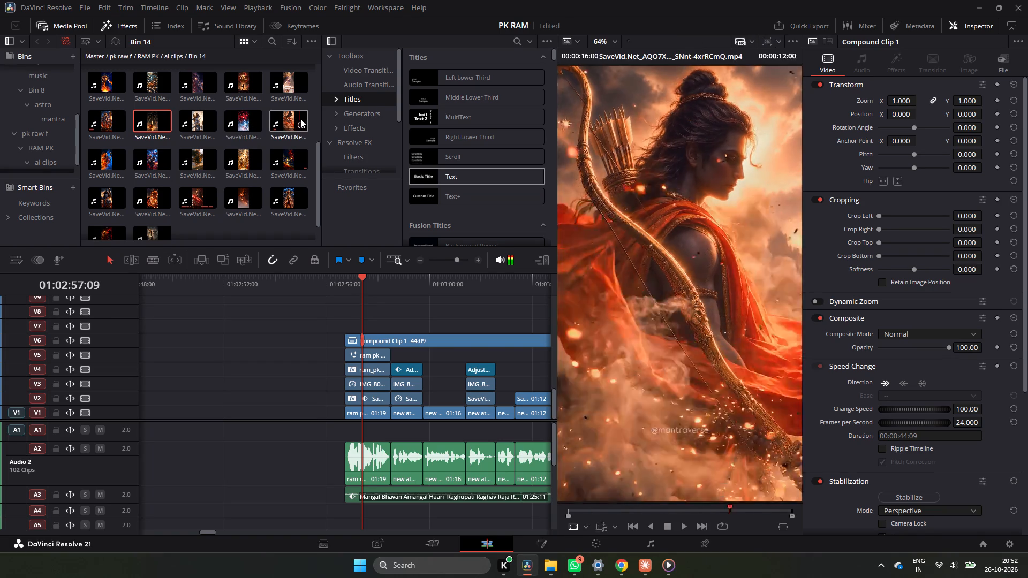
Preview the Ram and Ravana clips in Bin 14 for a new opening-shot background, comparing against the reel's start at 01:02:56:17.
scroll(208, 140, down, 1)
scroll(207, 140, up, 1)
scroll(207, 140, down, 2)
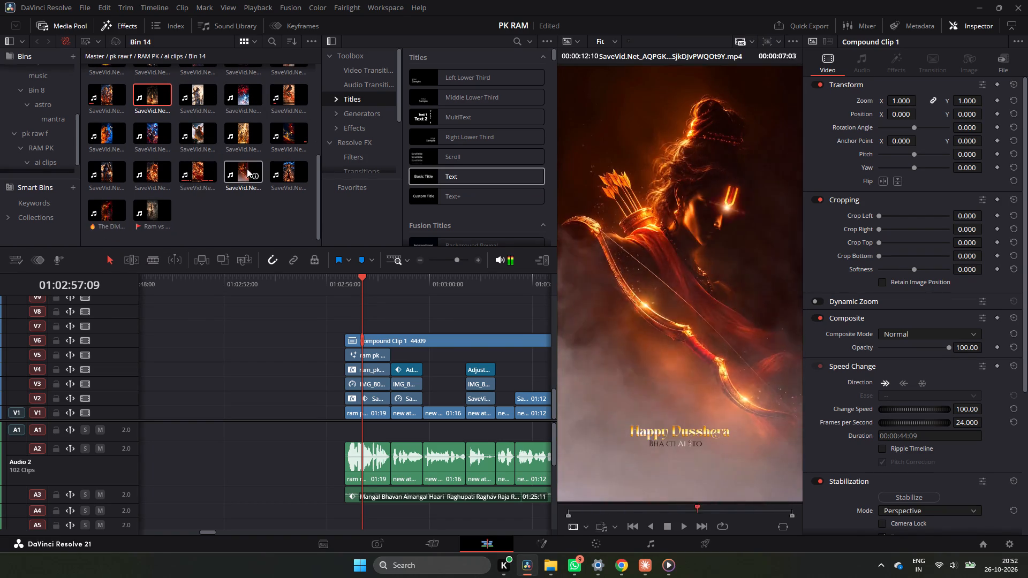
scroll(222, 164, up, 1)
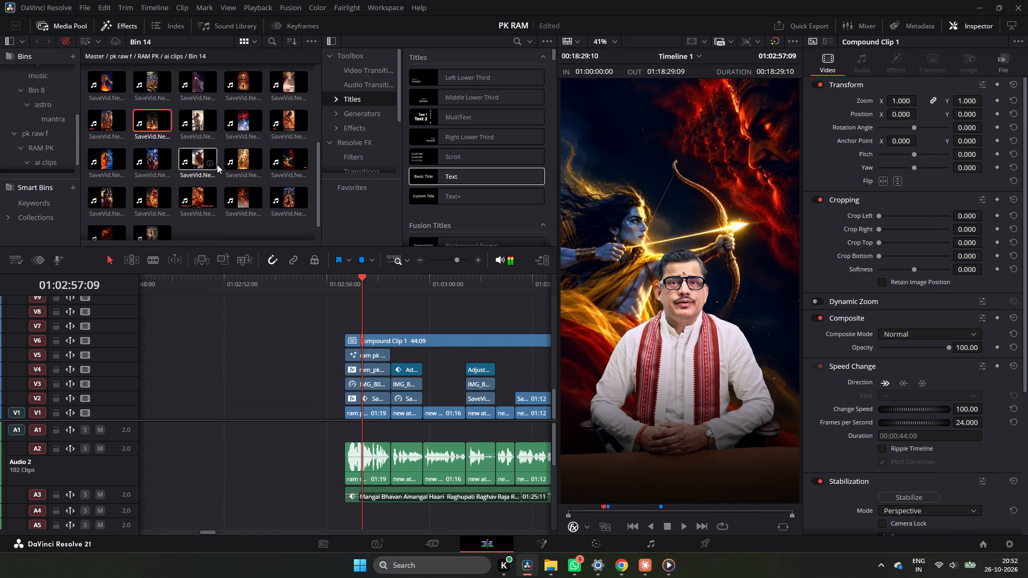
scroll(217, 164, up, 2)
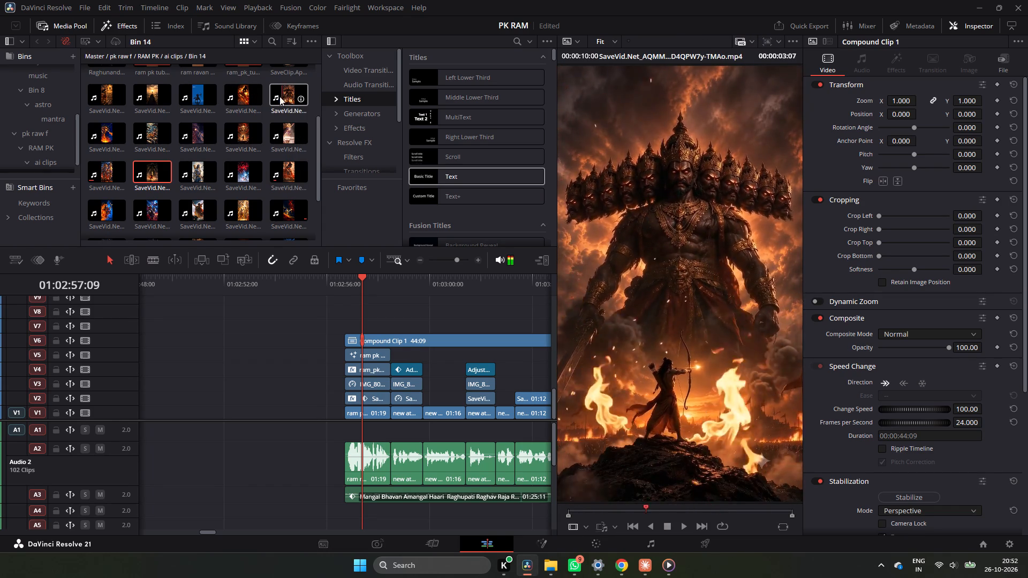
scroll(270, 212, down, 2)
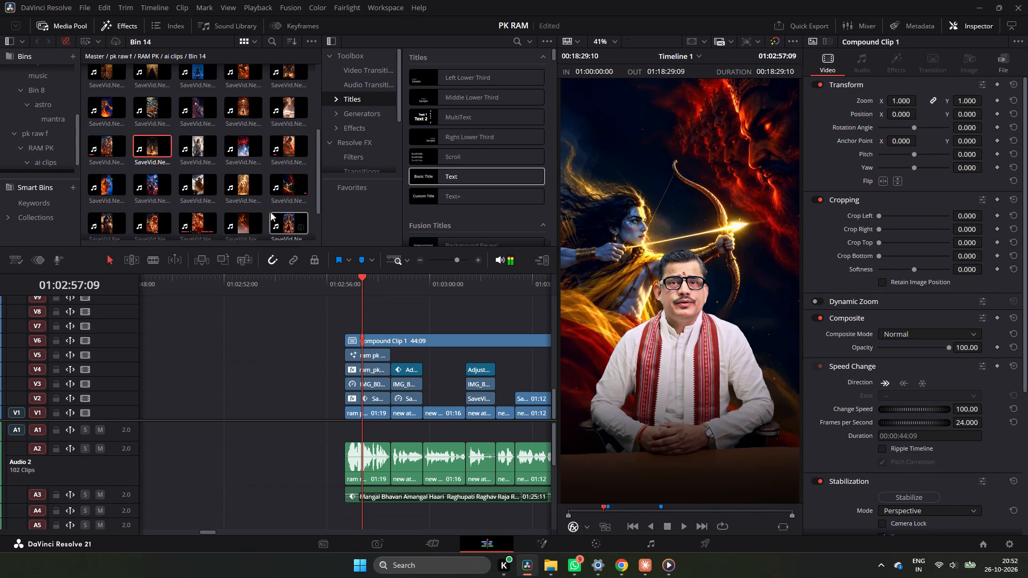
scroll(270, 212, down, 1)
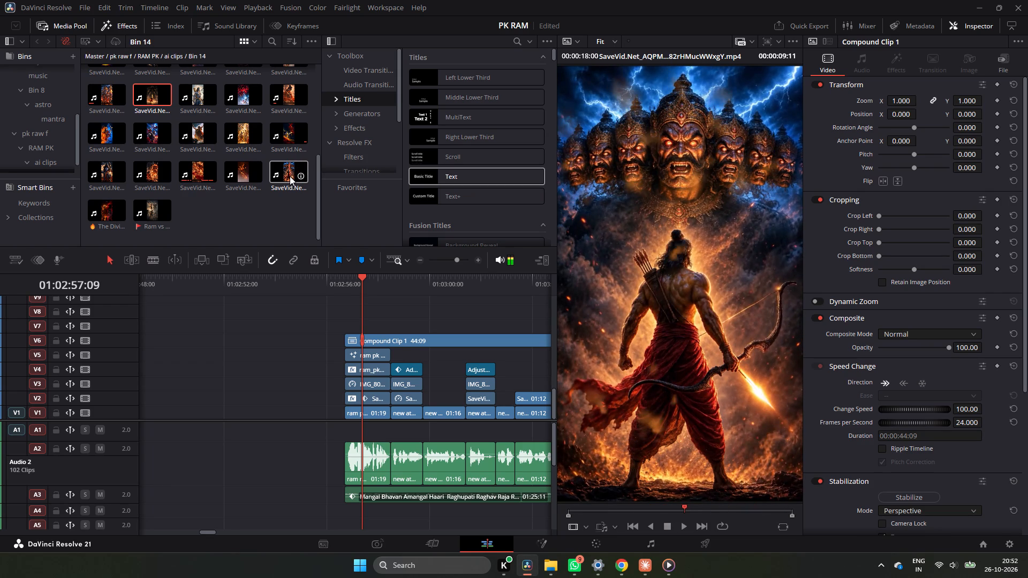
click(360, 289)
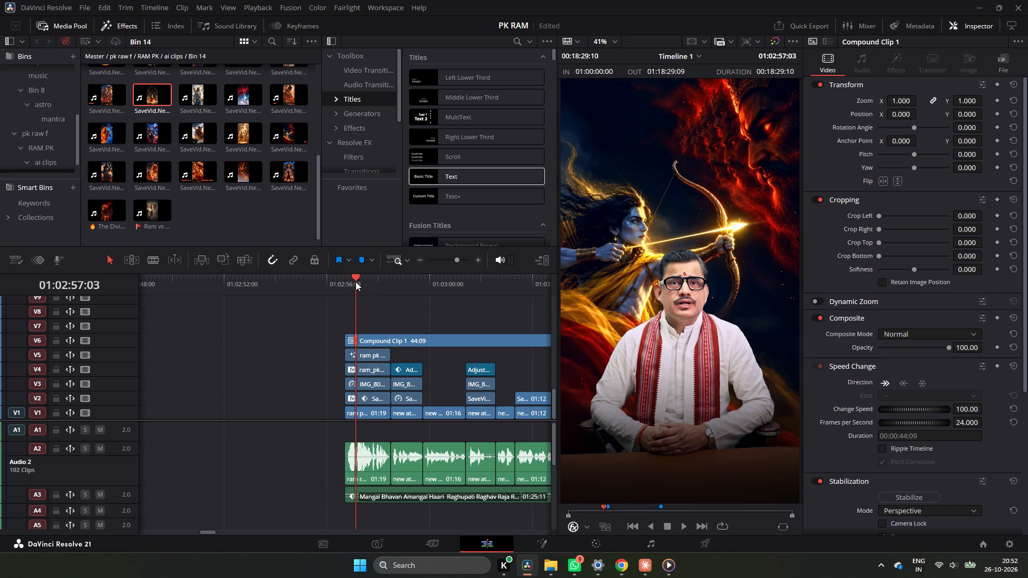
click(351, 282)
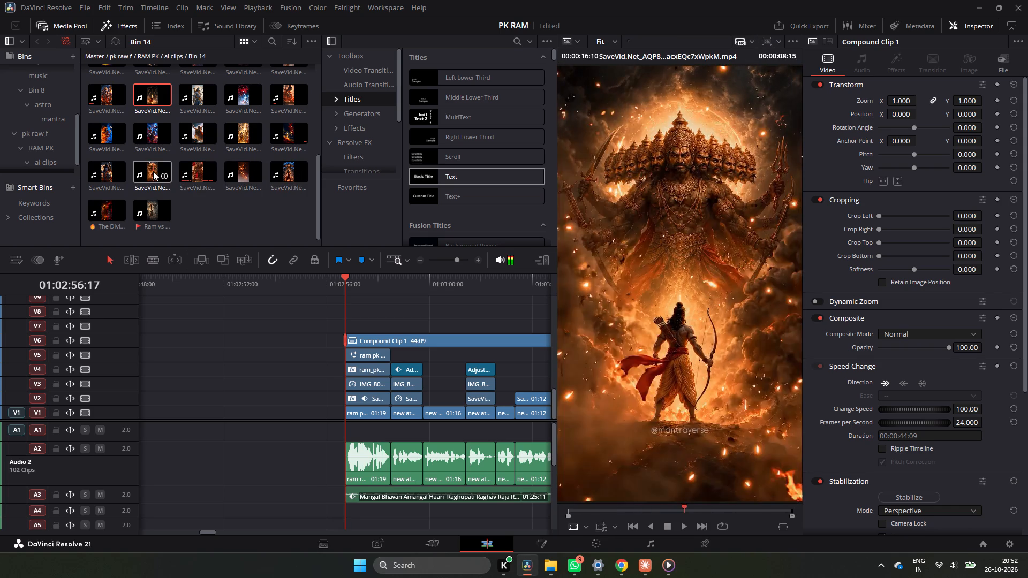
scroll(157, 170, down, 1)
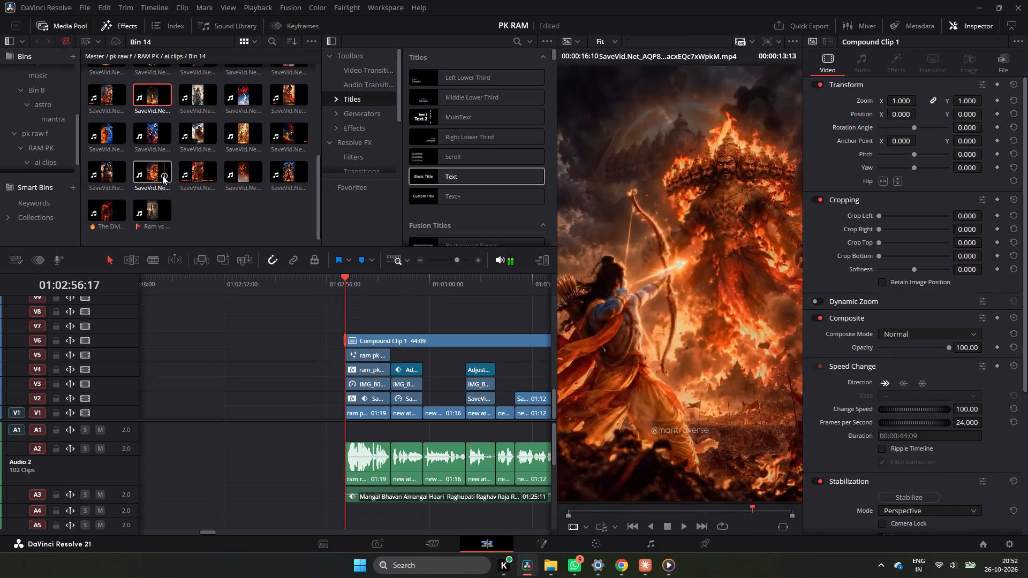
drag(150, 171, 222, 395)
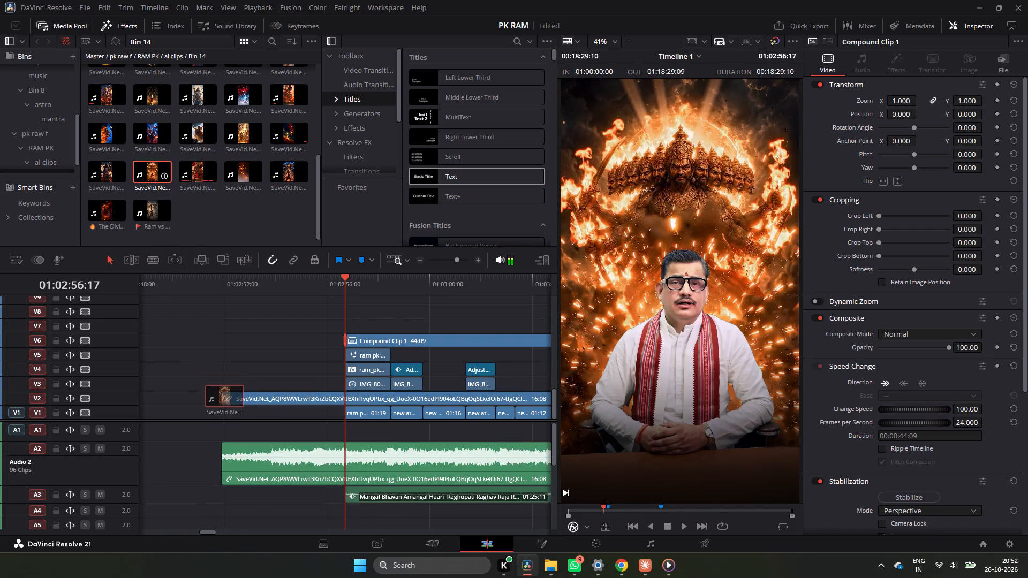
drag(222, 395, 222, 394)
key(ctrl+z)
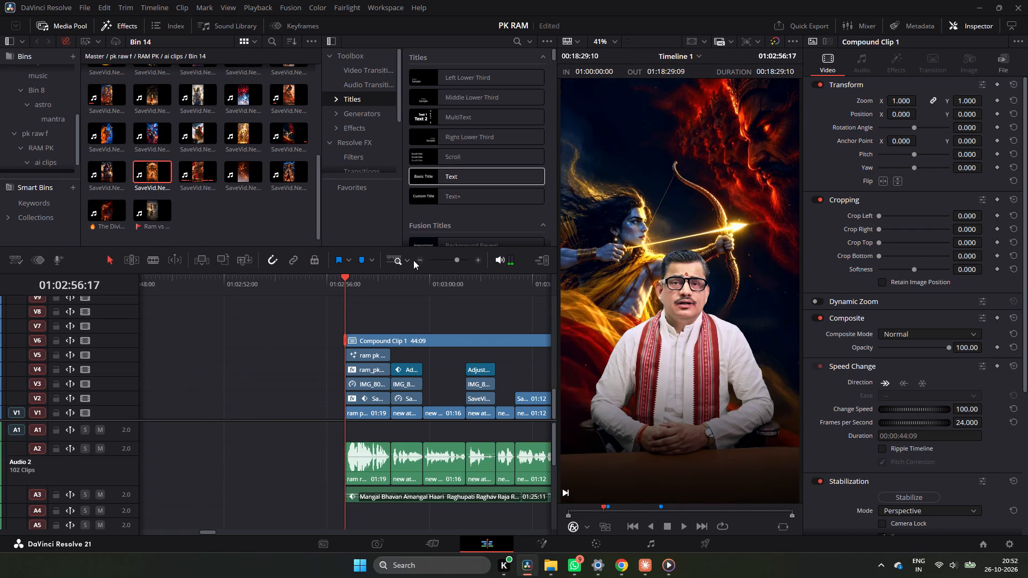
Add the fiery Bin 14 clip of Ram facing ten-headed Ravana after the end of the reels on V1, deleting its audio.
double_click(415, 260)
double_click(419, 260)
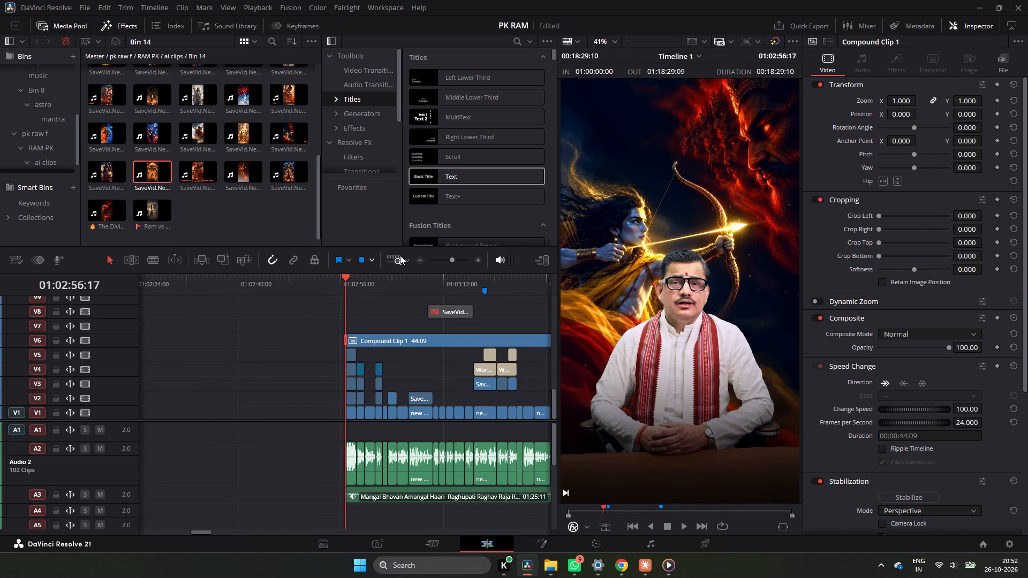
double_click(417, 257)
drag(139, 172, 300, 214)
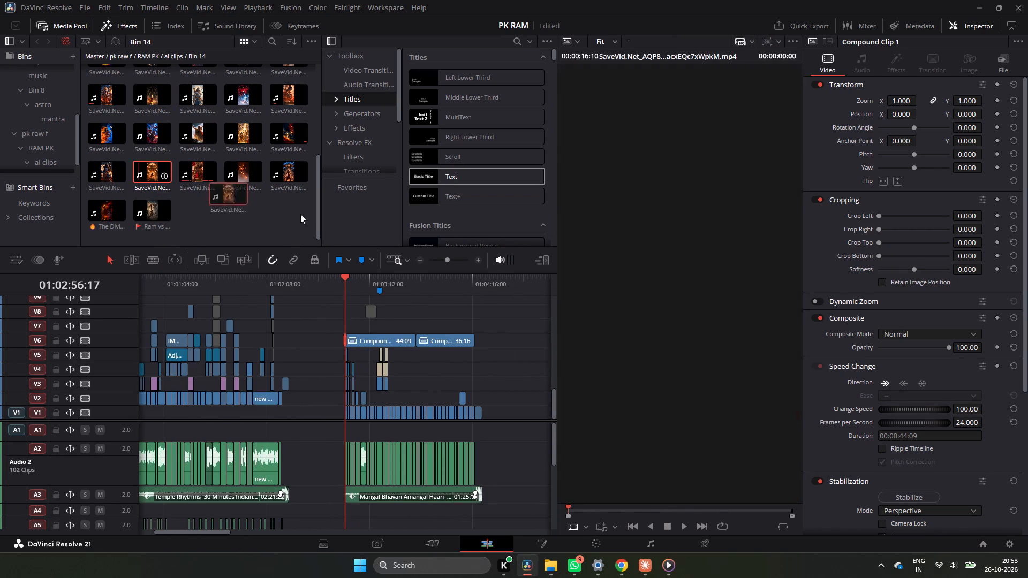
drag(300, 214, 507, 421)
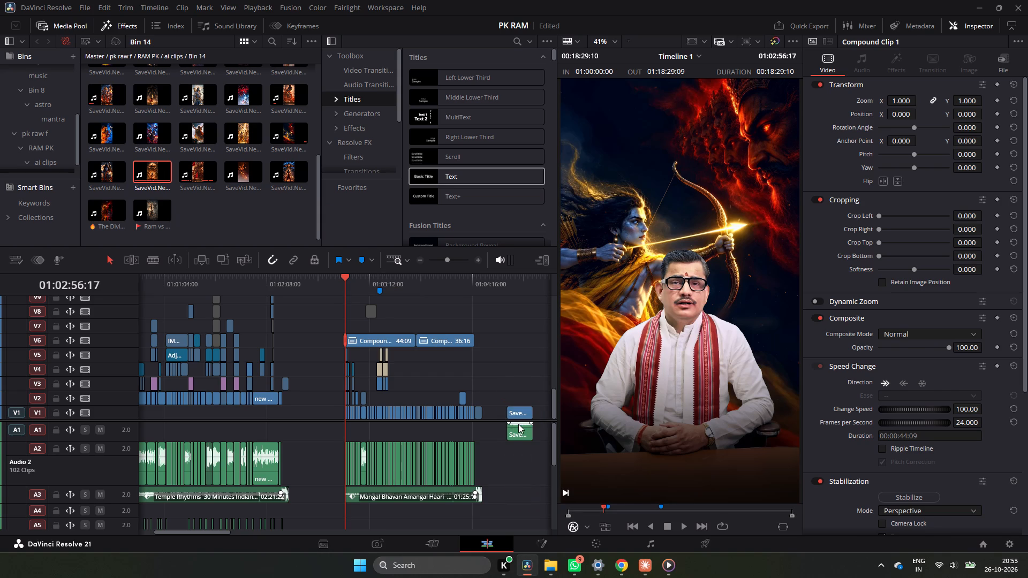
click(519, 424)
key(BackSpace)
Move the fiery Ravana clip to V3 at about 01:03:31 and trim both its ends to a duration of 05:15.
drag(517, 413, 450, 379)
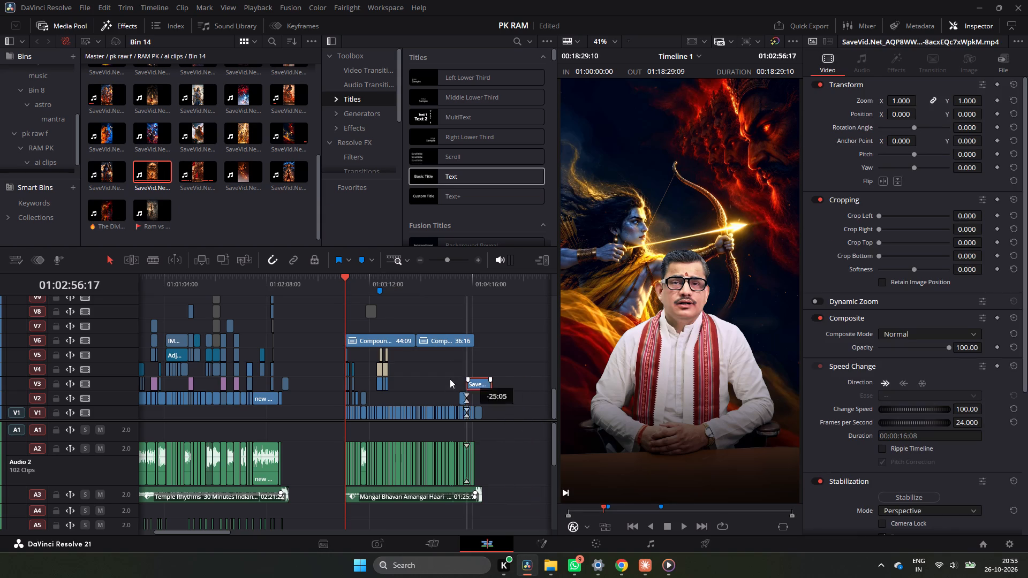
drag(450, 379, 412, 389)
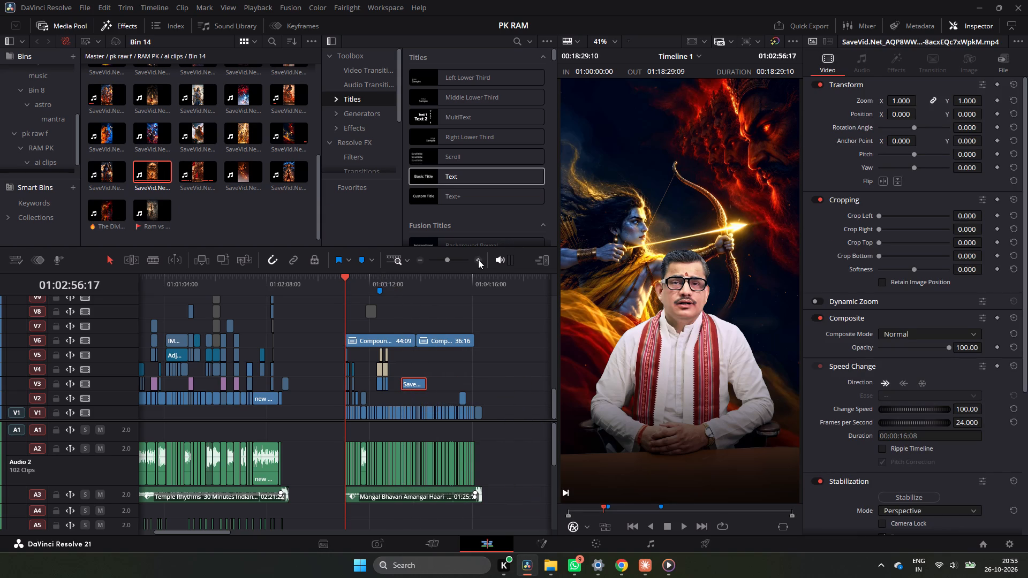
double_click(478, 261)
ctrl+scroll(470, 282, down, 3)
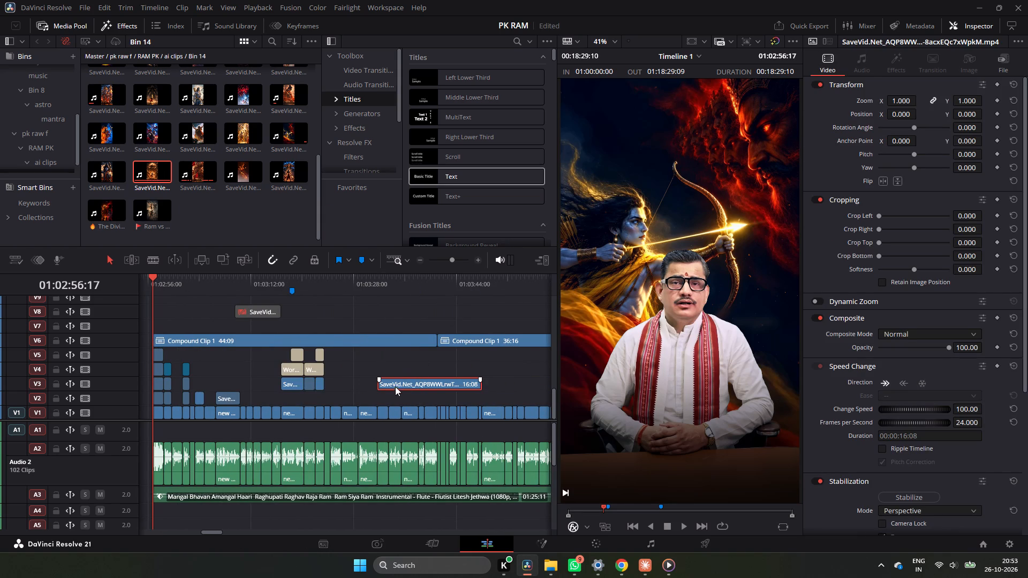
drag(387, 287, 406, 286)
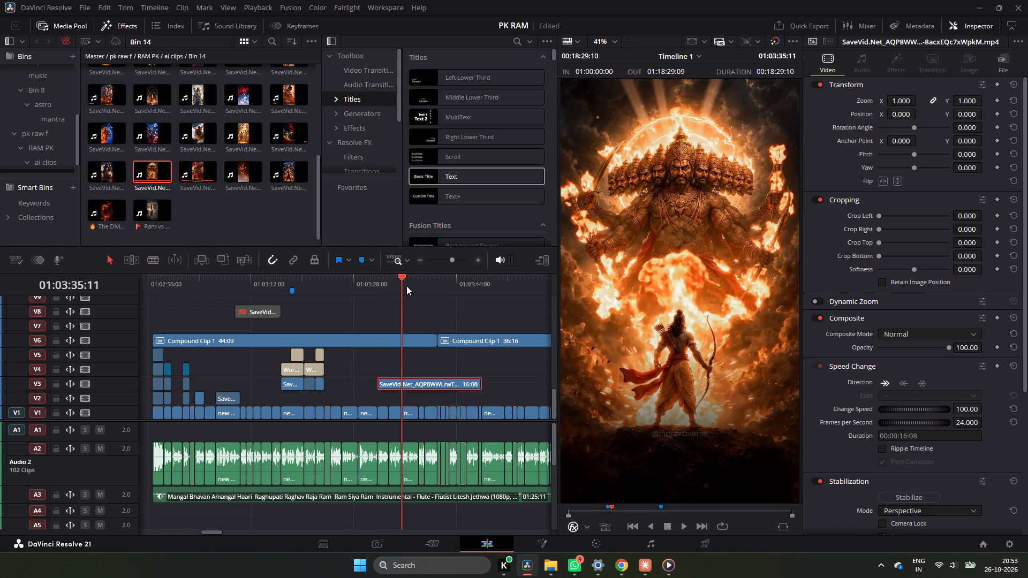
drag(406, 286, 429, 292)
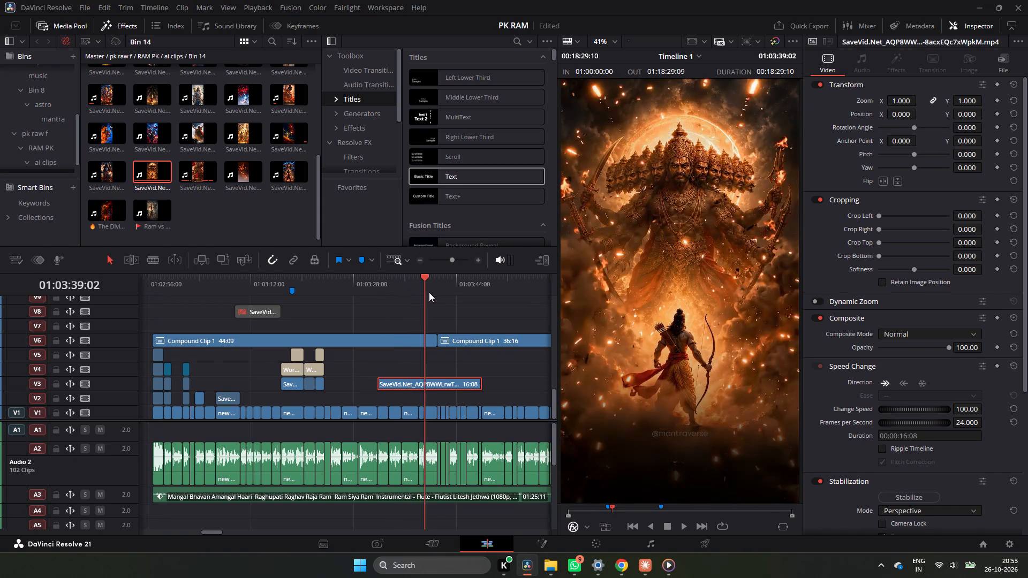
drag(429, 292, 413, 300)
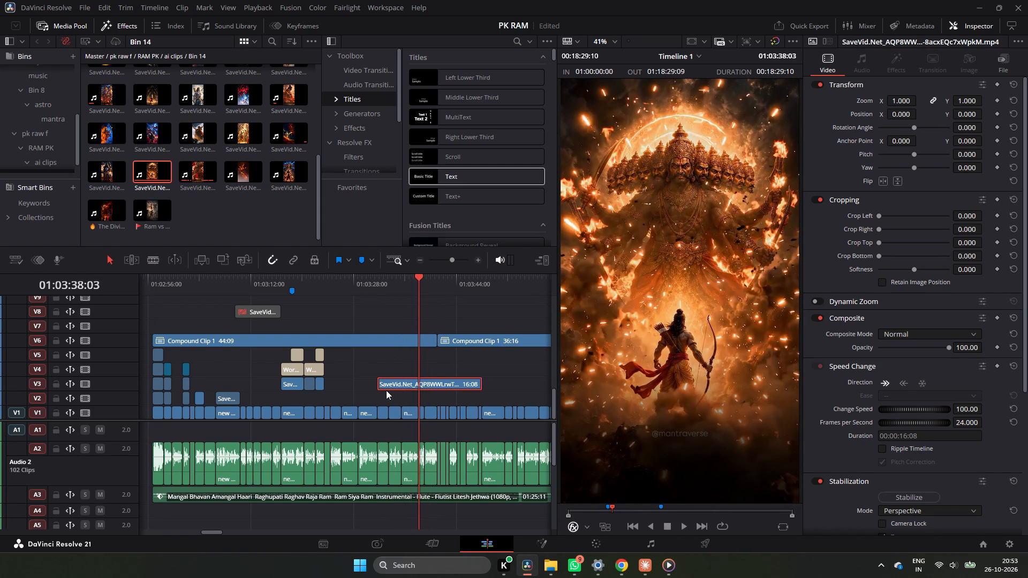
drag(383, 384, 402, 383)
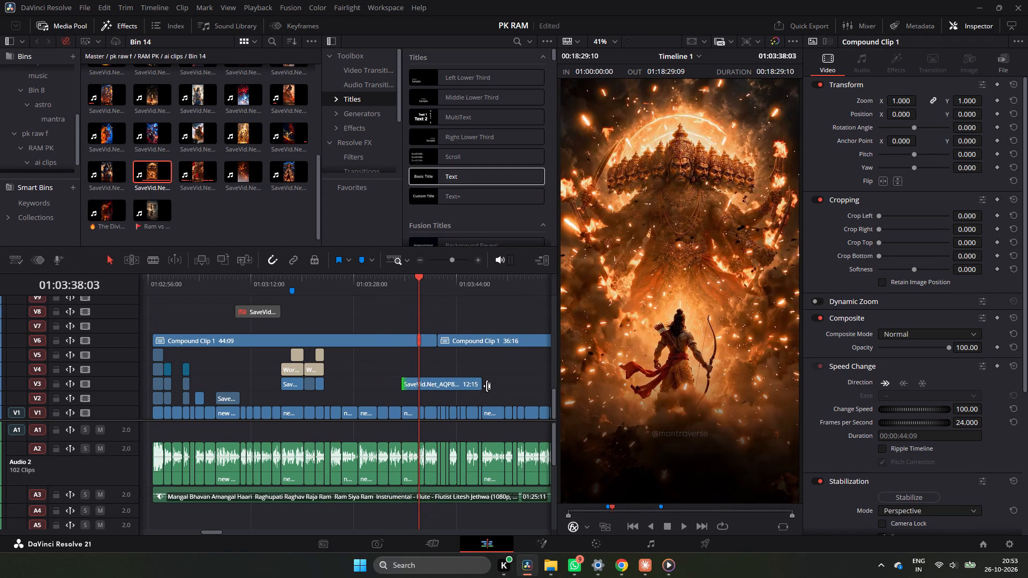
drag(479, 386, 433, 396)
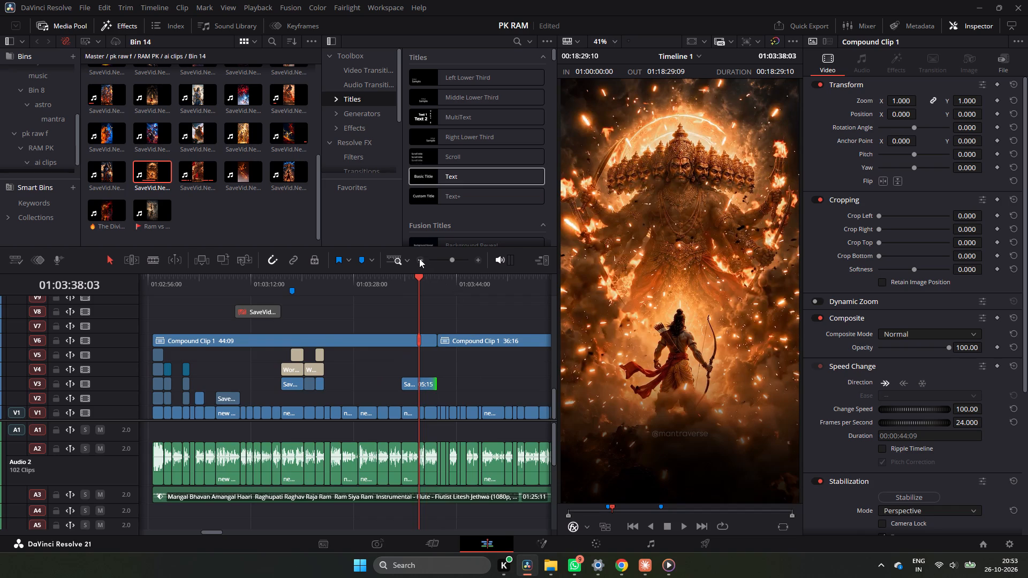
Move the trimmed Ravana clip to V2 in the empty gap before the second reel, at about 01:02:45.
double_click(419, 258)
drag(371, 385, 334, 389)
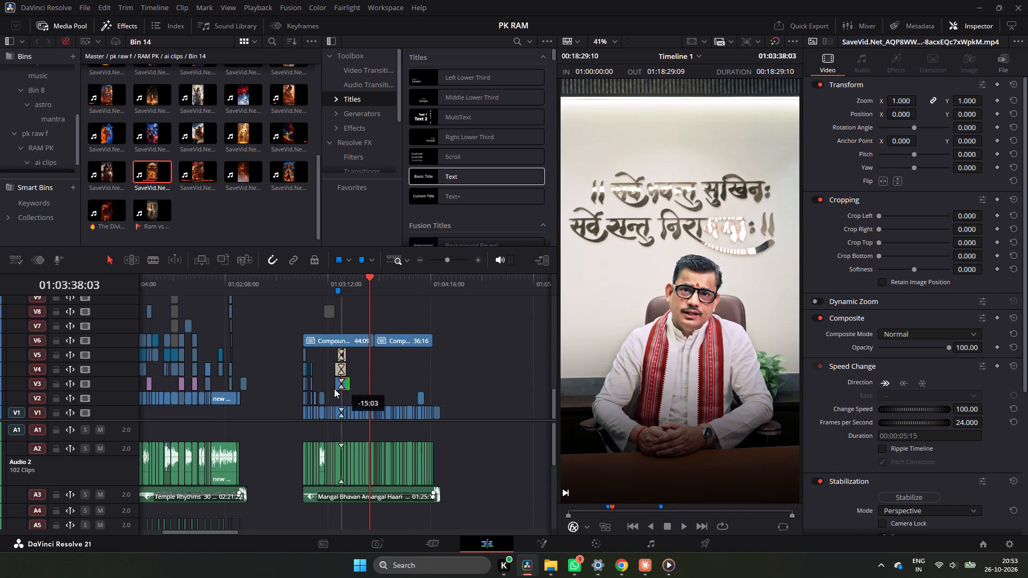
drag(334, 389, 290, 395)
Copy the opening shot's archer background clip on V2 and move the original to V4 before the reel, at about 01:02:51.
click(483, 256)
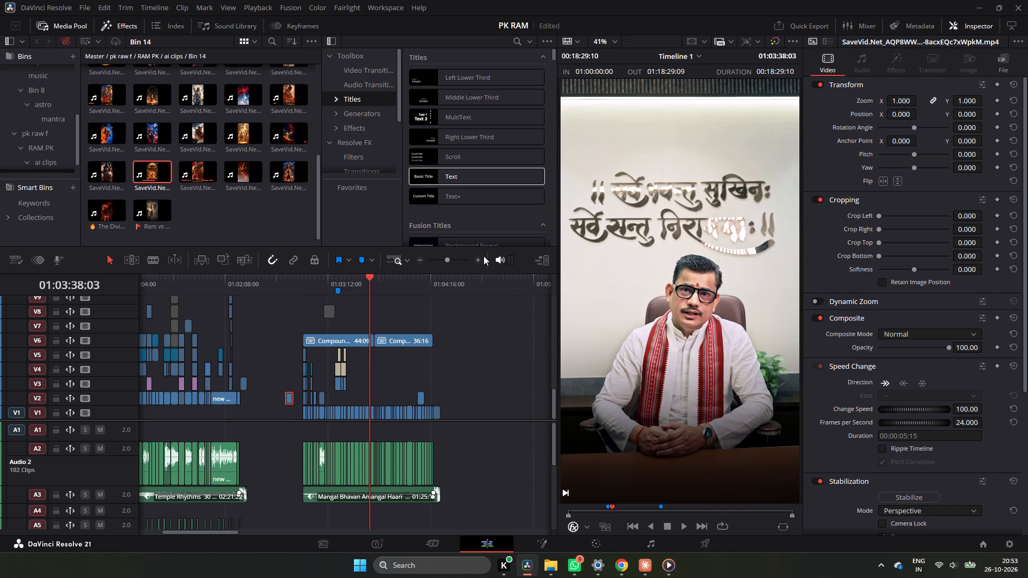
double_click(476, 261)
ctrl+scroll(401, 309, up, 4)
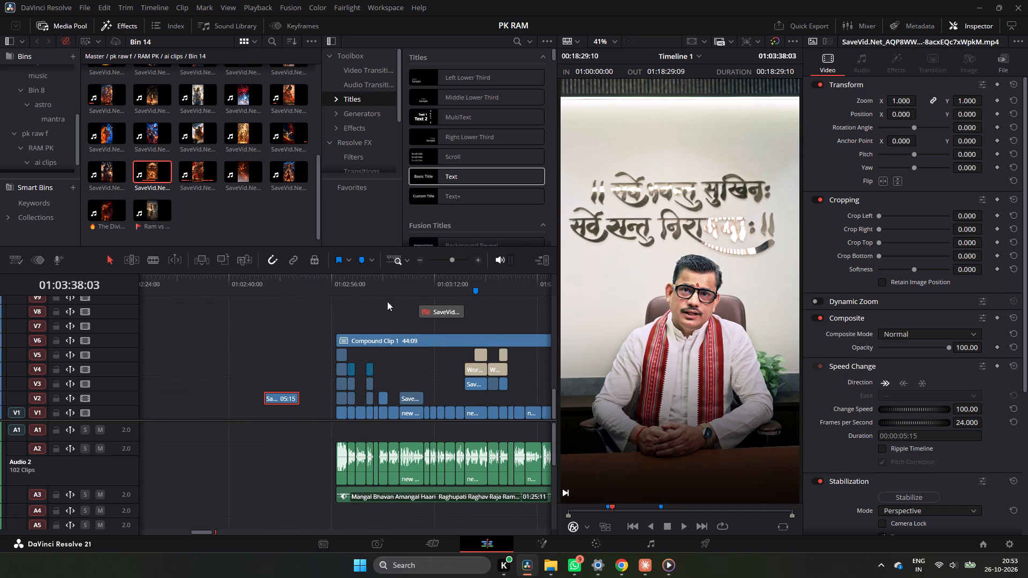
drag(359, 276, 335, 301)
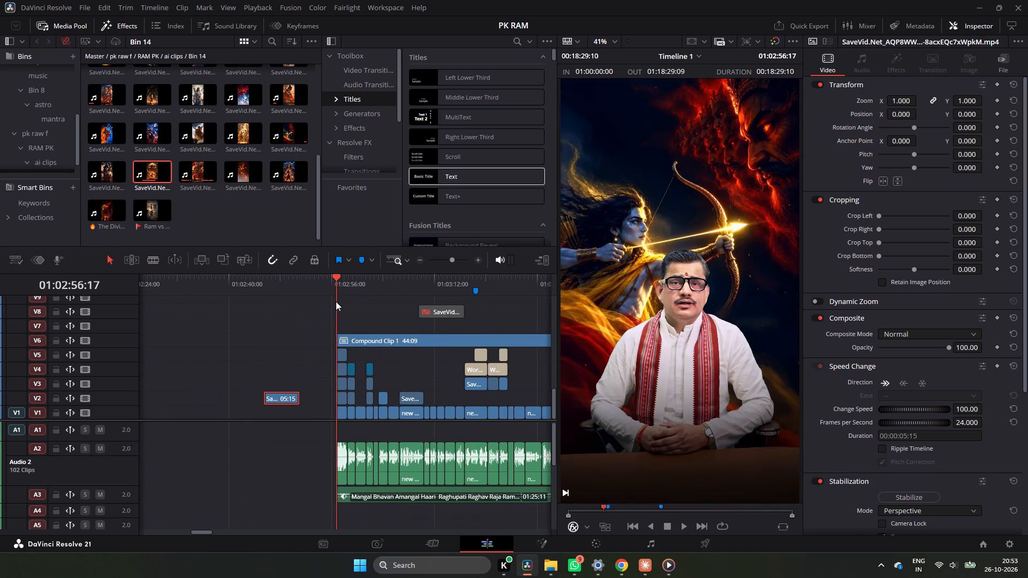
click(339, 387)
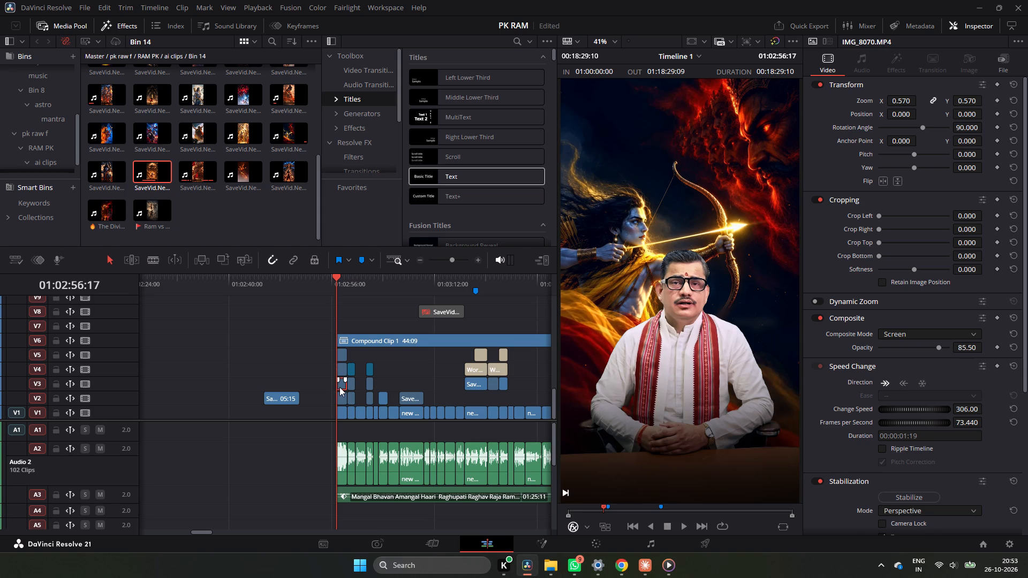
click(478, 258)
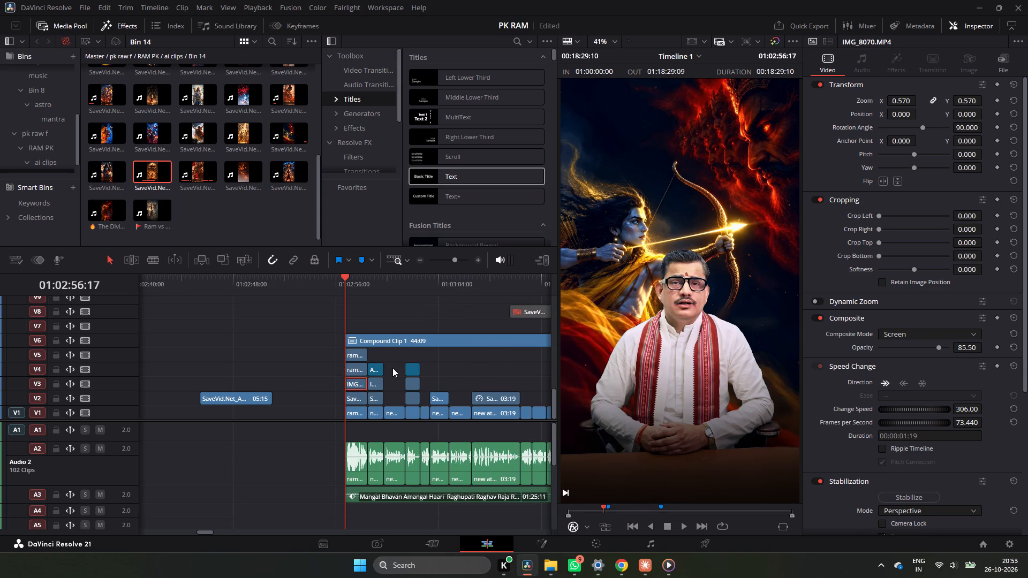
click(362, 401)
key(ctrl+c)
key(ctrl+c)
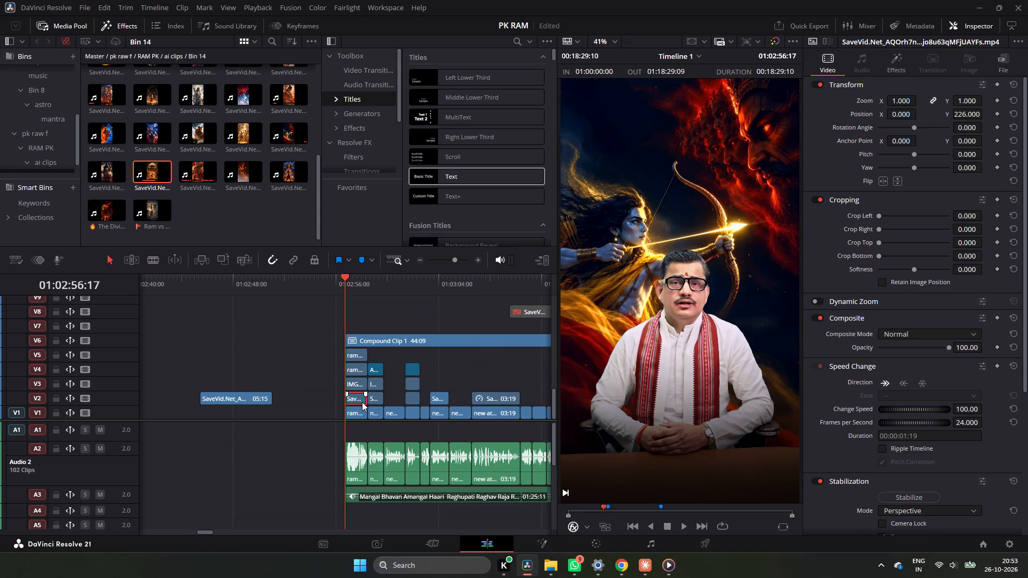
drag(360, 400, 290, 368)
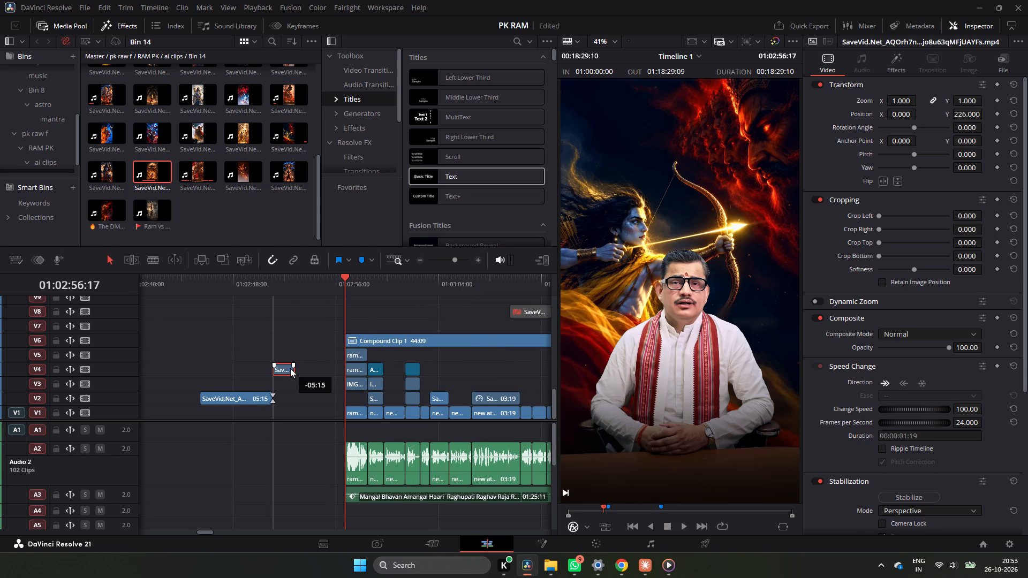
drag(290, 368, 289, 368)
Move the Ravana clip on V2 forward 07:10 so it lies behind the speaker and ends with the opening shot.
drag(239, 394, 336, 397)
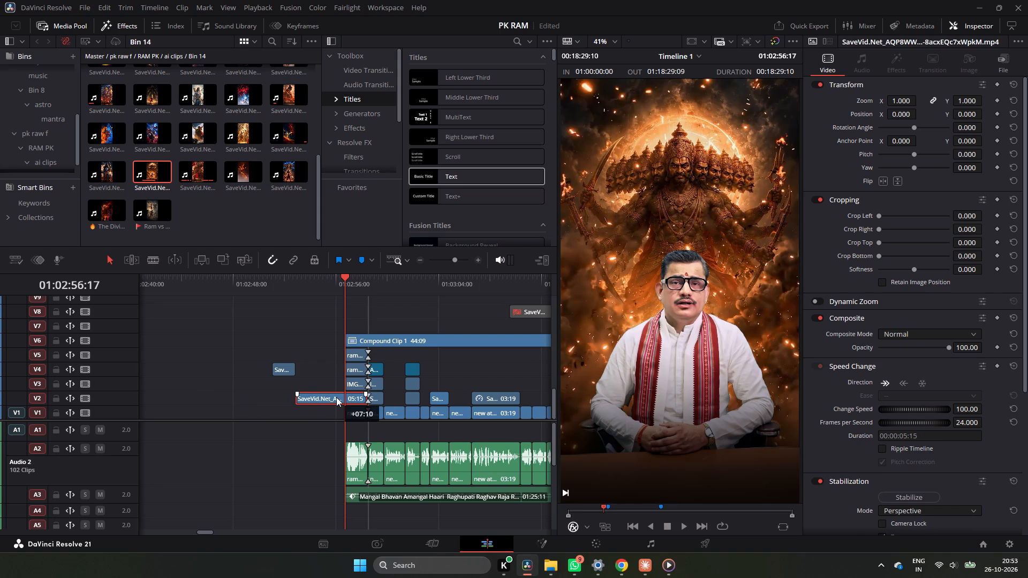
drag(336, 397, 329, 399)
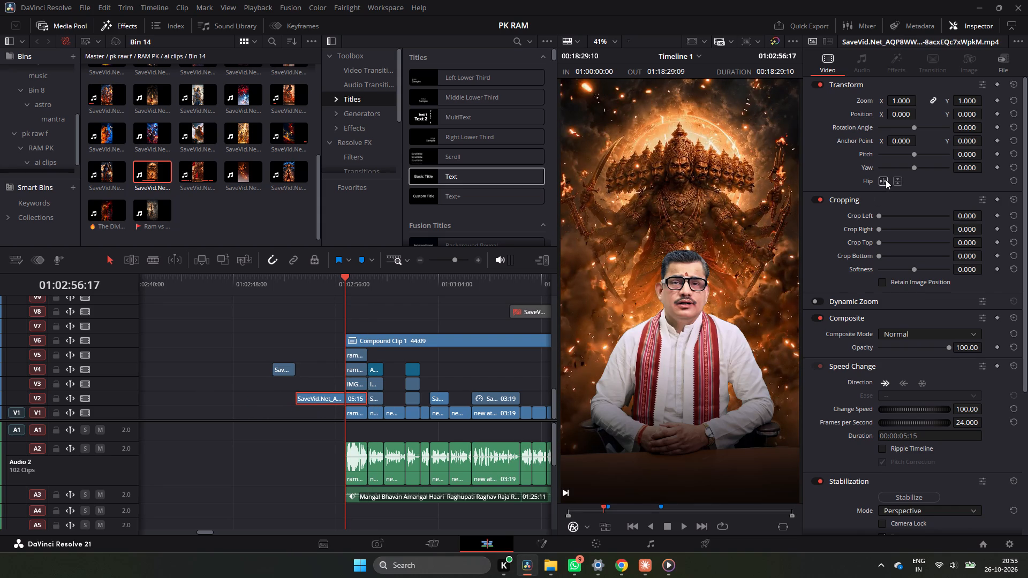
Set the Ravana background clip's vertical position to 251.
drag(972, 115, 623, 298)
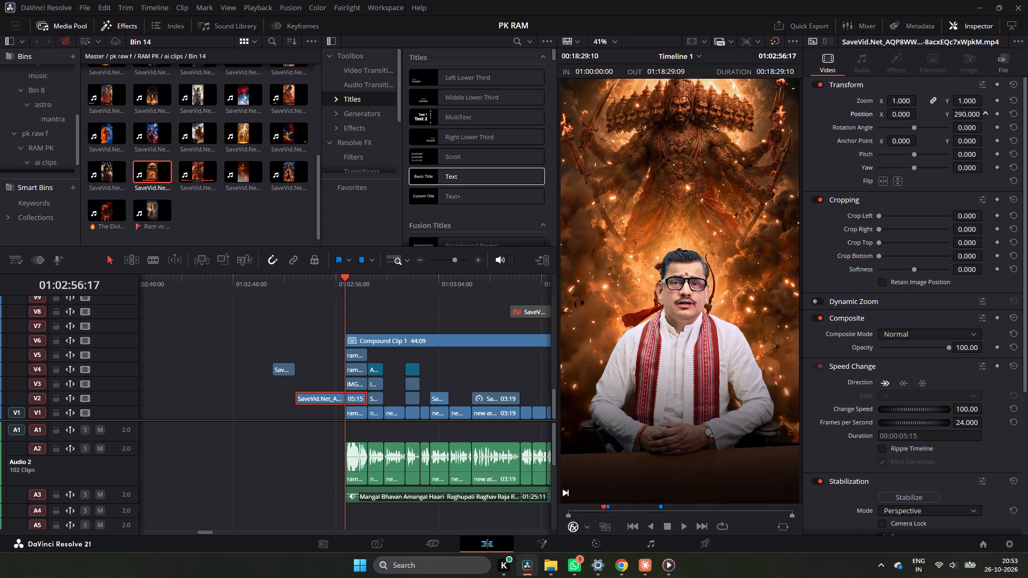
drag(623, 298, 642, 345)
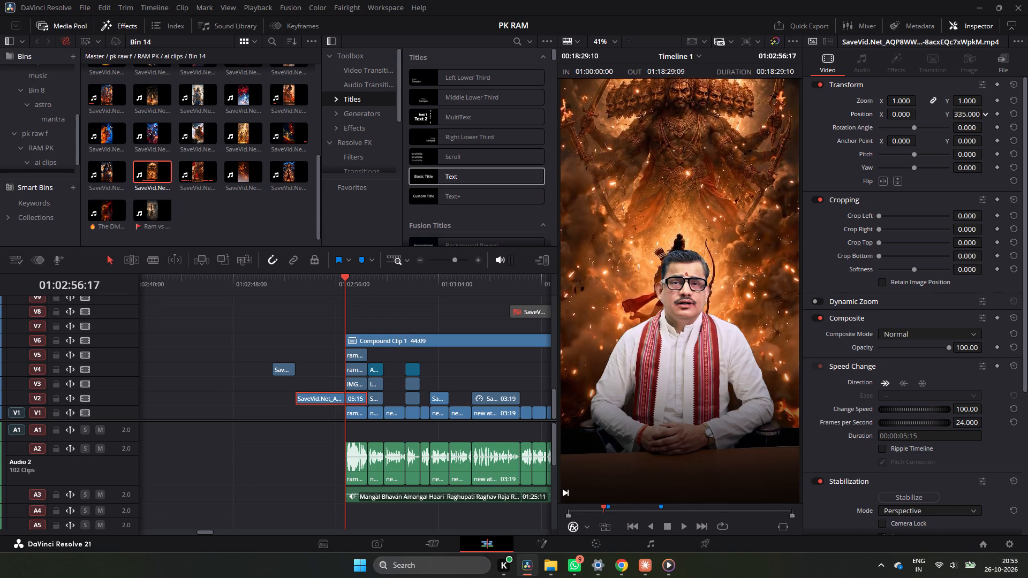
drag(642, 345, 601, 357)
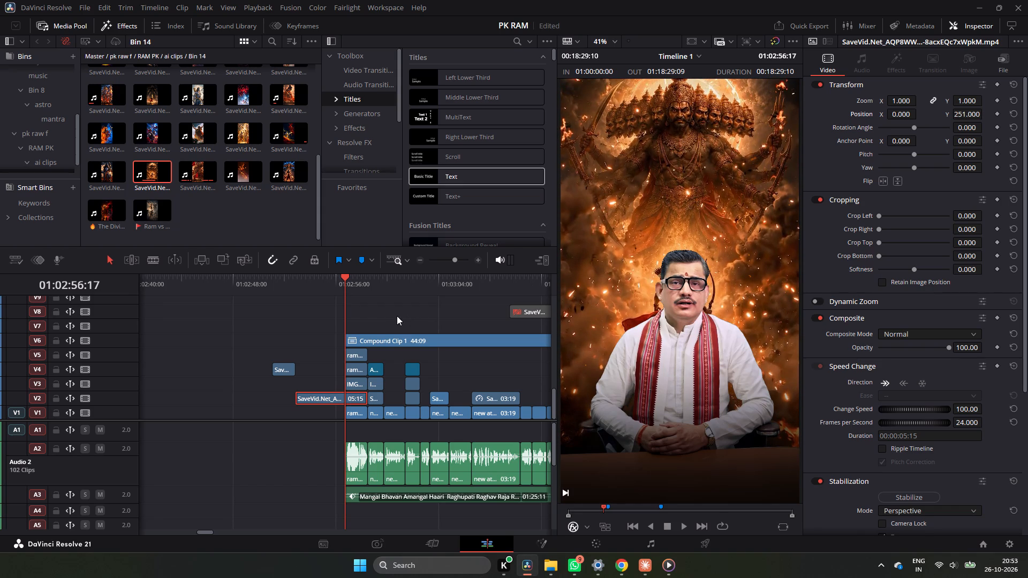
Undo the Ravana clip's vertical position and forward move, and the archer background clip's move to V4.
click(335, 283)
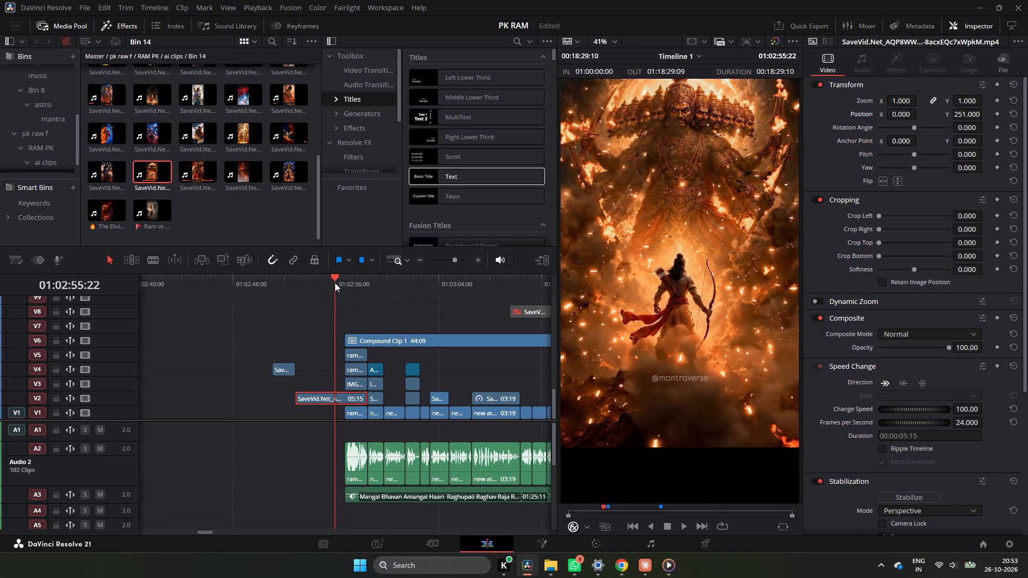
key(ctrl+z)
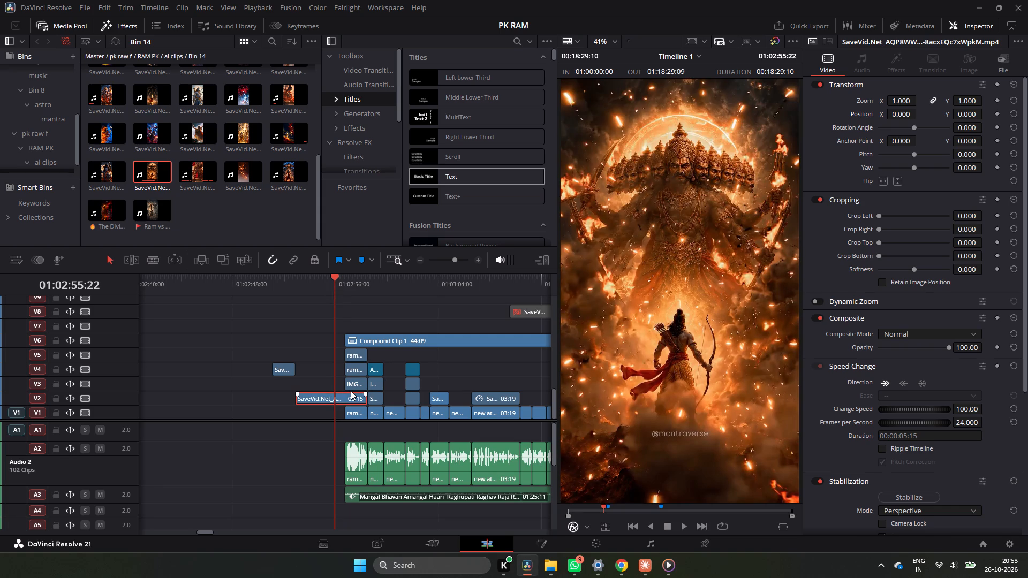
key(z)
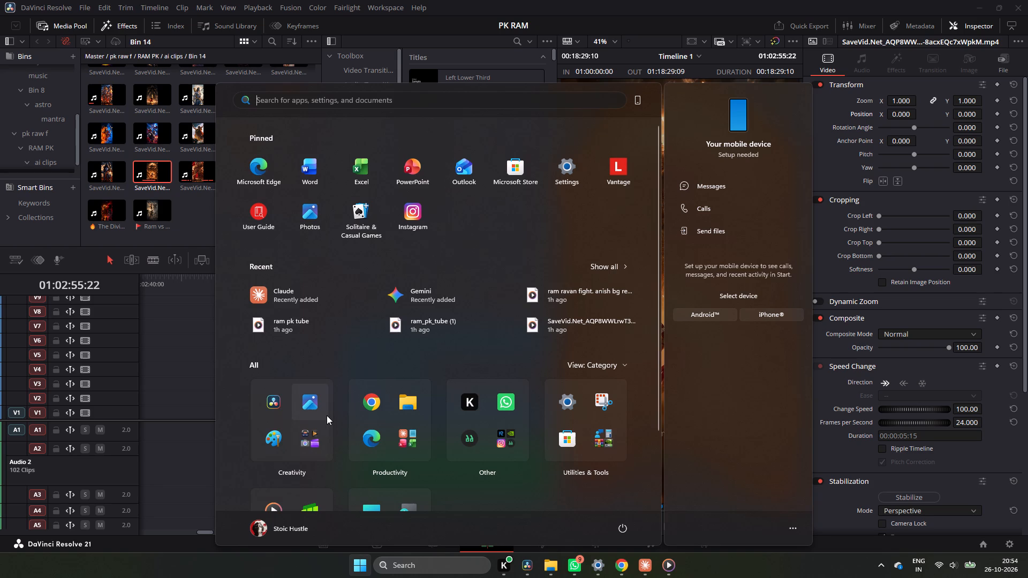
click(179, 383)
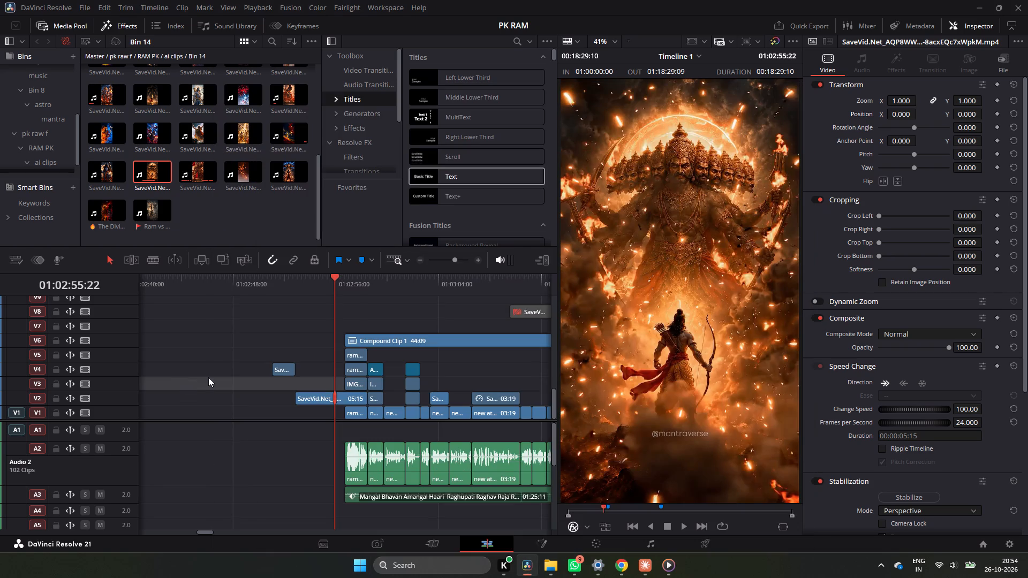
key(ctrl+z)
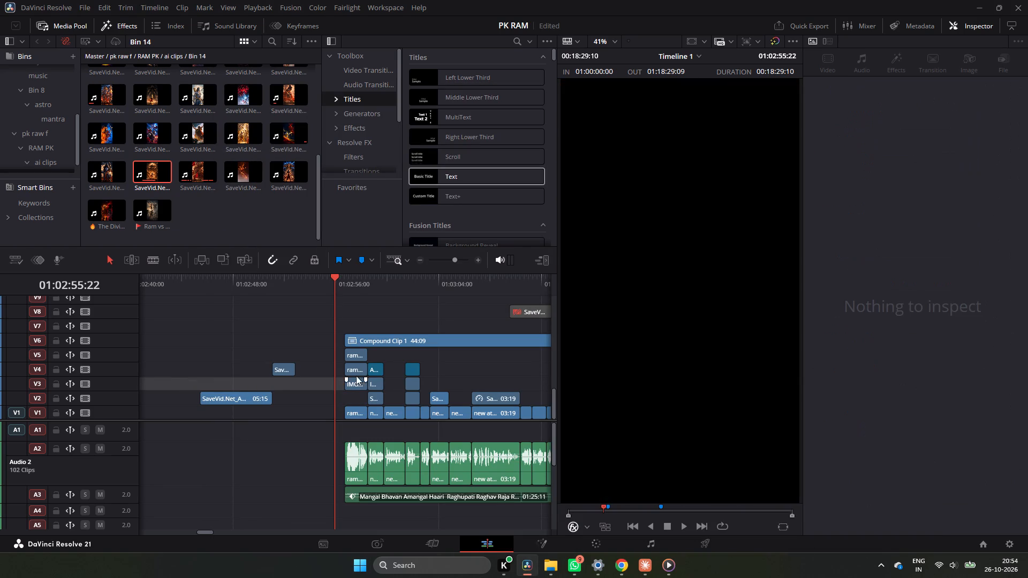
key(ctrl+z)
Add the trimmed Ravana clip from V2 in the gap before the reel to Bin 14 as a separate entry.
drag(345, 288, 357, 285)
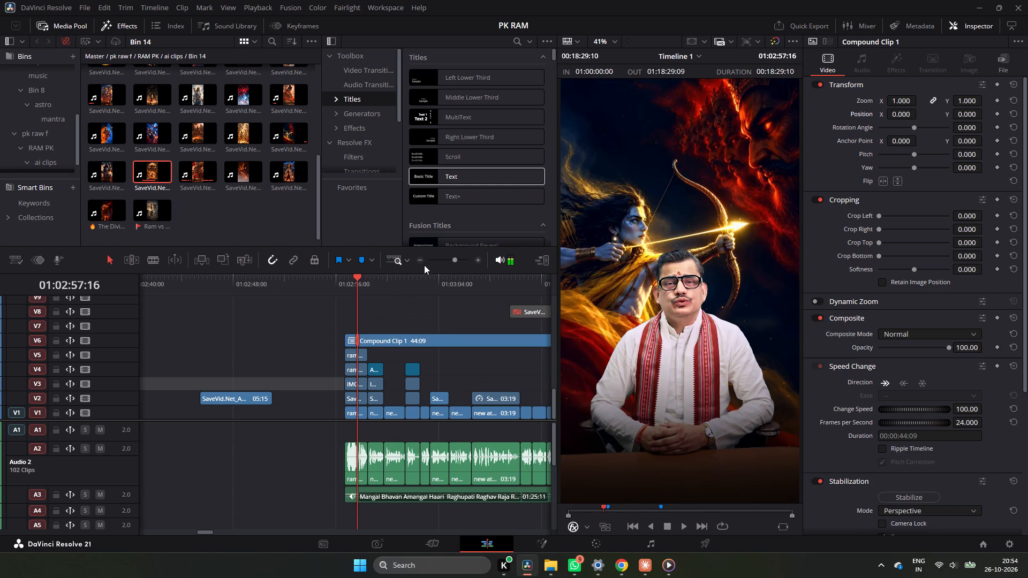
click(422, 260)
click(290, 393)
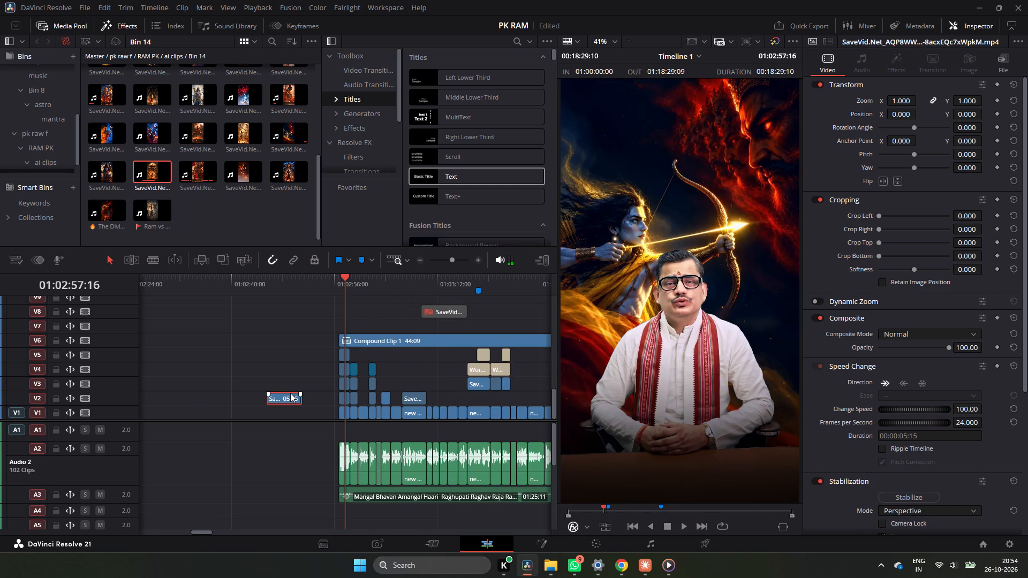
drag(290, 393, 261, 215)
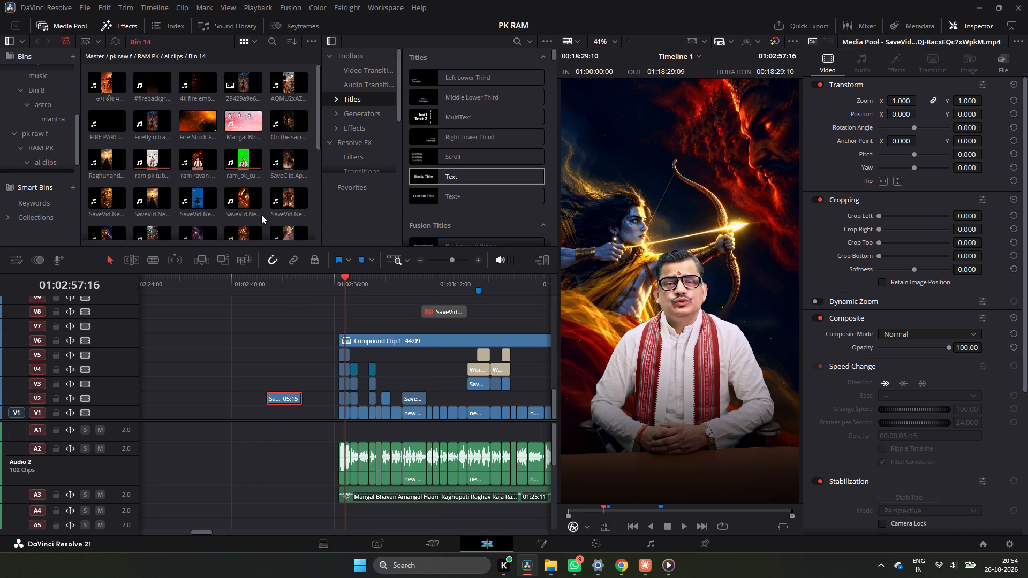
scroll(174, 184, down, 3)
scroll(177, 181, up, 2)
scroll(177, 181, down, 2)
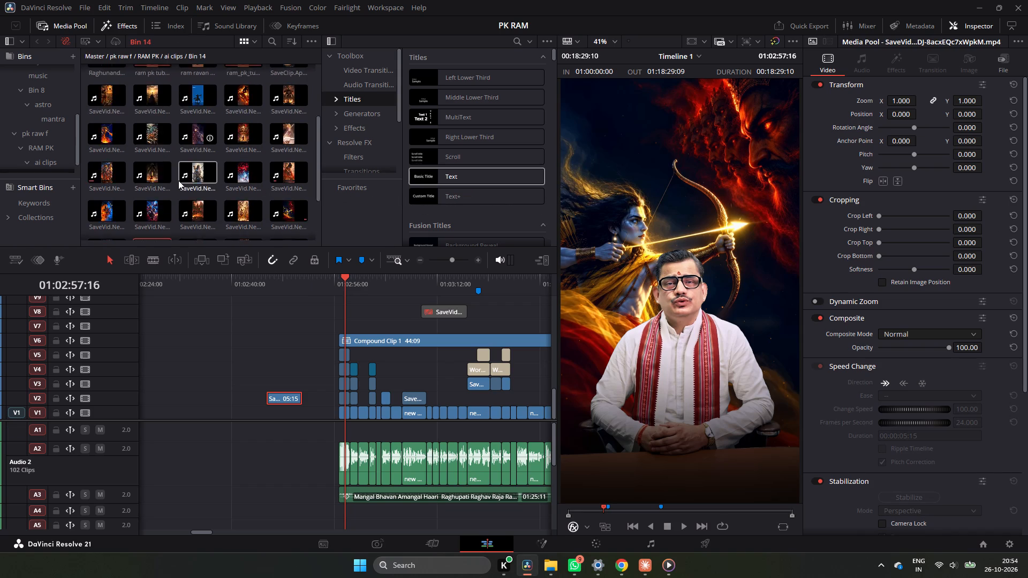
scroll(178, 180, down, 7)
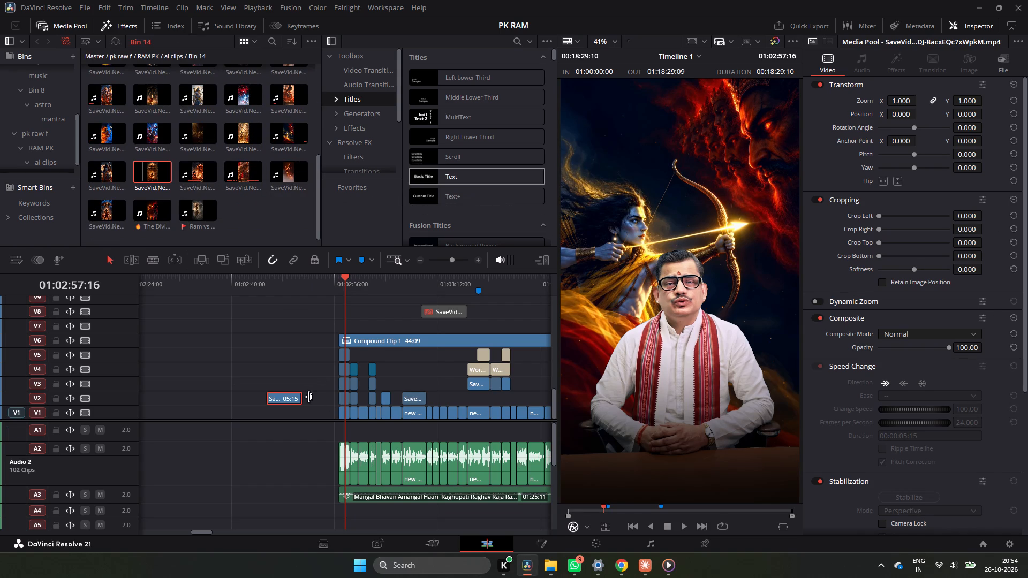
Delete the Ravana clip from V2 in the gap before the second reel.
click(279, 397)
key(BackSpace)
Place the clip of Ram shooting from Hanuman's shoulder from Bin 14 on V1 at about 01:02:33, deleting its audio.
scroll(241, 209, up, 3)
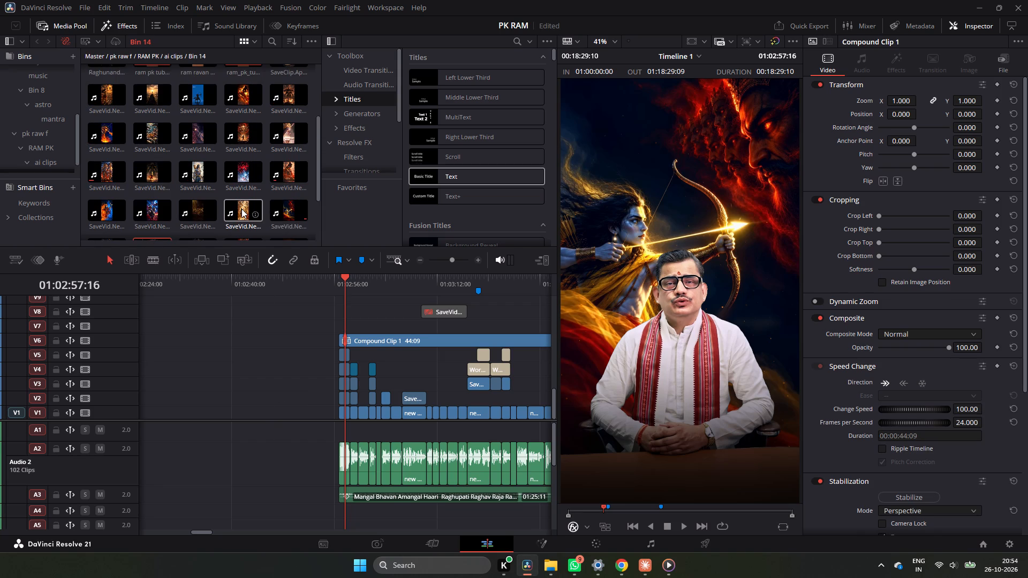
scroll(236, 183, down, 2)
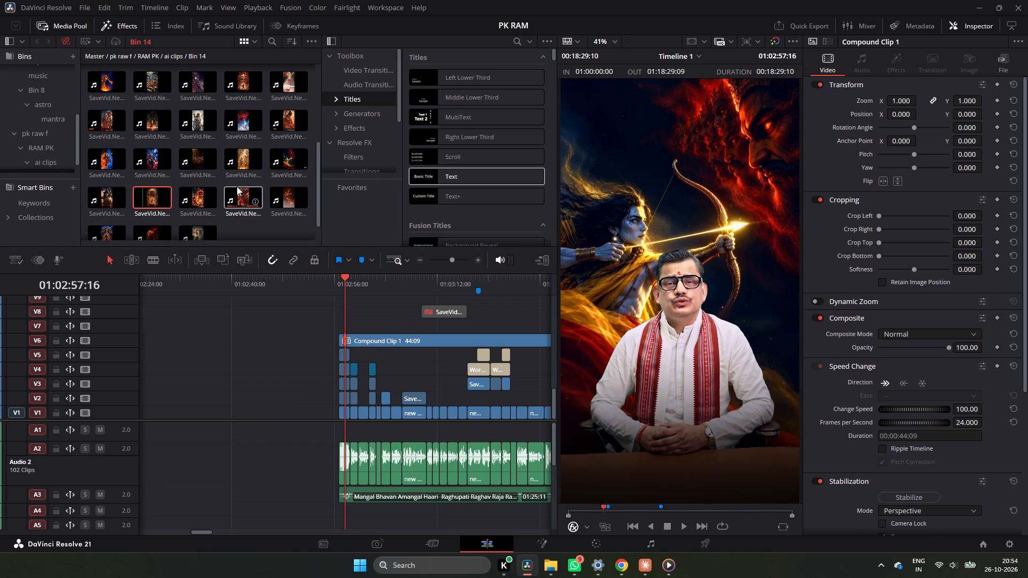
scroll(239, 189, down, 3)
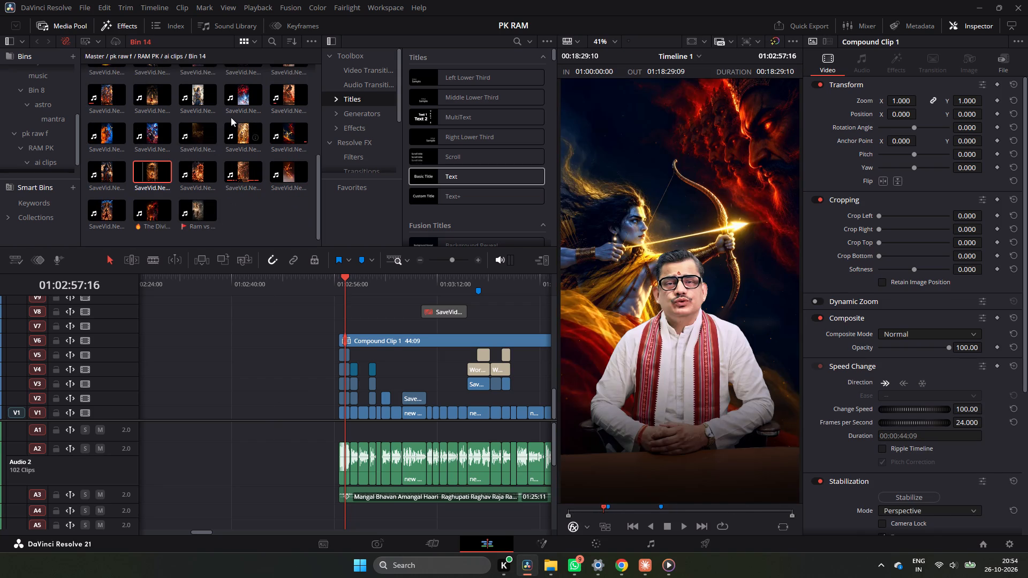
scroll(226, 117, up, 2)
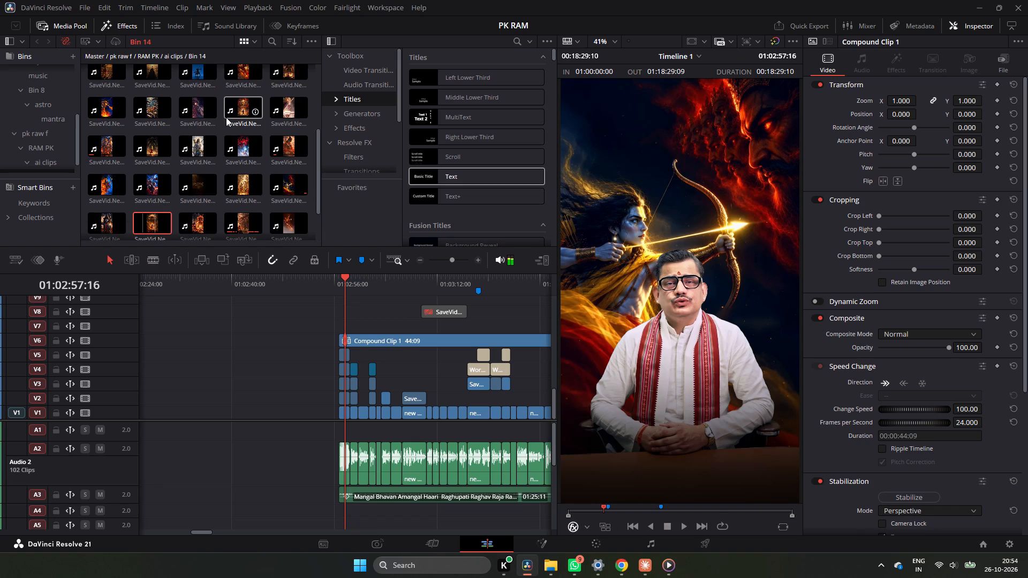
scroll(226, 117, up, 3)
scroll(244, 151, down, 5)
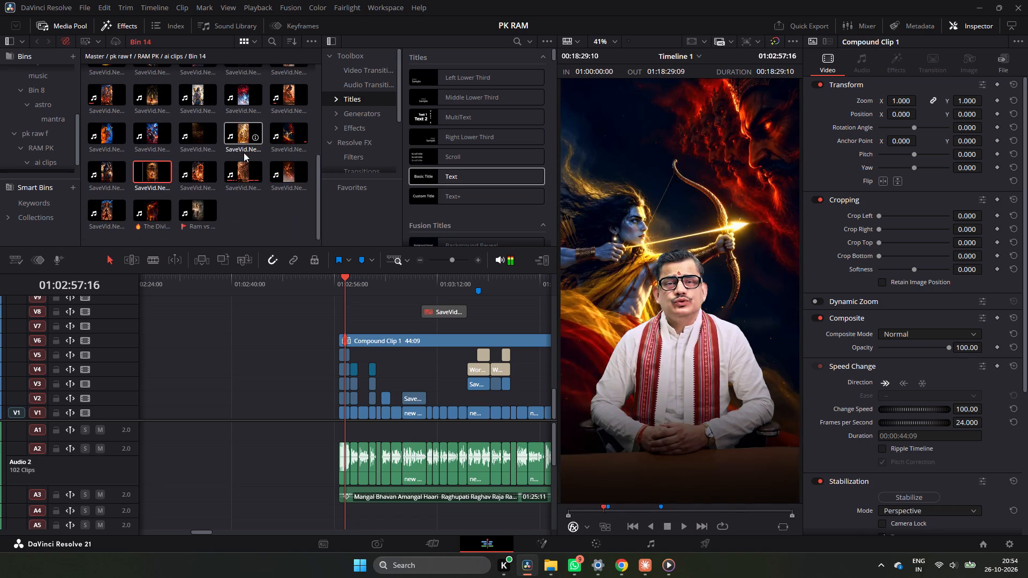
scroll(243, 153, up, 2)
scroll(187, 92, up, 2)
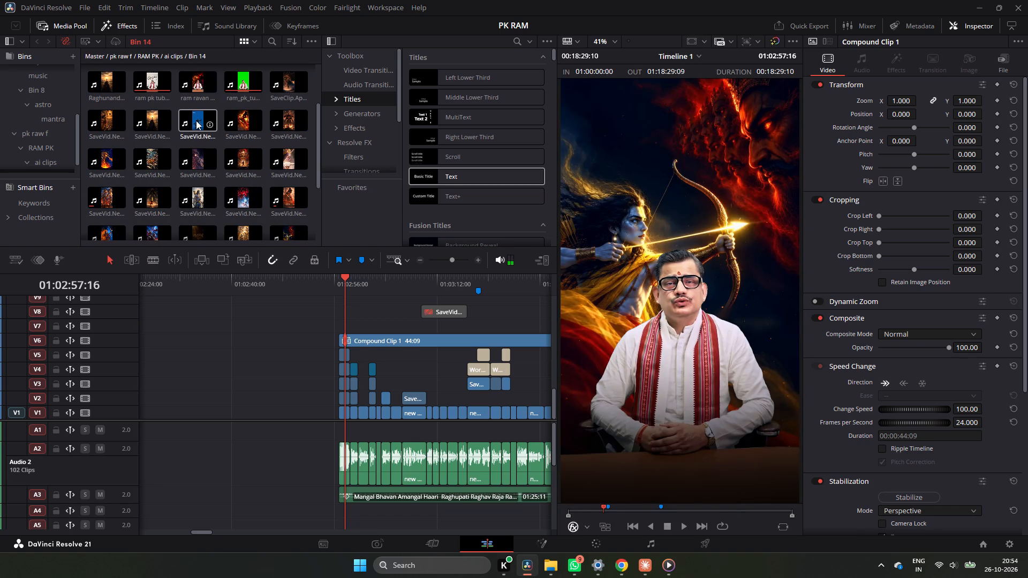
scroll(207, 144, down, 1)
scroll(208, 147, up, 1)
scroll(208, 148, down, 4)
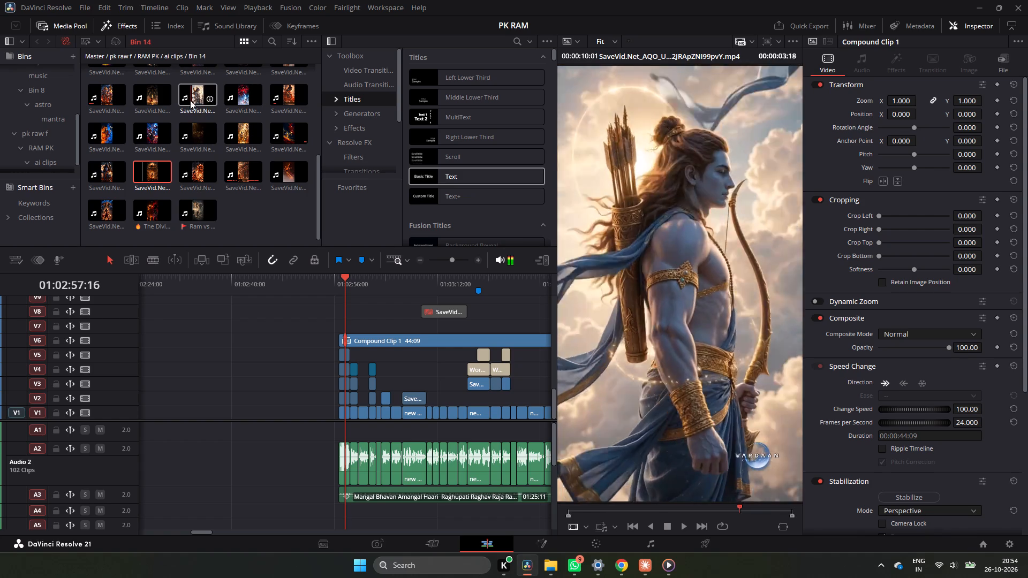
drag(155, 134, 161, 138)
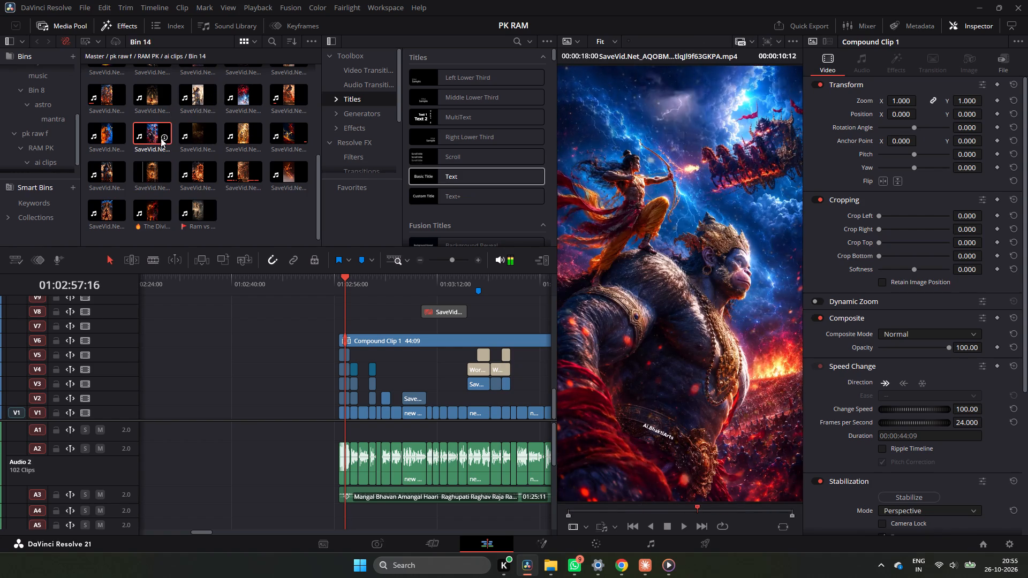
drag(161, 138, 185, 417)
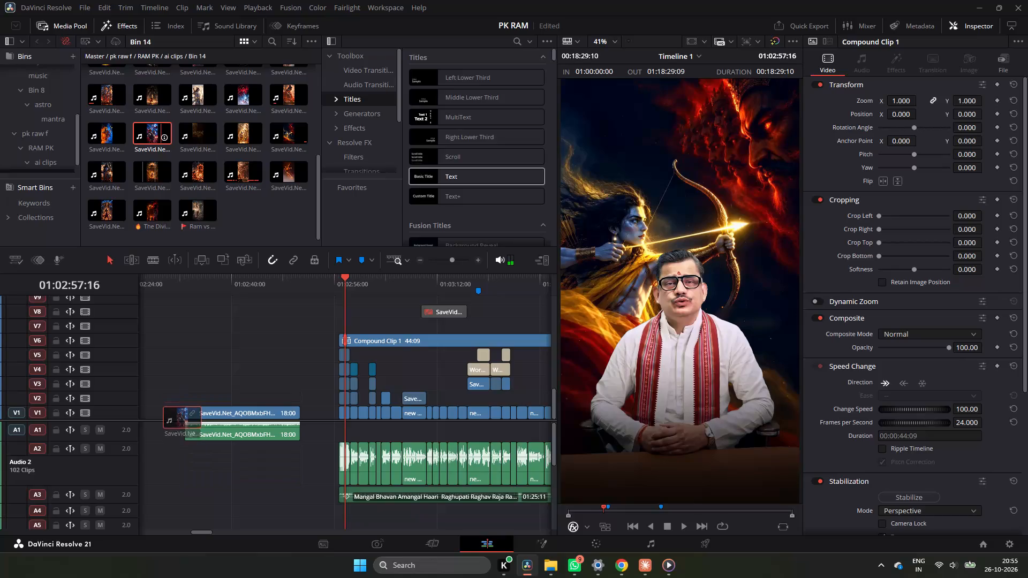
drag(185, 417, 185, 419)
click(231, 431)
key(BackSpace)
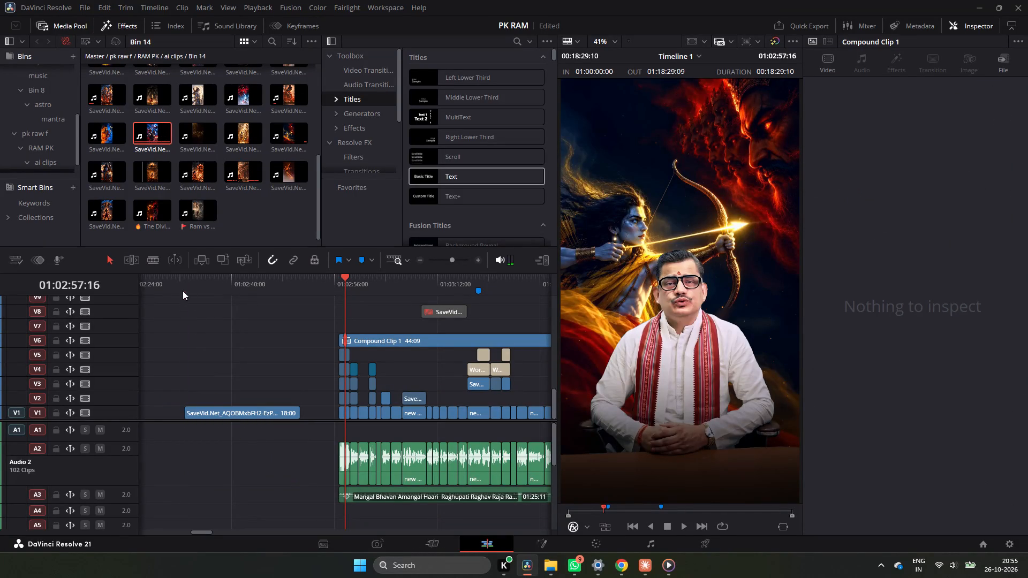
Copy the opening shot's archer background clip on V2 and move the original to V8 before the reel, at about 01:02:47.
drag(183, 291, 226, 303)
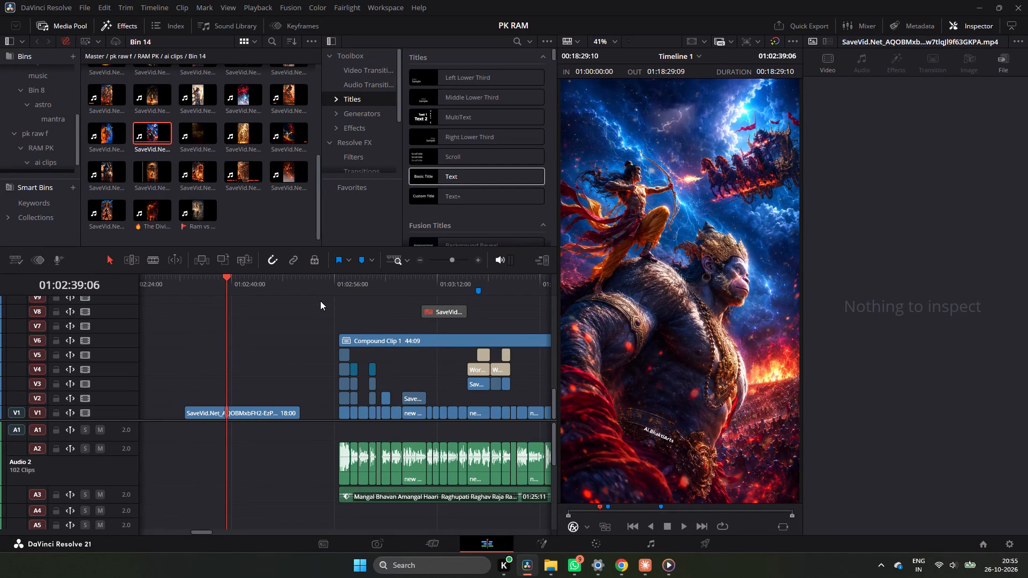
drag(333, 286, 372, 306)
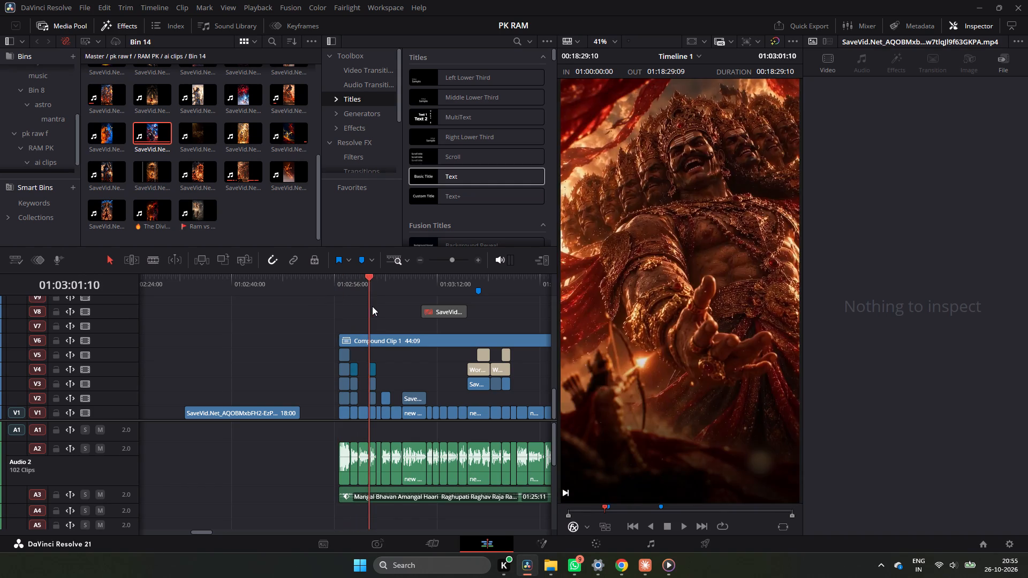
drag(372, 306, 335, 322)
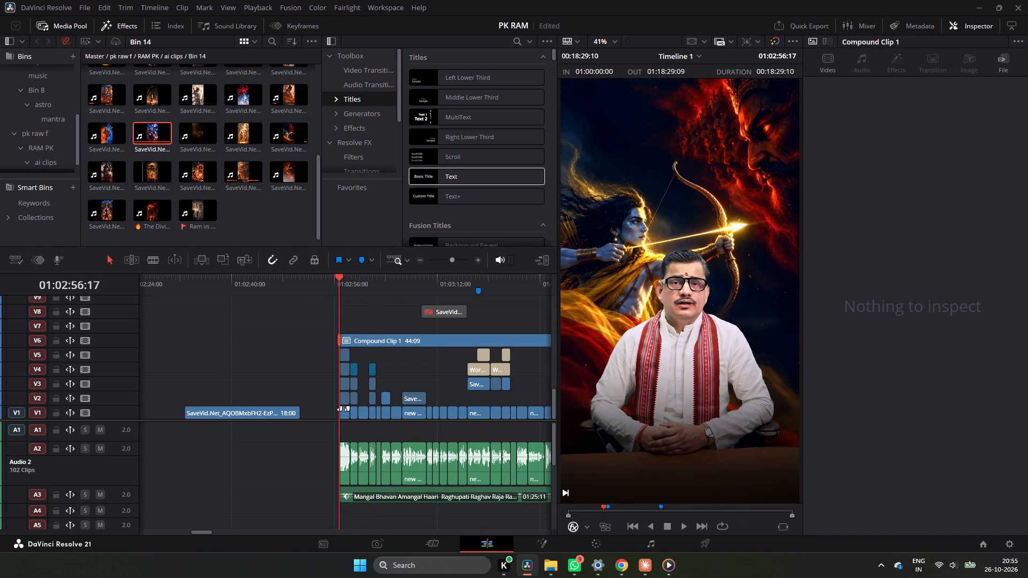
click(475, 258)
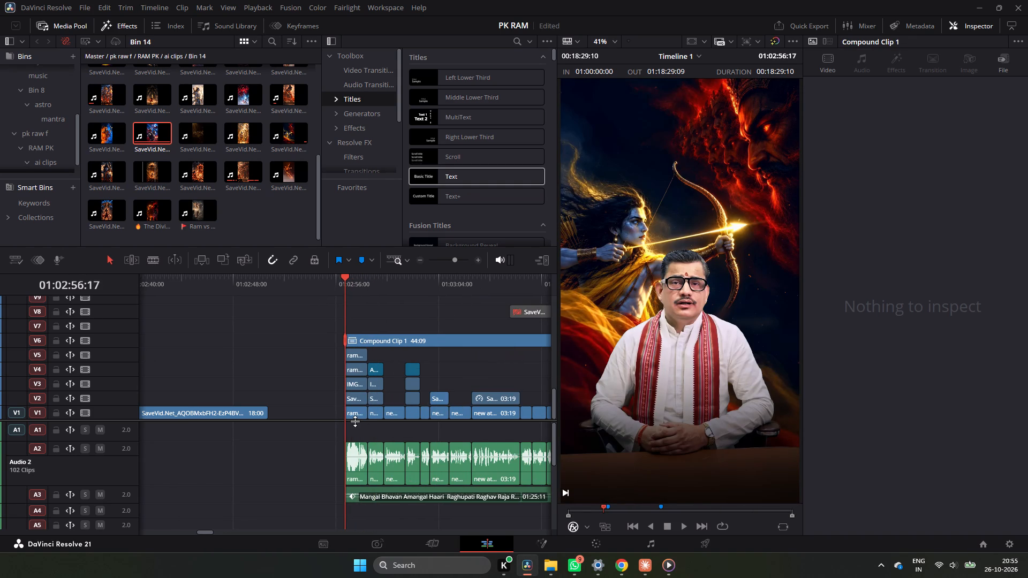
click(357, 411)
click(359, 404)
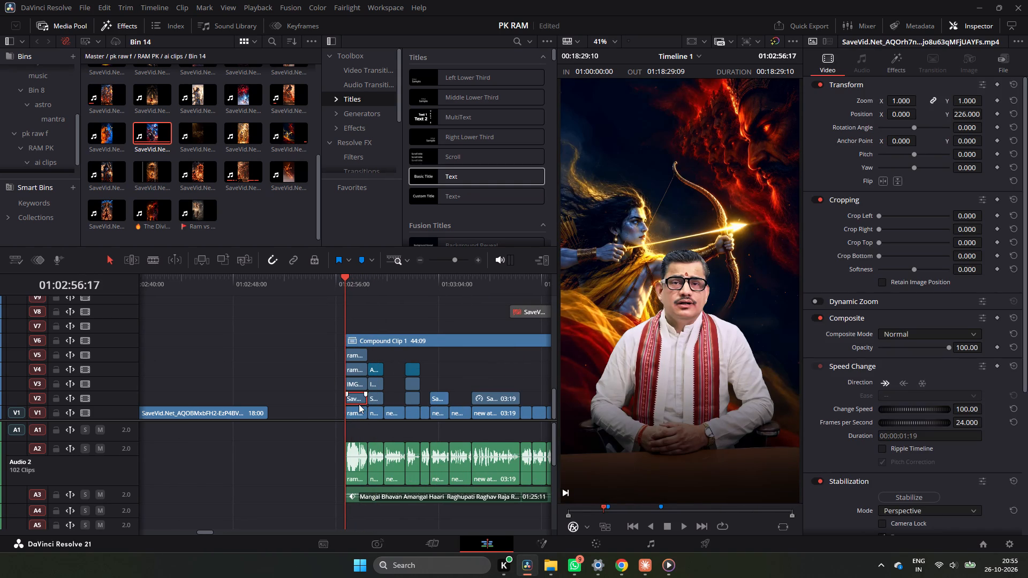
key(ctrl+c)
key(ctrl+c)
key(ctrl+c)
drag(359, 399, 229, 307)
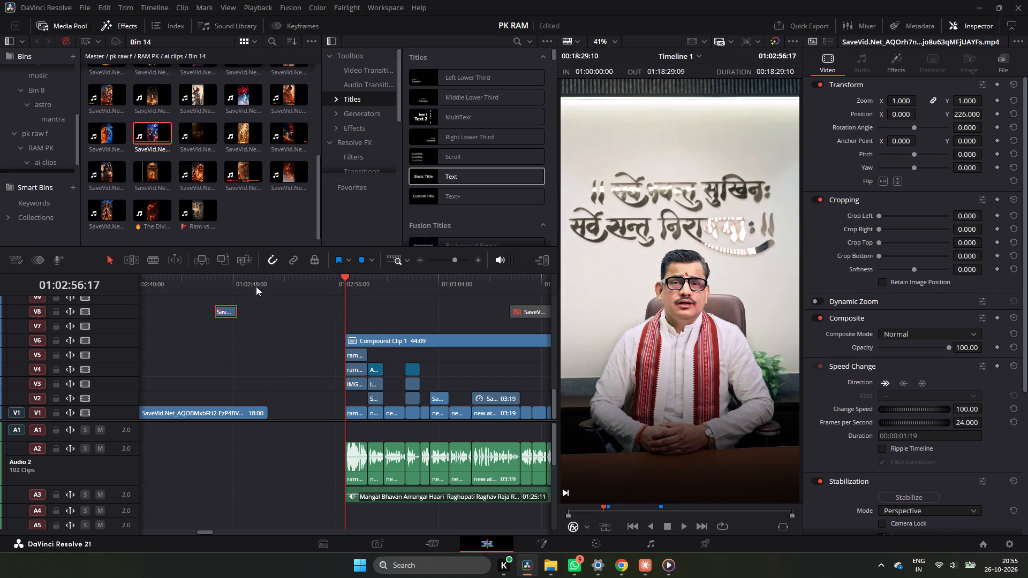
Trim the end of the Ram-on-Hanuman clip on V1 to a duration of 04:20.
drag(256, 286, 162, 300)
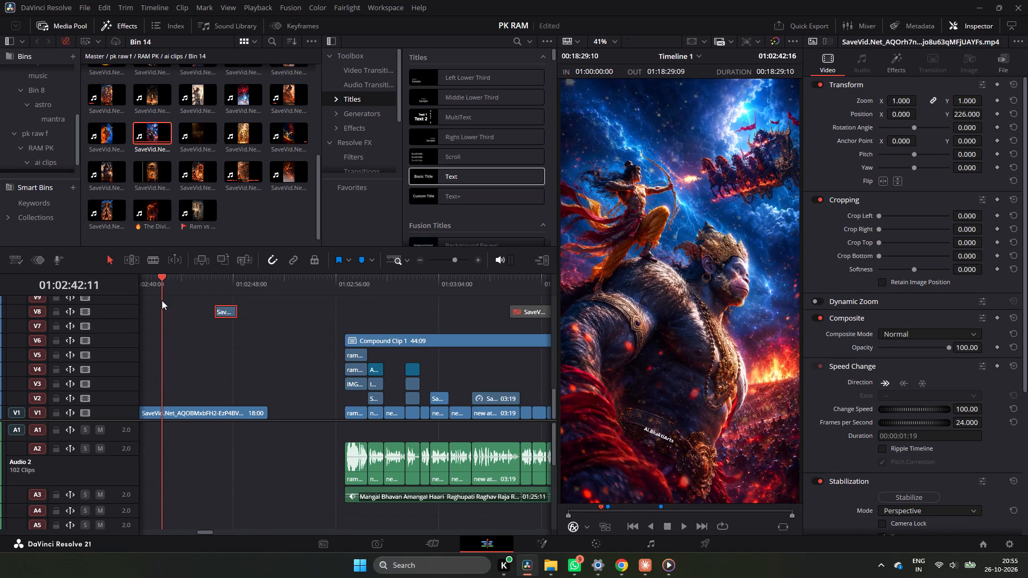
drag(162, 300, 161, 301)
ctrl+scroll(195, 347, up, 2)
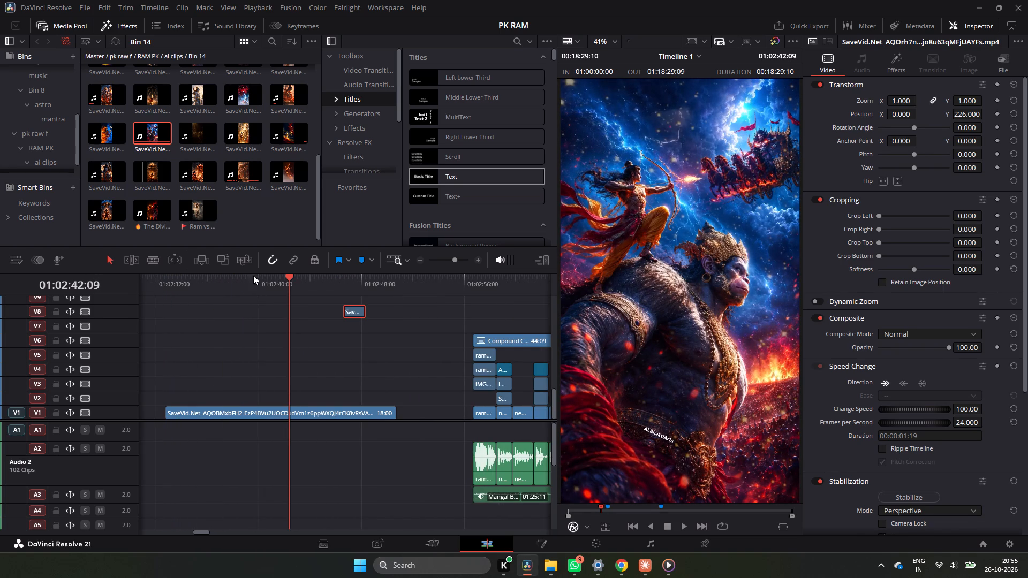
drag(250, 268, 220, 286)
drag(279, 294, 244, 303)
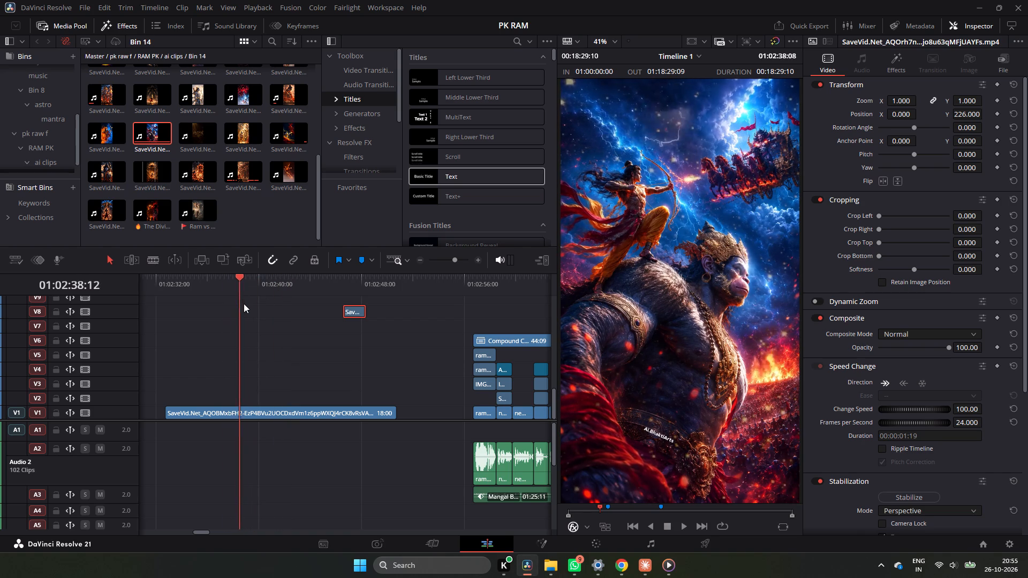
drag(244, 303, 182, 319)
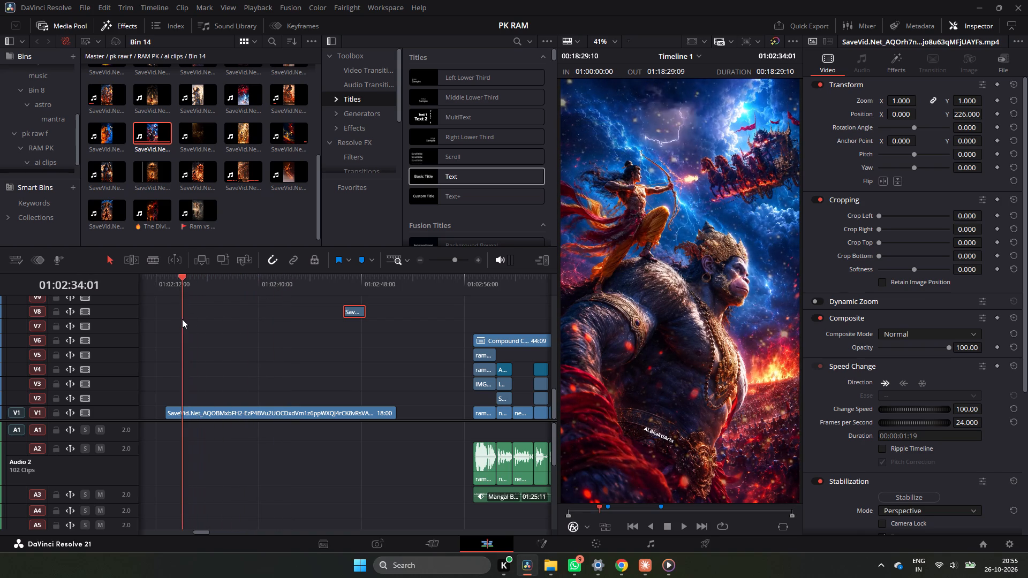
drag(182, 319, 207, 325)
drag(394, 418, 224, 413)
Move the Ram-on-Hanuman clip to V2 at about 01:02:49 and shorten its end to a duration of 02:23.
drag(175, 409, 372, 411)
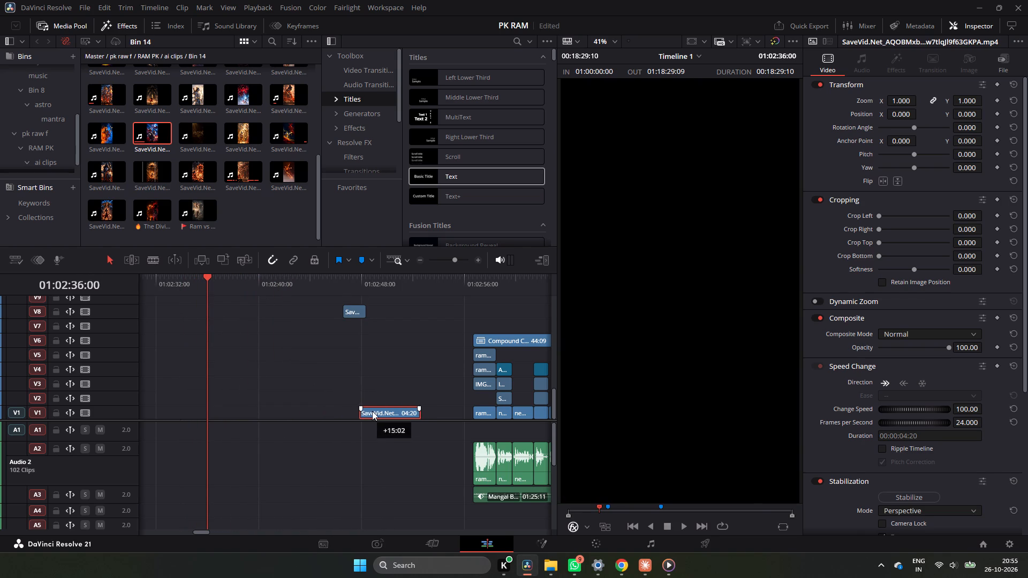
drag(372, 411, 385, 403)
drag(433, 403, 409, 408)
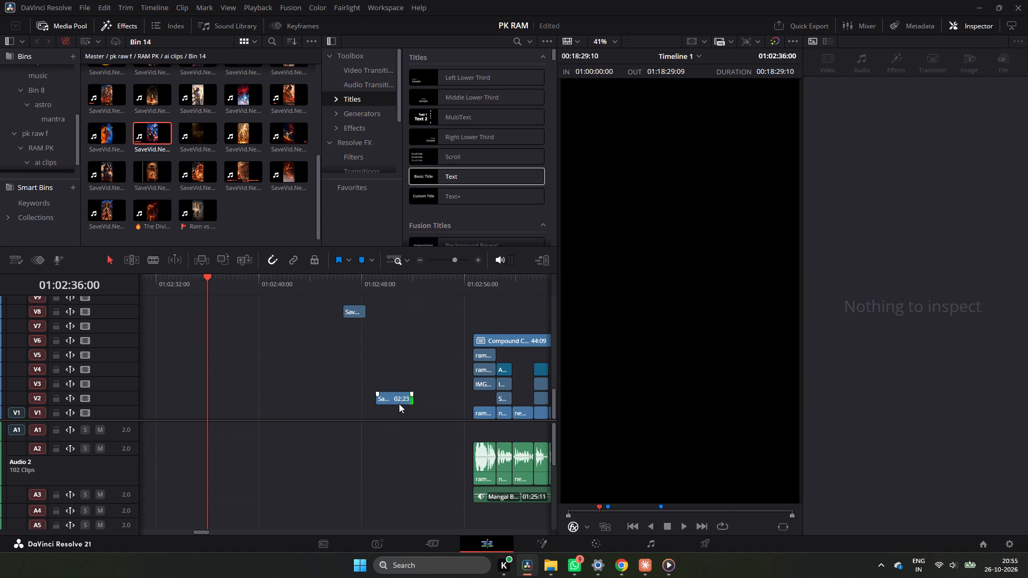
Move the Ram-on-Hanuman clip along V2 behind the speaker so it ends with the opening shot.
drag(399, 404, 479, 402)
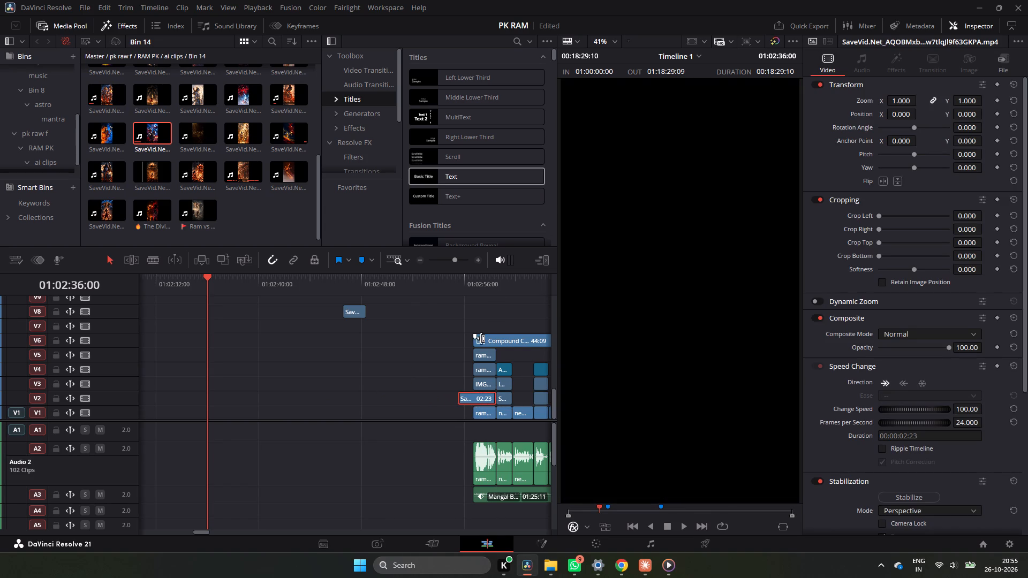
Delete the archer background clip parked on V8 before the reel, at about 01:02:47.
click(471, 283)
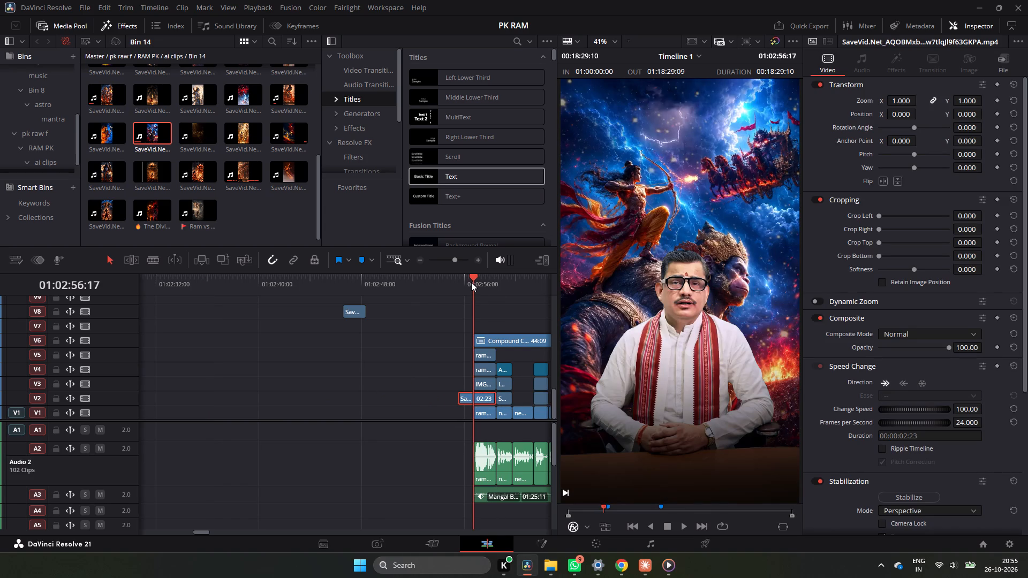
ctrl+scroll(471, 282, down, 2)
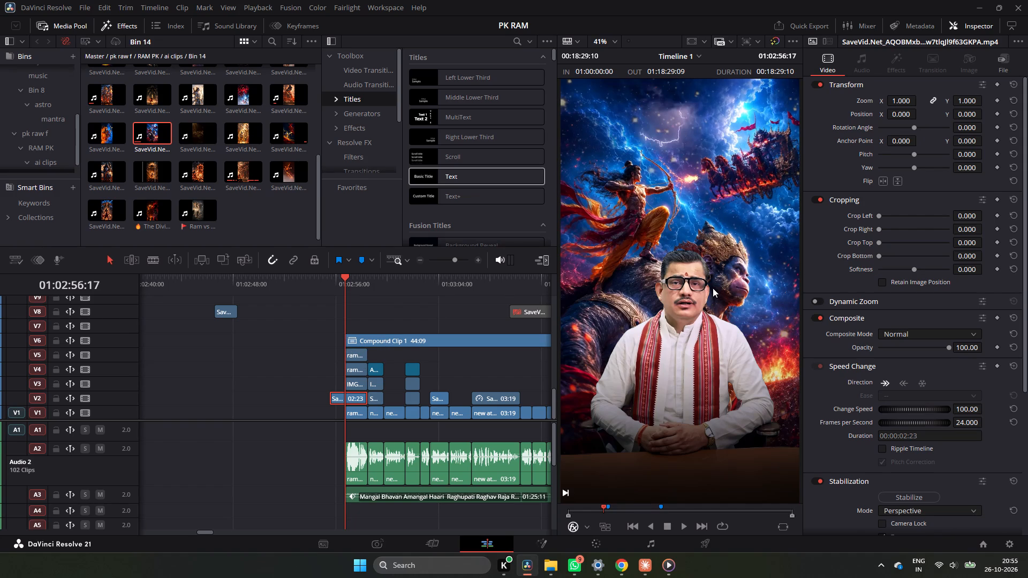
click(224, 291)
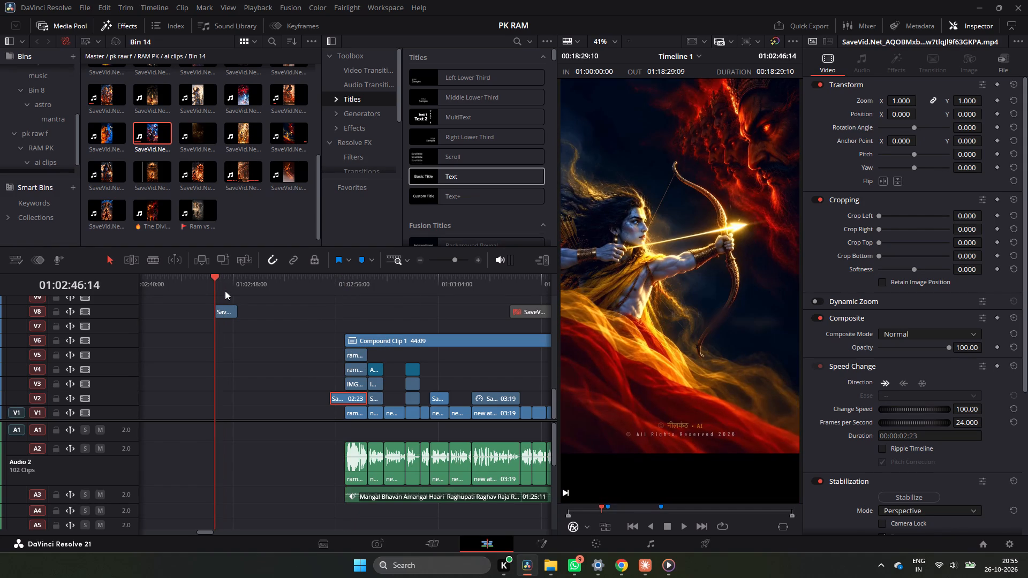
click(224, 311)
key(BackSpace)
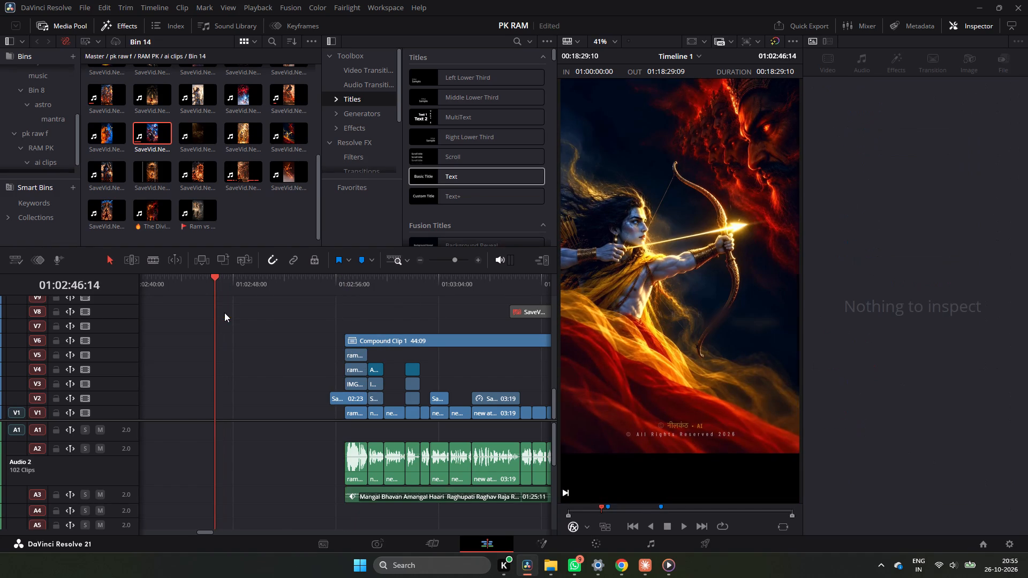
Trim the start of the Ram-on-Hanuman clip on V2 to the opening shot's first frame, for a duration of 01:19, and play it back.
click(338, 289)
drag(338, 286, 344, 295)
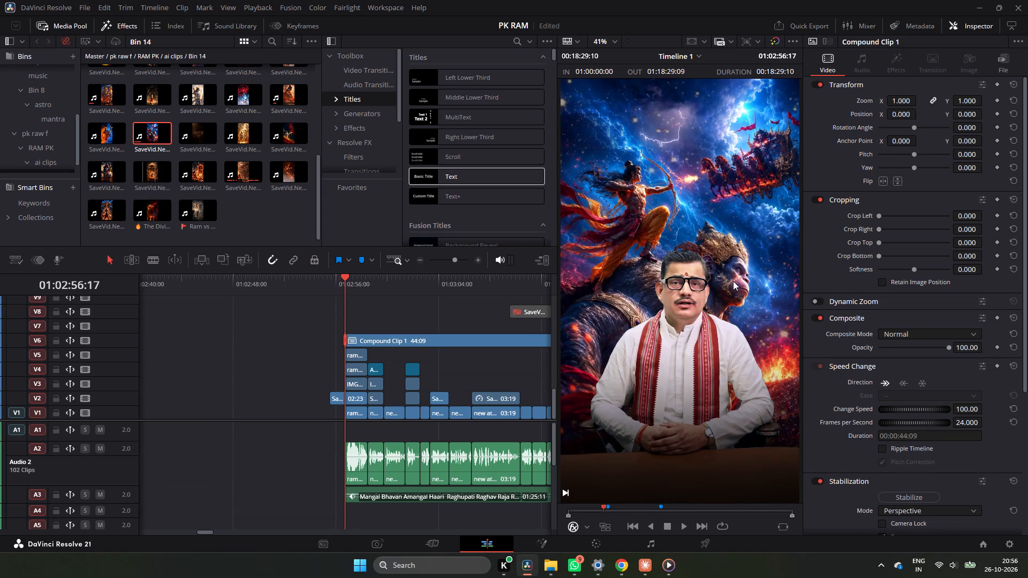
click(342, 398)
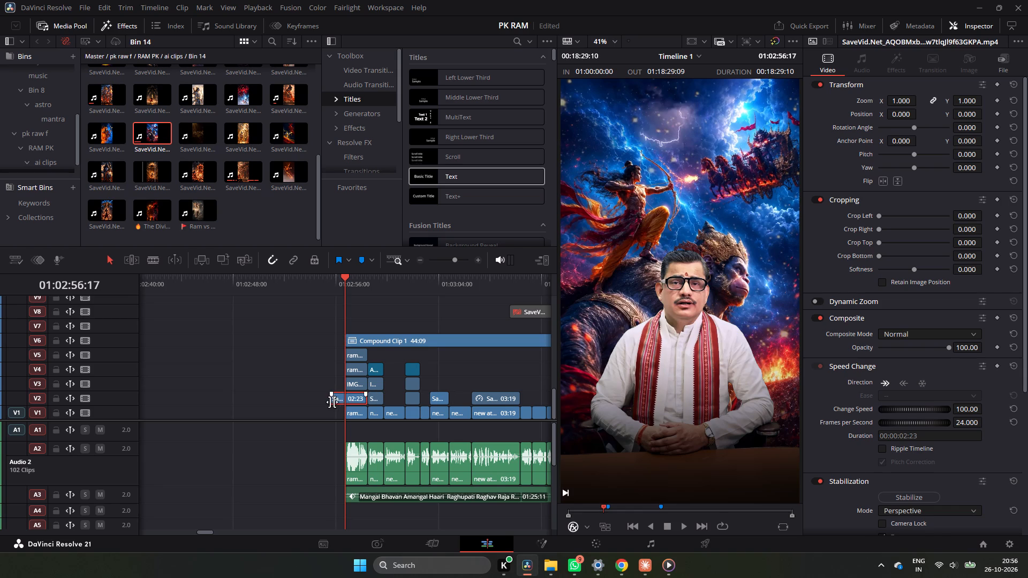
drag(332, 402, 342, 404)
drag(350, 289, 334, 300)
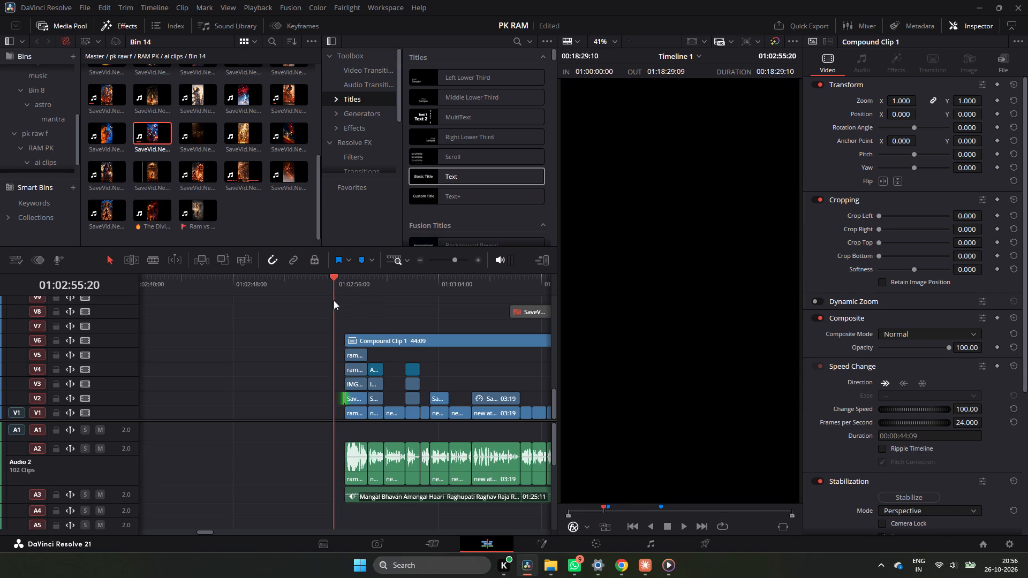
drag(334, 300, 341, 302)
key(space)
key(space)
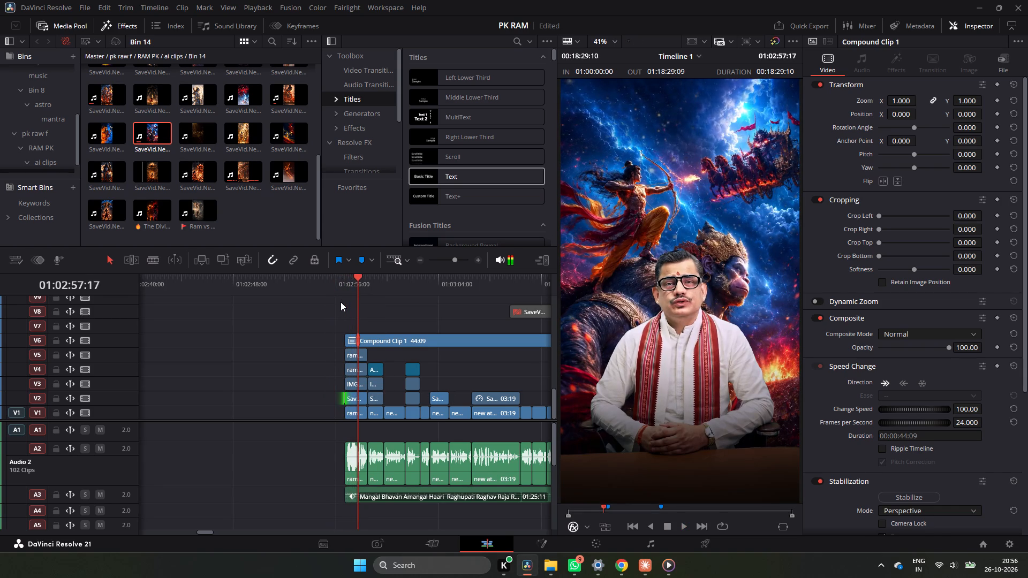
key(space)
key(space)
Paste the copied archer clip's attributes onto the Ram-on-Hanuman clip on V2, including vertical position 226.
click(350, 401)
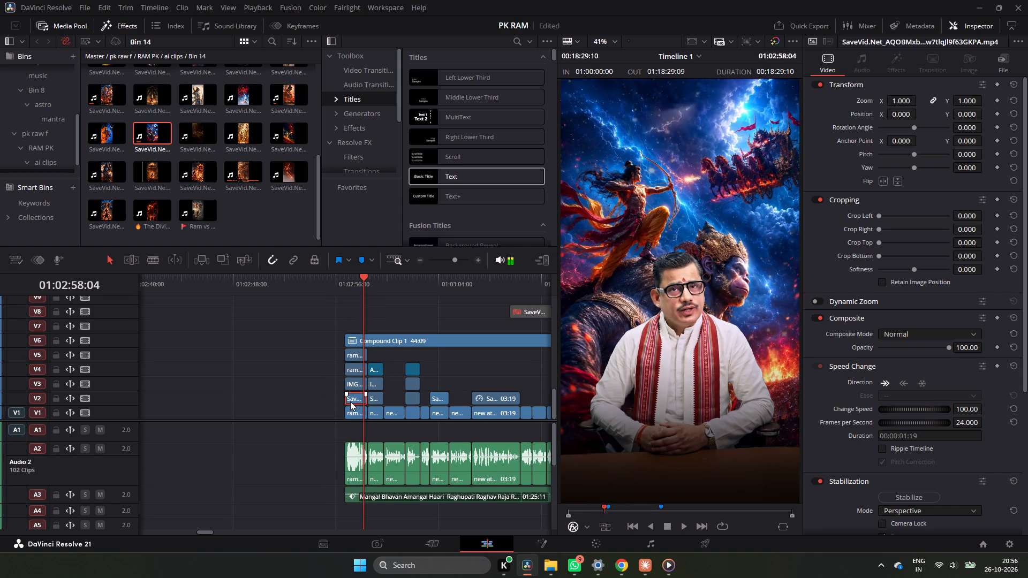
key(alt+v)
click(601, 482)
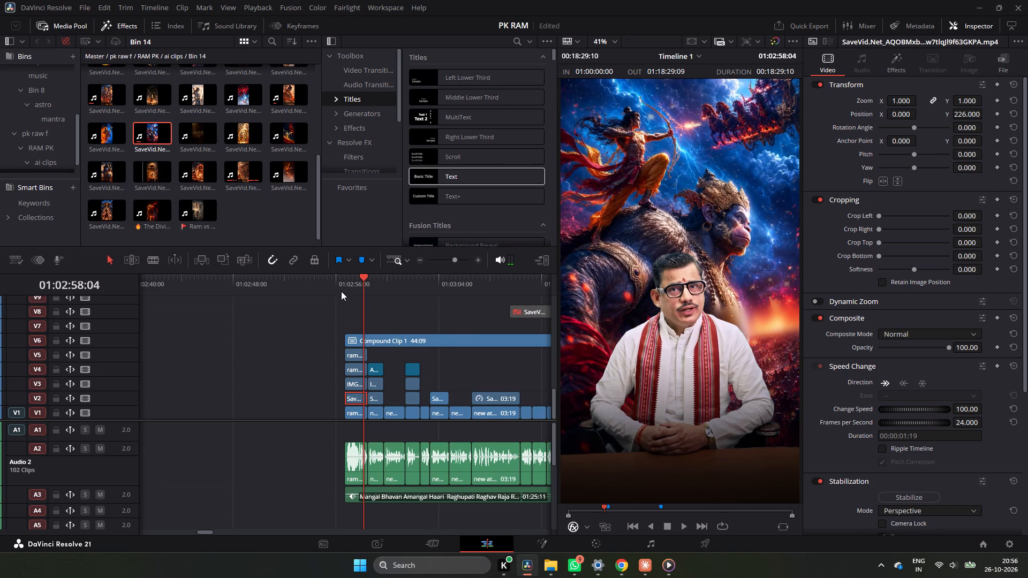
Play back the reel's opening shot to check the background's framing and blur behind the speaker.
click(341, 291)
key(space)
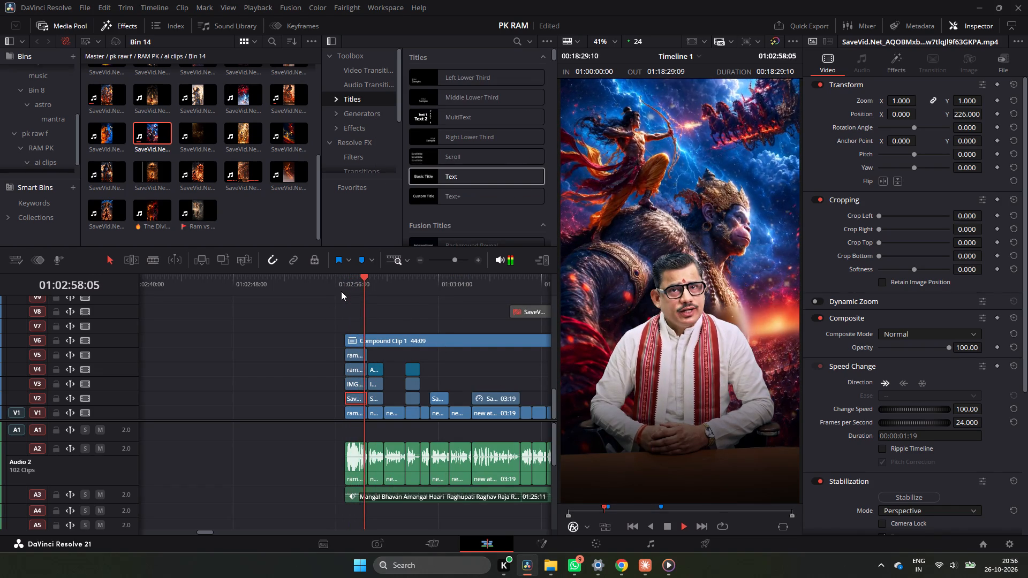
key(space)
key(space)
key(space)
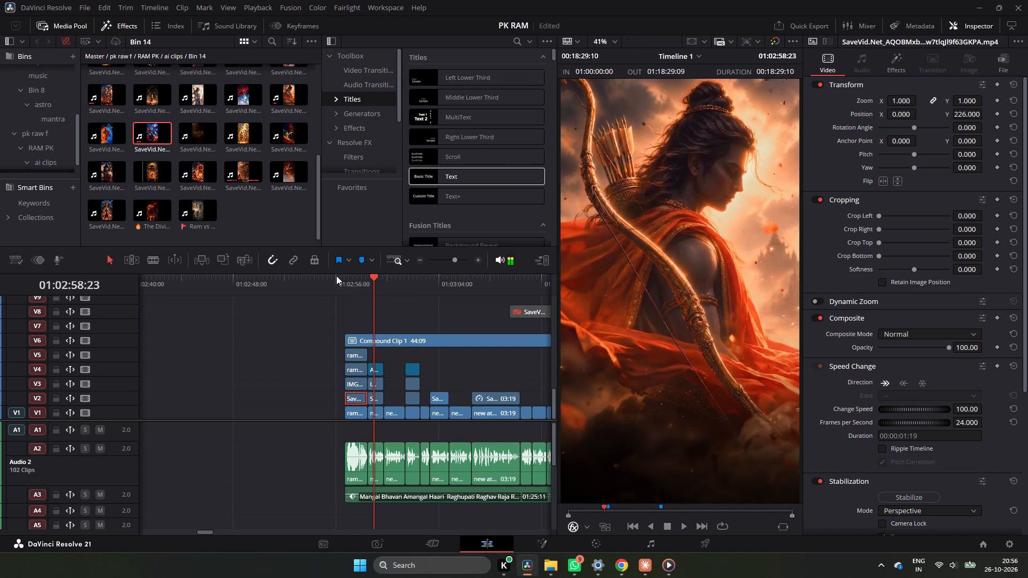
click(336, 276)
click(343, 279)
key(space)
key(space)
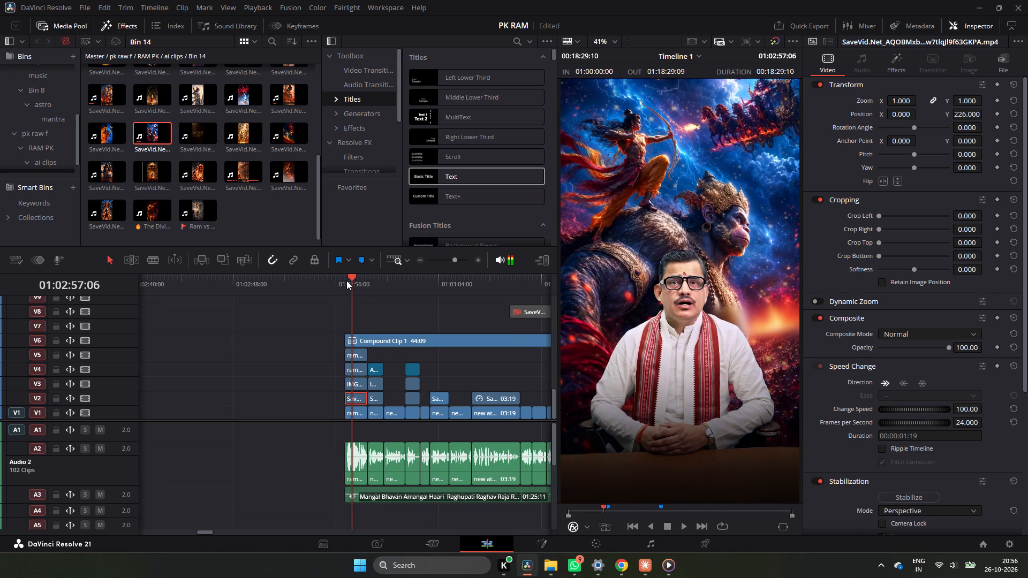
On the Color page, delete the Ram-on-Hanuman clip's second node, which holds the masked Gaussian Blur.
click(608, 543)
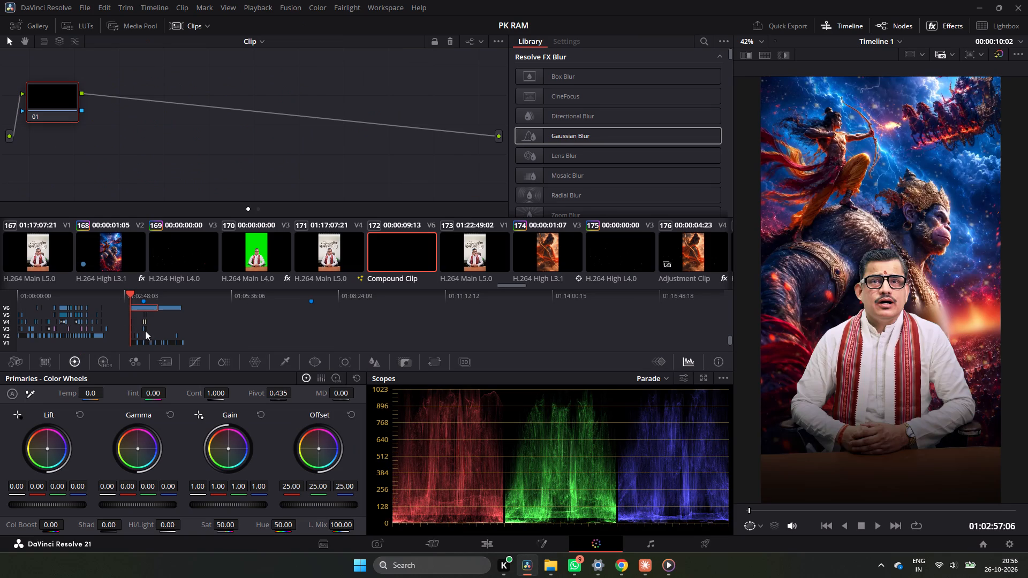
drag(130, 299, 120, 301)
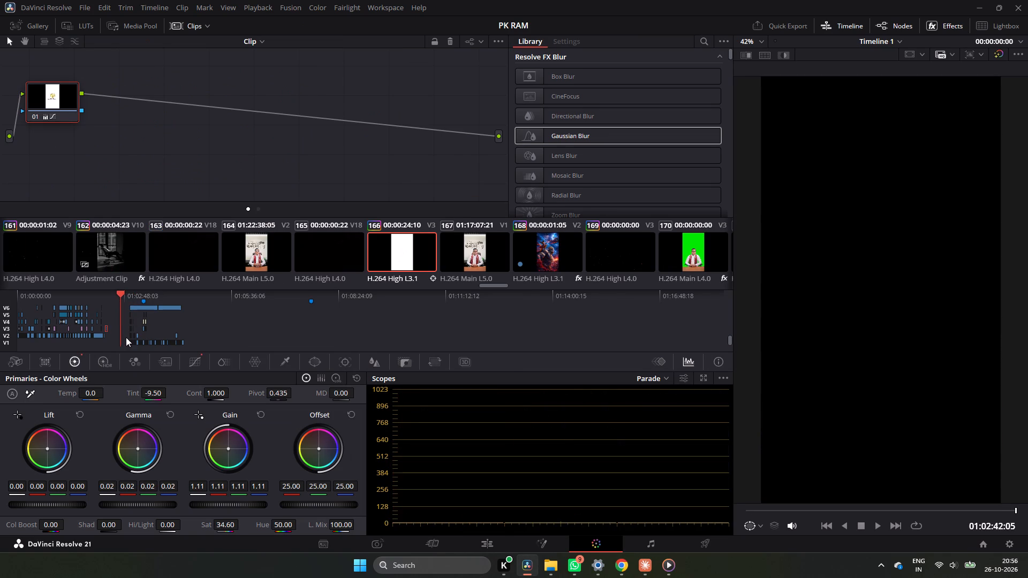
click(128, 334)
click(130, 334)
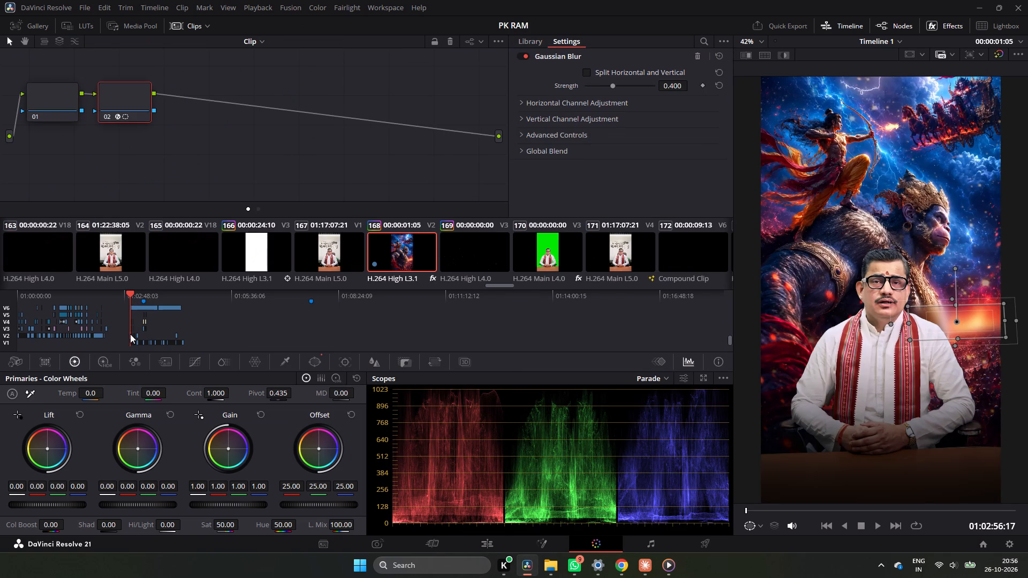
click(84, 94)
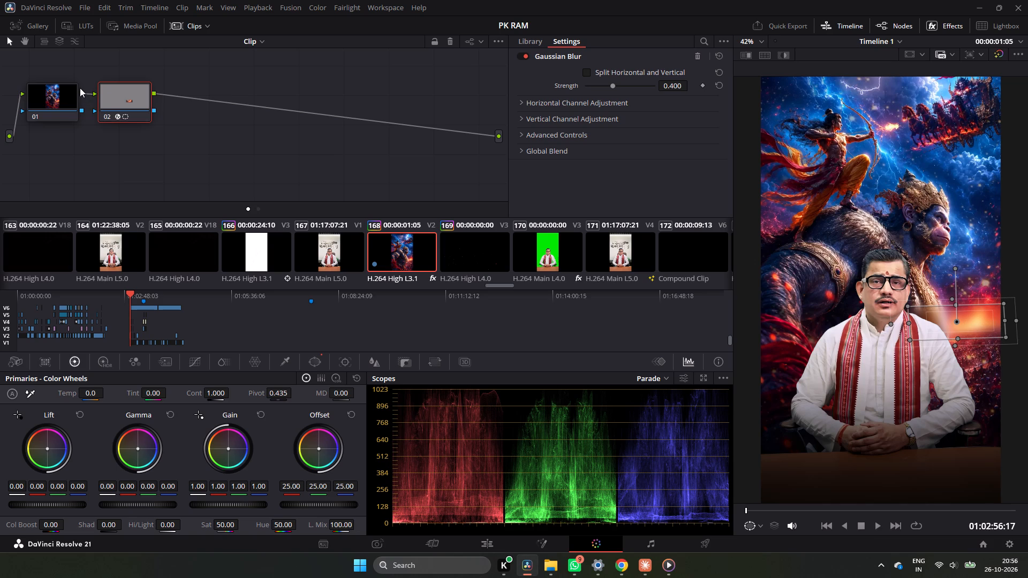
drag(80, 88, 97, 113)
drag(95, 94, 97, 110)
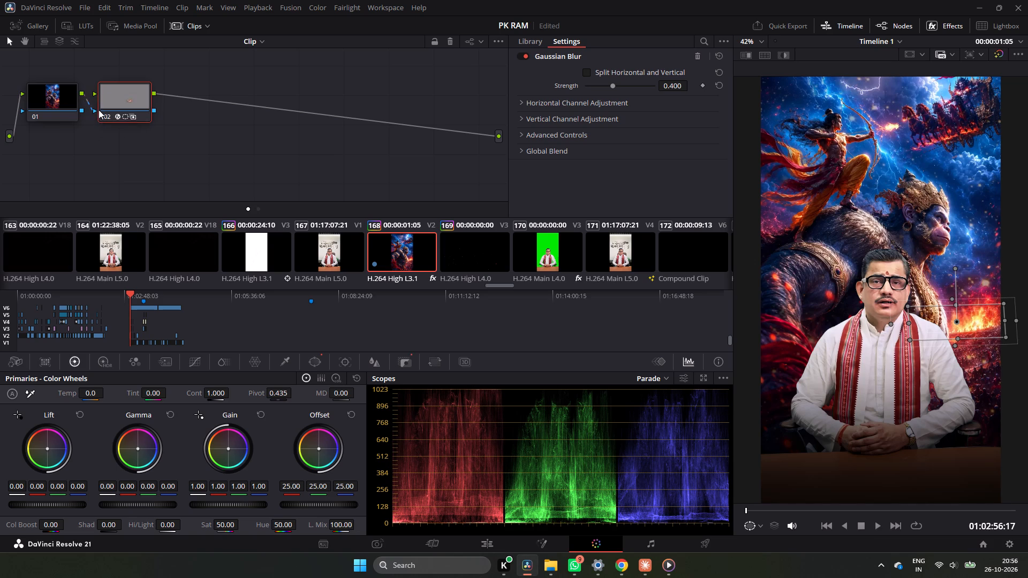
drag(93, 109, 96, 97)
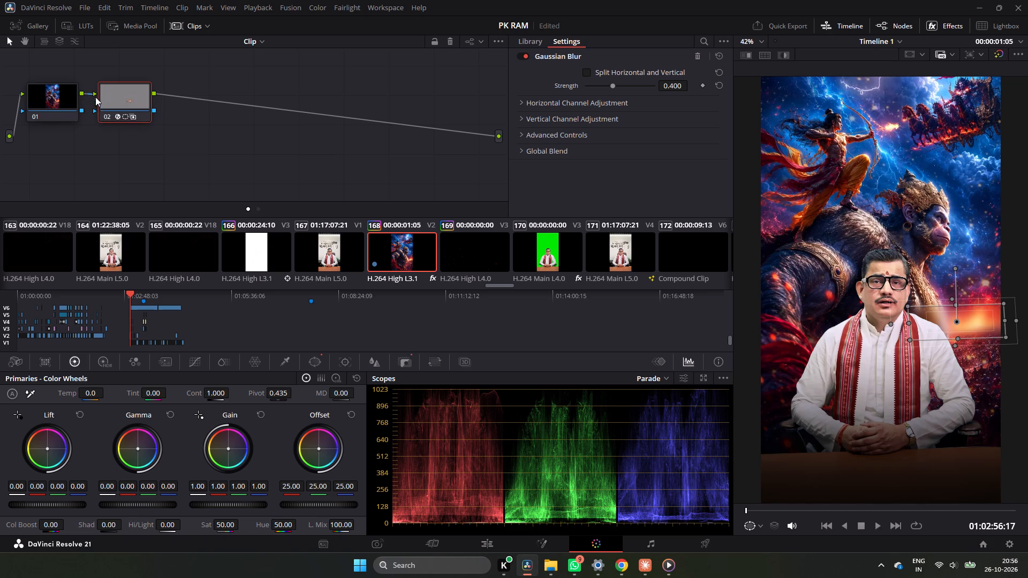
right_click(128, 95)
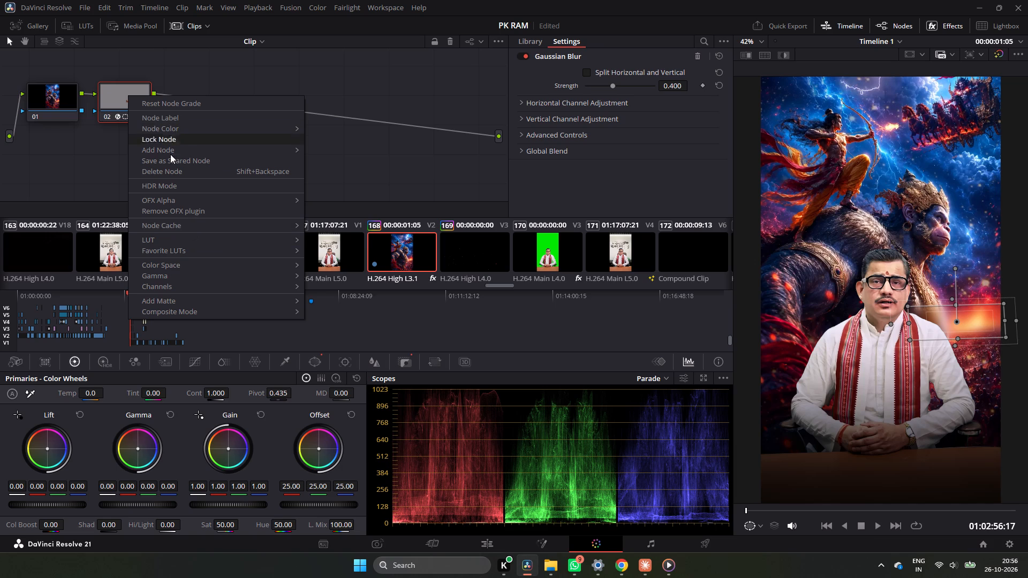
click(171, 171)
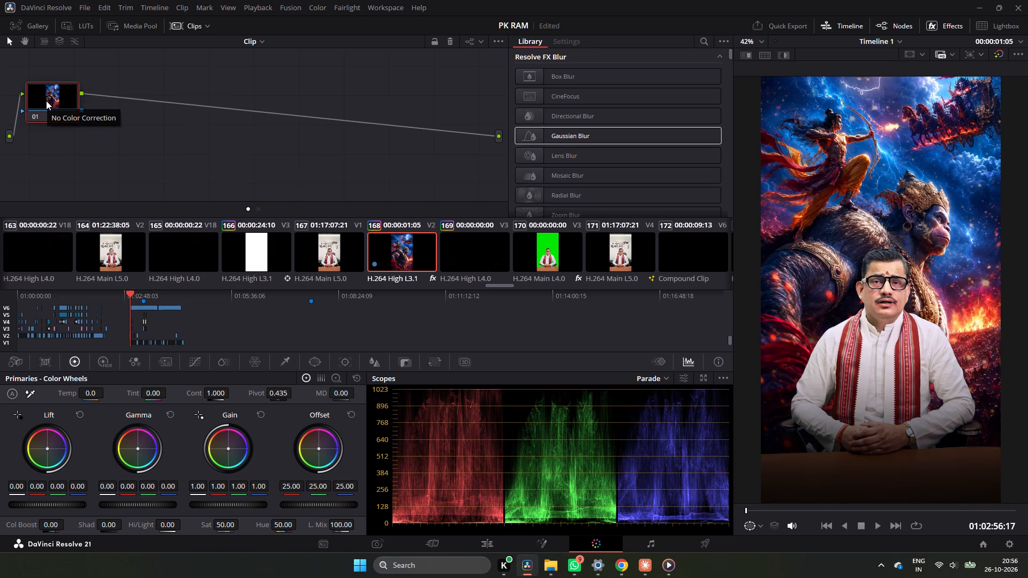
Add a new serial node to the Ram-on-Hanuman clip and apply Gaussian Blur to it at a strength of 0.178.
key(alt+s)
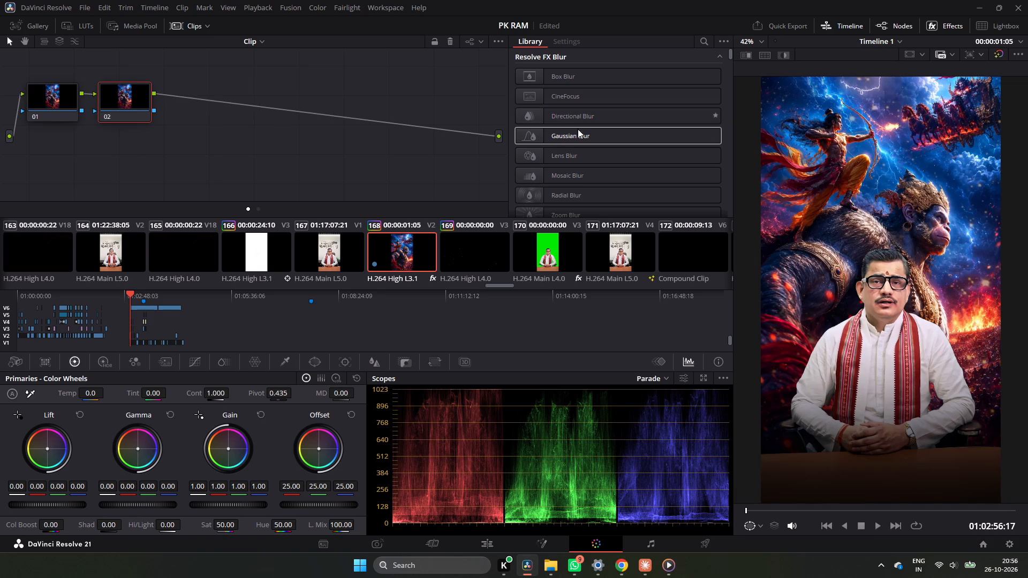
drag(566, 134, 187, 80)
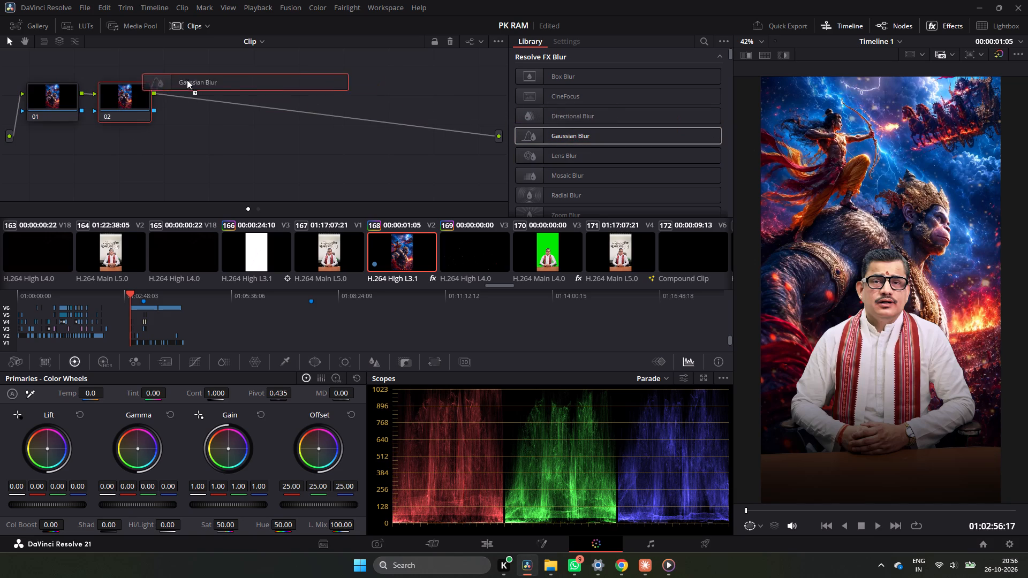
drag(187, 80, 150, 98)
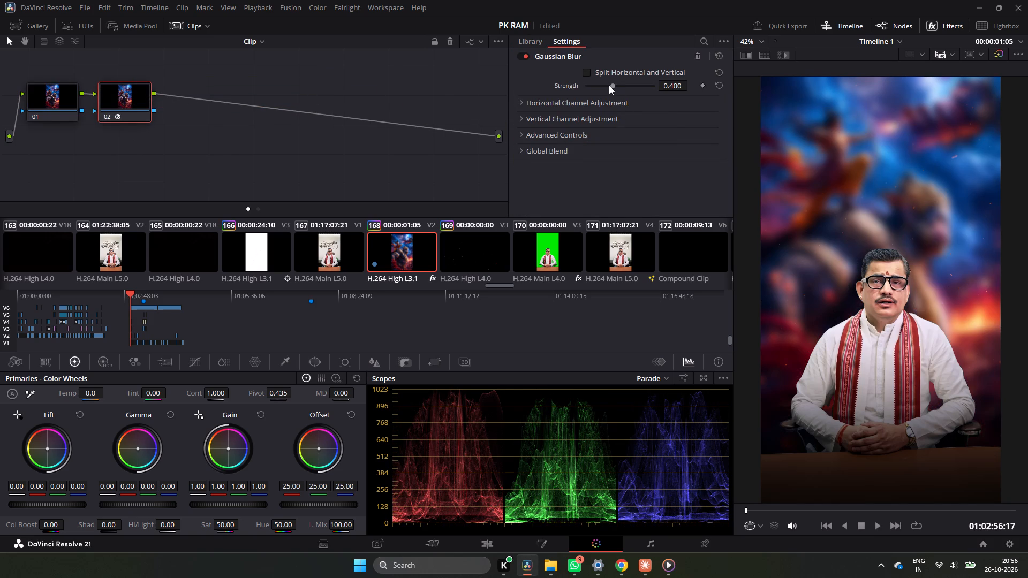
drag(609, 85, 599, 97)
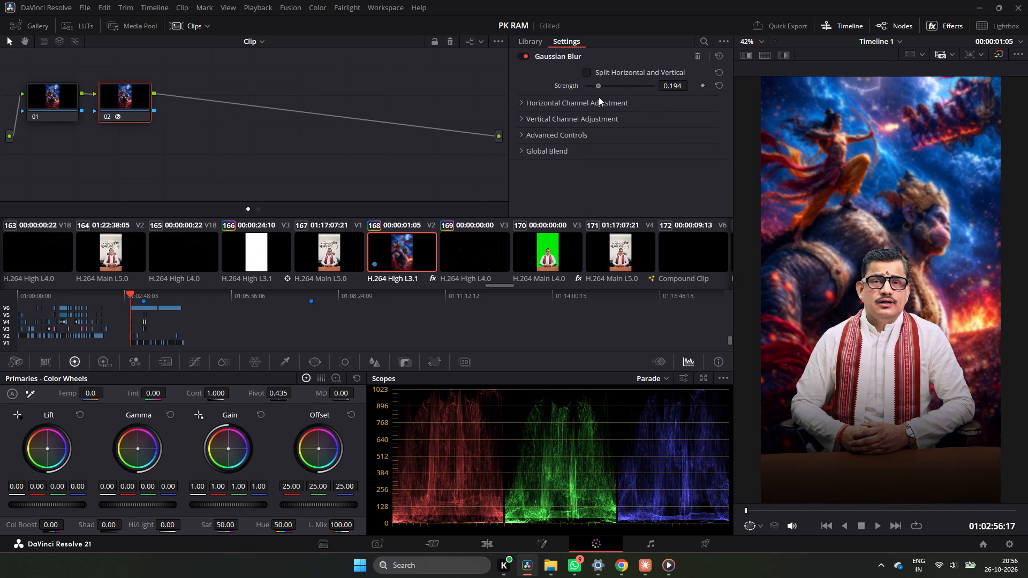
drag(599, 97, 592, 101)
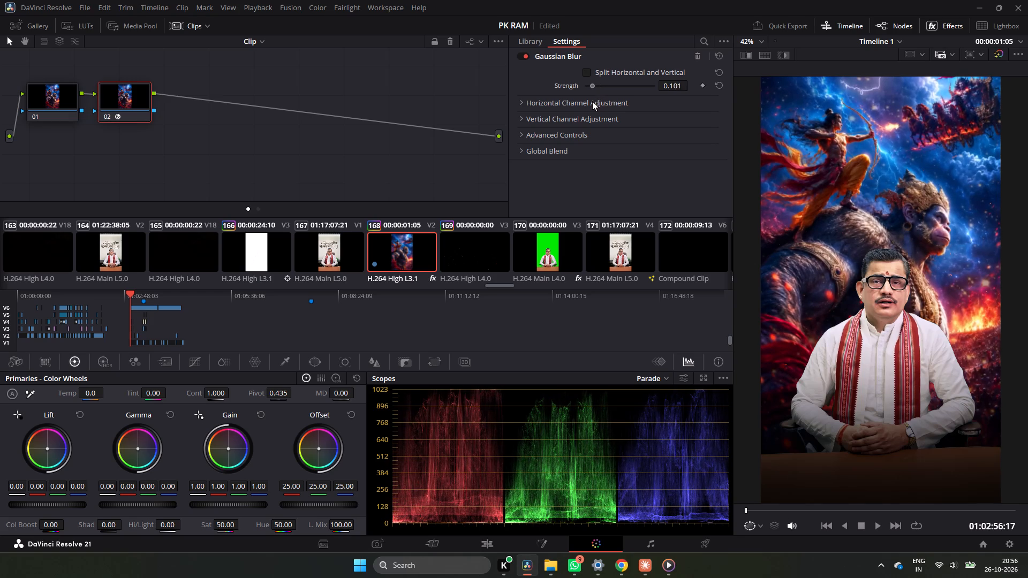
drag(592, 101, 592, 104)
drag(592, 104, 598, 104)
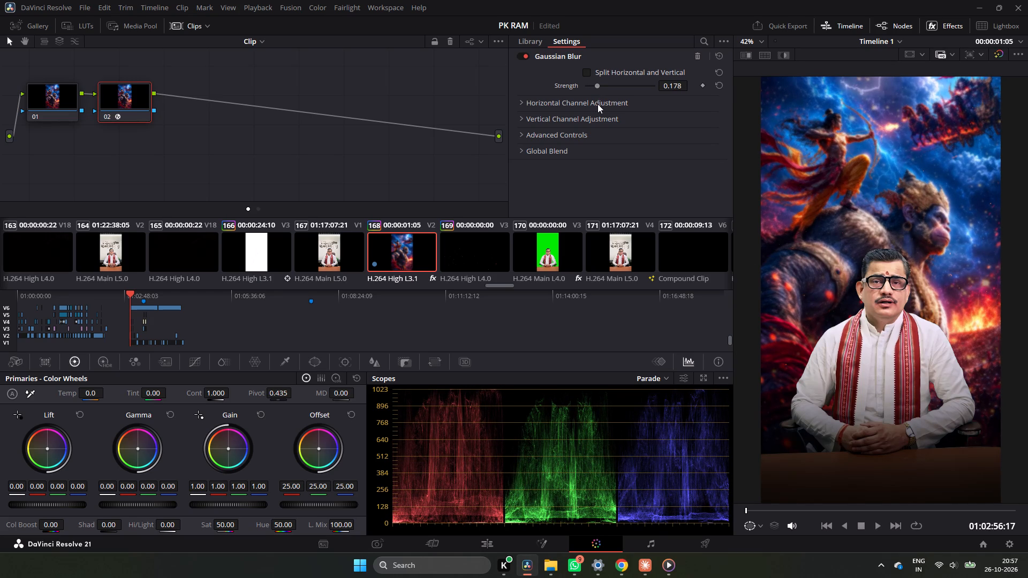
Return to the Edit page and play back the opening shot to review the blurred background behind the speaker.
click(471, 533)
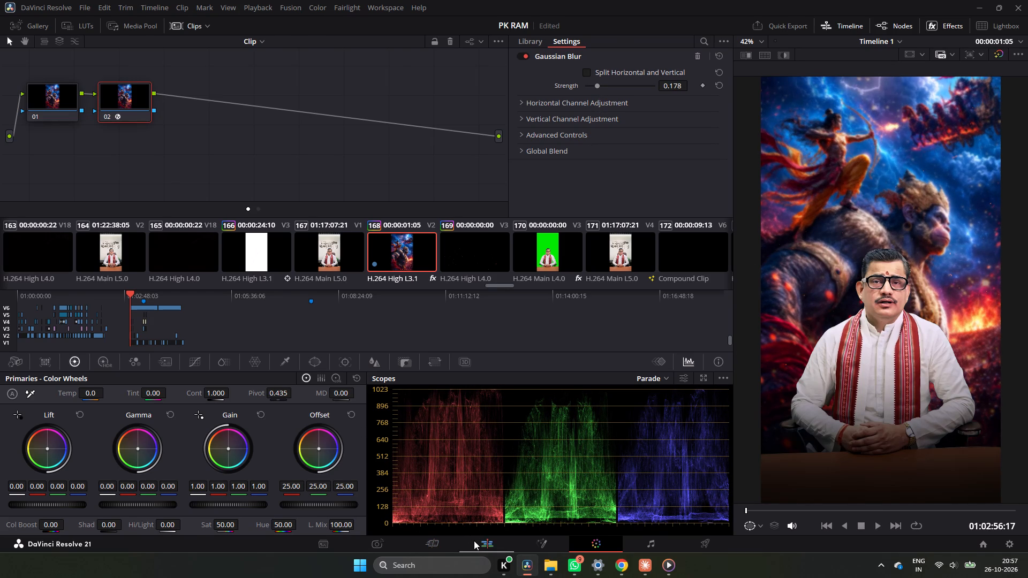
click(477, 541)
key(space)
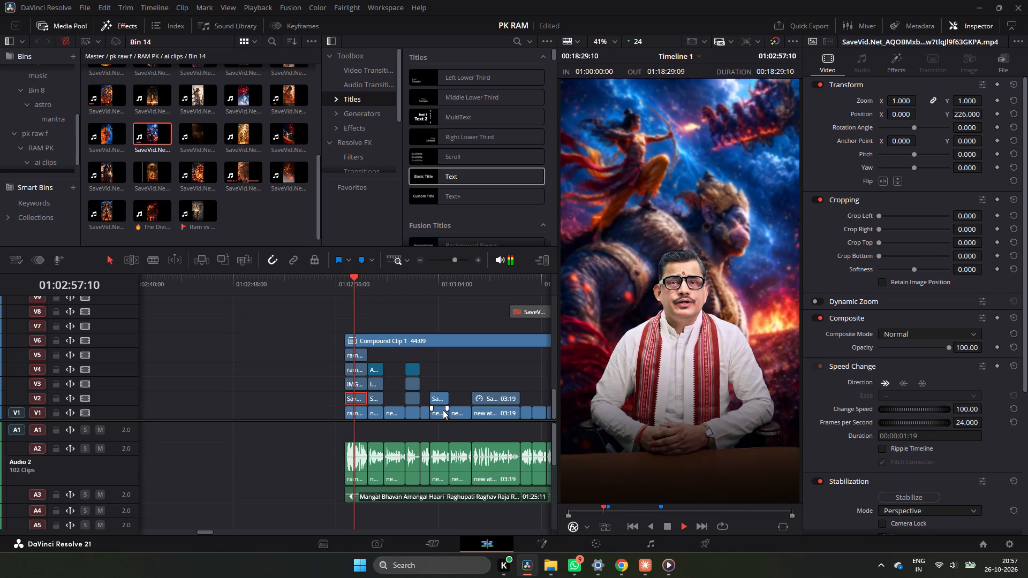
key(space)
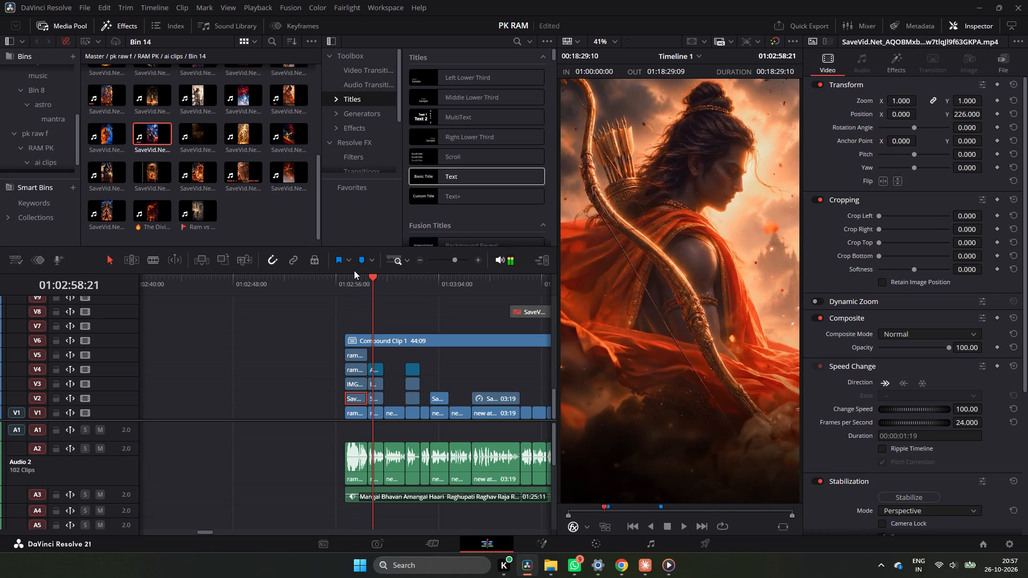
click(351, 284)
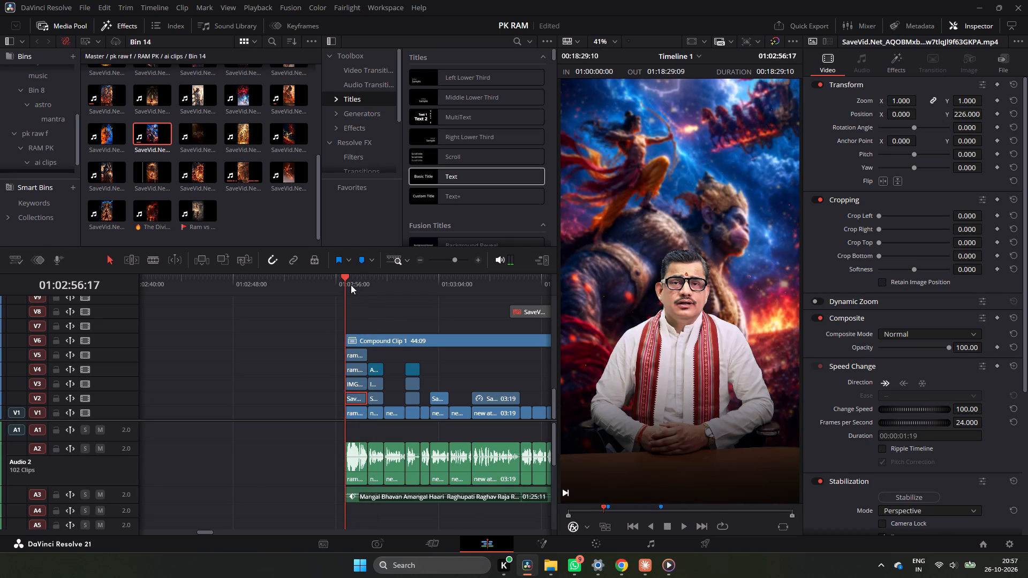
key(space)
key(space)
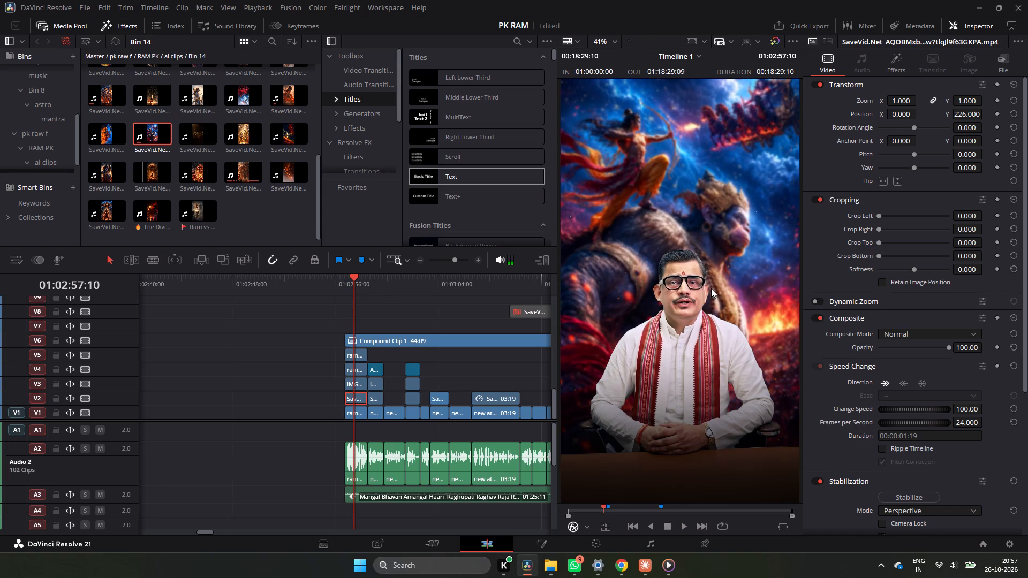
click(345, 278)
key(space)
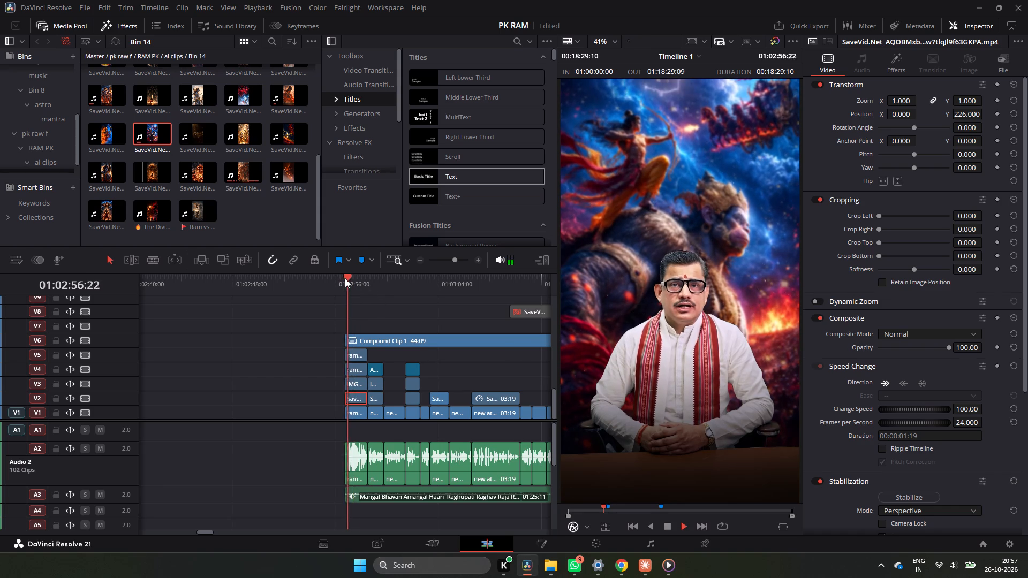
key(space)
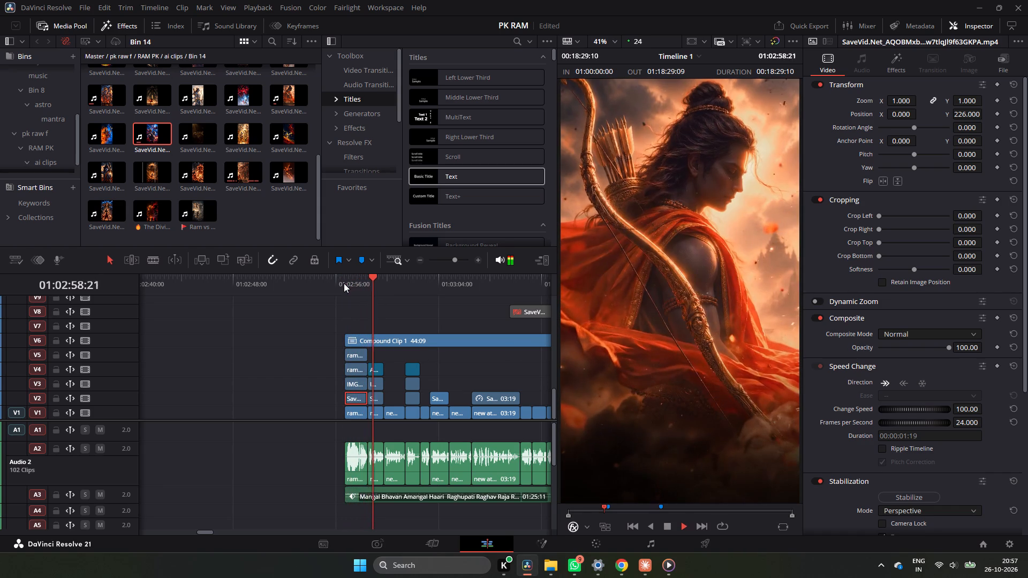
Play back the reel from its opening shot through to the captioned shot of Ram drawing a flaming arrow.
key(space)
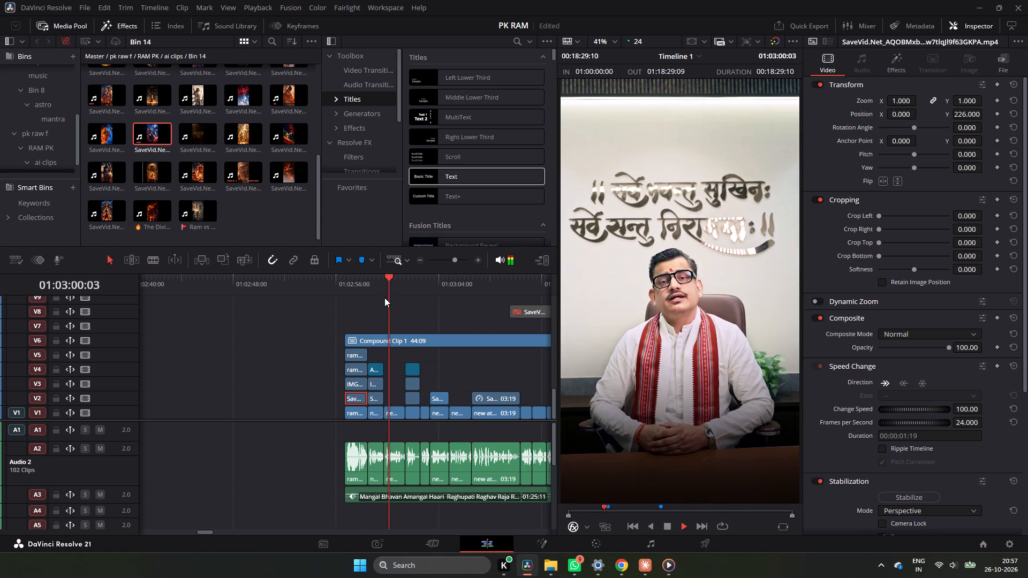
key(space)
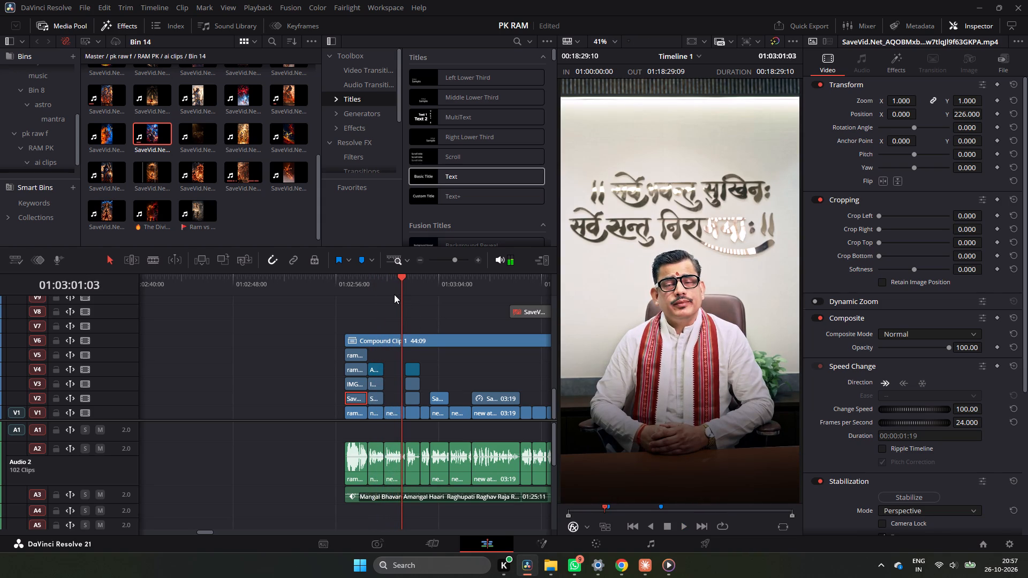
key(space)
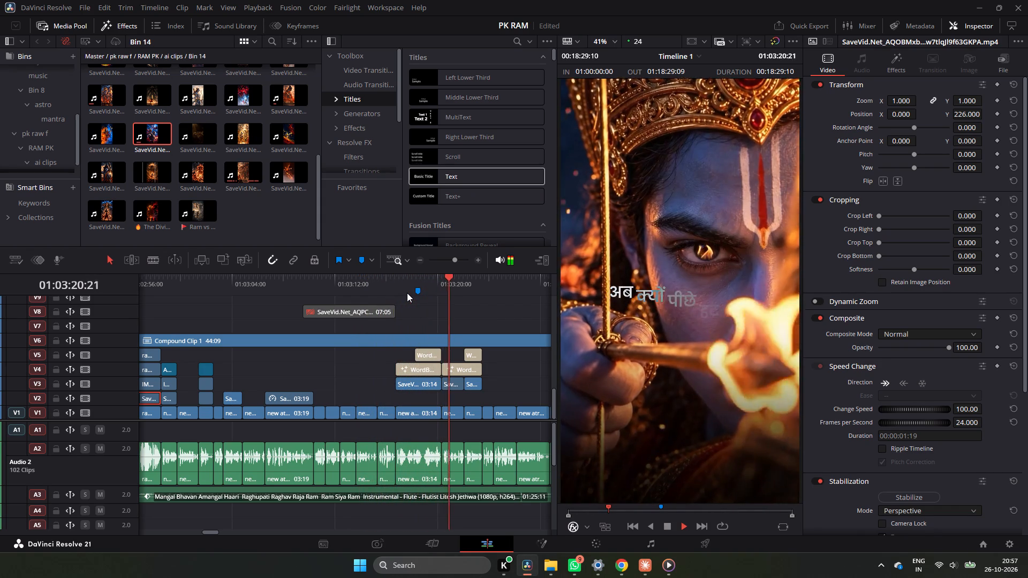
key(space)
Scrub through the Ram shot captioned "दान, धर्म, सम्मान में" and view it full screen to examine the picture and caption animation.
drag(427, 286, 399, 294)
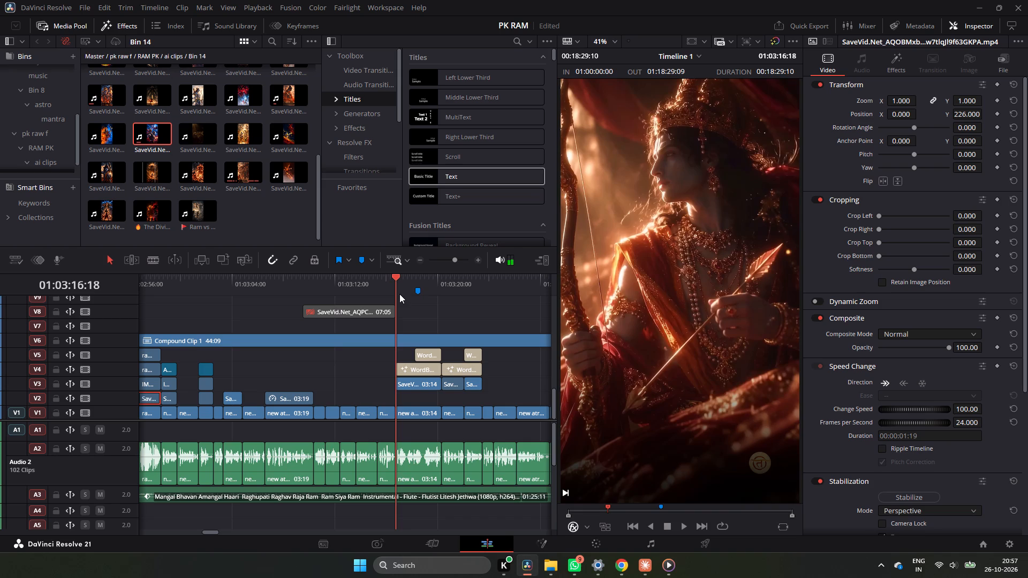
drag(399, 294, 406, 303)
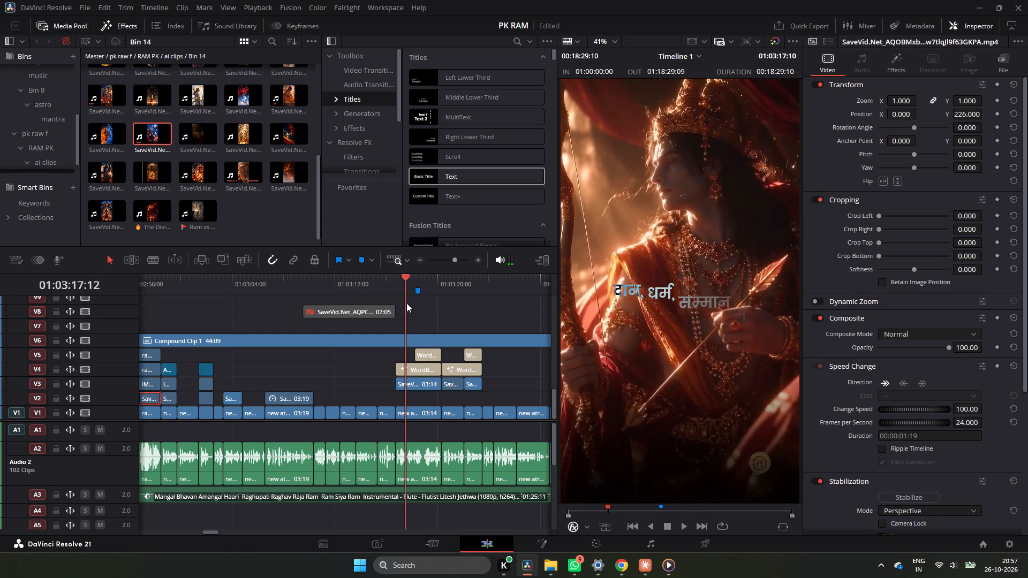
drag(406, 303, 411, 304)
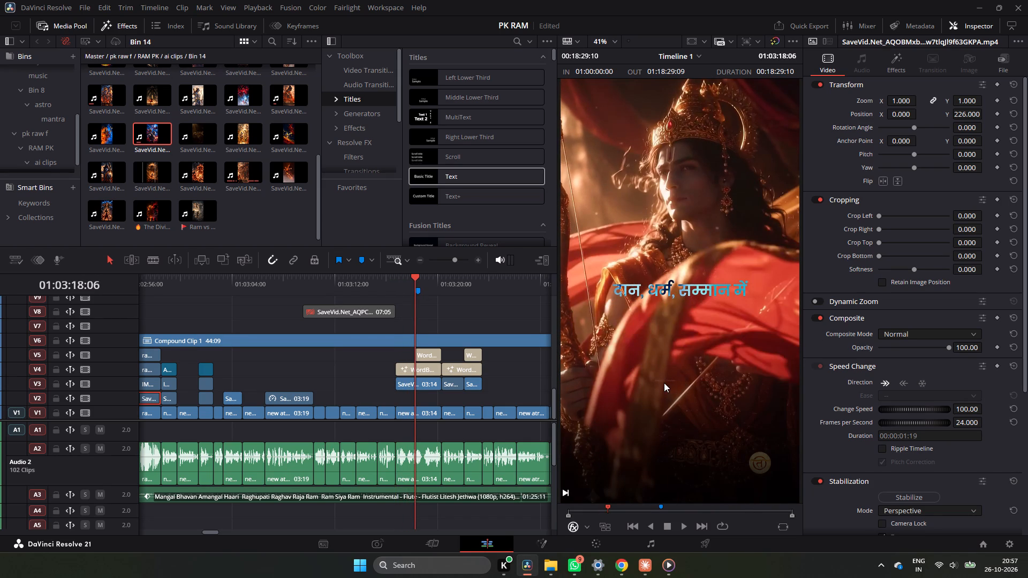
key(p)
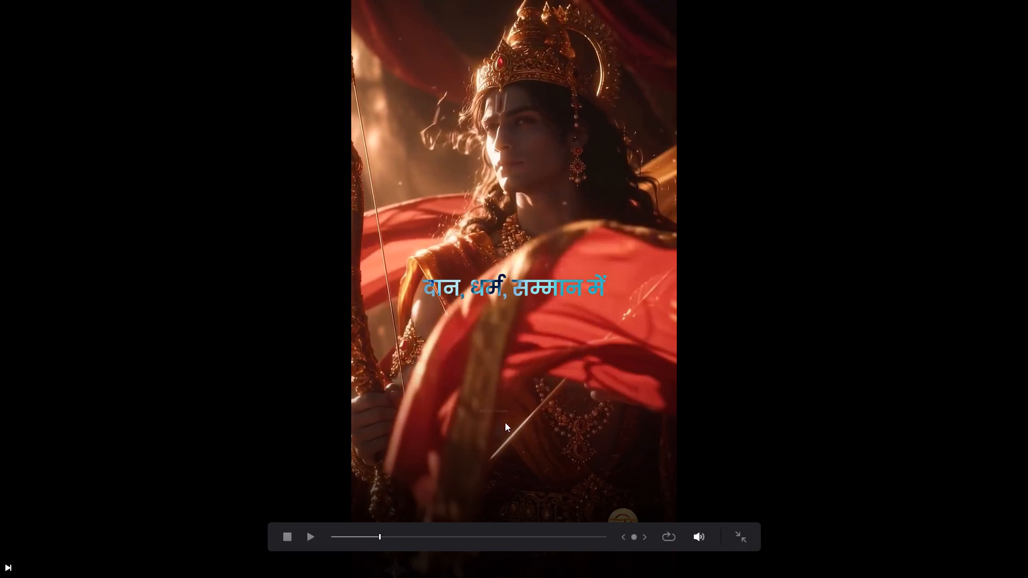
click(742, 539)
drag(417, 284, 413, 291)
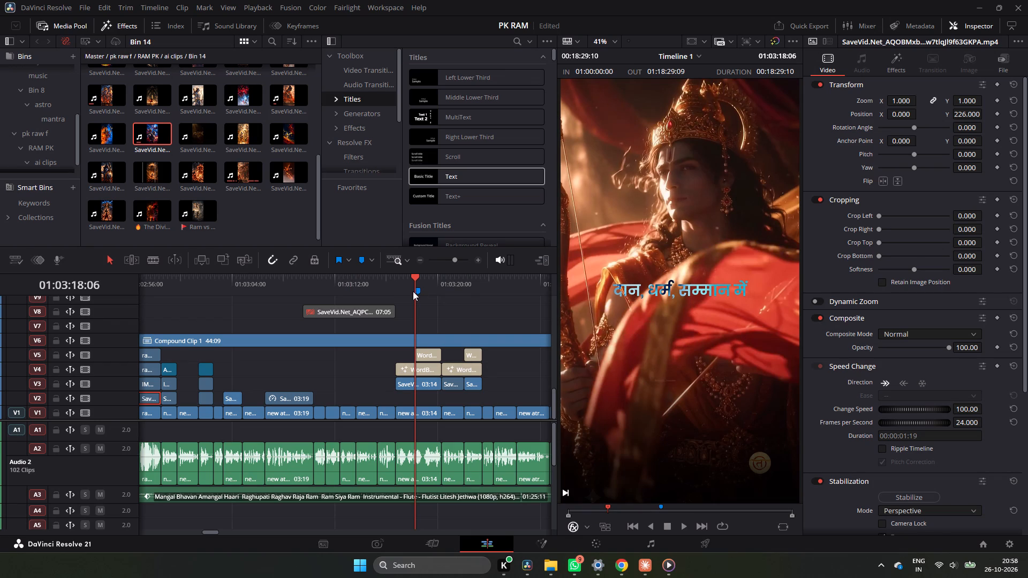
drag(413, 291, 404, 295)
drag(402, 282, 420, 294)
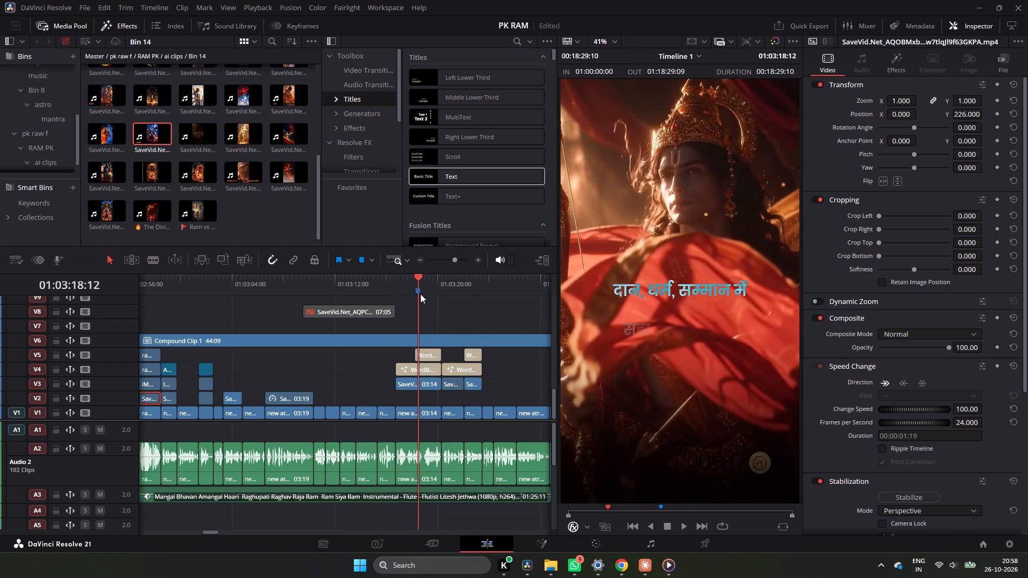
drag(420, 294, 429, 296)
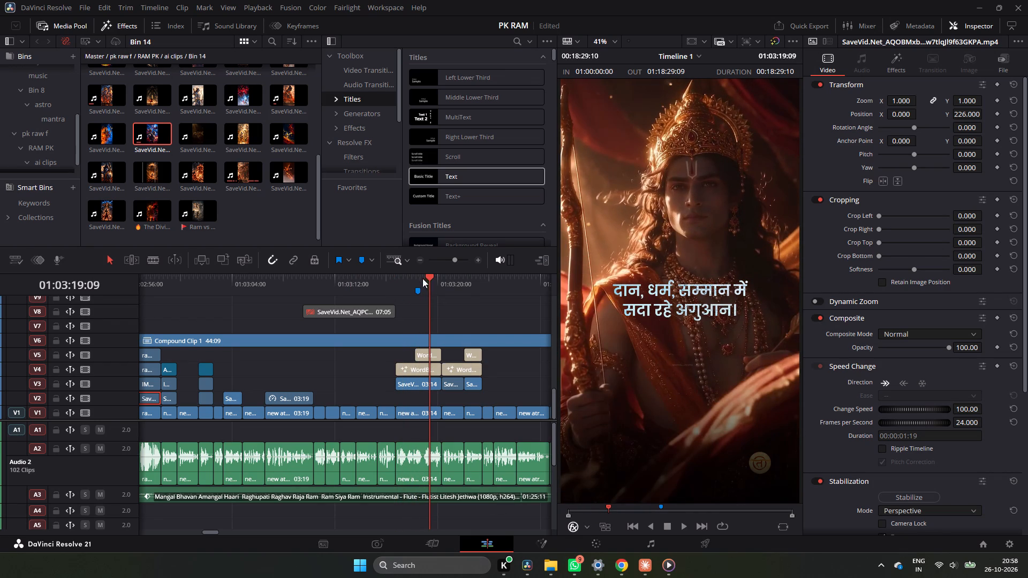
Play the captioned Ram shots full screen from about 01:03:17 and return to the "दान, धर्म, सम्मान में" shot.
drag(420, 284, 404, 296)
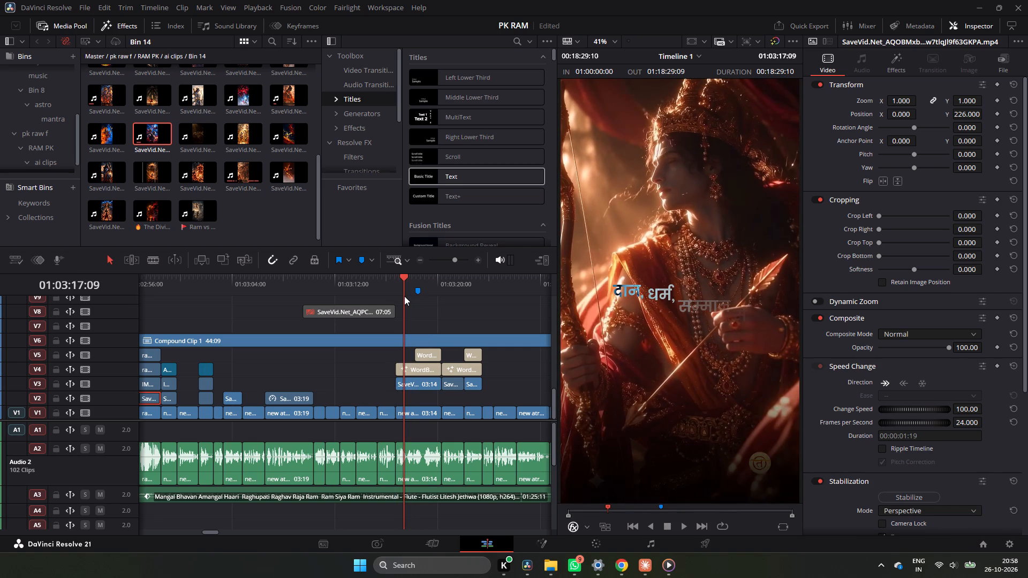
text(p)
key(space)
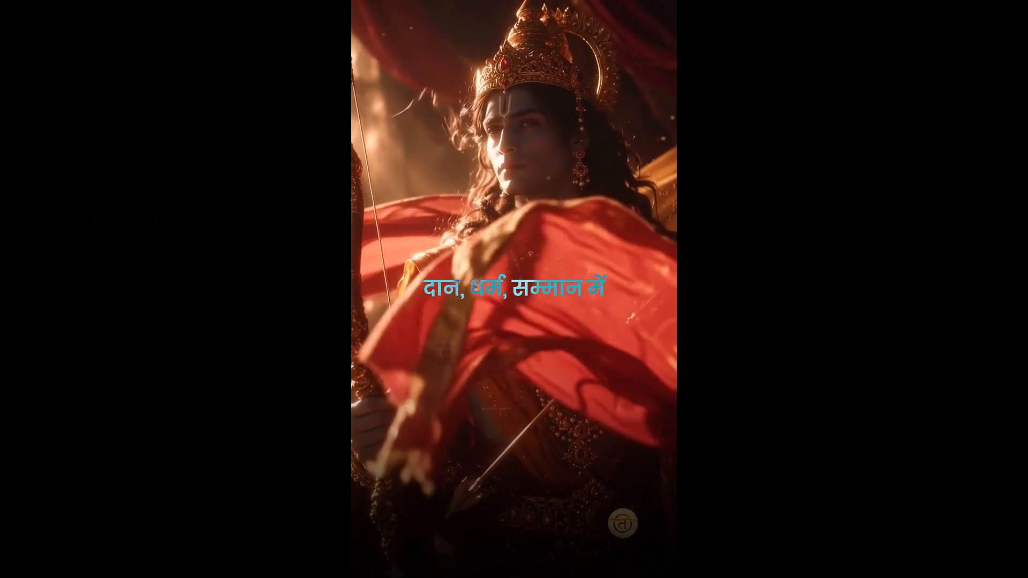
key(space)
key(space)
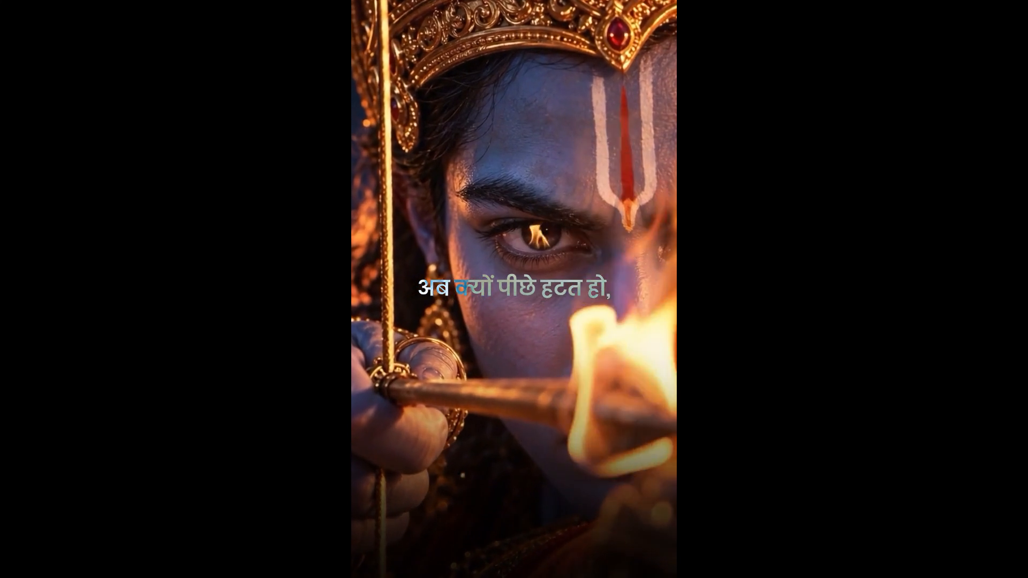
key(space)
key(space)
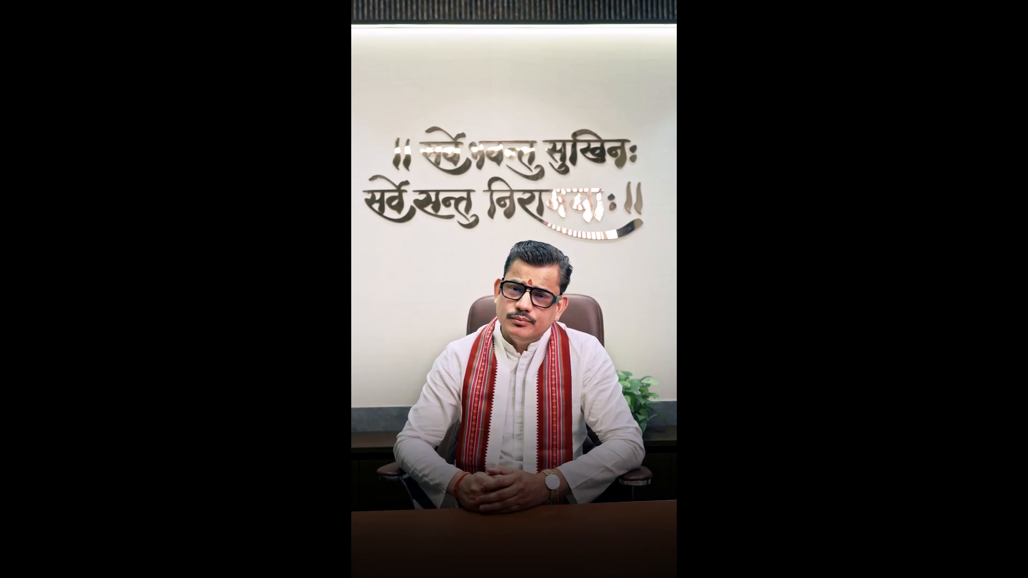
key(space)
click(757, 539)
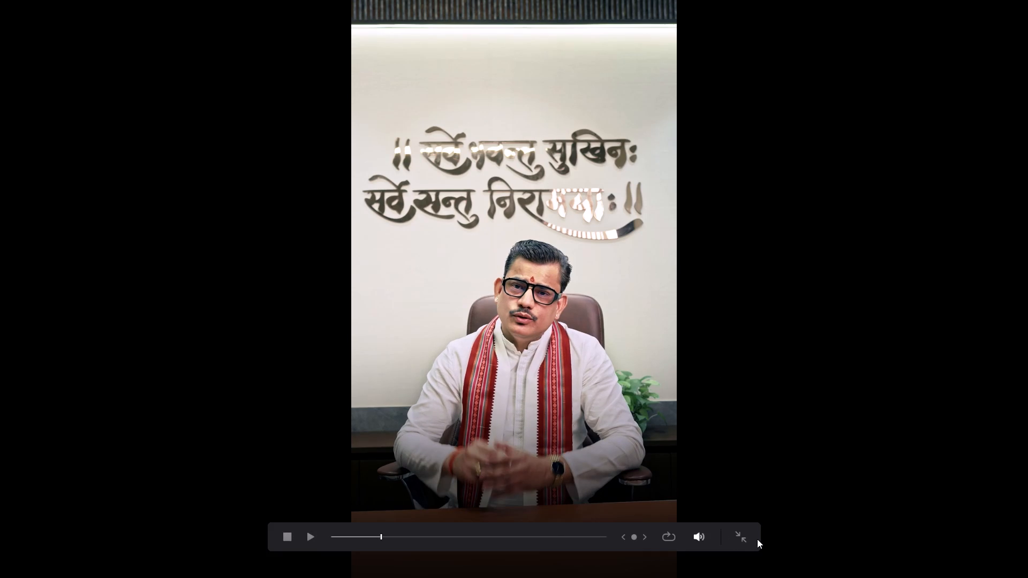
click(749, 536)
drag(432, 286, 412, 287)
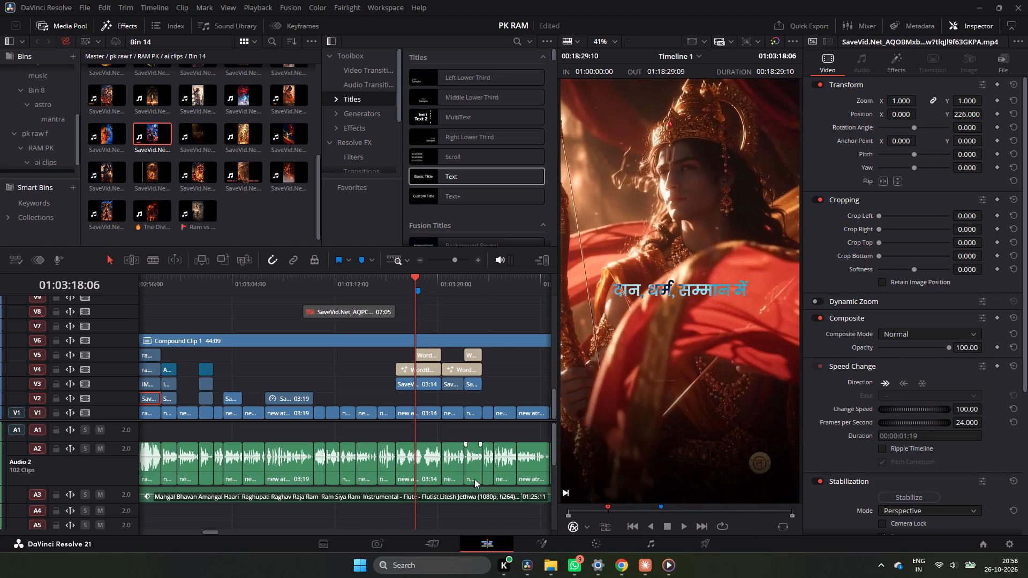
On the Color page, add a serial node to the Ram clip starting at 01:03:16:18 and apply Gaussian Blur at strength 0.178.
click(606, 540)
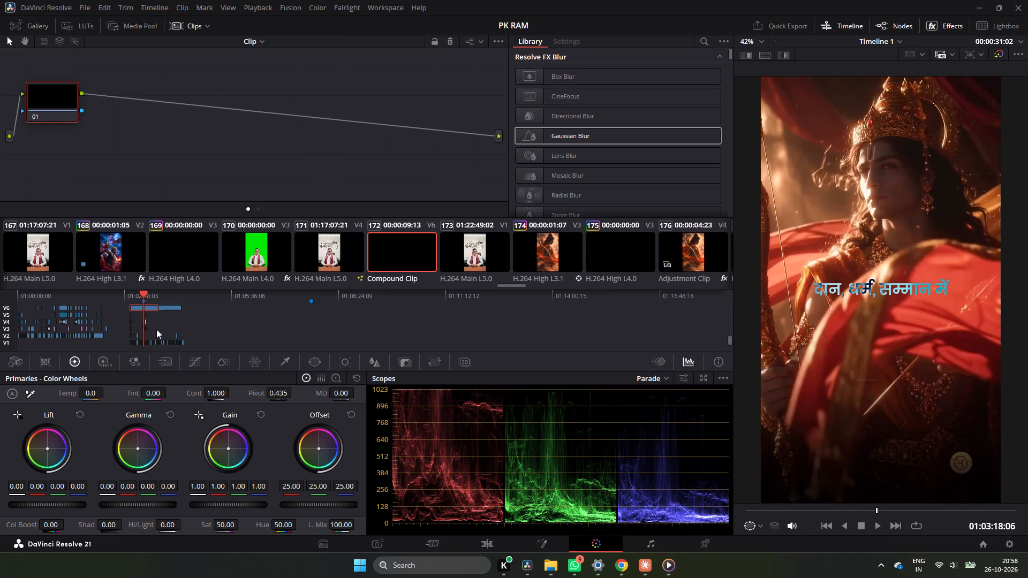
click(140, 294)
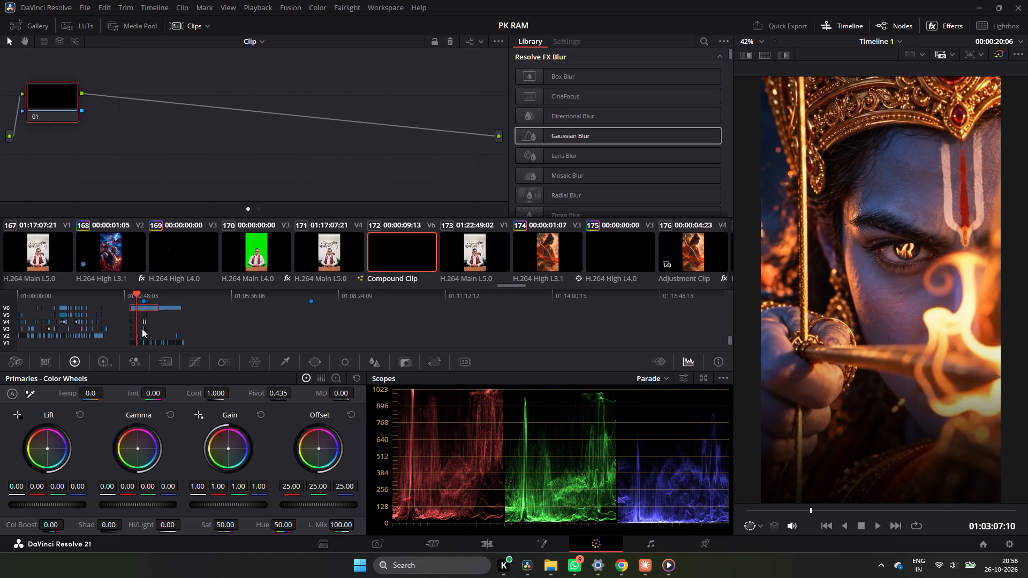
click(142, 329)
click(144, 329)
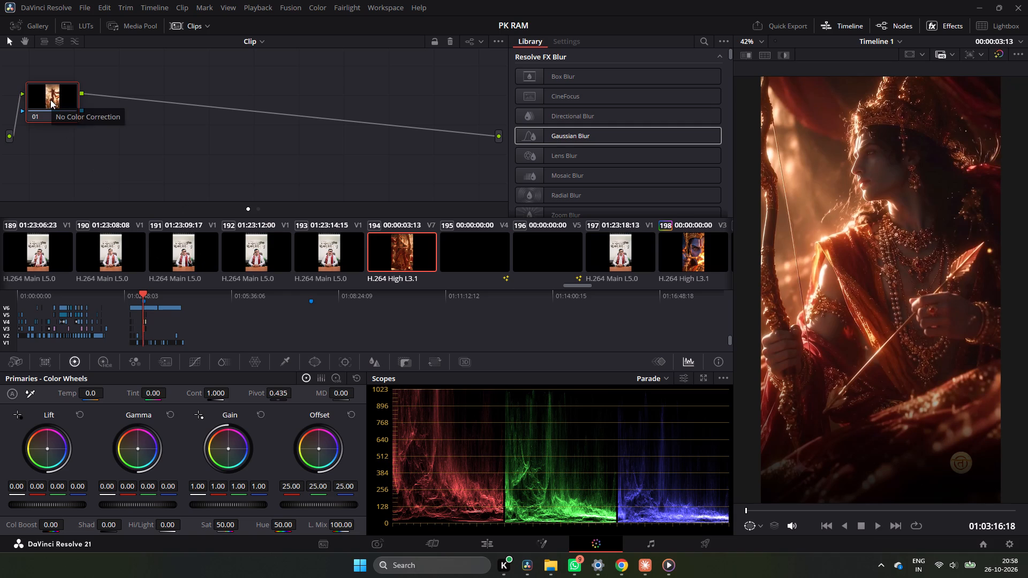
key(alt+s)
drag(606, 141, 133, 100)
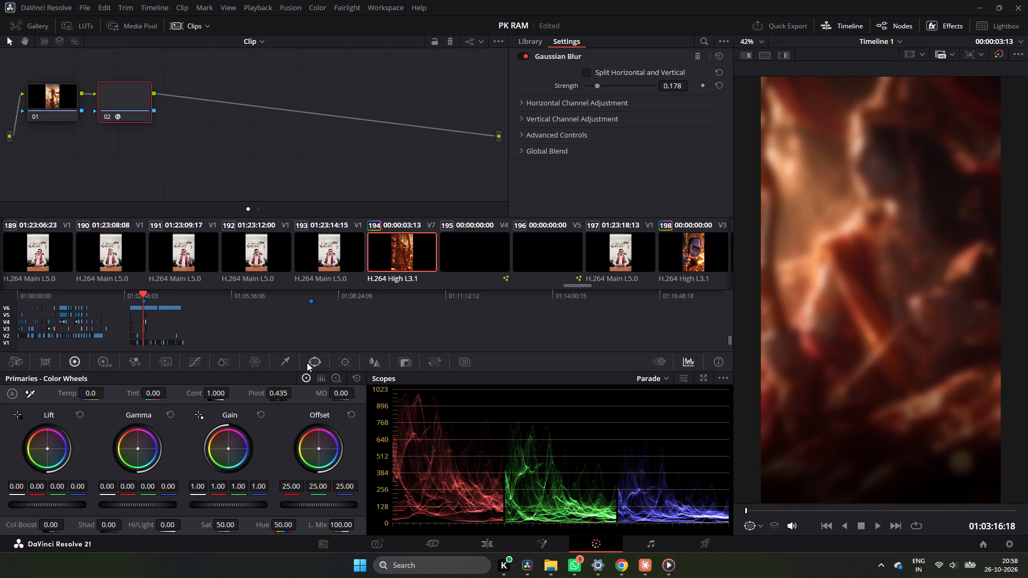
Limit the blur node with a rectangular window moved to the picture's lower-right area, at about pan 53.7 and tilt 45.1.
click(320, 365)
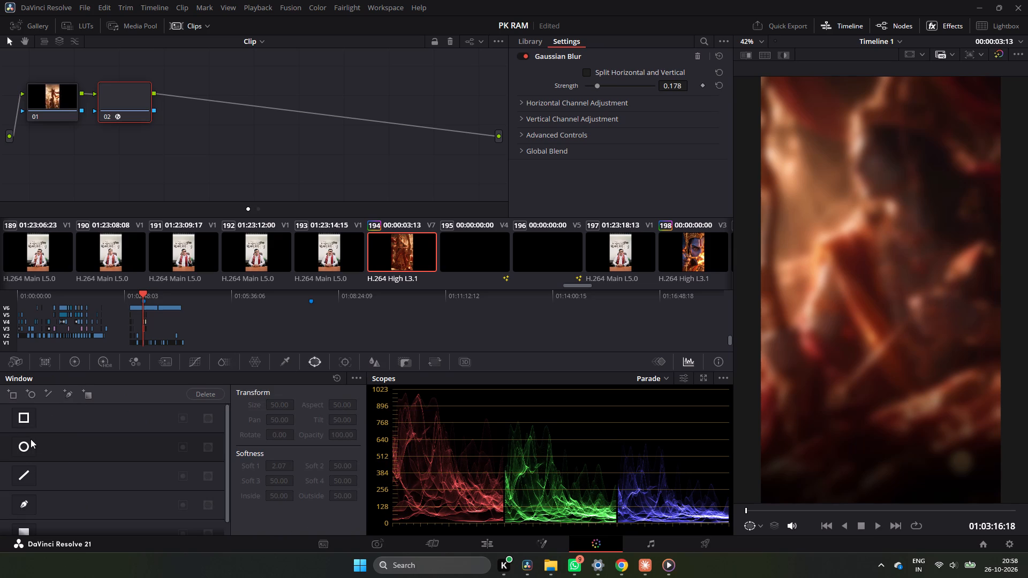
click(26, 418)
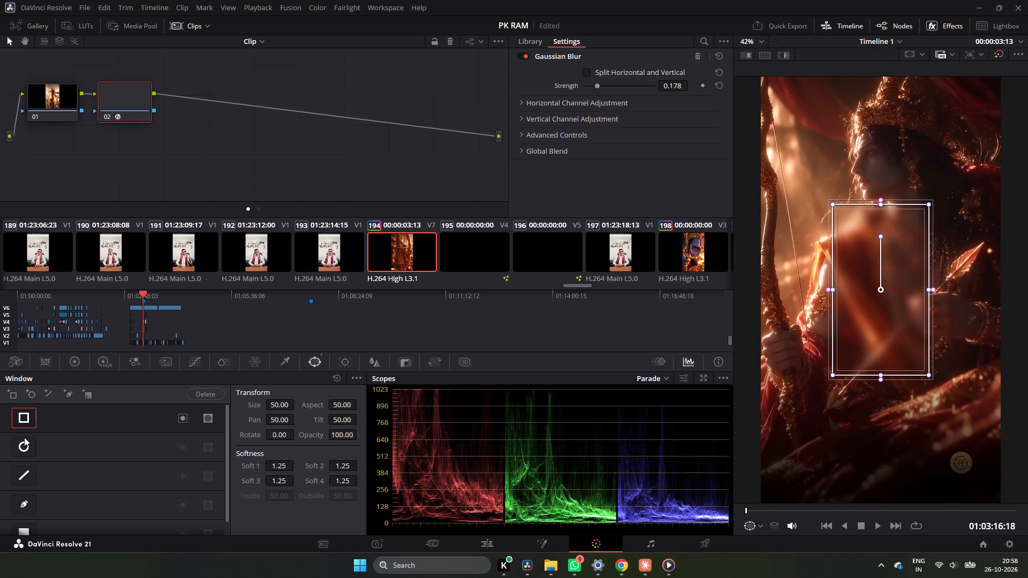
click(25, 443)
click(19, 451)
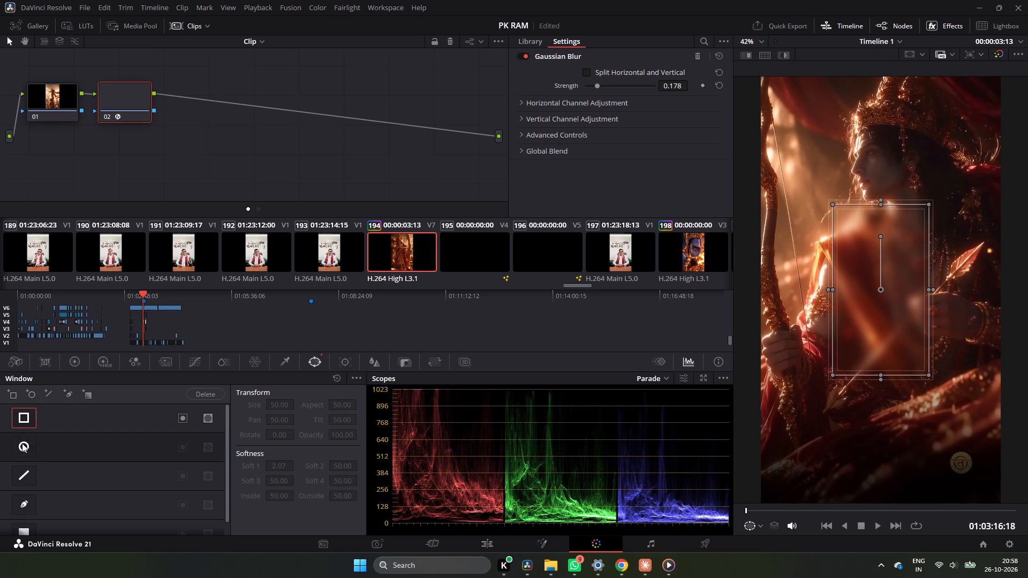
drag(887, 285, 954, 417)
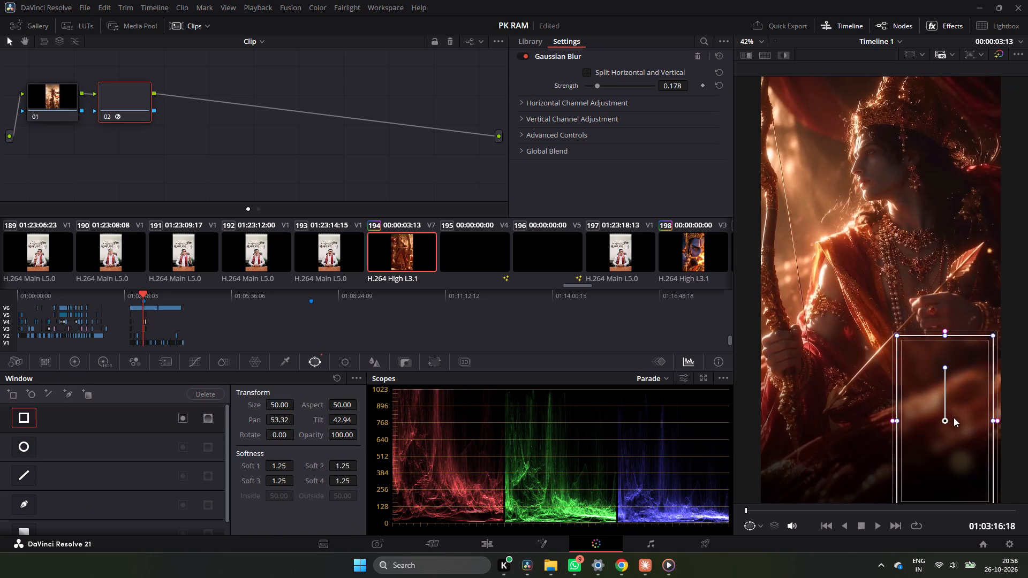
drag(954, 417, 960, 409)
drag(954, 418, 948, 378)
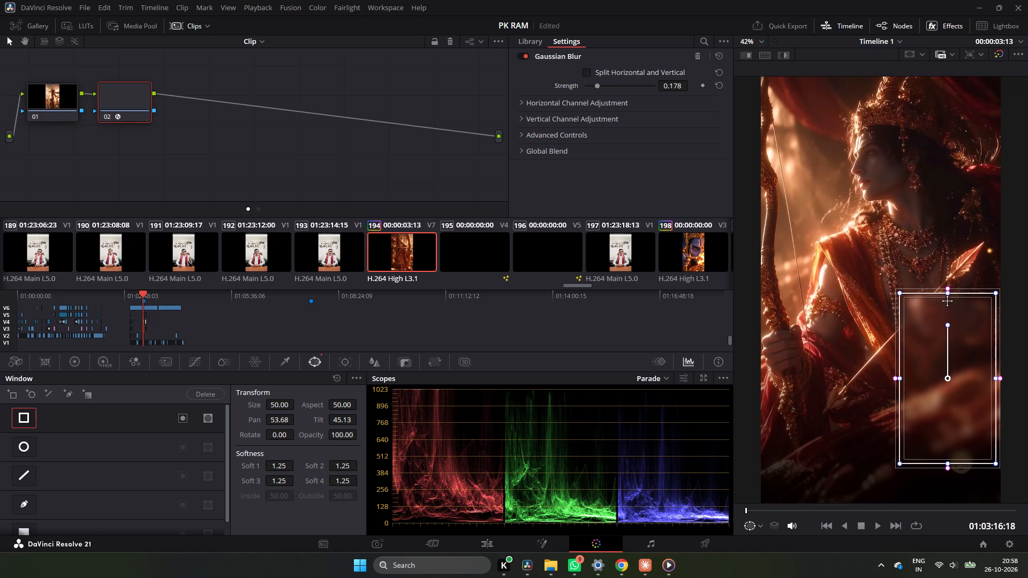
Shrink the rectangular window tightly around the round watermark near the picture's lower-right corner, at about pan 53.96 and tilt 44.37.
drag(949, 298, 931, 292)
drag(930, 289, 929, 311)
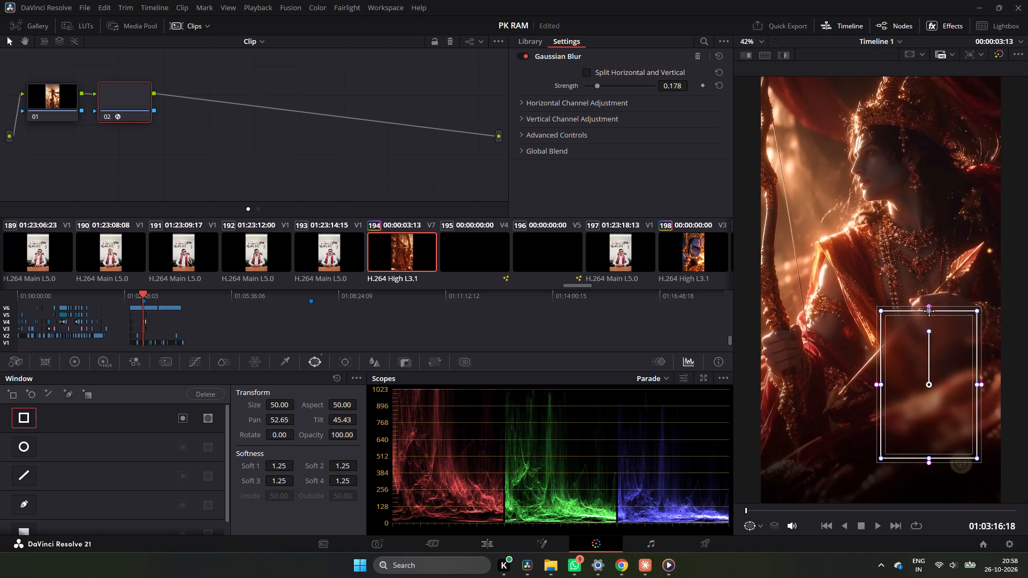
drag(929, 311, 928, 425)
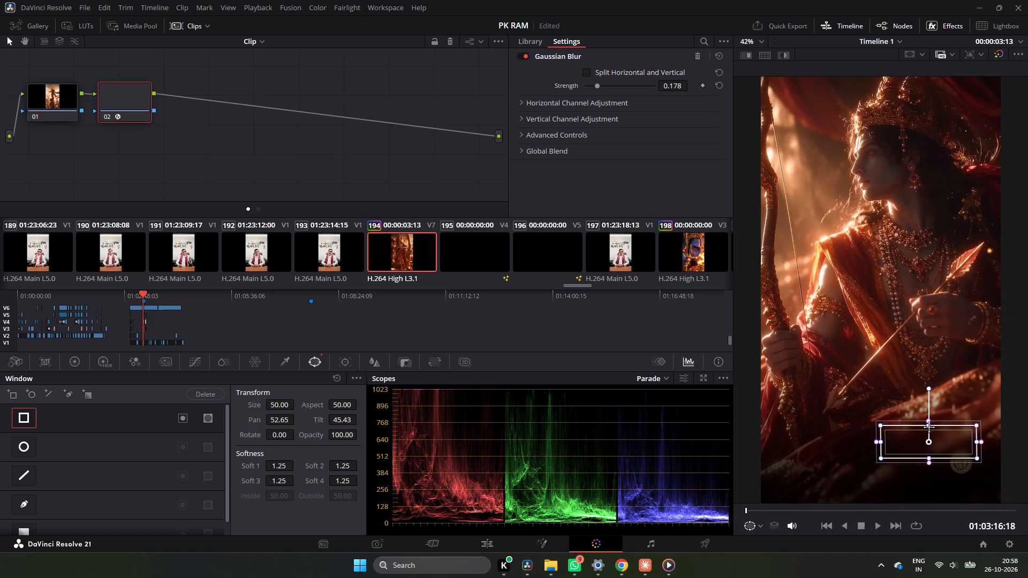
drag(928, 441, 951, 463)
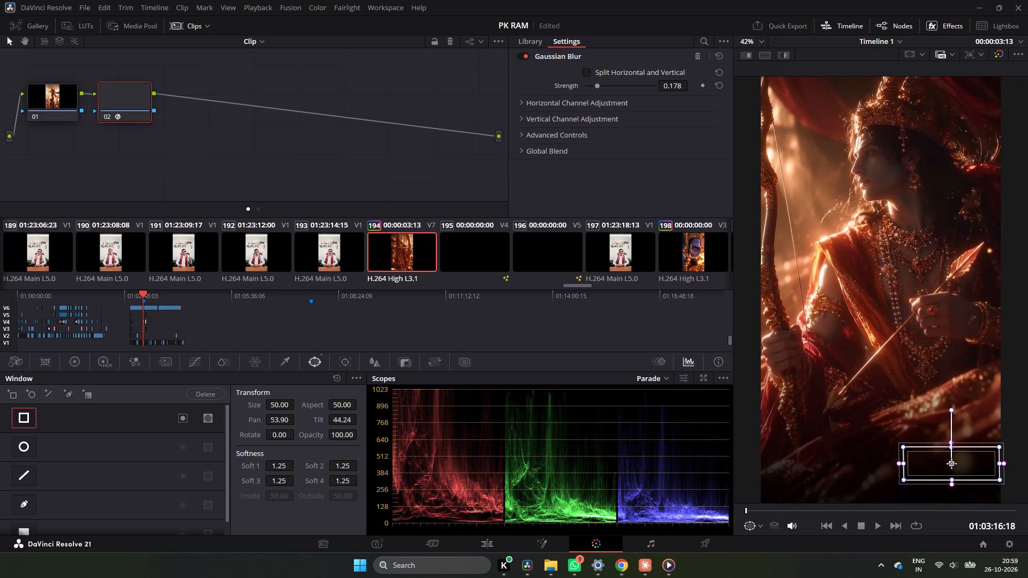
drag(951, 463, 951, 464)
drag(905, 463, 944, 463)
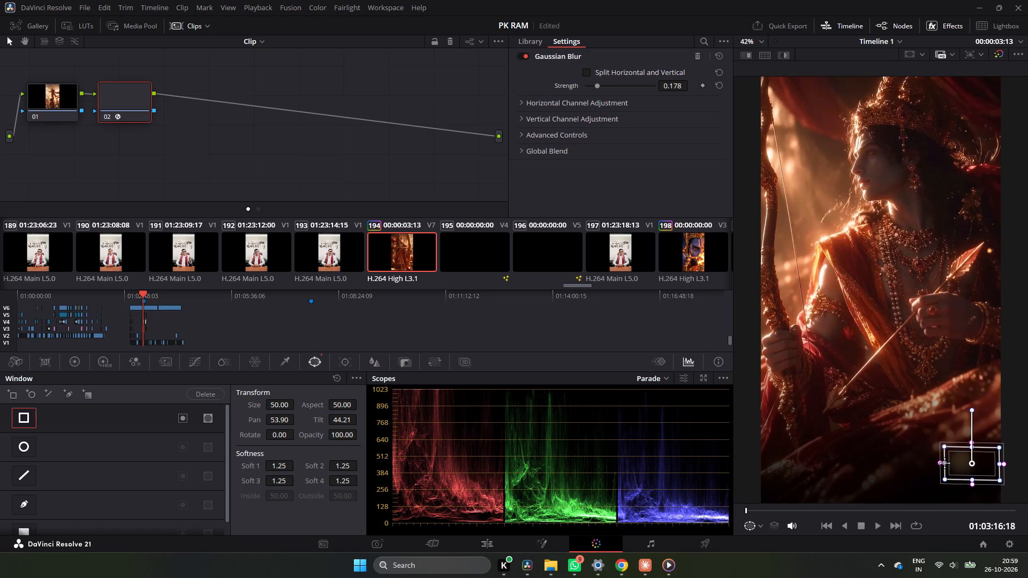
drag(944, 463, 942, 466)
drag(997, 465, 992, 467)
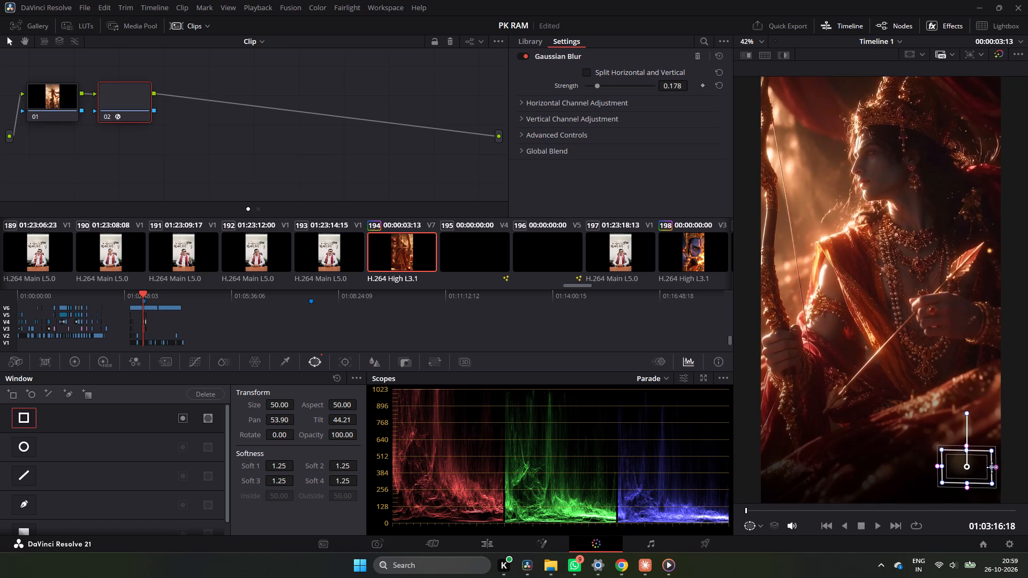
drag(992, 467, 984, 465)
click(966, 463)
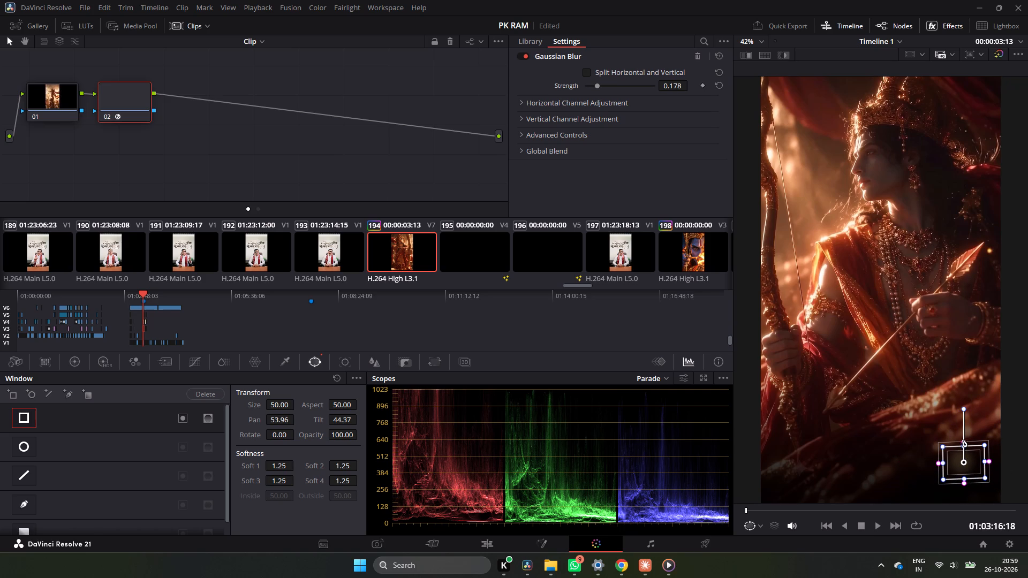
Widen the rectangular window around the watermark on all sides and feather its edges to softness 4.46, 3.75, 5.77 and 3.57.
click(964, 443)
drag(965, 440, 969, 432)
drag(963, 448, 964, 435)
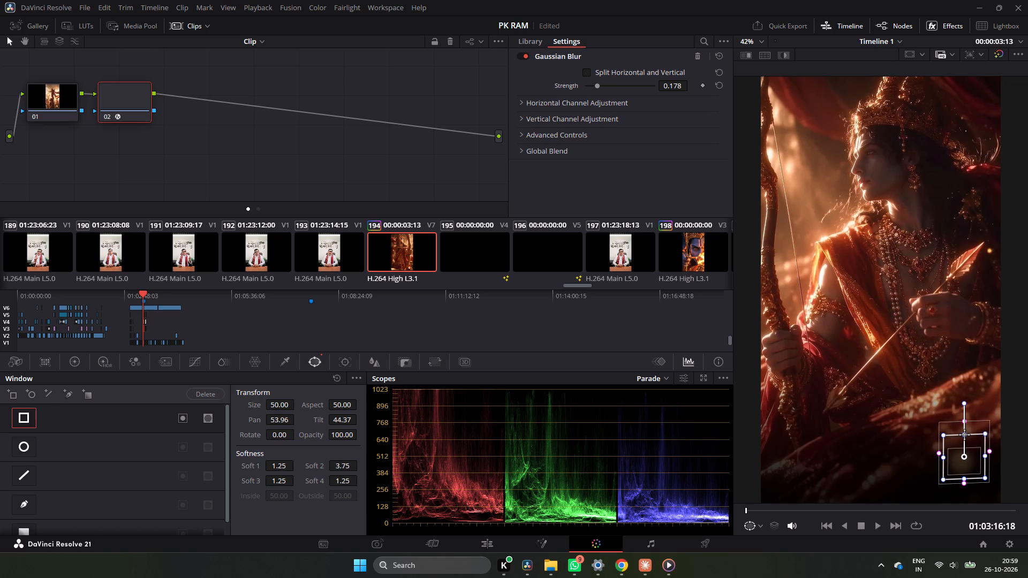
drag(964, 435, 963, 435)
drag(935, 452, 927, 454)
drag(943, 458, 937, 459)
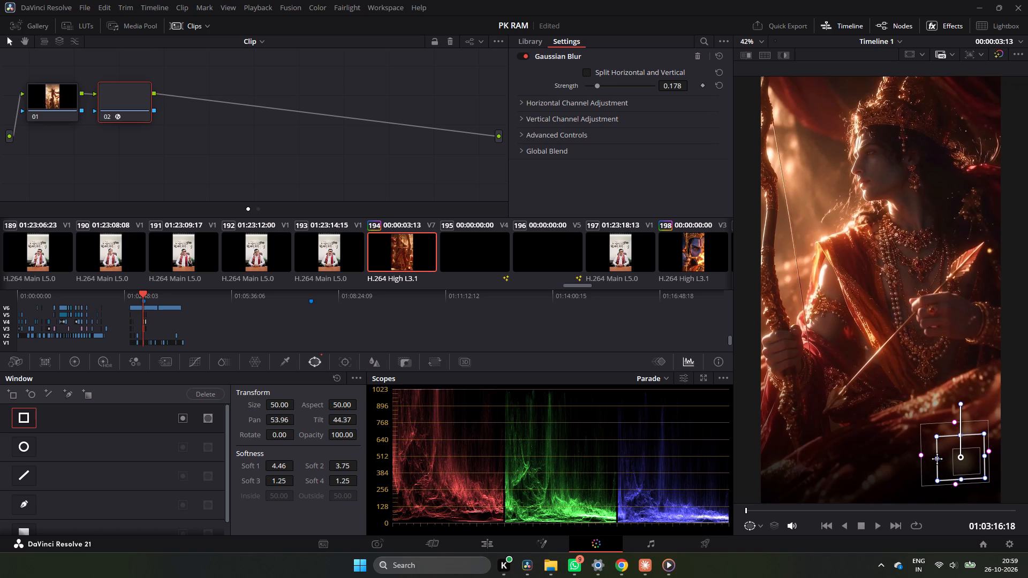
drag(937, 459, 933, 459)
drag(951, 485, 951, 492)
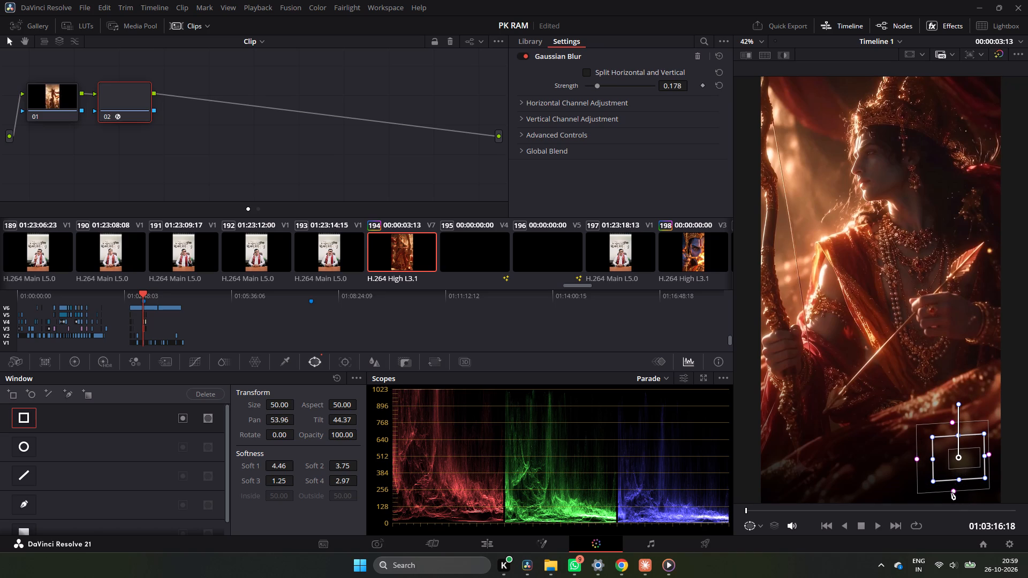
drag(951, 492, 951, 493)
drag(960, 482, 958, 491)
click(992, 465)
drag(991, 462, 1004, 462)
drag(987, 465, 993, 465)
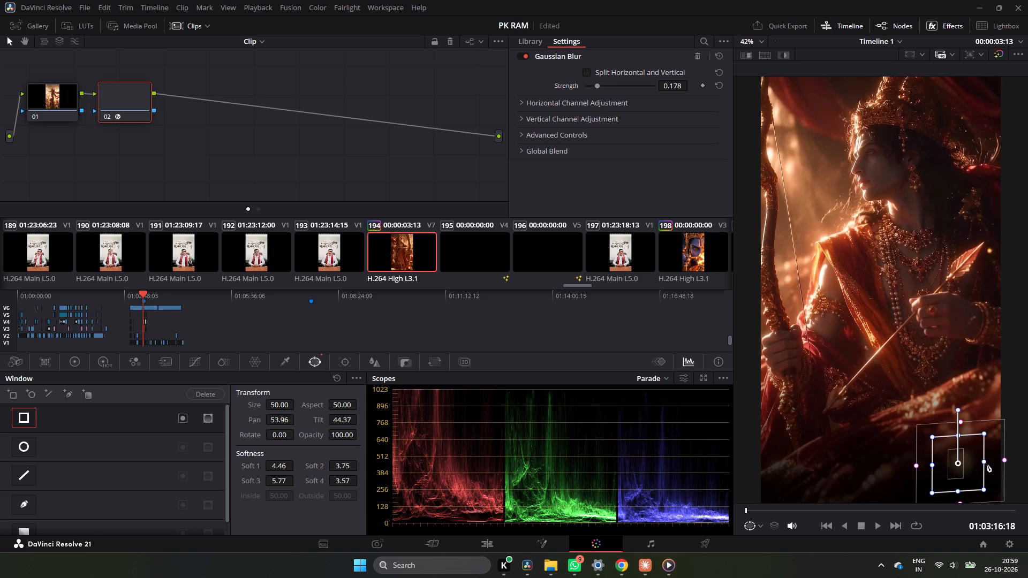
drag(985, 461, 1001, 458)
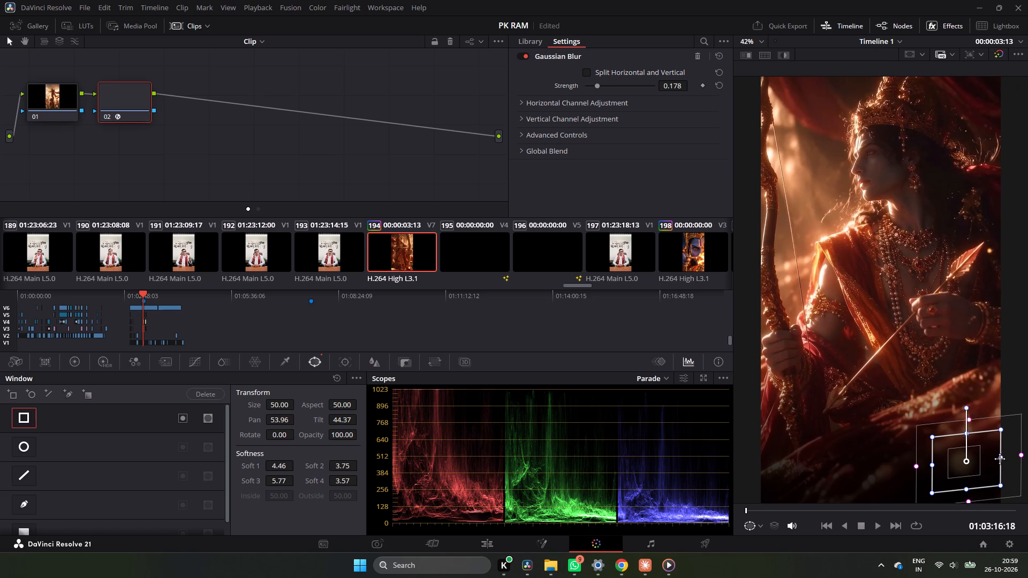
On the Edit page, play back the captioned Ram shots from 01:03:16:18 to the speaker shot at about 01:03:24, checking the watermark blur.
click(491, 537)
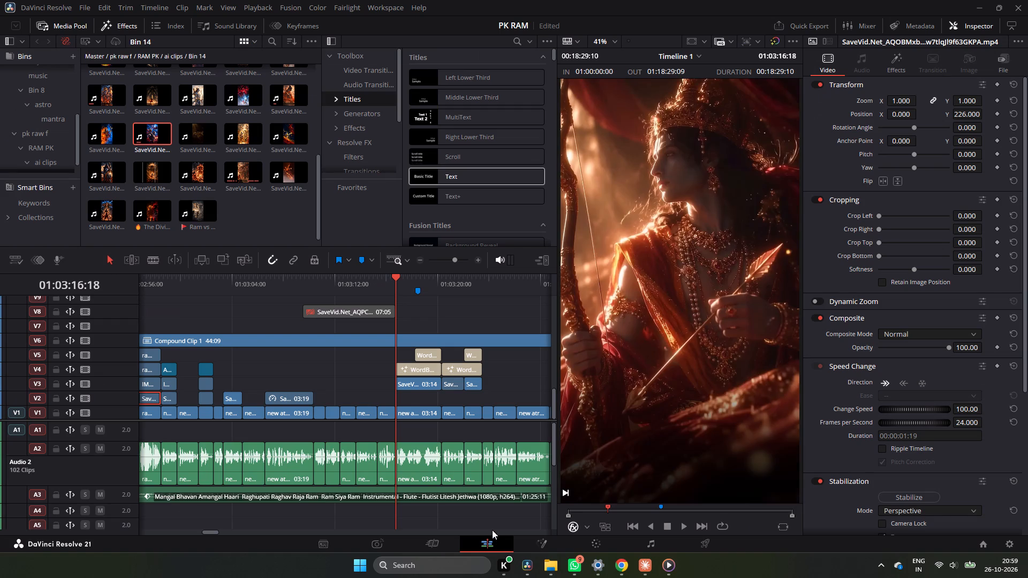
key(space)
key(space)
key(space)
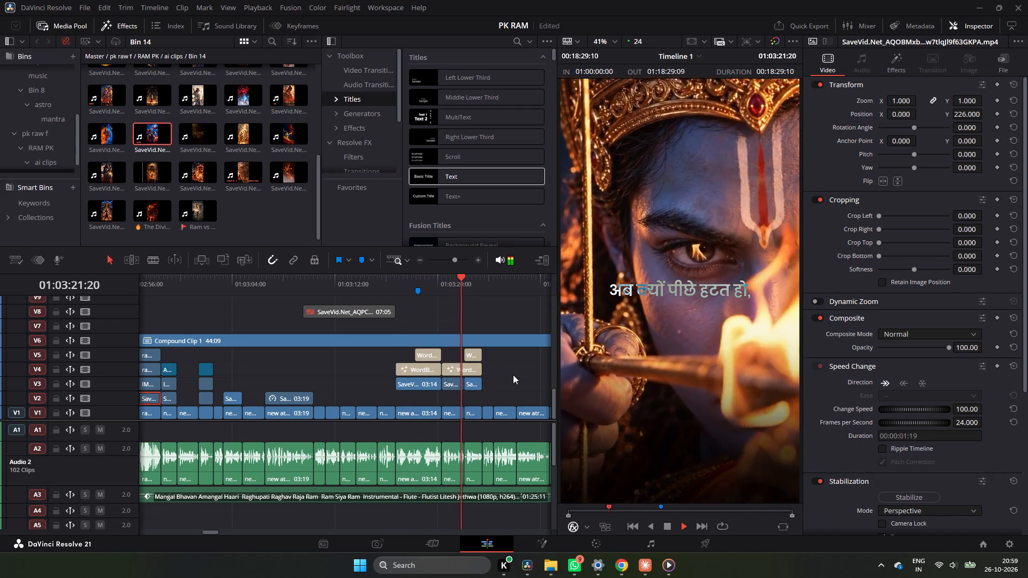
key(space)
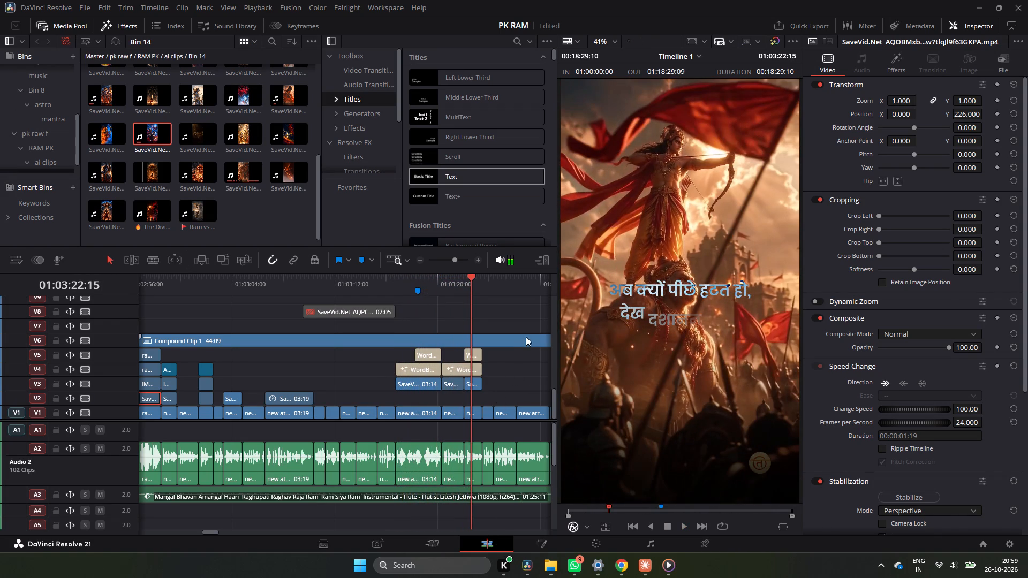
key(space)
key(space)
key(space)
key(space)
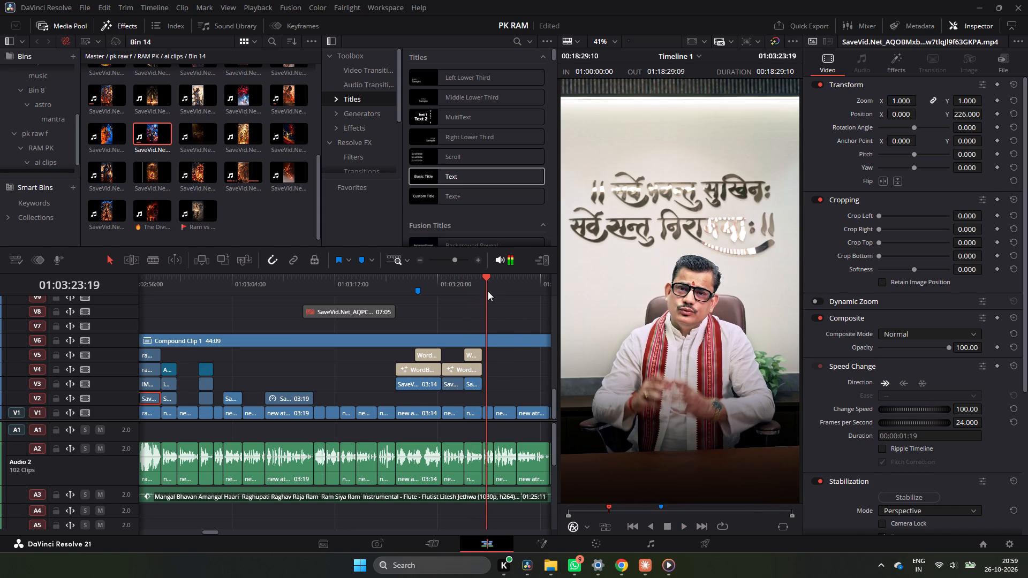
click(463, 283)
click(447, 287)
key(space)
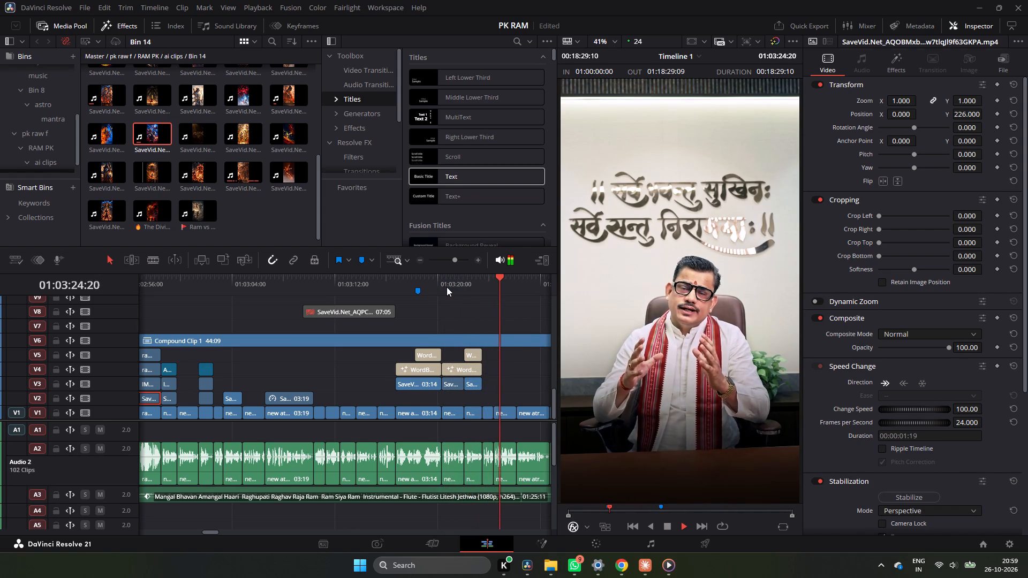
key(space)
Replay the speaker's section before the captioned Ram shots, from about 01:03:11 to 01:03:15:11.
click(351, 287)
key(space)
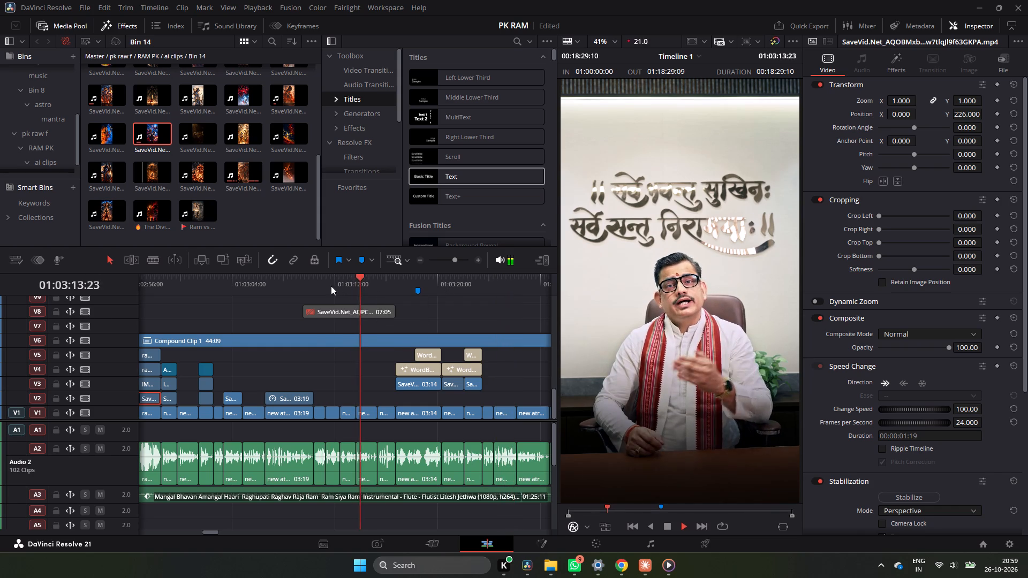
click(319, 283)
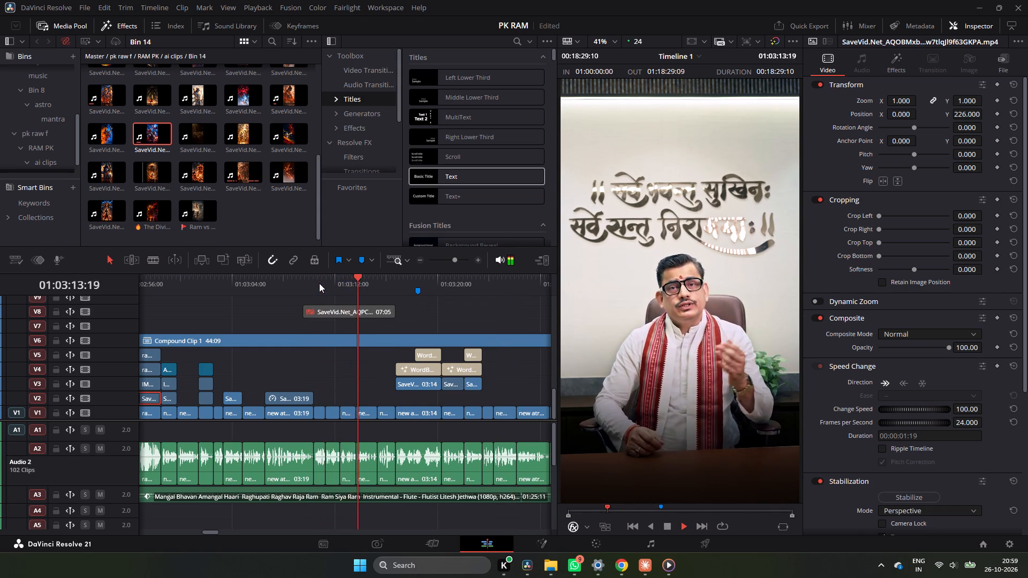
key(space)
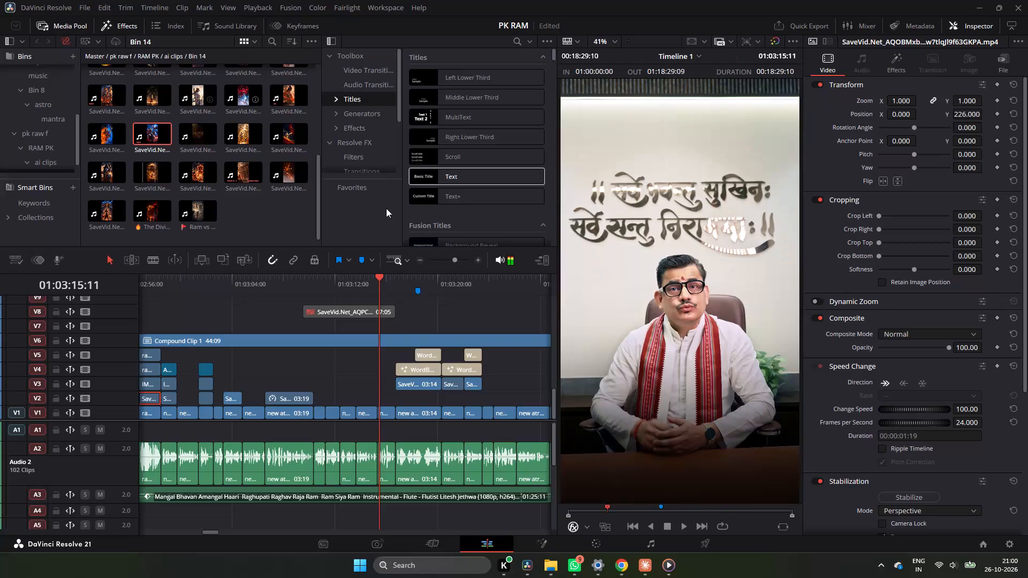
Place the SaveVid.Net_AQO_UjP… Ram clip from Bin 14 in the empty V1 gap before the second reel and delete its audio.
double_click(417, 261)
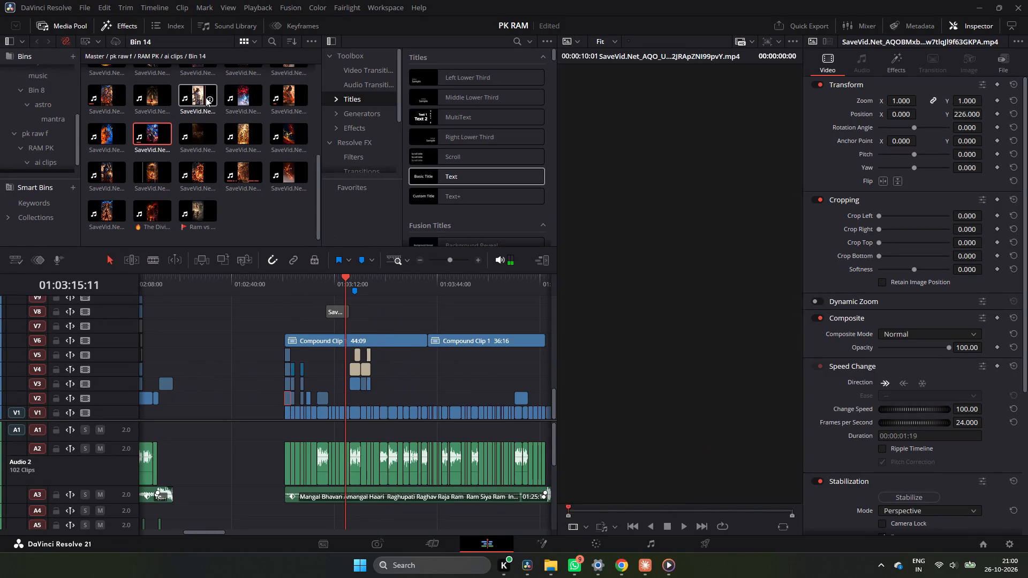
drag(192, 96, 192, 426)
click(203, 430)
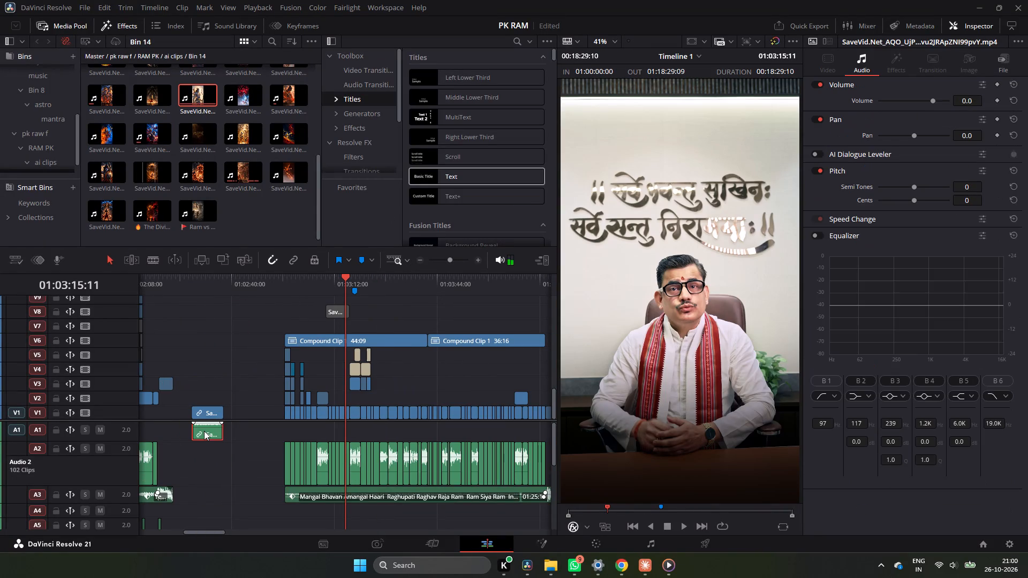
key(BackSpace)
Preview the new Ram clip in the V1 gap and trim its end to a length of 04:08.
click(210, 415)
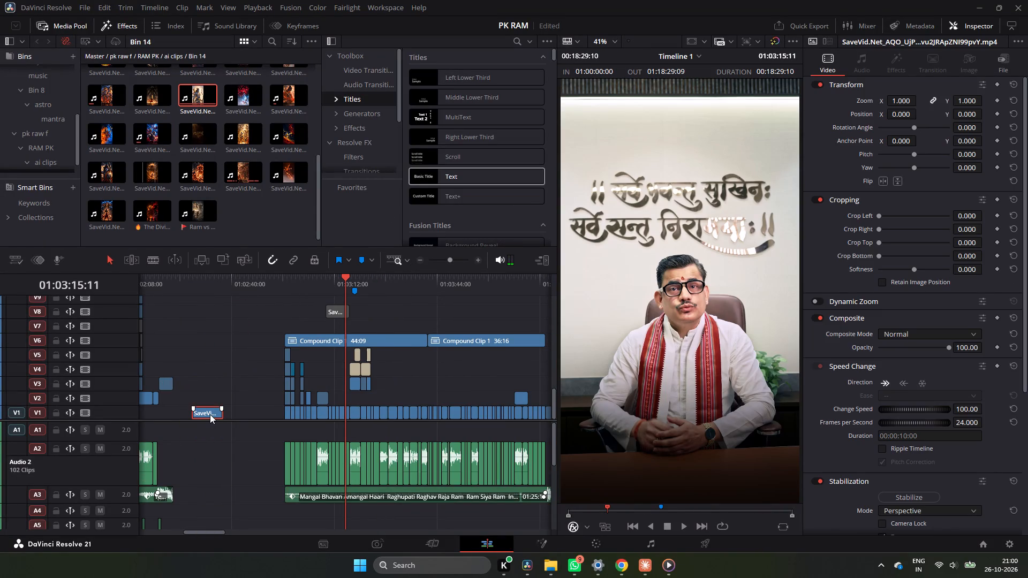
drag(204, 286, 198, 300)
key(space)
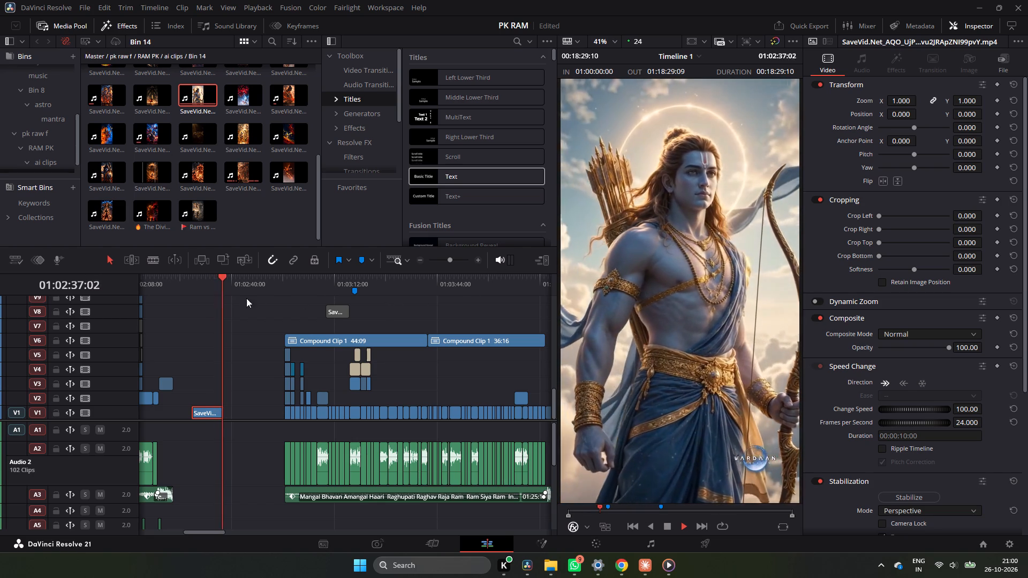
key(space)
drag(222, 413, 207, 418)
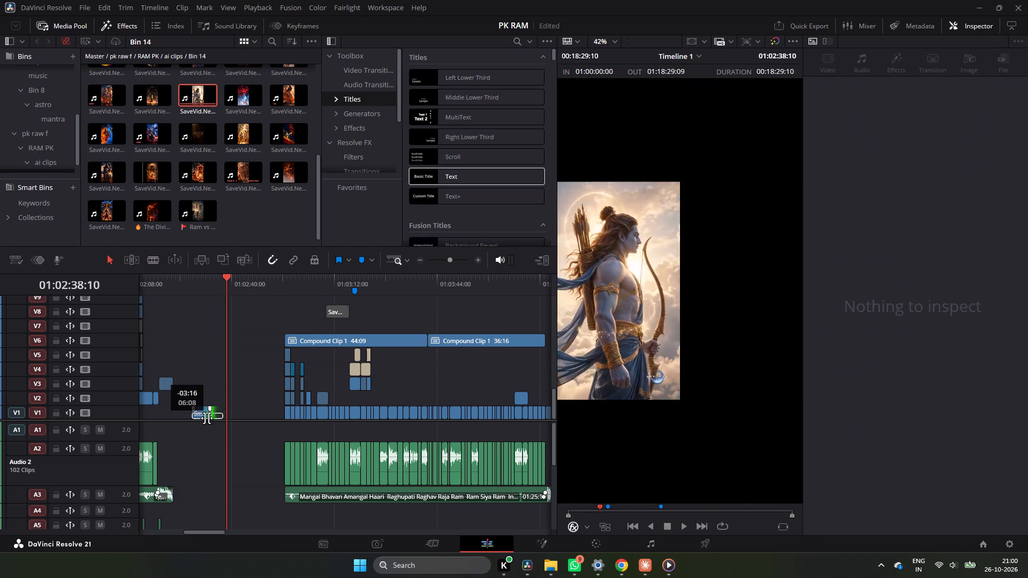
drag(207, 418, 204, 420)
Move the trimmed Ram clip onto V3 over the speaker, starting at 01:03:11:07.
drag(201, 417, 321, 381)
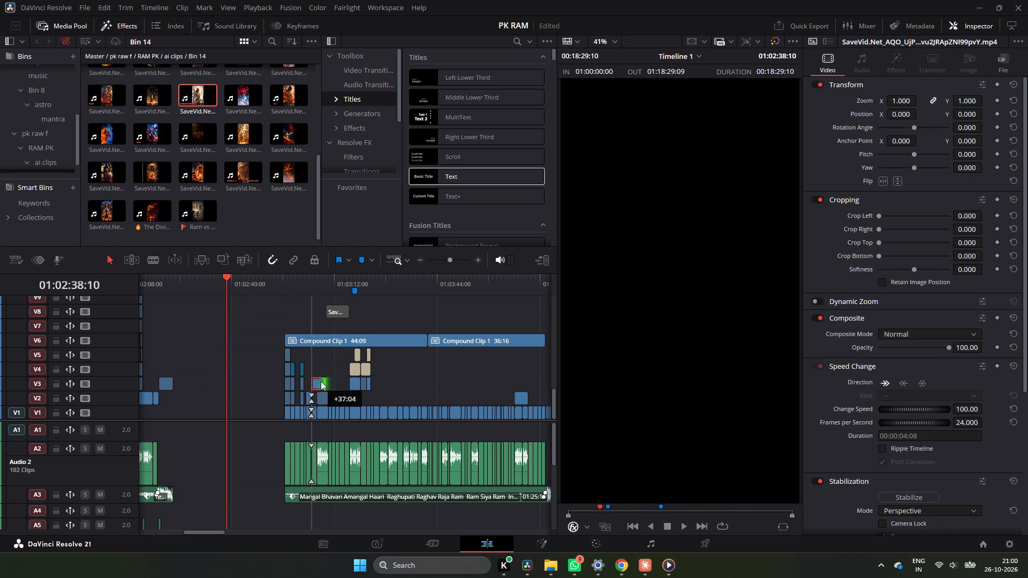
drag(321, 381, 334, 377)
drag(332, 284, 321, 295)
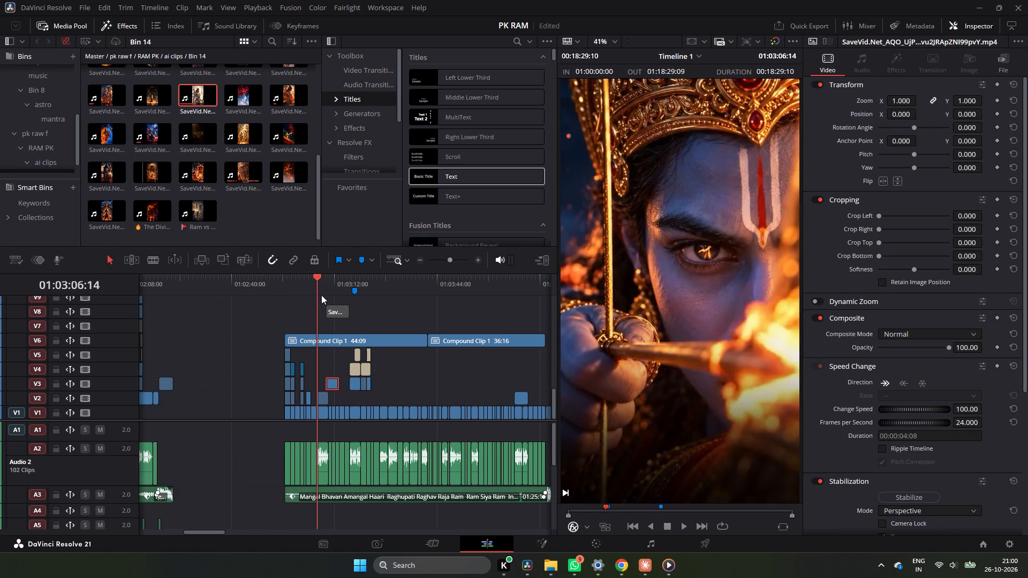
drag(321, 295, 374, 301)
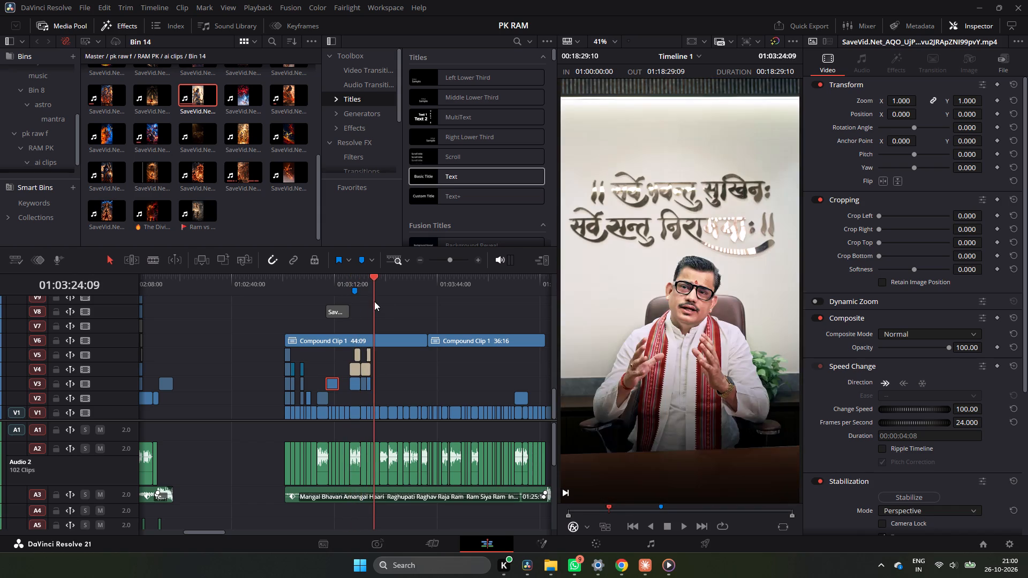
drag(374, 301, 324, 321)
key(space)
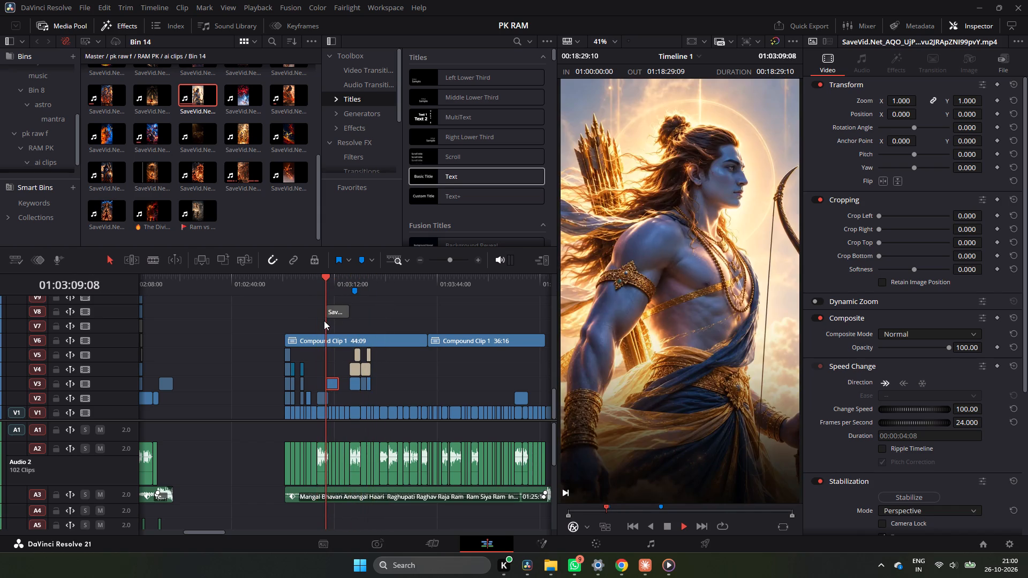
click(475, 263)
click(478, 262)
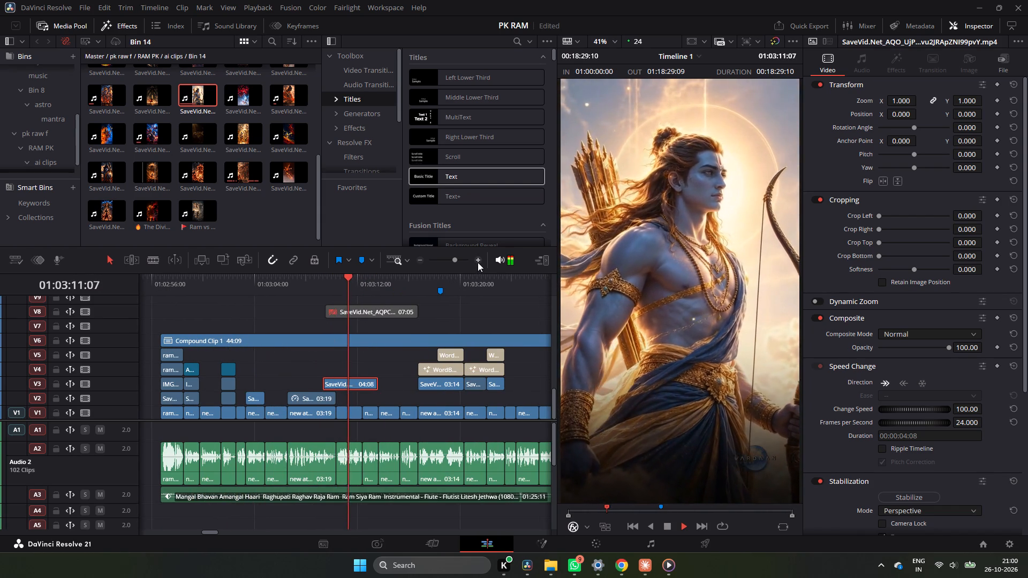
drag(358, 381, 383, 377)
Trim the end of the Ram clip on V3 to 01:03:15:08, for a length of 04:01.
drag(388, 290, 362, 301)
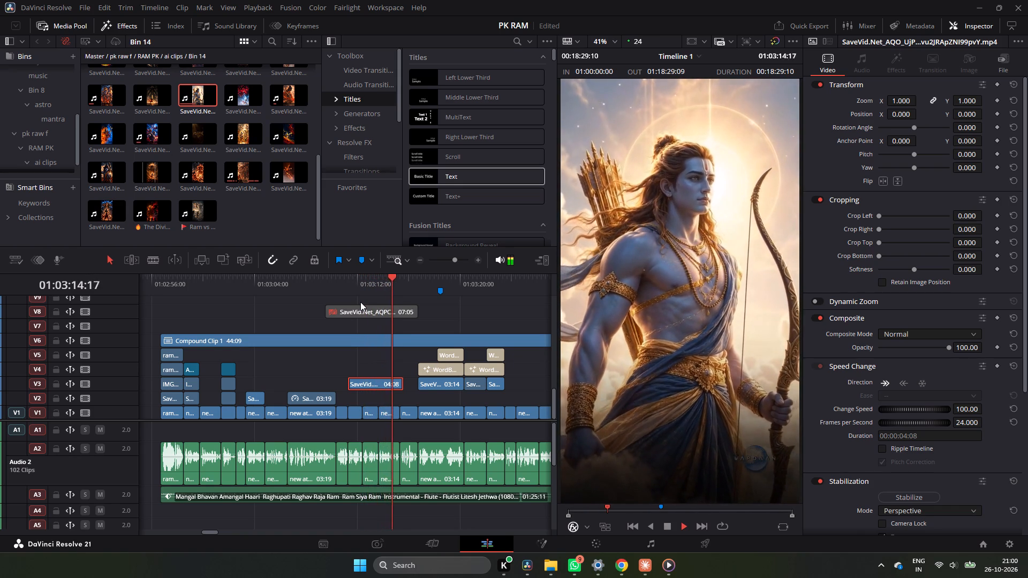
key(space)
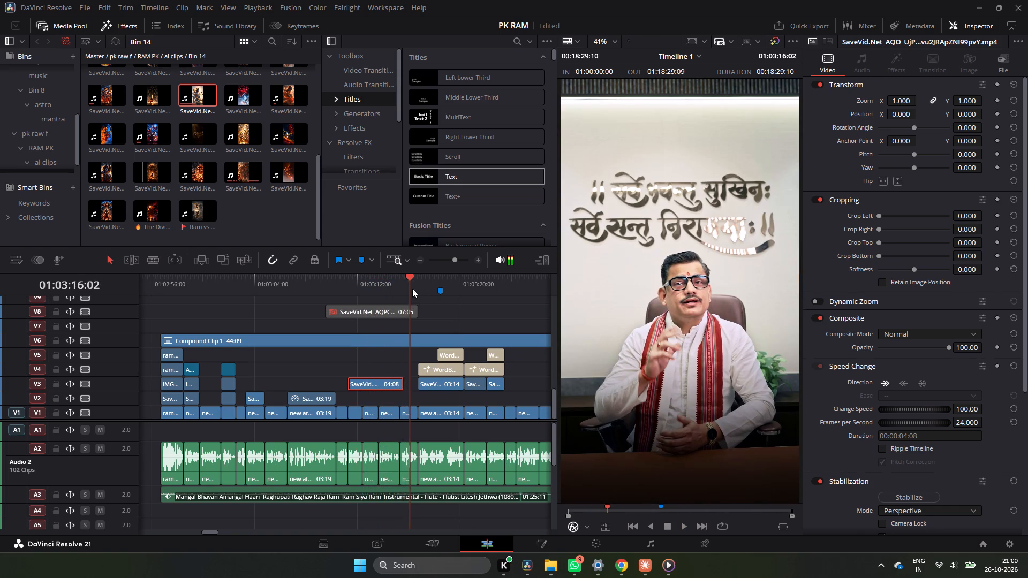
drag(405, 286, 400, 296)
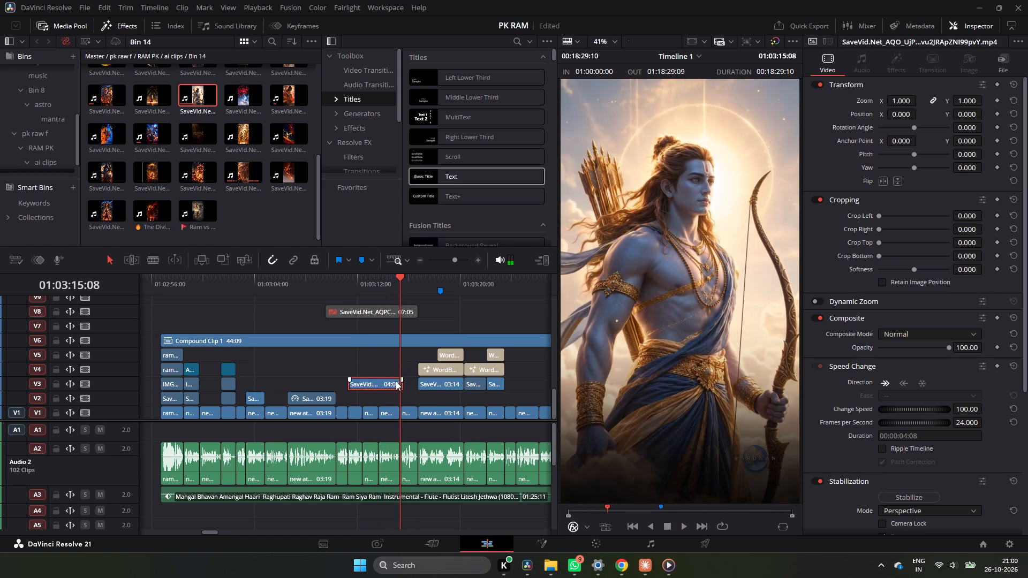
click(402, 384)
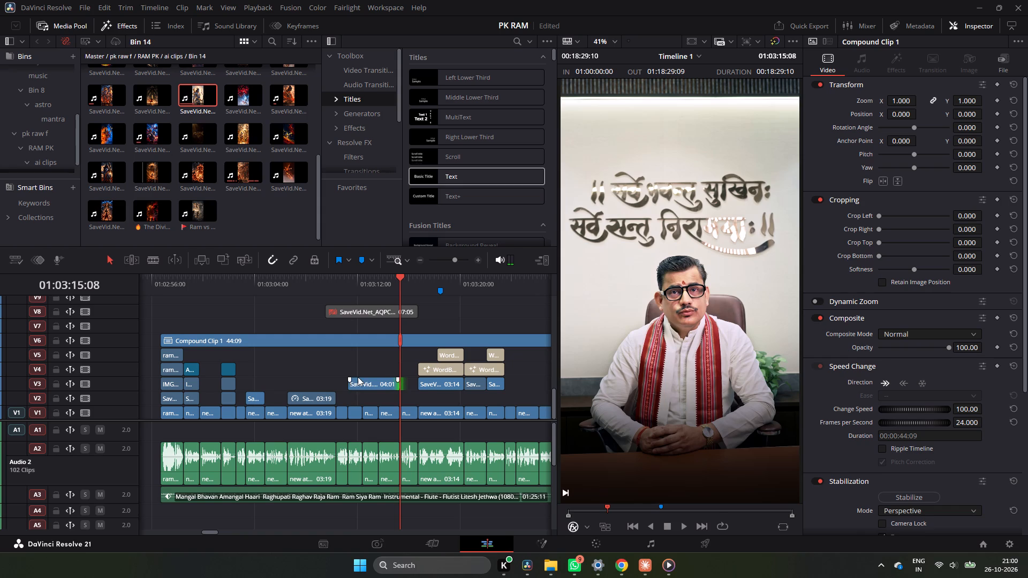
Play back the new V3 Ram clip from about 01:03:10 and on through the captioned shots to about 01:03:24.
click(337, 293)
key(space)
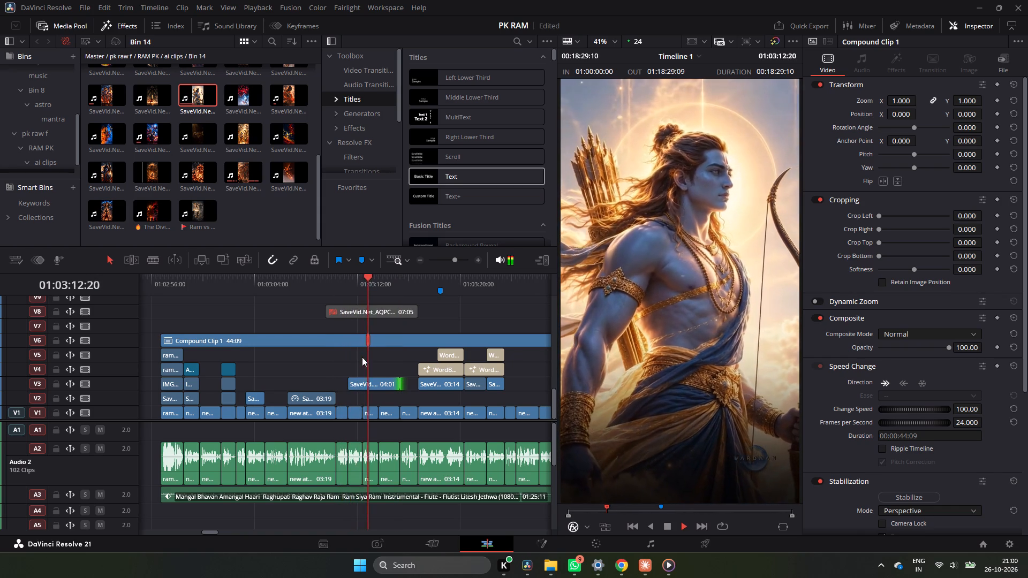
key(space)
drag(372, 282, 366, 294)
drag(359, 282, 353, 296)
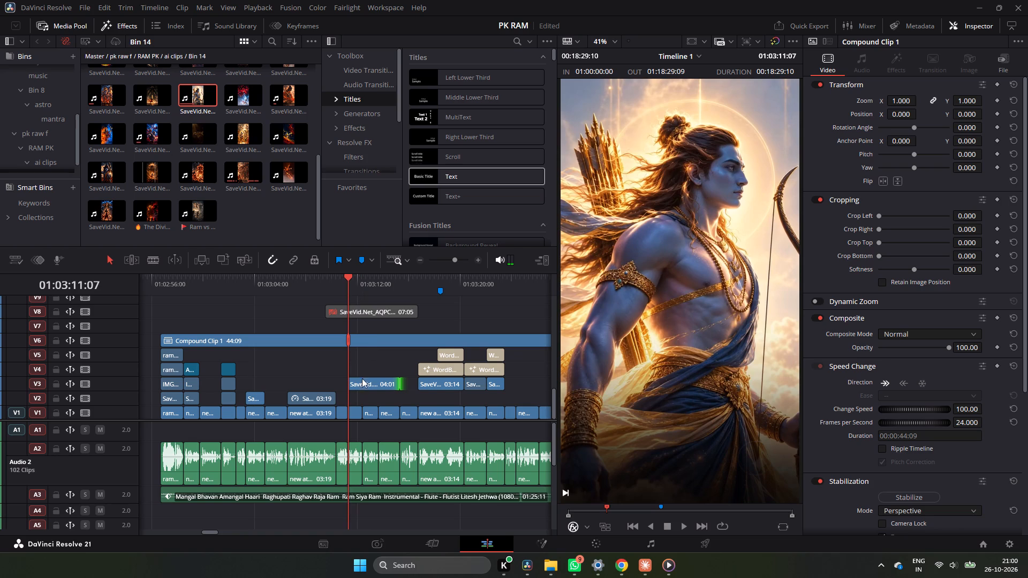
key(space)
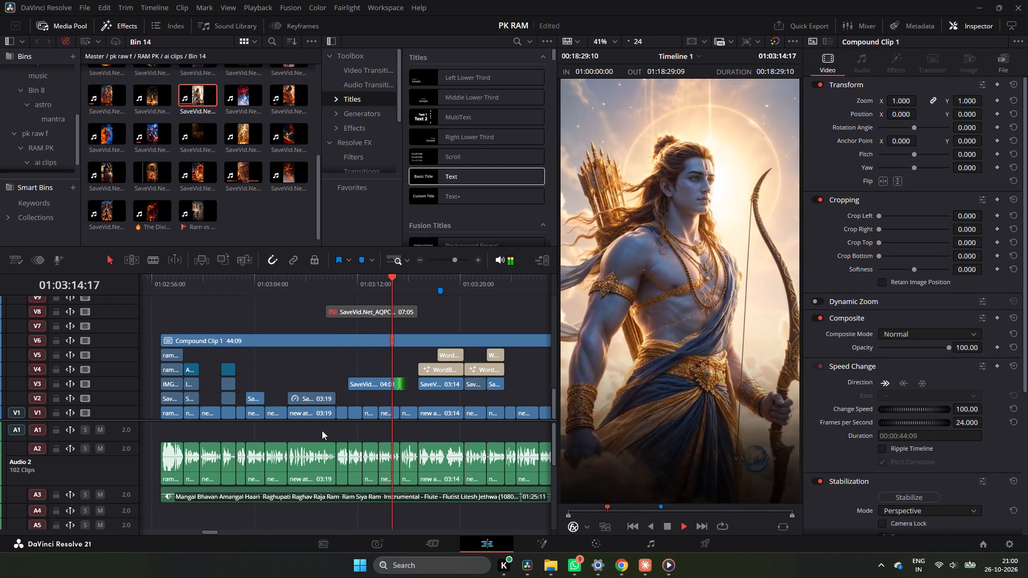
key(space)
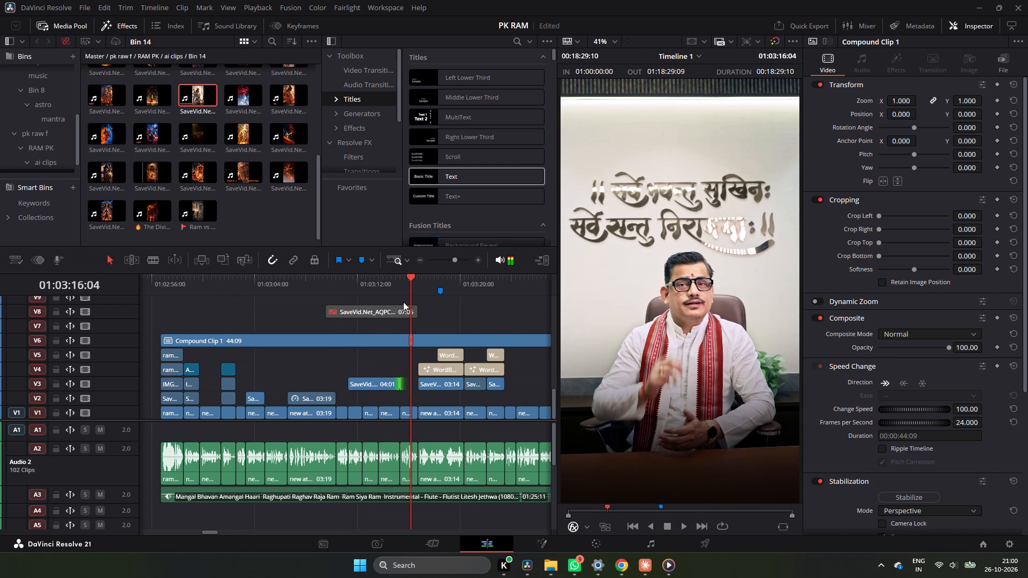
click(382, 286)
drag(382, 286, 381, 286)
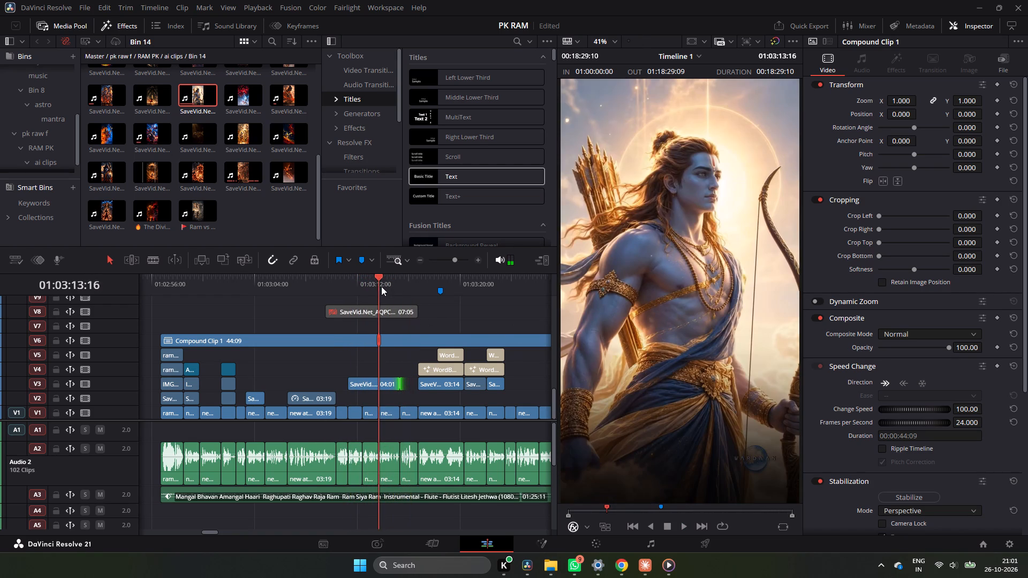
drag(381, 286, 407, 286)
click(402, 283)
key(space)
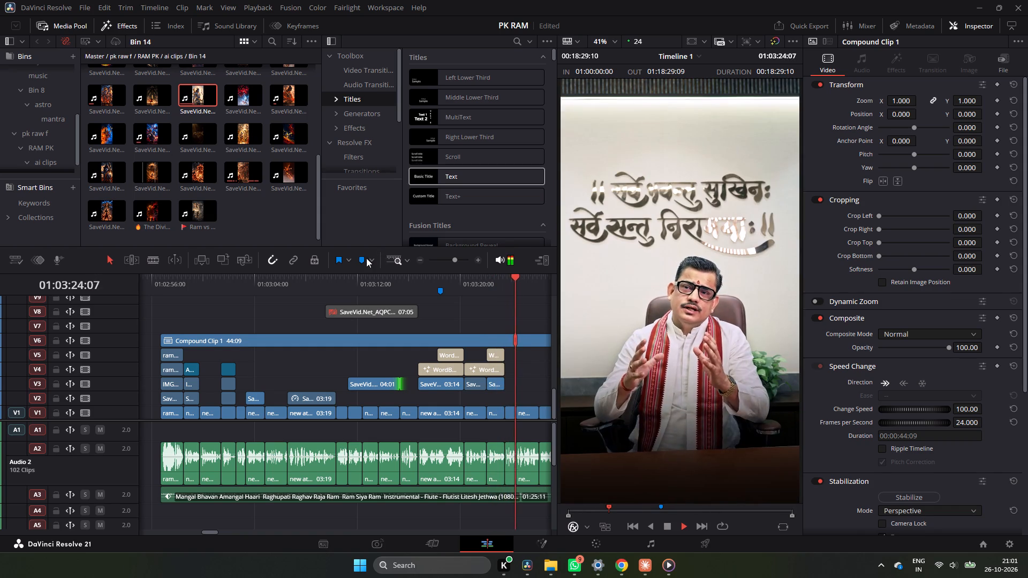
Place the glowing-eyed Ram close-up clip from Bin 14 into the empty V1 gap and delete its audio.
click(353, 285)
key(space)
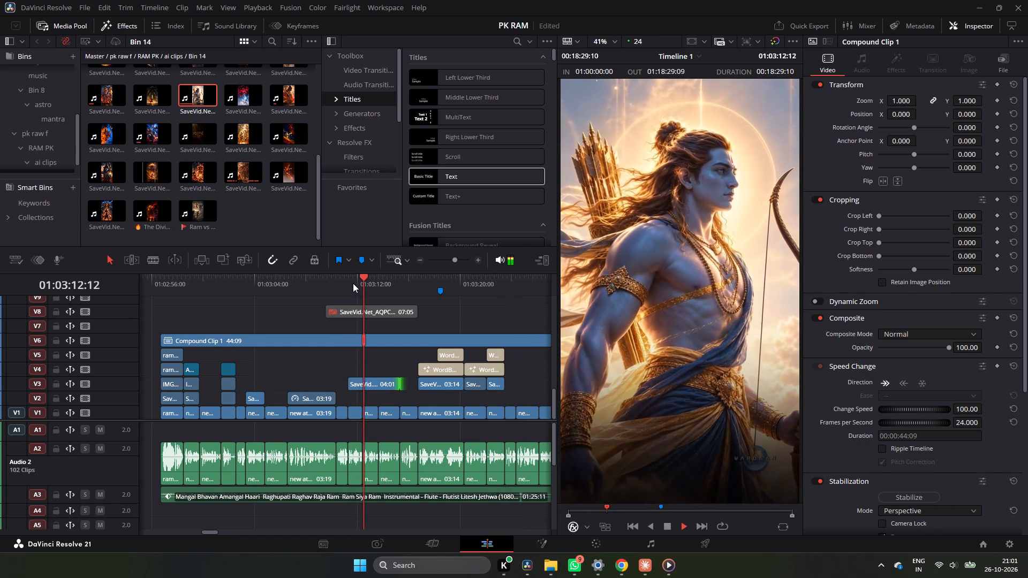
scroll(284, 141, up, 1)
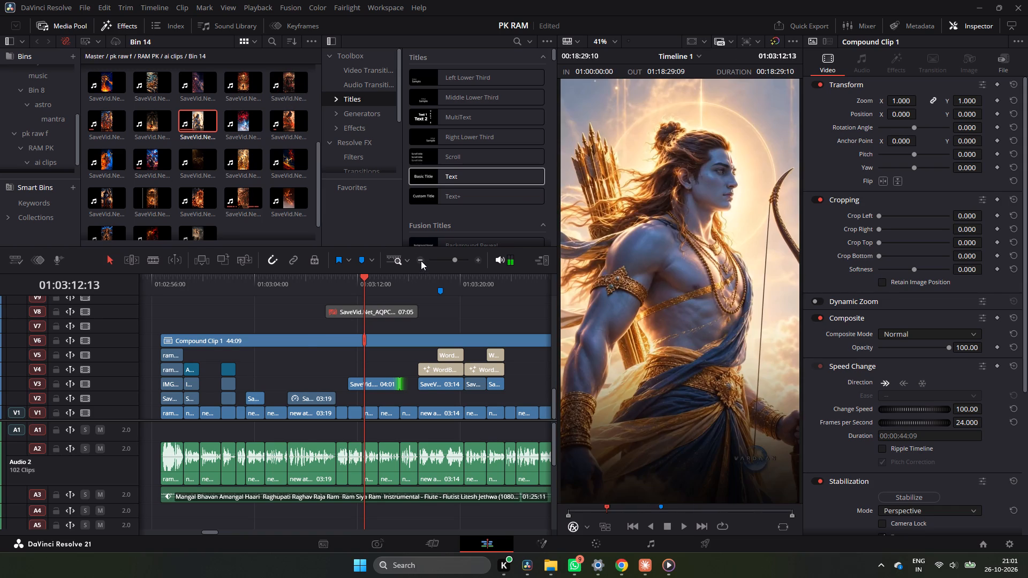
double_click(421, 261)
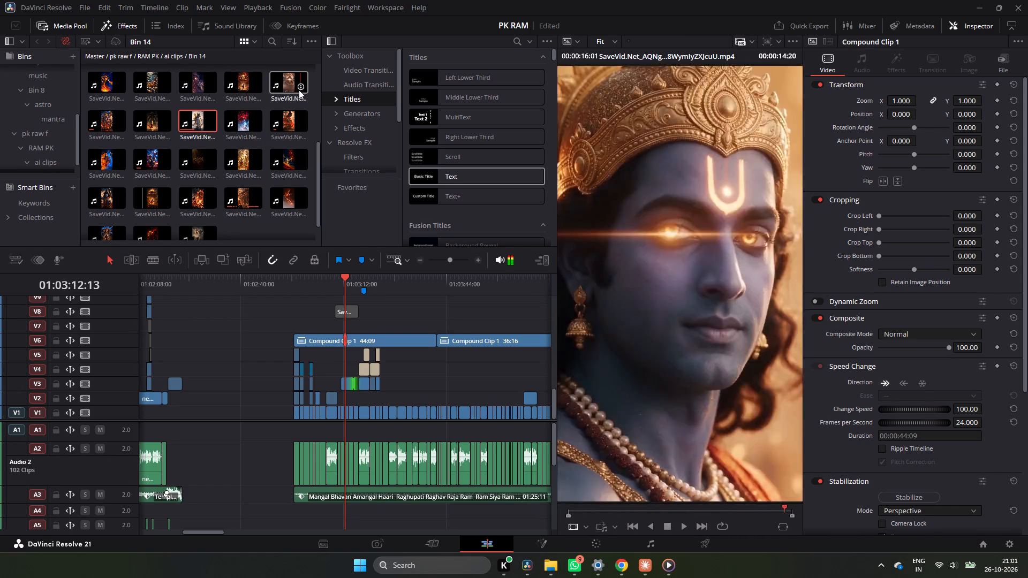
drag(282, 85, 207, 416)
click(233, 435)
key(BackSpace)
Preview the new clip's opening and trim its start to 01:02:31:21, for a length of 13:20.
click(215, 285)
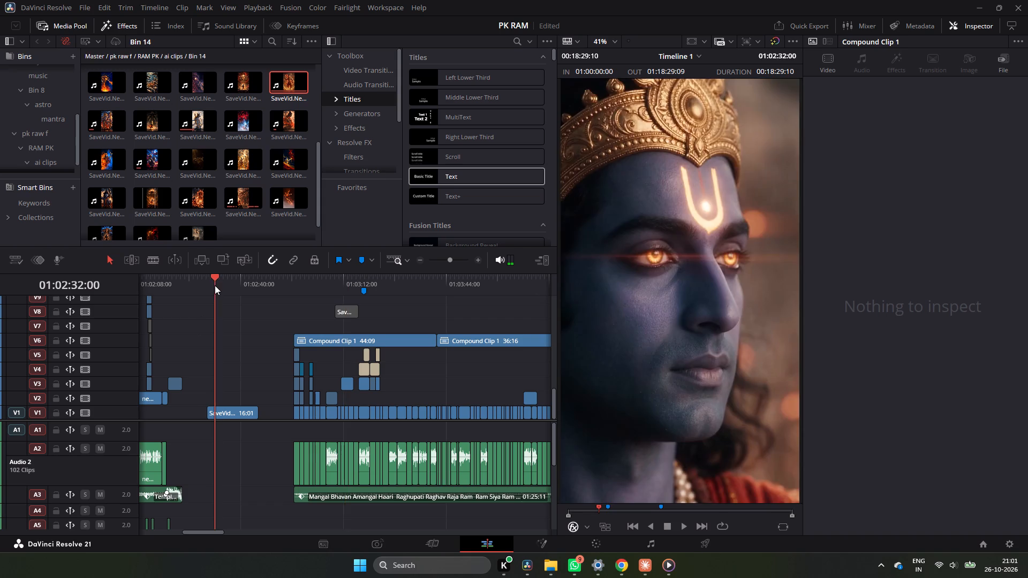
click(209, 285)
key(space)
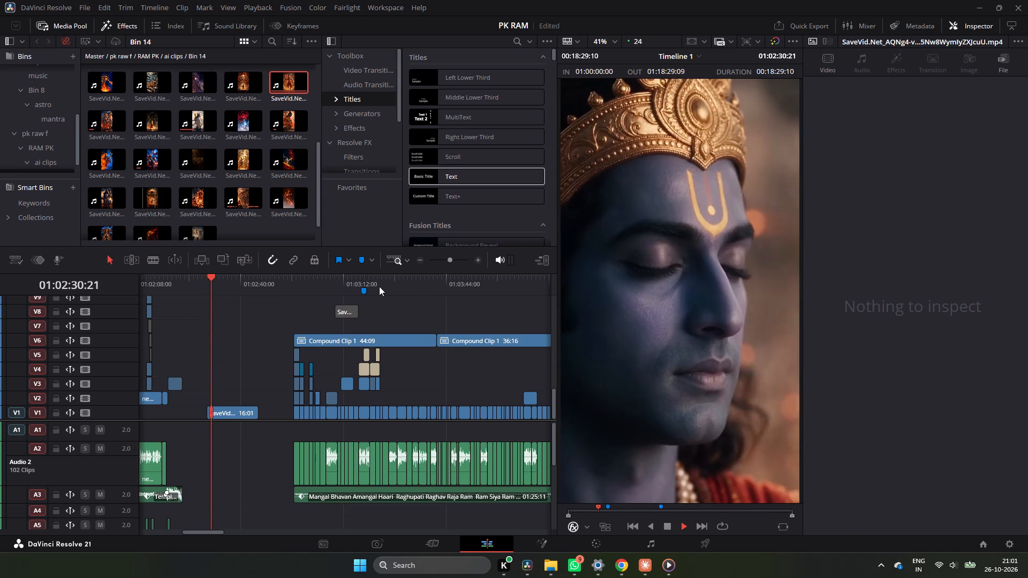
key(space)
key(space)
key(space)
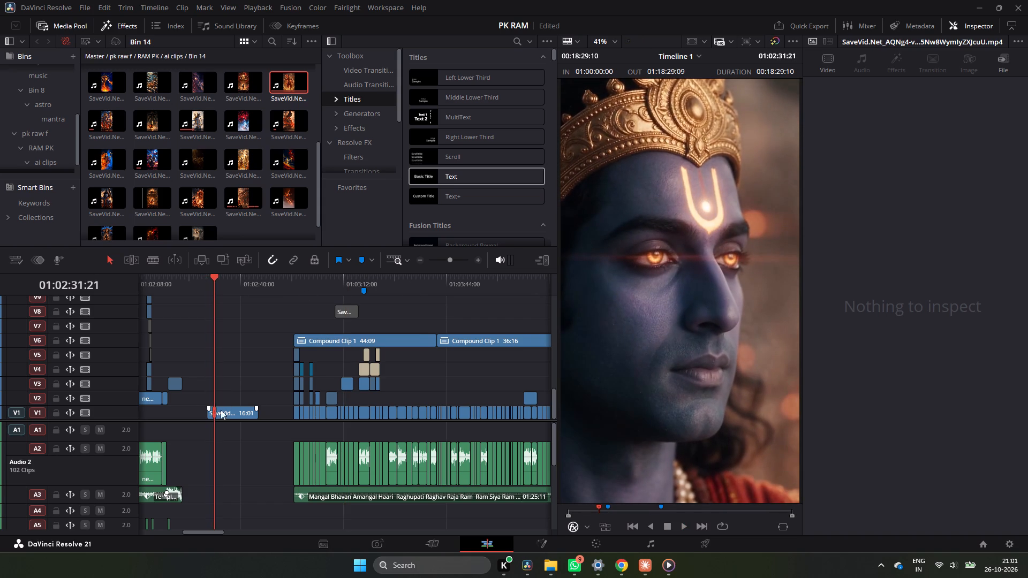
click(221, 410)
drag(208, 417, 214, 419)
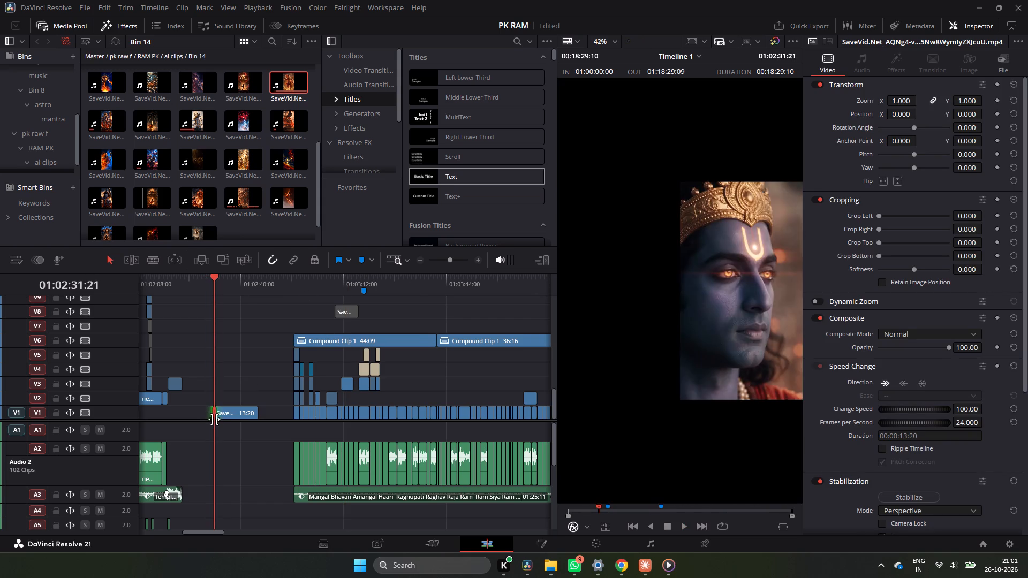
Play through the trimmed clip and split it at 01:02:44:13, on the final glowing-eyed close-up.
key(space)
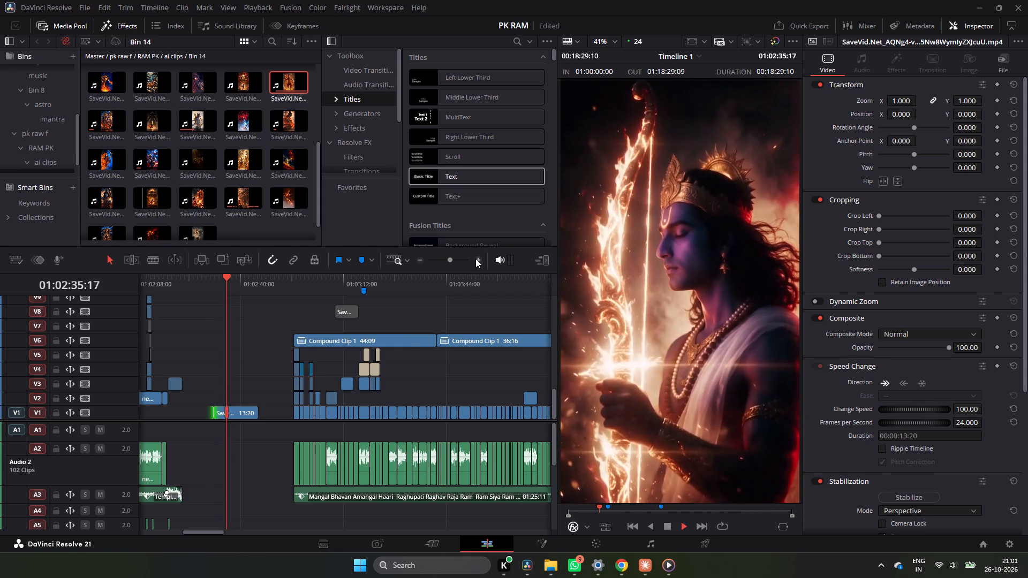
click(475, 258)
key(space)
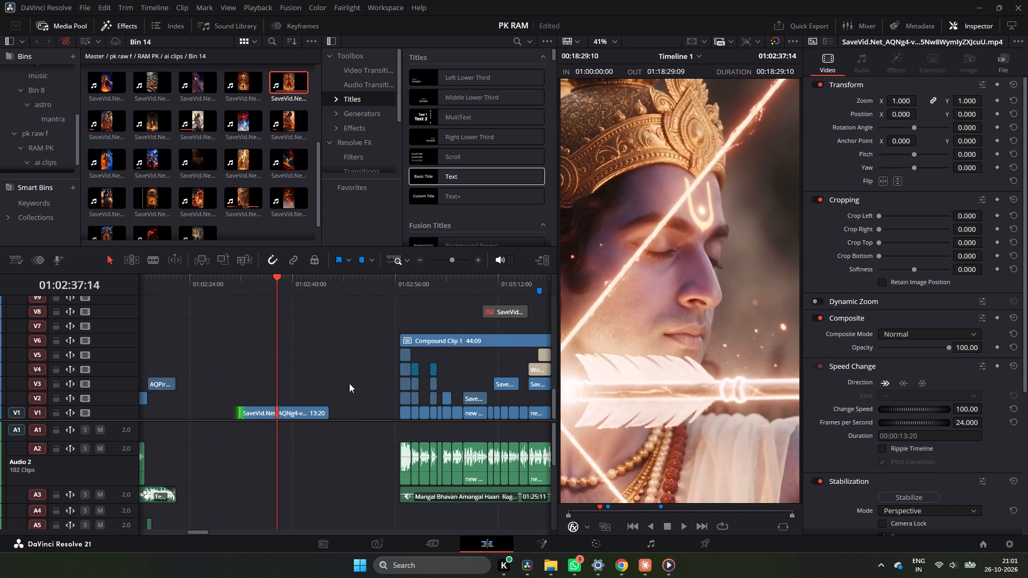
key(space)
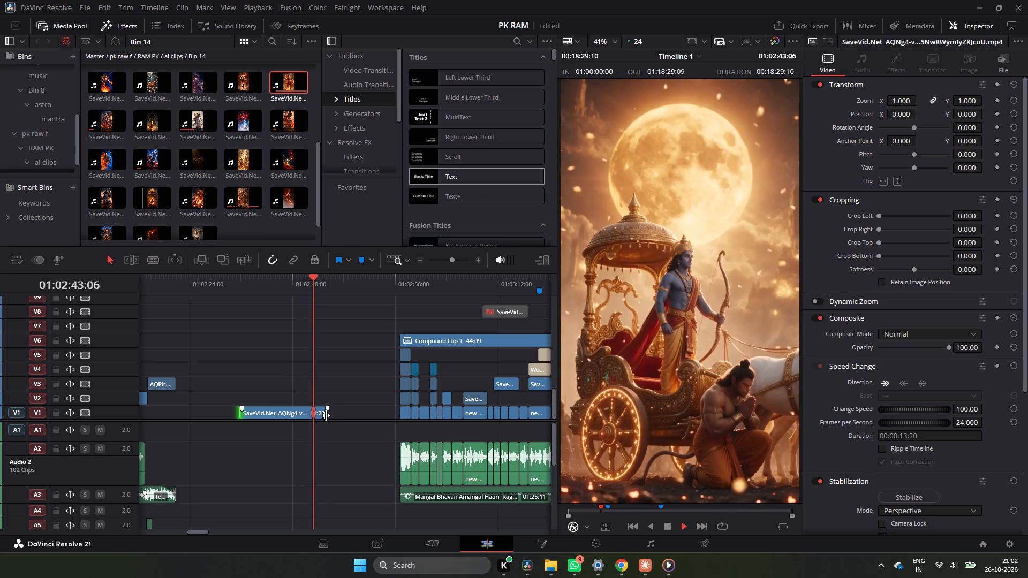
key(space)
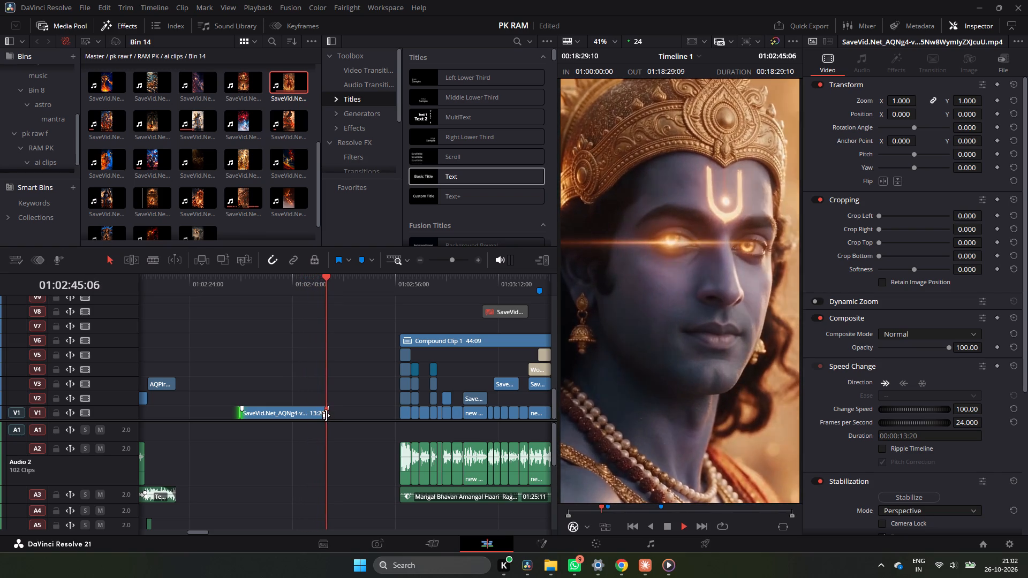
drag(329, 280, 313, 287)
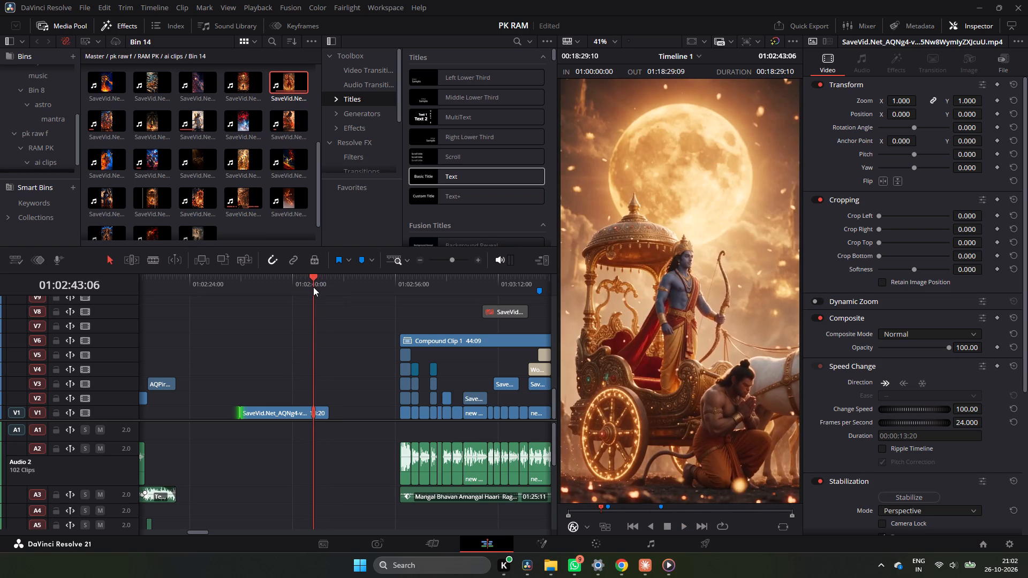
key(space)
key(space)
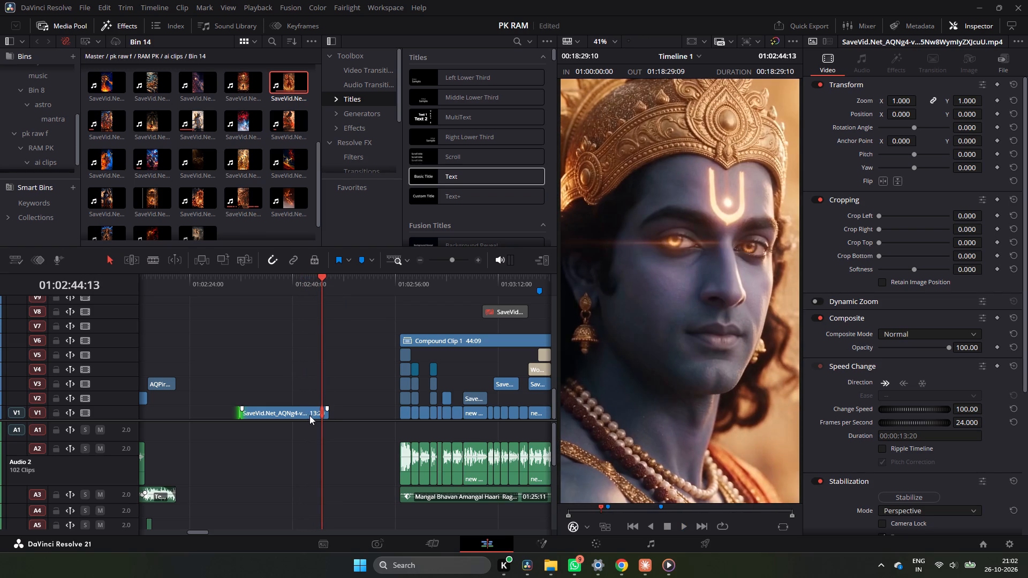
click(306, 419)
click(313, 414)
key(ctrl+b)
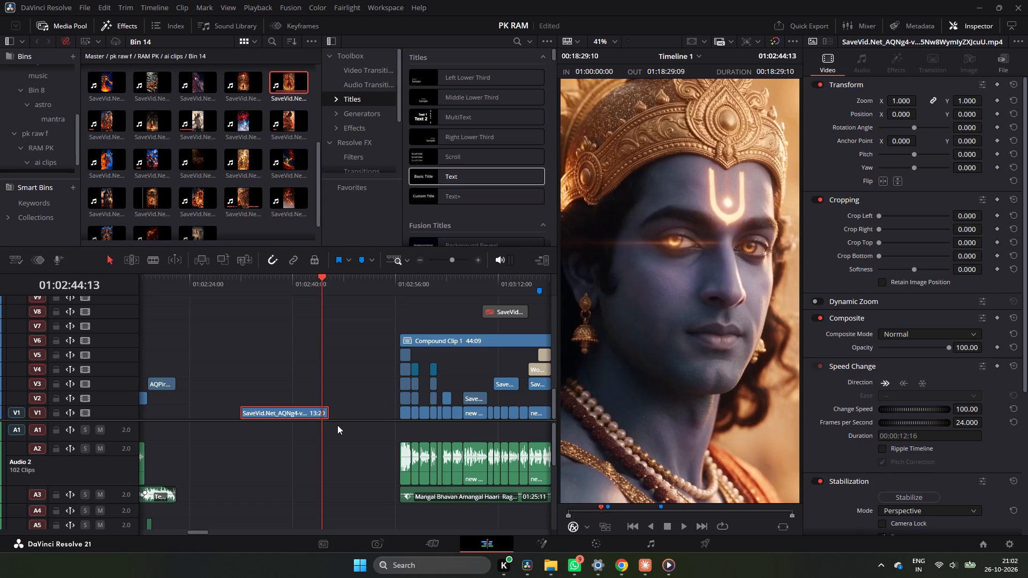
Review the clip's opening and split it at 01:02:32:16, separating a 00:19 piece of the glowing-eyed Ram close-up.
drag(277, 284, 236, 297)
key(space)
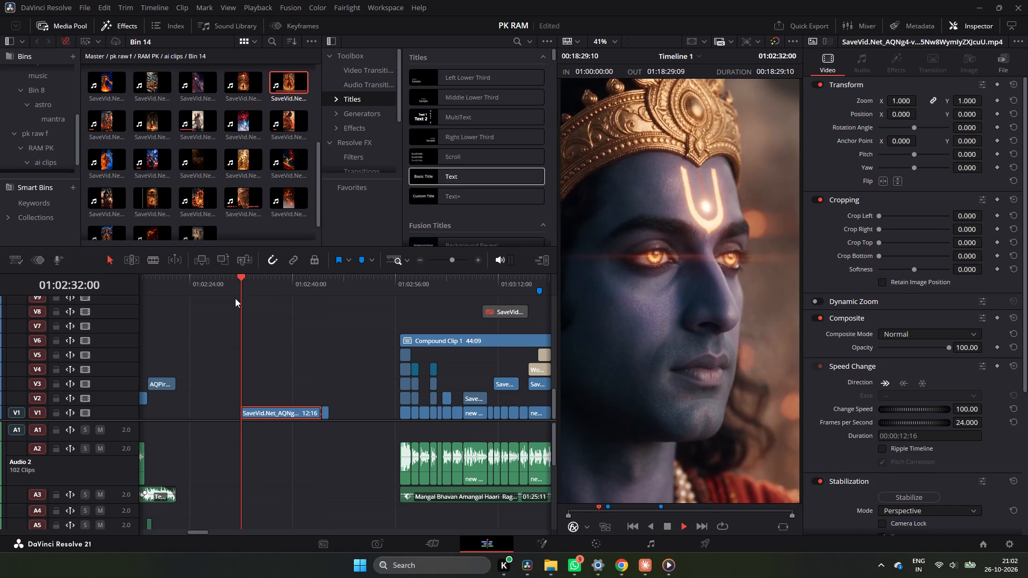
key(space)
key(space)
key(space)
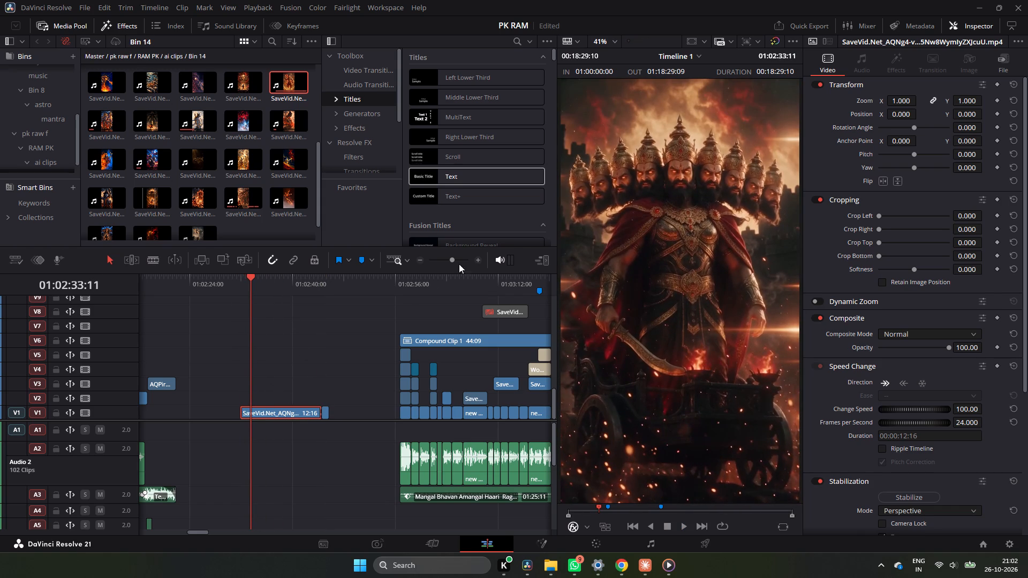
click(483, 259)
triple_click(478, 259)
drag(339, 296, 323, 299)
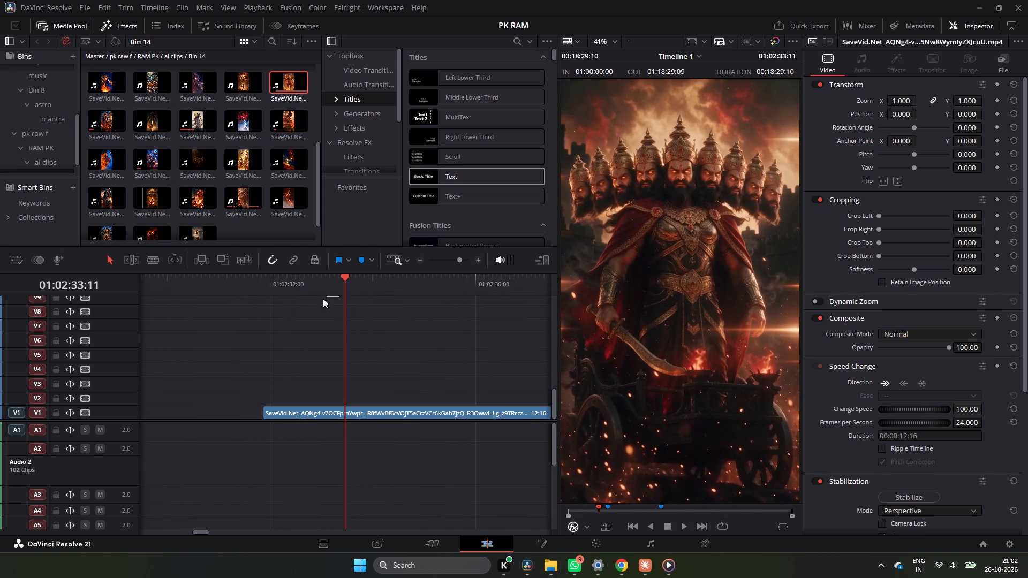
drag(323, 299, 294, 306)
drag(344, 275, 305, 302)
click(327, 411)
key(ctrl+b)
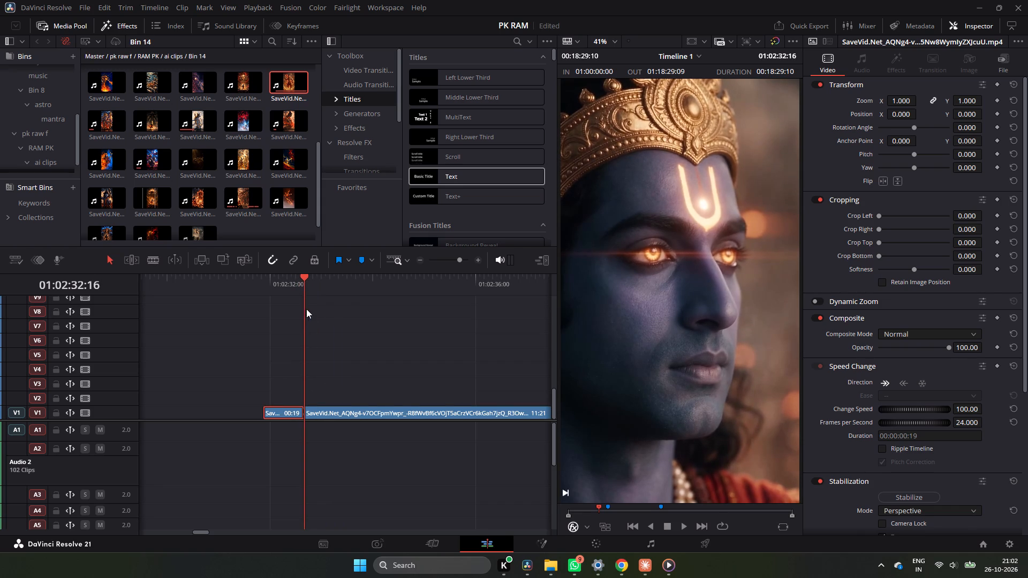
Cut out the arrow-release shot with splits at 01:02:37:06 and 01:02:38:13, giving a piece 01:07 long.
drag(302, 300, 430, 313)
ctrl+scroll(430, 313, down, 2)
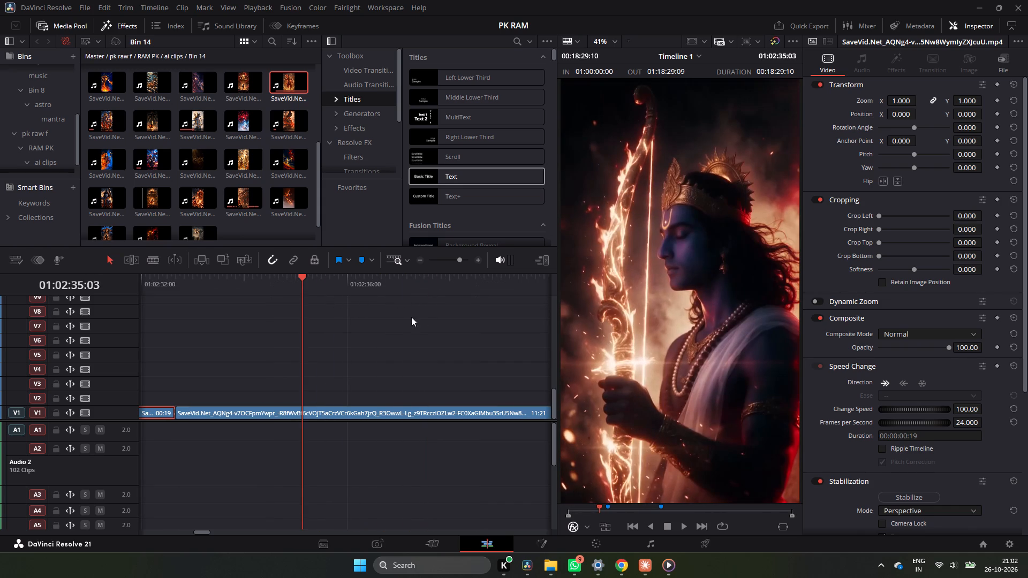
key(space)
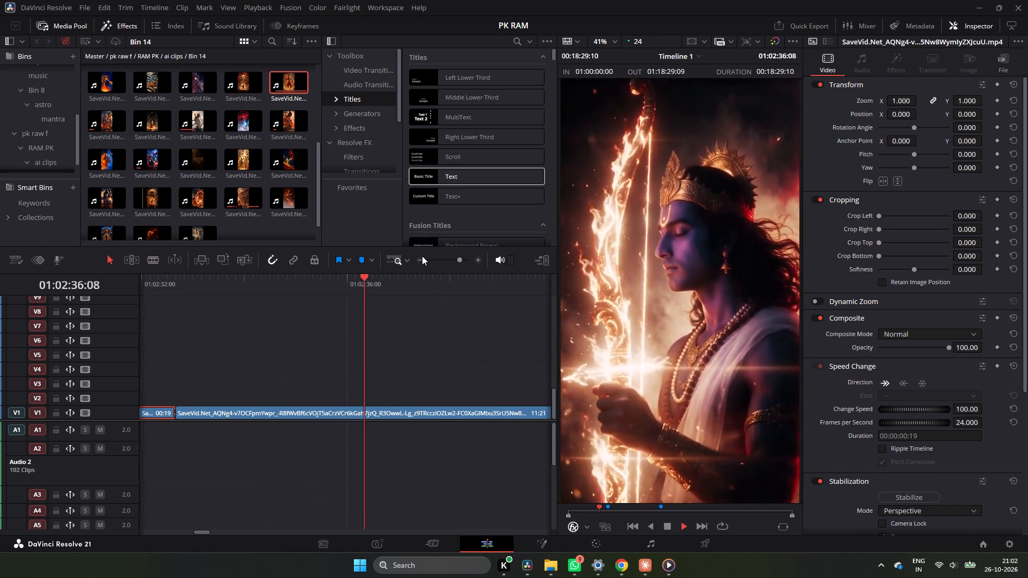
double_click(421, 256)
key(space)
click(367, 414)
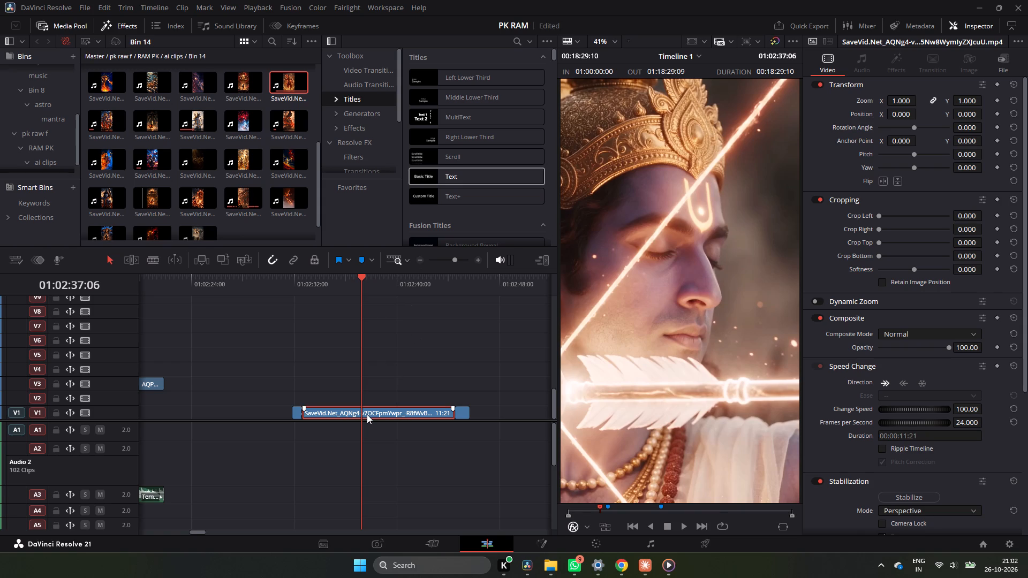
key(ctrl+b)
key(space)
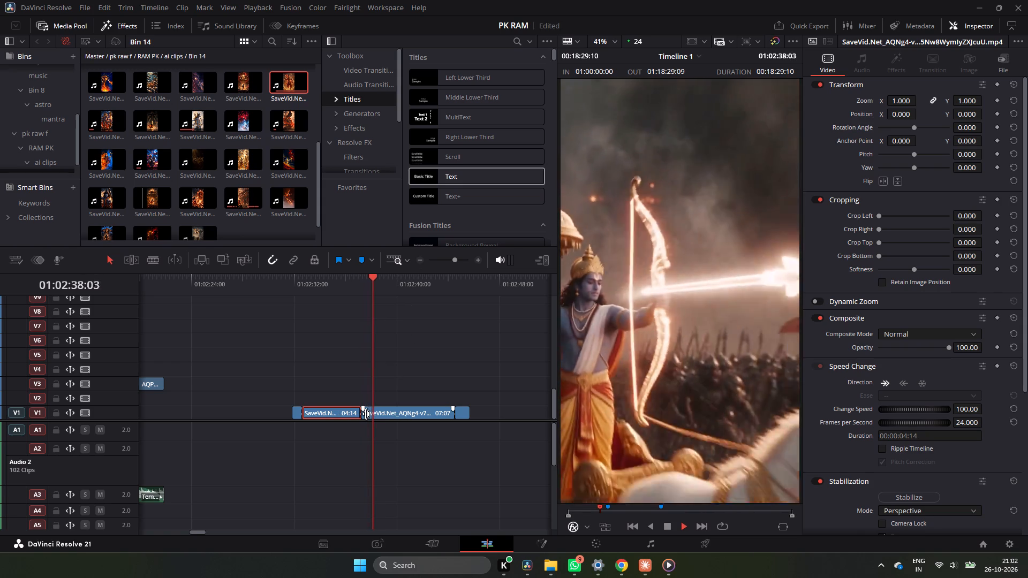
key(space)
click(382, 413)
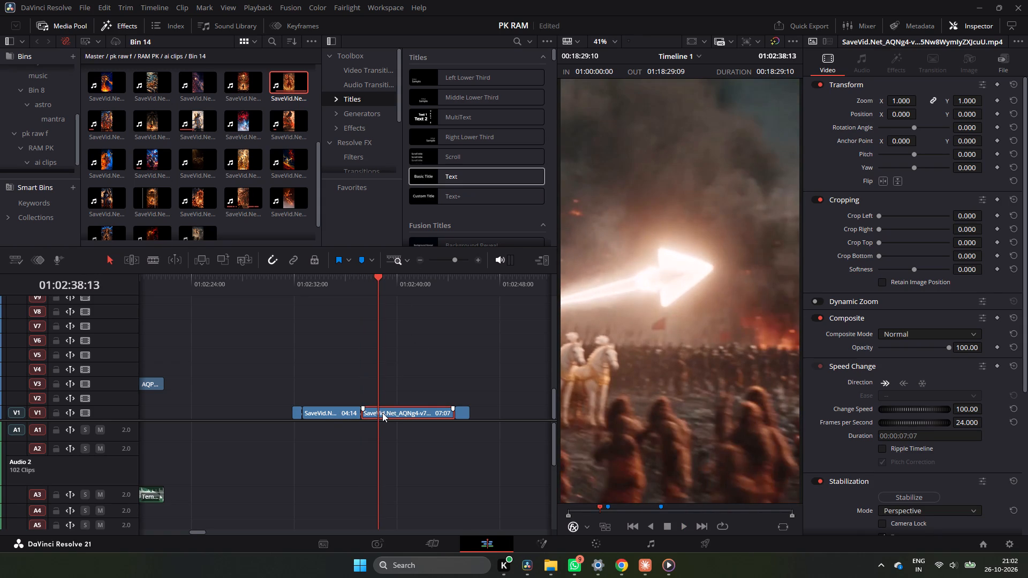
key(ctrl+b)
Split the flaming-bow piece at 01:02:35:12 and delete the 02:20 portion before the cut.
drag(373, 286, 336, 302)
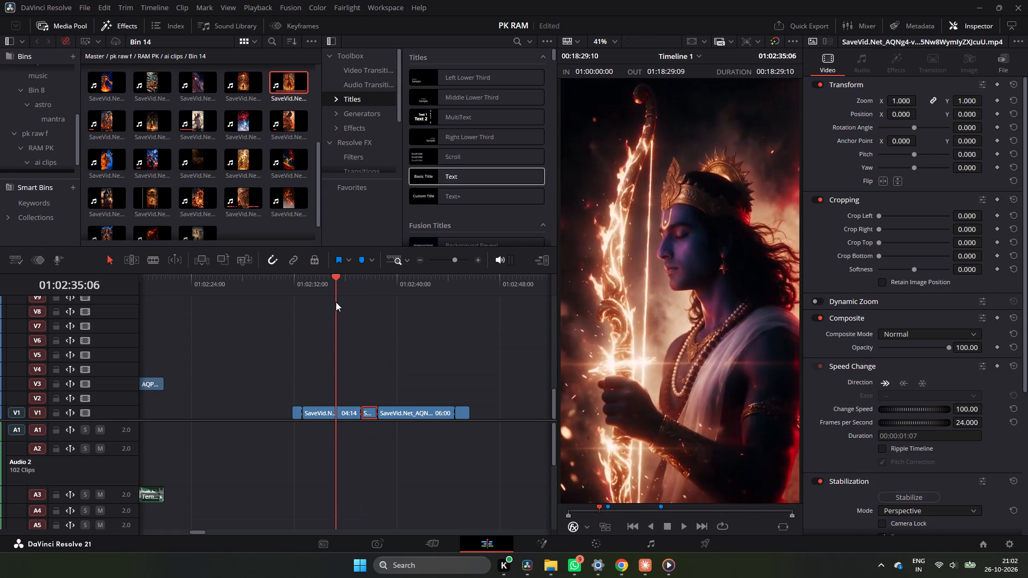
drag(336, 302, 346, 305)
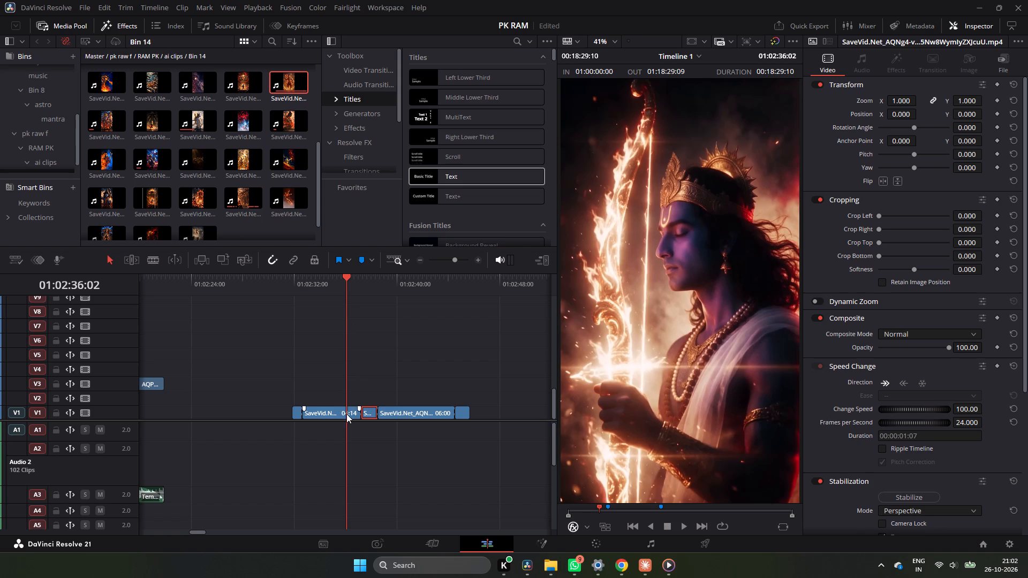
drag(347, 294, 339, 302)
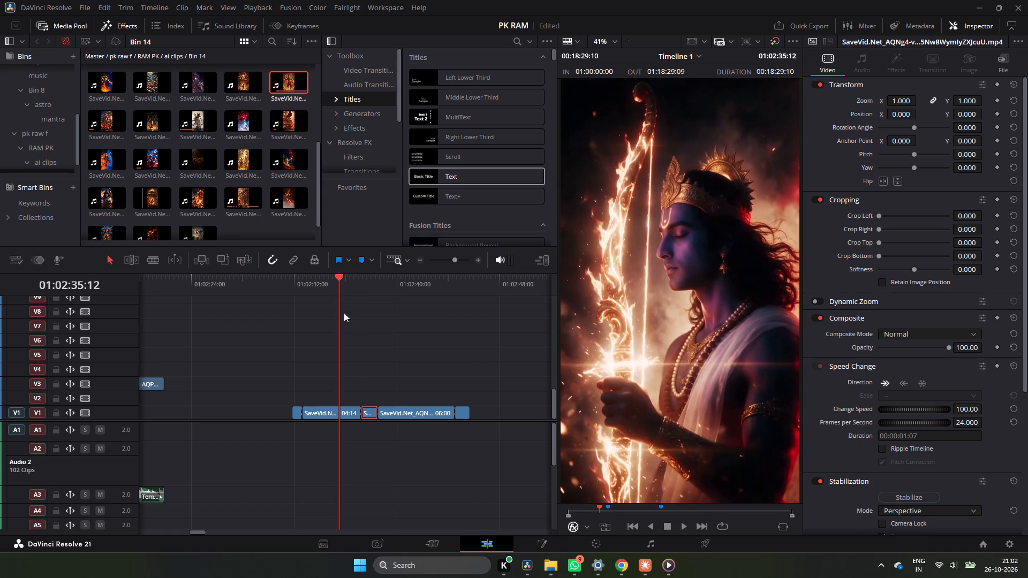
click(346, 406)
key(ctrl+b)
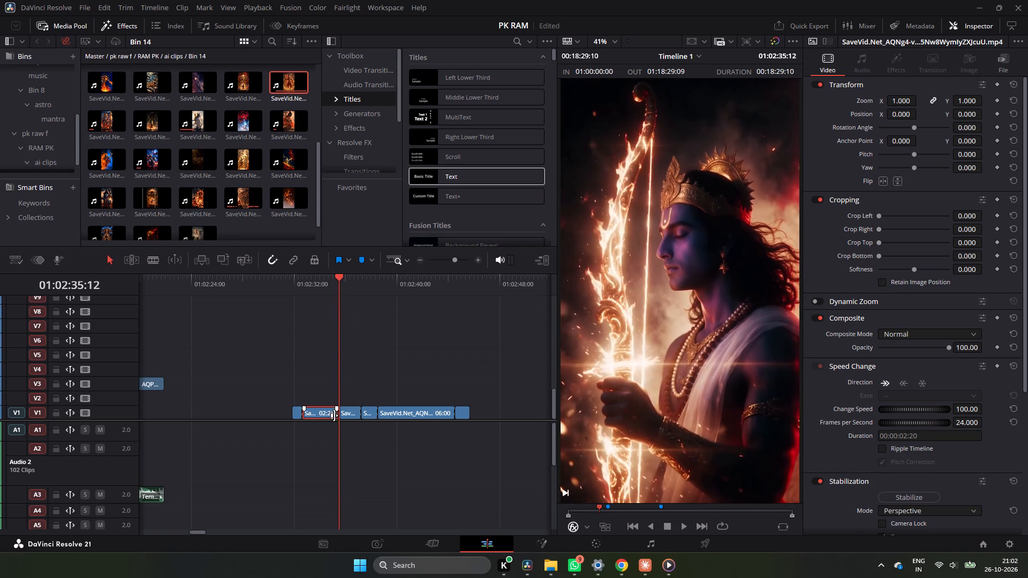
key(BackSpace)
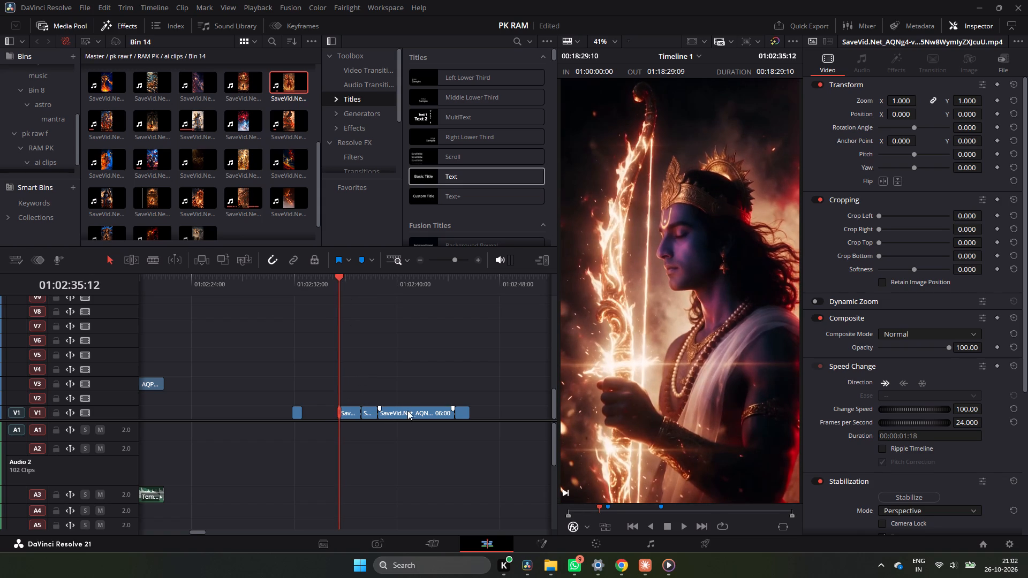
Check the 06:00 piece following the arrow-release shot on V1 and delete it.
drag(398, 284, 439, 299)
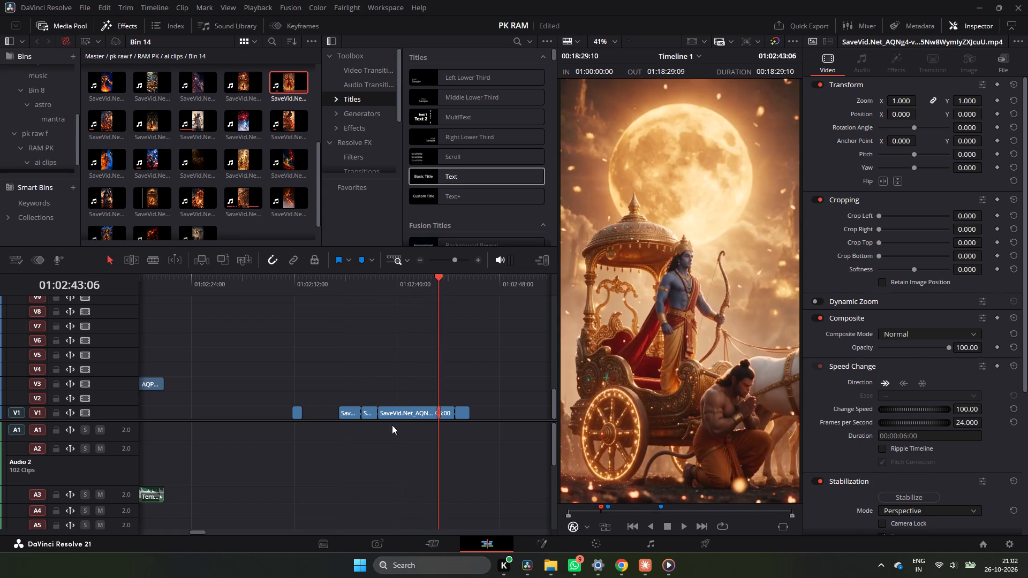
click(405, 410)
key(BackSpace)
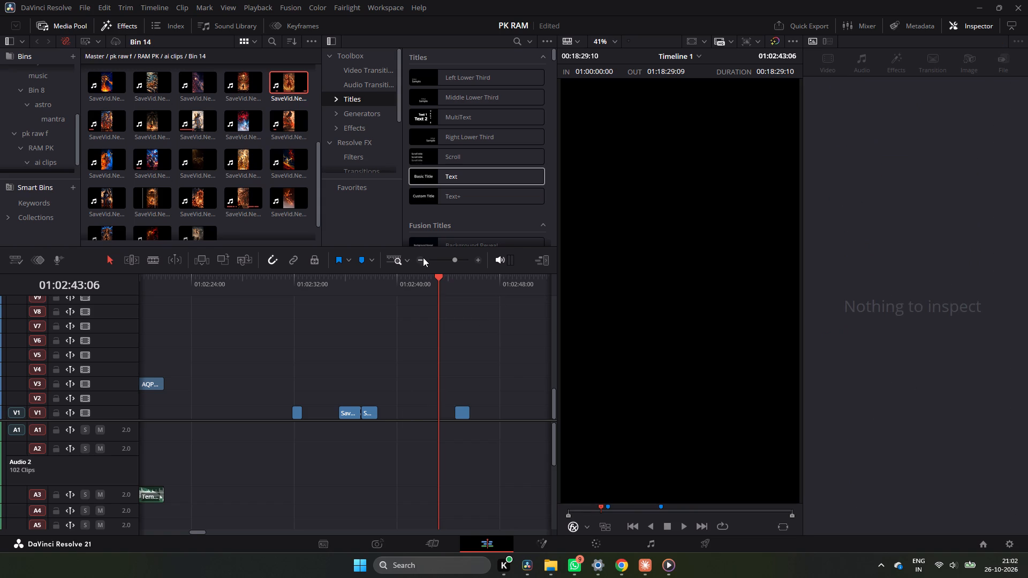
Play the reel up to about 01:03:12 and delete the Ram clip covering the speaker on V3.
double_click(422, 259)
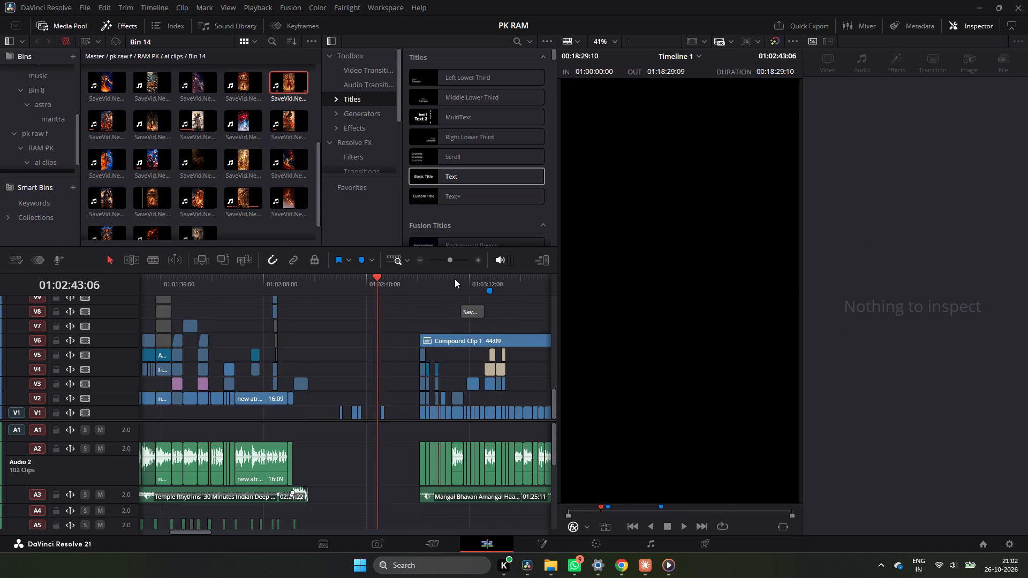
click(455, 279)
key(space)
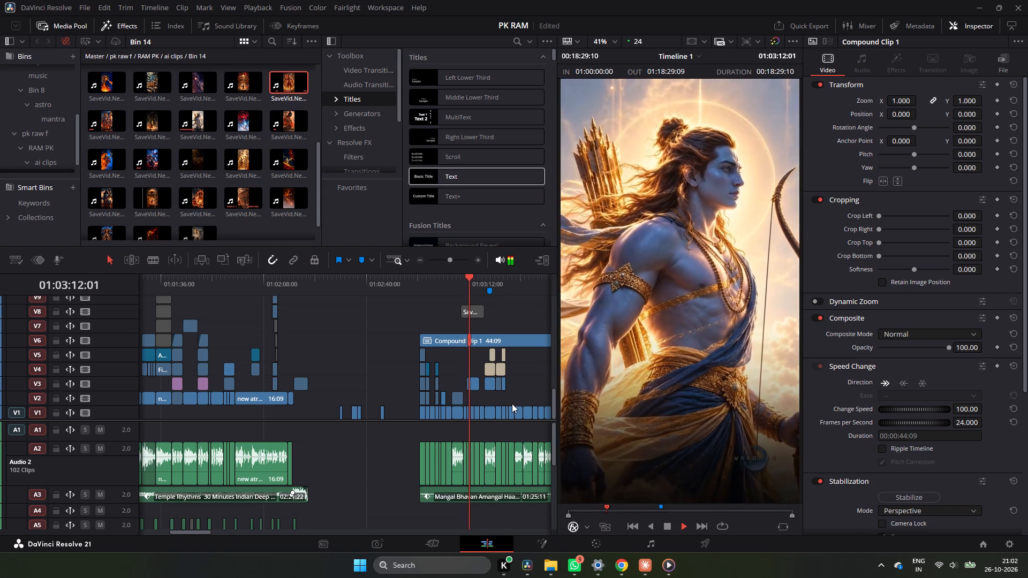
key(space)
click(473, 384)
key(BackSpace)
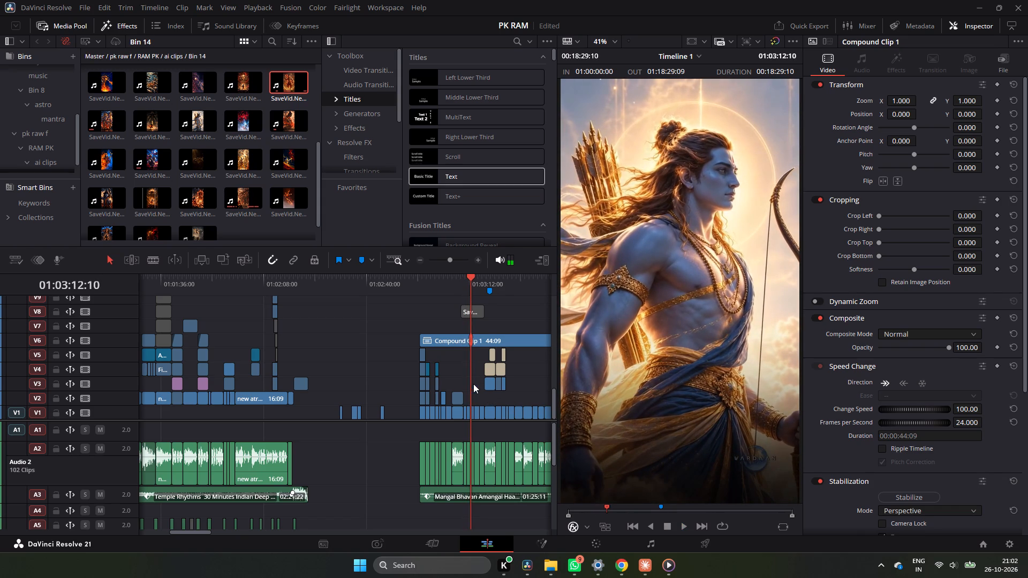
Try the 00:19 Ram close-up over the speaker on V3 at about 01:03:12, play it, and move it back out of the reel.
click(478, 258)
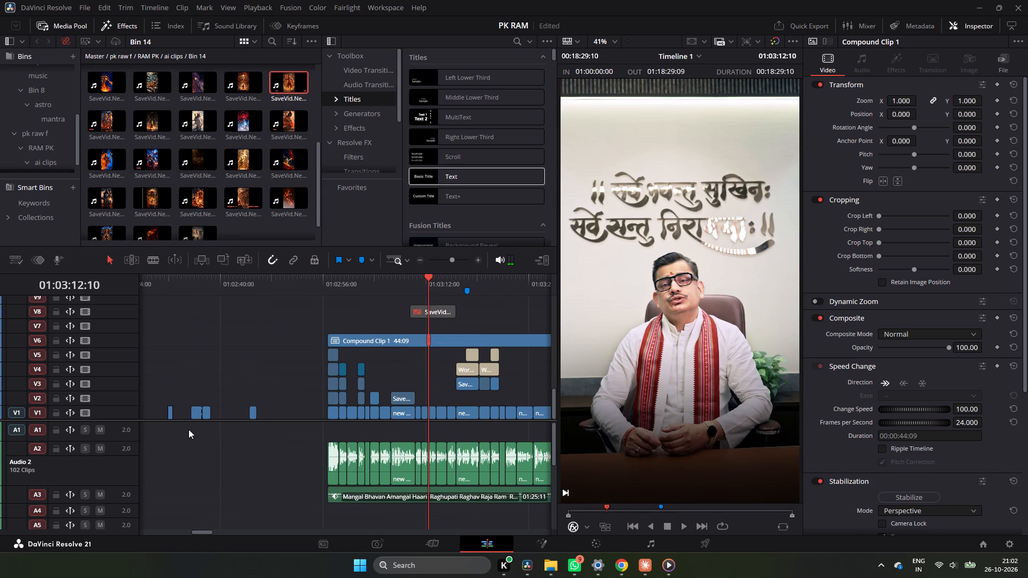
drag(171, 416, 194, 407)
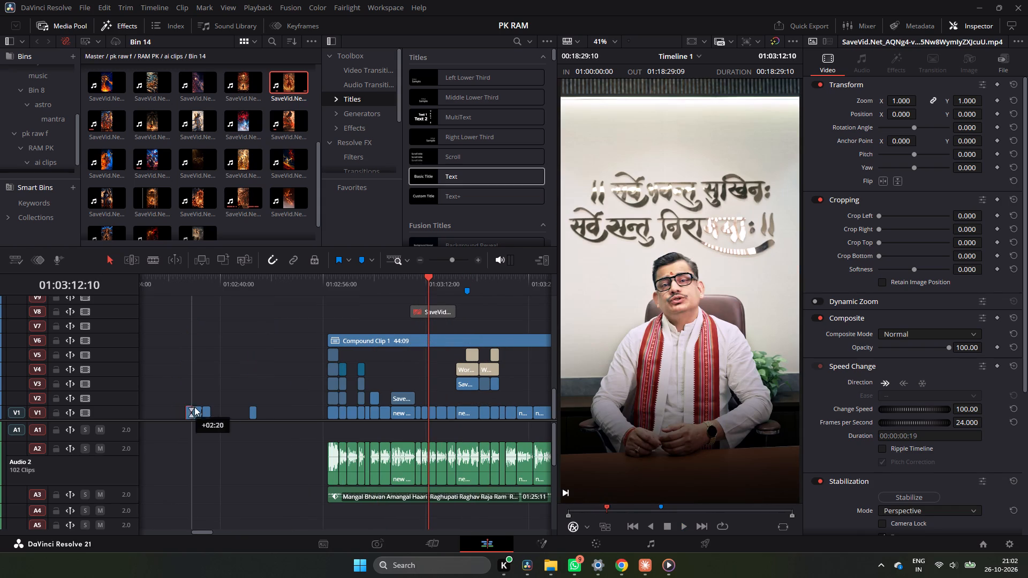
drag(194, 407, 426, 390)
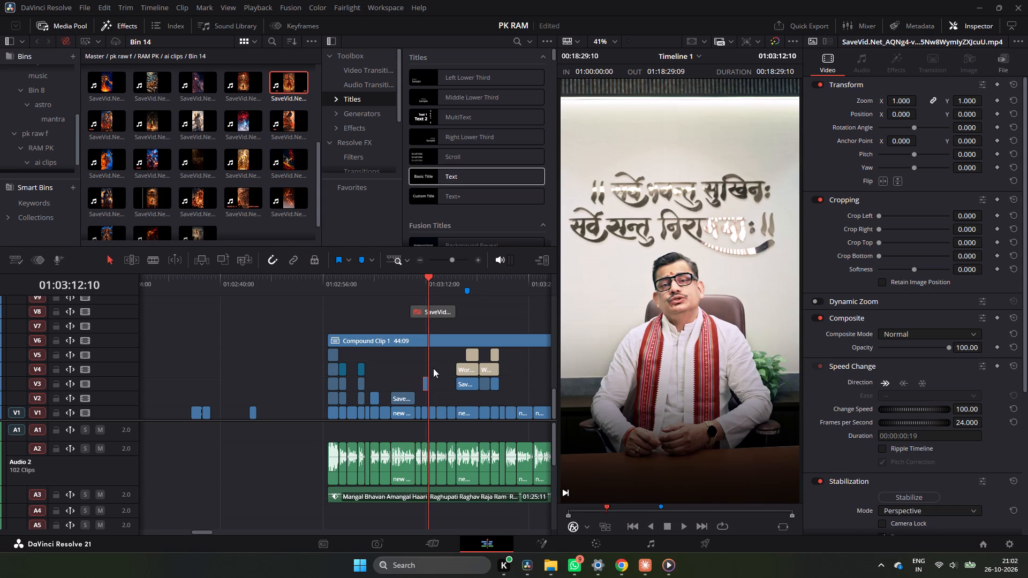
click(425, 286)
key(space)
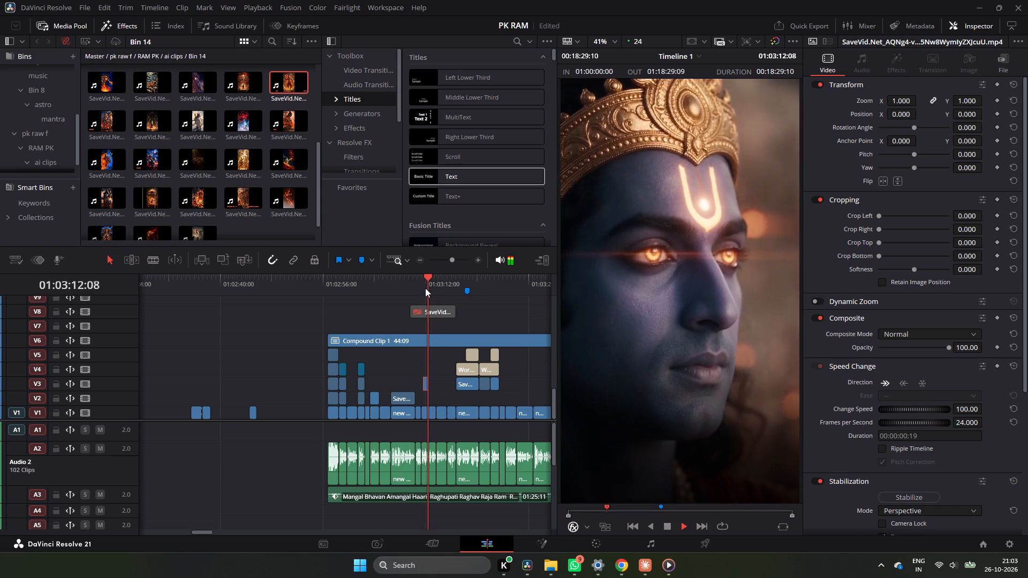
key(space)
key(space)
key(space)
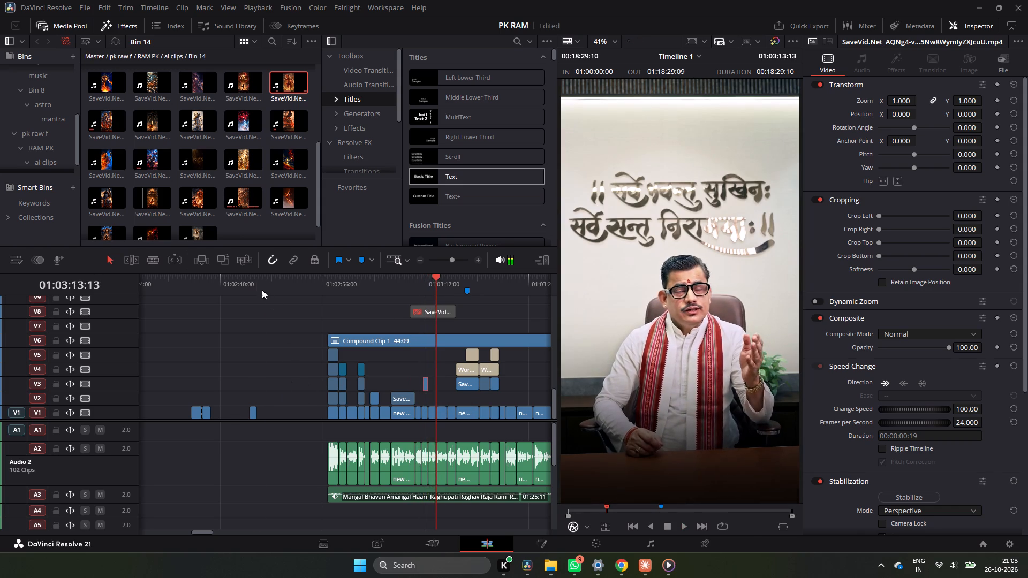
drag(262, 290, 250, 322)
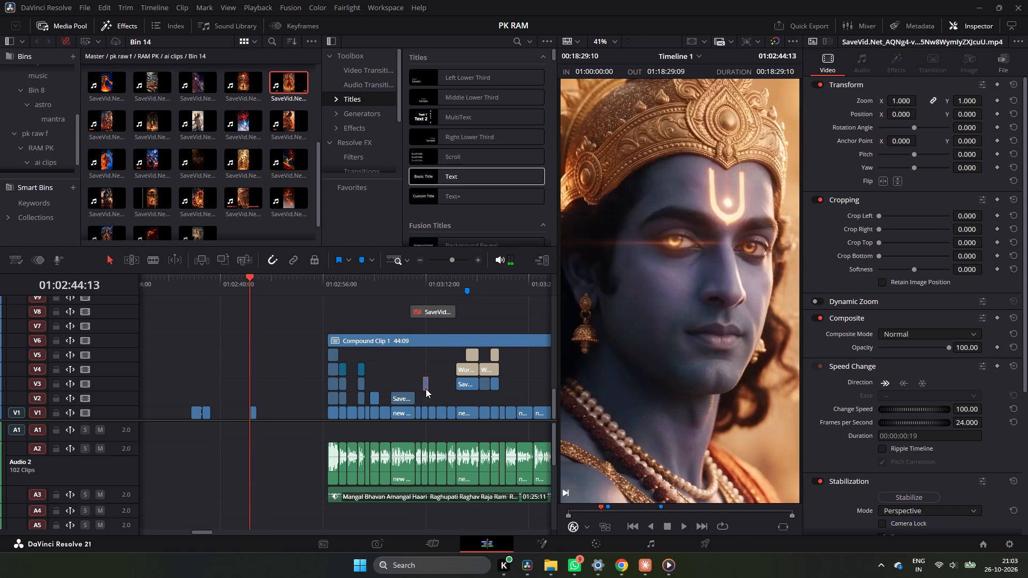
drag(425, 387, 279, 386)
Place the 01:04 glowing-eyes Ram close-up on V2 over the speaker, starting at about 01:03:11:06, and play it.
drag(255, 415, 426, 383)
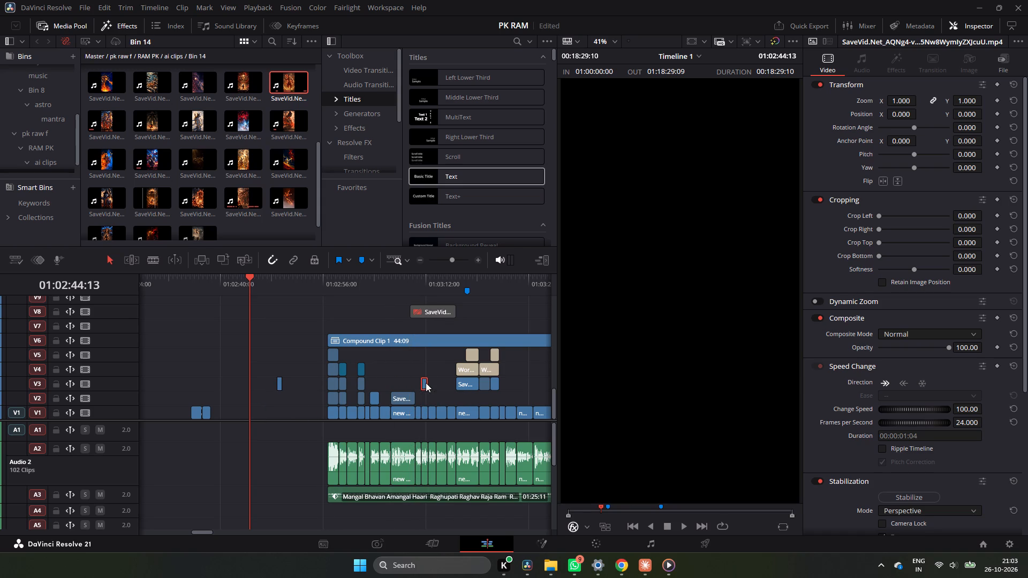
drag(425, 287, 420, 296)
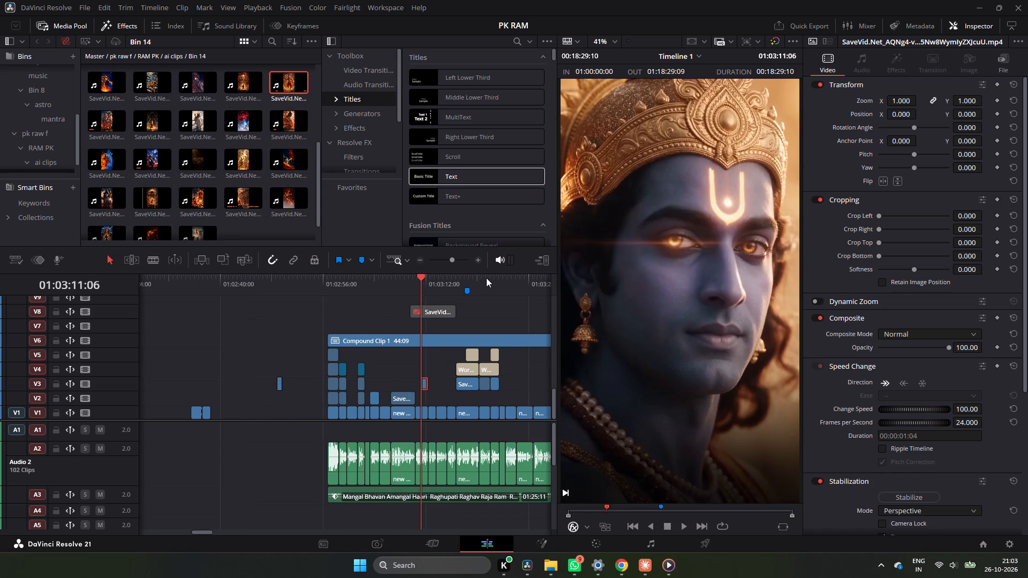
click(478, 258)
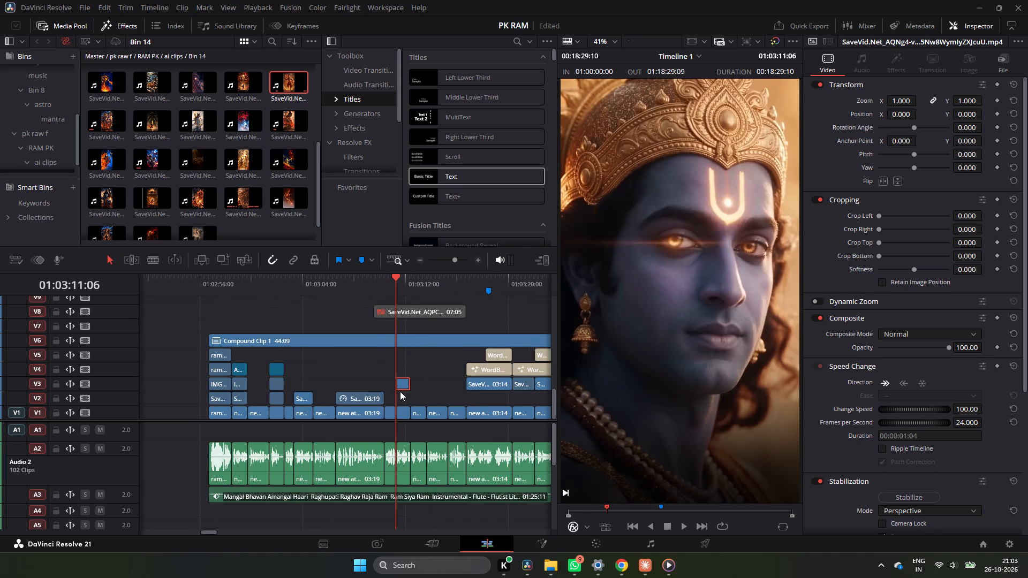
click(399, 388)
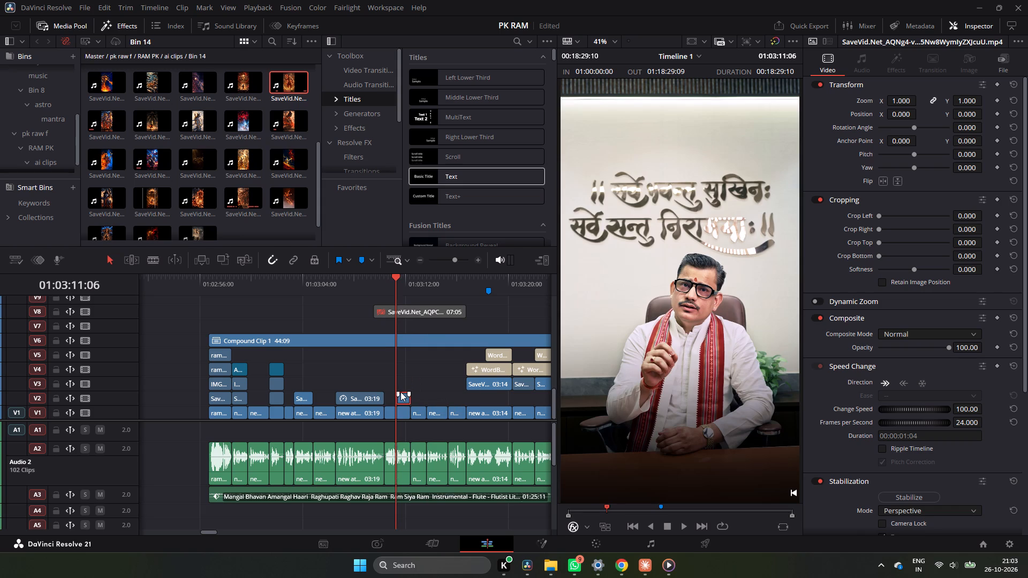
key(space)
key(space)
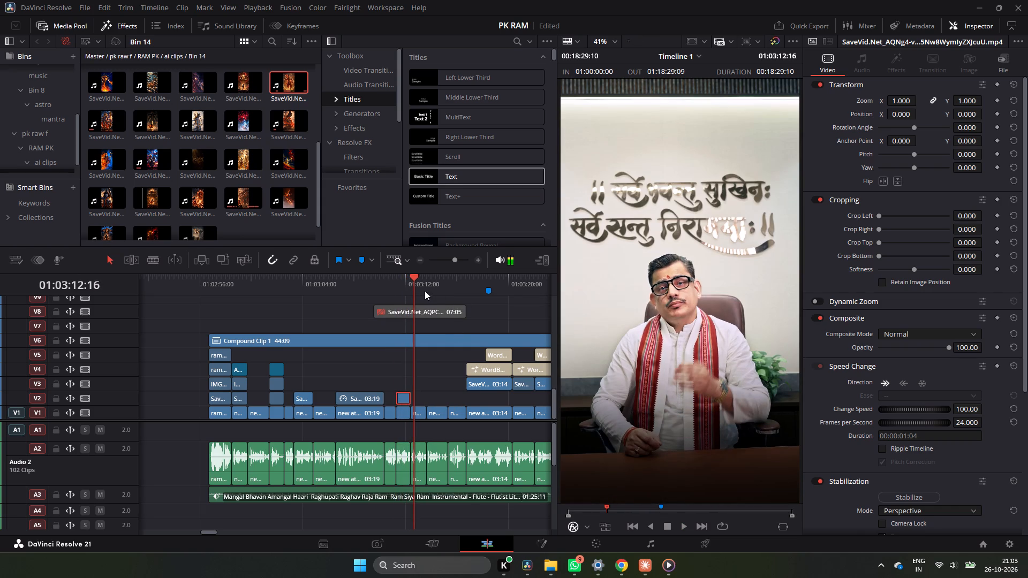
Play on into the speaker shot and move the 01:18 flaming-bow piece from V1 to V2, directly after the glowing-eyes close-up.
click(418, 282)
key(space)
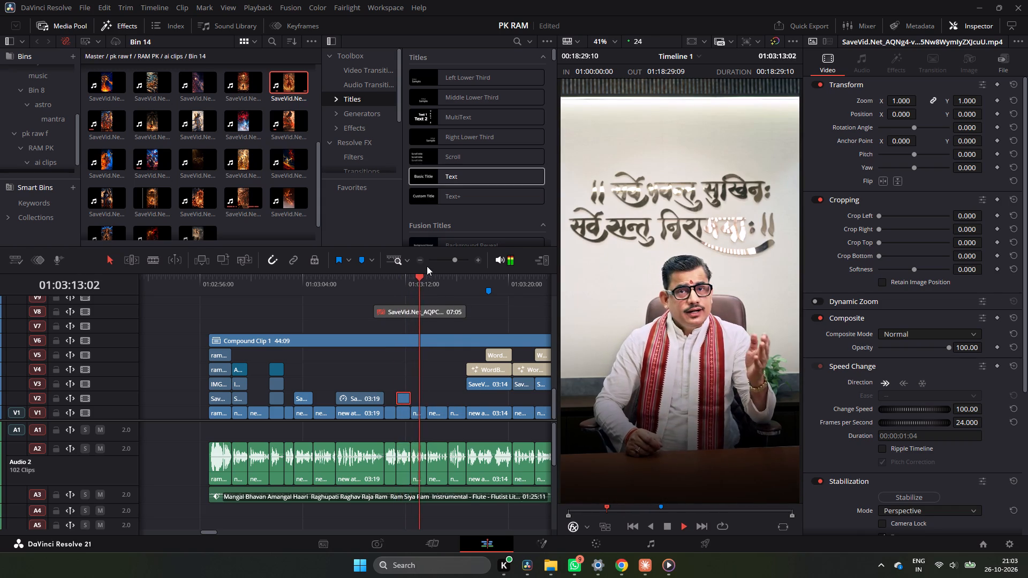
key(space)
click(418, 261)
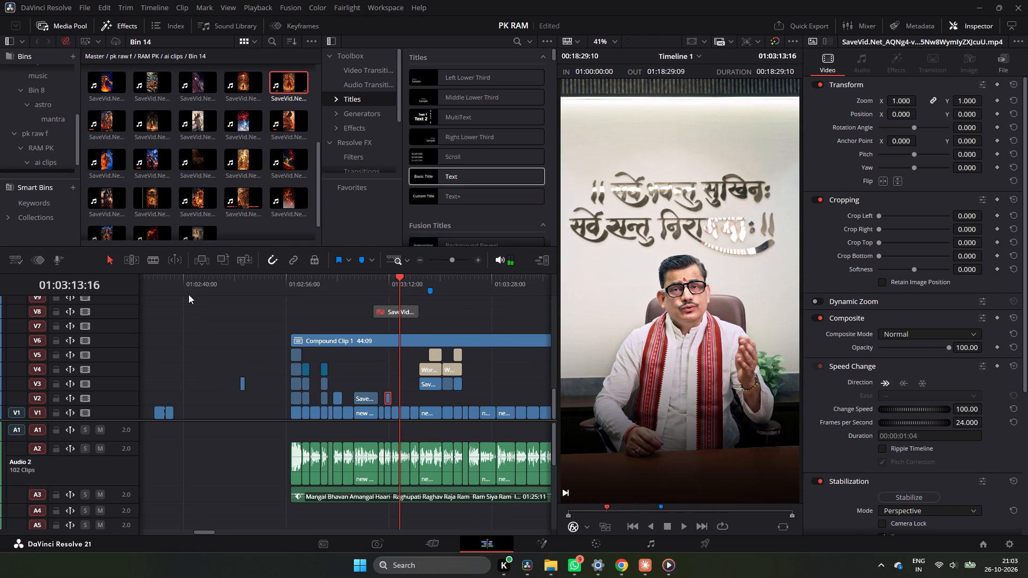
drag(188, 294, 155, 328)
drag(160, 413, 402, 396)
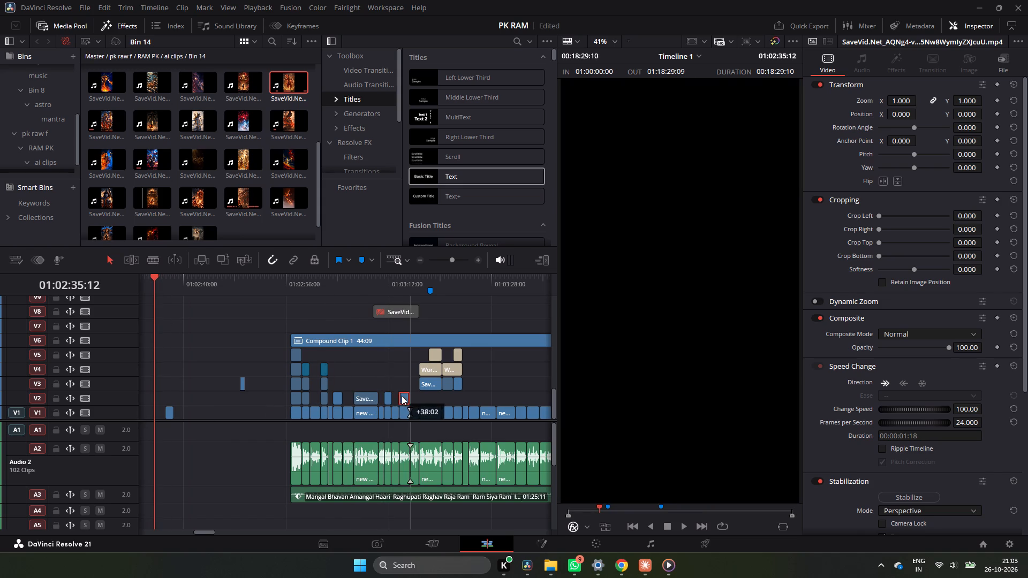
drag(402, 396, 397, 399)
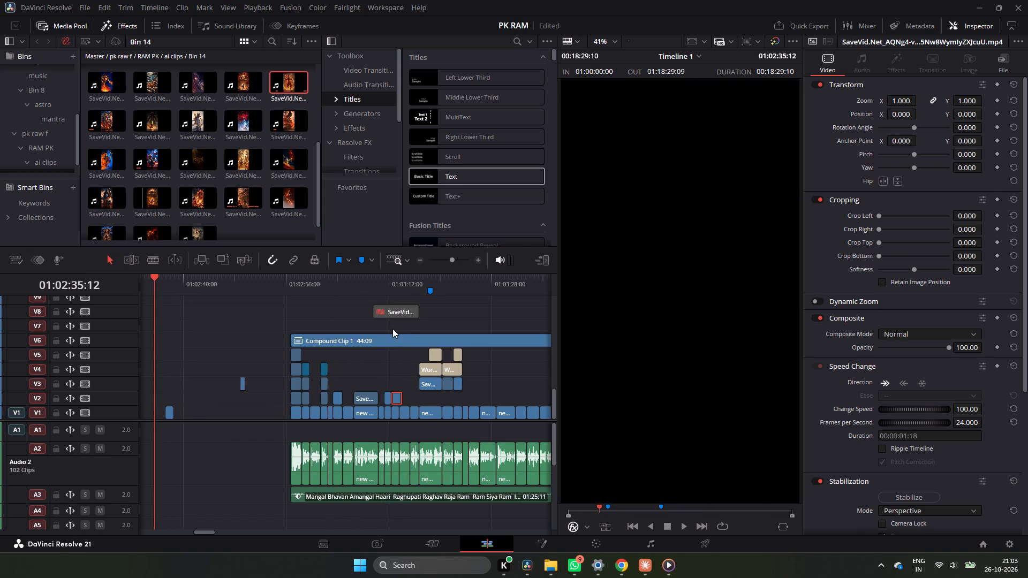
Play the two Ram shots from about 01:03:11 and extend the end of the flaming-bow piece on V2 to 02:22.
click(374, 289)
click(387, 284)
key(space)
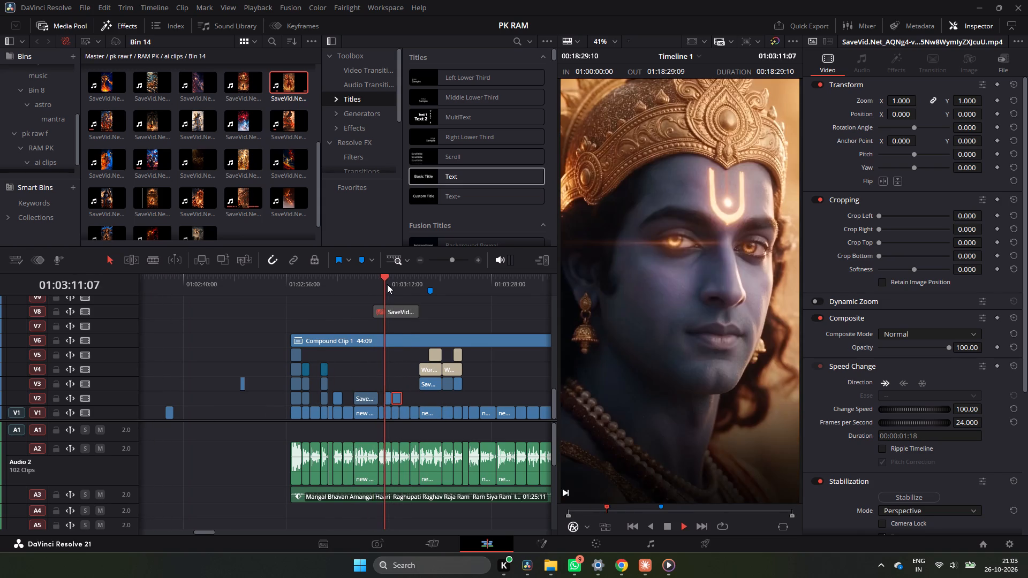
key(space)
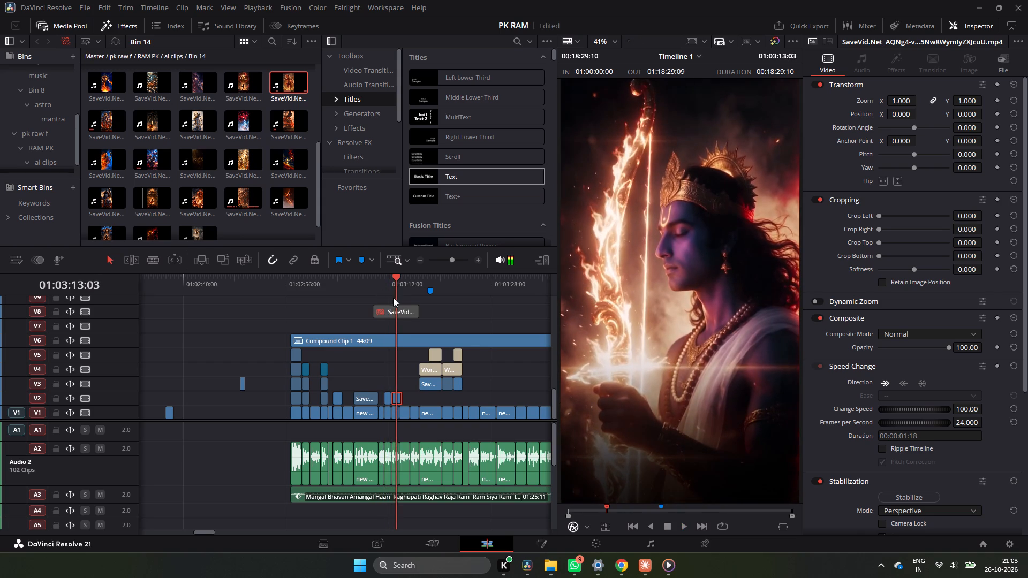
key(space)
key(space)
key(space)
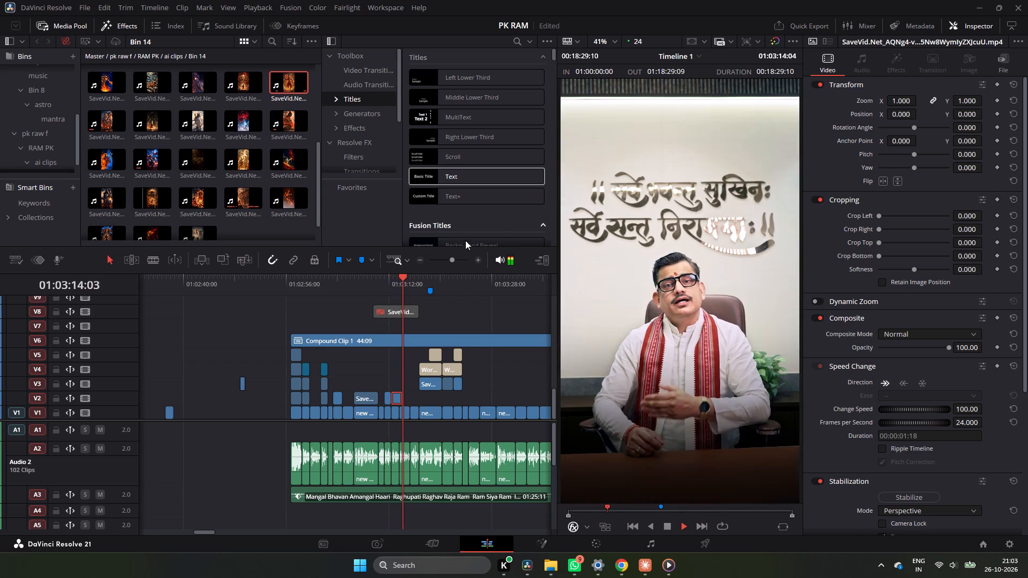
key(space)
click(478, 261)
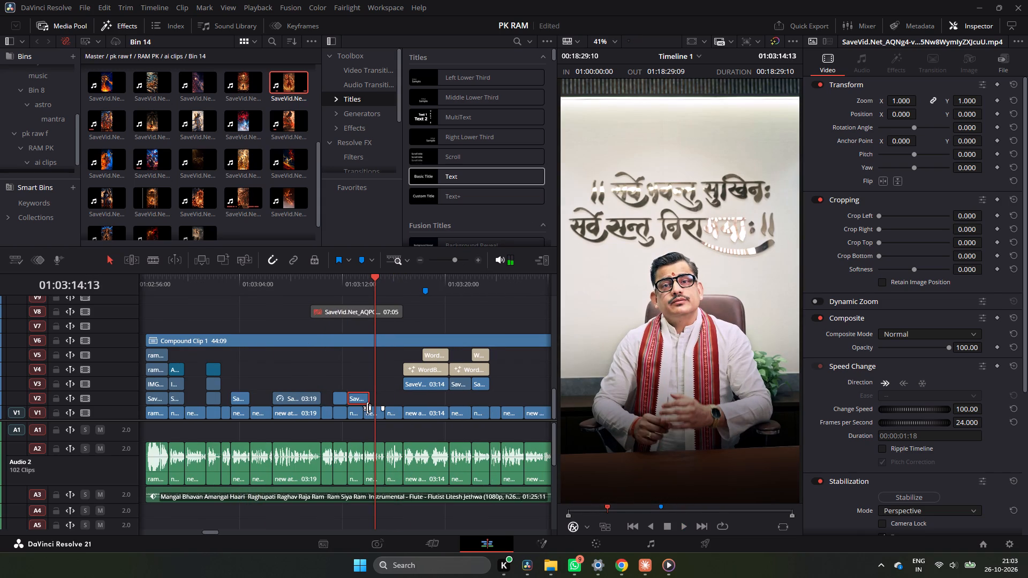
drag(368, 399, 384, 399)
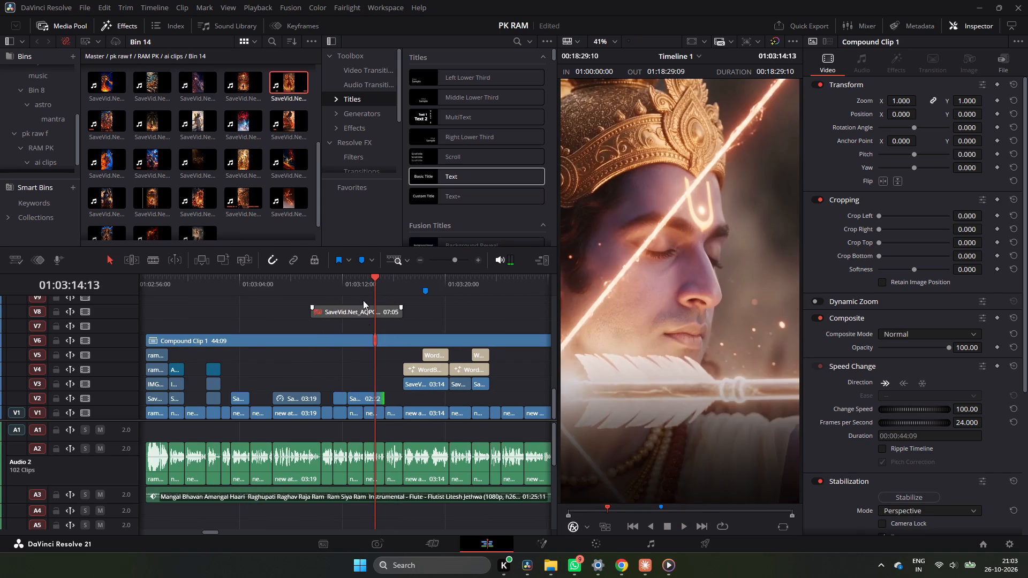
Play back the extended flaming-bow shot repeatedly between about 01:03:12 and 01:03:15 to check its timing over the speaker.
click(359, 279)
key(space)
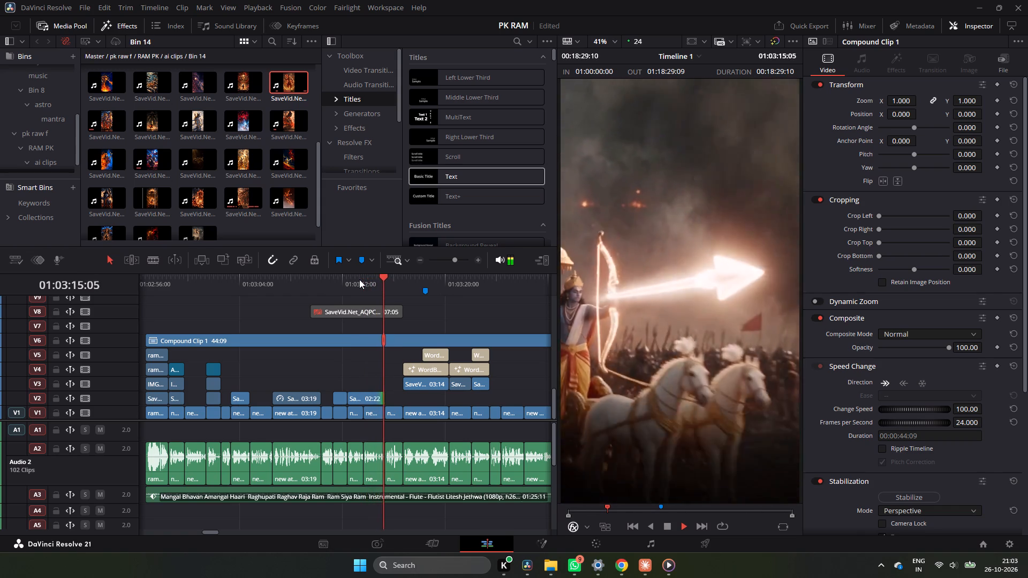
key(space)
drag(376, 280, 364, 290)
key(space)
key(space)
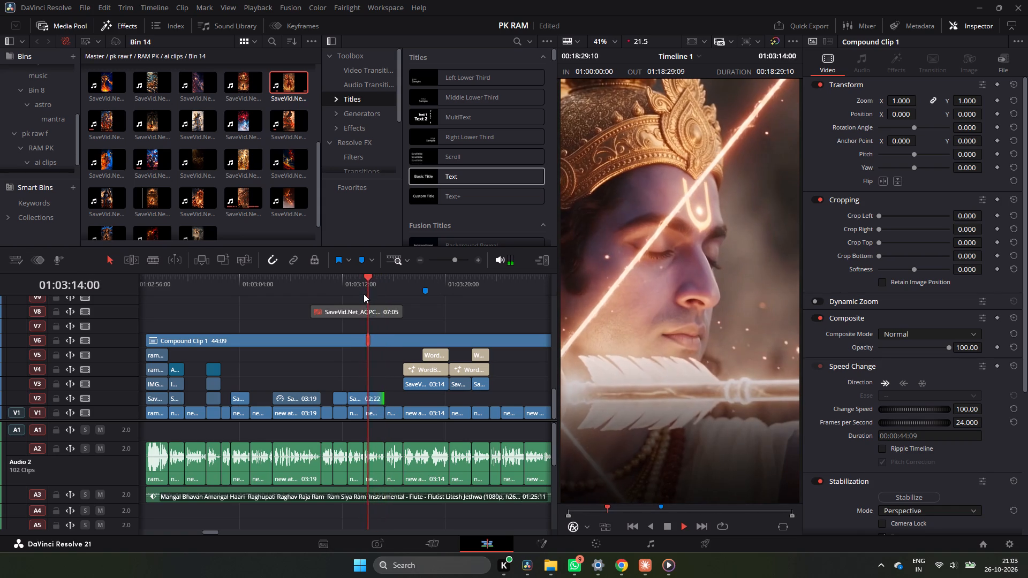
drag(372, 274, 350, 289)
key(space)
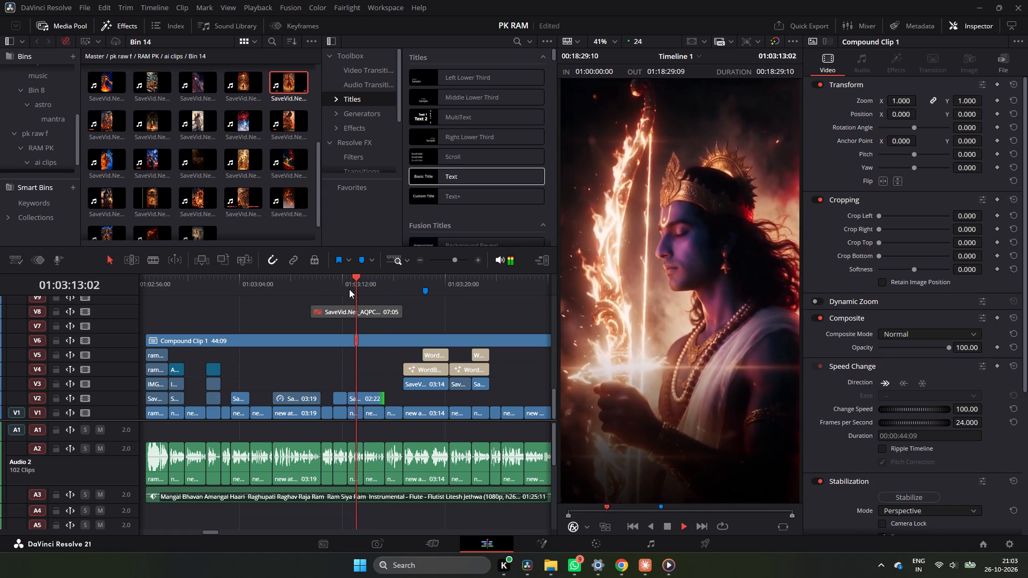
key(space)
Check the leftover 00:19 Ram close-up on V3 before the reel and delete it.
click(422, 262)
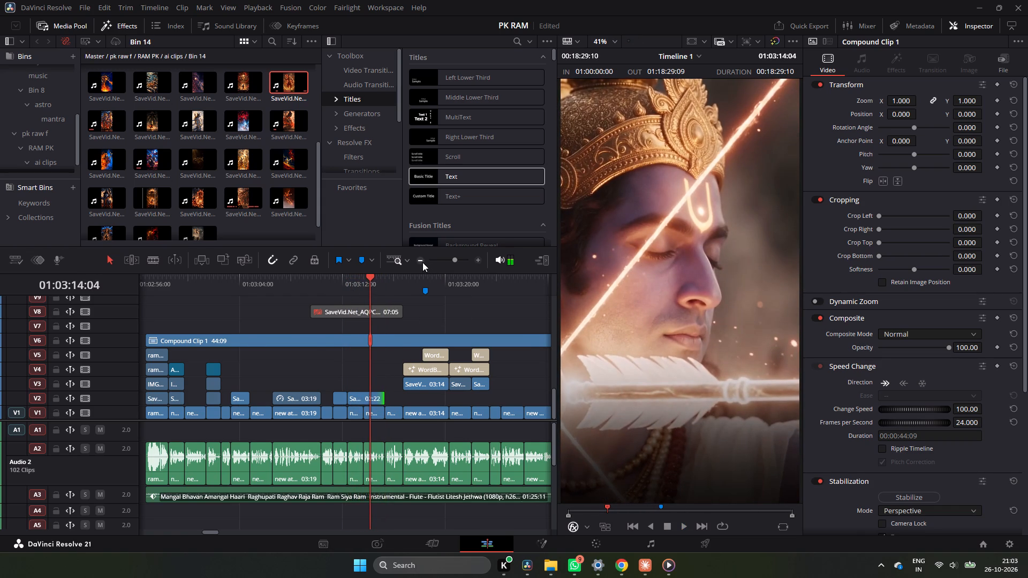
click(196, 387)
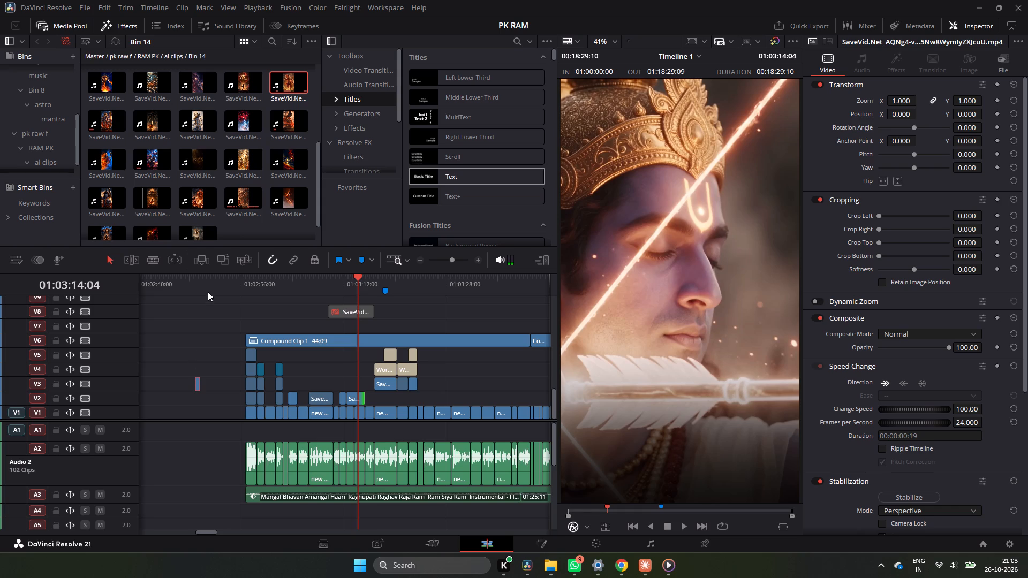
drag(208, 292, 192, 309)
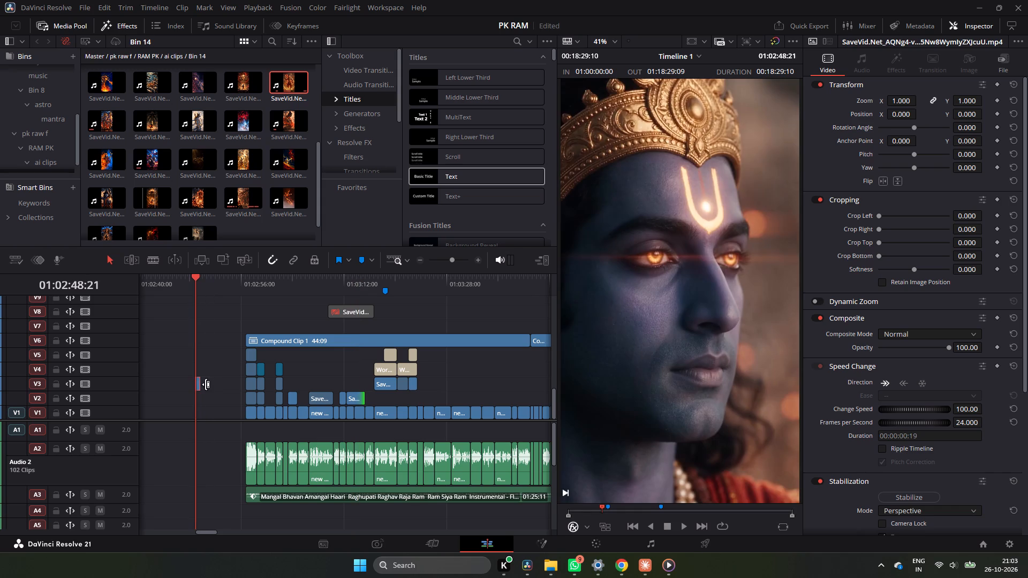
key(BackSpace)
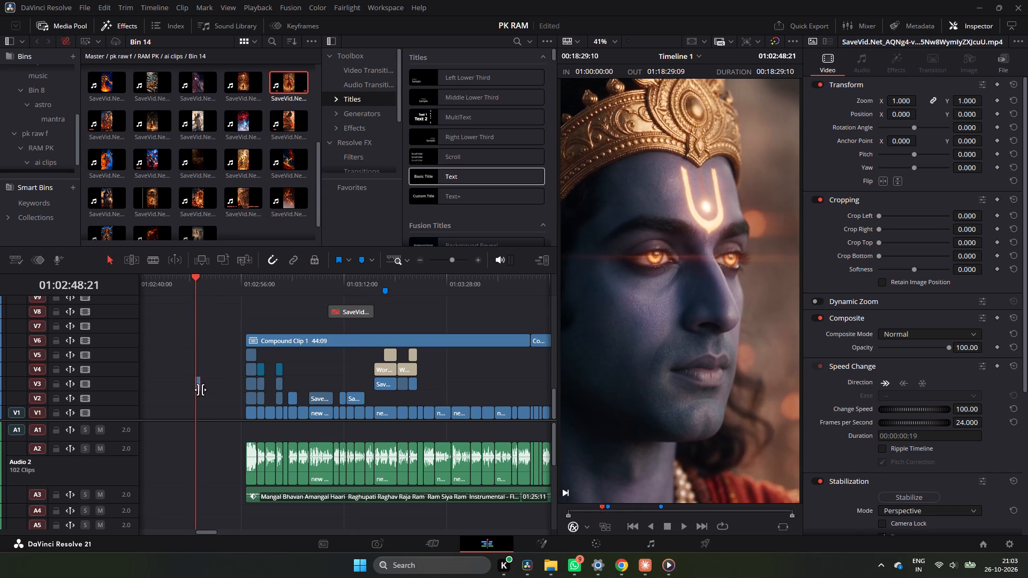
click(195, 390)
click(199, 386)
key(BackSpace)
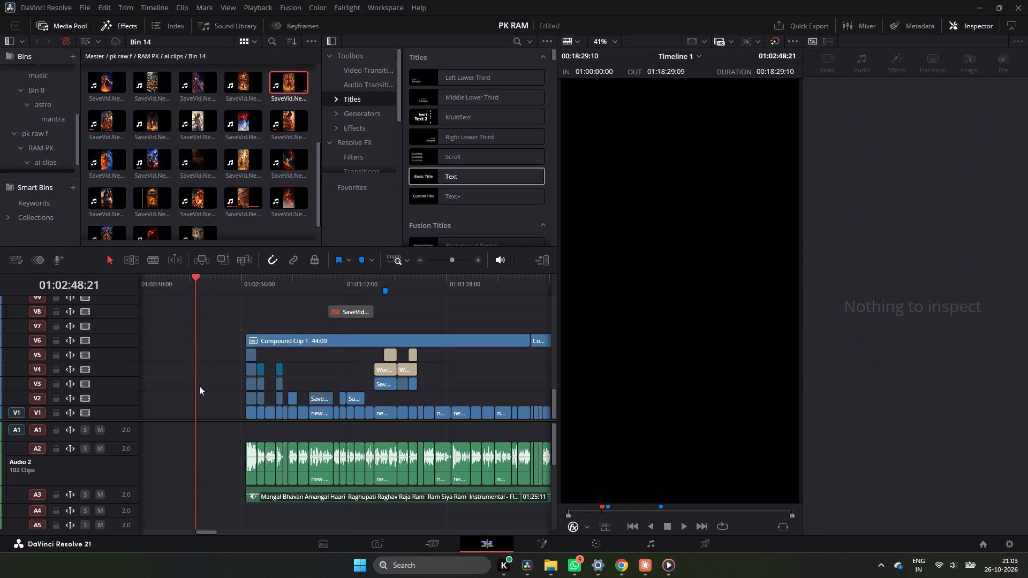
Play and scrub the glowing-eyes close-up on V2 around 01:03:11 to 01:03:12 to examine its movement.
click(337, 279)
key(space)
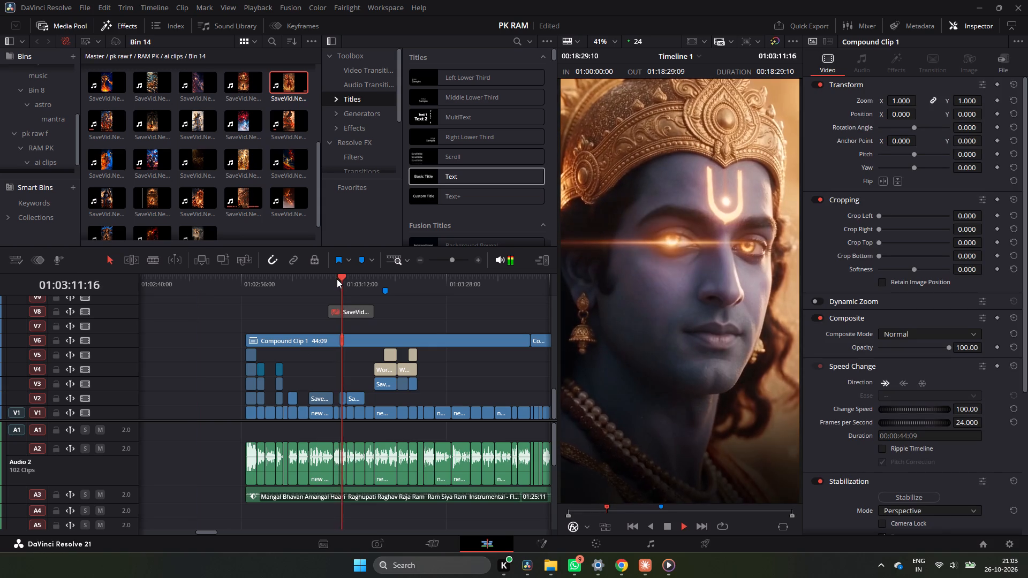
key(space)
double_click(482, 260)
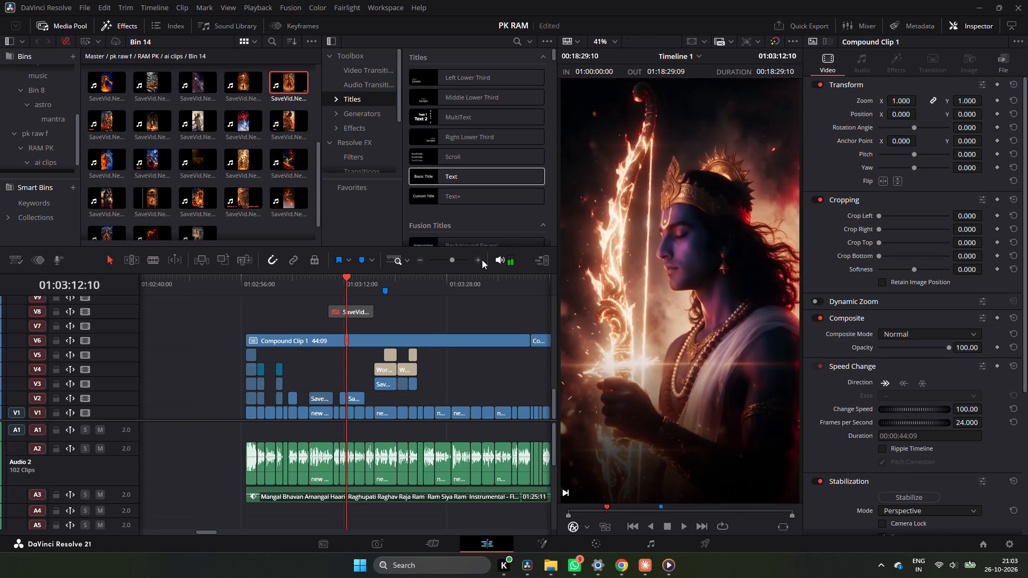
triple_click(479, 258)
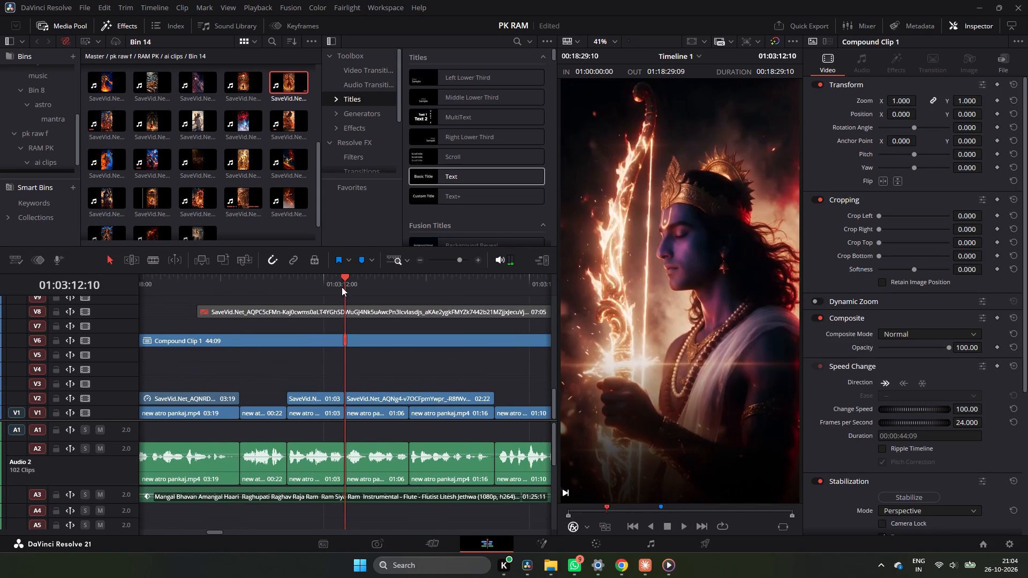
drag(342, 286, 297, 314)
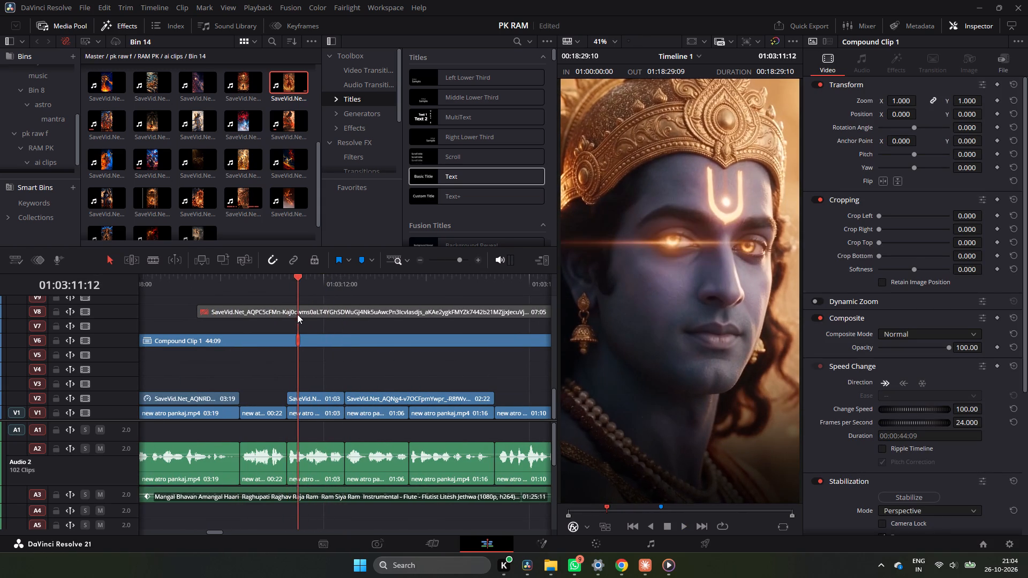
drag(297, 314, 328, 333)
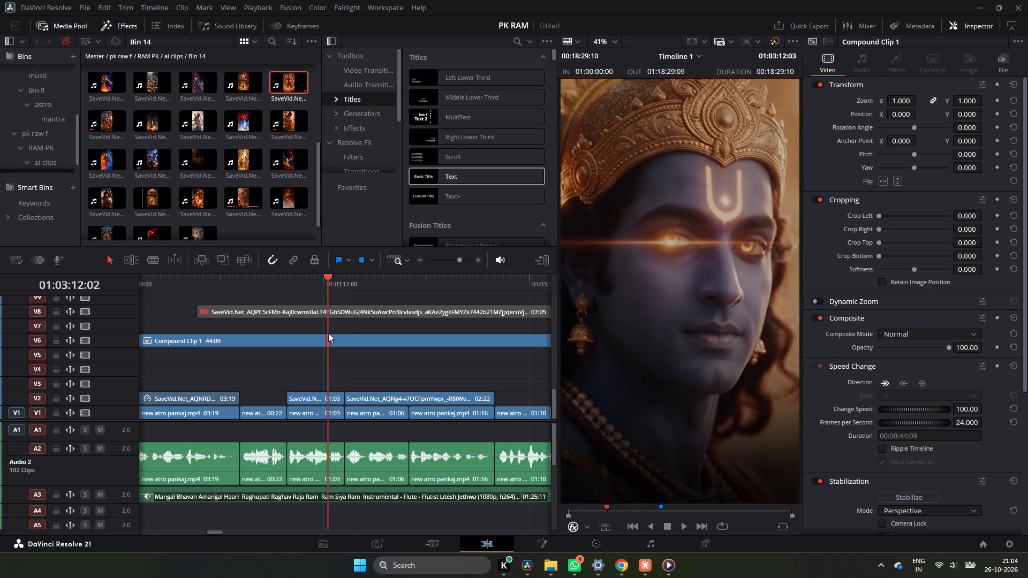
drag(328, 333, 308, 348)
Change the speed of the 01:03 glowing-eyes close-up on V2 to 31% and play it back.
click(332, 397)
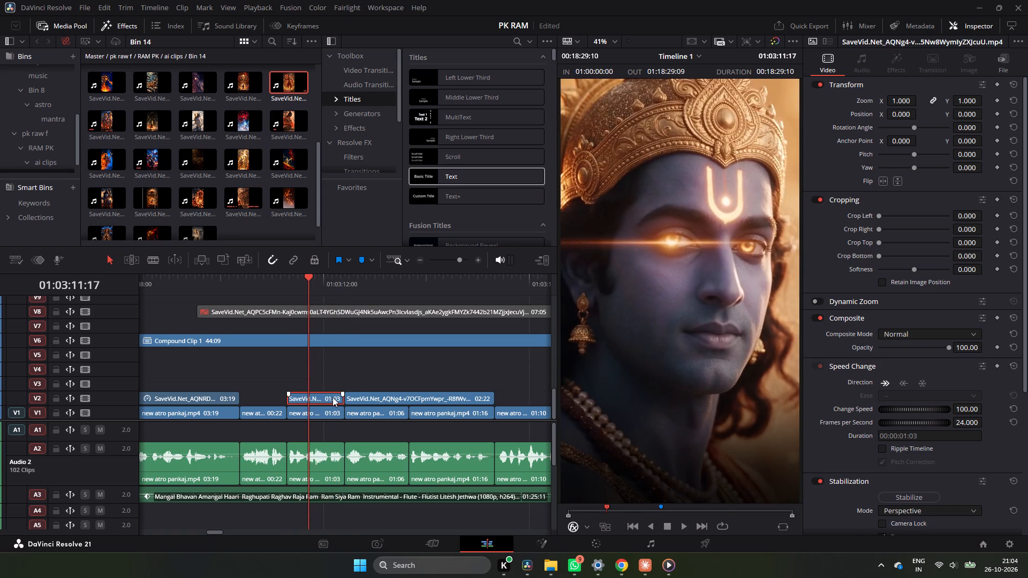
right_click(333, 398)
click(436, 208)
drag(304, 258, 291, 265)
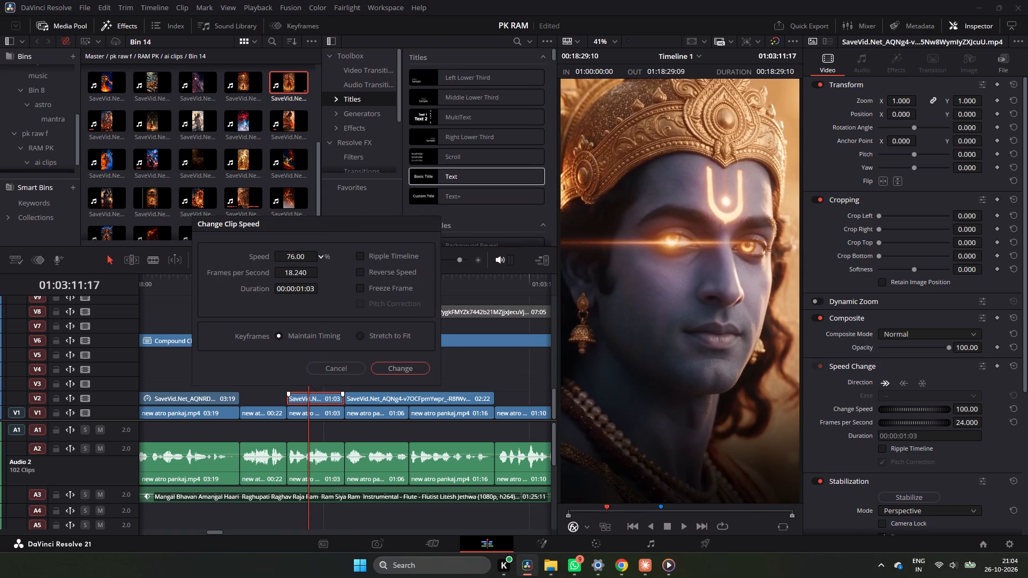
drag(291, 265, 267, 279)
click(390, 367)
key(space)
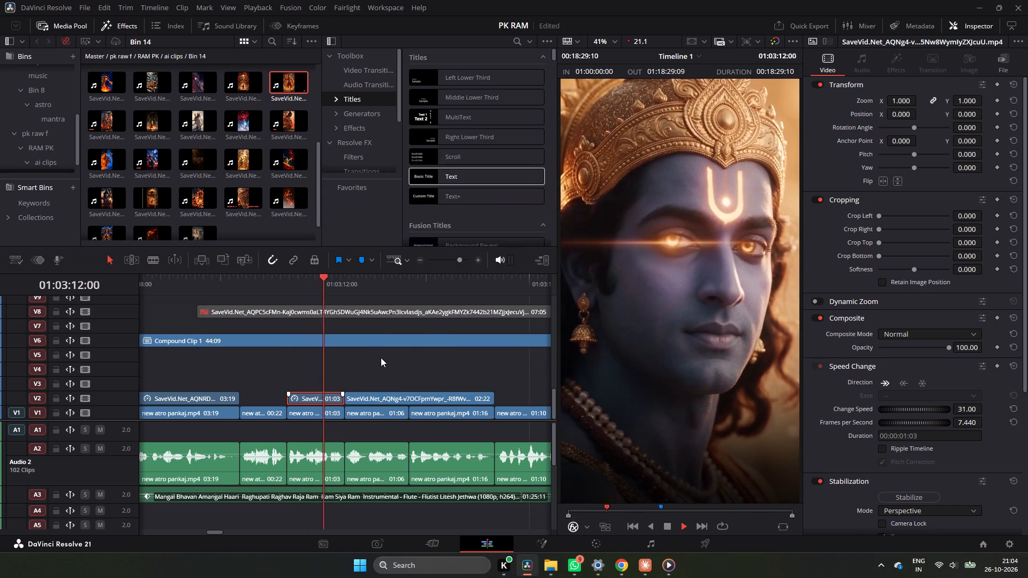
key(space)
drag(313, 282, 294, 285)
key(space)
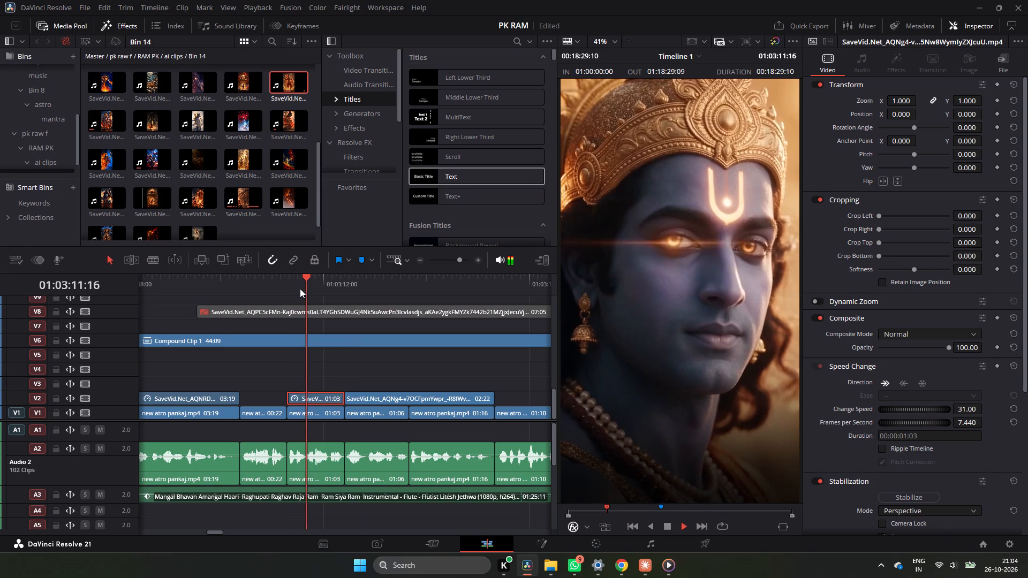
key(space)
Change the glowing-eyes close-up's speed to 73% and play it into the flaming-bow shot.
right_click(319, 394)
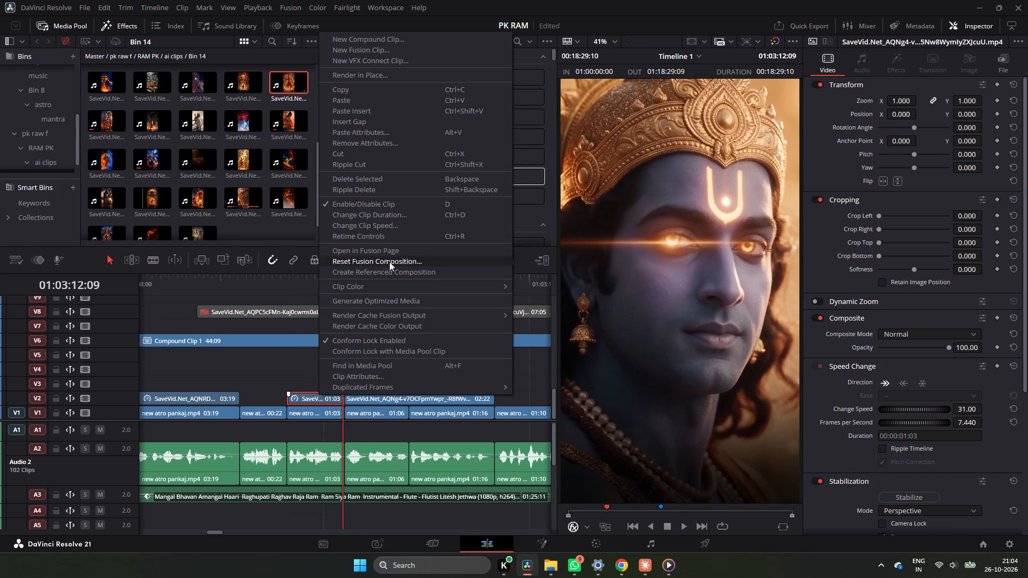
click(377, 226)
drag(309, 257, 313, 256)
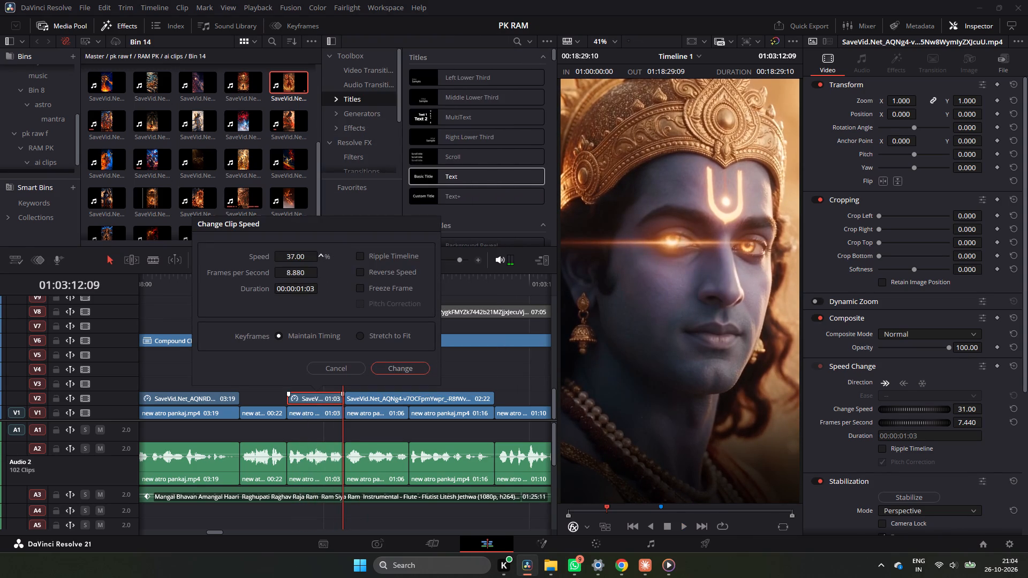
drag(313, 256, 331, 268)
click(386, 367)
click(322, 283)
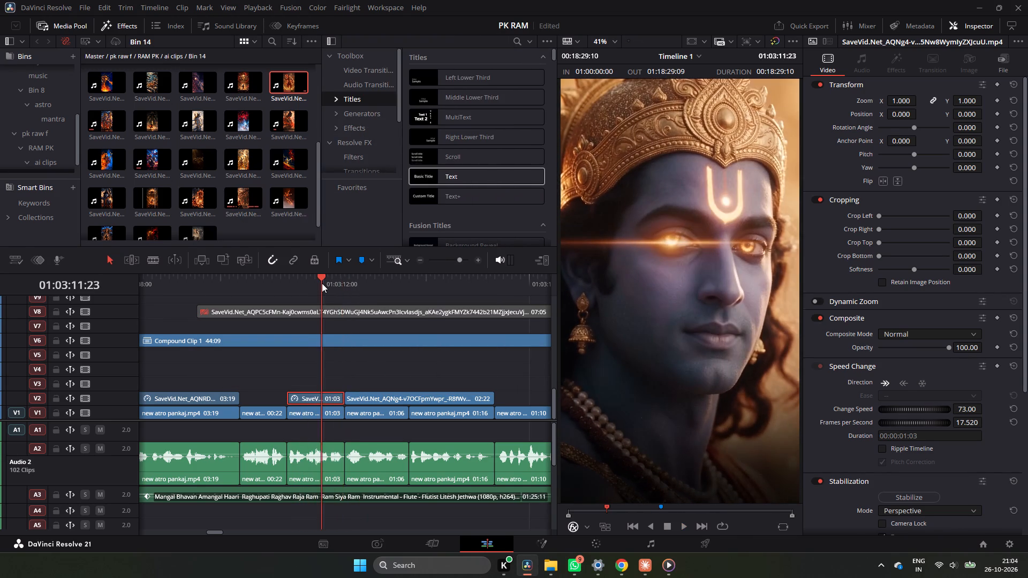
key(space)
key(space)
Change the glowing-eyes close-up's clip speed to 59%.
right_click(330, 397)
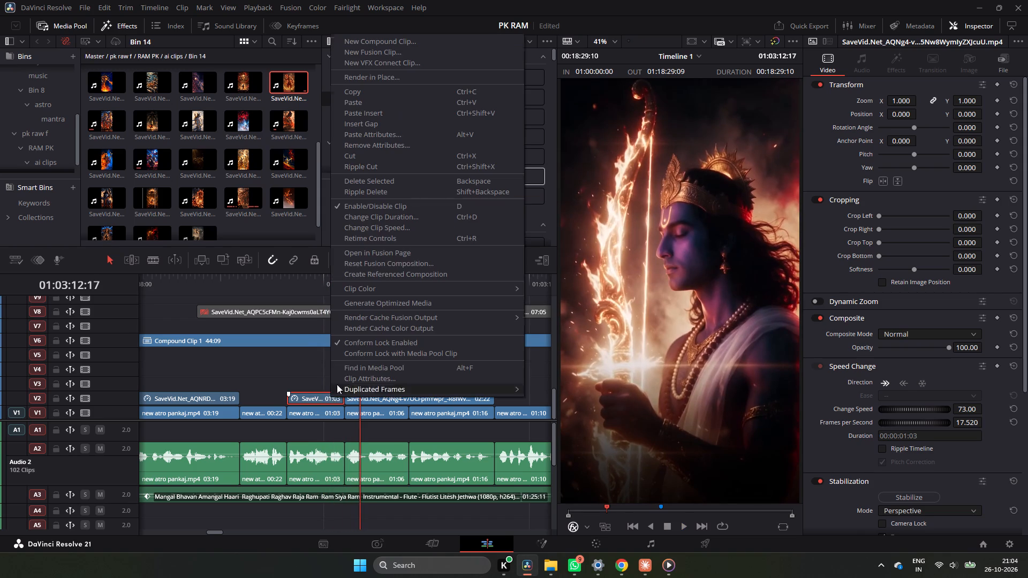
click(392, 228)
drag(305, 256, 298, 265)
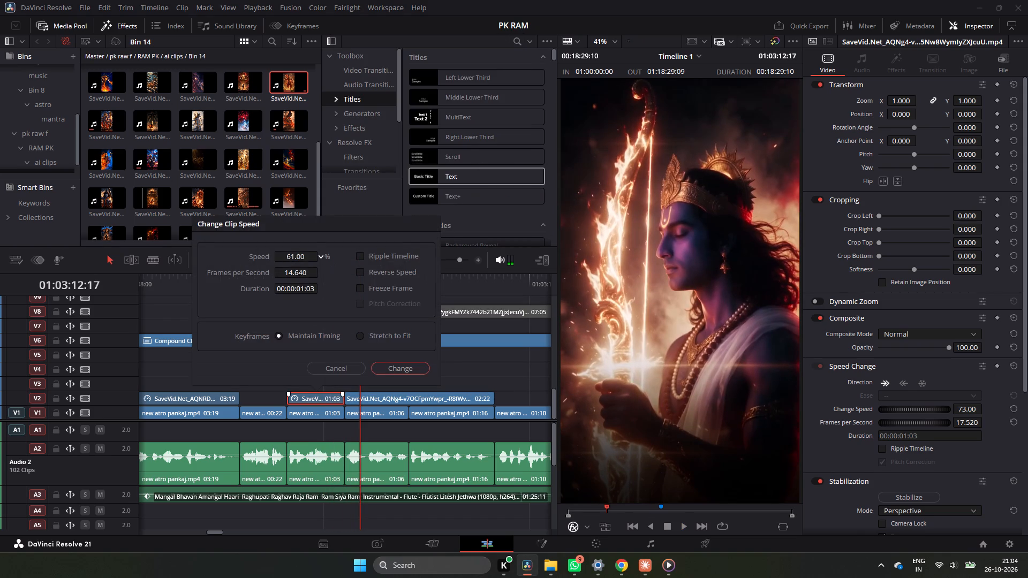
drag(298, 265, 297, 267)
click(388, 369)
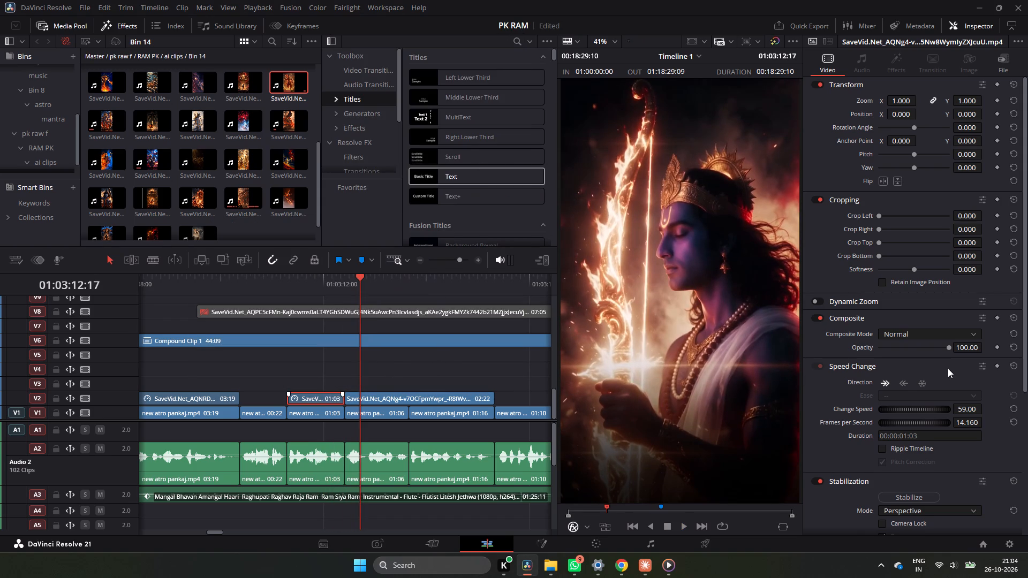
Set the glowing-eyes close-up's retime process to Optical Flow with Enhanced Better motion estimation.
scroll(910, 387, down, 5)
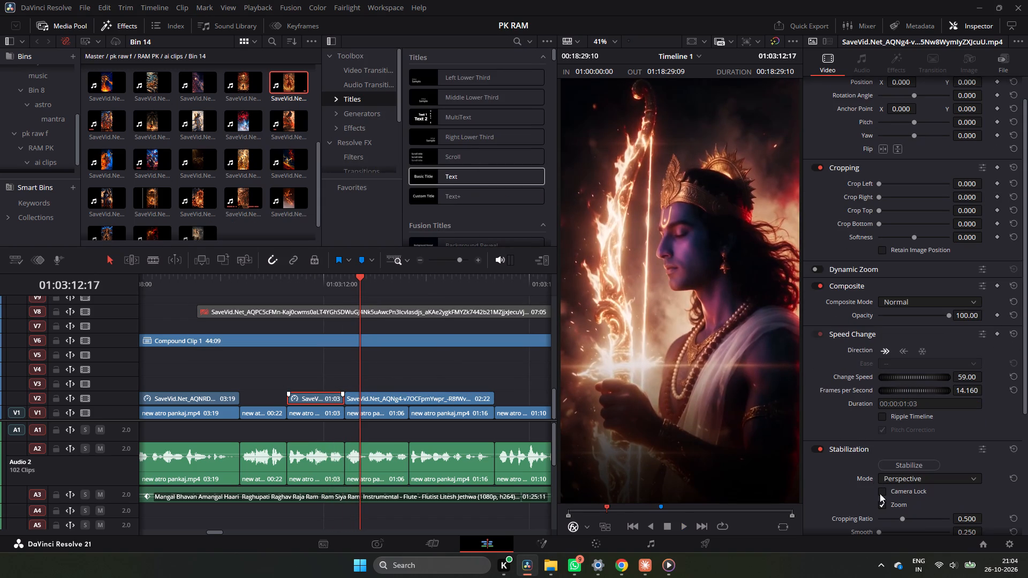
scroll(881, 496, down, 7)
click(897, 452)
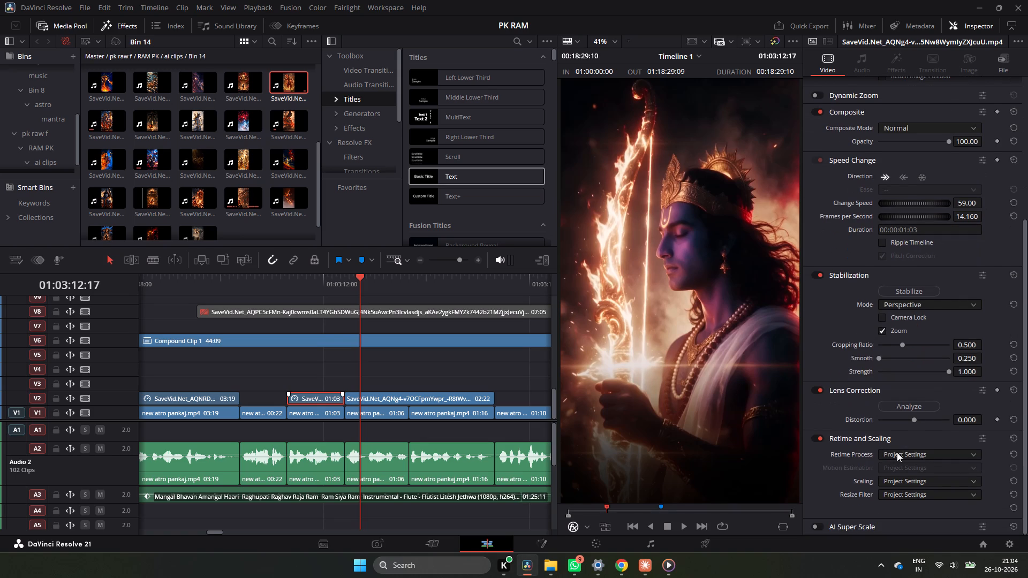
click(891, 499)
click(908, 467)
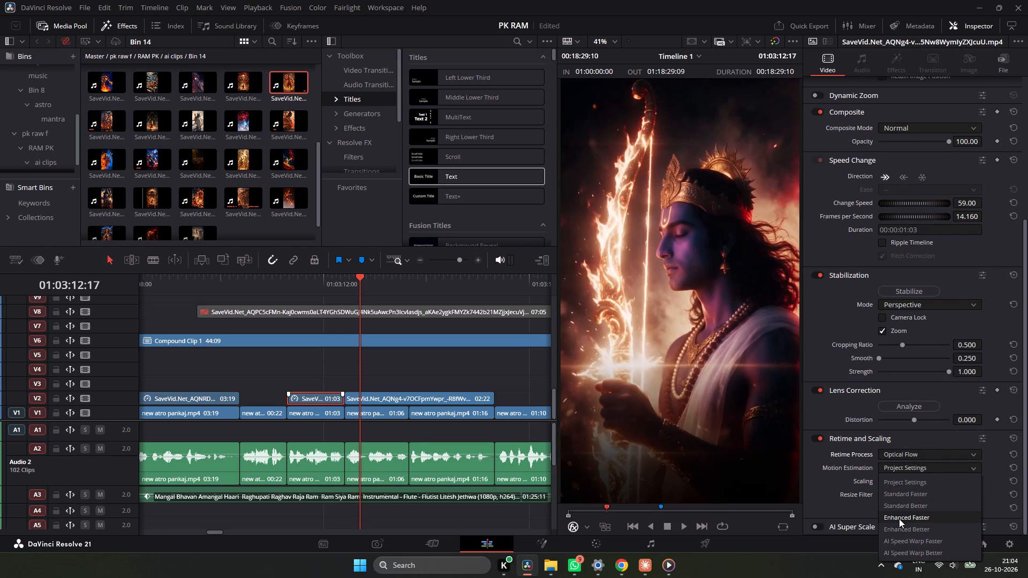
click(897, 530)
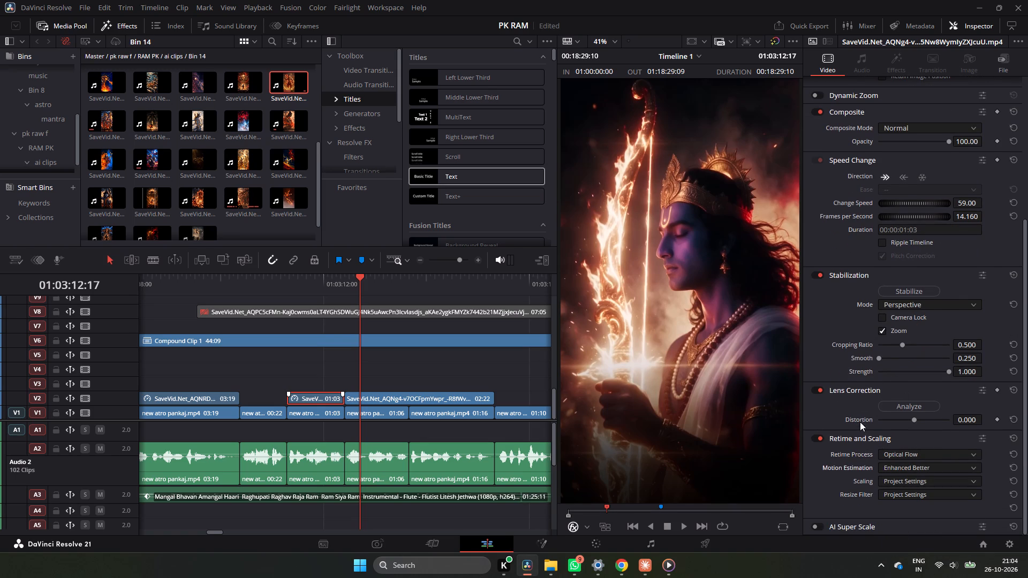
Stabilize the glowing-eyes close-up in Perspective mode, switch the mode to Translation and stabilize it again.
click(882, 298)
click(887, 291)
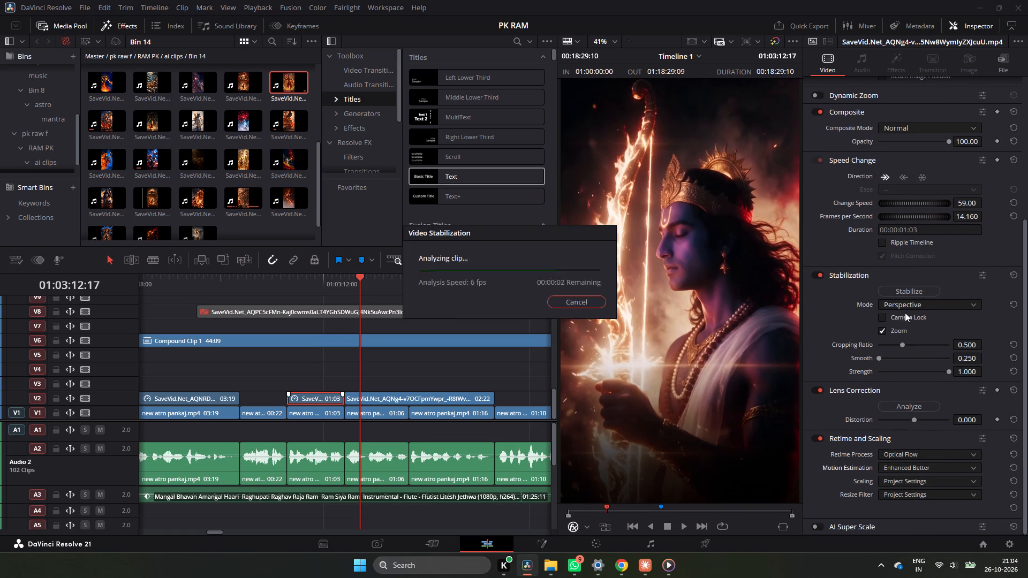
click(910, 305)
click(900, 340)
click(906, 292)
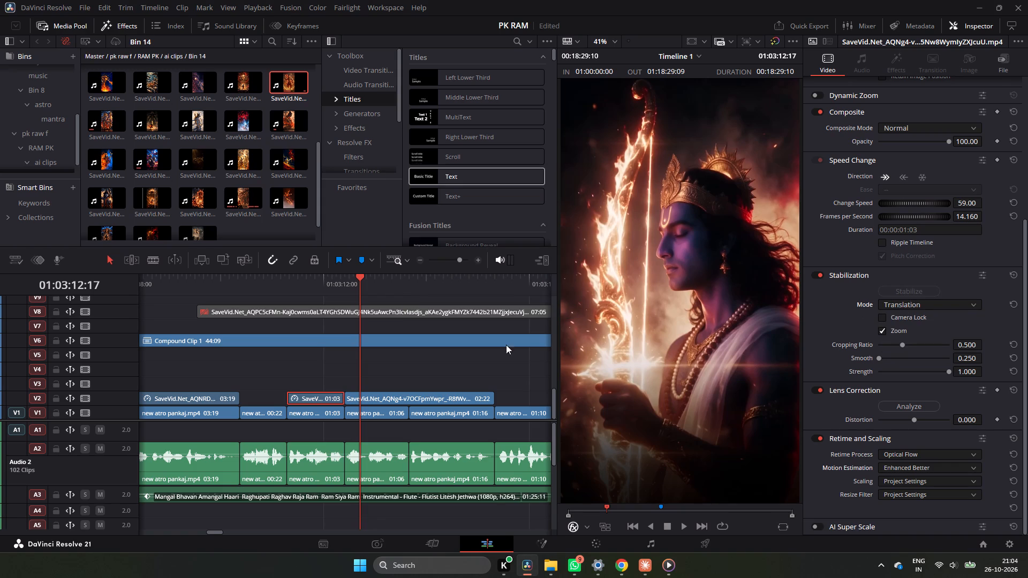
Play the slowed, stabilized glowing-eyes close-up several times from about 01:03:11 to check its motion and timing.
click(292, 282)
key(space)
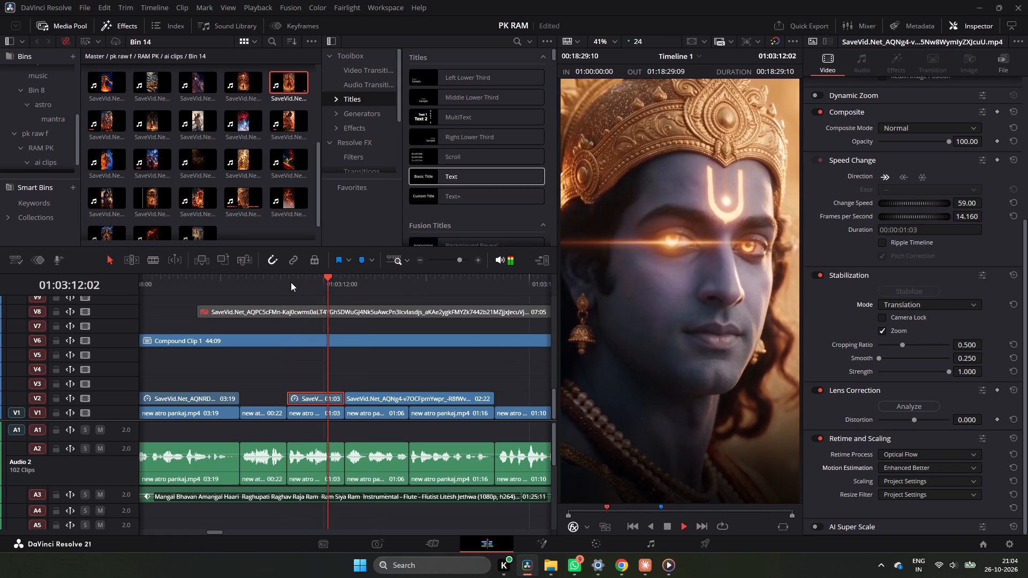
key(space)
click(311, 288)
key(space)
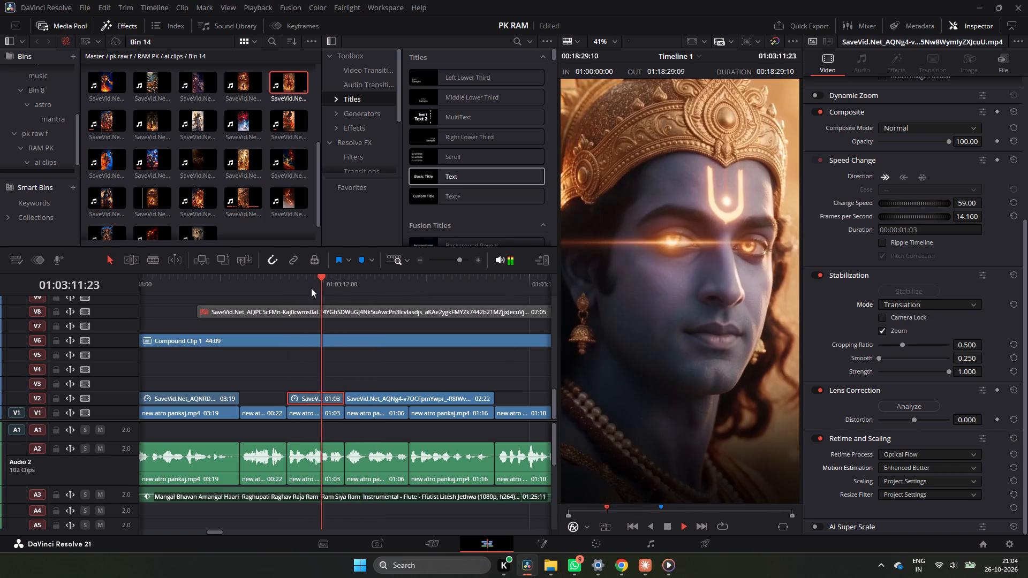
click(266, 292)
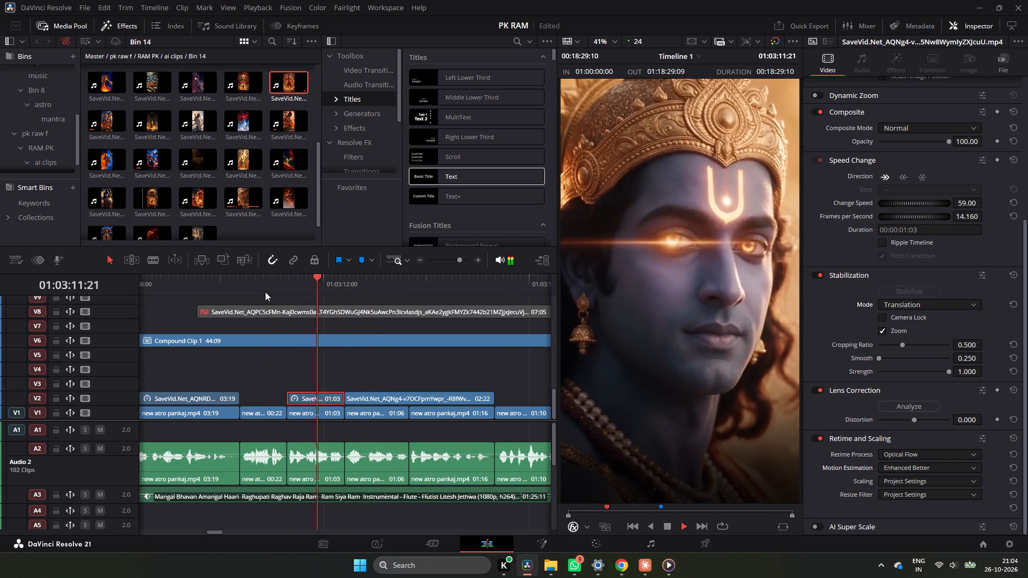
click(265, 292)
key(space)
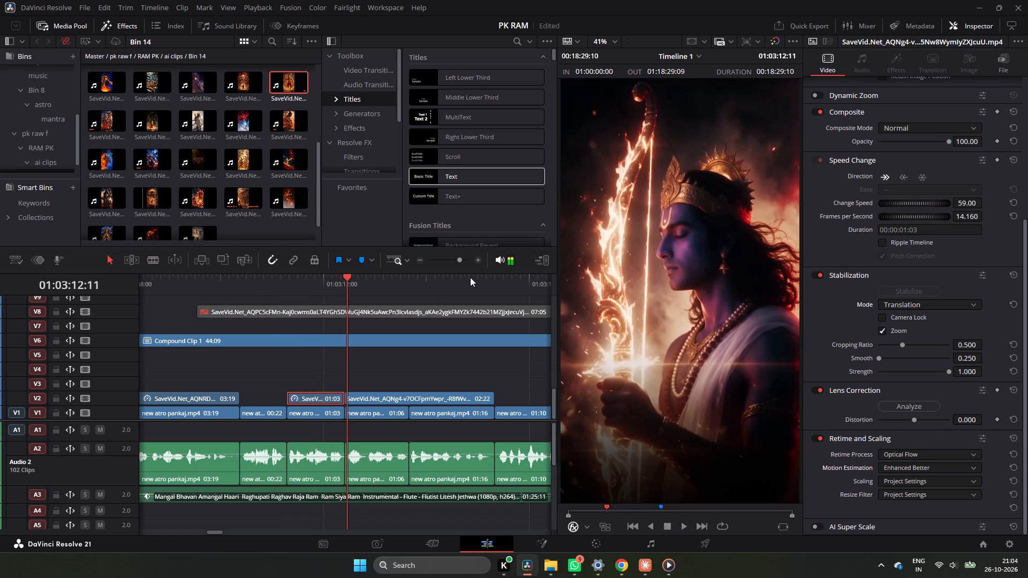
Find and copy the 14:02 adjustment clip on V5 beneath IMG_8070.MP4 in the first reel, around 01:01:11.
triple_click(419, 258)
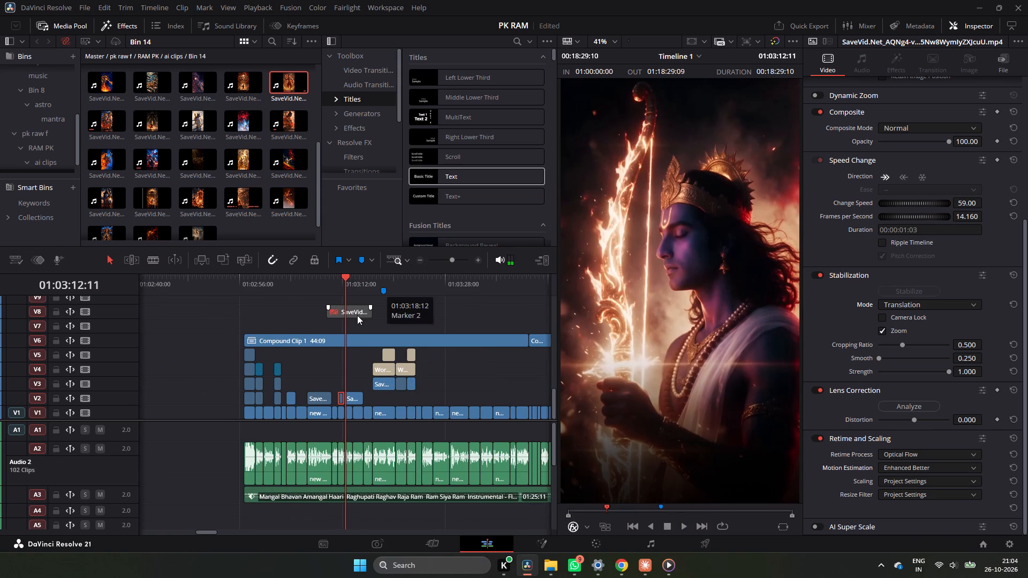
triple_click(422, 258)
drag(296, 284, 183, 325)
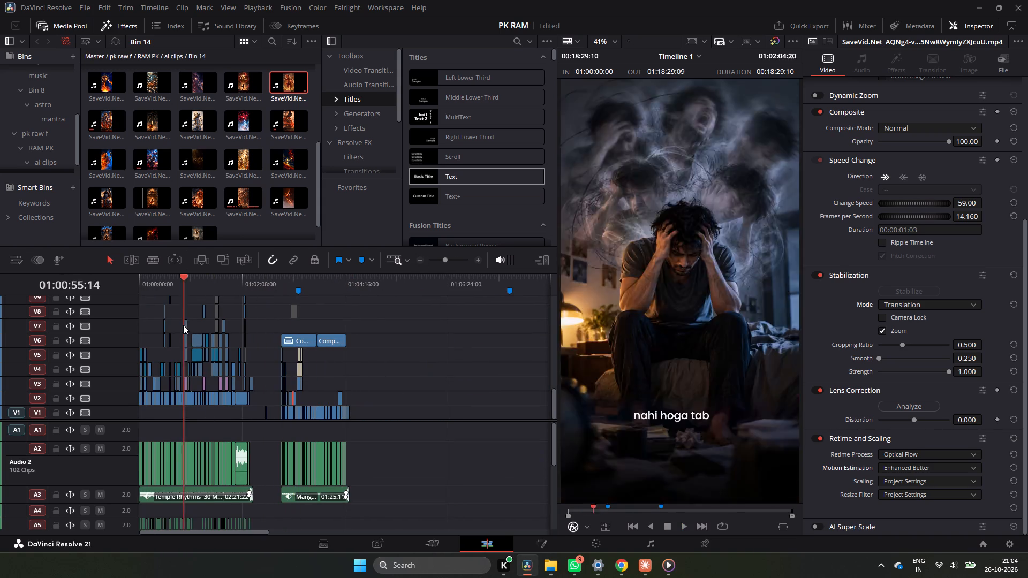
drag(183, 325, 182, 334)
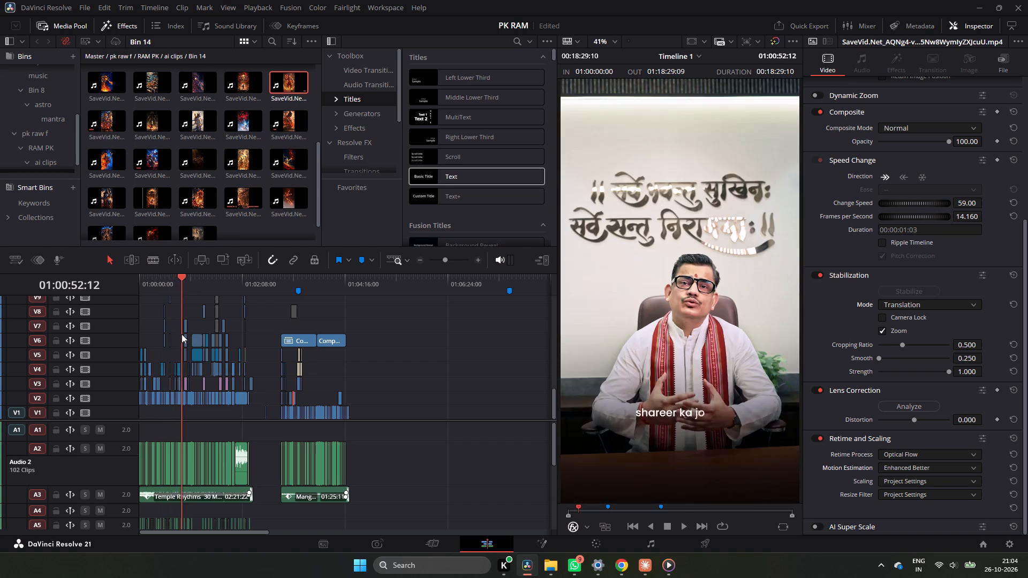
drag(182, 334, 185, 335)
click(473, 260)
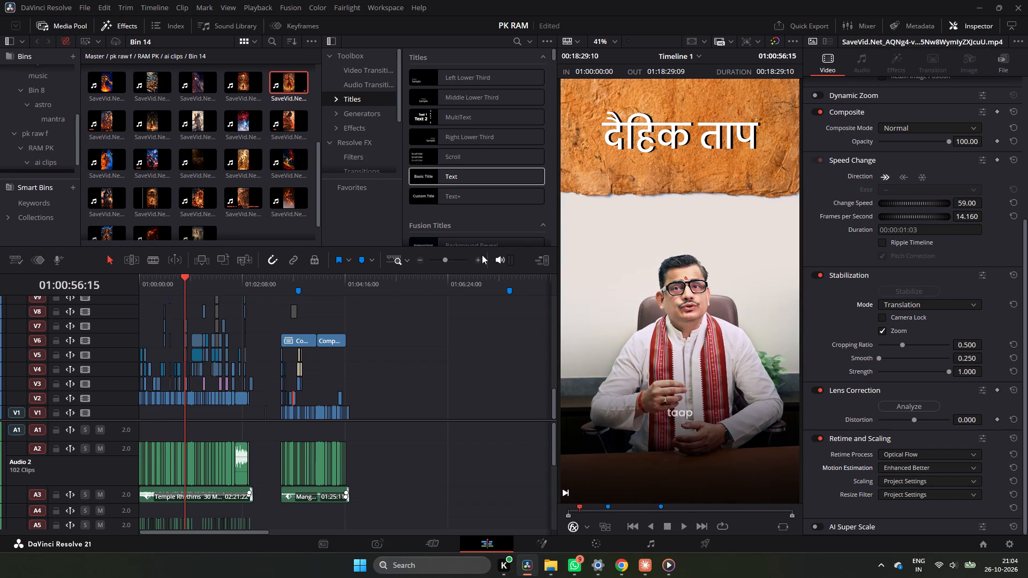
triple_click(478, 261)
ctrl+scroll(451, 349, down, 2)
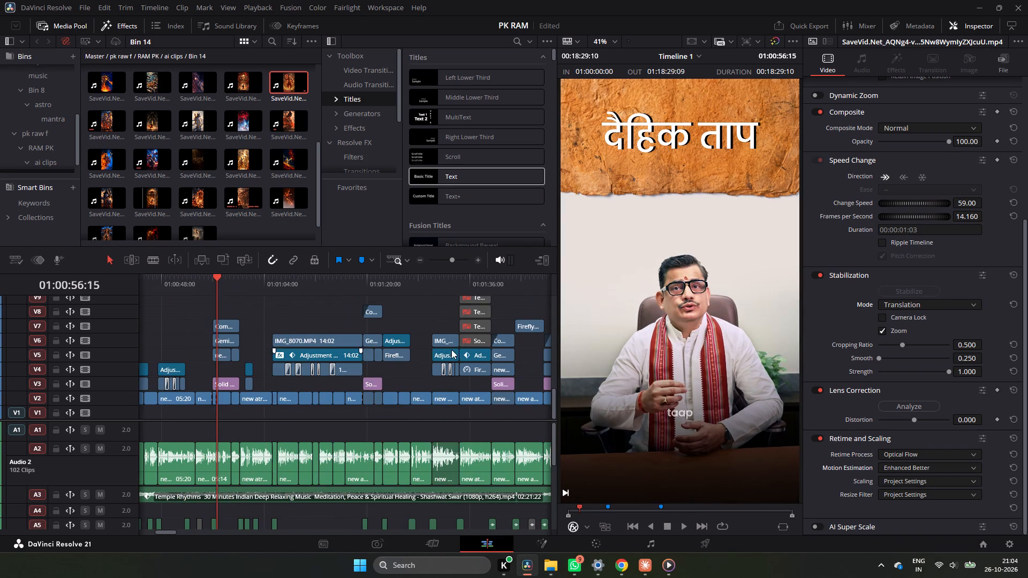
drag(289, 282, 313, 292)
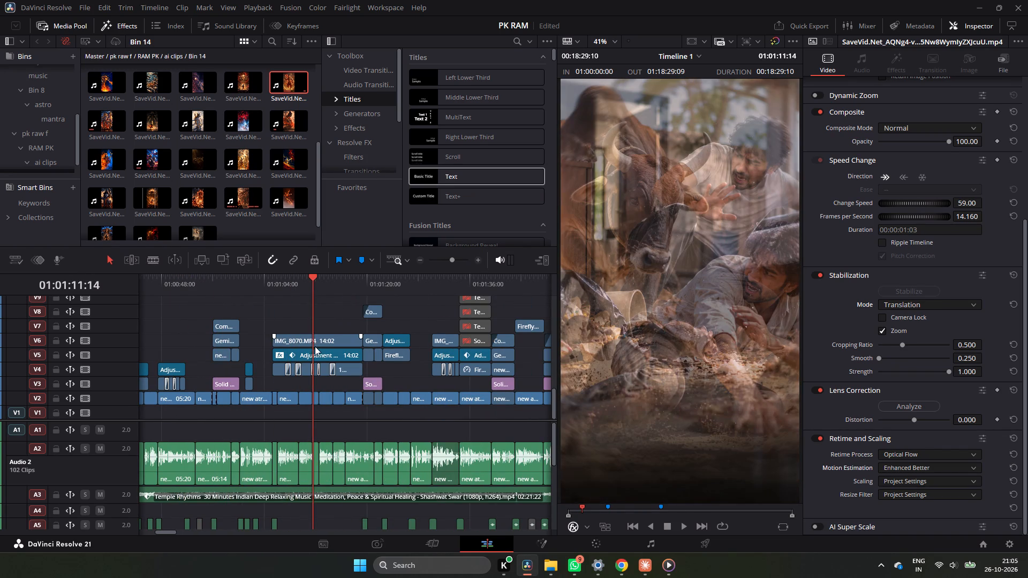
click(317, 349)
key(ctrl+c)
key(ctrl+c)
Paste the adjustment clip into the empty gap before the second reel, at about 01:02:31, and move it slightly later onto V4.
ctrl+scroll(317, 351, down, 9)
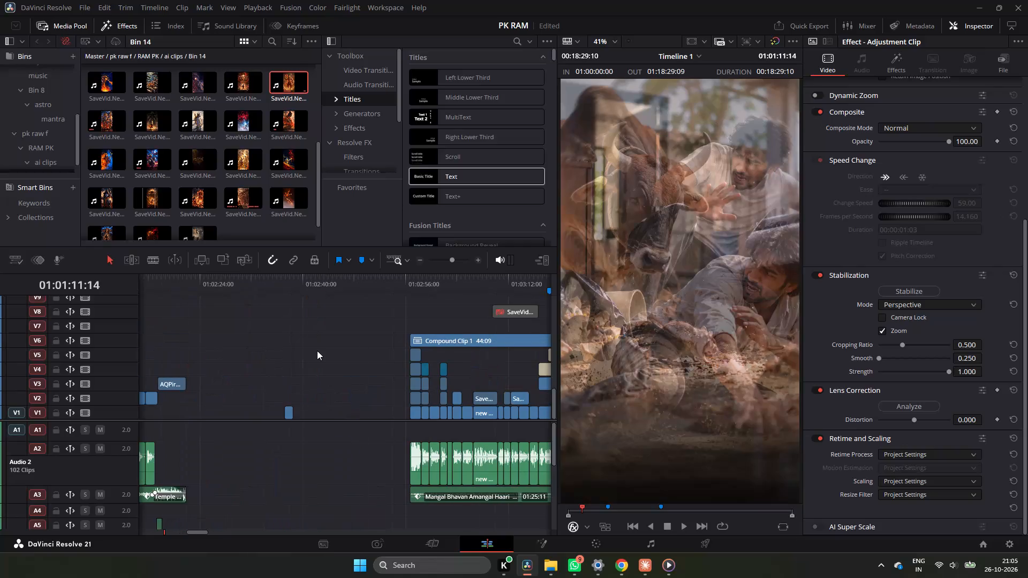
click(250, 282)
key(ctrl+v)
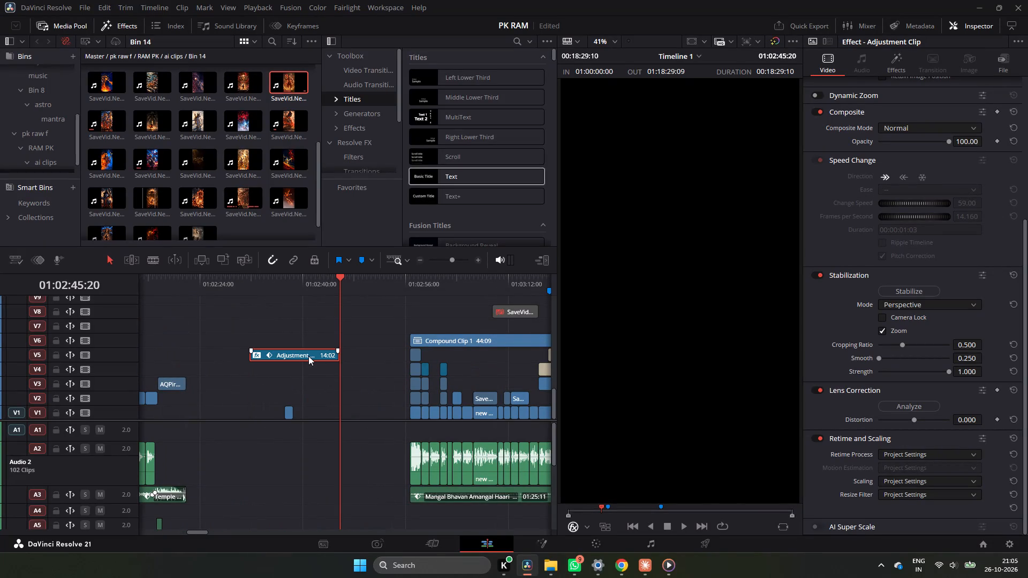
drag(308, 357, 330, 366)
click(417, 261)
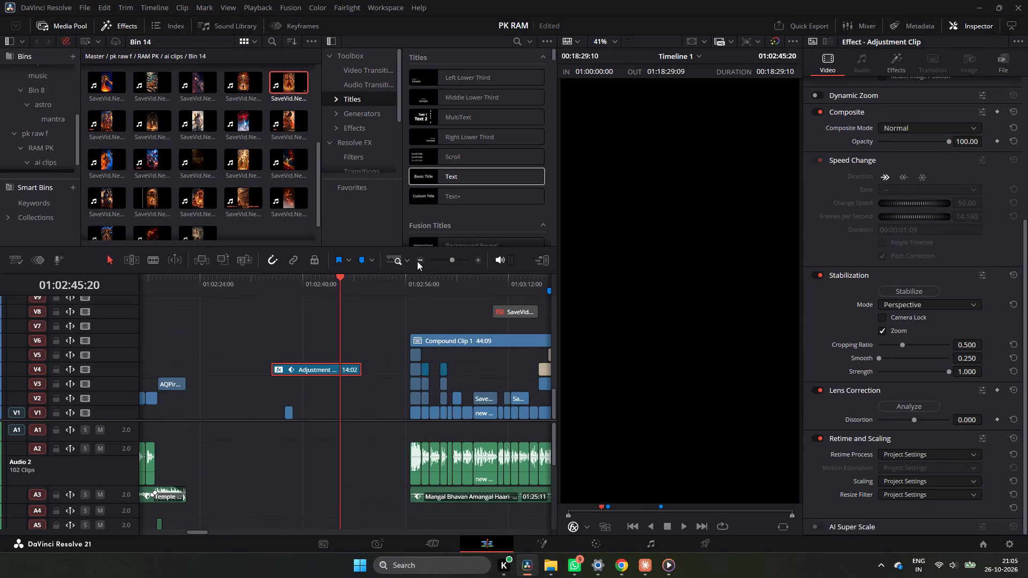
Shorten the pasted adjustment clip, place it on V3 over the two Ram overlay shots from about 01:03:11, and extend it to 04:01.
drag(430, 279, 428, 284)
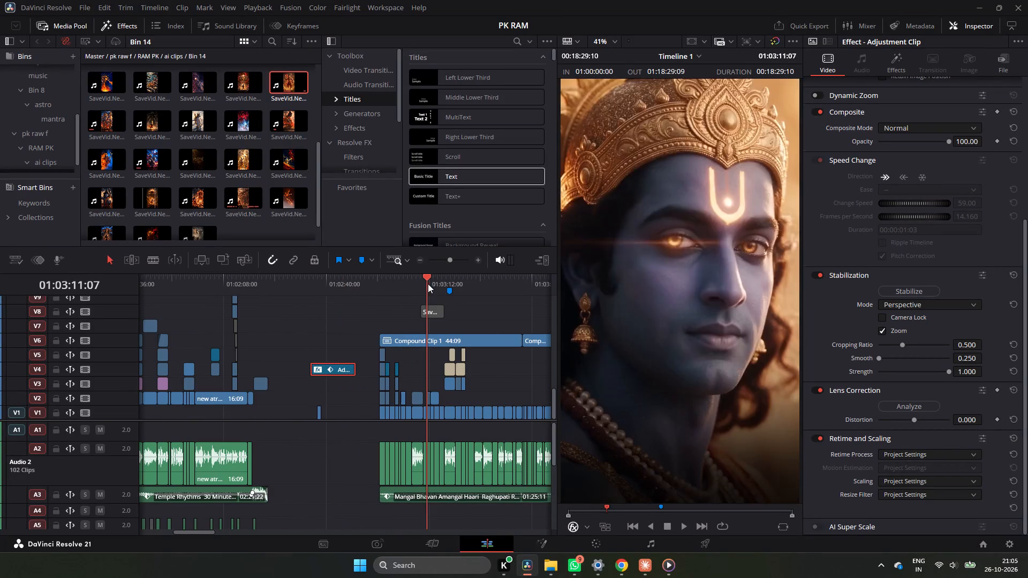
drag(428, 284, 436, 295)
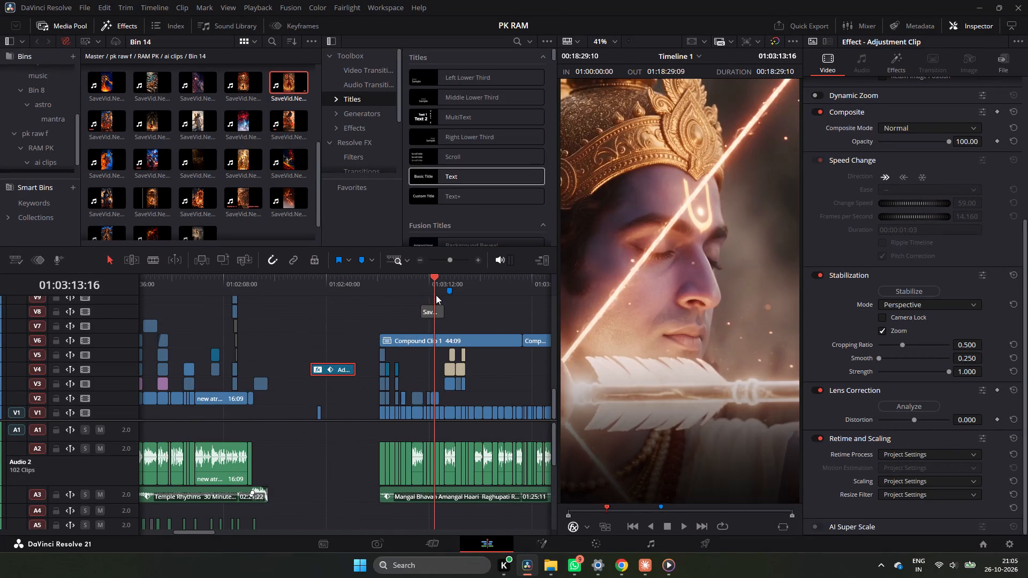
drag(436, 295, 436, 295)
drag(354, 369, 339, 375)
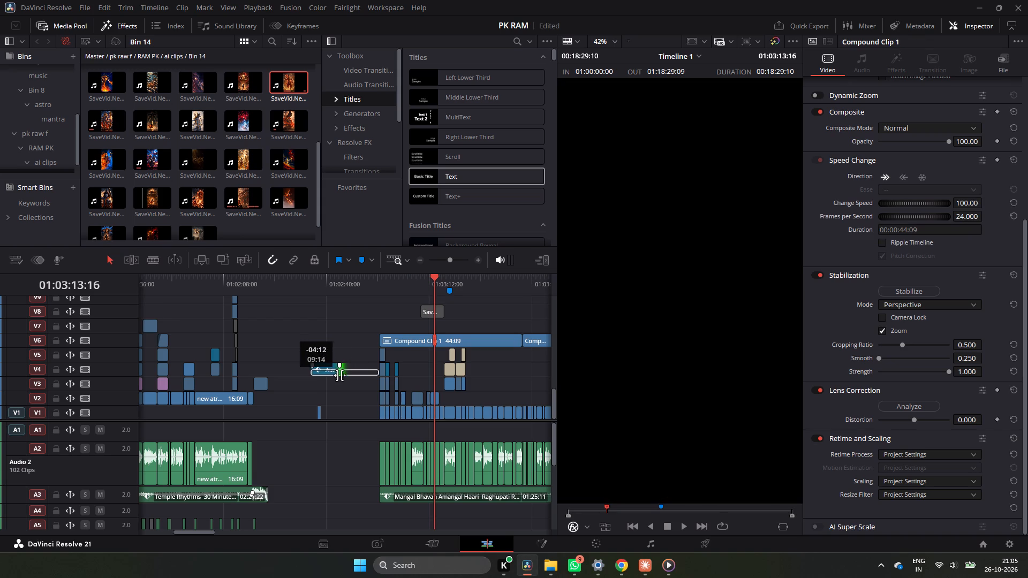
drag(339, 375, 324, 381)
drag(318, 372, 338, 371)
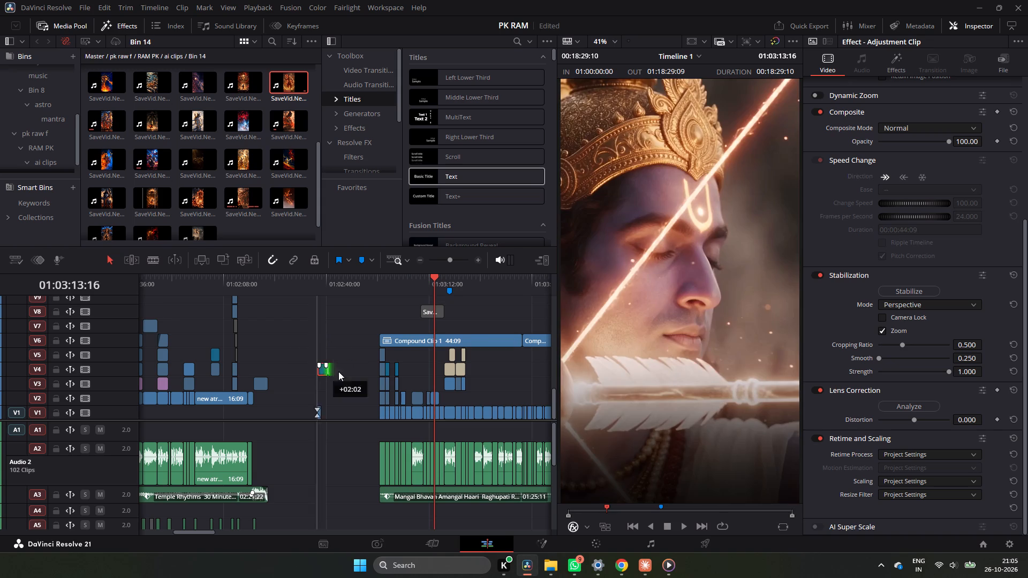
drag(338, 371, 433, 384)
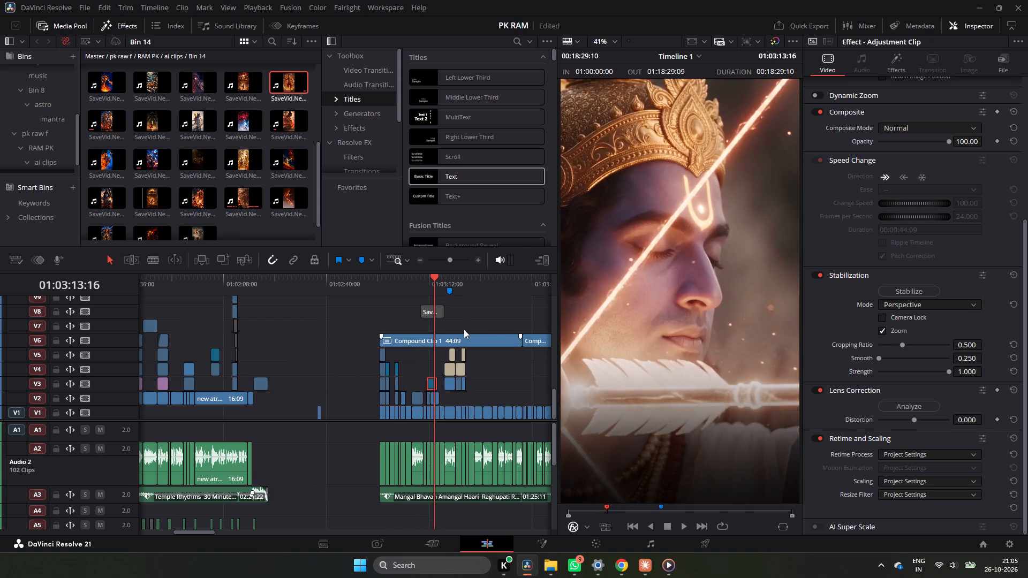
triple_click(478, 260)
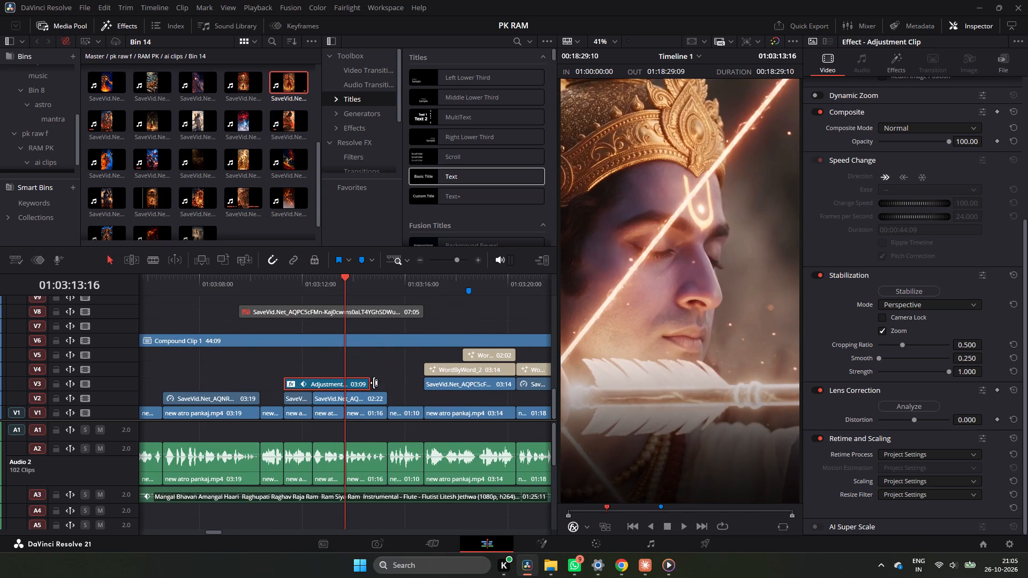
drag(368, 386, 388, 387)
click(287, 287)
key(space)
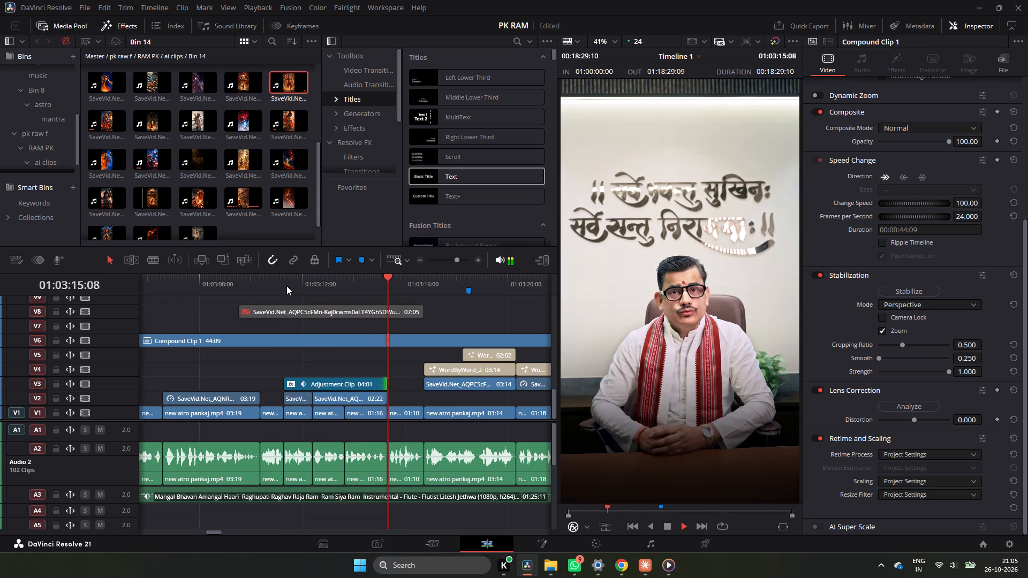
key(space)
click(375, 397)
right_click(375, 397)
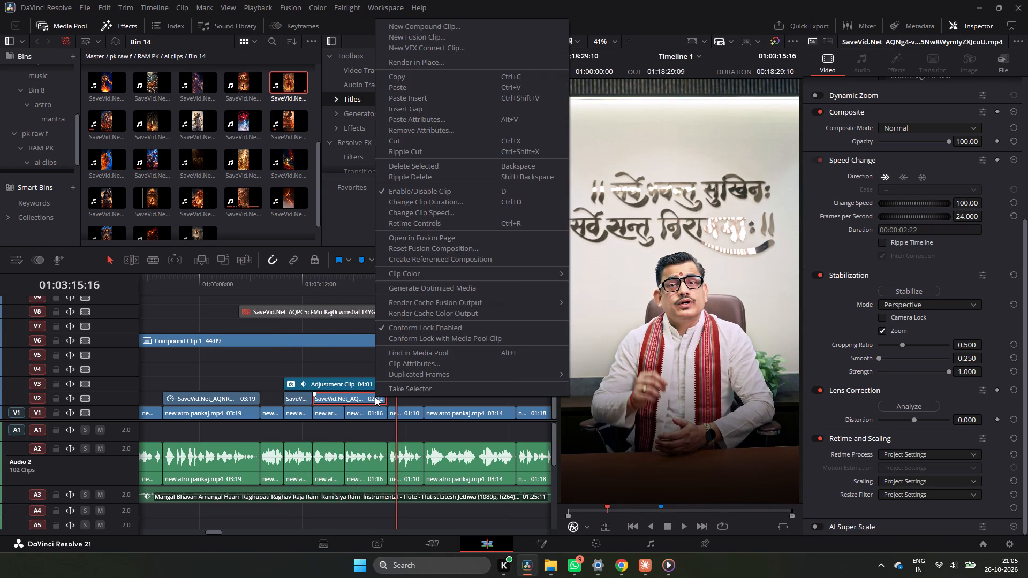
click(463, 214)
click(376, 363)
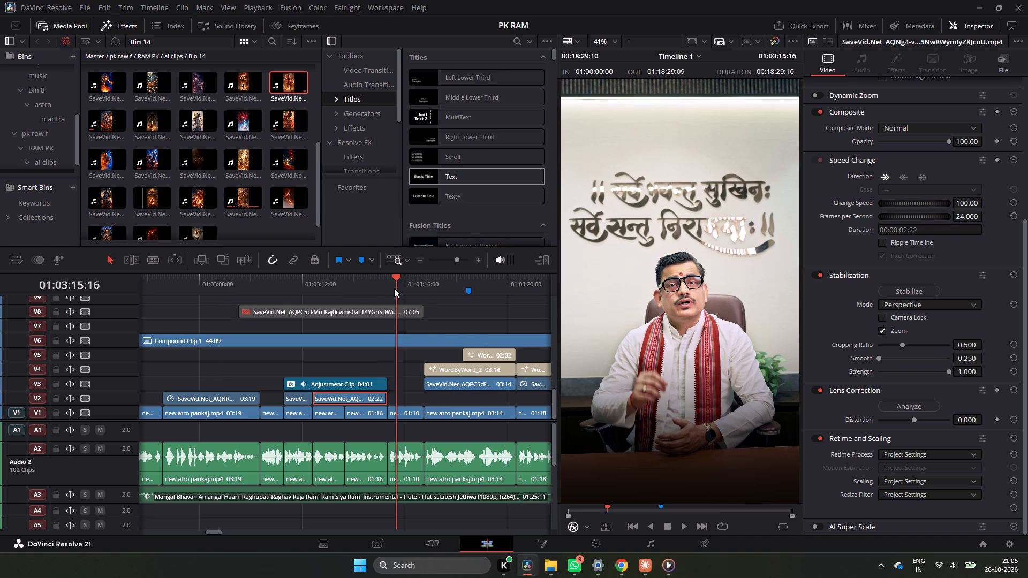
Slow the 02:22 Ram bow overlay clip on V2, beneath the adjustment clip, to 71% speed.
drag(394, 287, 331, 321)
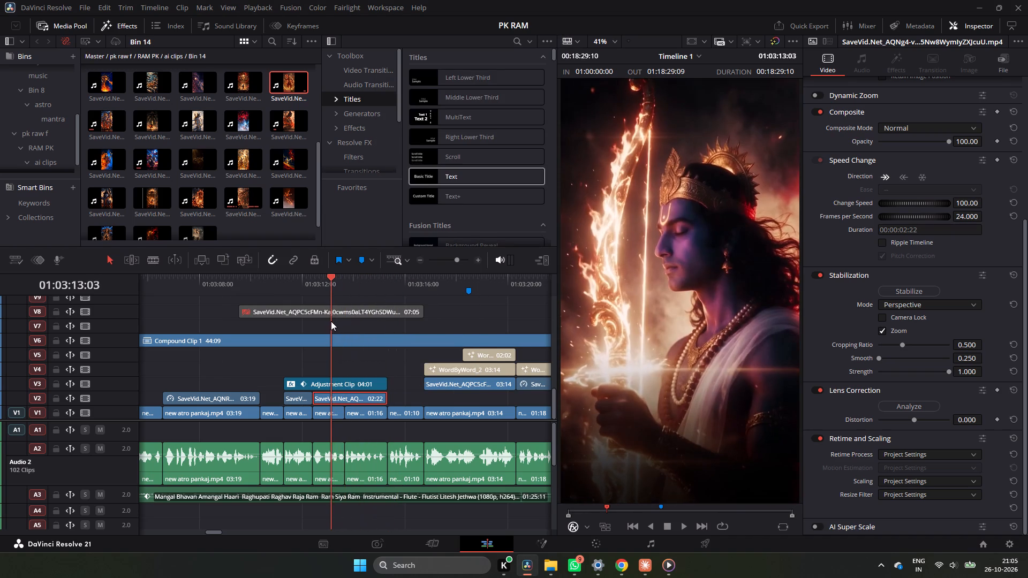
drag(331, 321, 331, 322)
right_click(360, 398)
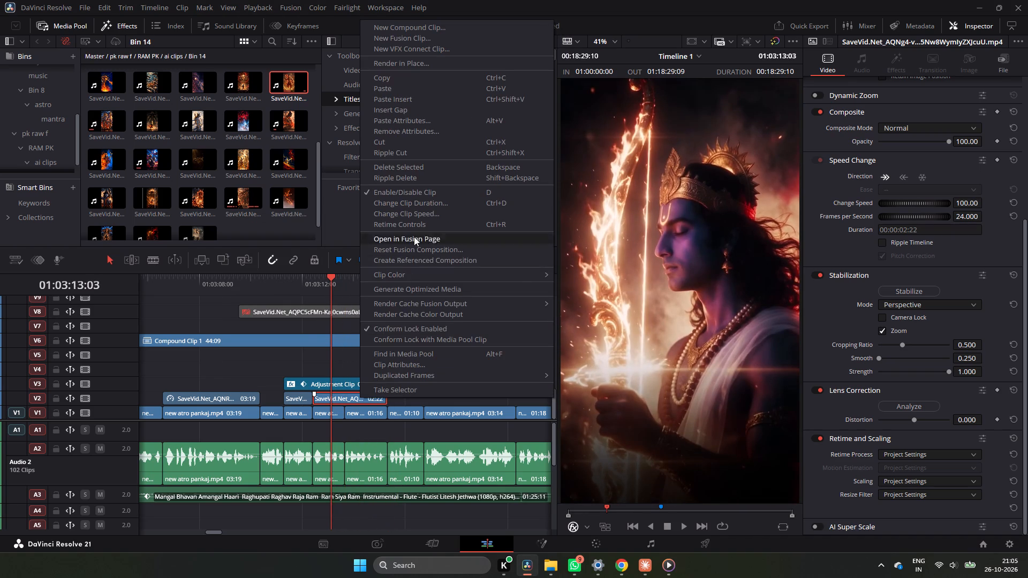
click(425, 214)
drag(340, 255, 330, 263)
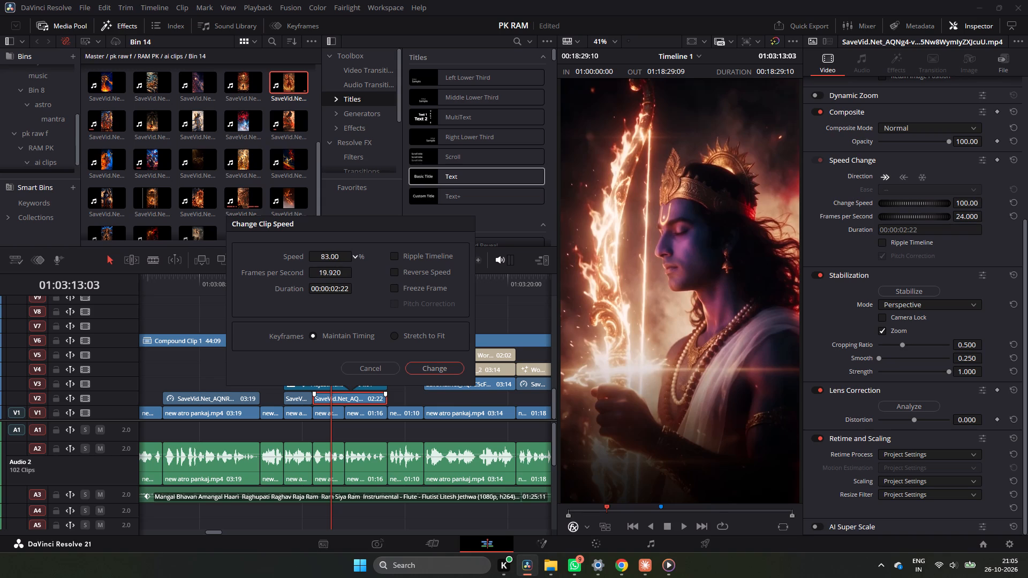
drag(330, 263, 324, 273)
click(439, 368)
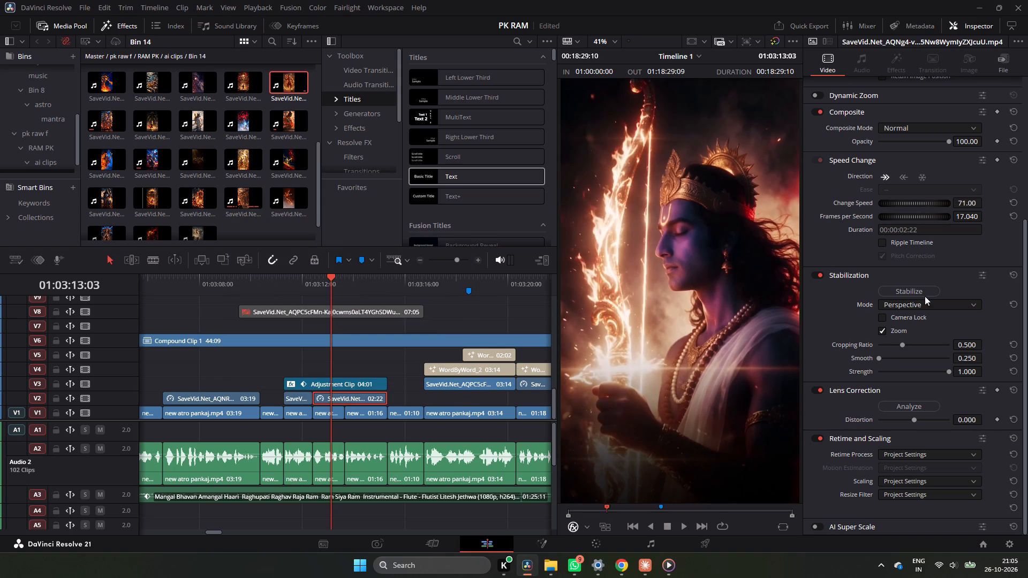
Set the slowed Ram bow clip's retime process to Optical Flow and its motion estimation to Enhanced Better.
click(909, 453)
click(900, 501)
click(911, 459)
click(919, 443)
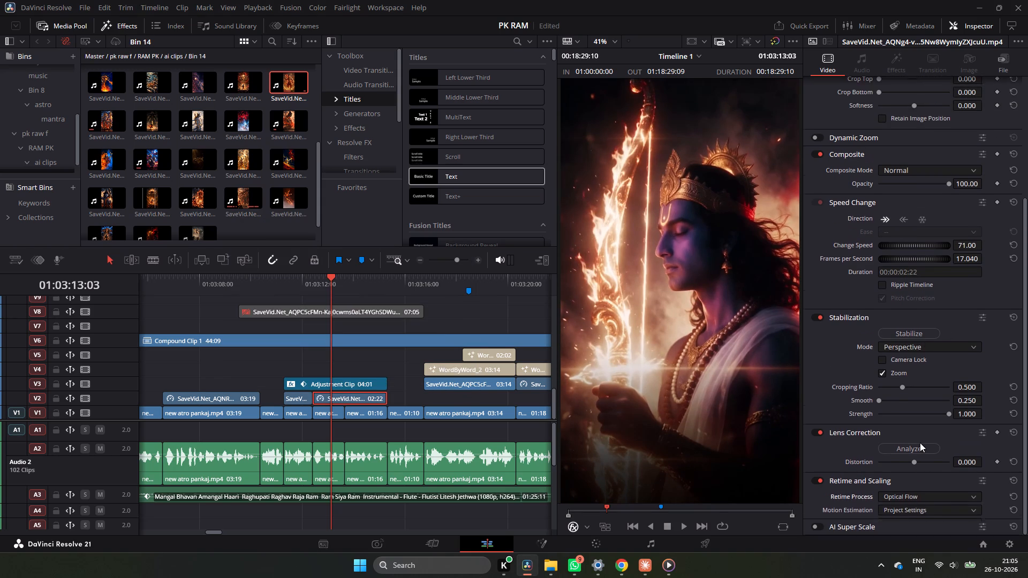
scroll(911, 488, down, 6)
scroll(868, 477, down, 4)
click(844, 508)
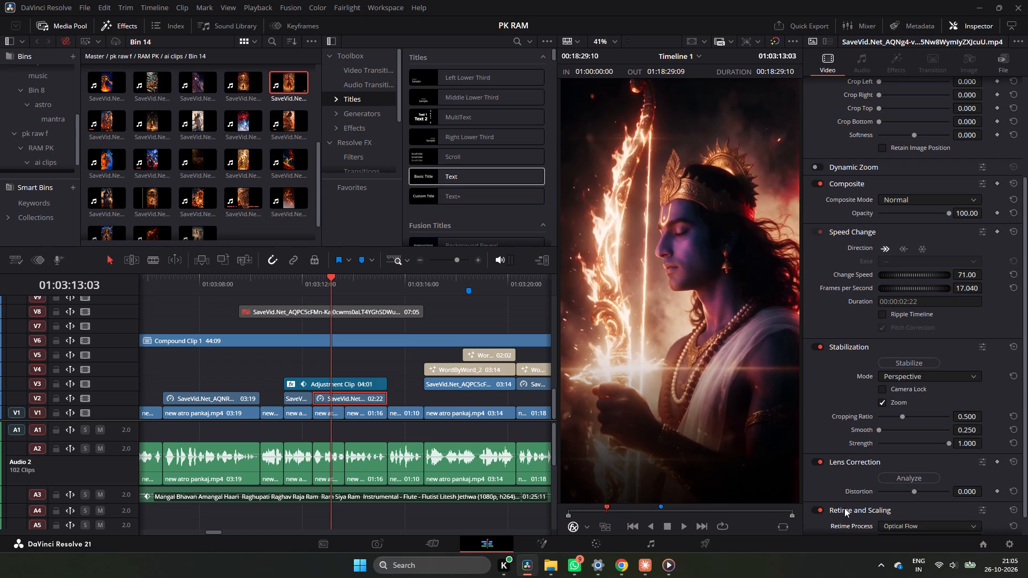
scroll(844, 508, down, 5)
click(922, 467)
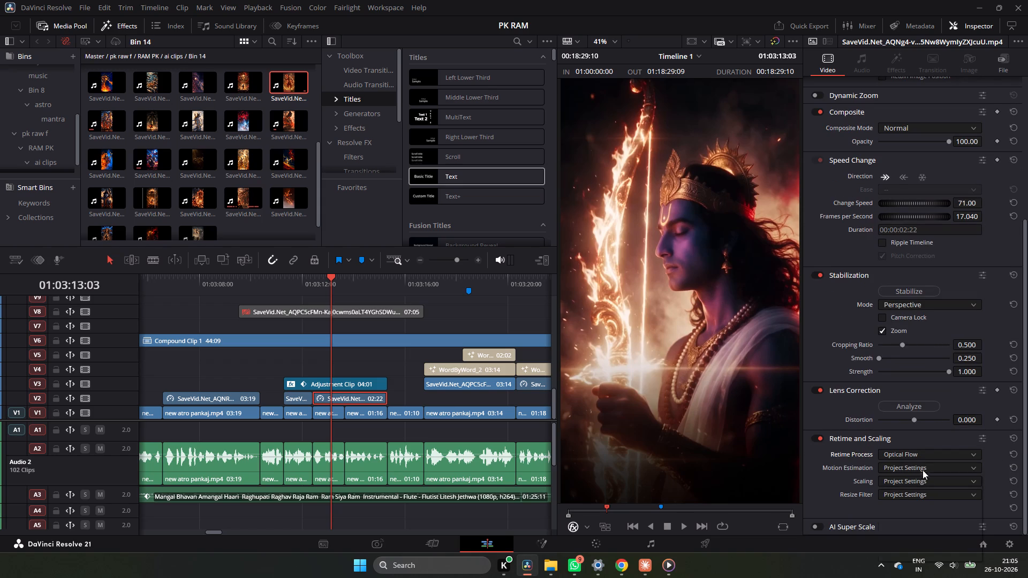
click(911, 518)
click(928, 468)
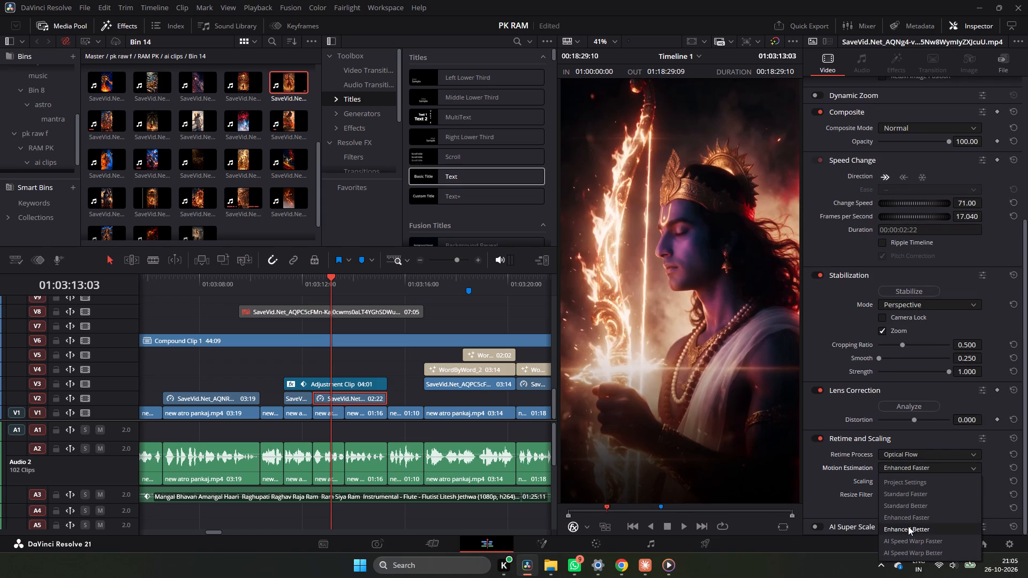
click(908, 526)
Switch the Ram bow clip's stabilization mode to Translation and stabilize it.
click(885, 288)
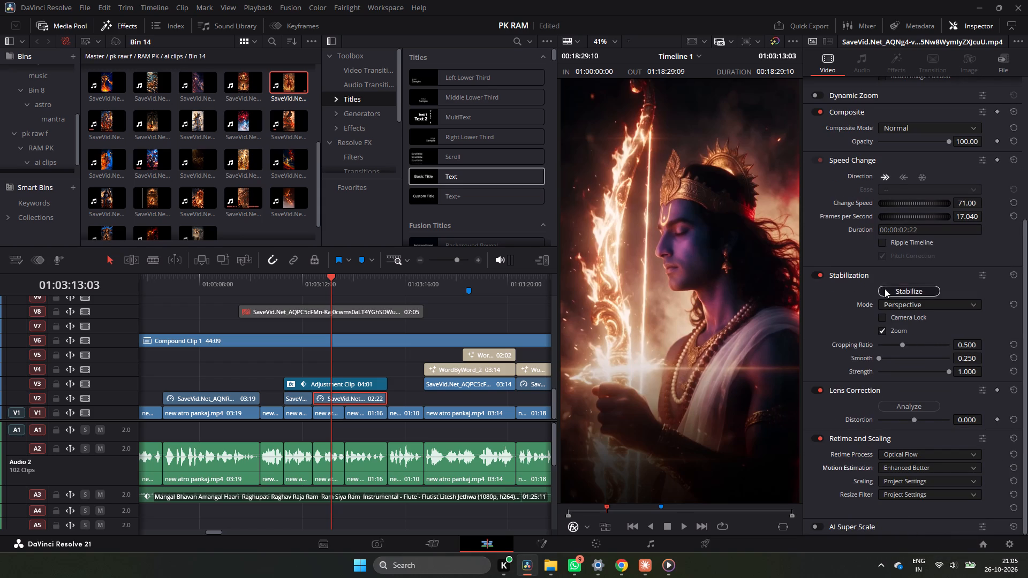
click(903, 303)
click(899, 341)
click(908, 293)
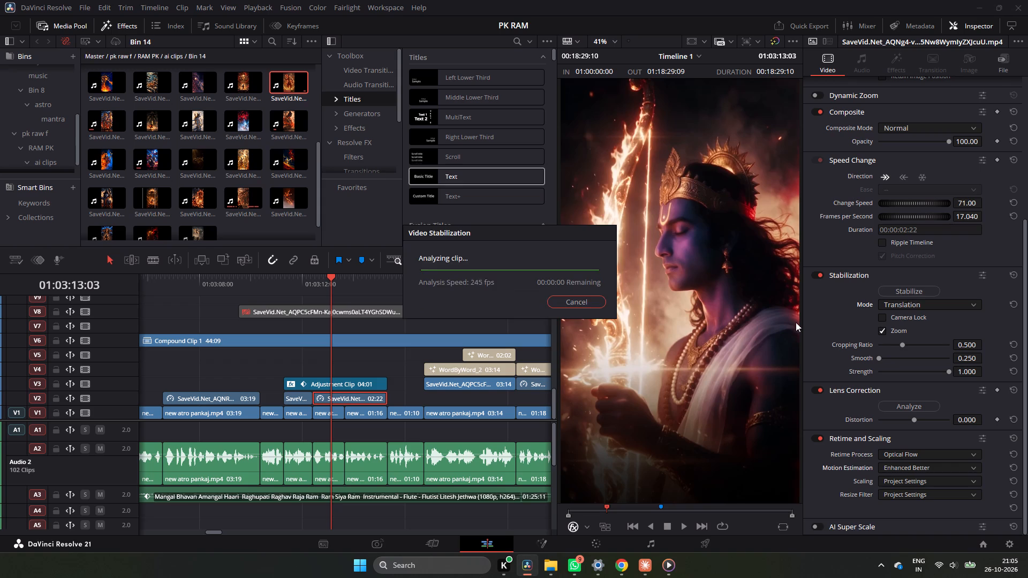
Play and scrub the slowed Ram bow clip between about 01:03:12 and 01:03:14 to examine its motion and internal shot change.
click(303, 285)
key(space)
key(space)
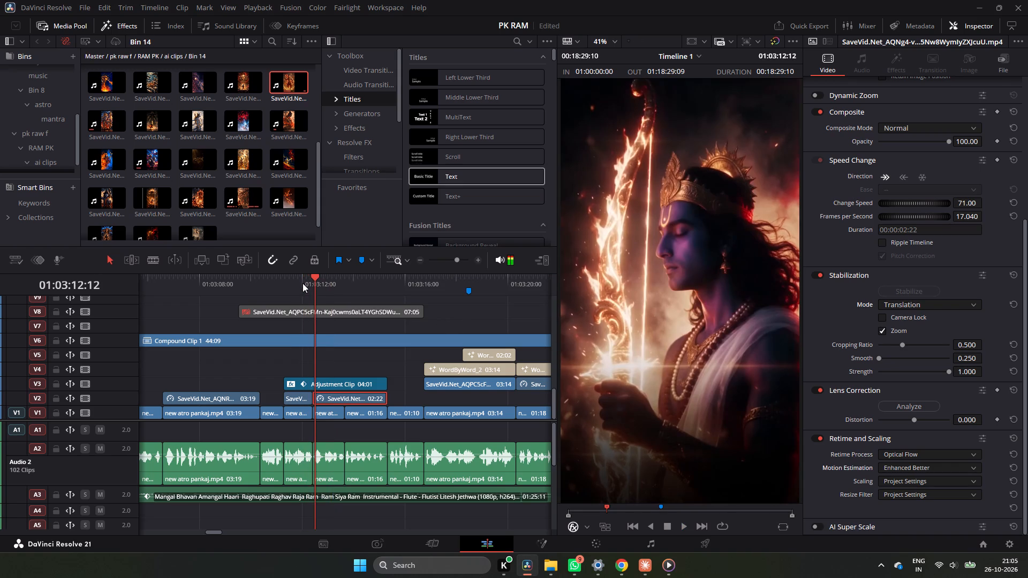
click(293, 283)
key(space)
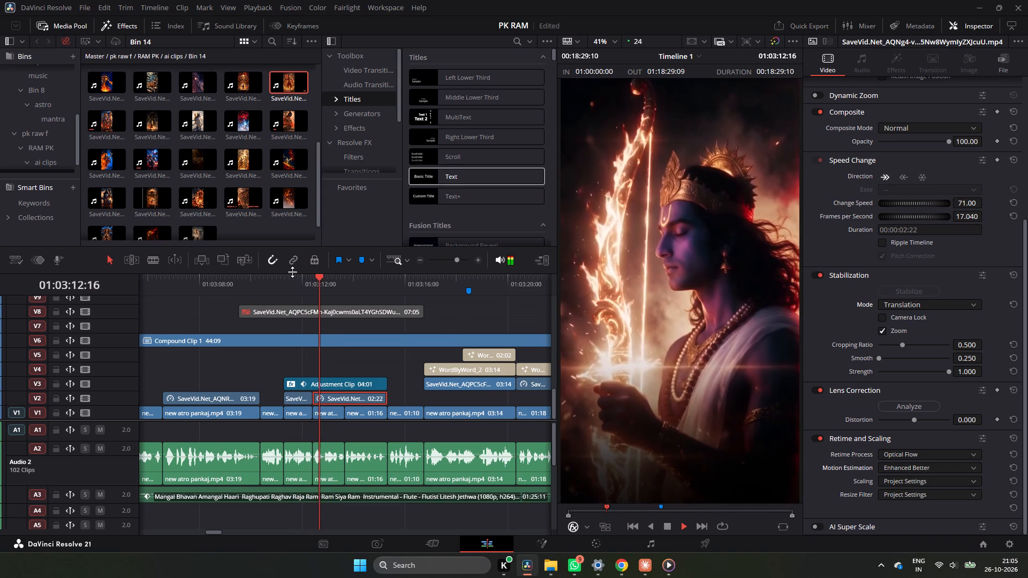
key(space)
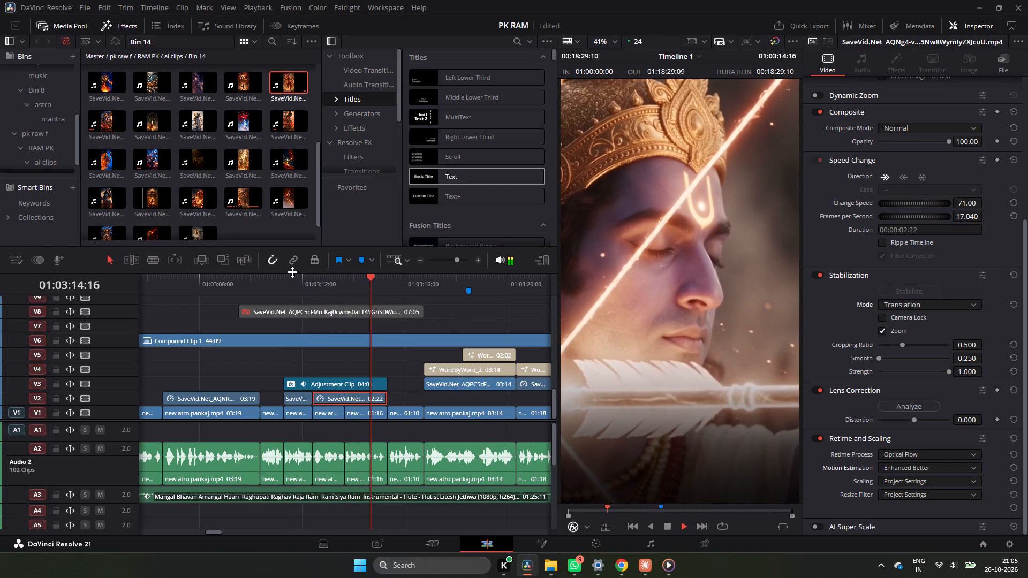
click(336, 277)
key(space)
key(space)
click(356, 283)
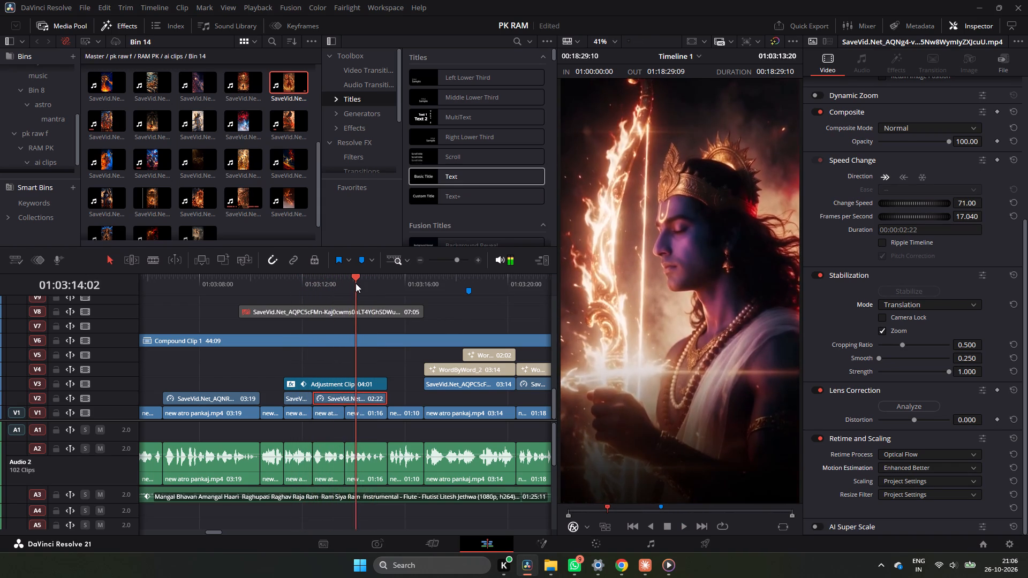
drag(353, 283, 350, 290)
click(352, 287)
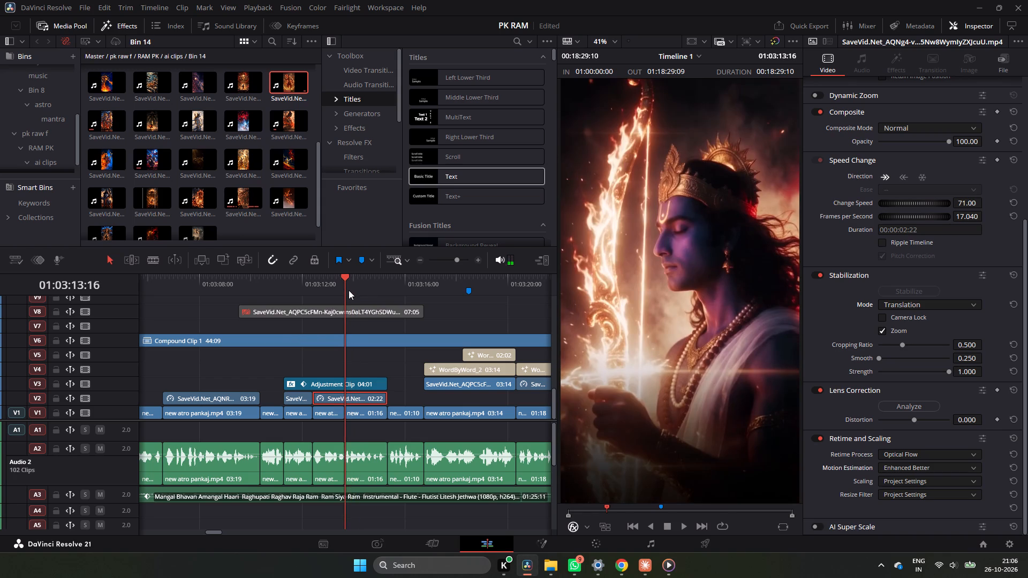
key(space)
key(space)
Cut the section from 01:03:13:16 to 01:03:14:06 out of the Ram bow clip on V2.
drag(354, 290, 339, 301)
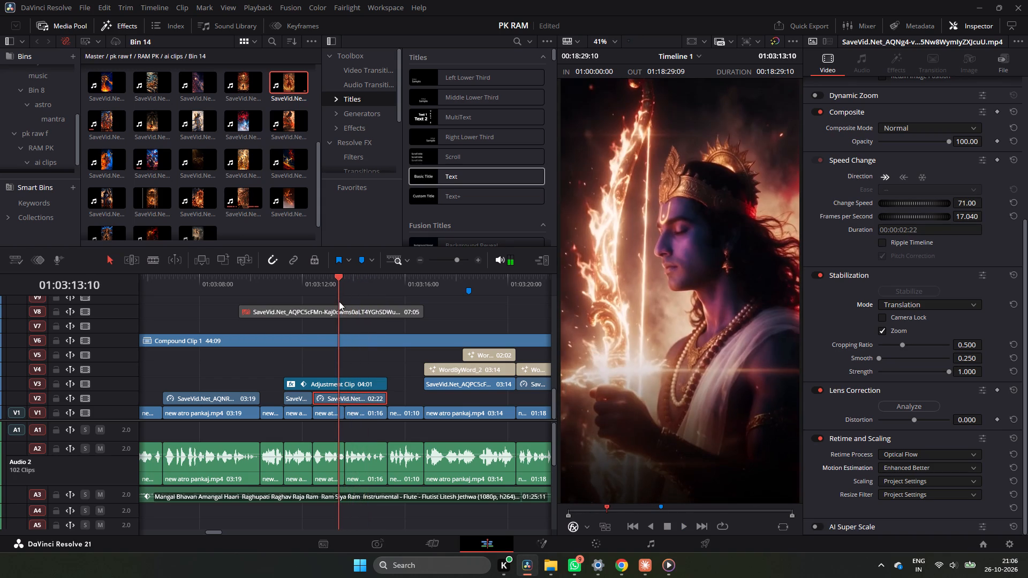
drag(339, 301, 341, 302)
key(ctrl+b)
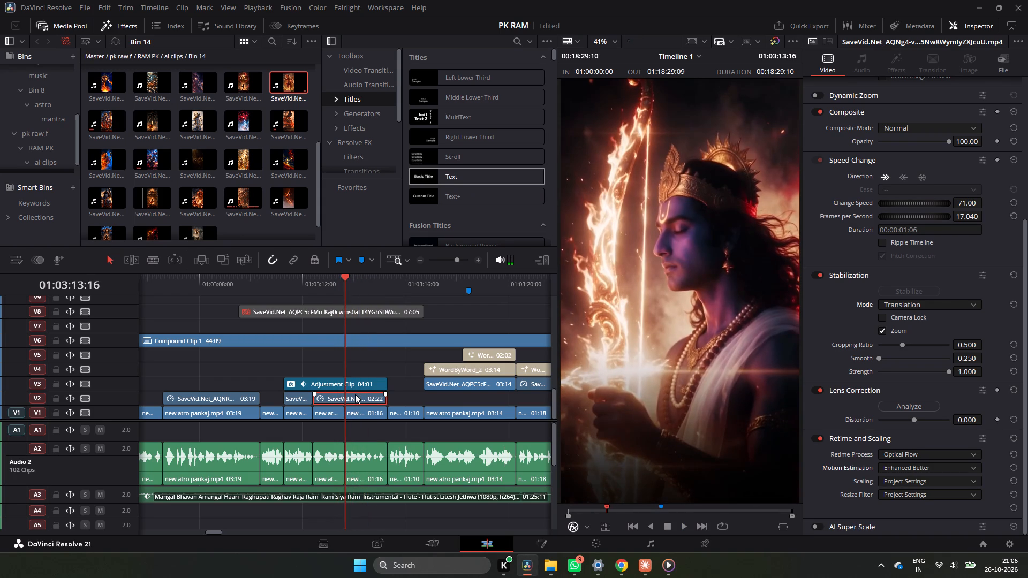
key(space)
key(space)
key(space)
key(space)
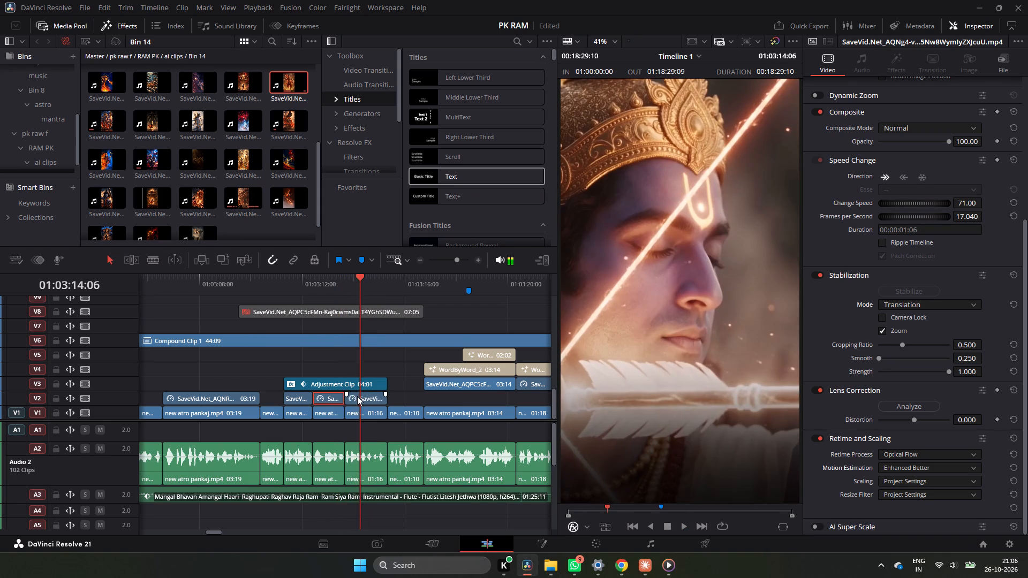
click(358, 397)
key(ctrl+b)
key(BackSpace)
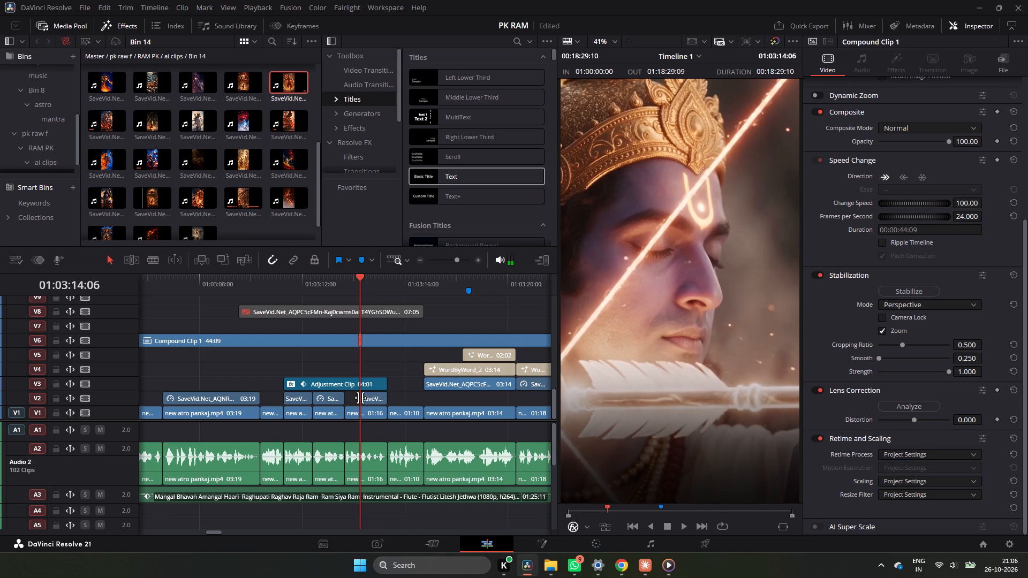
Move the remaining arrow close-up earlier to close the gap, extend its end to match the adjustment clip, and play it back.
drag(373, 400, 358, 399)
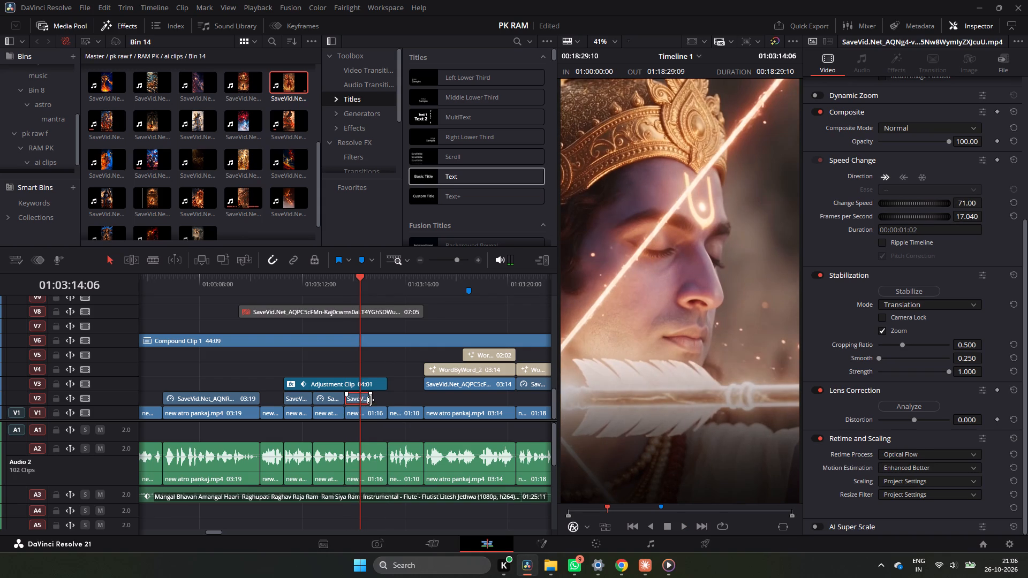
drag(371, 400, 385, 407)
key(space)
key(space)
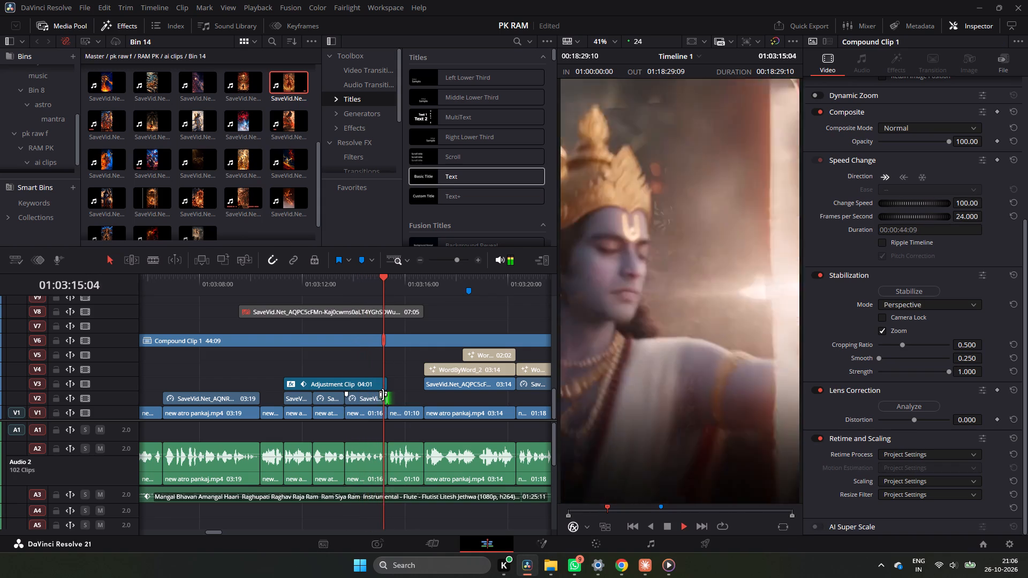
key(space)
key(space)
Slow the 01:16 arrow close-up on V2 to 57% speed and play it to check the motion.
click(379, 400)
right_click(377, 399)
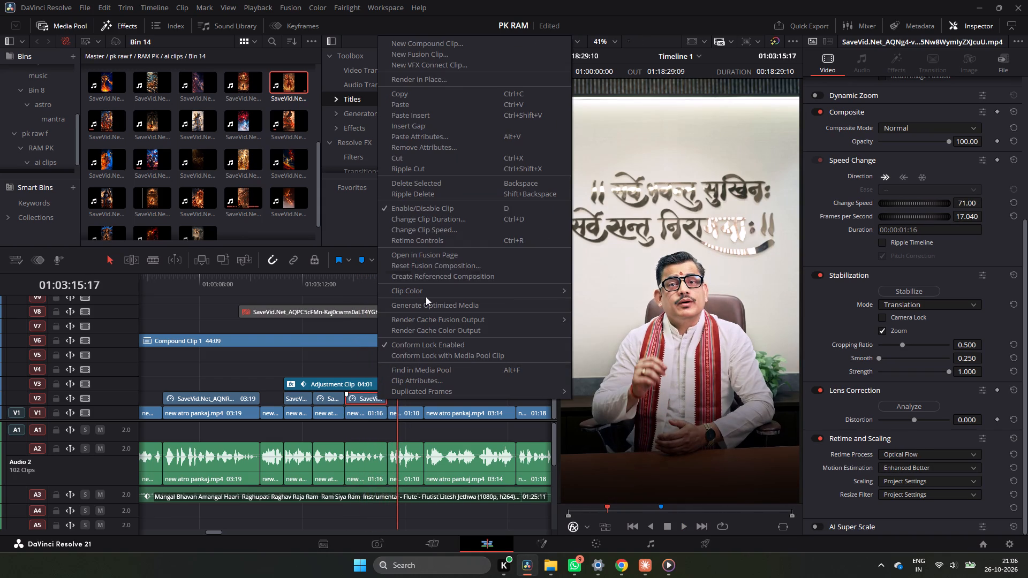
click(451, 231)
drag(354, 257, 347, 264)
click(448, 364)
click(357, 288)
key(space)
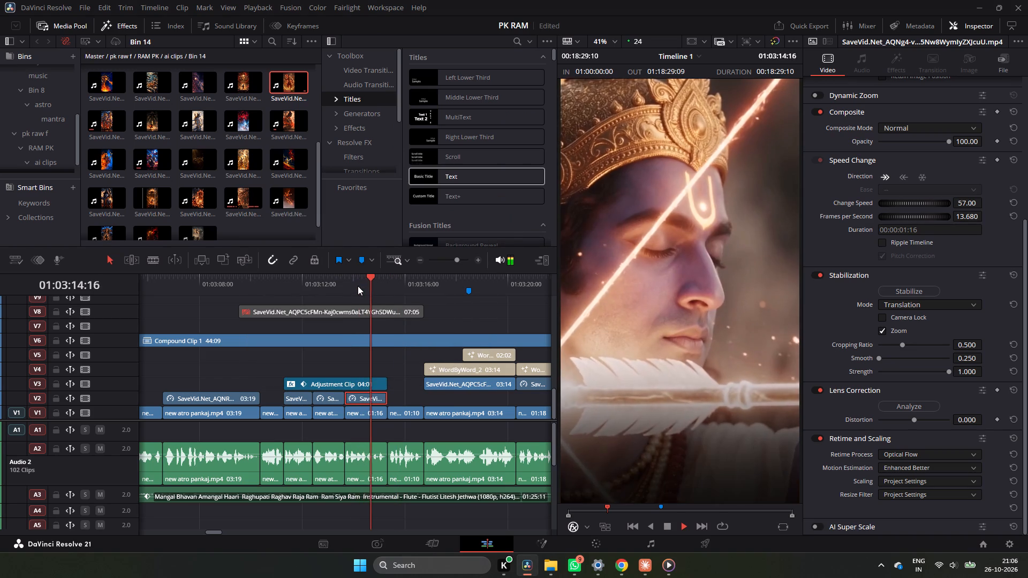
key(space)
Slow the arrow close-up at the end of the adjustment clip on V2 to 48% speed and play through the shots that follow.
right_click(374, 403)
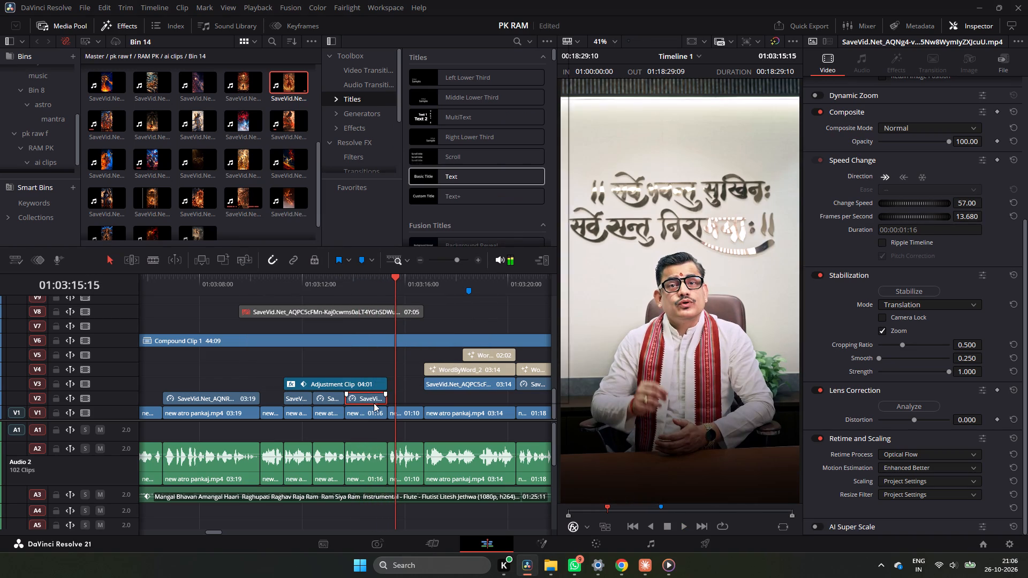
click(448, 235)
drag(358, 253, 356, 254)
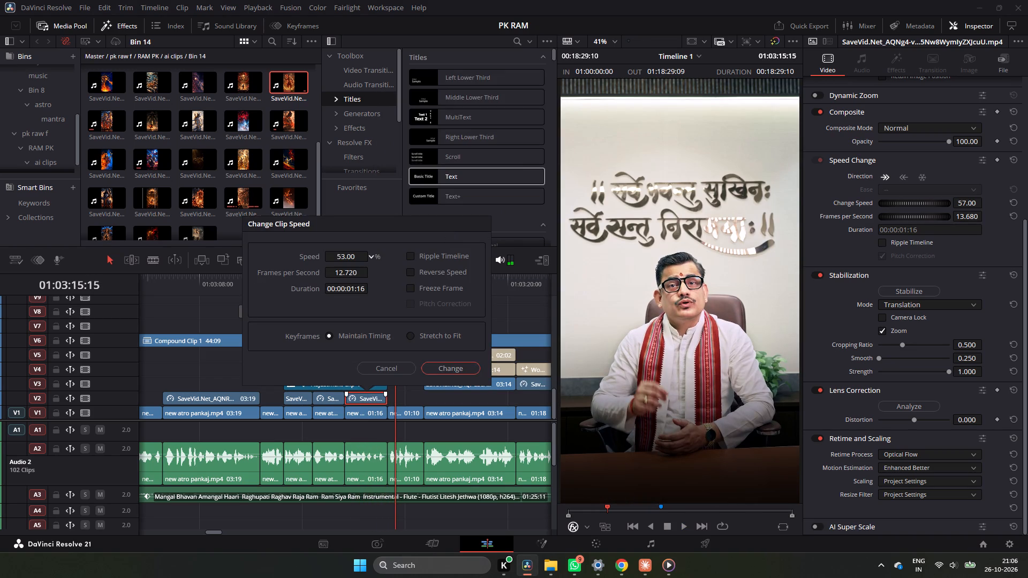
drag(356, 254, 353, 258)
click(452, 378)
click(453, 370)
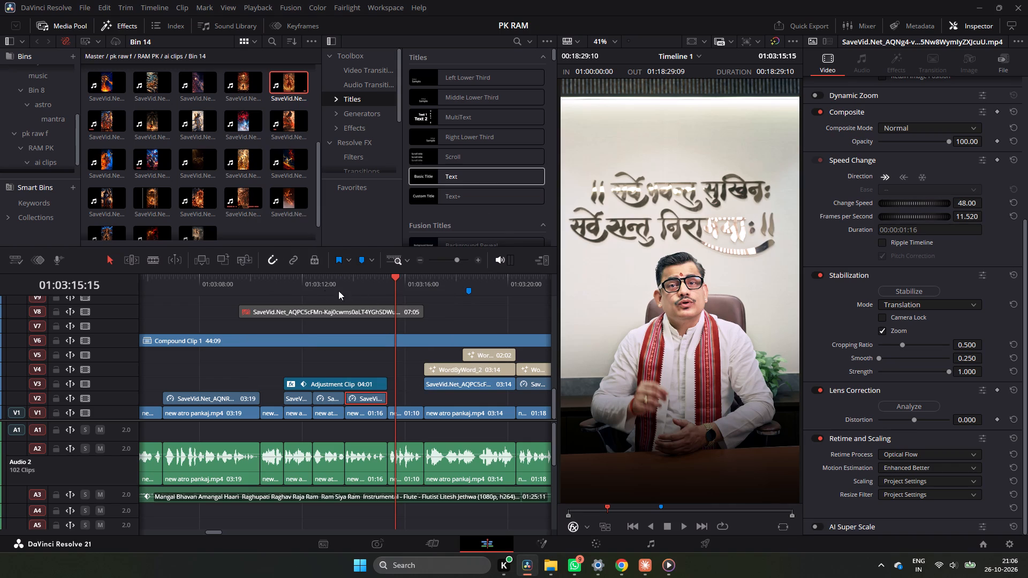
click(307, 285)
key(space)
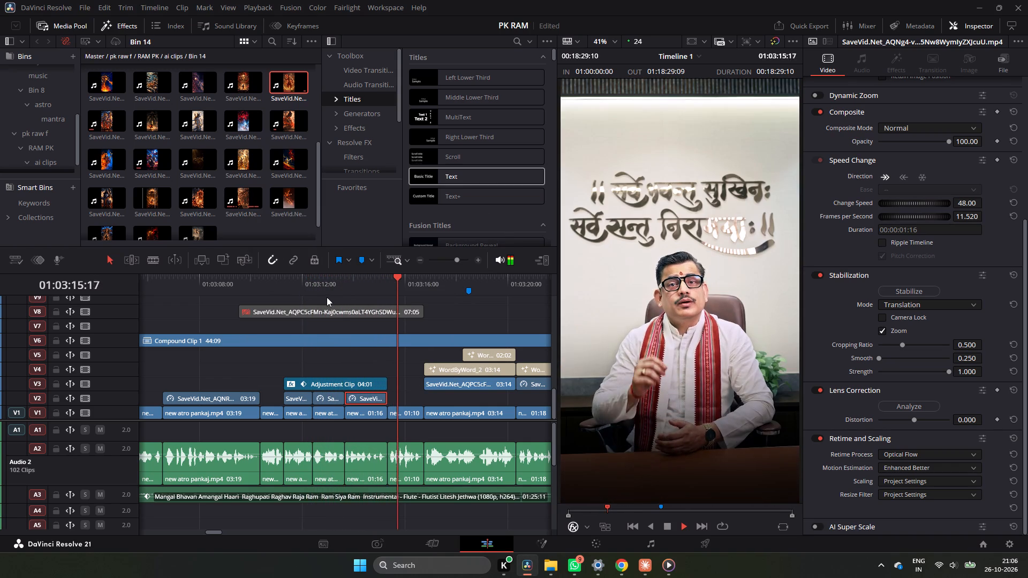
key(space)
key(space)
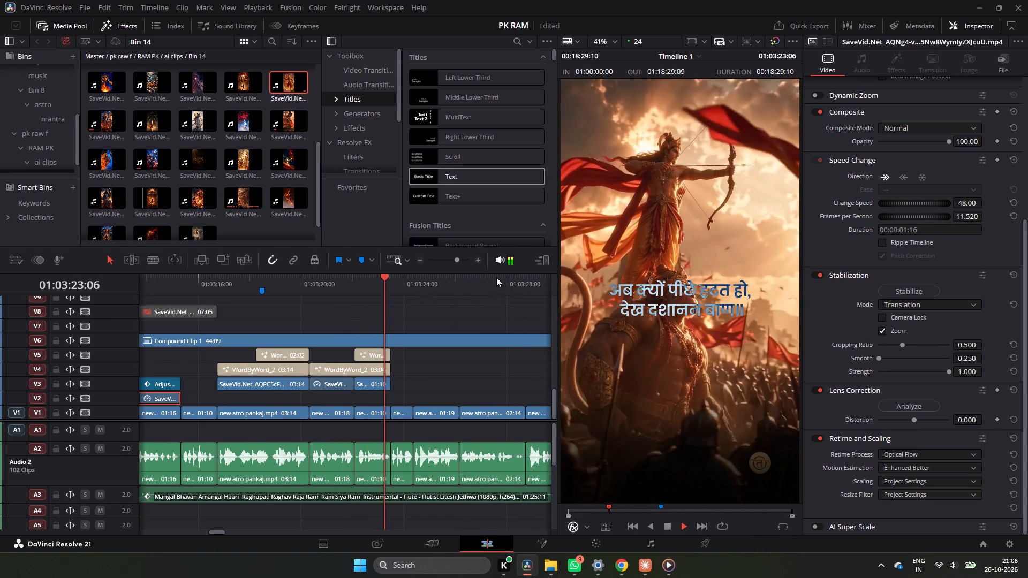
key(space)
key(space)
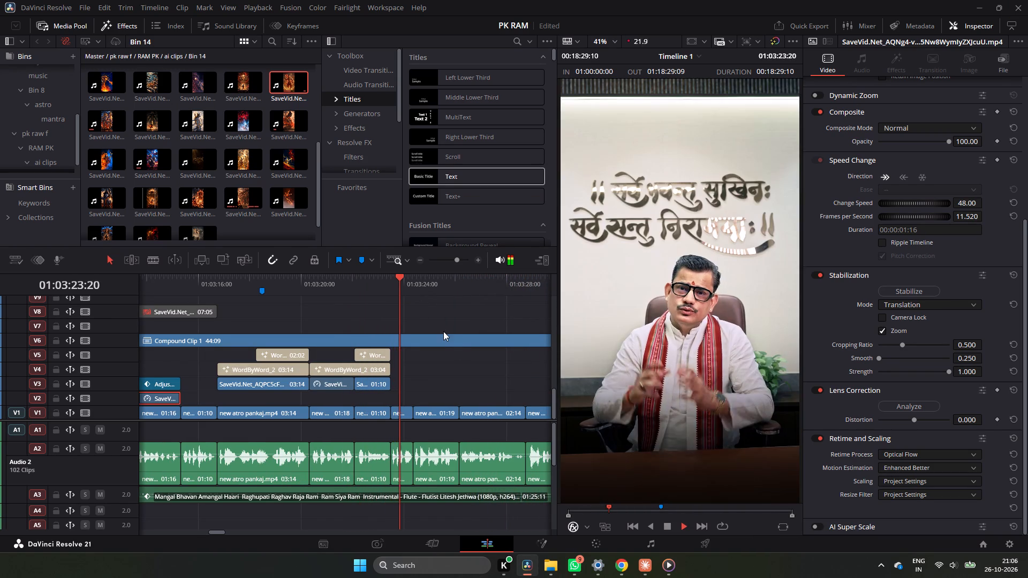
key(space)
Set the size of all four word-by-word titles on V4 and V5 to 0.1305 and play them back over the Ram shots.
drag(406, 280, 387, 284)
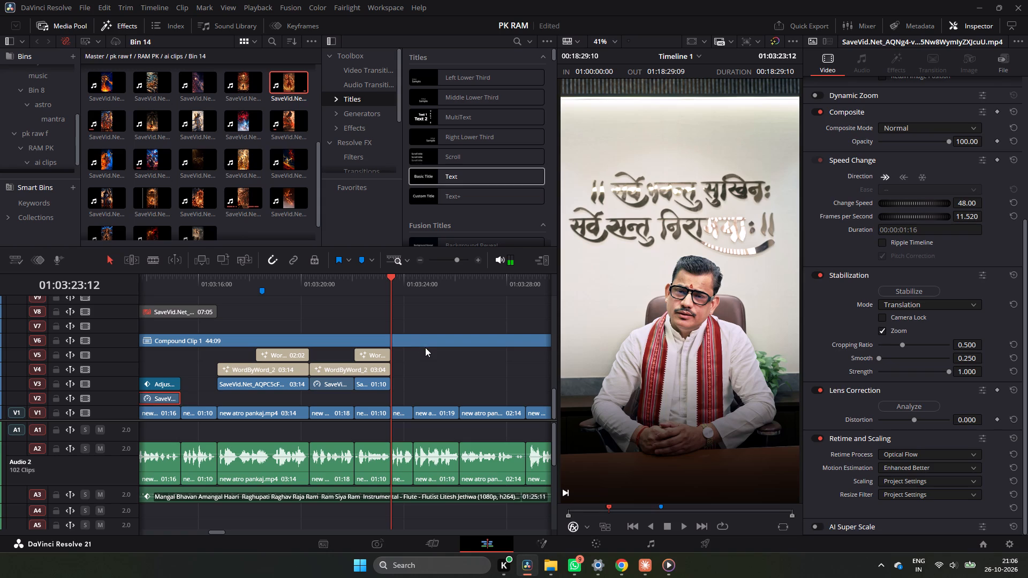
drag(425, 348, 237, 375)
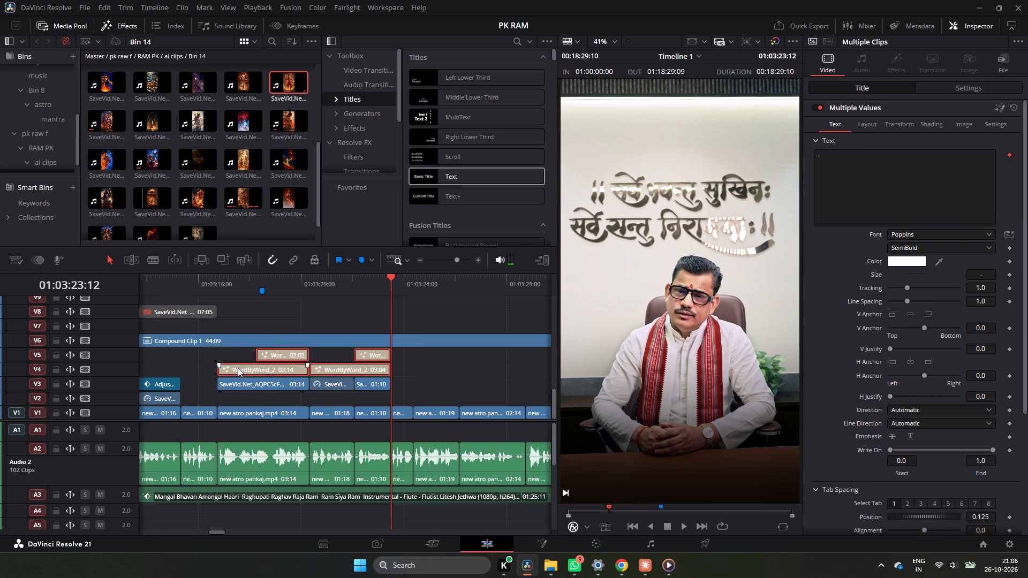
drag(335, 287, 282, 302)
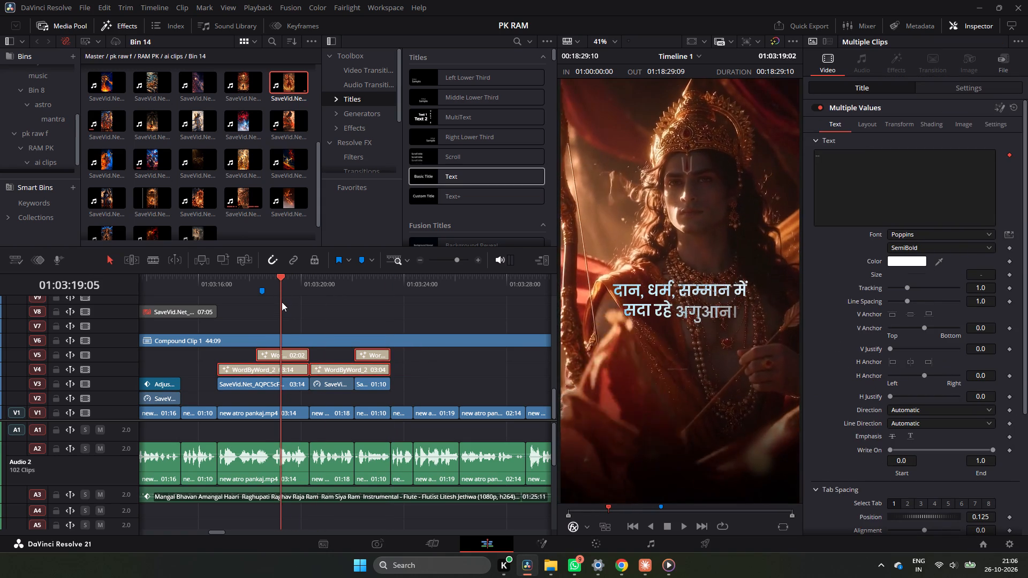
drag(282, 302, 283, 302)
drag(986, 276, 645, 300)
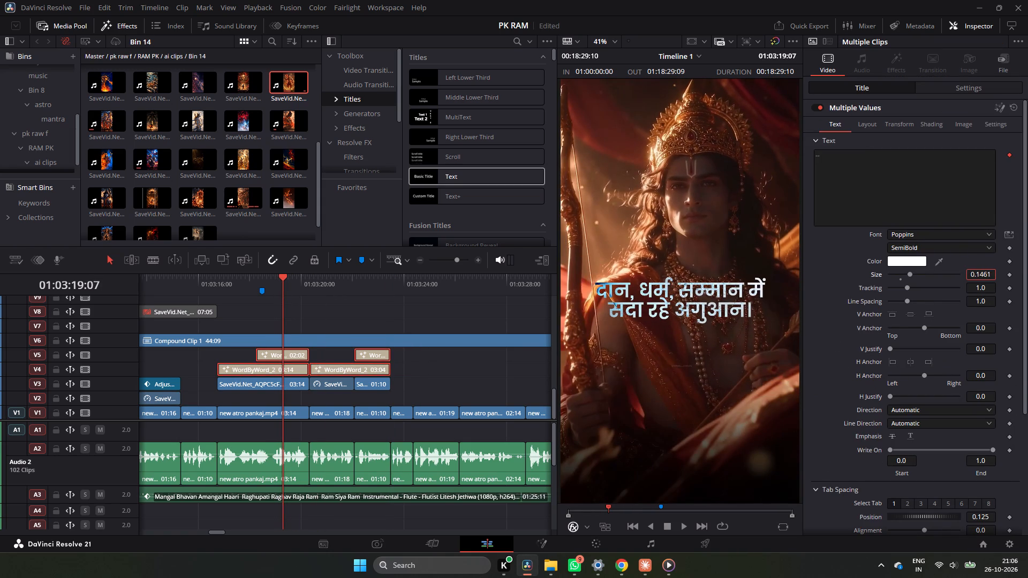
drag(645, 300, 562, 315)
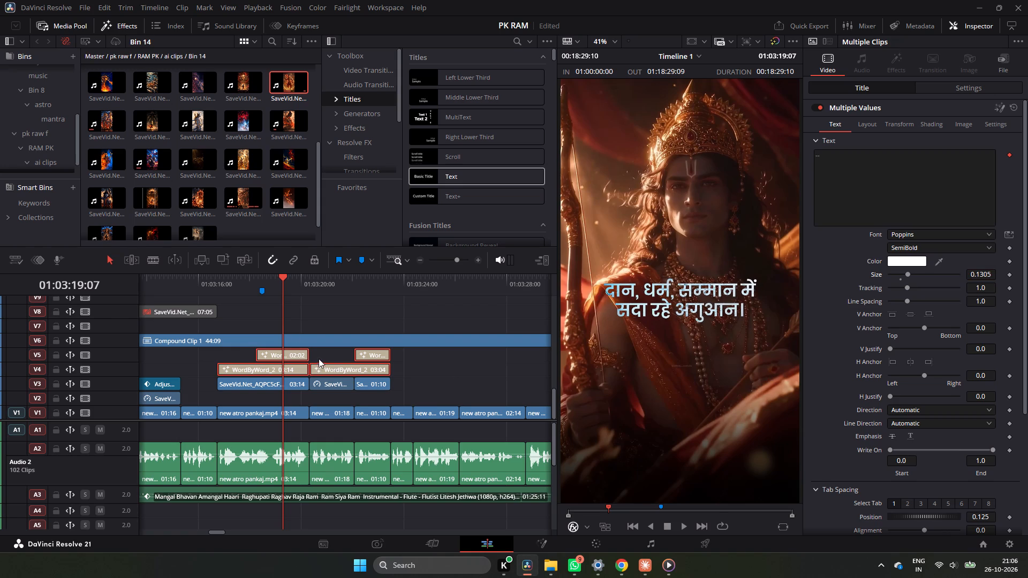
drag(282, 287, 381, 304)
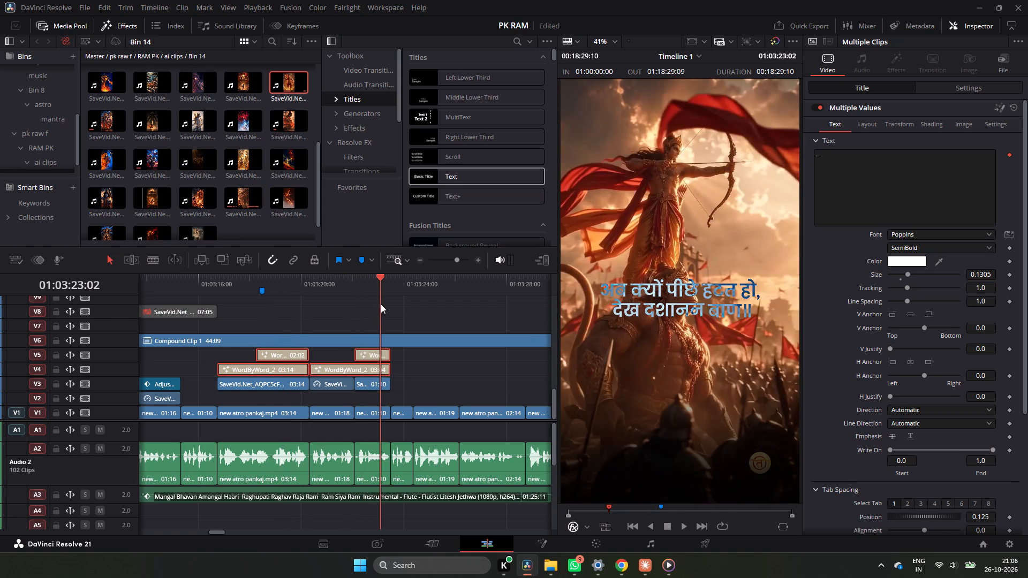
drag(381, 304, 241, 311)
key(space)
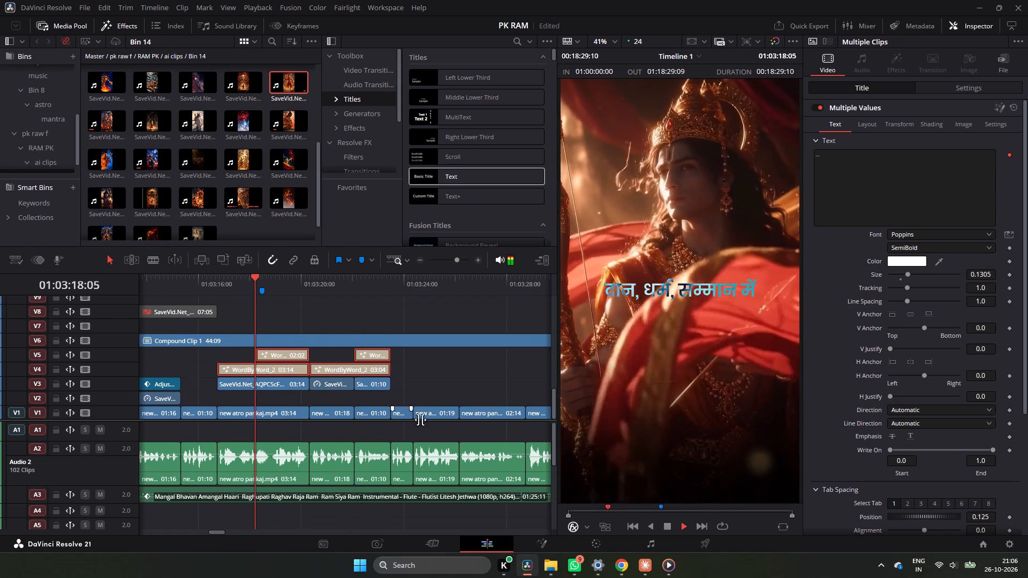
click(425, 420)
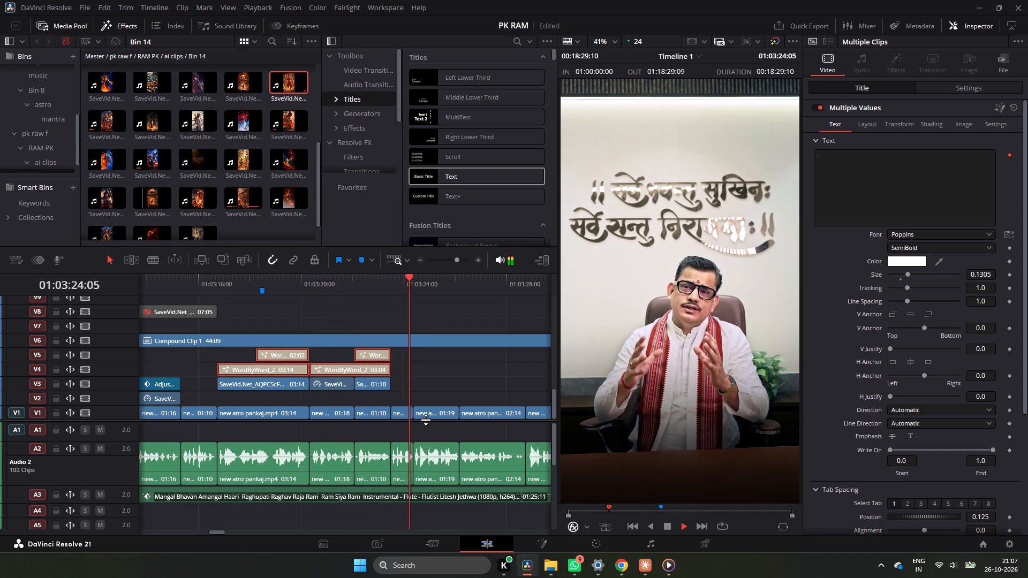
key(space)
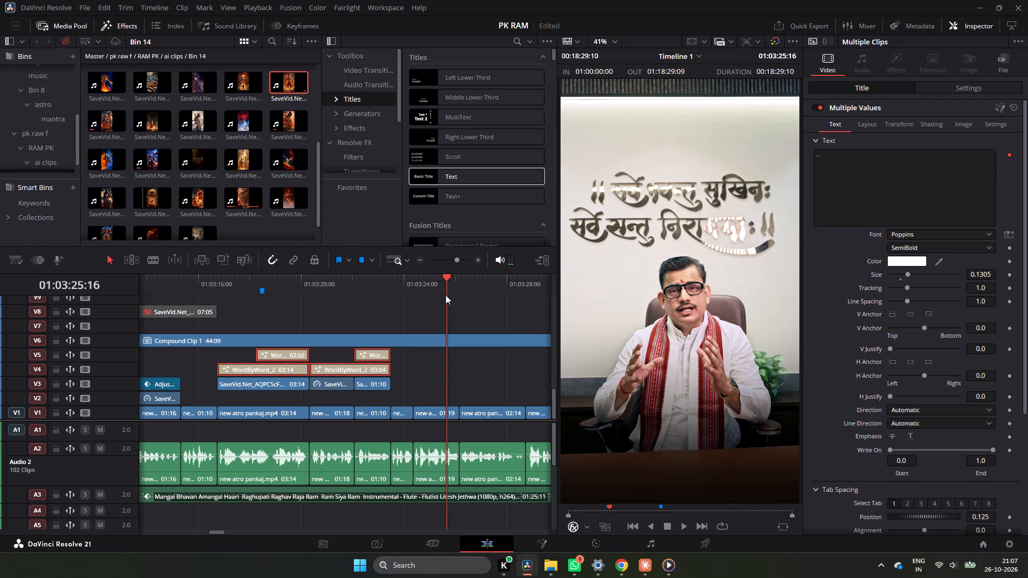
Delete the stray arrow close-up fragment on V1 at about 01:02:37, ahead of the second reel.
triple_click(417, 260)
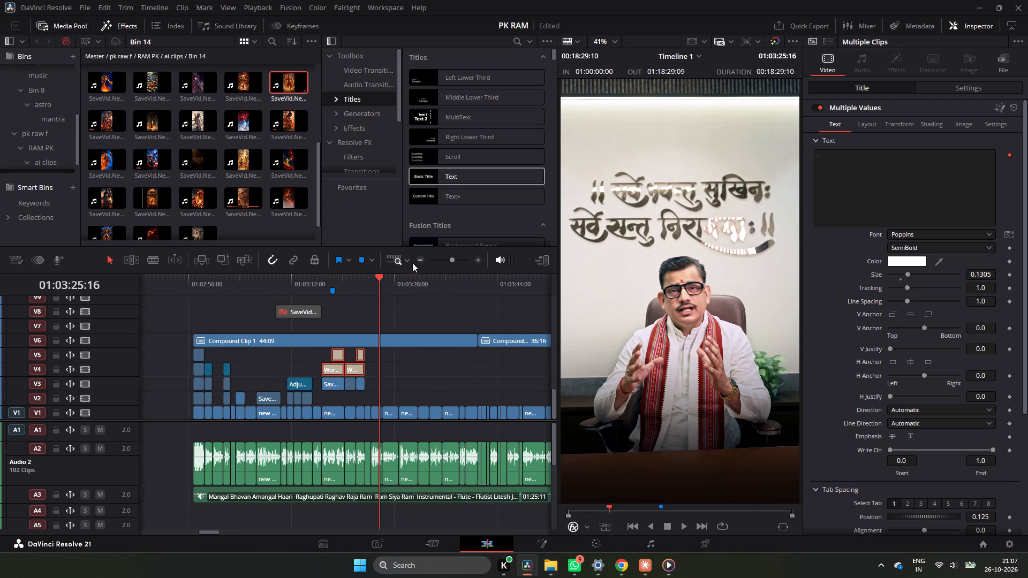
drag(337, 290, 186, 334)
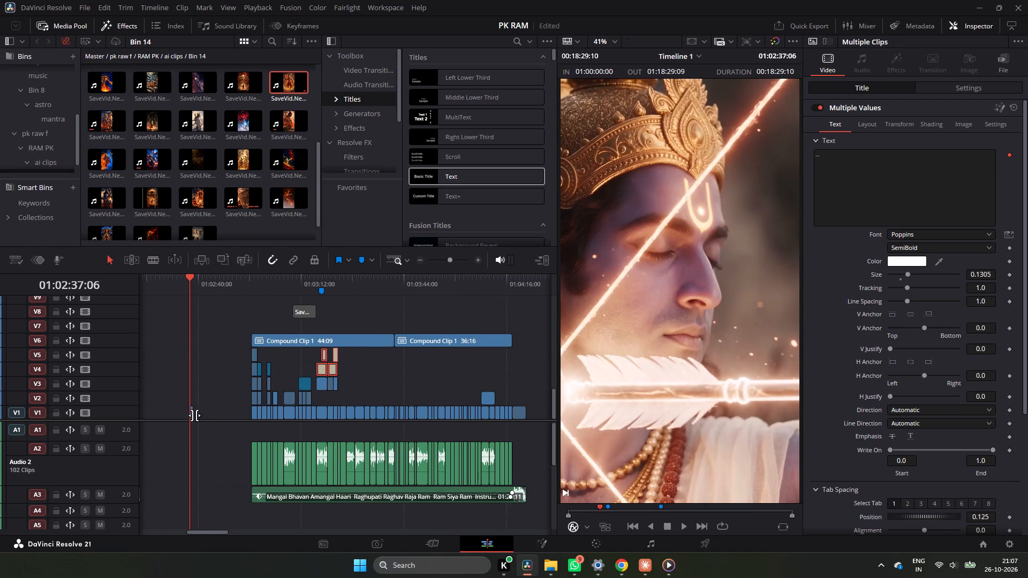
click(192, 415)
key(BackSpace)
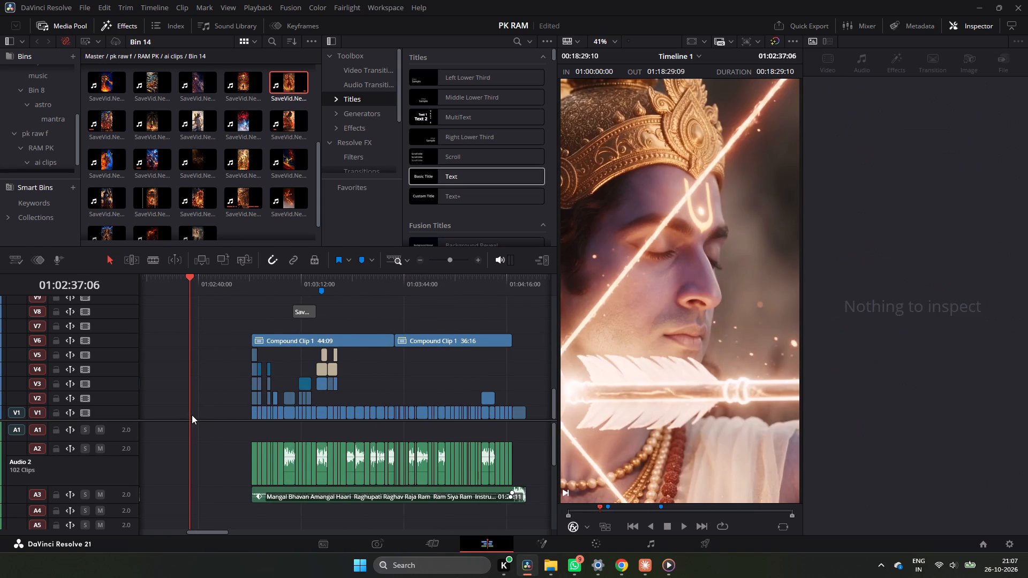
Play the second reel from its start at about 01:02:56 through the first titled Ram shot to review the edit.
drag(250, 286, 270, 293)
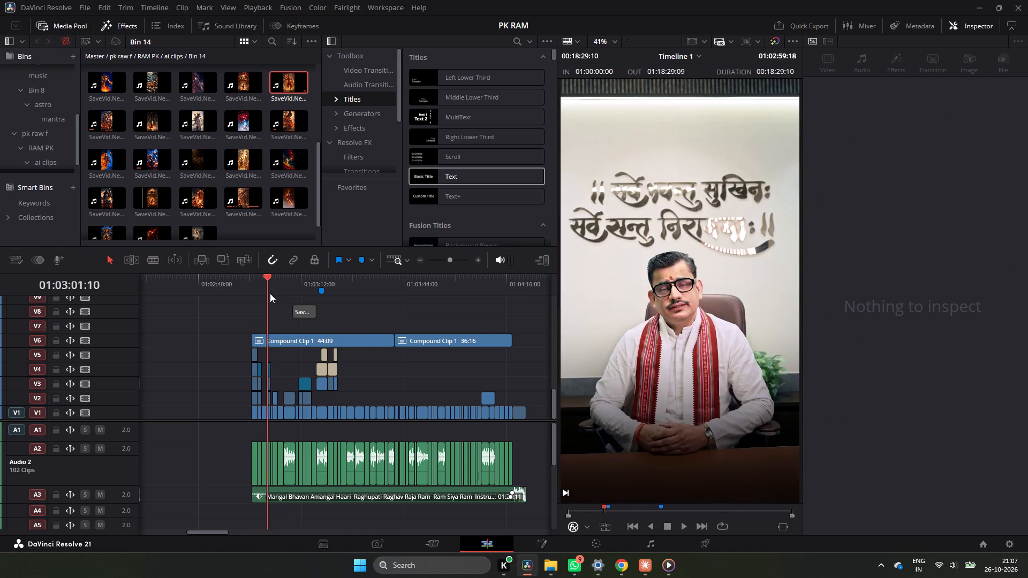
drag(270, 293, 248, 303)
key(space)
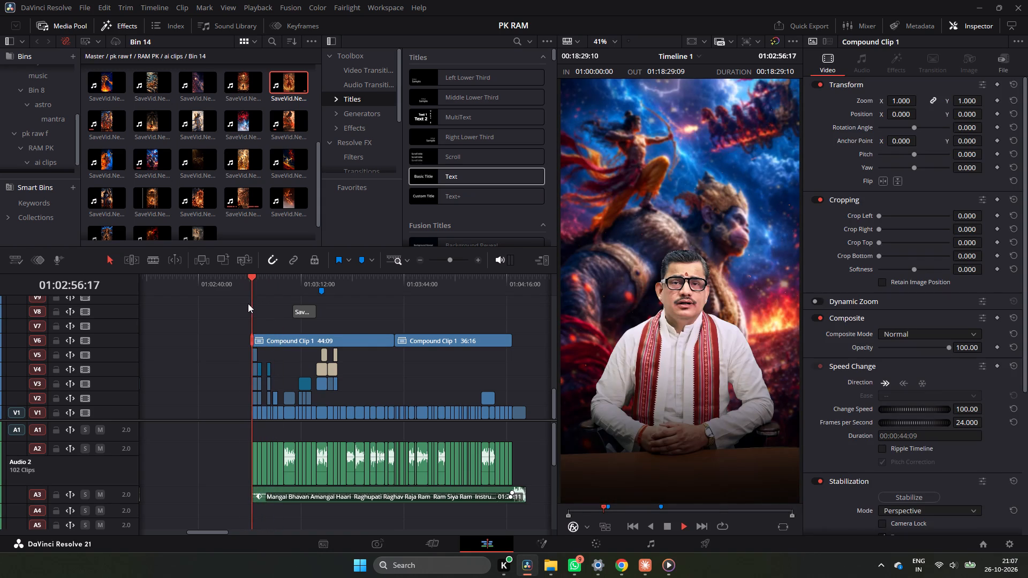
key(space)
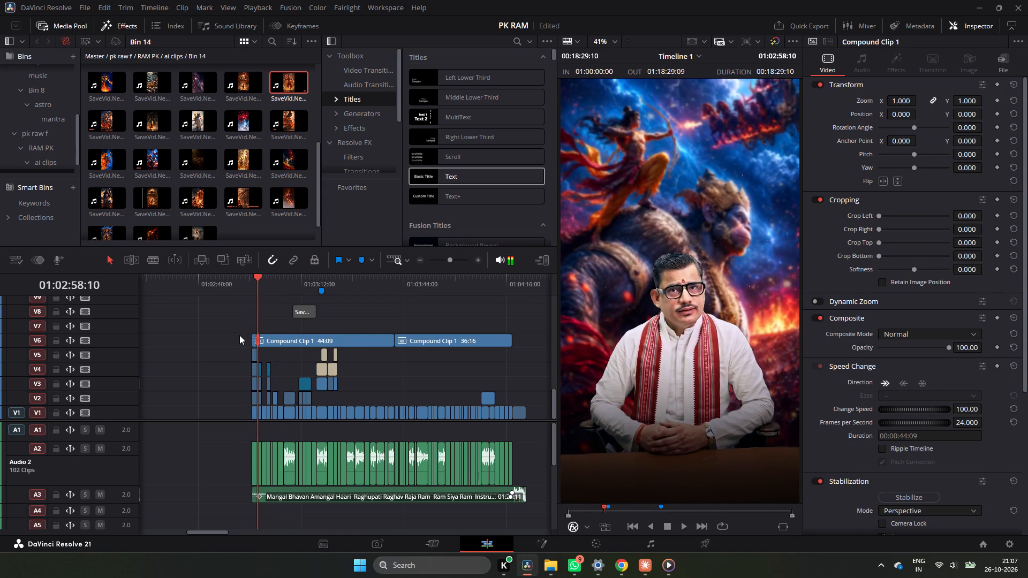
key(space)
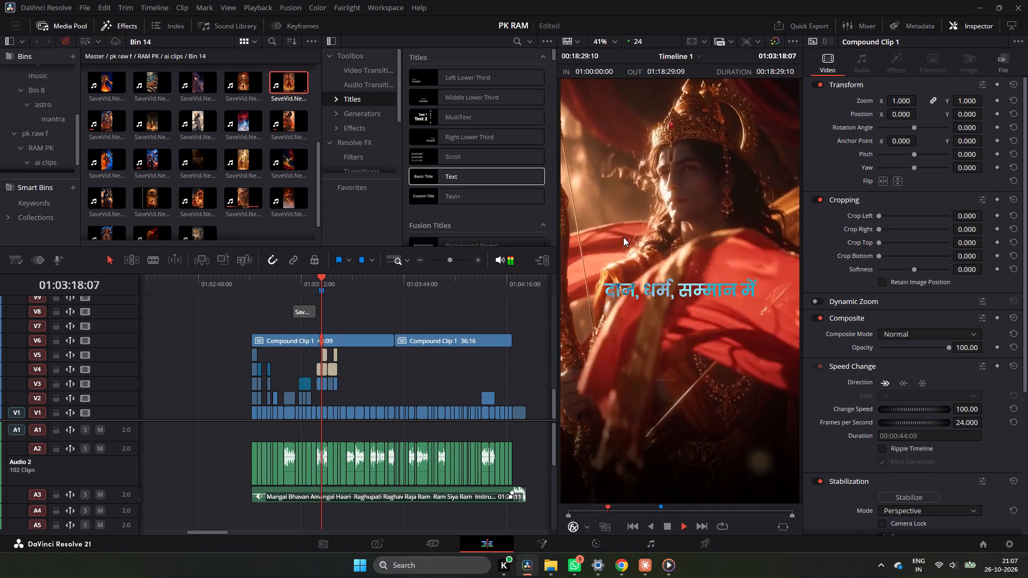
key(space)
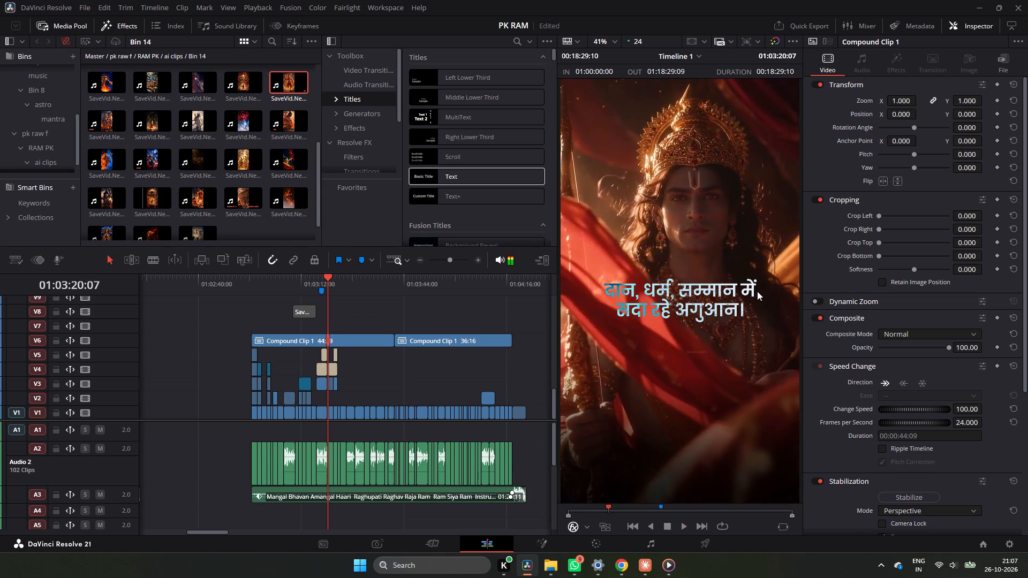
Replay the overlay section from about 01:03:09 to 01:03:19 to check the flow of the Ram shots into the titles.
double_click(479, 261)
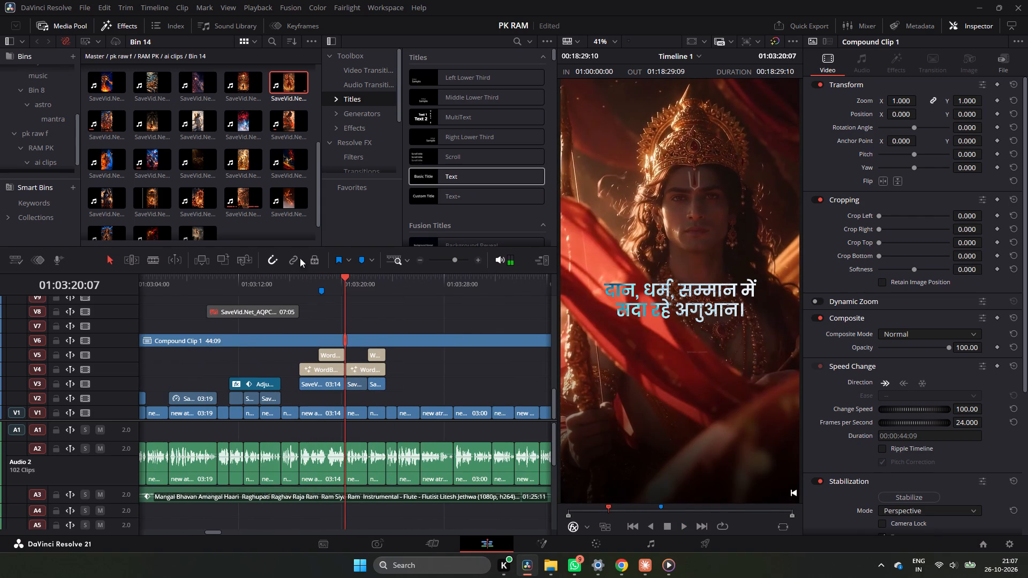
click(212, 285)
click(233, 278)
key(space)
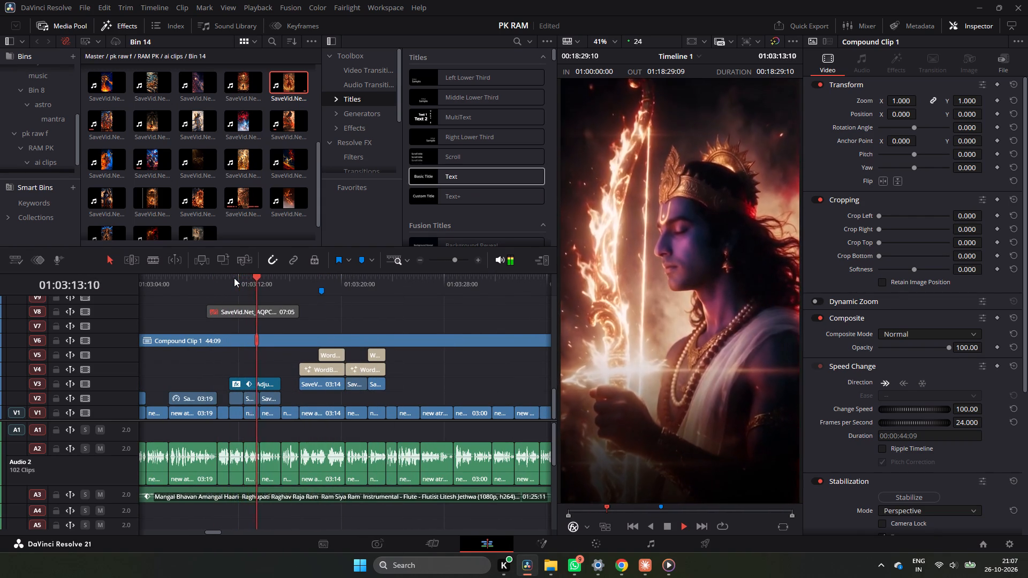
key(space)
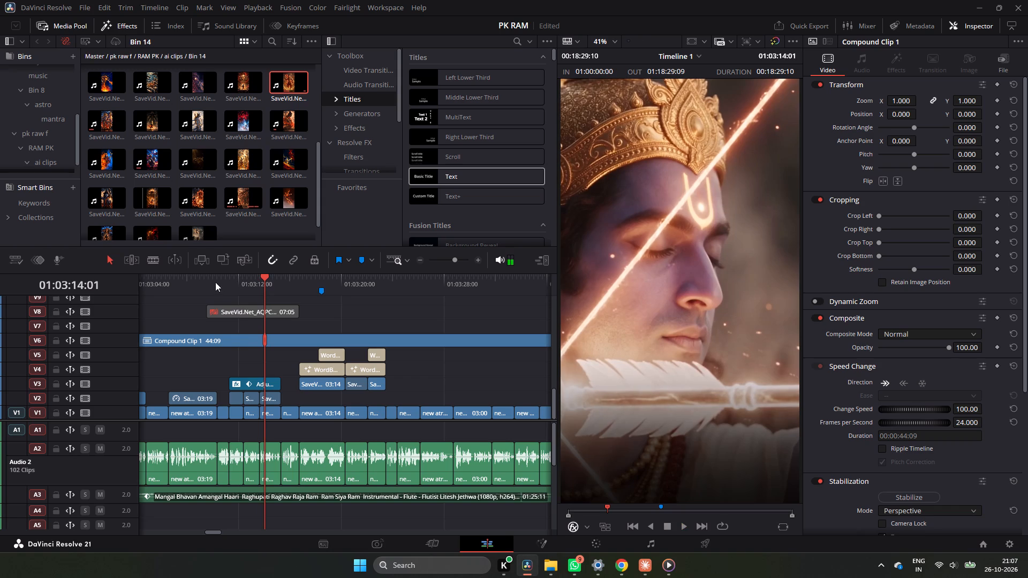
click(225, 285)
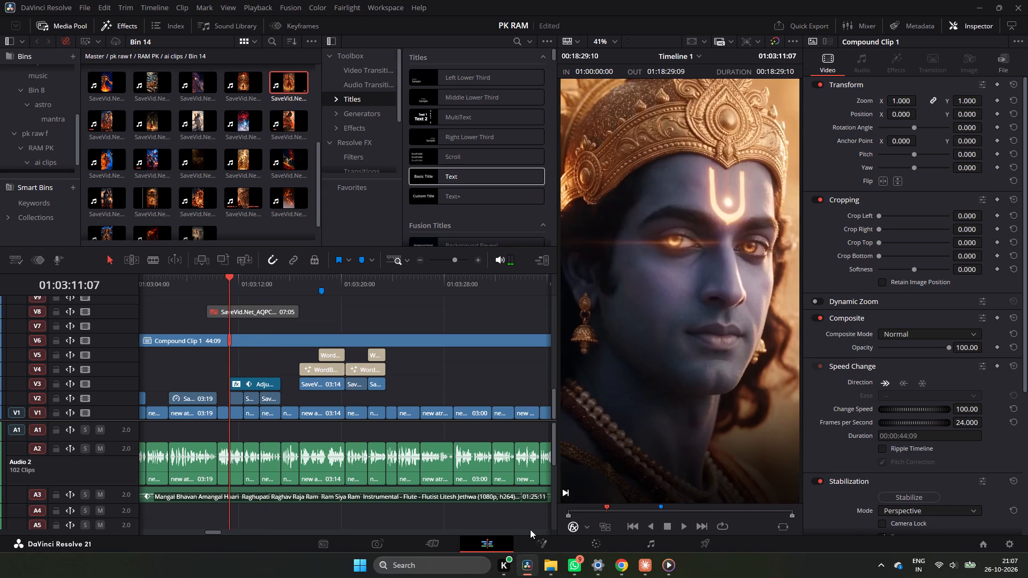
click(203, 277)
key(space)
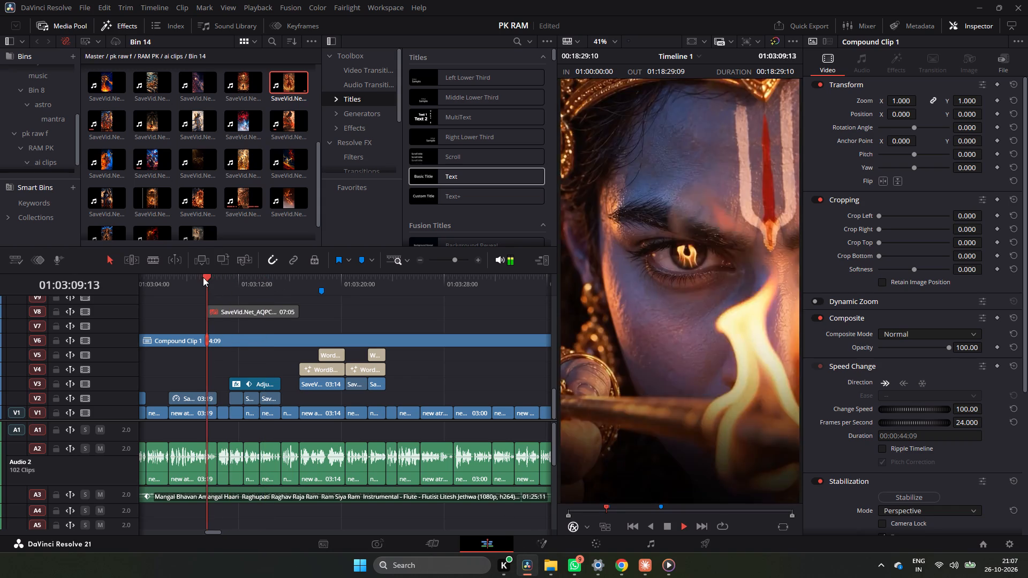
key(space)
click(203, 278)
key(space)
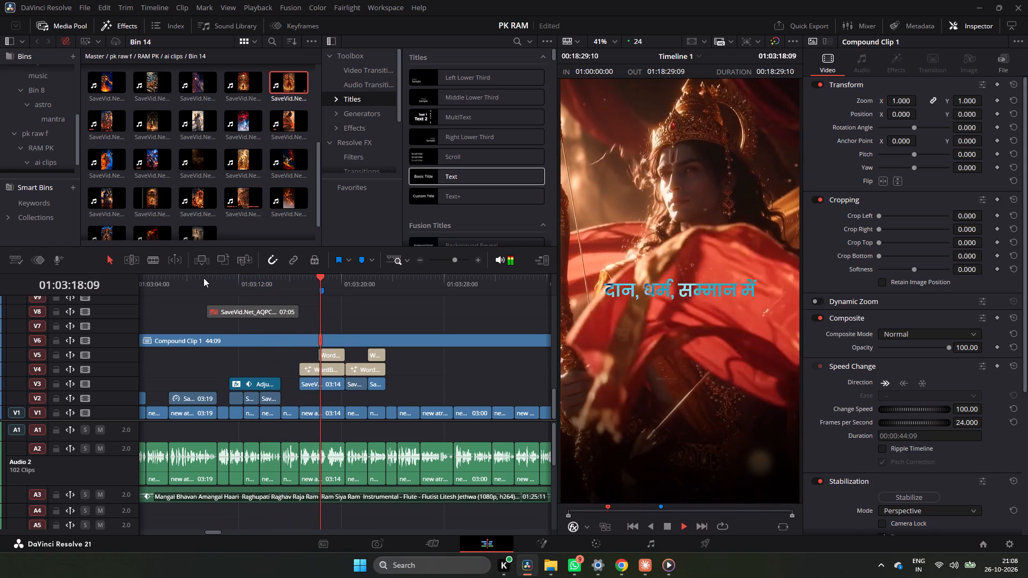
key(space)
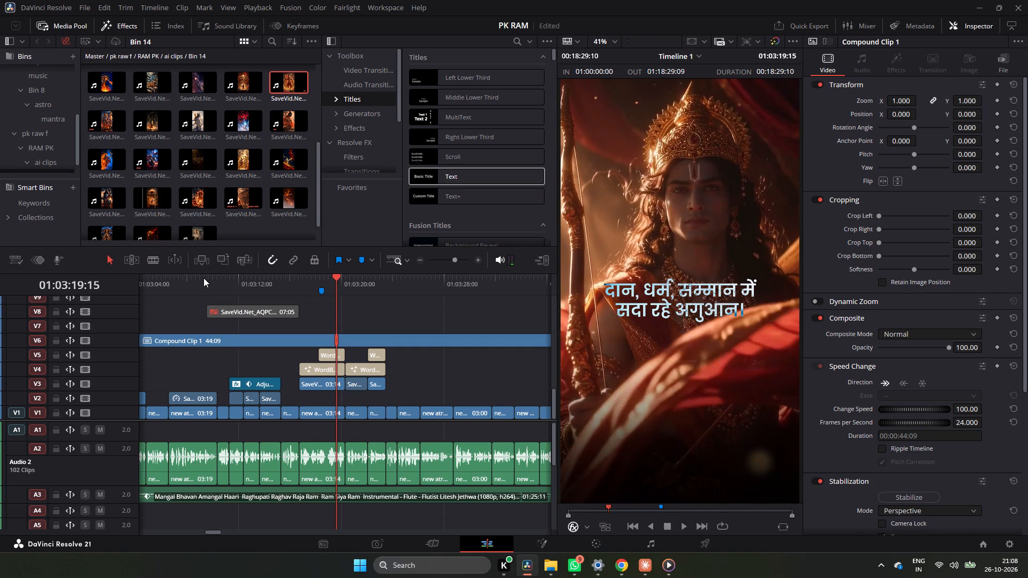
Scrub through the three Ram shots under the adjustment clip, from 01:03:11 to 01:03:14, to examine their motion and cuts.
click(236, 280)
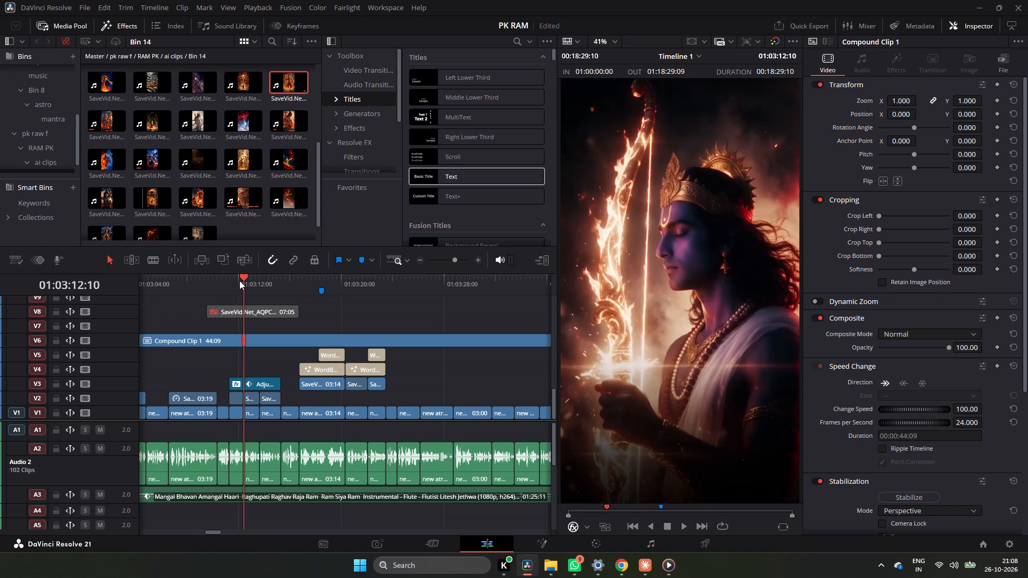
drag(239, 280, 227, 290)
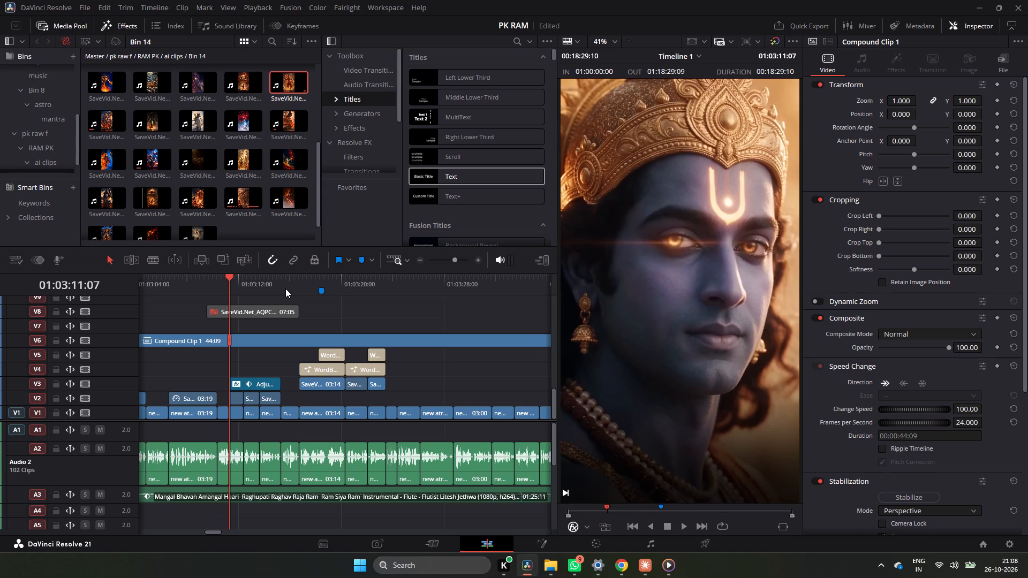
drag(228, 283, 251, 286)
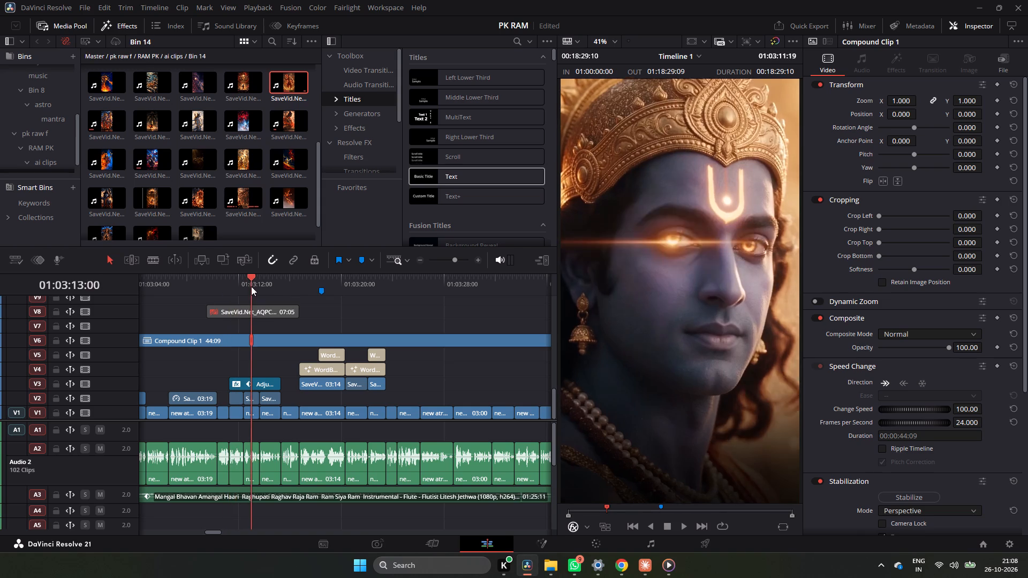
drag(251, 286, 271, 300)
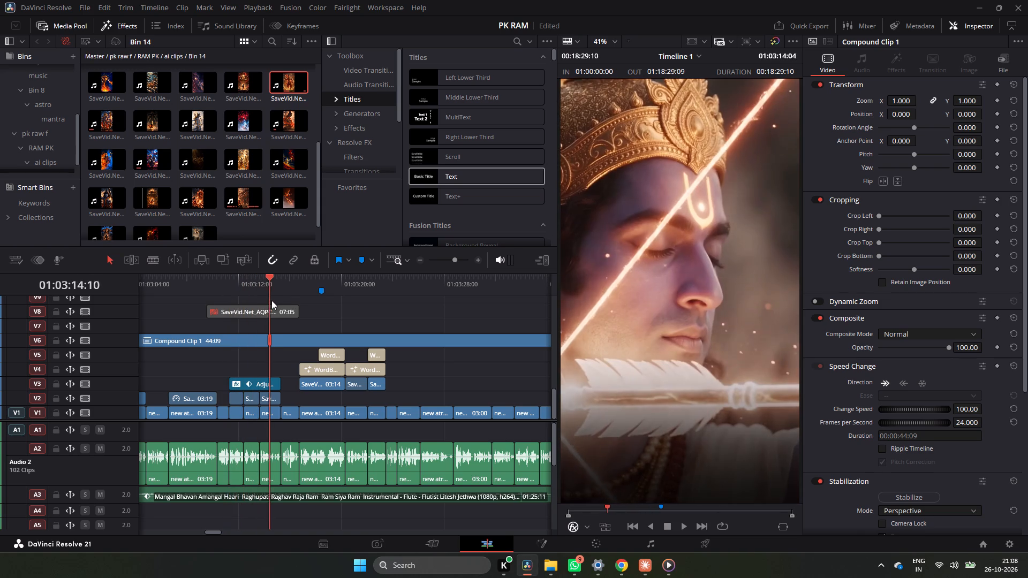
drag(271, 300, 273, 300)
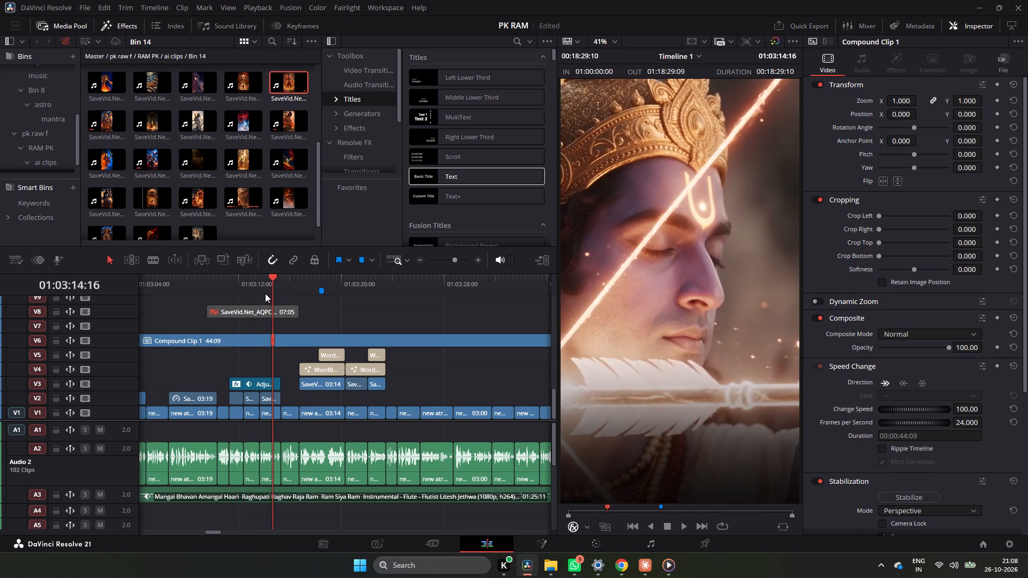
Scrub repeatedly across the three Ram shots under the adjustment clip, from about 01:03:10 to 01:03:15, to examine their cuts and order.
drag(259, 281, 245, 284)
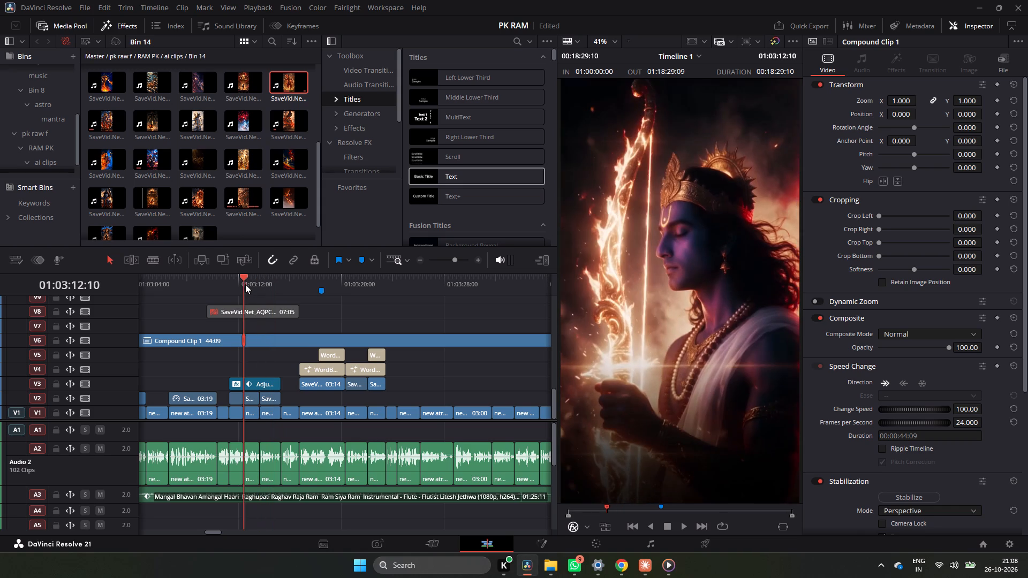
drag(245, 284, 238, 291)
click(239, 280)
key(space)
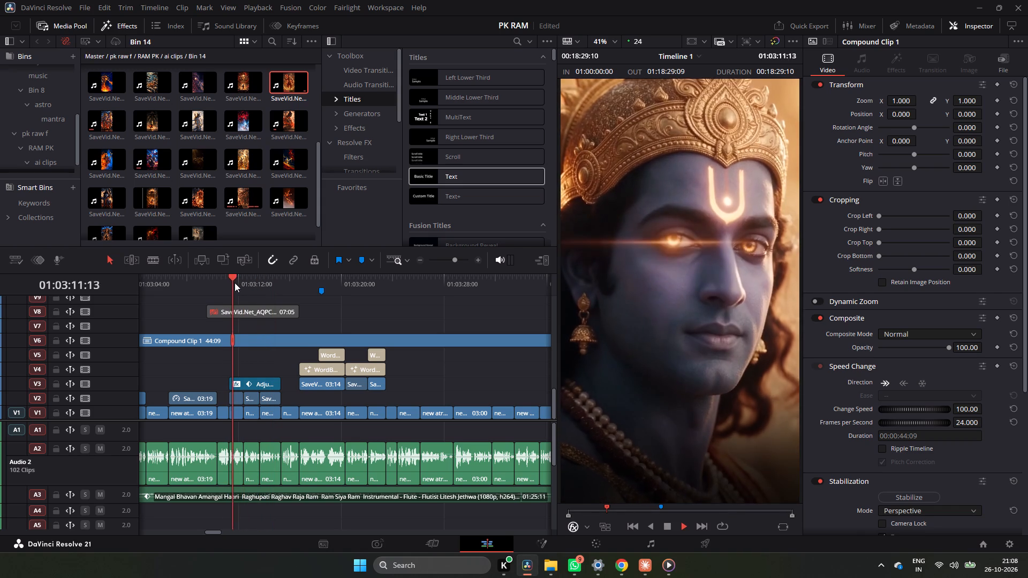
key(space)
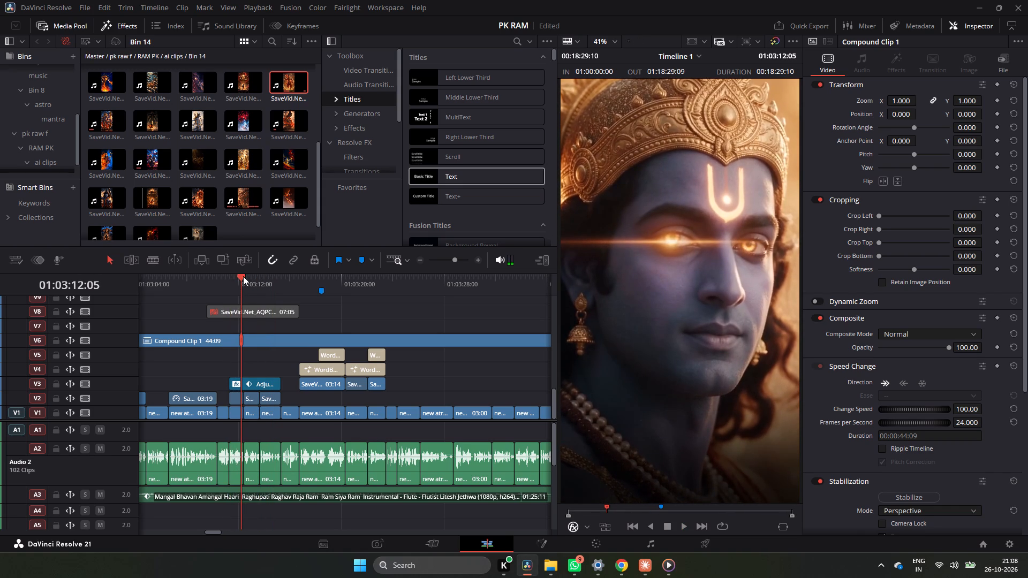
drag(240, 278, 226, 294)
drag(230, 288, 234, 290)
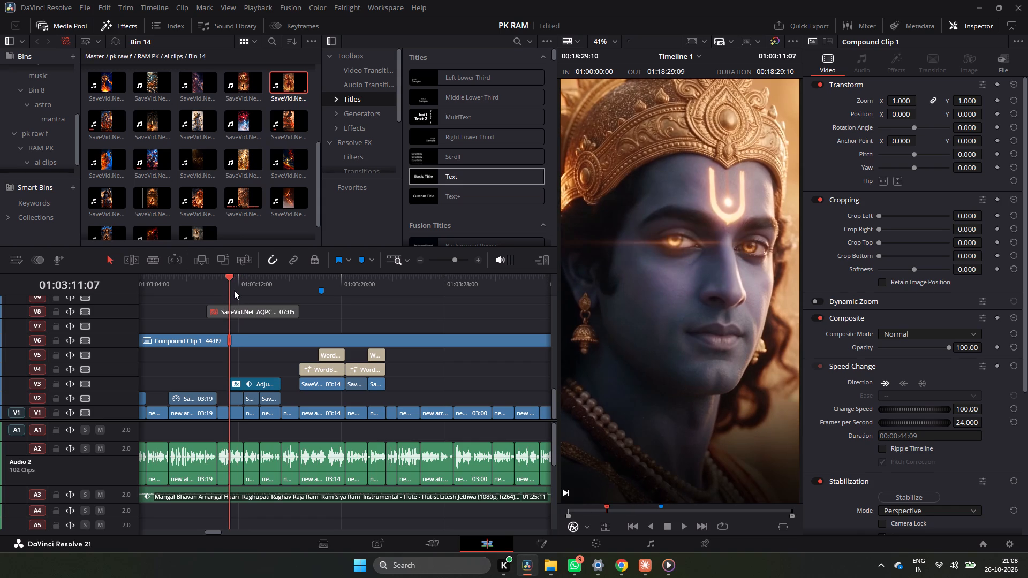
drag(234, 290, 283, 304)
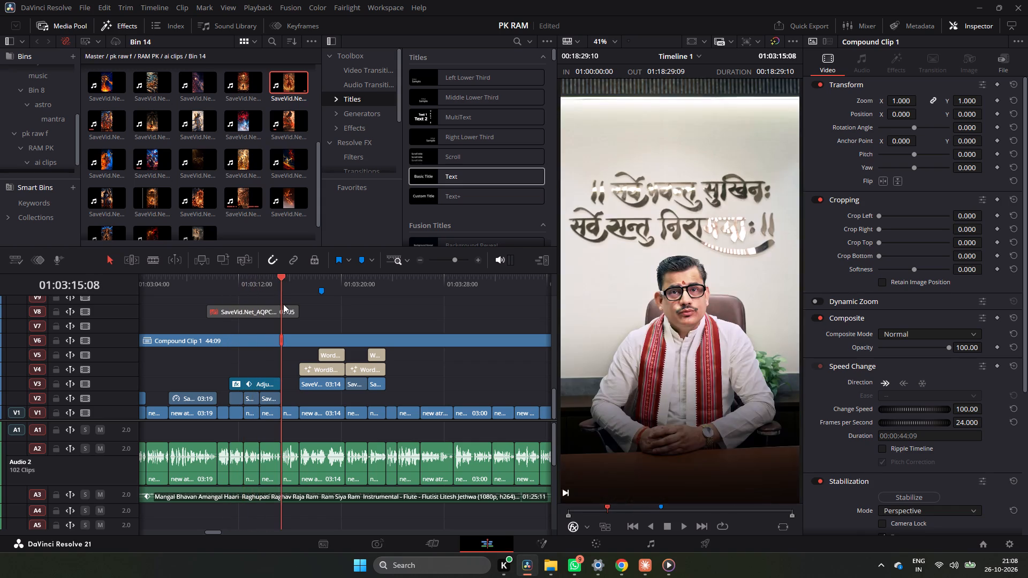
drag(283, 304, 254, 309)
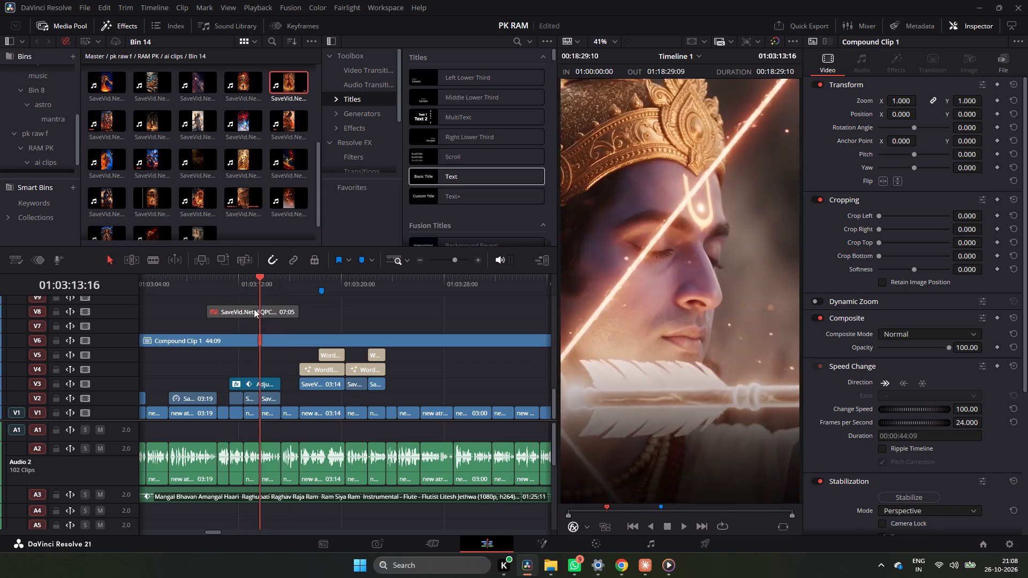
drag(254, 309, 228, 316)
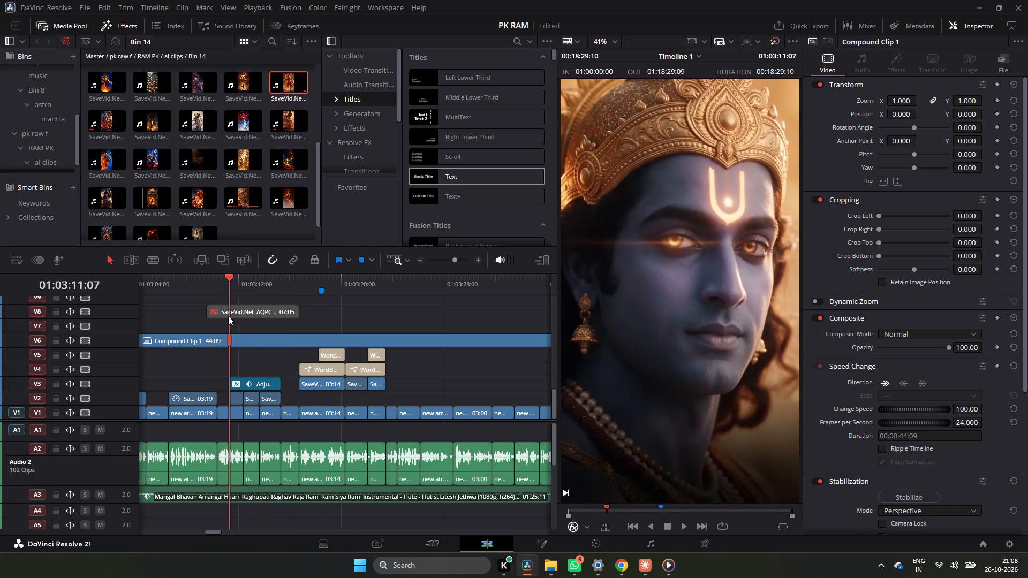
drag(228, 316, 262, 307)
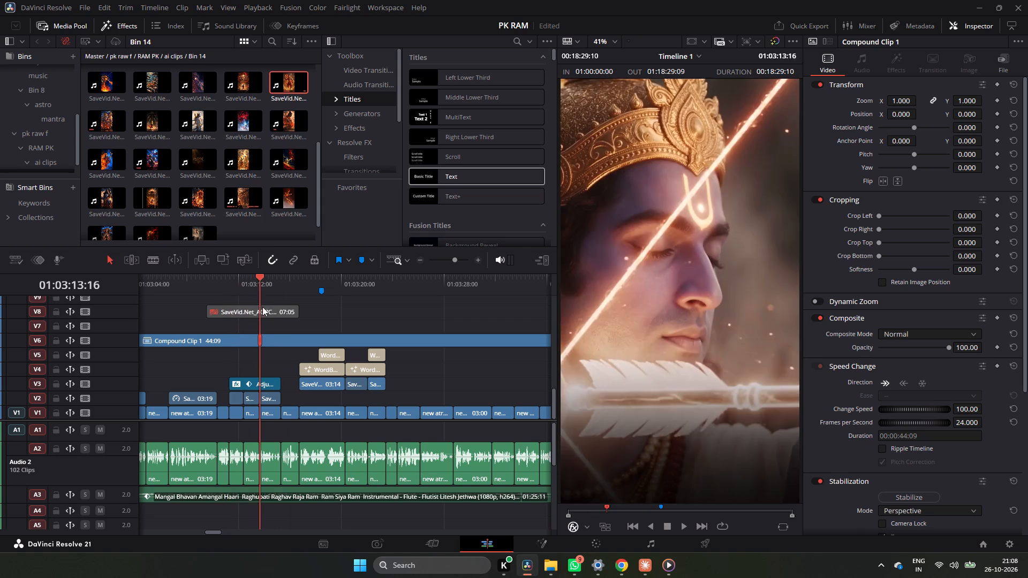
drag(262, 307, 218, 310)
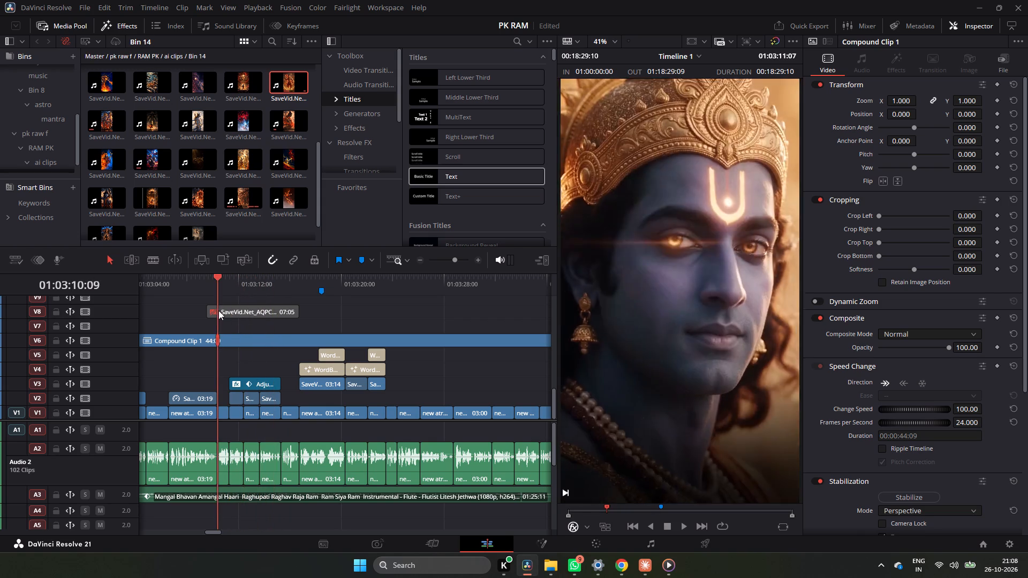
drag(218, 310, 258, 309)
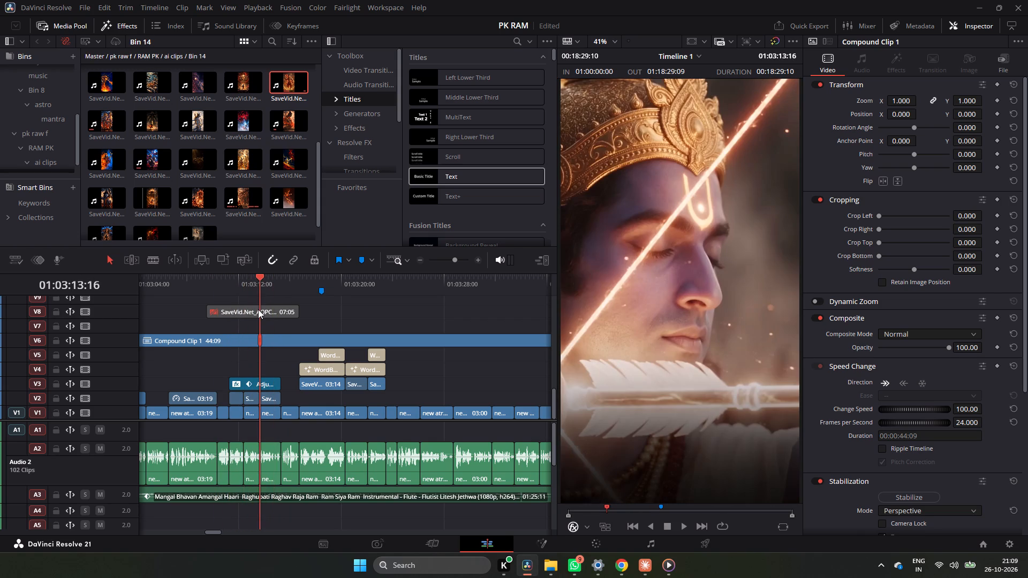
drag(258, 309, 231, 316)
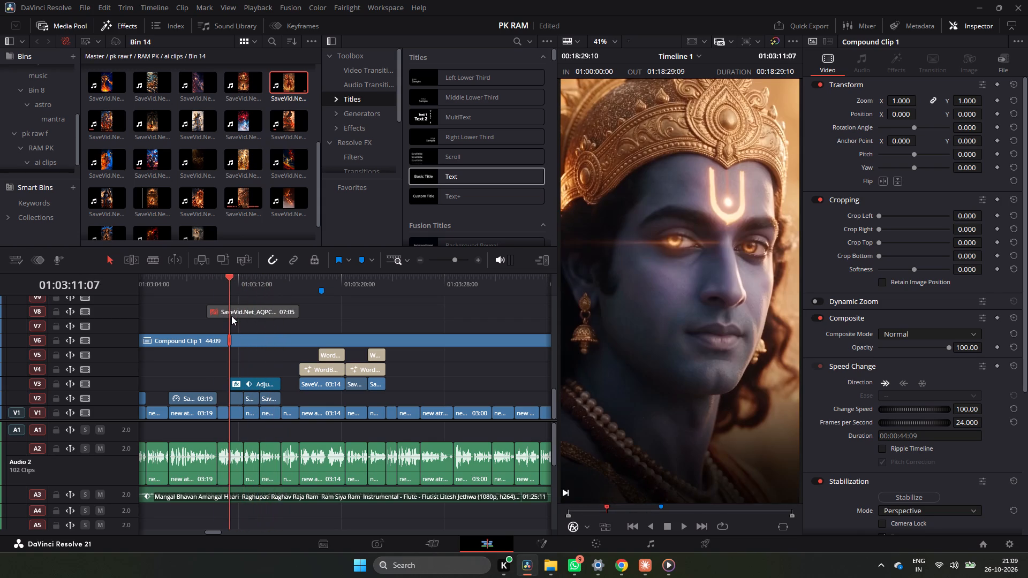
drag(231, 316, 248, 315)
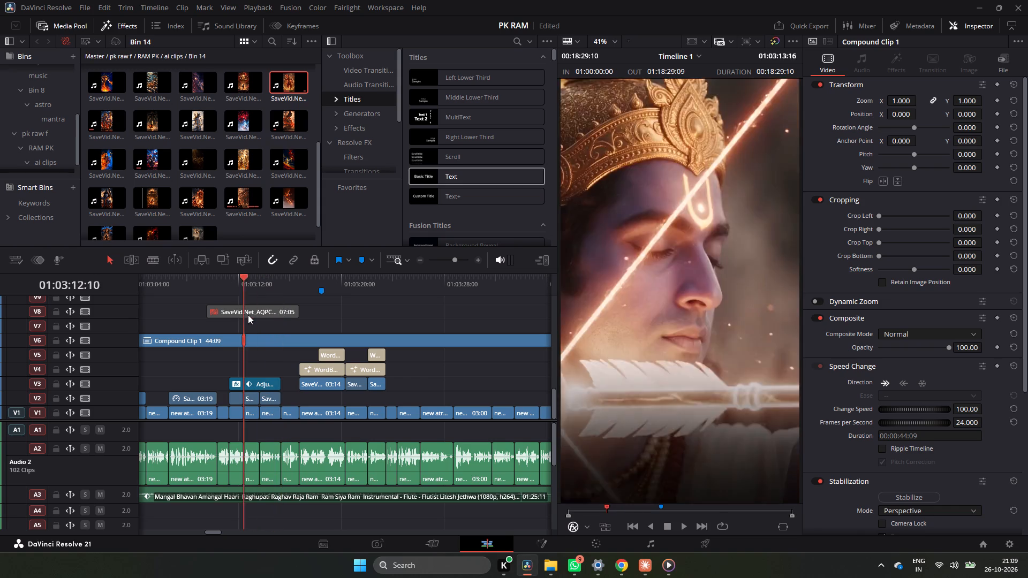
drag(248, 315, 232, 316)
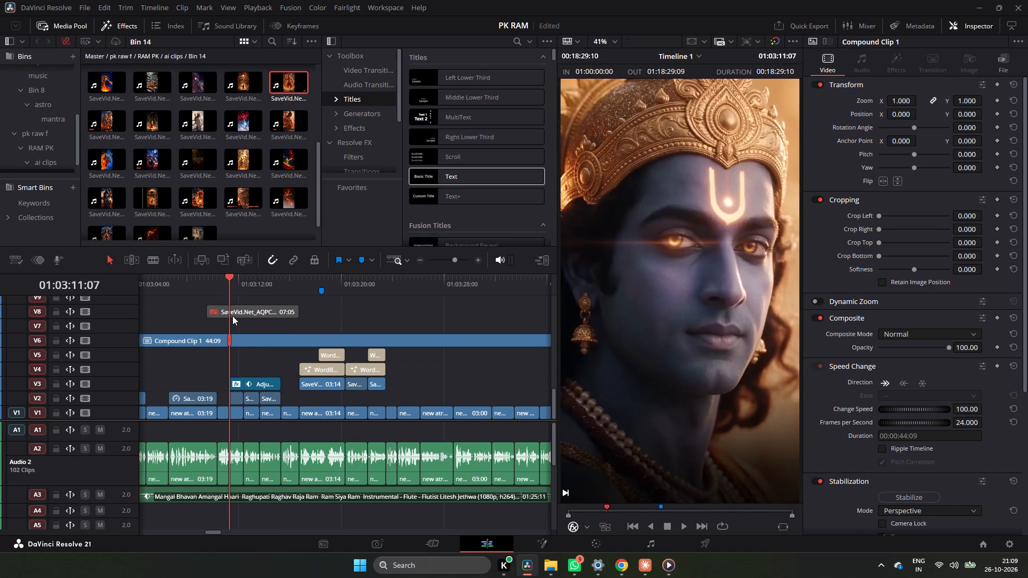
drag(232, 316, 220, 332)
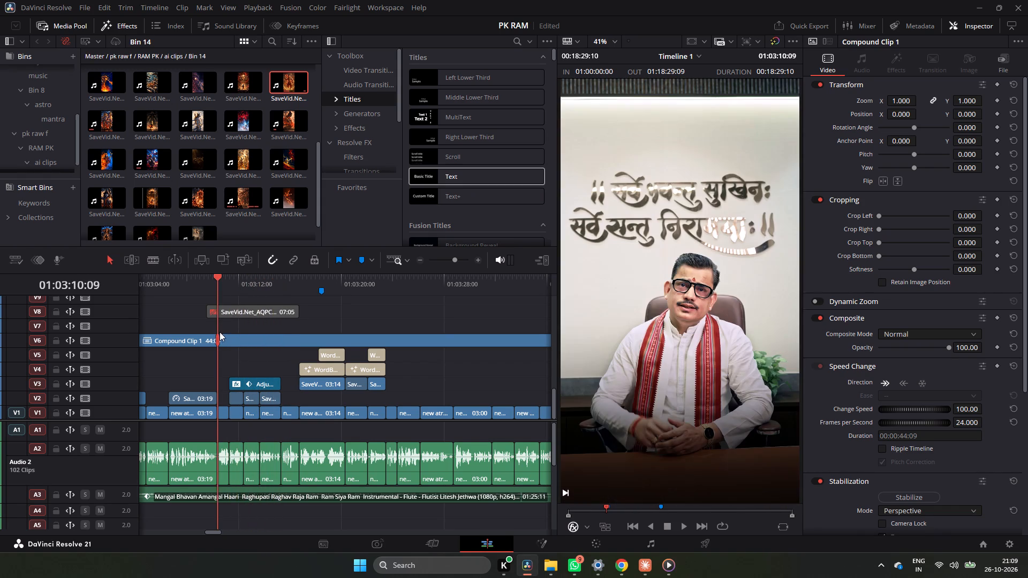
drag(220, 332, 287, 353)
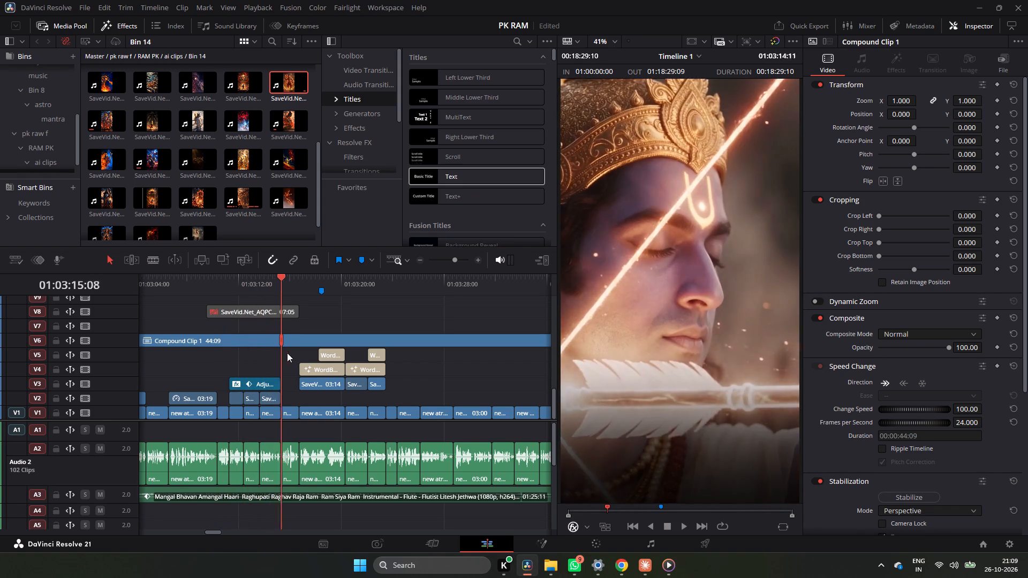
drag(287, 353, 235, 348)
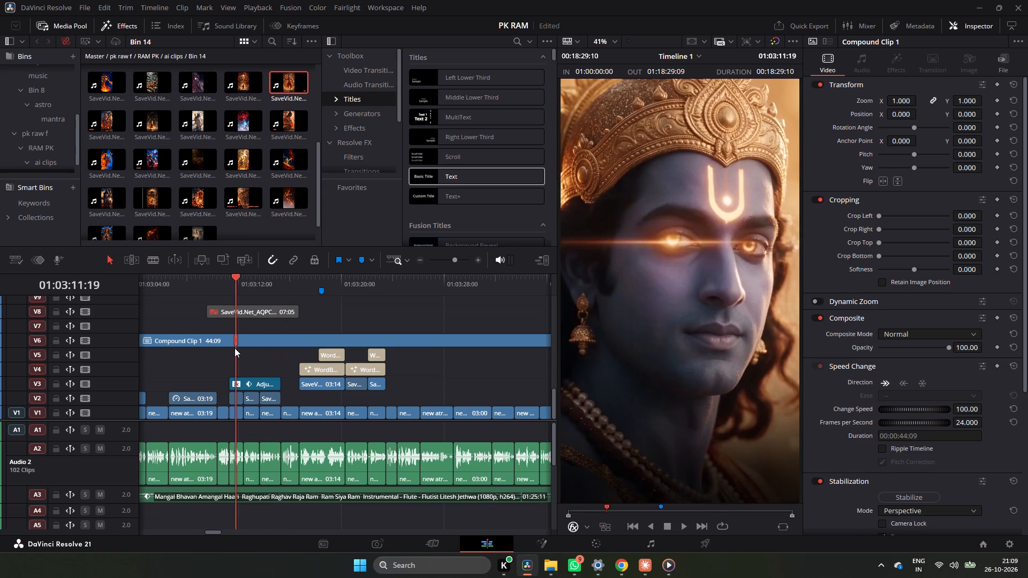
drag(235, 348, 258, 345)
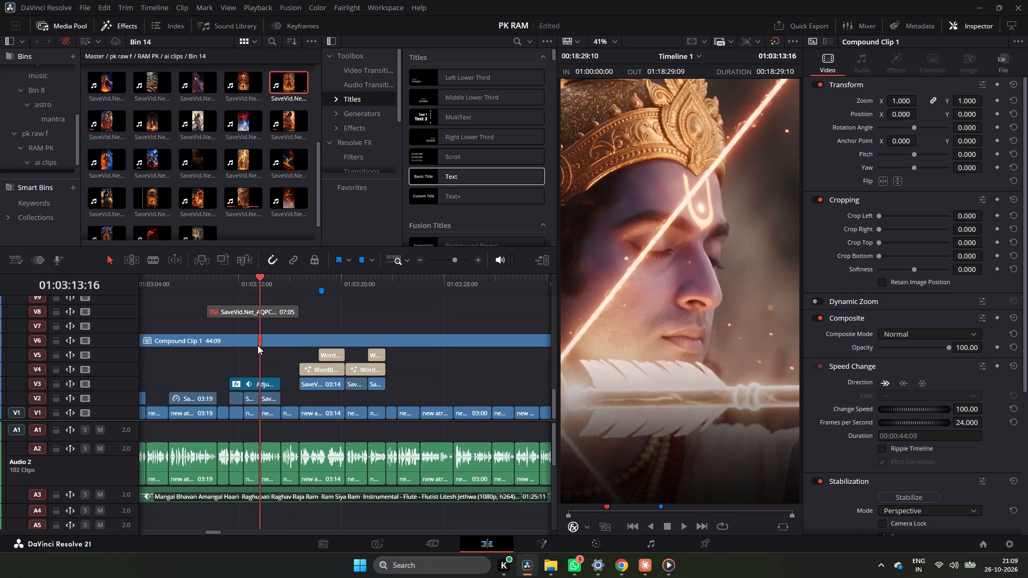
drag(258, 345, 222, 346)
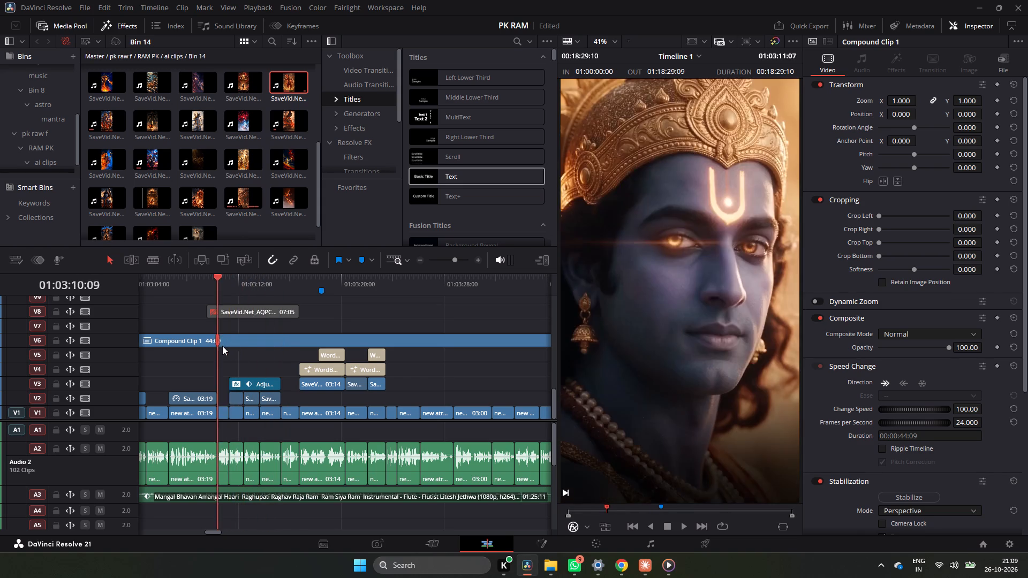
drag(222, 346, 239, 348)
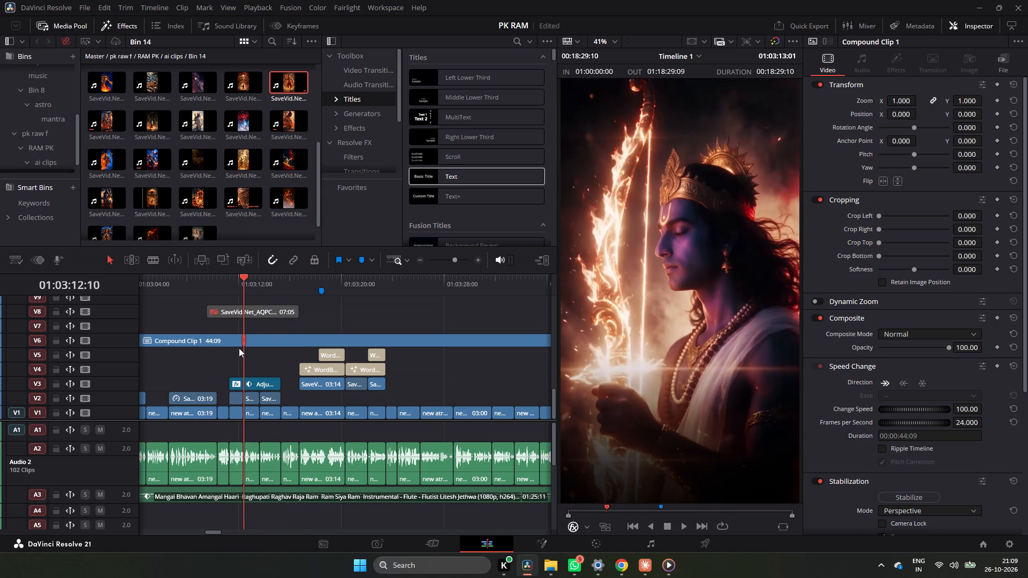
drag(239, 348, 238, 347)
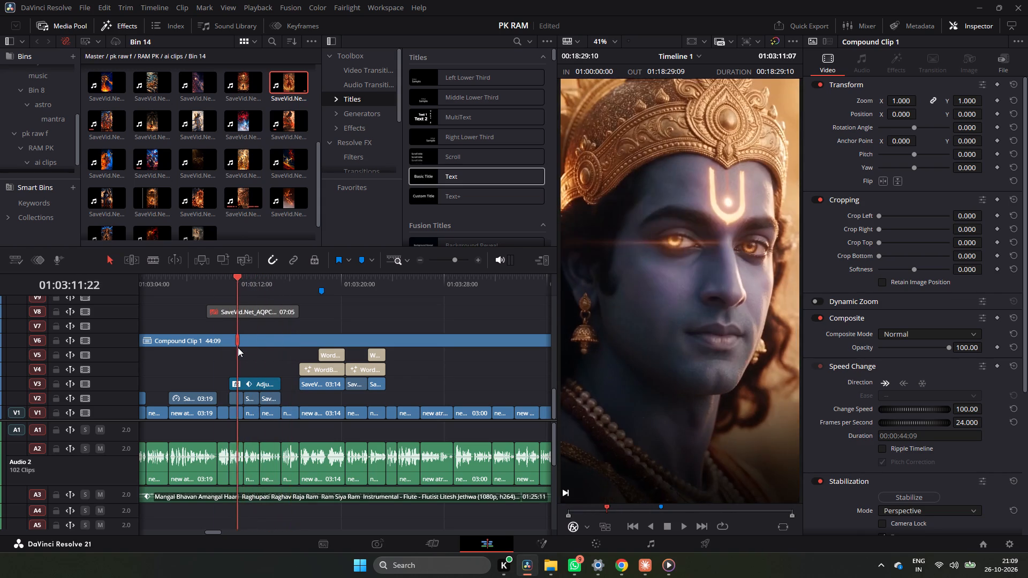
drag(238, 347, 233, 349)
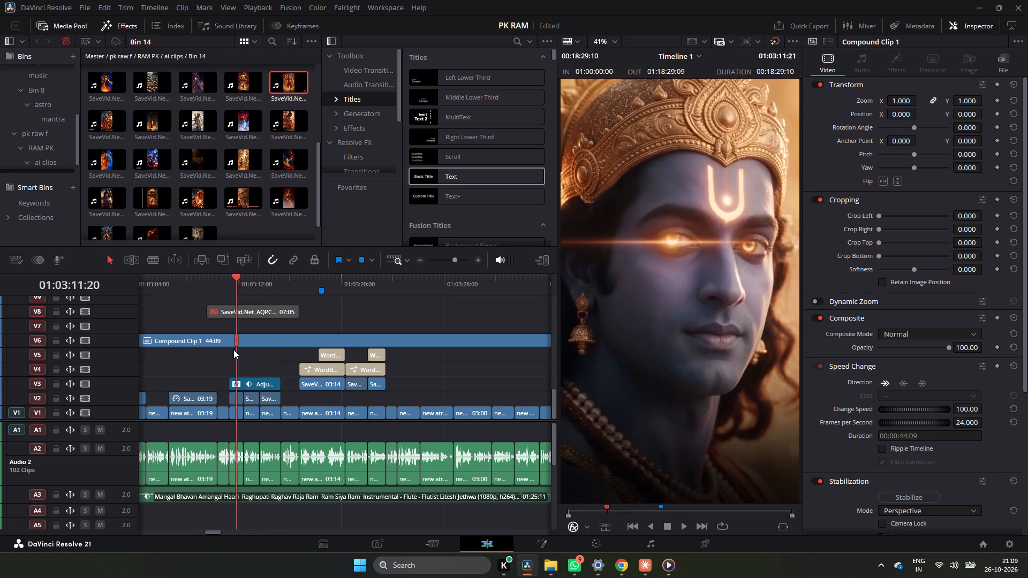
drag(233, 349, 270, 348)
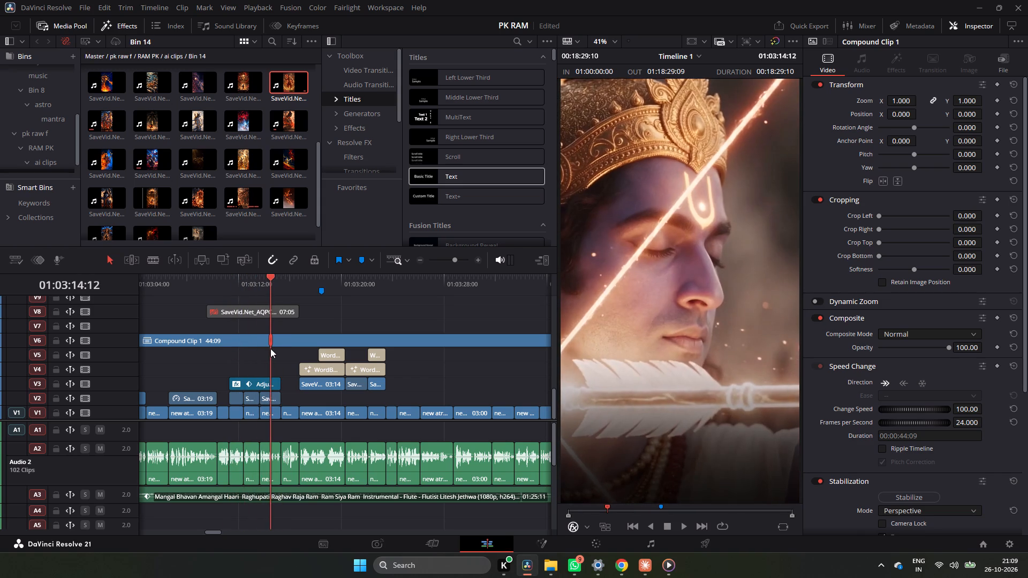
drag(270, 348, 237, 349)
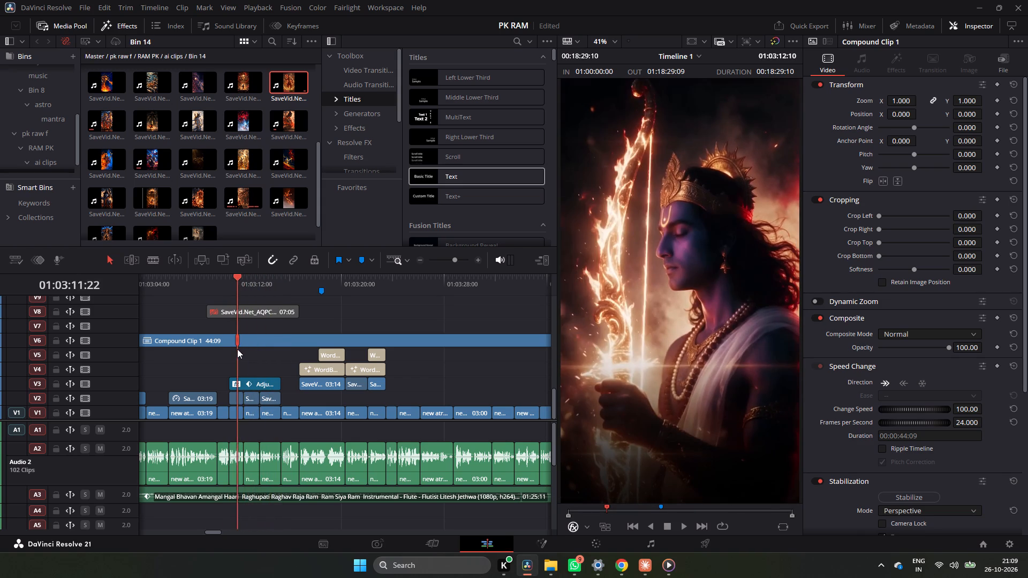
drag(237, 349, 260, 346)
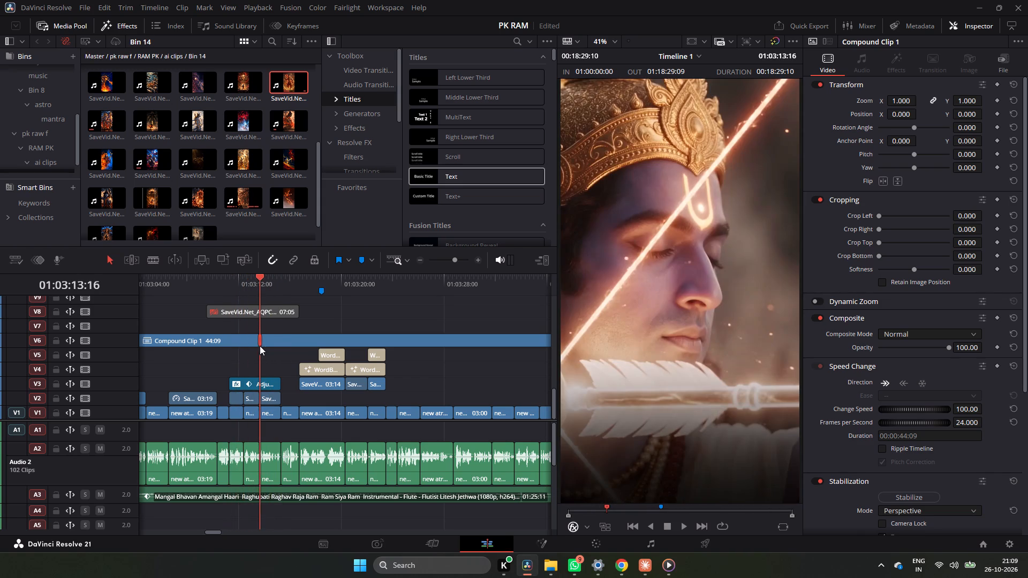
drag(260, 346, 233, 346)
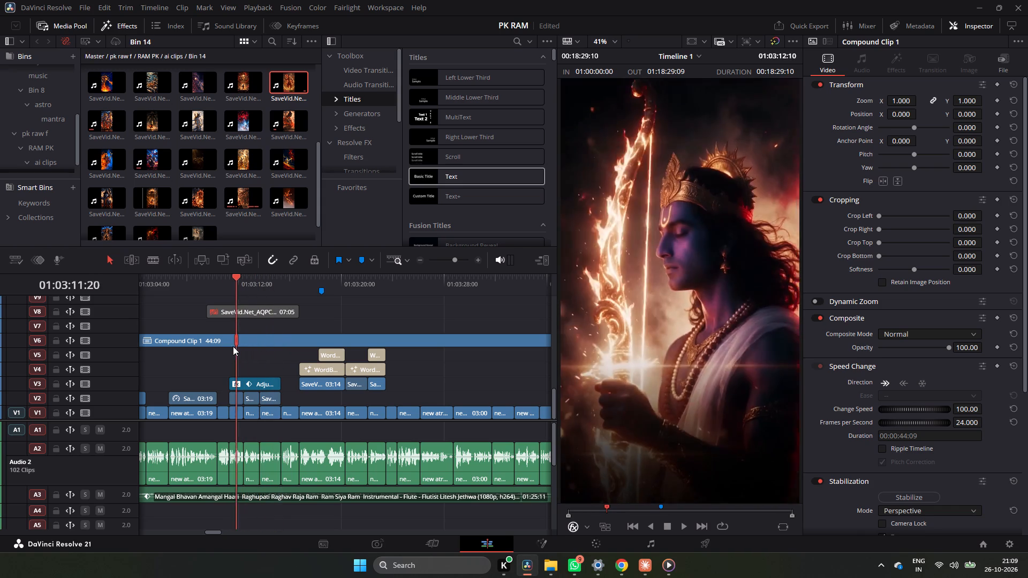
drag(233, 346, 232, 346)
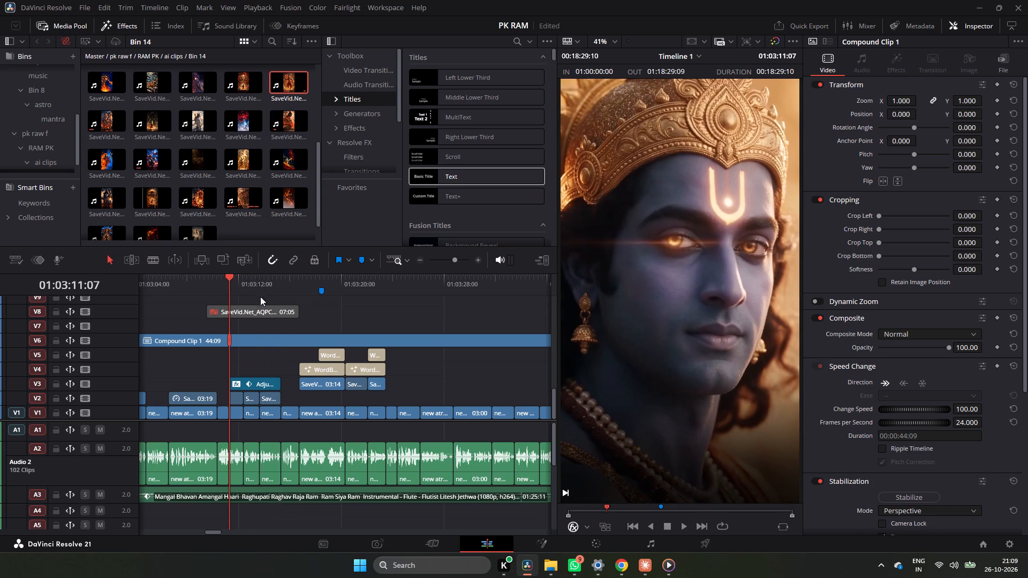
drag(230, 286, 248, 293)
drag(241, 286, 257, 295)
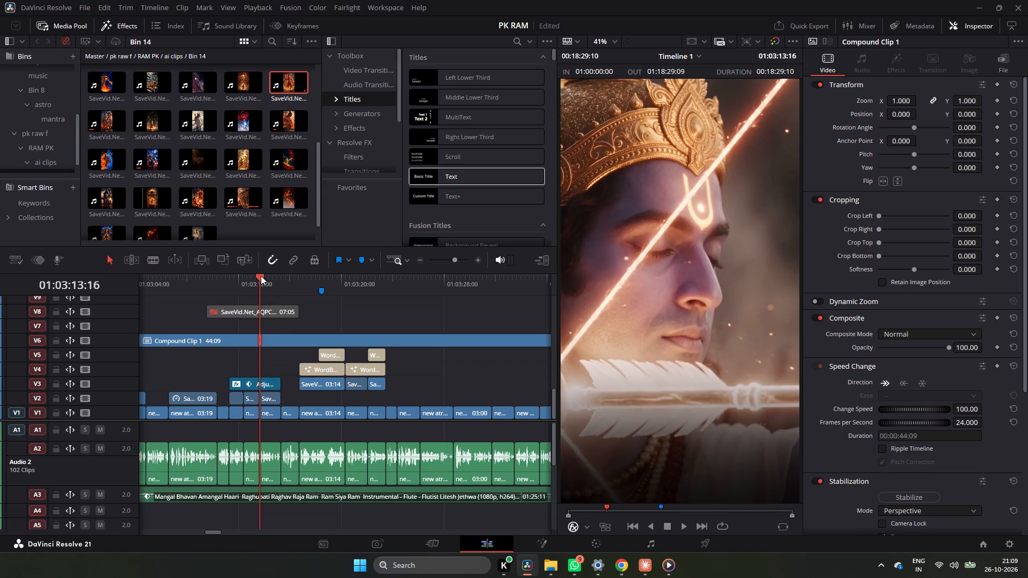
drag(261, 276, 261, 297)
drag(253, 283, 241, 292)
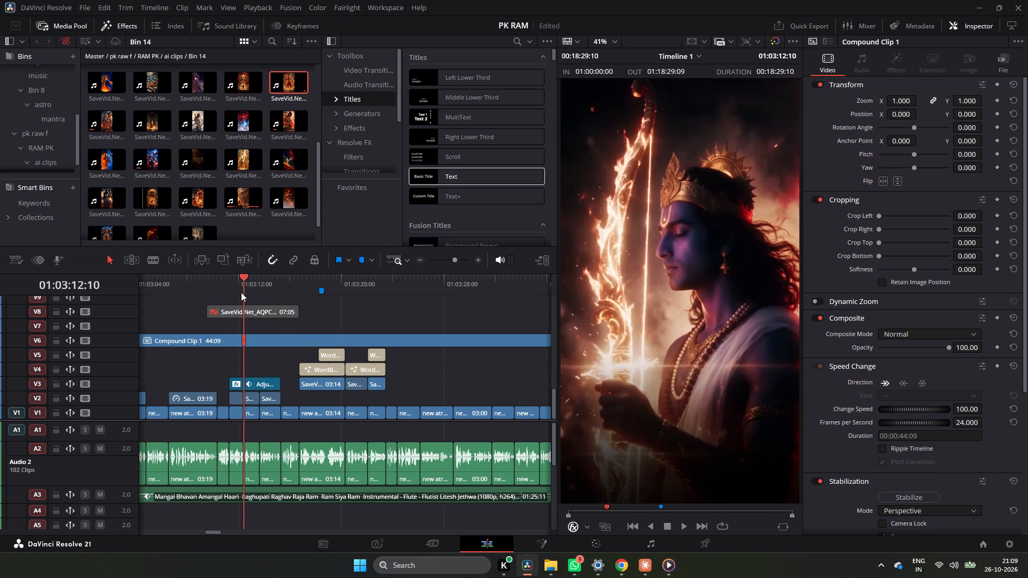
Play the titled Ram shots from 01:03:16:18 to about 01:03:24 and scrub back through them to review titles and cuts.
drag(241, 292, 303, 311)
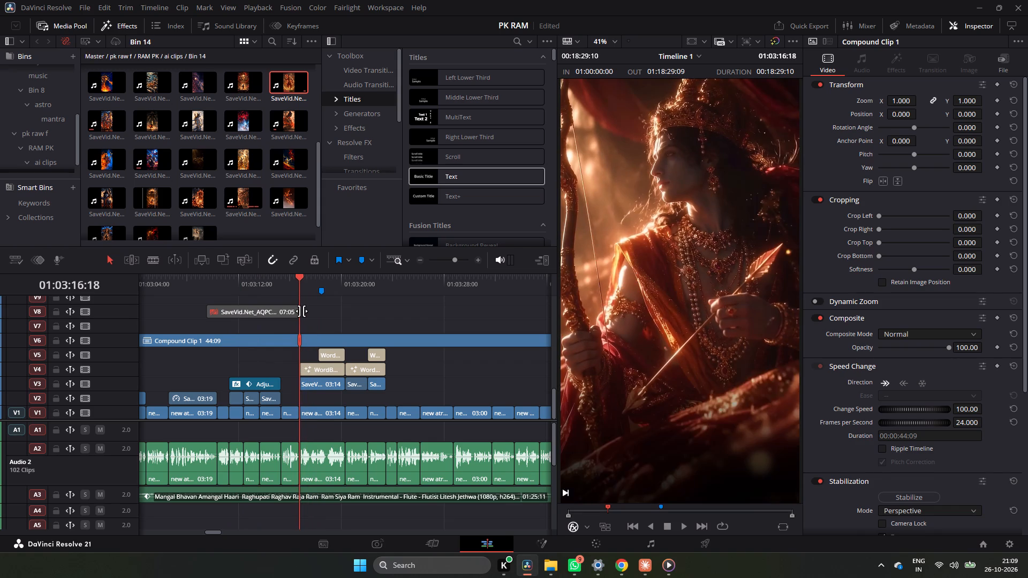
key(space)
key(space)
click(305, 288)
key(space)
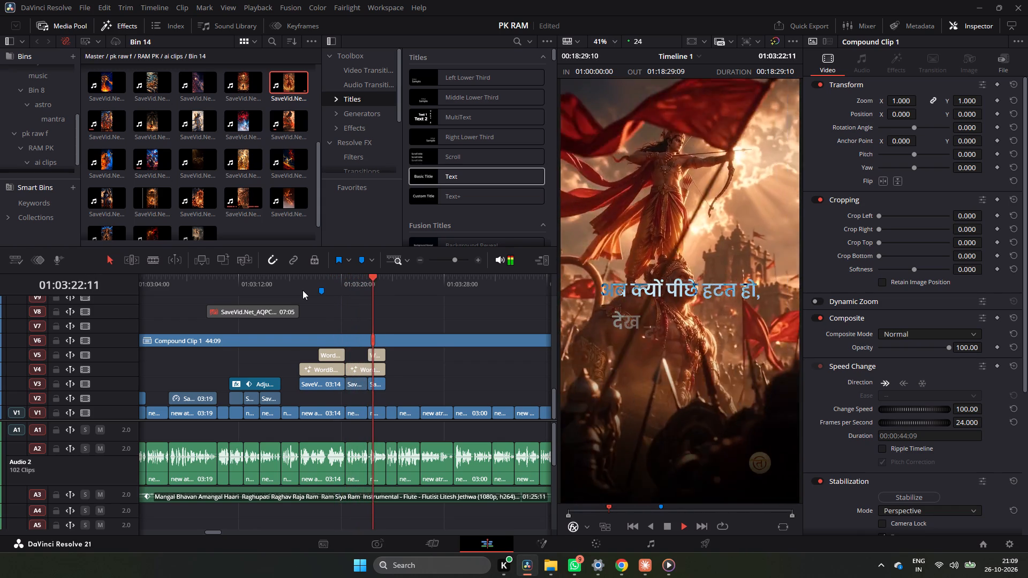
key(space)
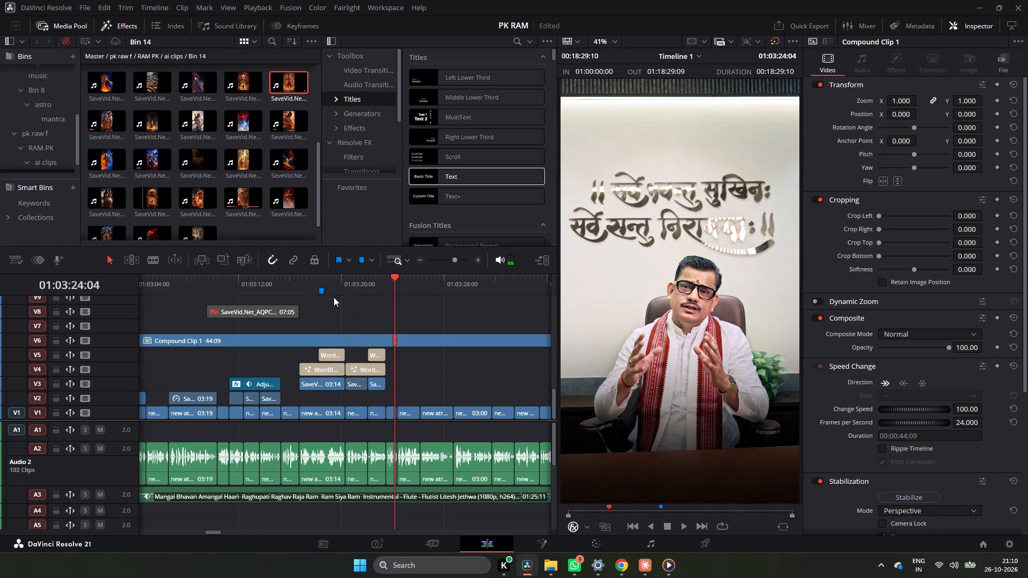
drag(385, 281, 379, 288)
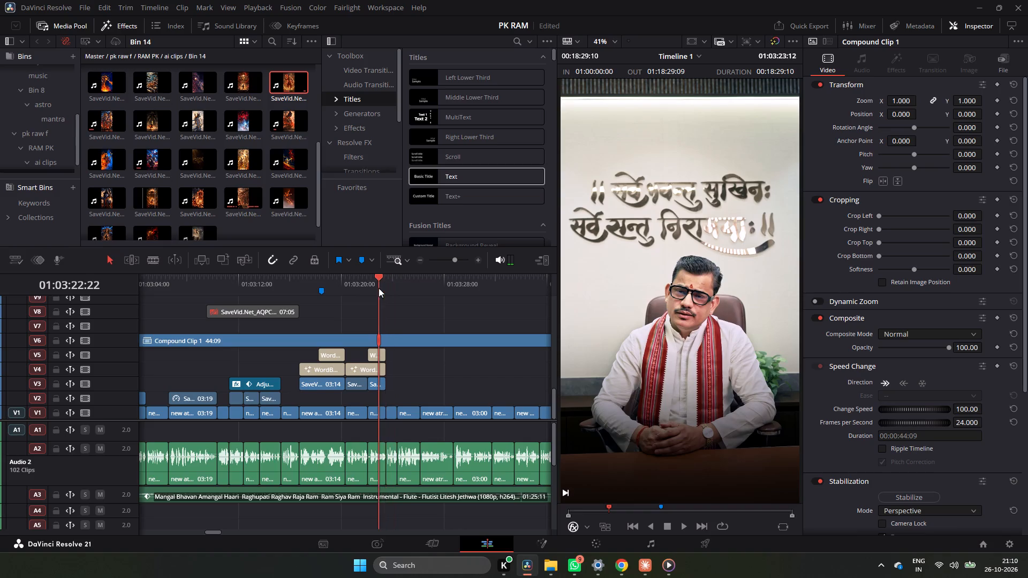
drag(379, 288, 336, 296)
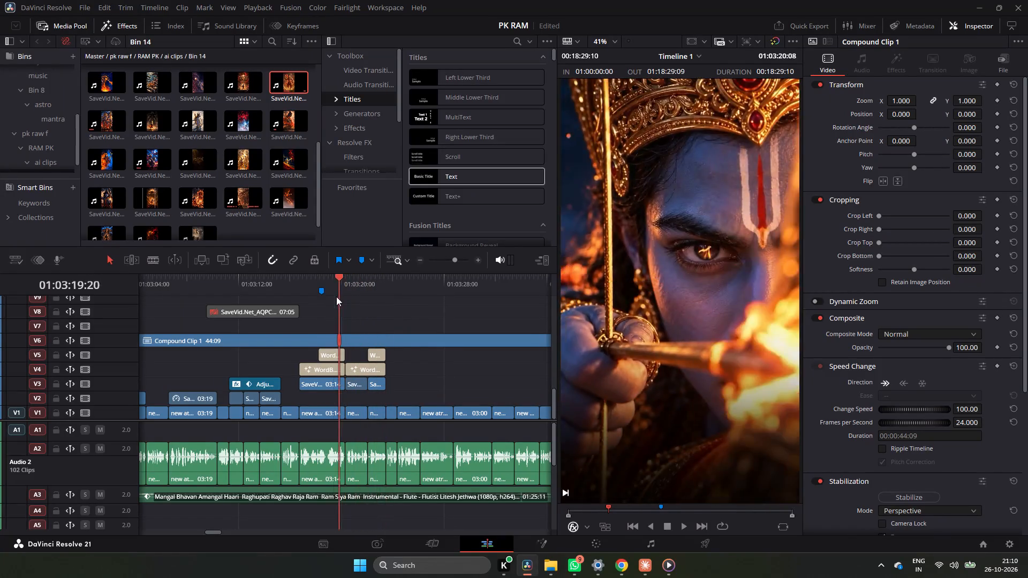
Scrub back and forth across the titled Ram shots between about 01:03:15 and 01:03:20, returning to 01:03:11:07, to examine motion and title timing.
drag(336, 296, 308, 292)
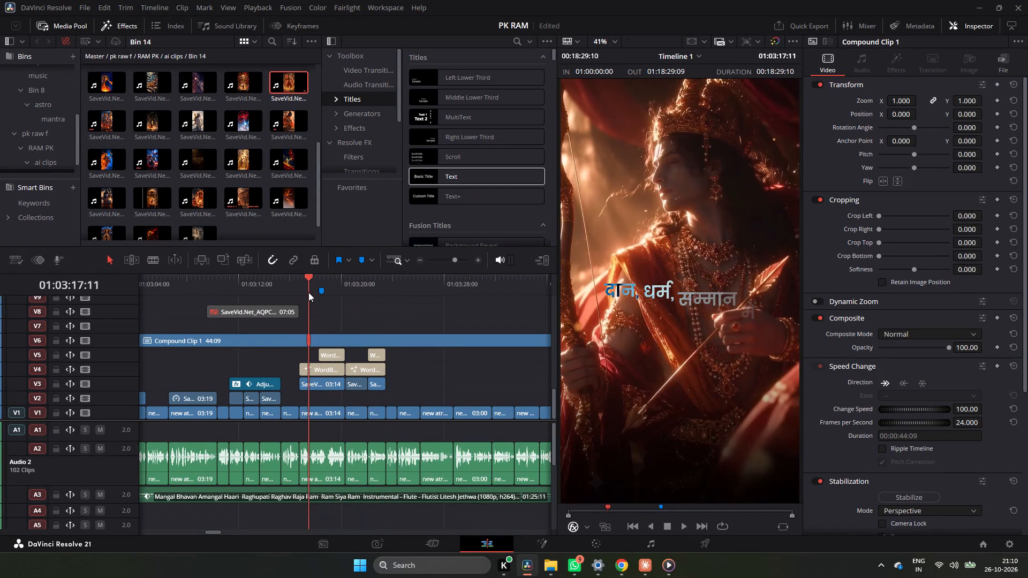
drag(308, 292, 317, 295)
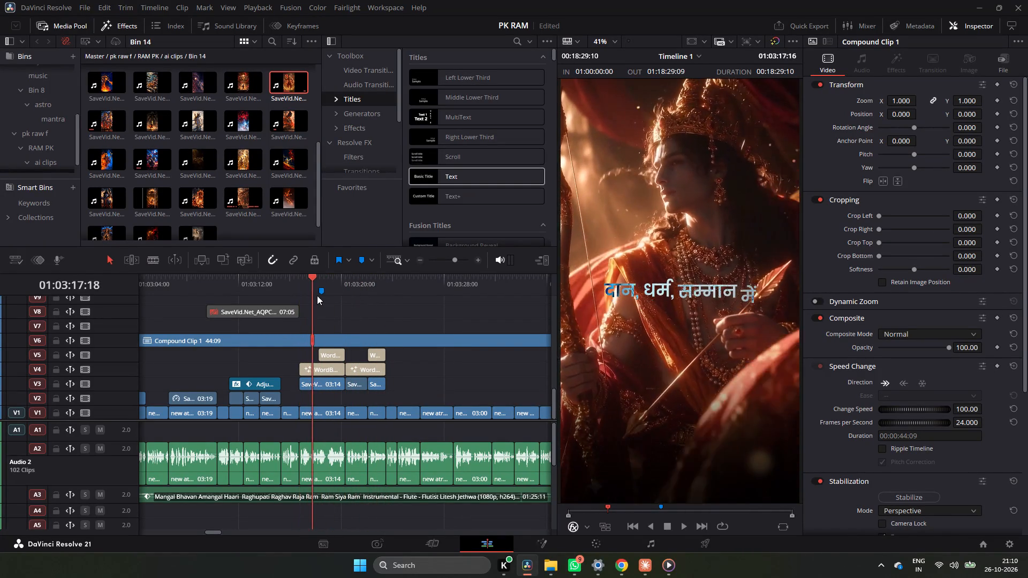
drag(317, 295, 301, 306)
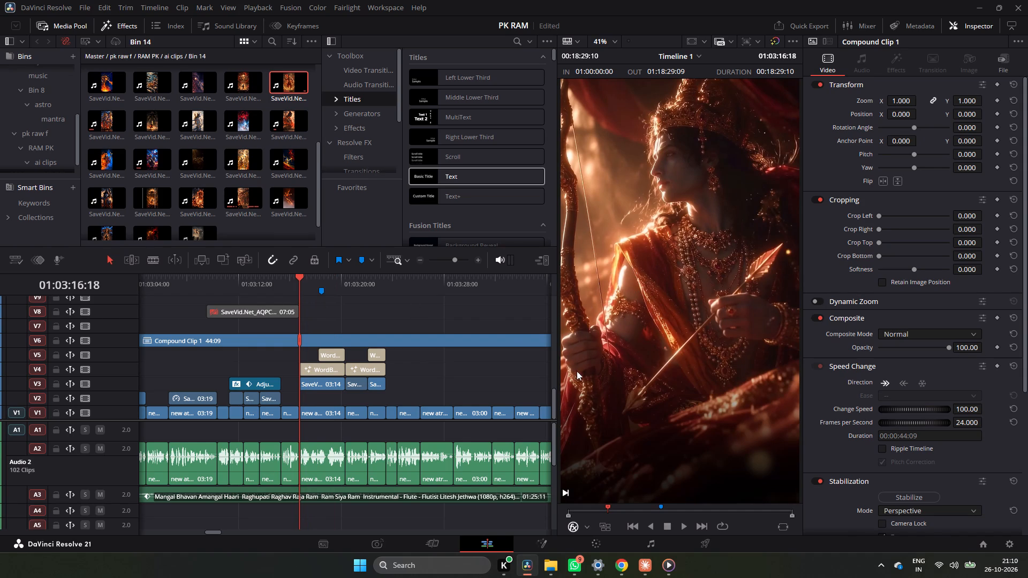
drag(298, 287, 281, 288)
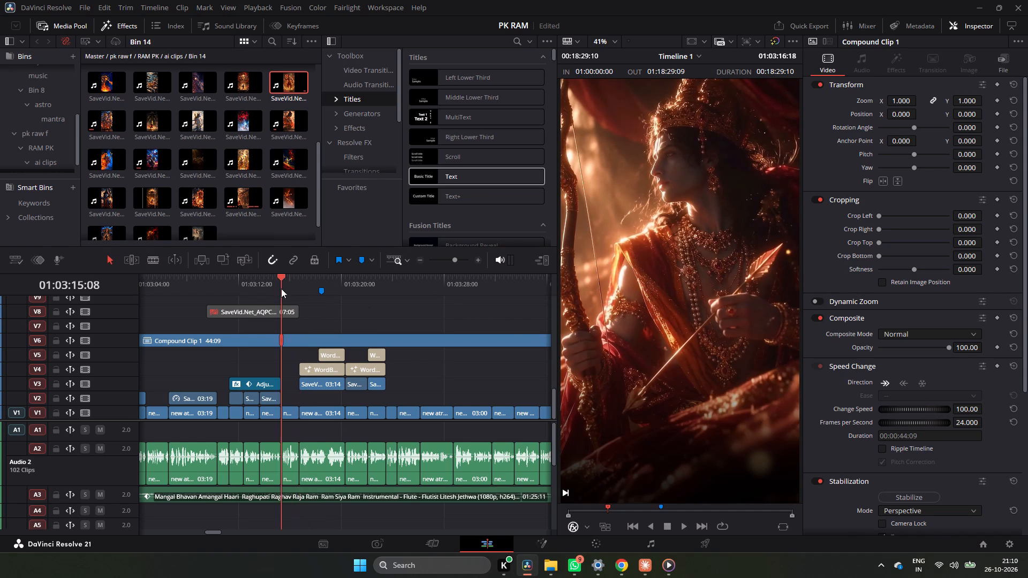
drag(281, 288, 309, 289)
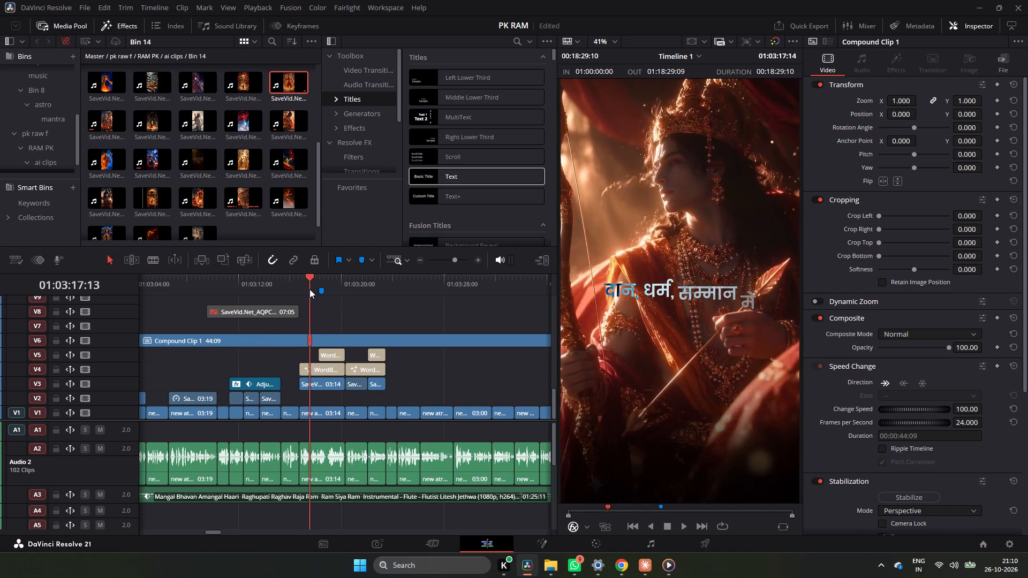
drag(309, 289, 299, 294)
drag(300, 284, 308, 283)
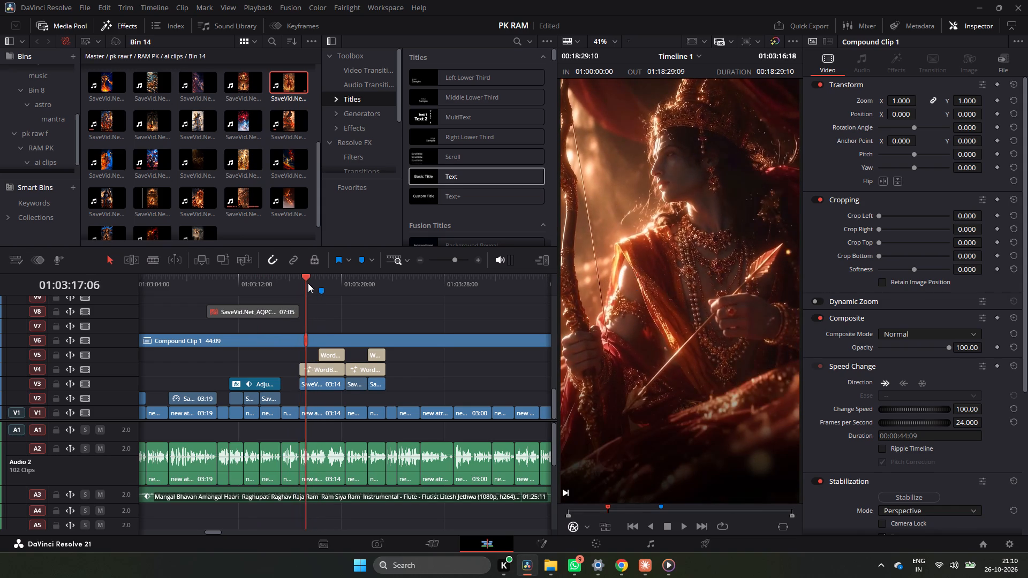
drag(308, 283, 342, 285)
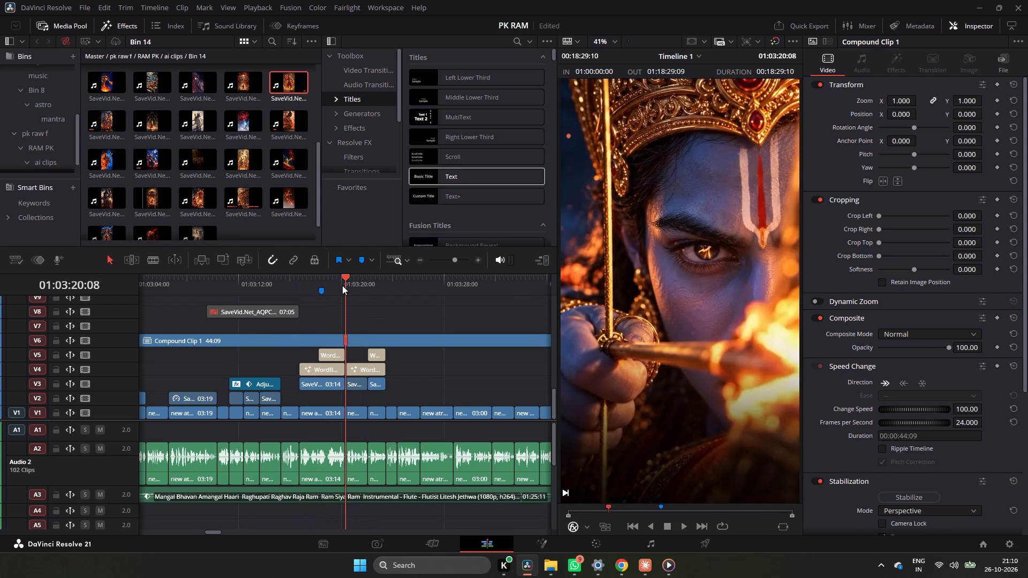
drag(342, 285, 232, 293)
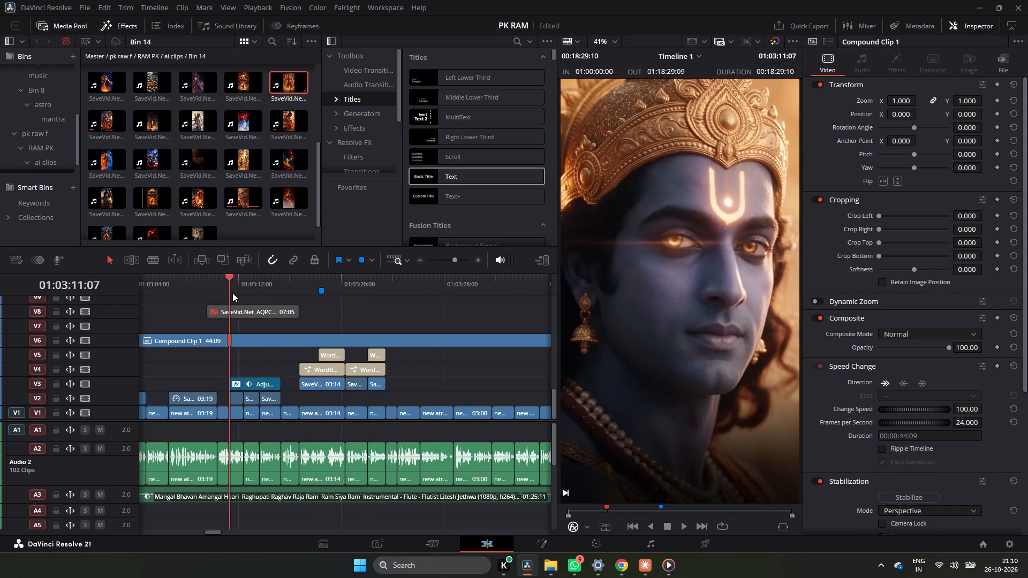
drag(232, 293, 233, 297)
Select the adjustment clip with its three Ram shots and scrub from 01:03:11 through the titled shots to compare the imagery.
drag(281, 356, 253, 396)
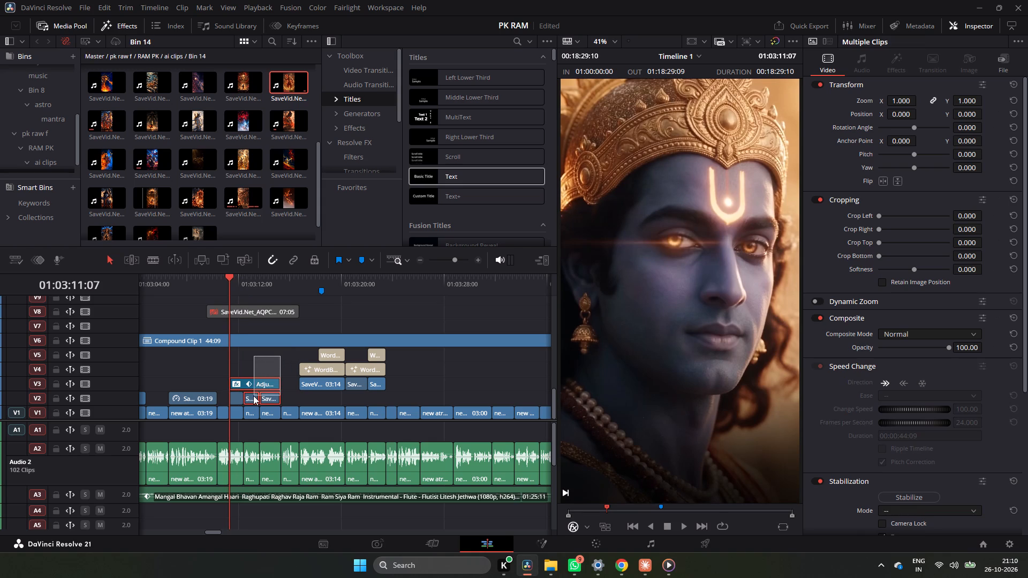
drag(253, 396, 238, 401)
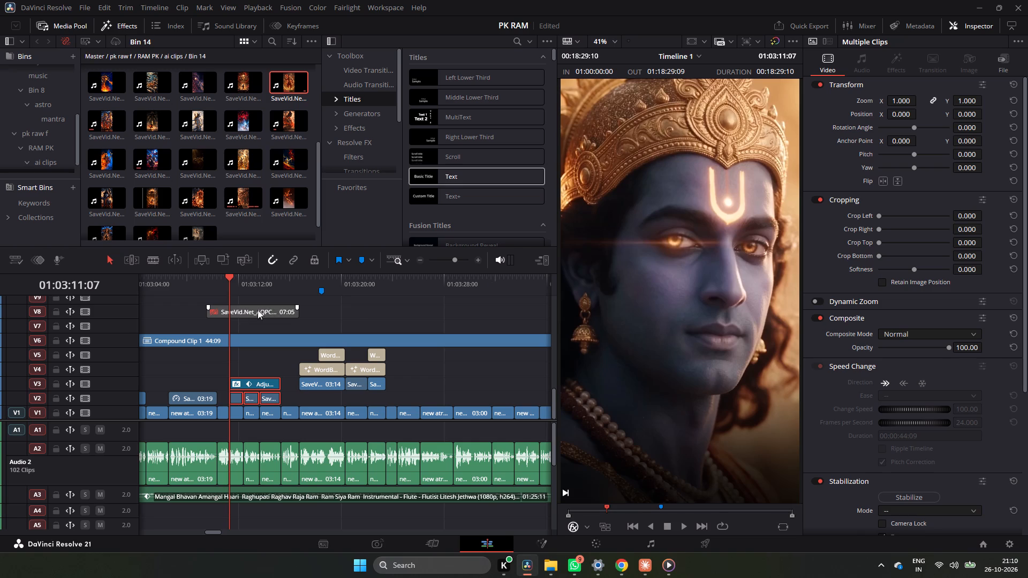
drag(232, 277, 283, 293)
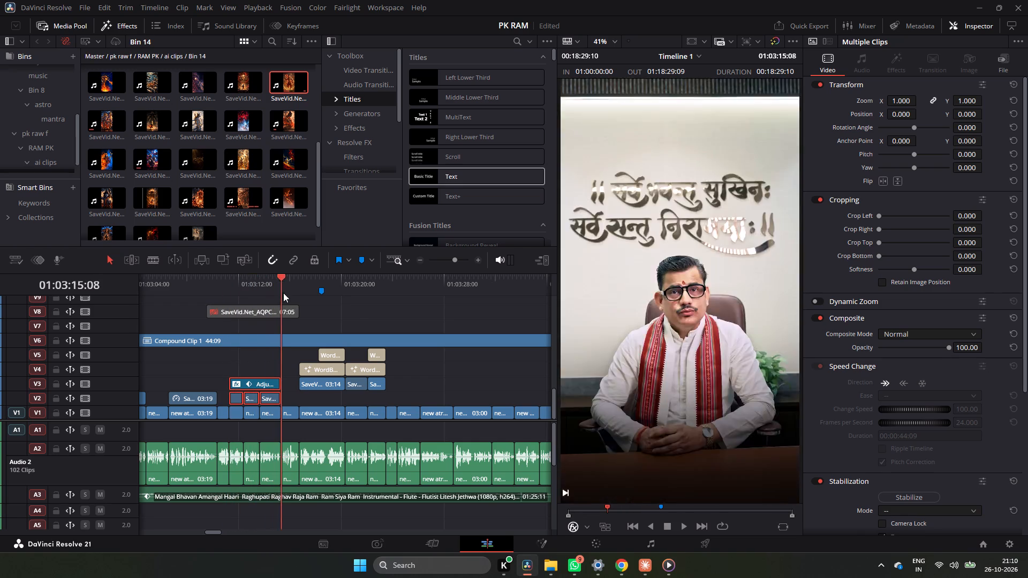
drag(283, 293, 297, 311)
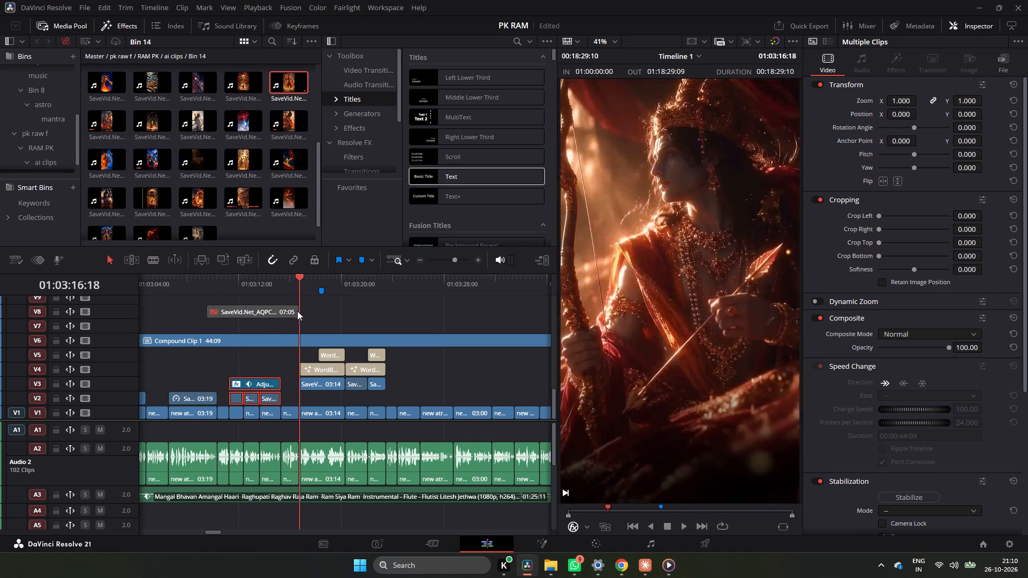
drag(297, 311, 243, 322)
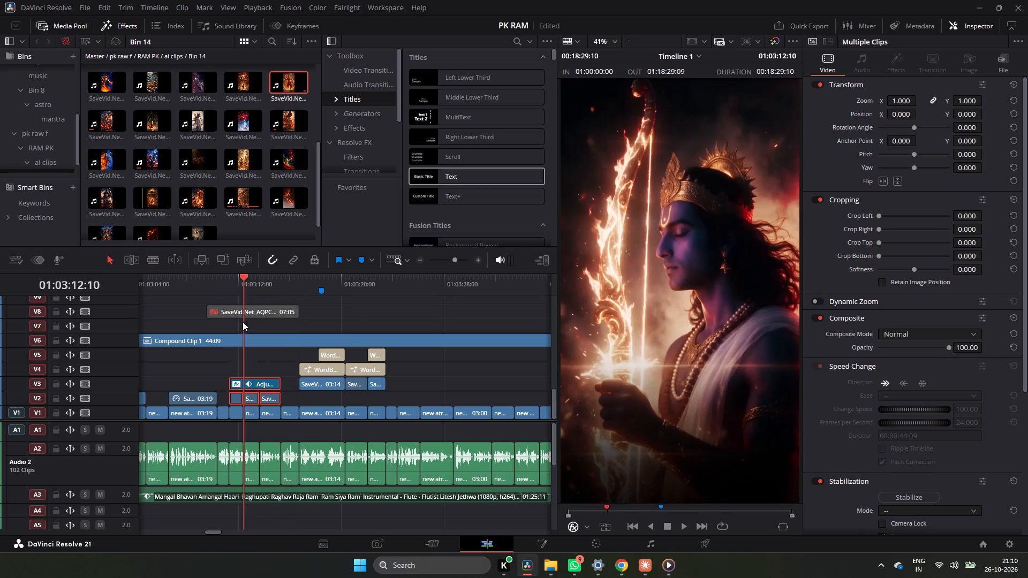
drag(243, 322, 262, 325)
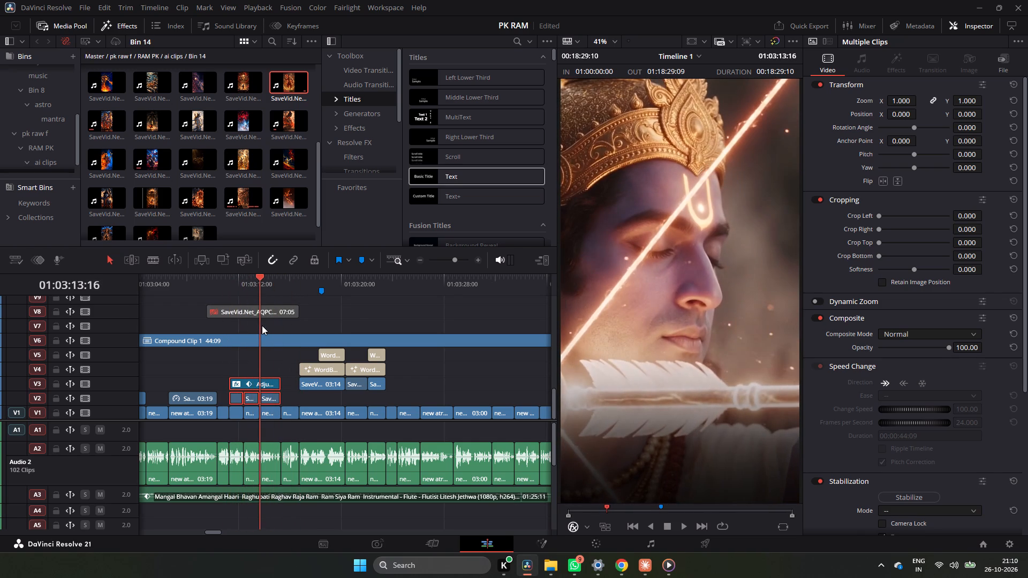
drag(262, 325, 264, 325)
drag(263, 285, 265, 293)
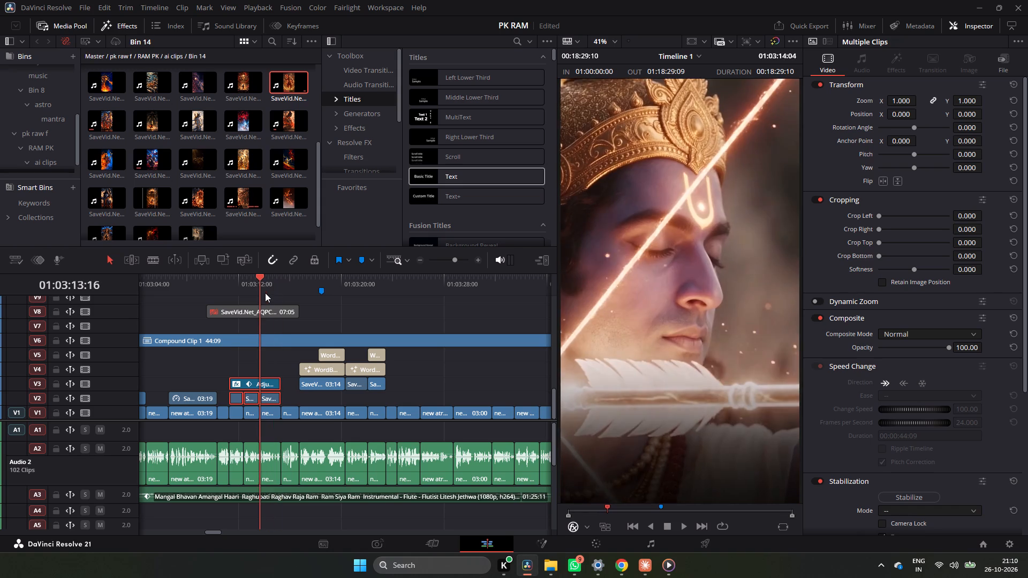
drag(265, 293, 322, 296)
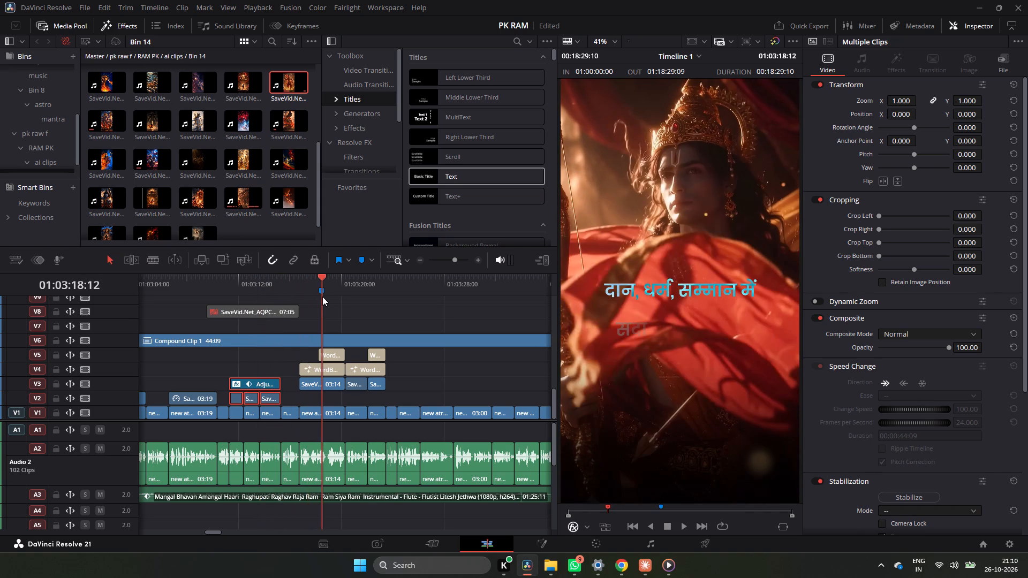
drag(322, 296, 400, 306)
drag(403, 284, 300, 303)
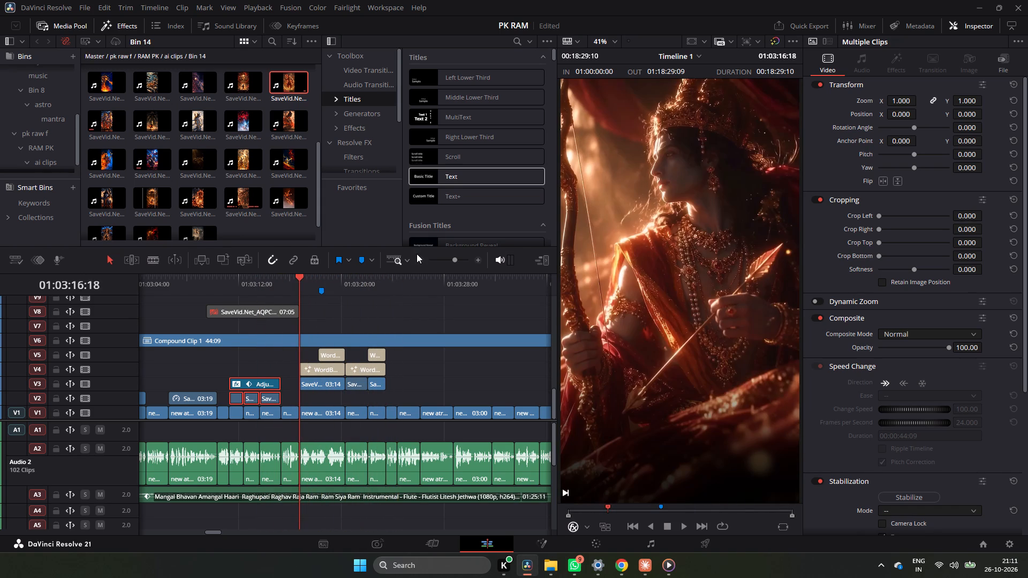
Scrub from the reel's start to 01:03:11:07, and play from about 01:03:10 to 01:03:15 to review the three Ram shots under the adjustment clip.
double_click(417, 258)
drag(338, 282, 289, 302)
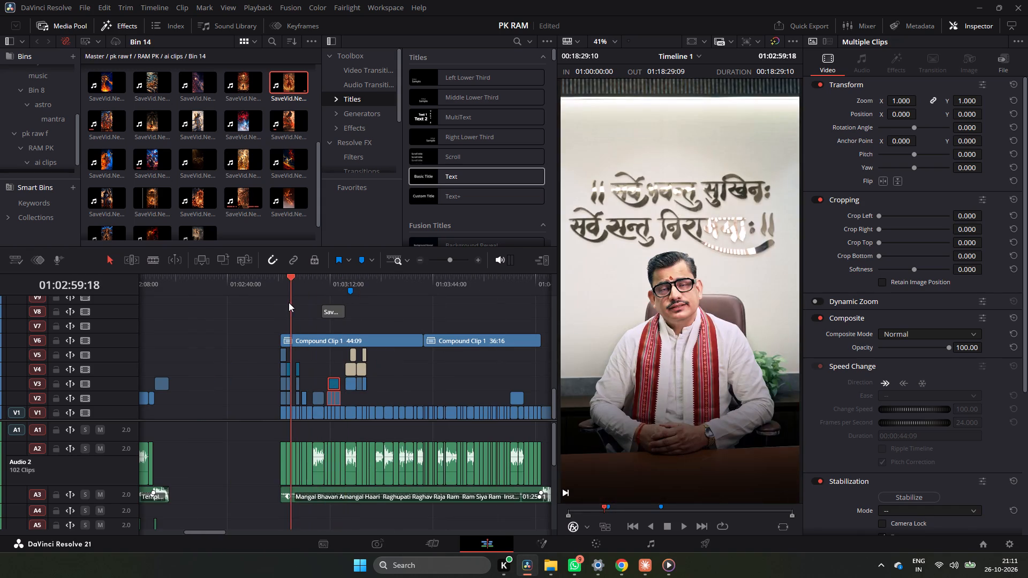
drag(289, 302, 326, 303)
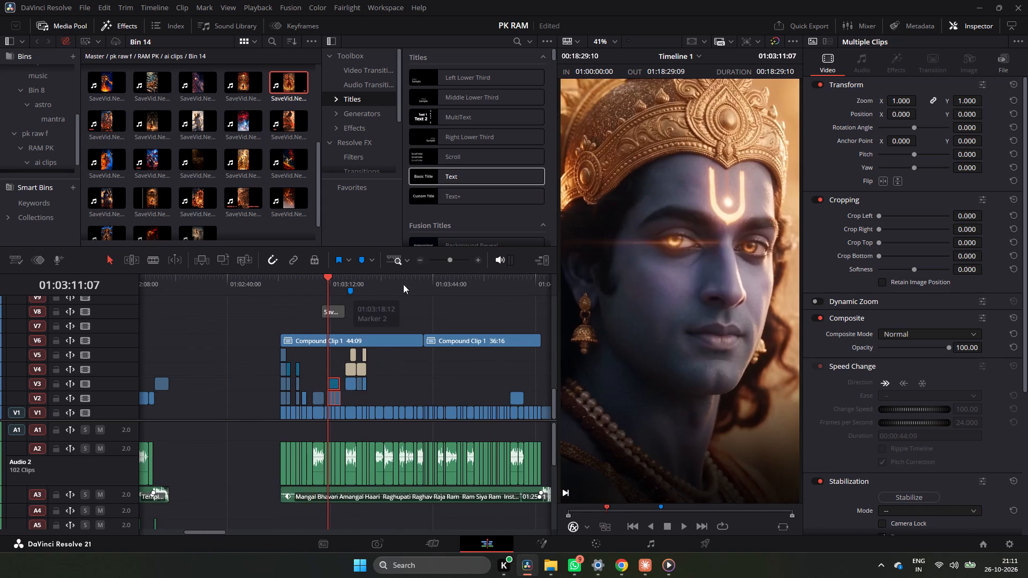
triple_click(478, 262)
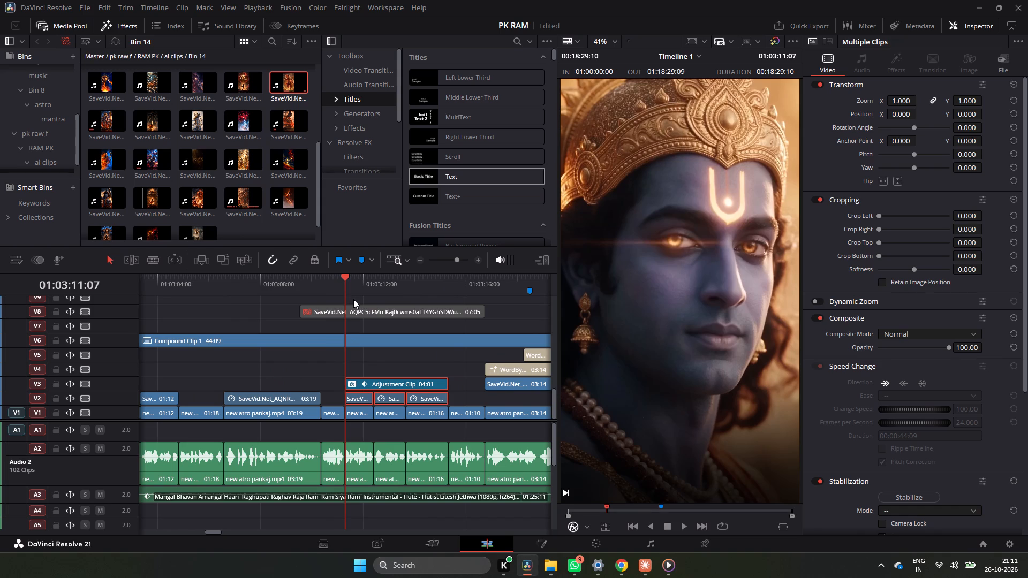
click(309, 291)
key(space)
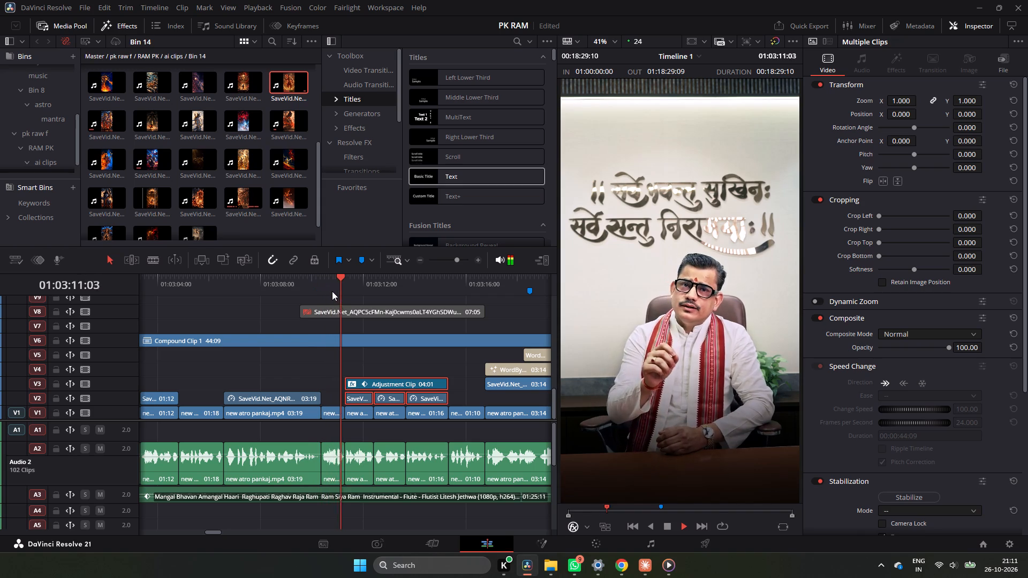
key(space)
key(space)
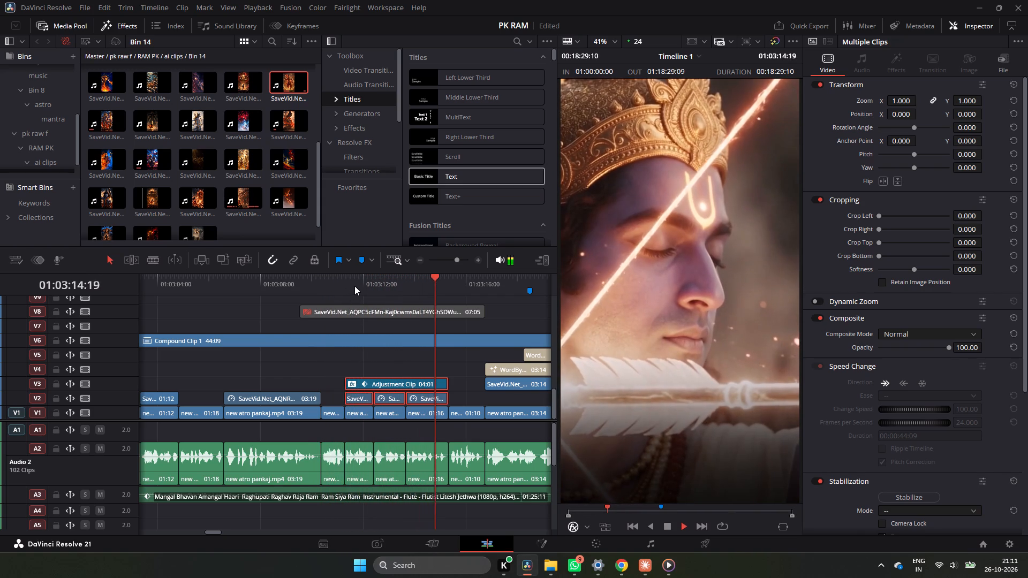
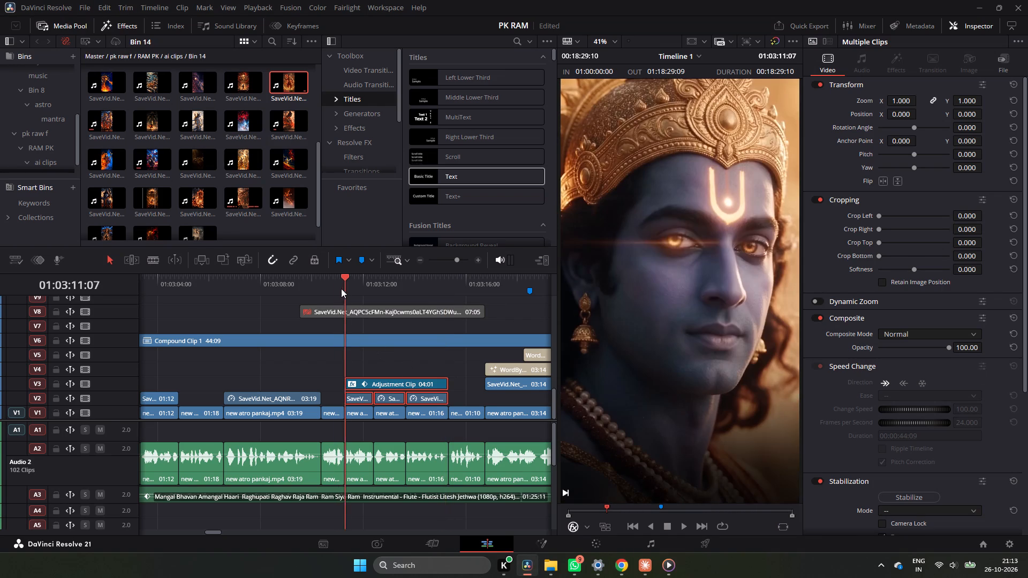
drag(341, 288, 364, 299)
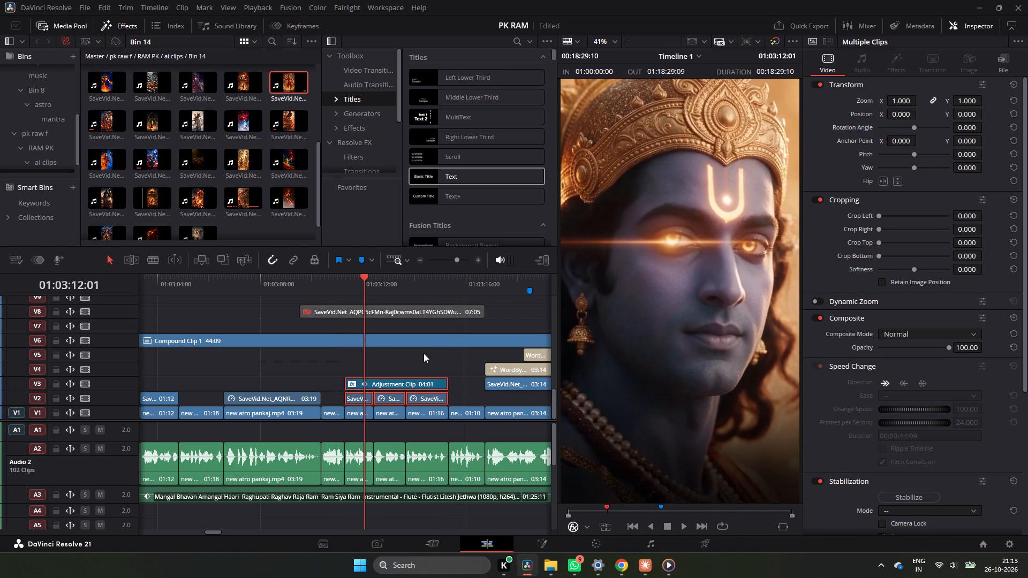
click(435, 359)
drag(457, 397, 384, 397)
drag(334, 389, 382, 400)
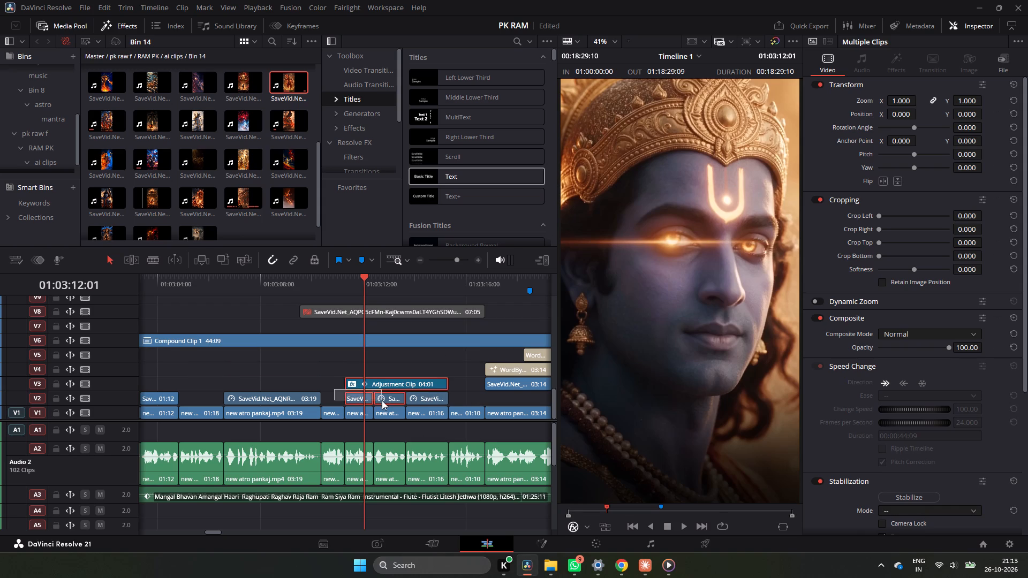
drag(382, 400, 382, 402)
click(445, 358)
drag(467, 397, 369, 404)
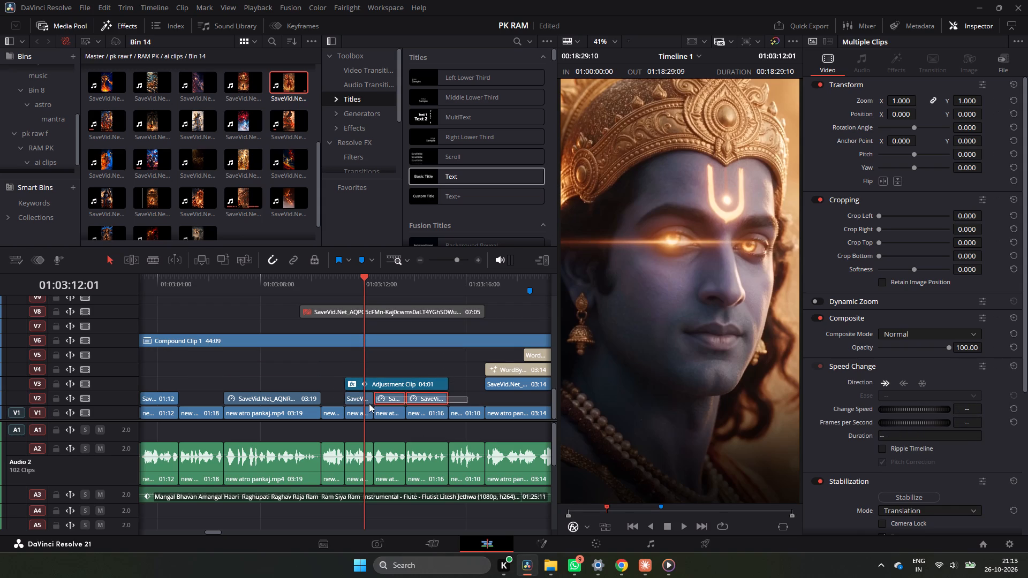
drag(369, 404, 361, 404)
key(BackSpace)
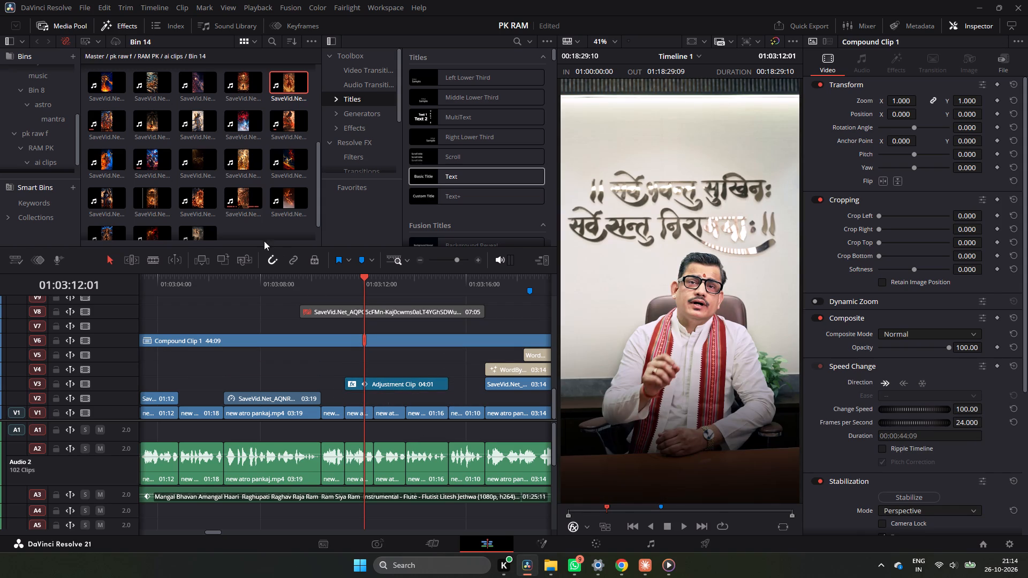
Import the saved archer image 6143a4a8-a6bc-4992-8fe7-9a8369f831b8 from the Ram PK folder into Bin 14.
scroll(243, 224, down, 6)
right_click(256, 216)
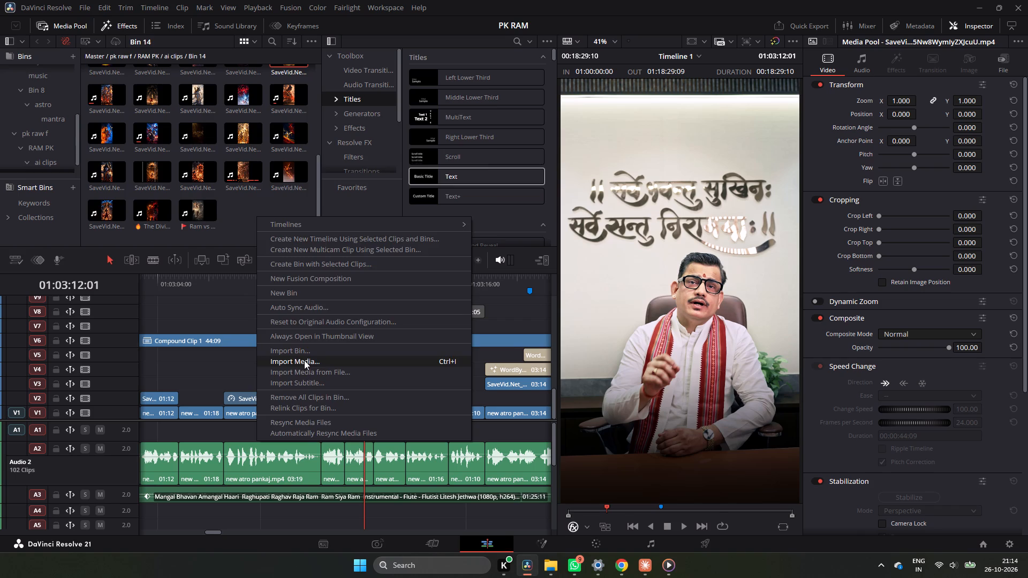
click(304, 360)
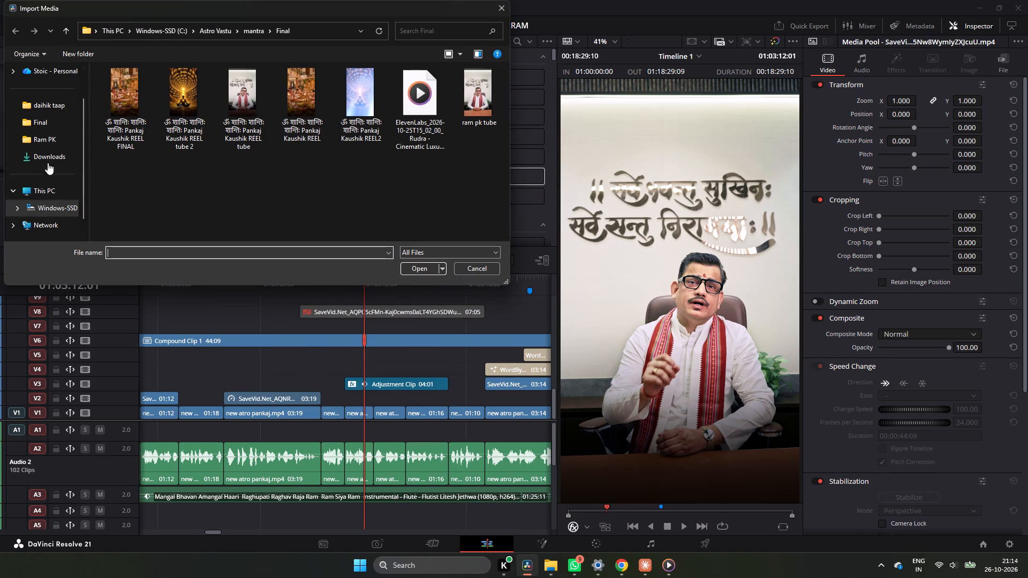
scroll(47, 179, down, 2)
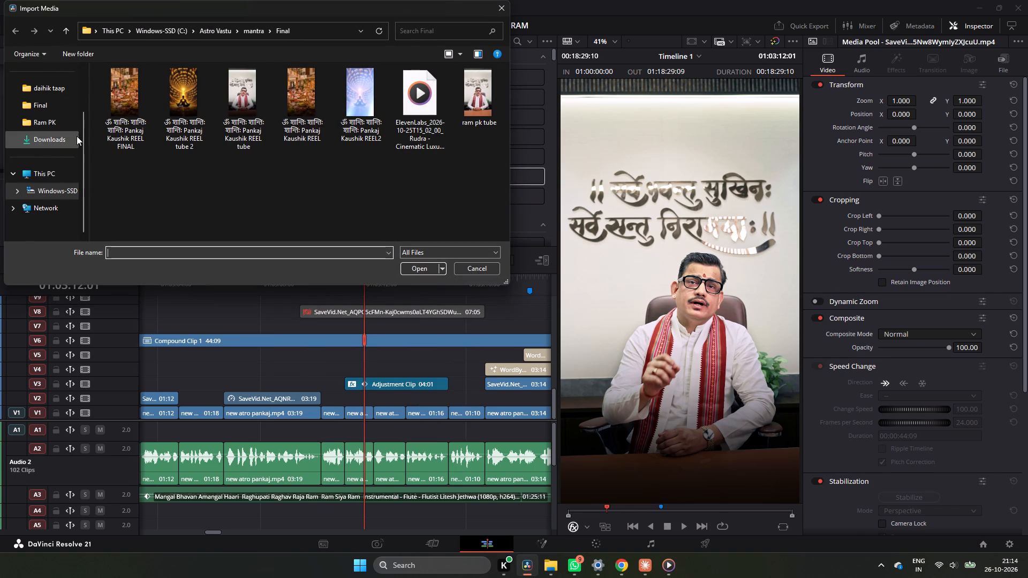
click(64, 130)
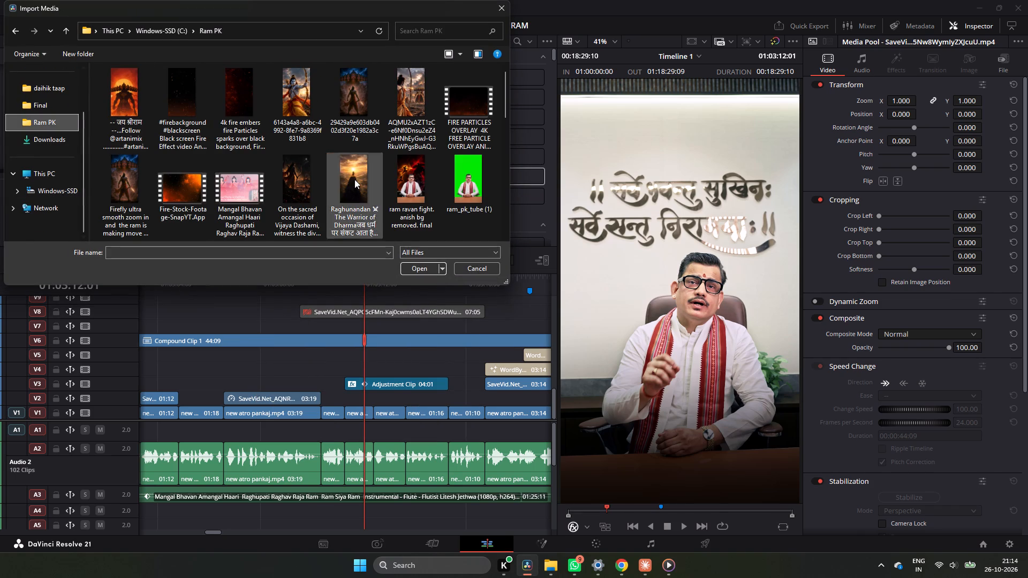
scroll(354, 179, down, 5)
scroll(354, 179, up, 5)
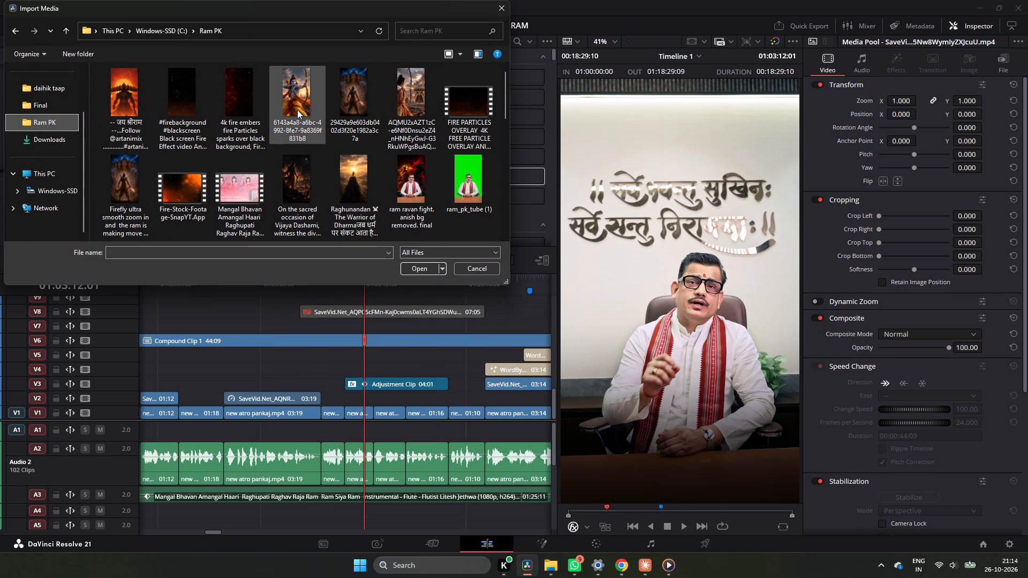
click(290, 98)
click(413, 267)
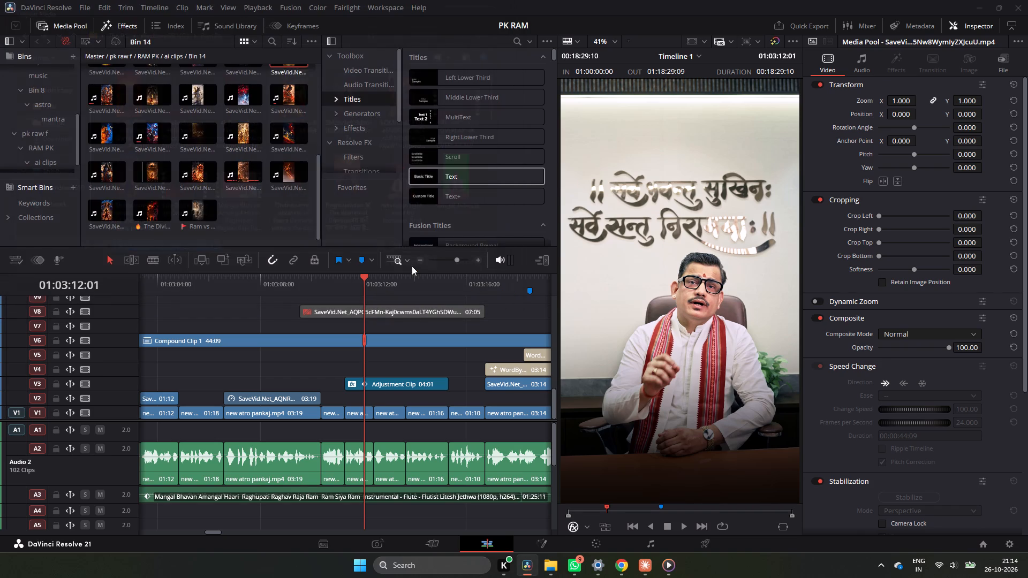
Place the imported archer image on V2 directly beneath the Adjustment Clip and trim it to the same 04:01 length.
scroll(284, 132, up, 8)
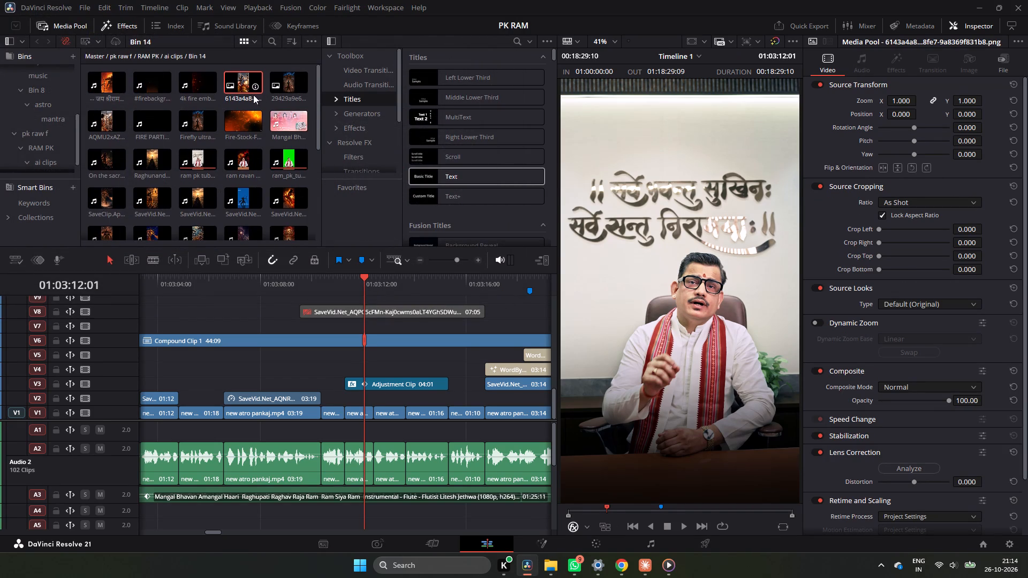
drag(237, 86, 326, 400)
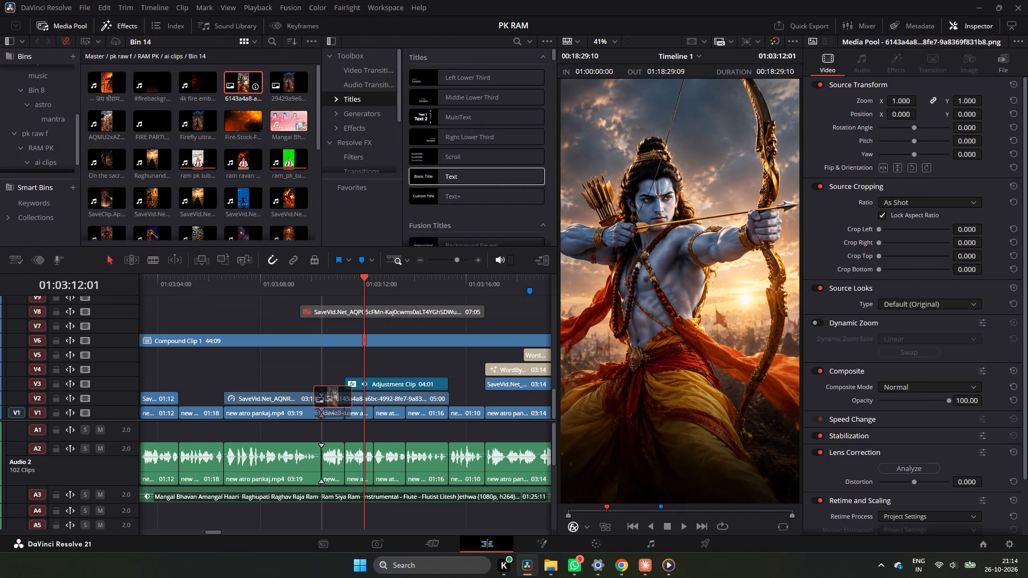
drag(326, 400, 336, 400)
drag(376, 398, 391, 397)
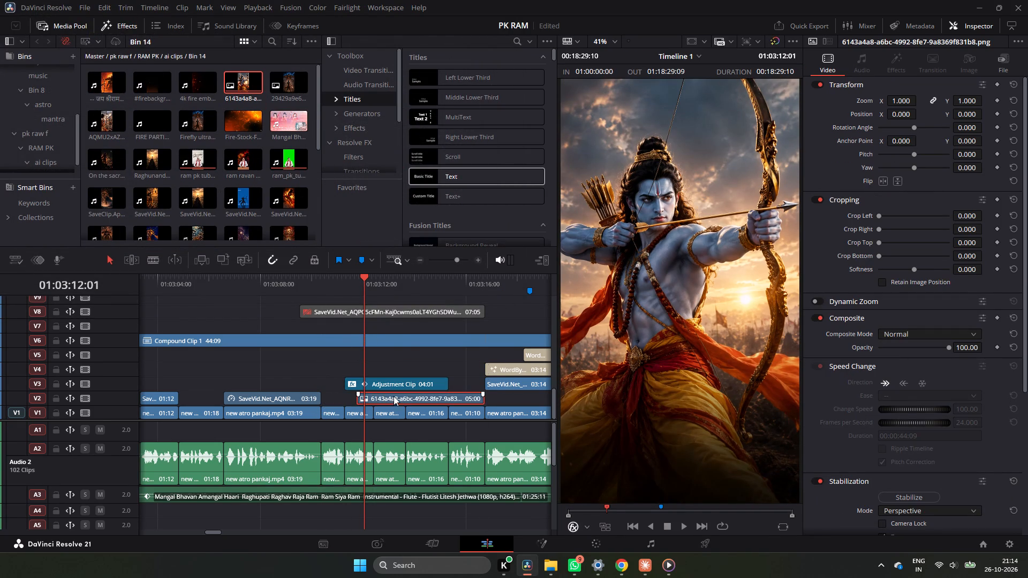
drag(437, 399, 426, 400)
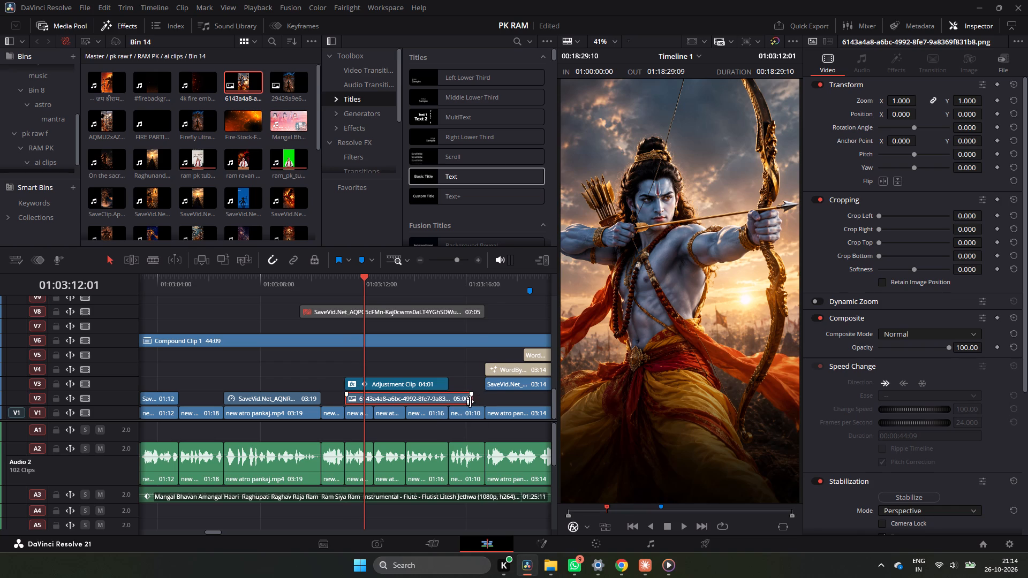
drag(470, 401, 444, 401)
Copy the 01:12 SaveVid archer clip on V2 at about 01:03:04.
drag(372, 282, 361, 294)
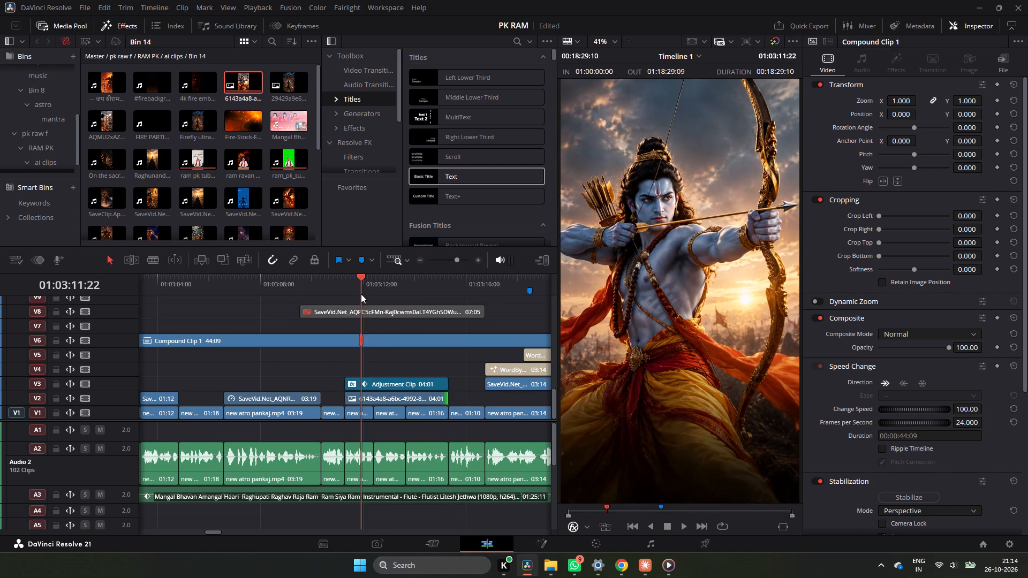
drag(361, 294, 356, 319)
click(372, 397)
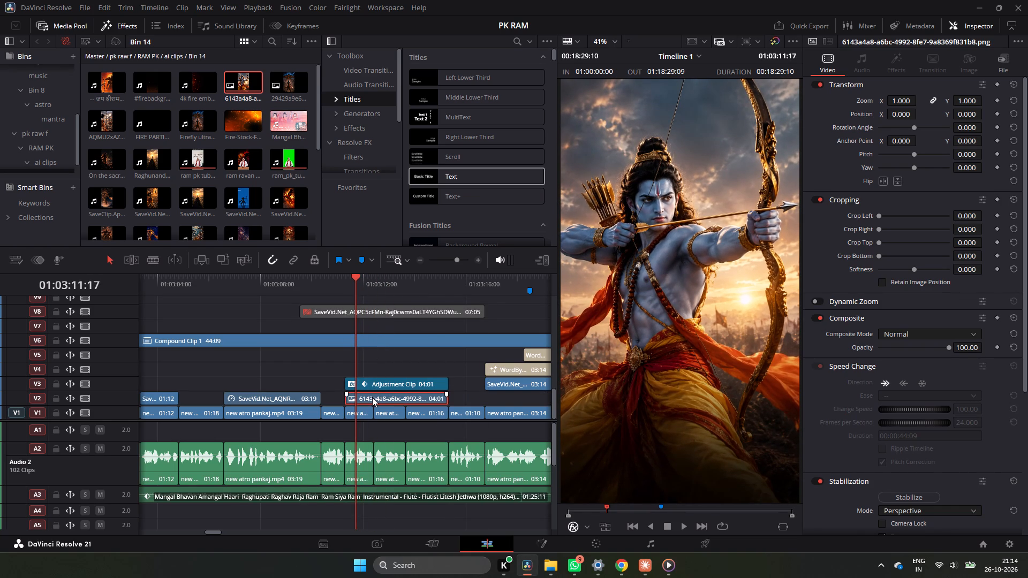
drag(348, 280, 163, 345)
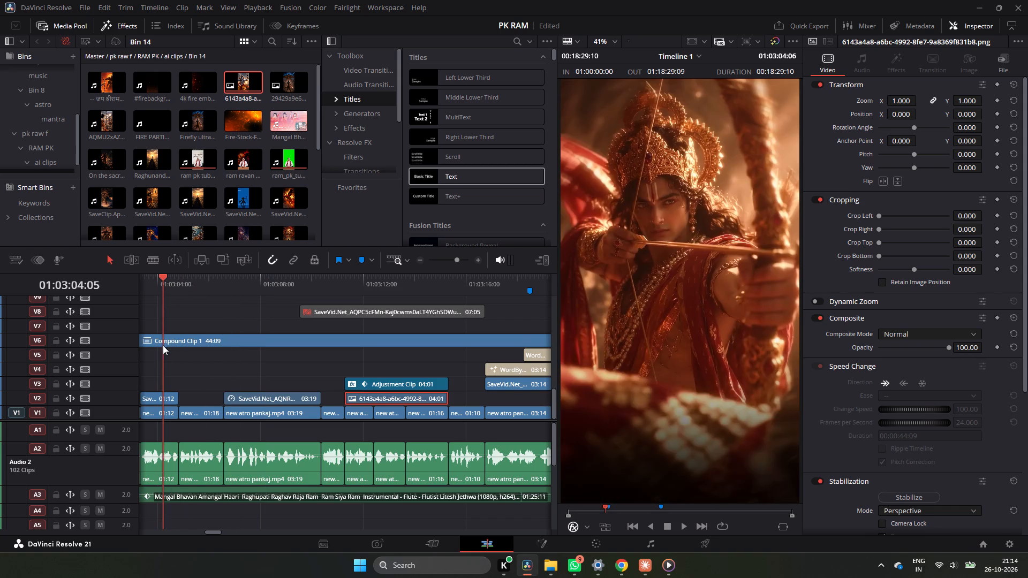
drag(163, 345, 162, 345)
click(163, 399)
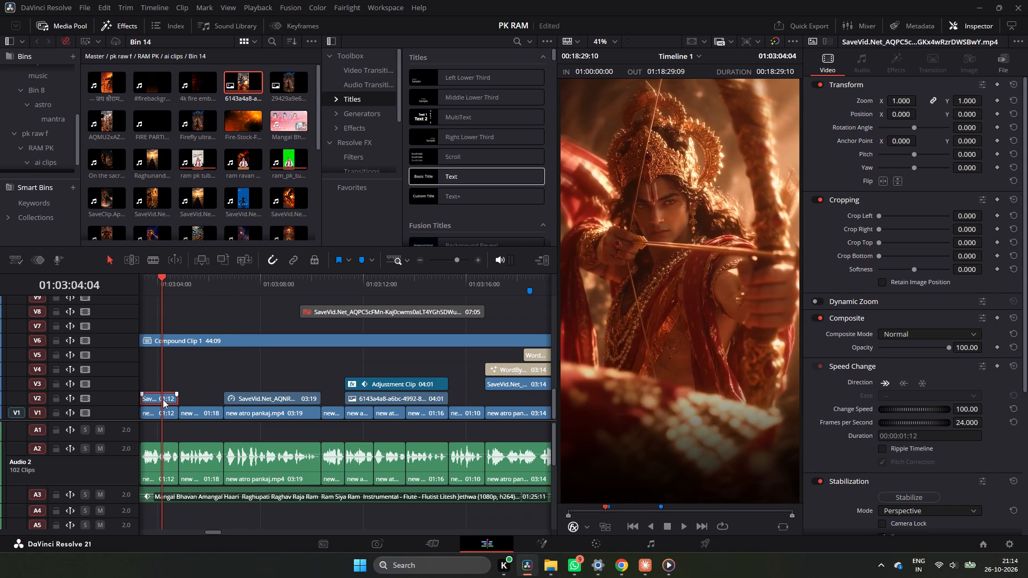
key(ctrl+c)
key(ctrl+c)
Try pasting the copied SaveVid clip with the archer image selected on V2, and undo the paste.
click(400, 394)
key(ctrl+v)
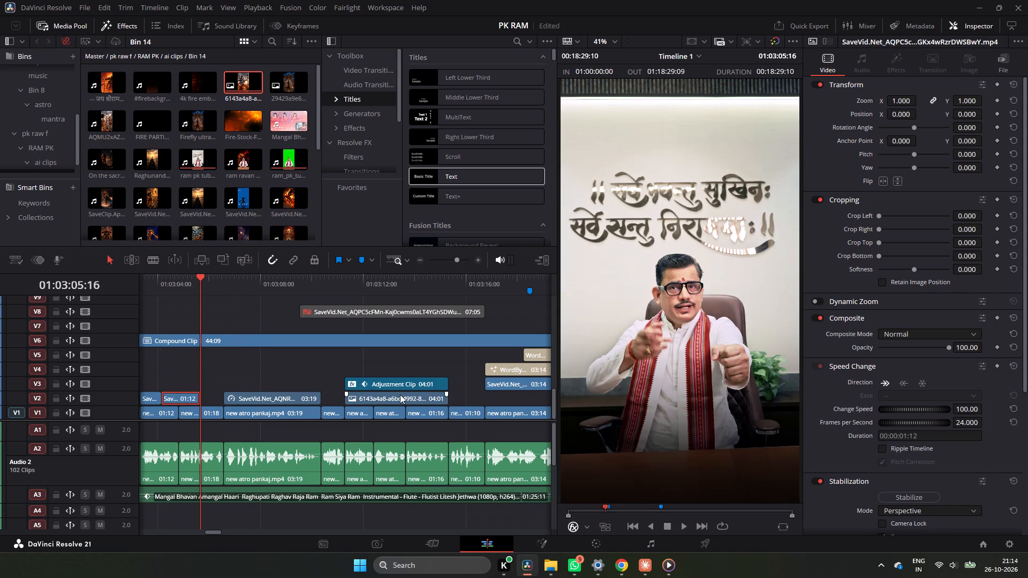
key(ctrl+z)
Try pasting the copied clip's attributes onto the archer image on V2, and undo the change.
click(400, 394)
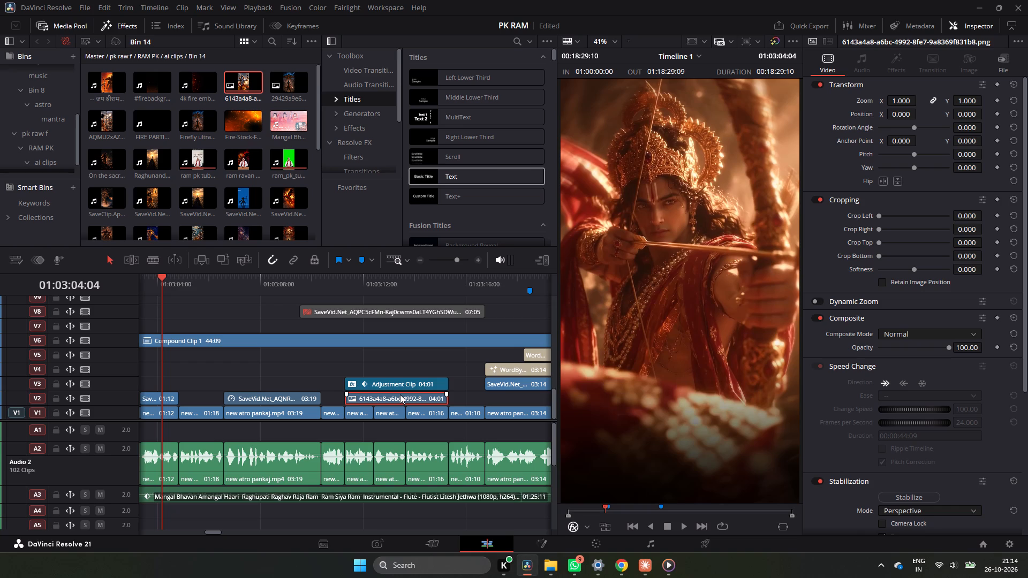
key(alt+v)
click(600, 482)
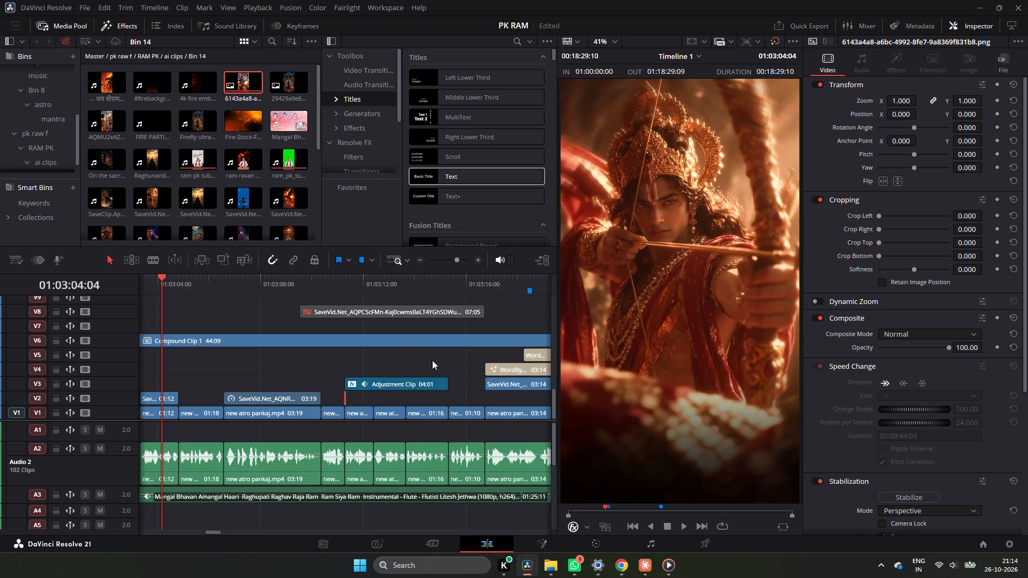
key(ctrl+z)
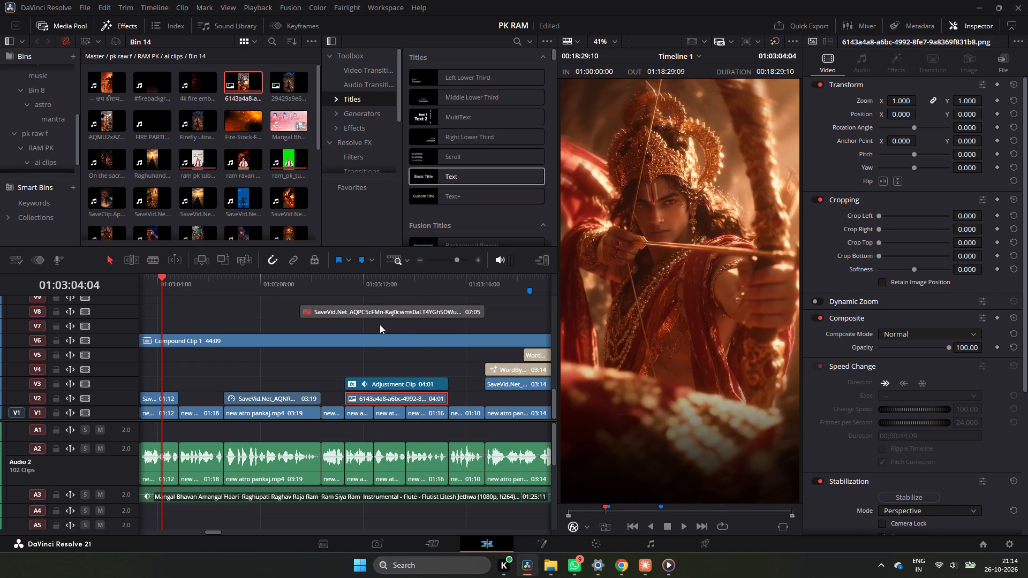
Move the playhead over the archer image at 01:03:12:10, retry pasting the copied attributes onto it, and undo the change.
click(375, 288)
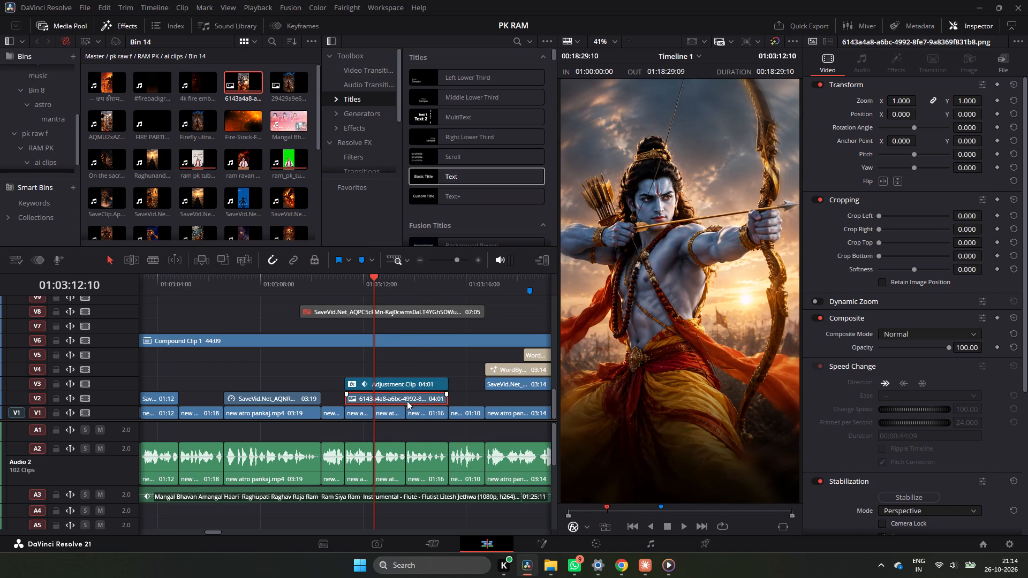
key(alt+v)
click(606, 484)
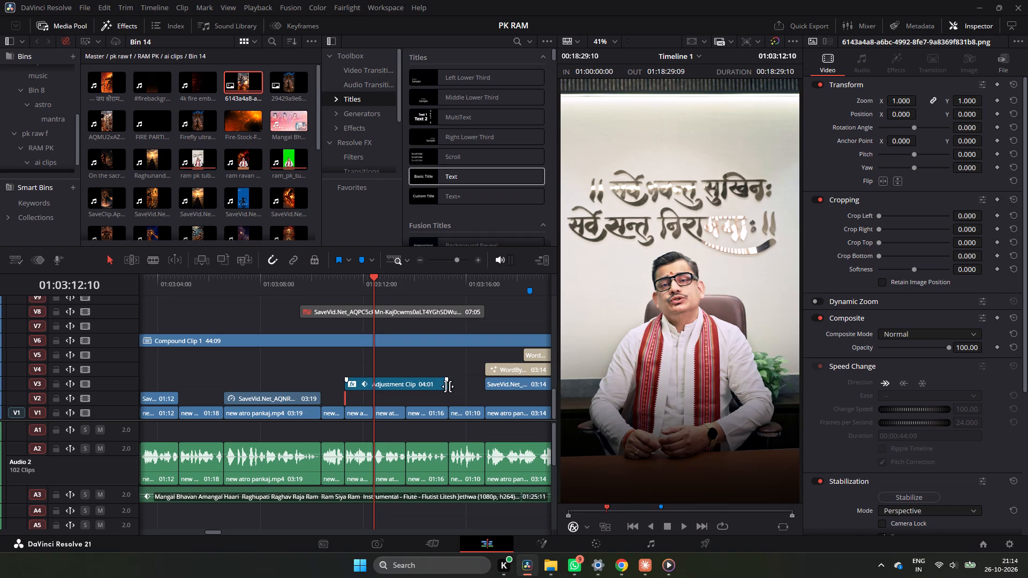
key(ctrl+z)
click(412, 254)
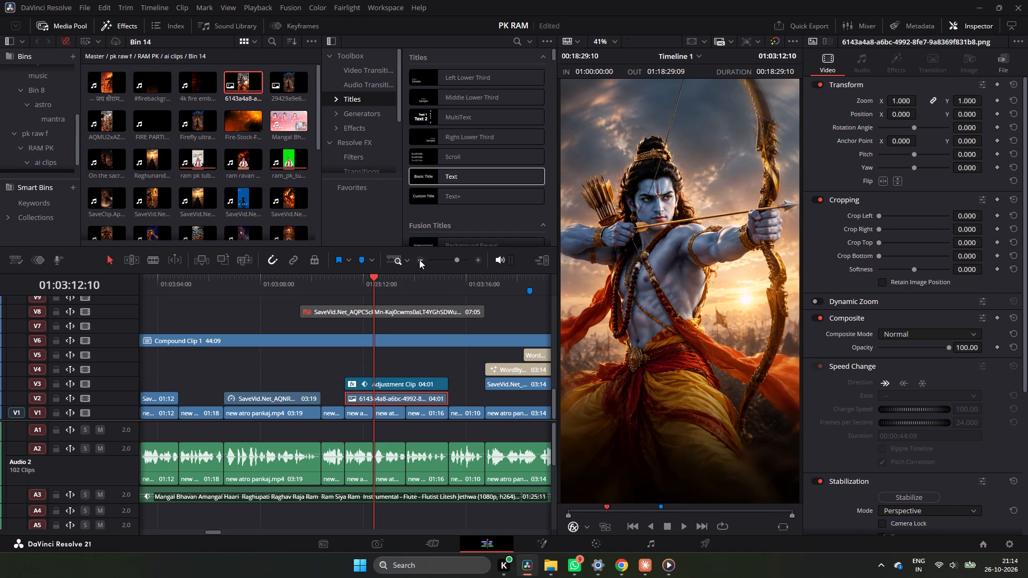
Play back the archer image section from about 01:03:11:11 to check how it runs under the adjustment clip.
click(339, 287)
key(space)
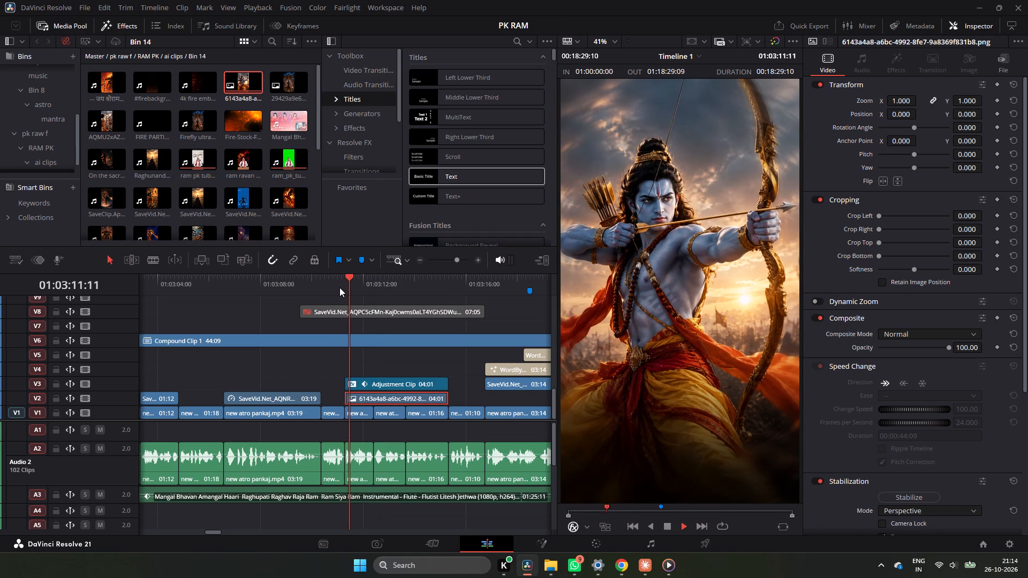
key(space)
key(space)
key(space)
click(352, 302)
key(space)
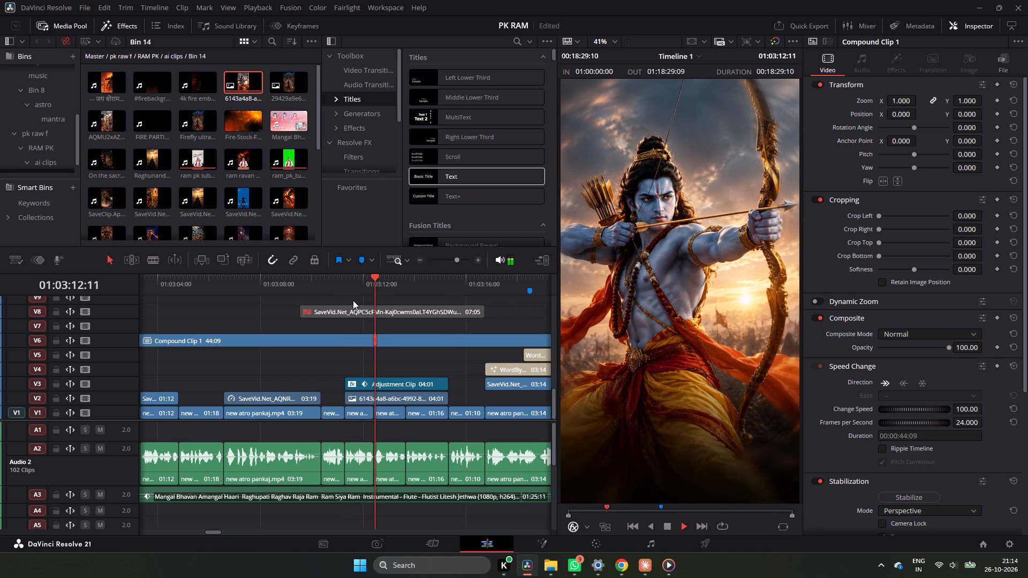
key(space)
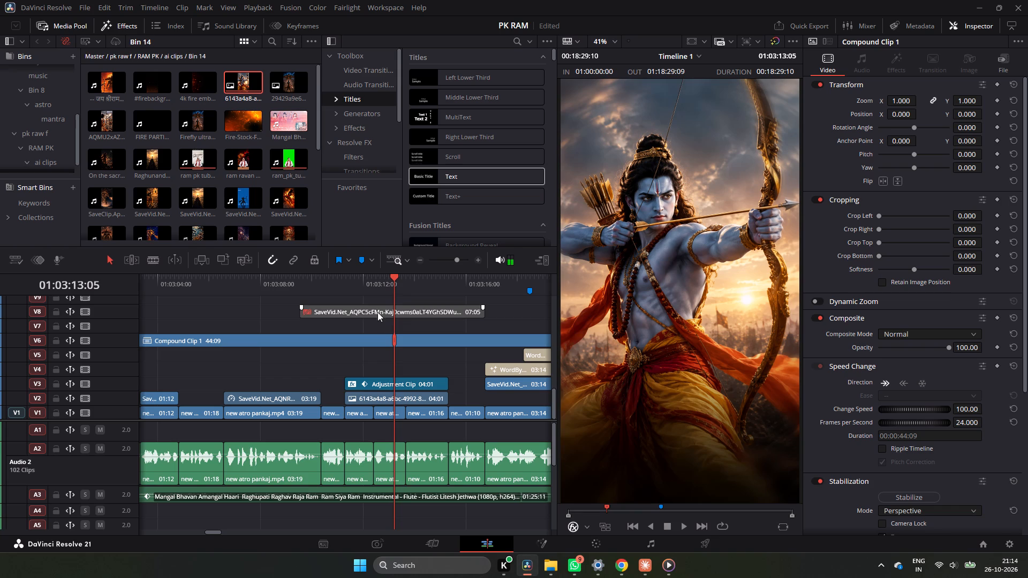
key(space)
key(space)
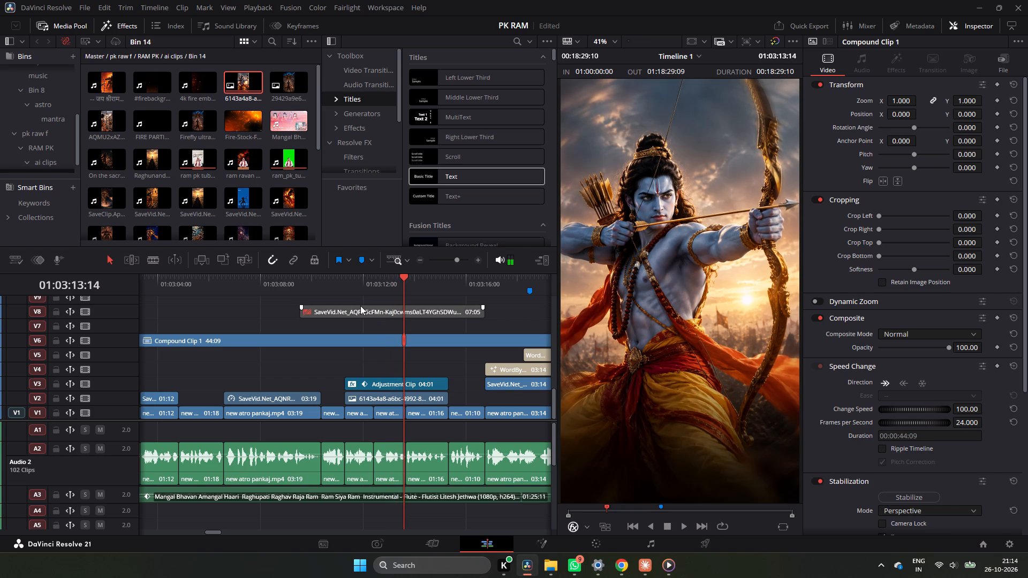
key(space)
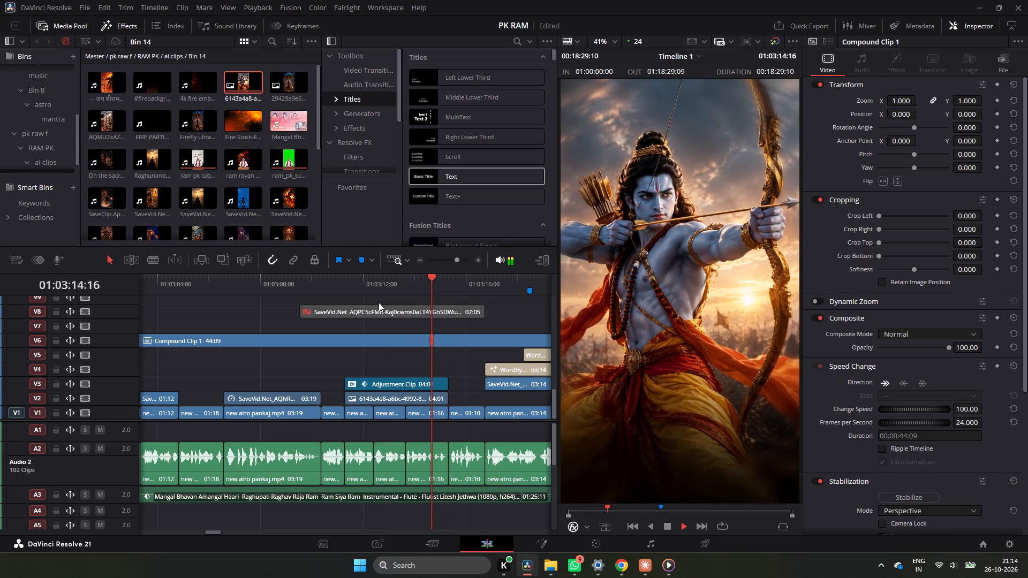
key(space)
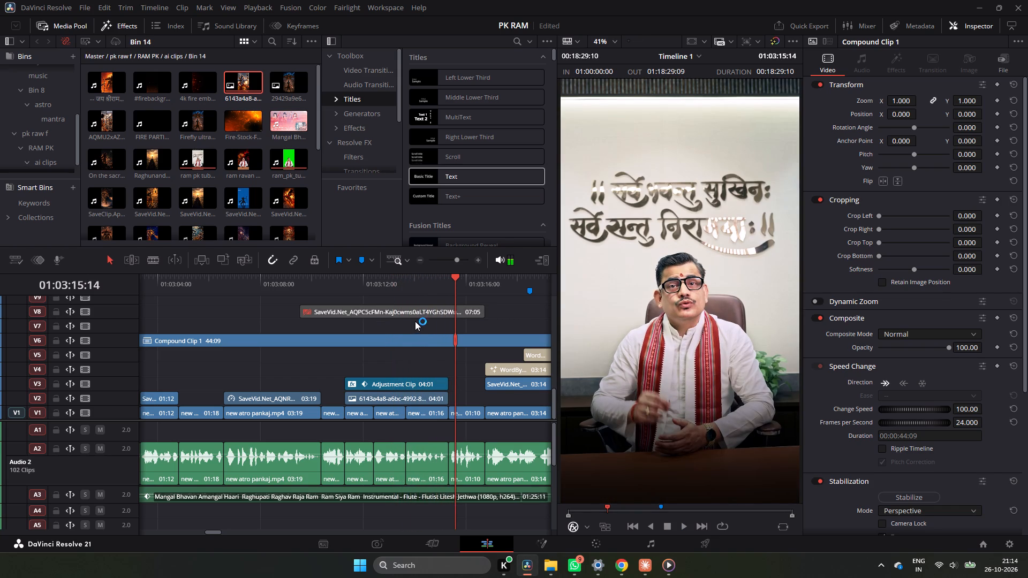
Review the reel by playing it from its start at about 01:02:57 through to the archer image.
click(420, 263)
click(420, 263)
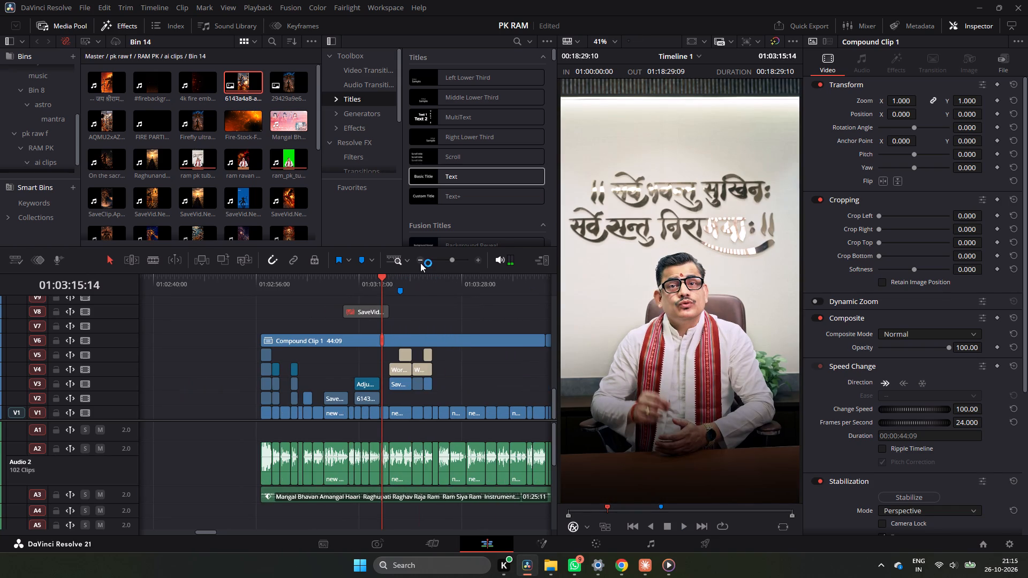
click(304, 284)
key(space)
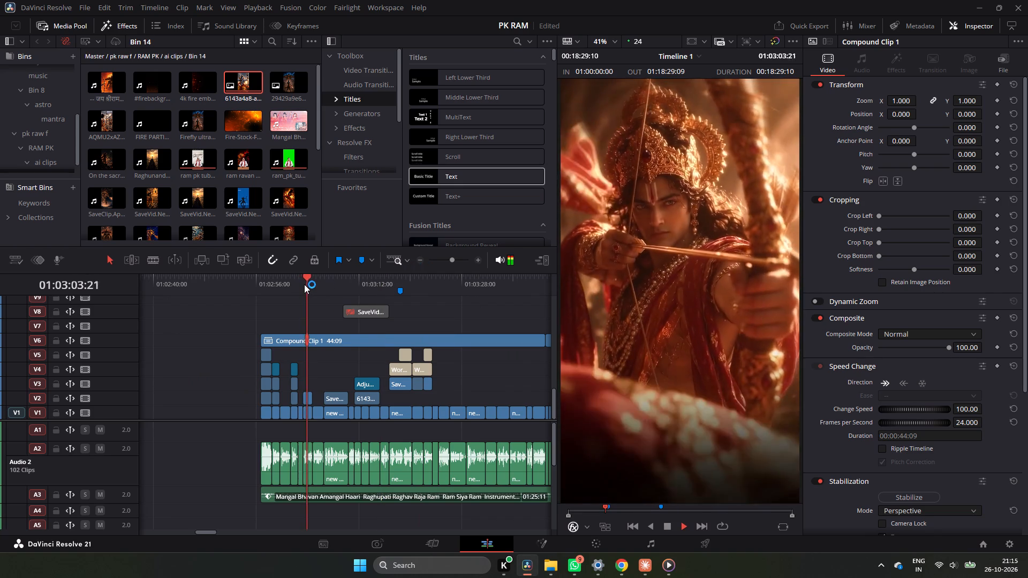
drag(304, 284, 290, 285)
drag(289, 285, 278, 288)
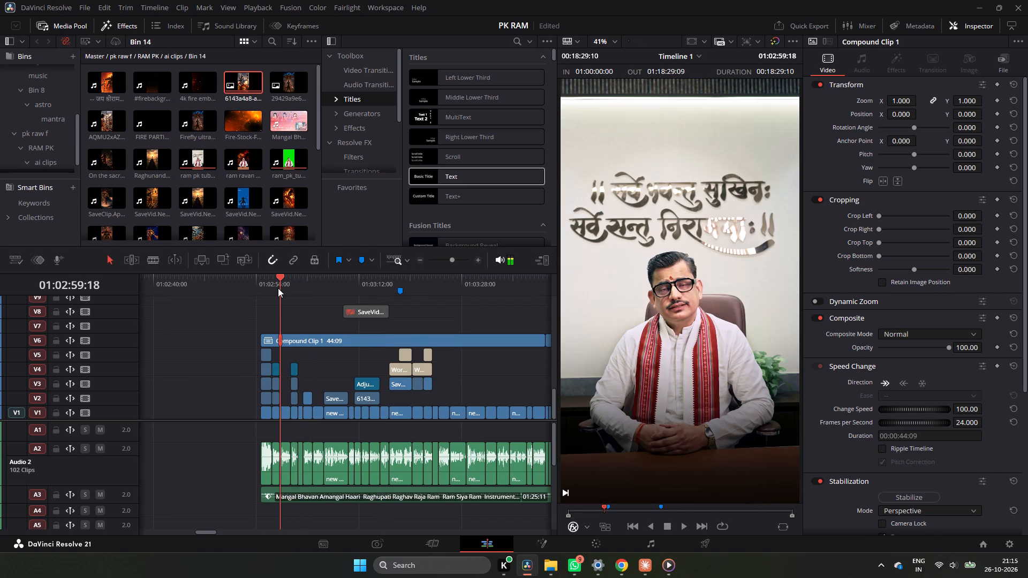
drag(278, 288, 260, 296)
key(space)
key(space)
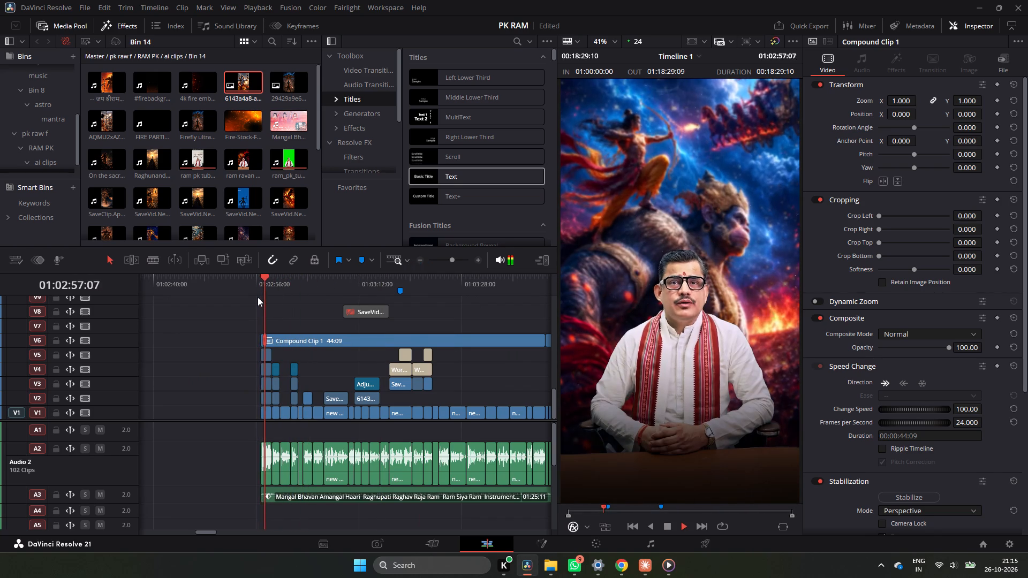
key(space)
key(space)
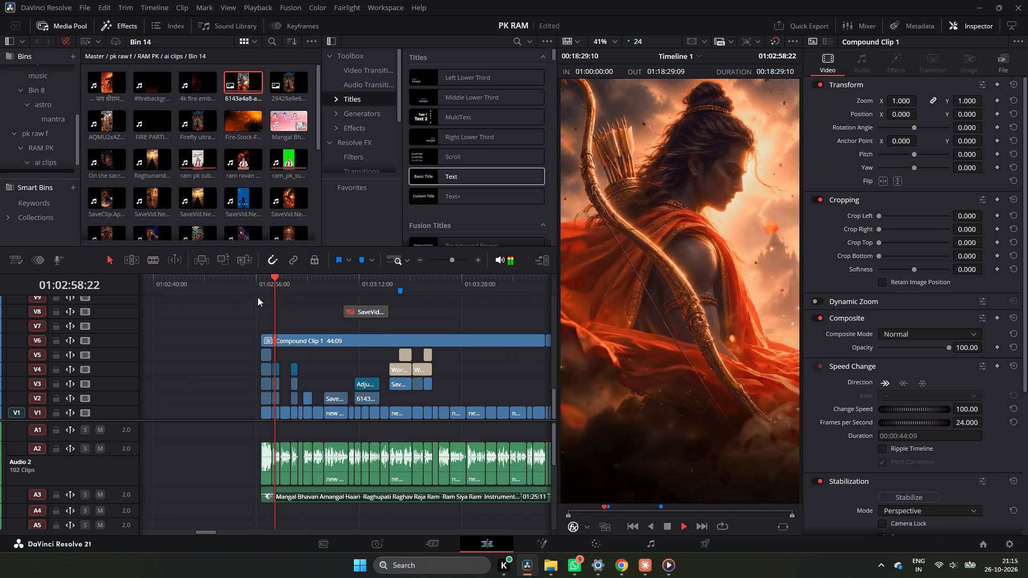
key(space)
drag(270, 292, 264, 295)
key(space)
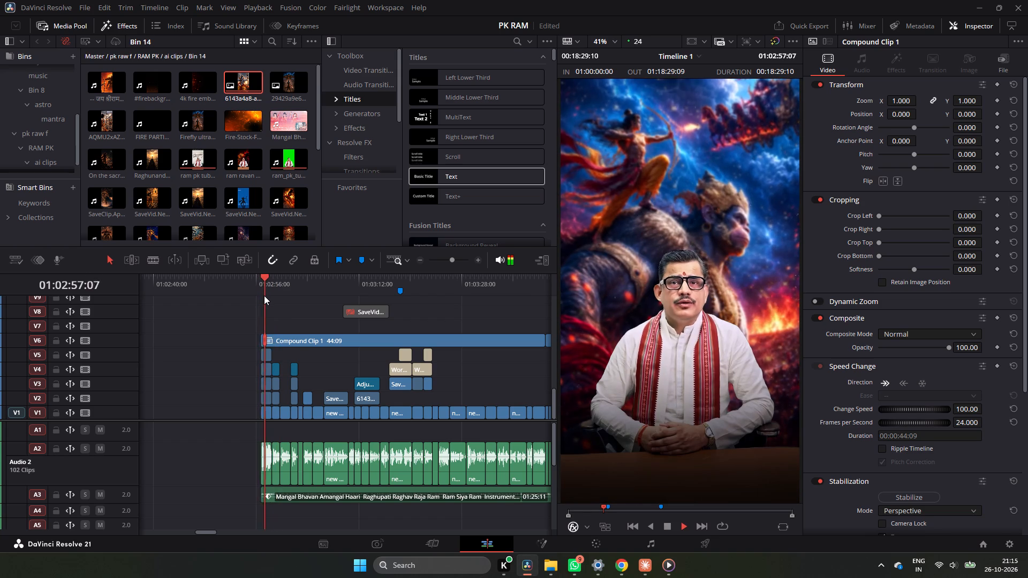
key(space)
key(space)
key(space)
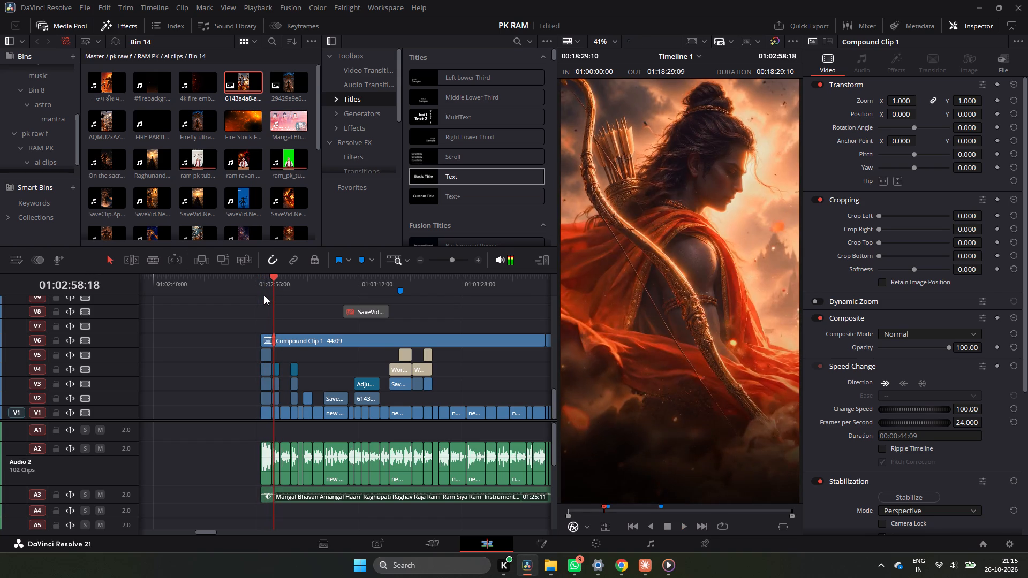
key(space)
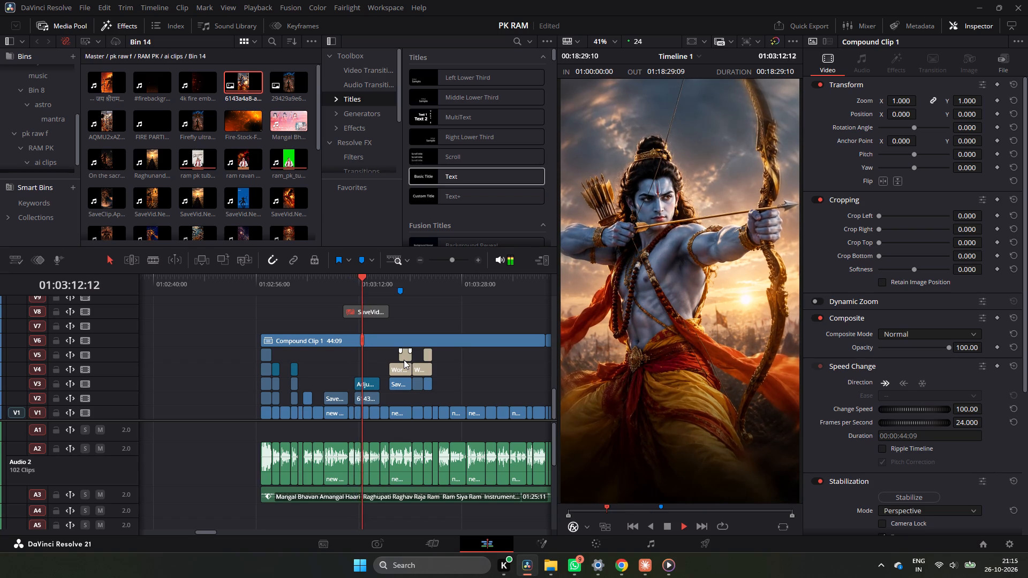
key(space)
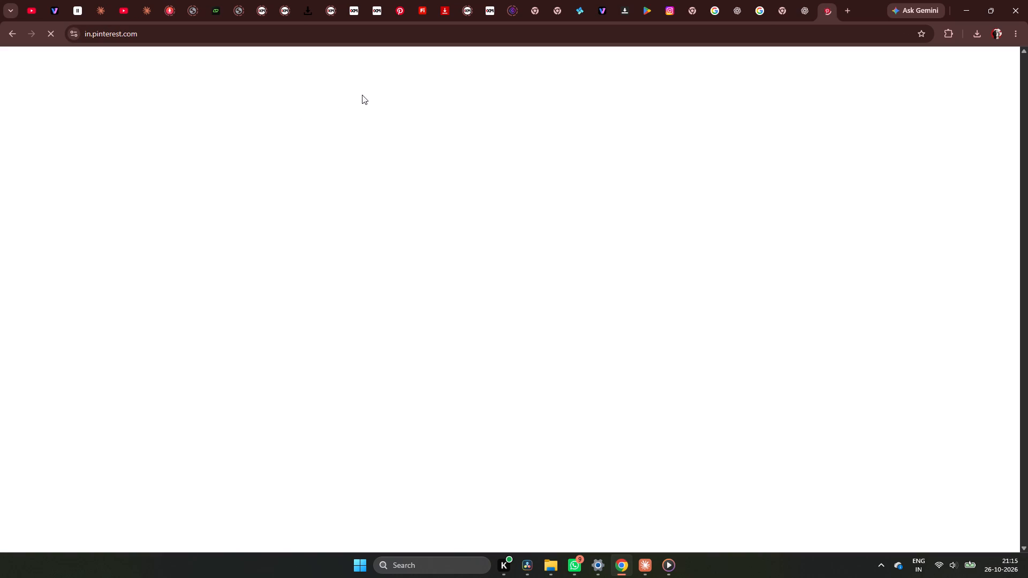
Search Pinterest for "ram ji".
click(404, 73)
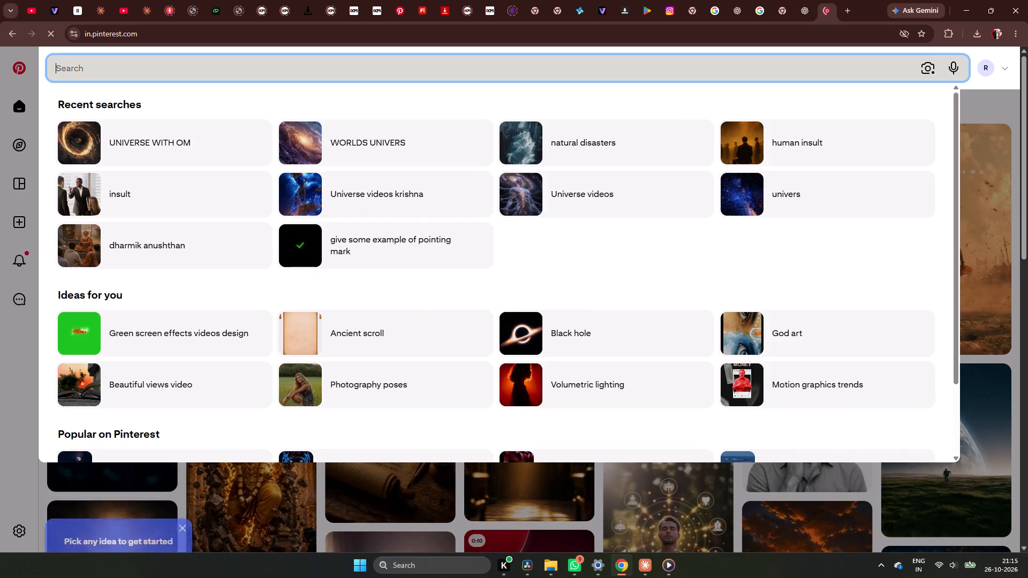
text(ram ji)
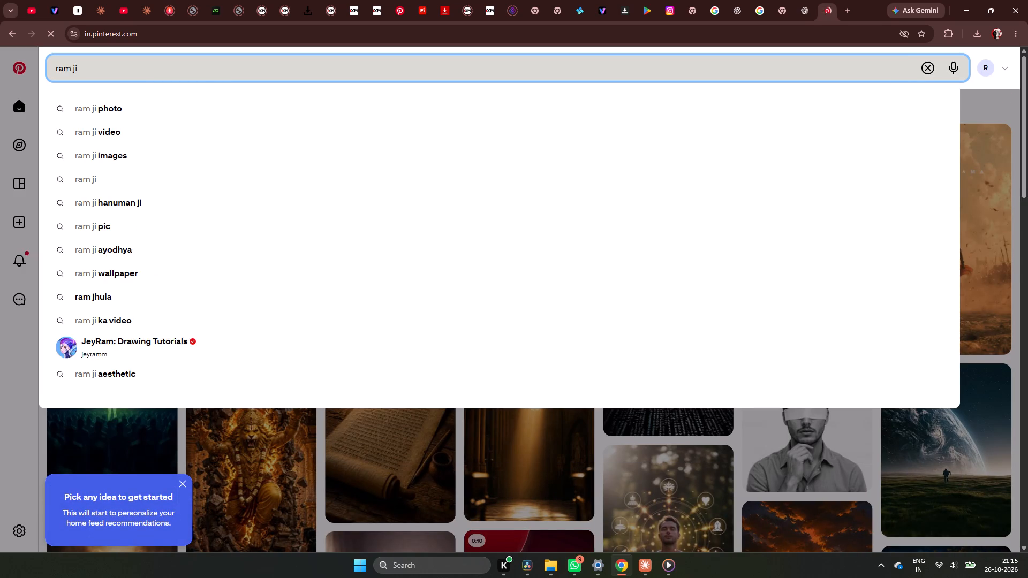
key(Return)
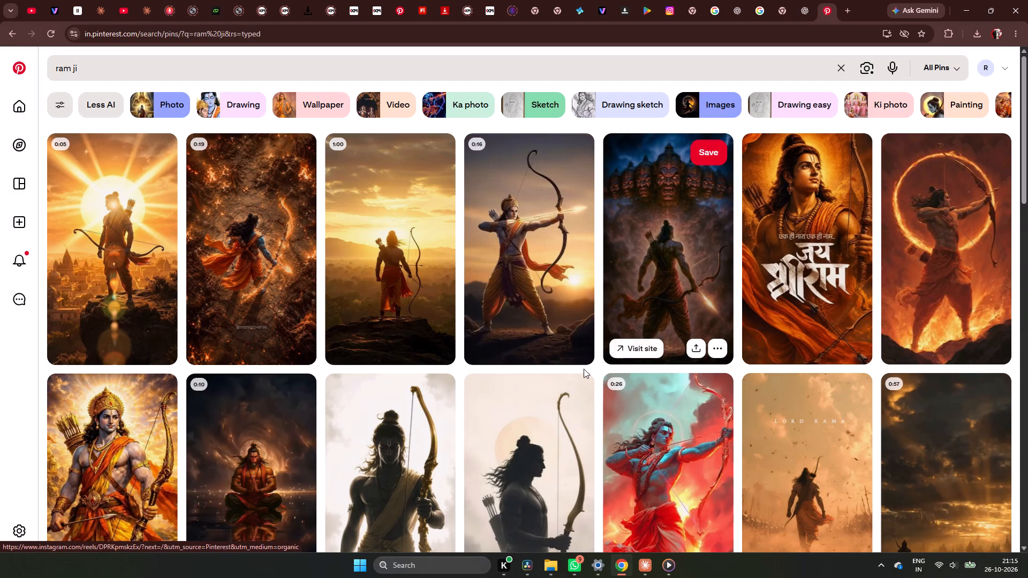
Browse the "ram ji" pins for an alternative image of Ram drawing his bow.
scroll(583, 367, down, 3)
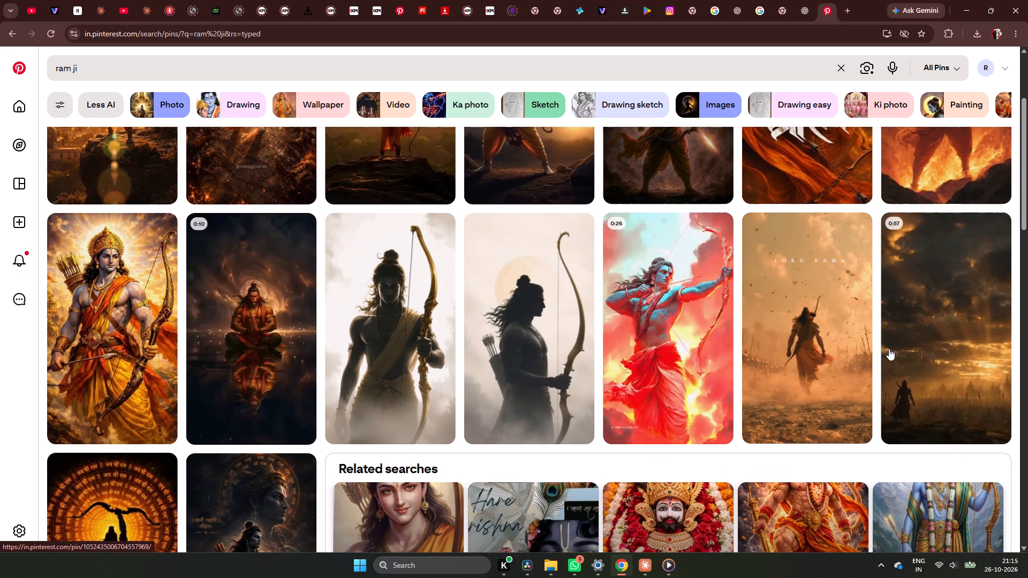
scroll(889, 348, down, 6)
scroll(696, 311, up, 4)
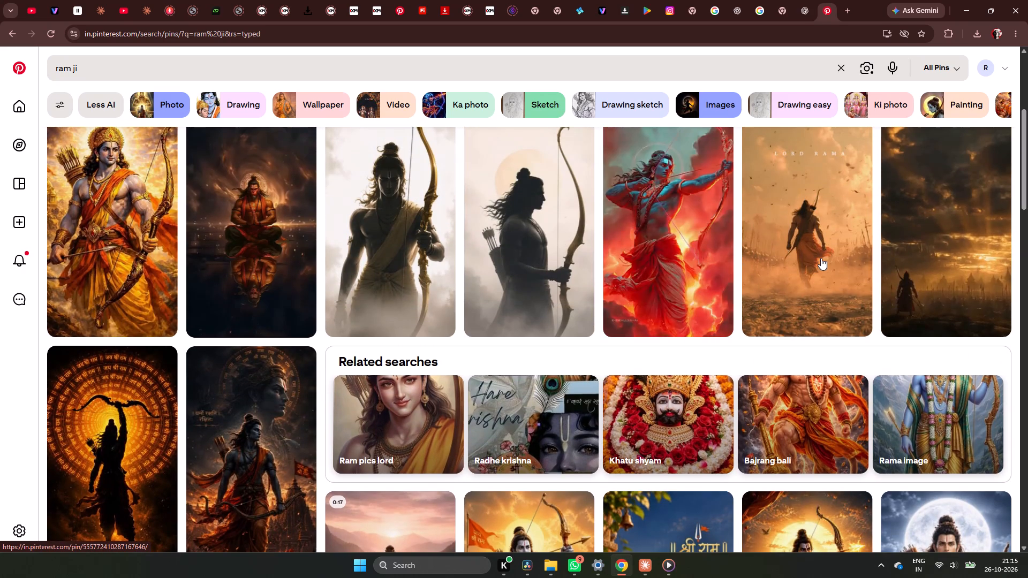
scroll(237, 410, down, 4)
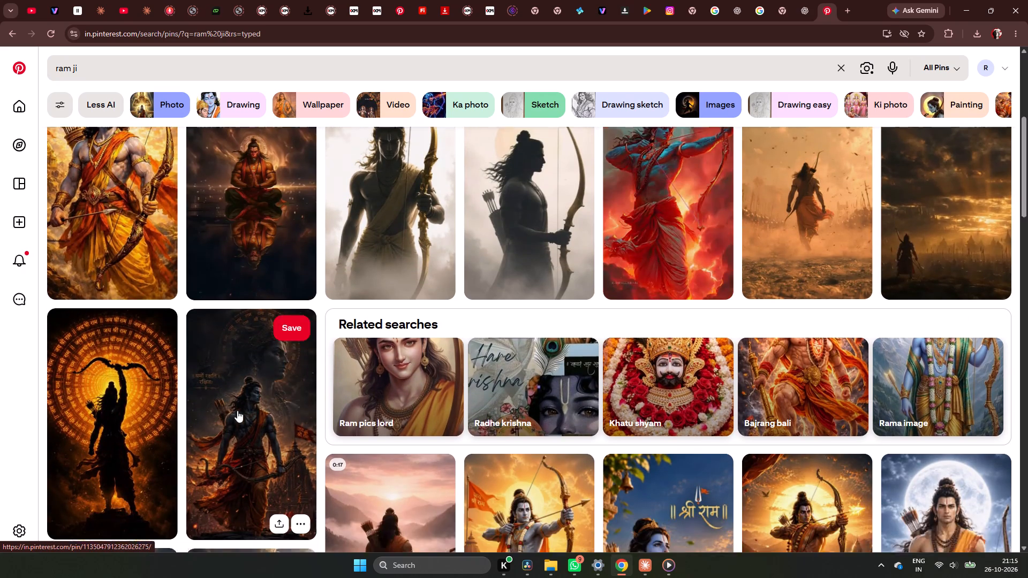
scroll(237, 410, down, 4)
scroll(243, 410, up, 2)
scroll(243, 410, down, 9)
scroll(243, 336, up, 2)
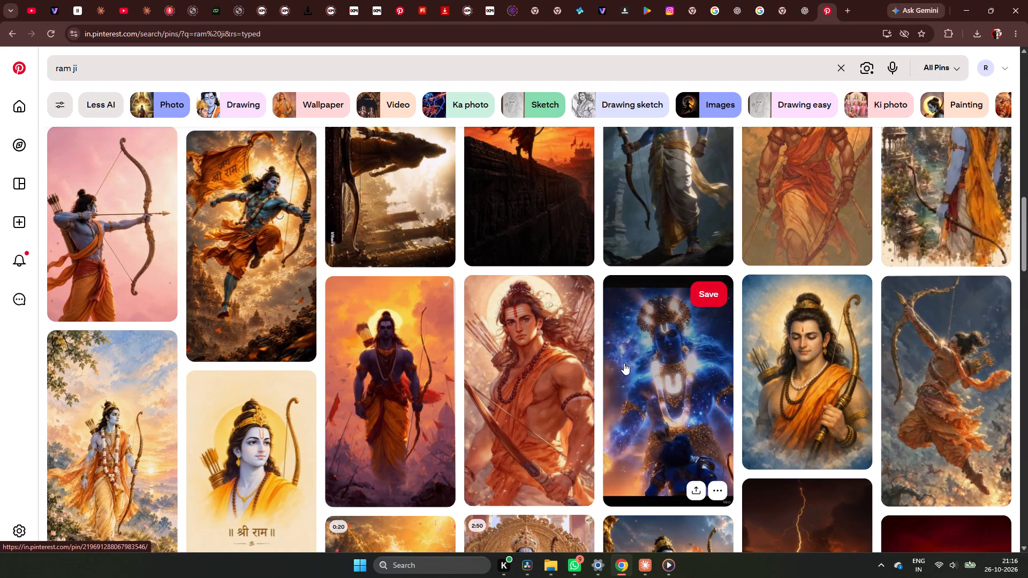
scroll(201, 343, down, 5)
scroll(533, 361, down, 1)
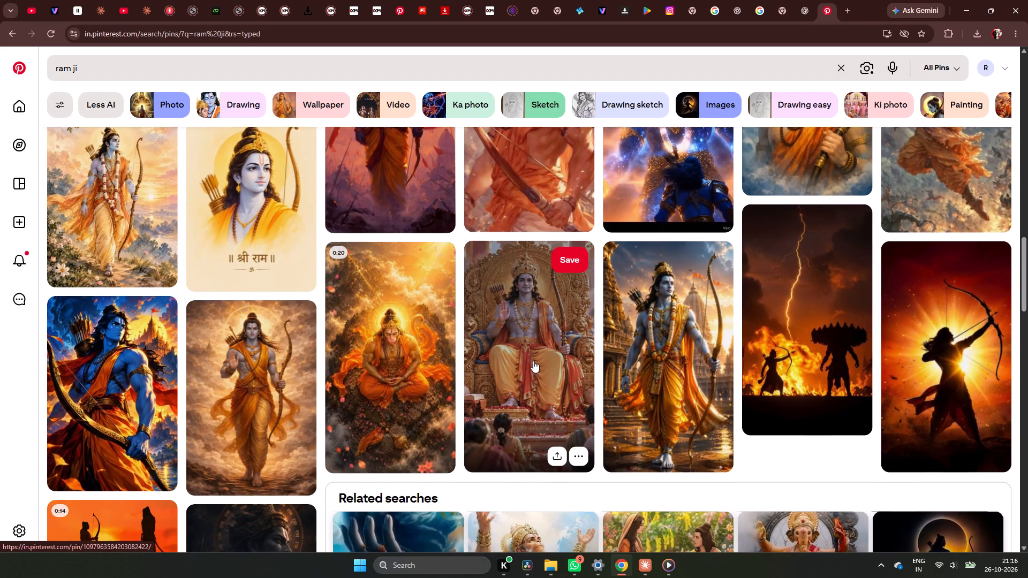
scroll(533, 361, down, 1)
scroll(533, 361, up, 10)
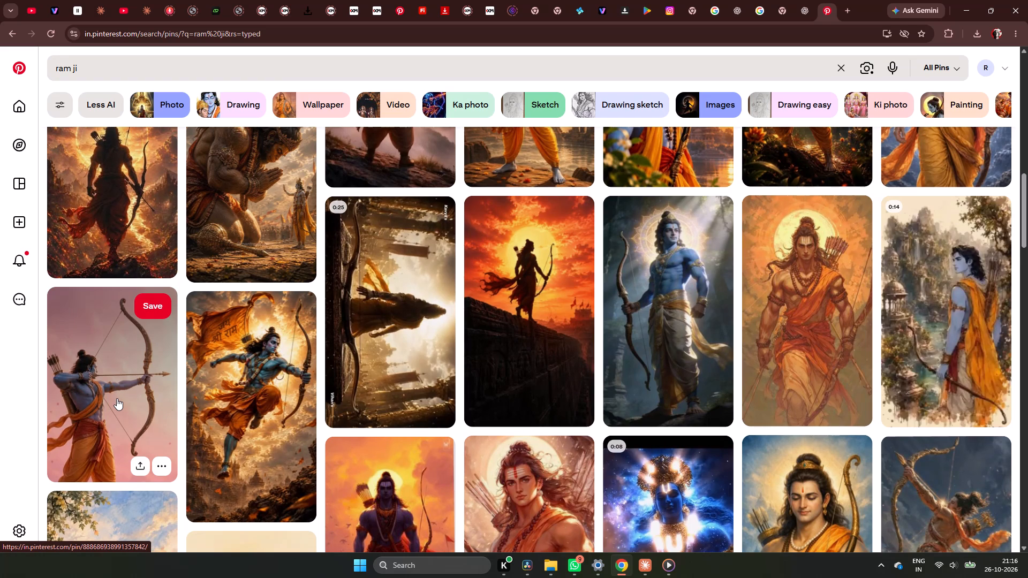
scroll(697, 511, up, 1)
scroll(697, 511, down, 9)
scroll(697, 511, up, 1)
scroll(697, 511, down, 11)
scroll(697, 511, up, 1)
scroll(697, 511, down, 1)
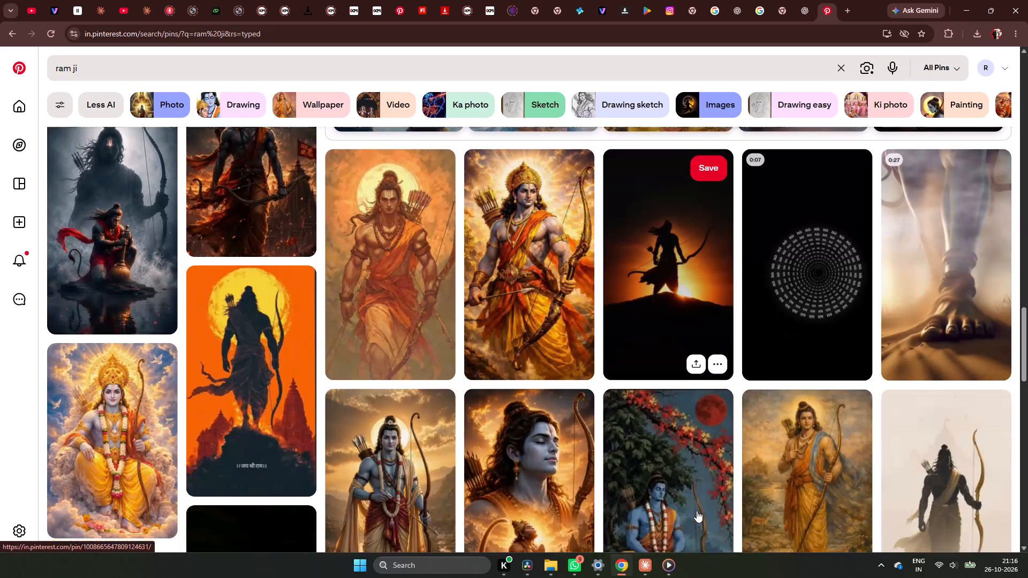
scroll(697, 511, down, 5)
scroll(697, 511, up, 11)
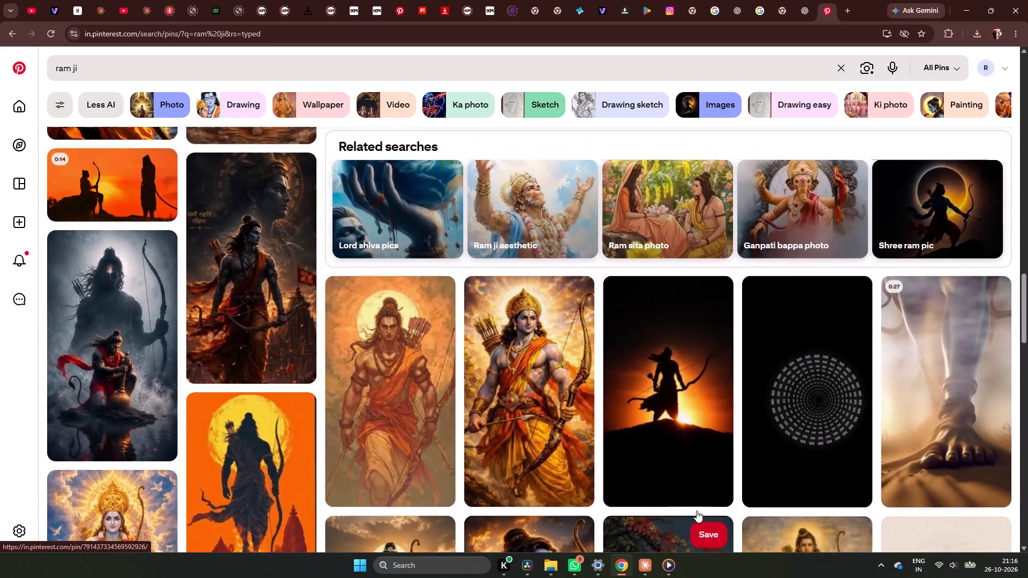
scroll(697, 511, up, 4)
scroll(332, 462, up, 5)
Open the pink-sky "Shri Rama – The Divine Archer" pin and save its image as a JPEG in the Ram PK folder.
click(82, 224)
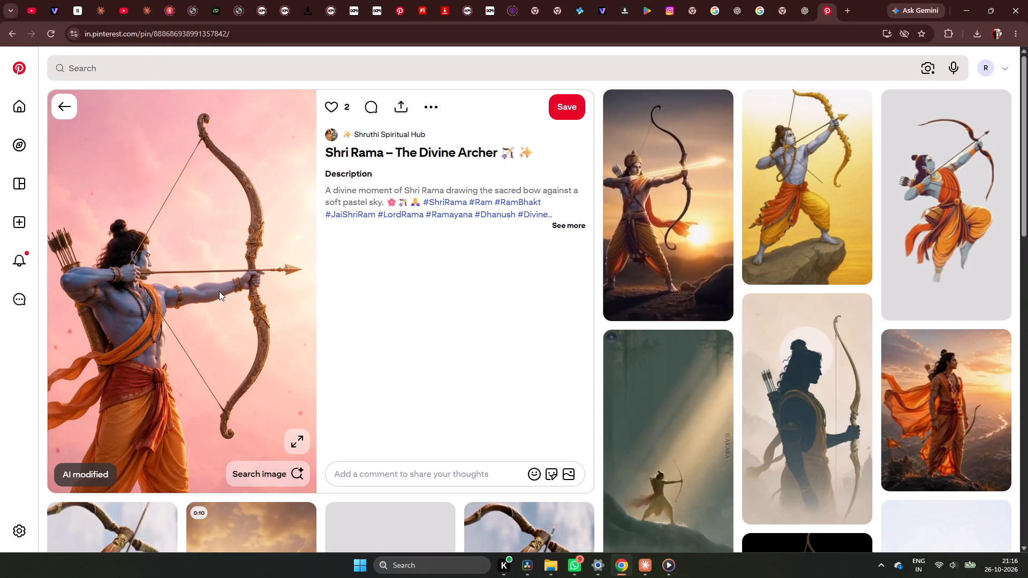
right_click(219, 291)
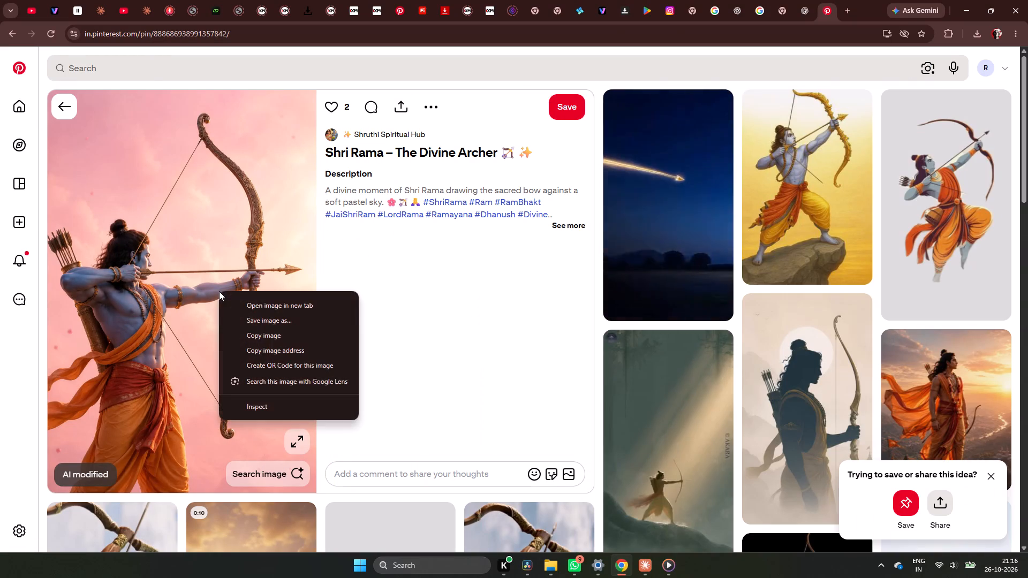
click(253, 322)
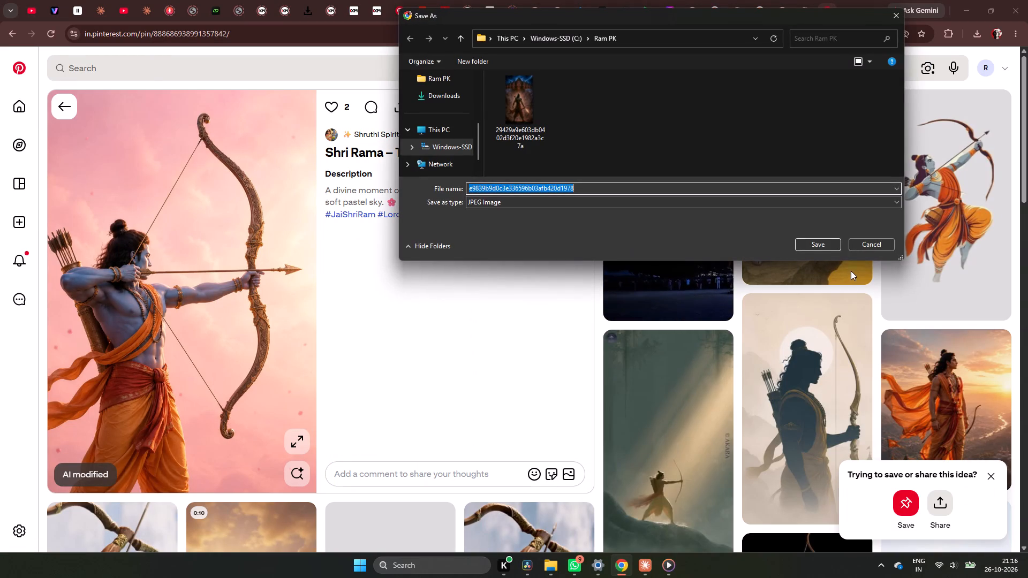
click(820, 245)
Browse the pins related to the Divine Archer image for further pictures of Ram with his bow.
scroll(461, 360, down, 7)
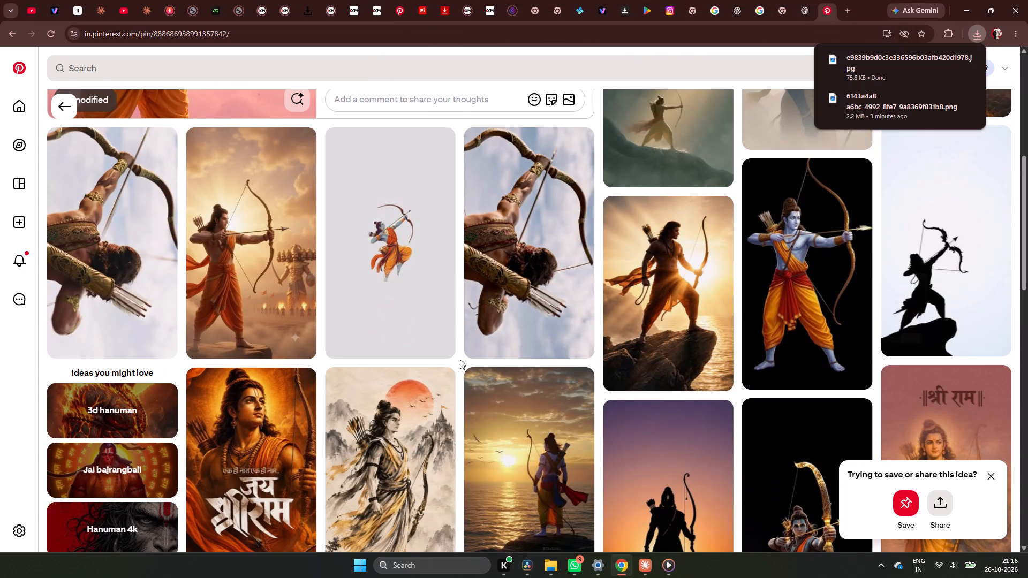
scroll(279, 366, down, 8)
scroll(296, 373, up, 4)
scroll(296, 373, down, 2)
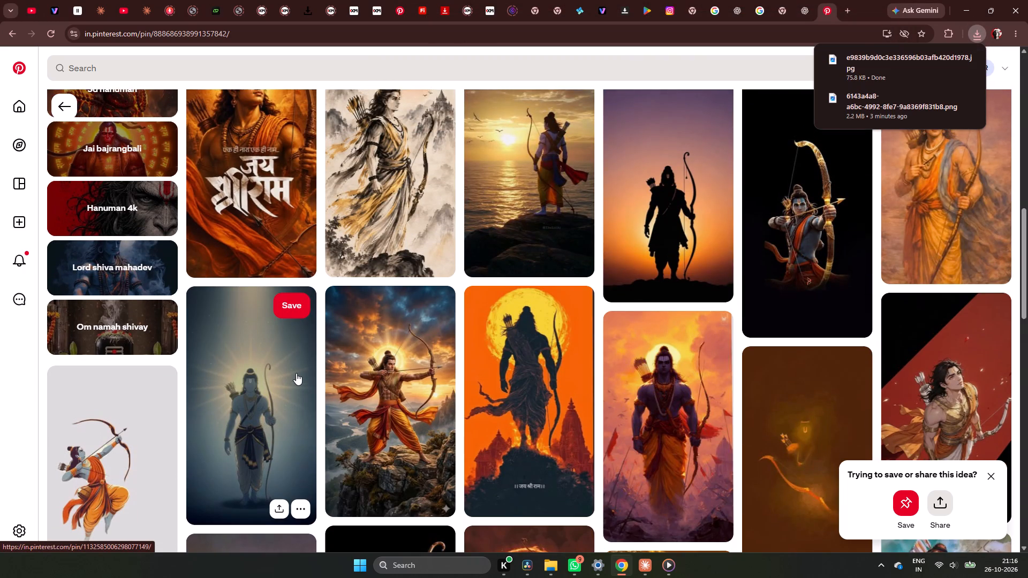
scroll(296, 373, down, 10)
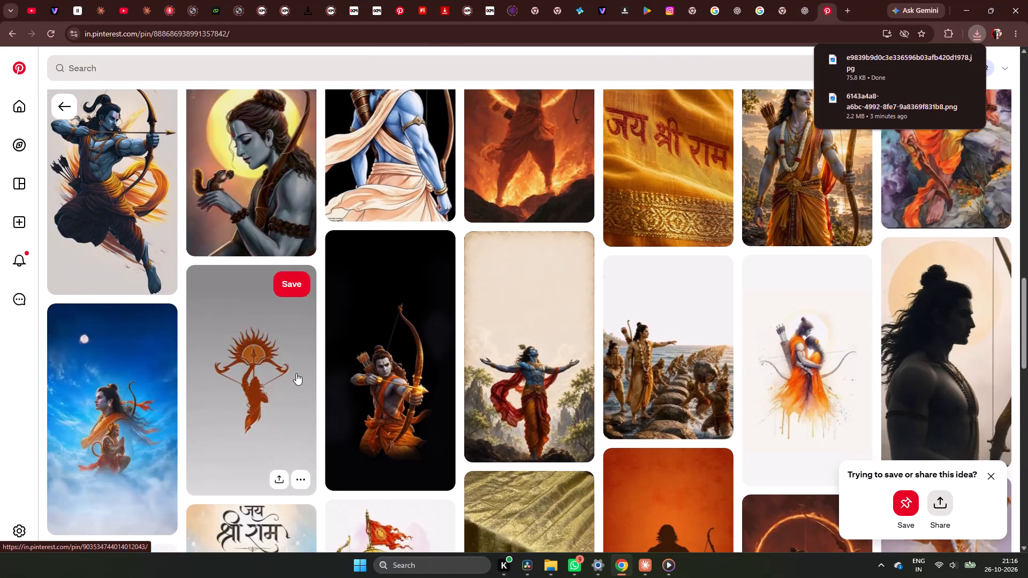
scroll(296, 373, down, 2)
scroll(296, 373, up, 8)
scroll(296, 373, up, 15)
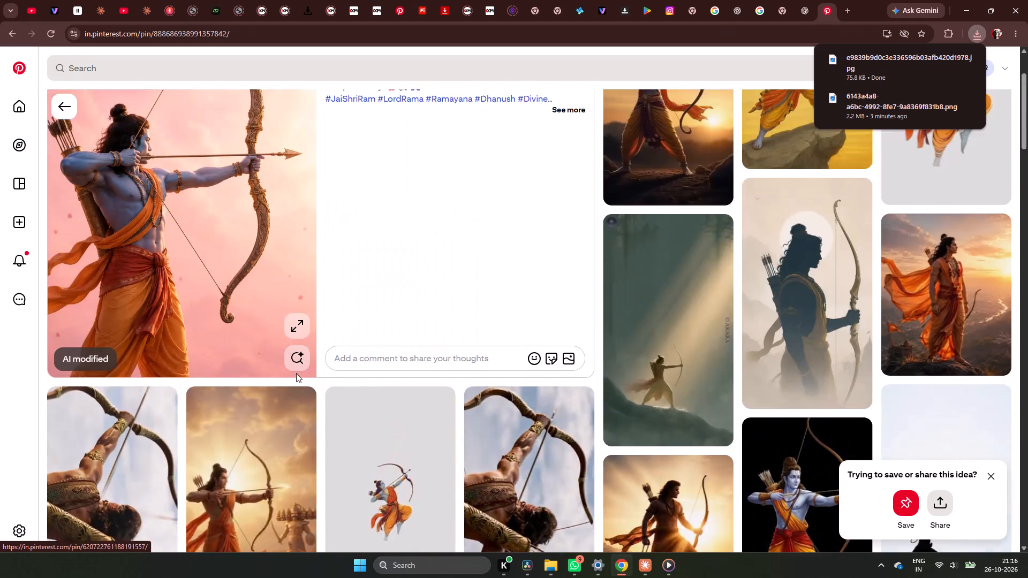
scroll(296, 373, up, 6)
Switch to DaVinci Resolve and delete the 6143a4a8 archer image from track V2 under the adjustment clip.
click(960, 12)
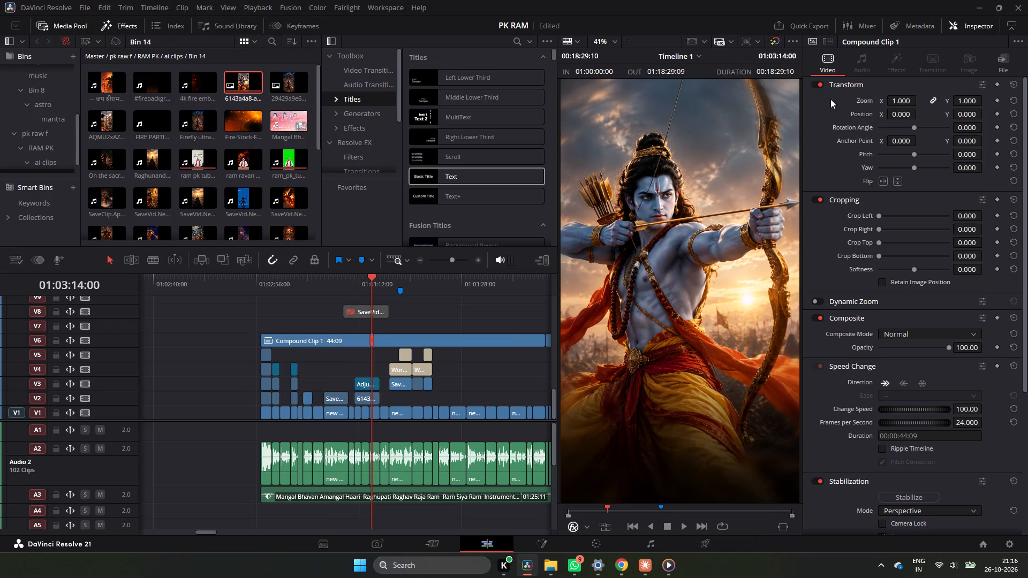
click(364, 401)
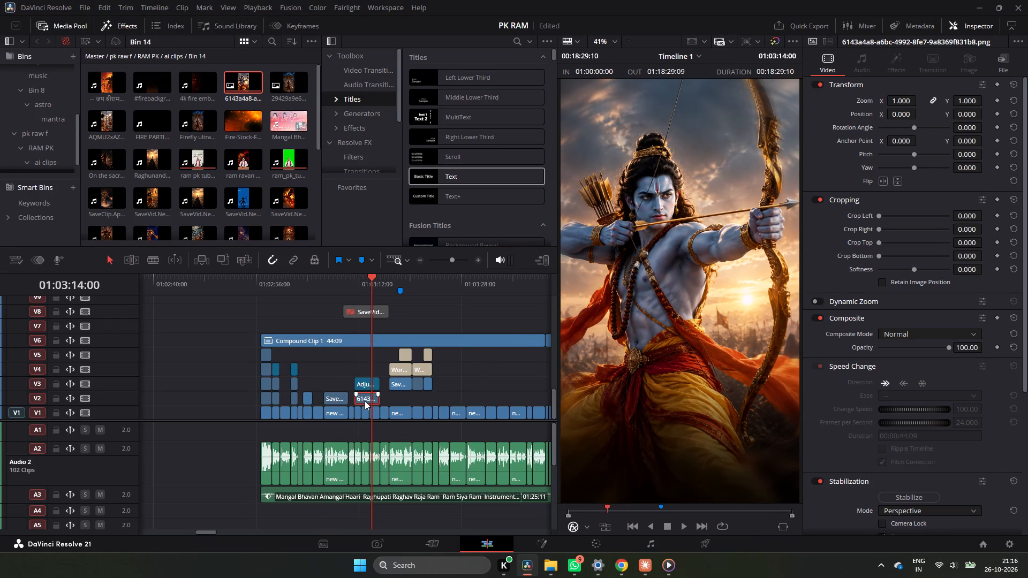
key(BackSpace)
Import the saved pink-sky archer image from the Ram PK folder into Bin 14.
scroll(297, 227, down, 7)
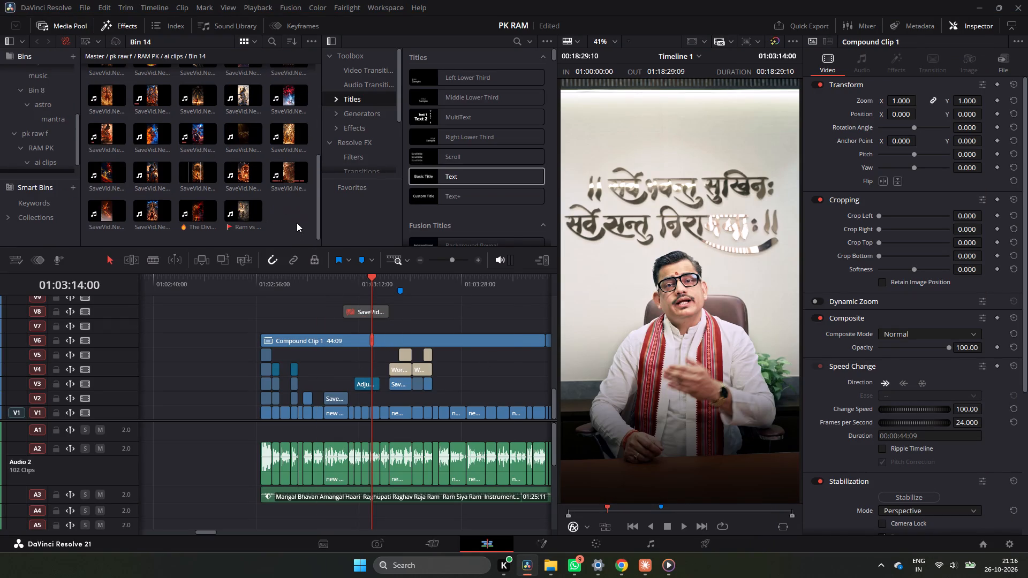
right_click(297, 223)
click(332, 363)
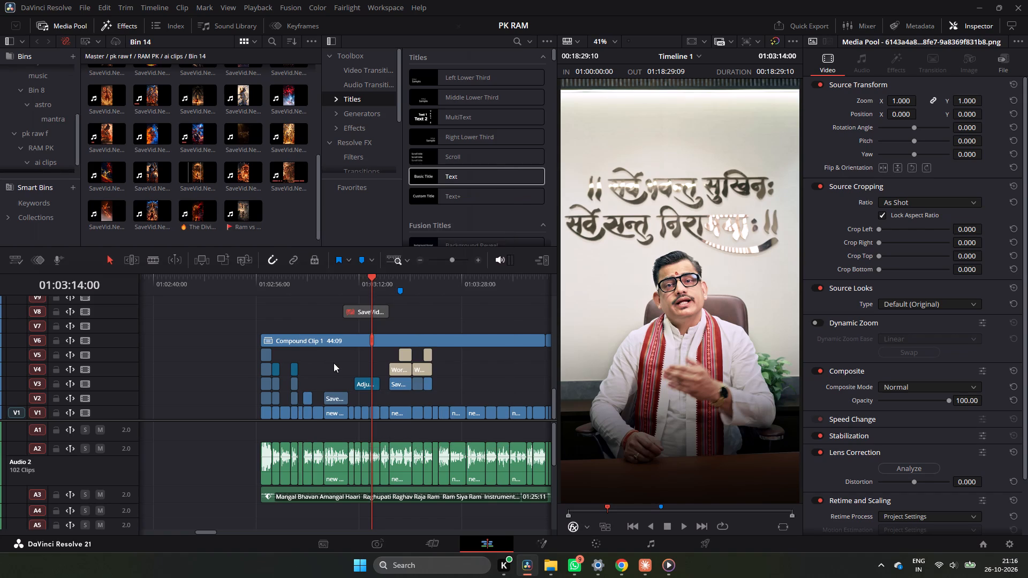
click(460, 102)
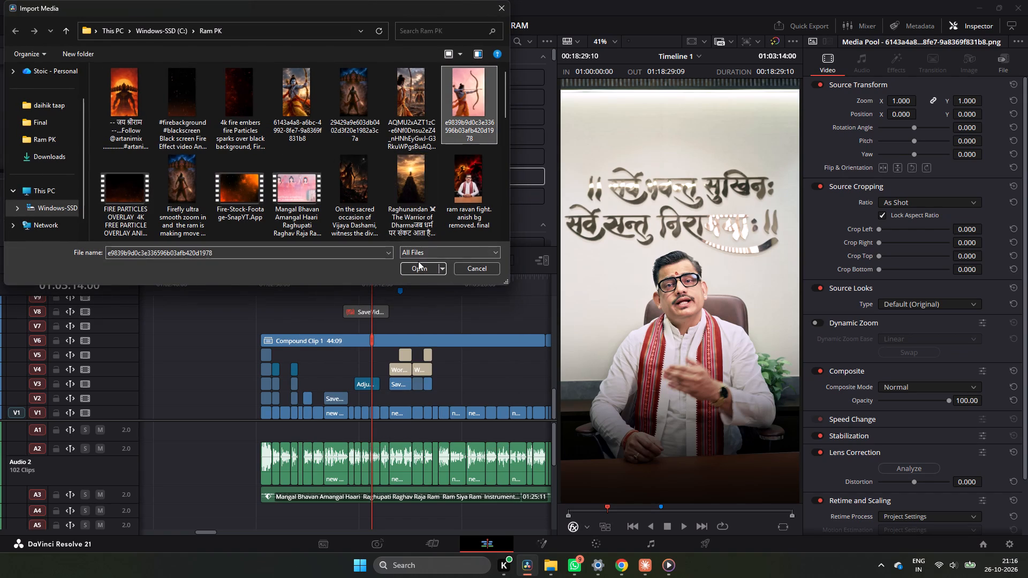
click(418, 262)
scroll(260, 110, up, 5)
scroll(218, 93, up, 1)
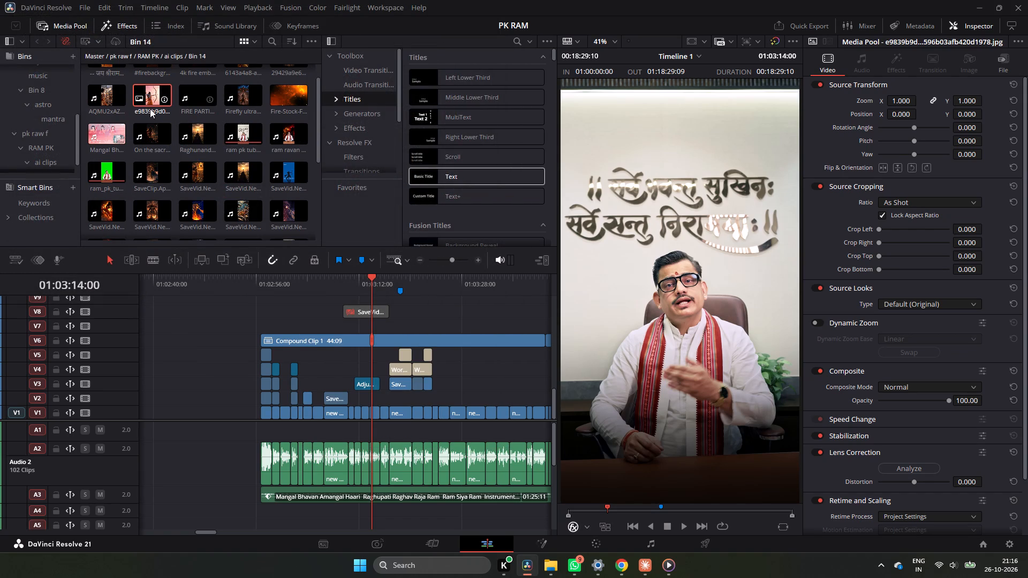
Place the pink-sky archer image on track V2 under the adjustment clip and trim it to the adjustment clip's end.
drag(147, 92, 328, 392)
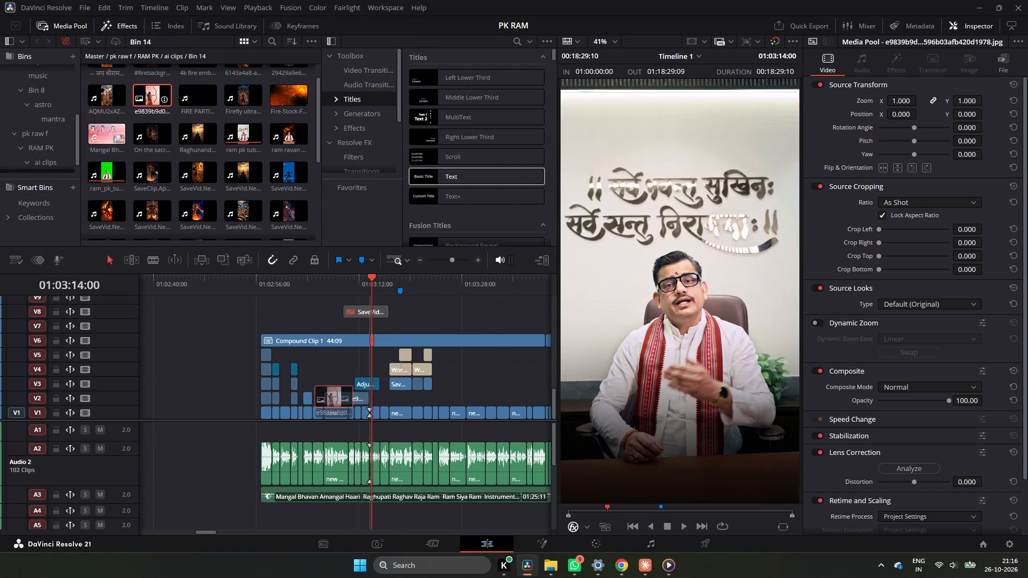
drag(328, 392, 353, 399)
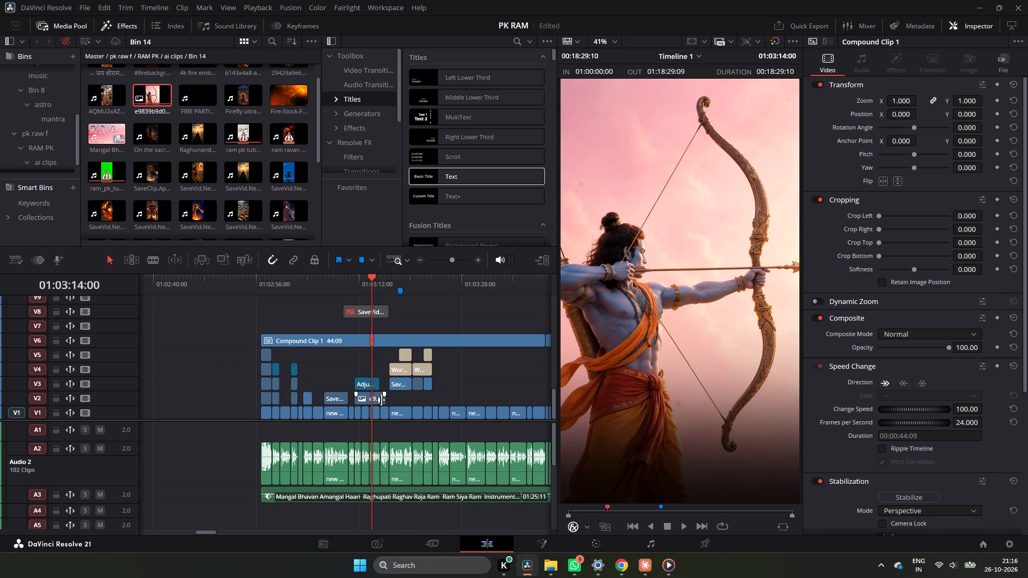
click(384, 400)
Review the pink-sky archer image in the reel by playing and scrubbing across the adjustment clip section.
key(space)
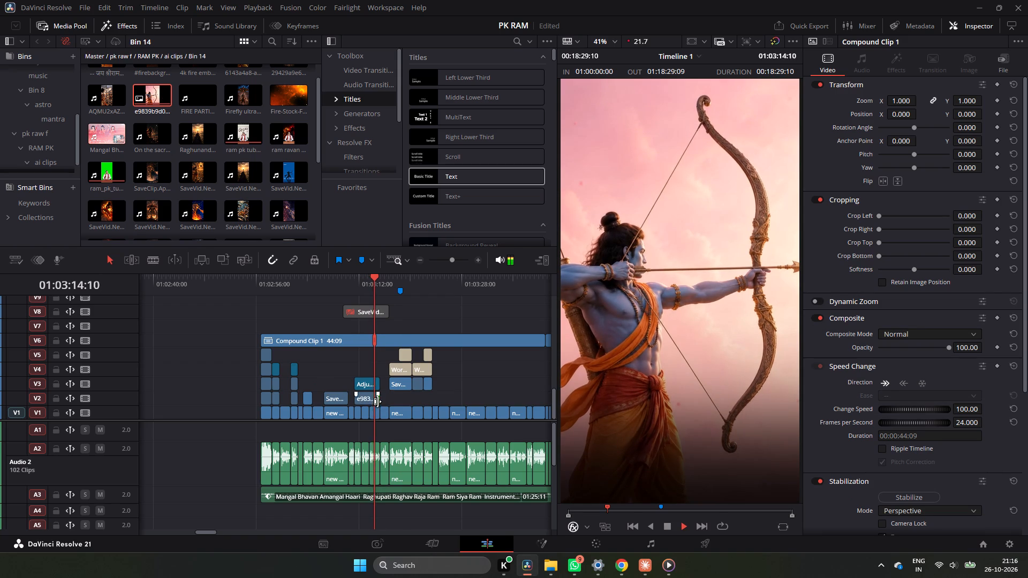
key(space)
click(365, 283)
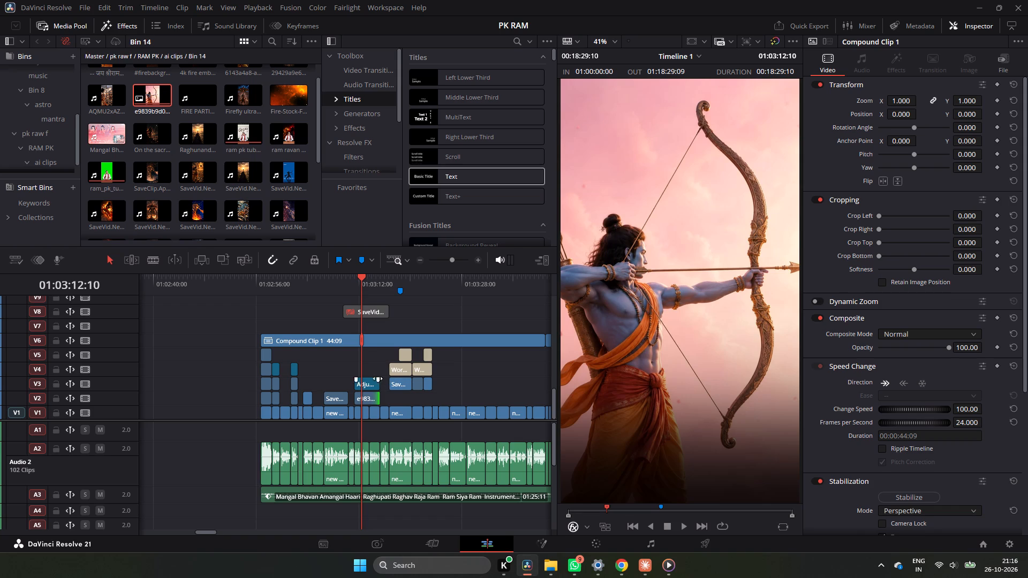
drag(366, 295, 349, 302)
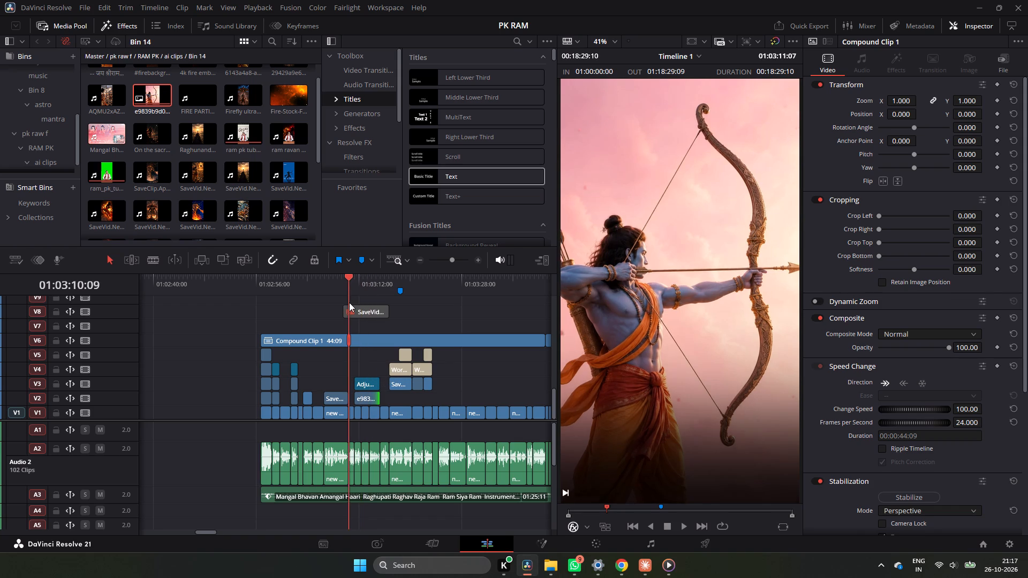
drag(349, 302, 356, 303)
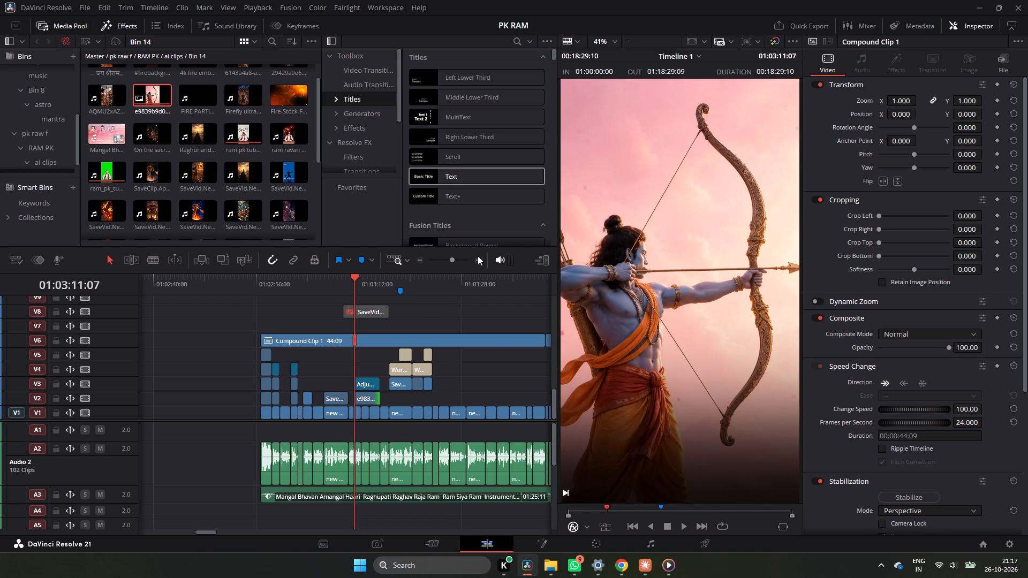
click(478, 256)
drag(344, 278, 335, 280)
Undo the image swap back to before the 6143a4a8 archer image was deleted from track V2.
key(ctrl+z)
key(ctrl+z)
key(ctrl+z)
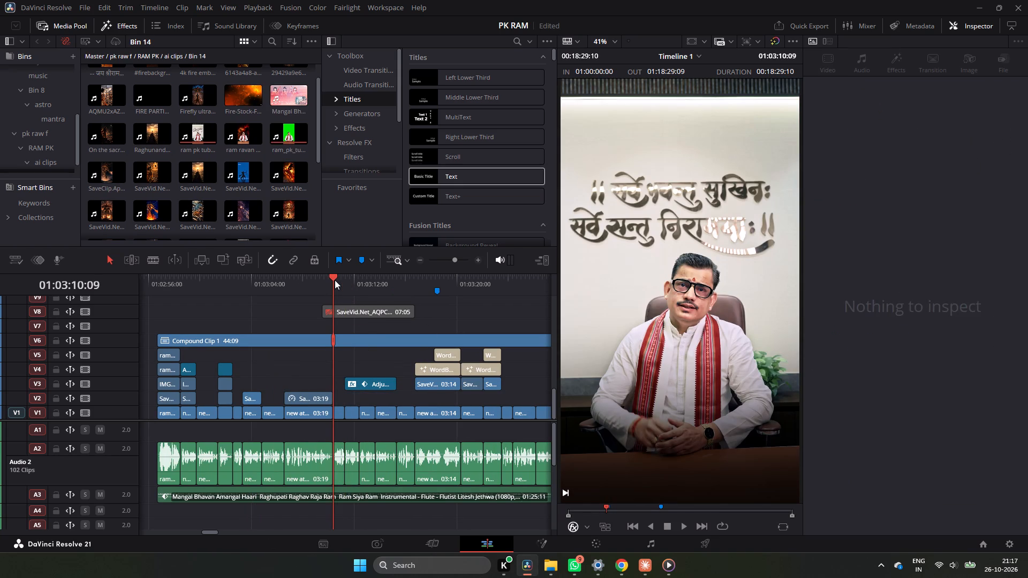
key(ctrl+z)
Scrub back and forth across the 6143a4a8 archer image section to examine its motion under the adjustment clip.
drag(353, 293, 363, 290)
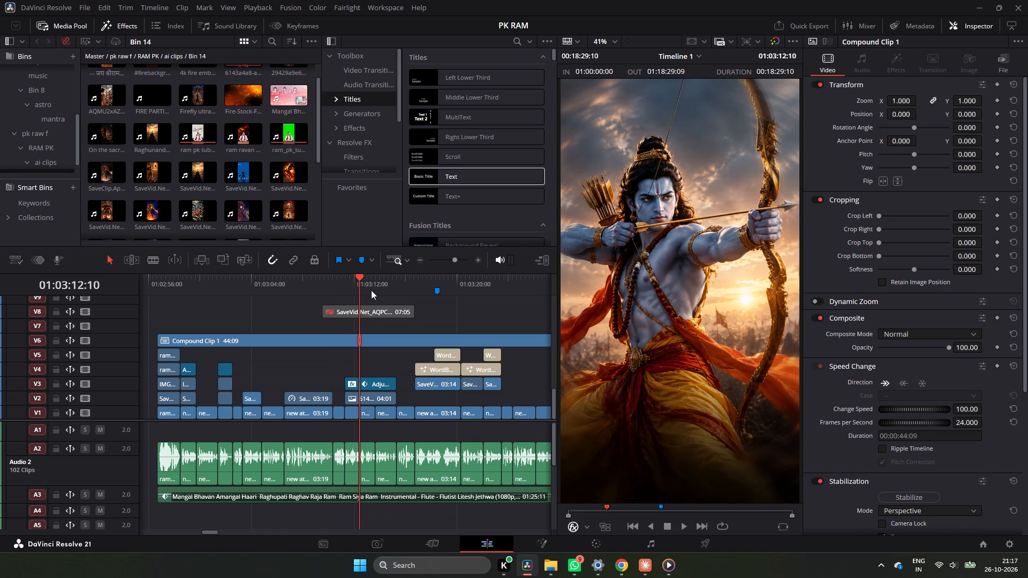
drag(363, 286, 358, 295)
drag(359, 285, 351, 289)
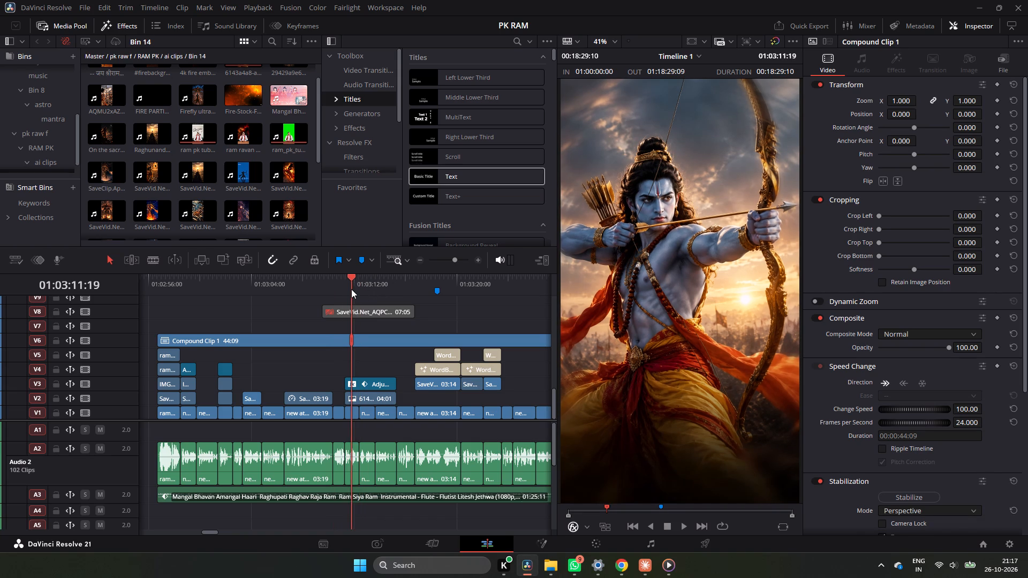
drag(351, 289, 388, 287)
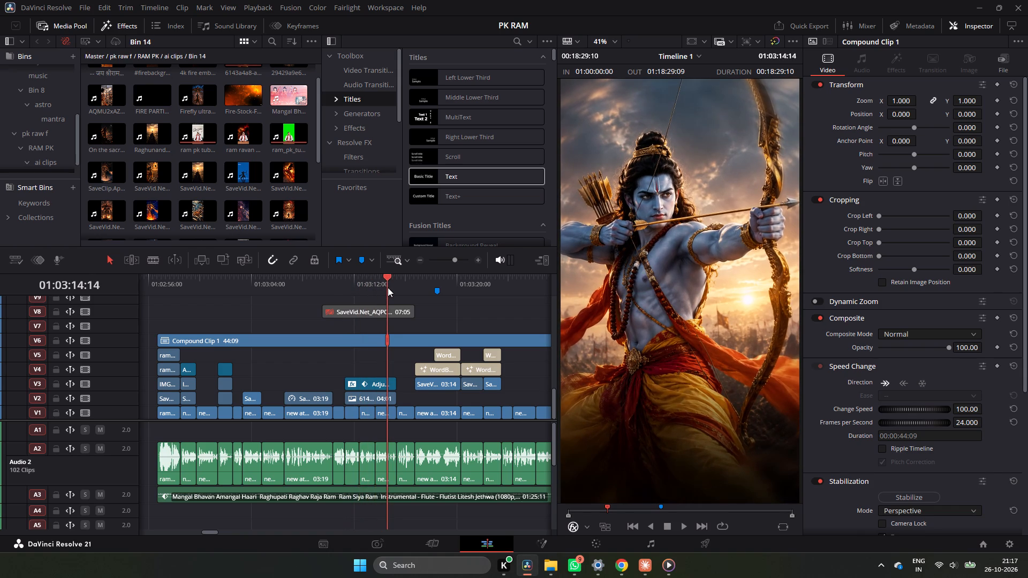
drag(388, 287, 354, 294)
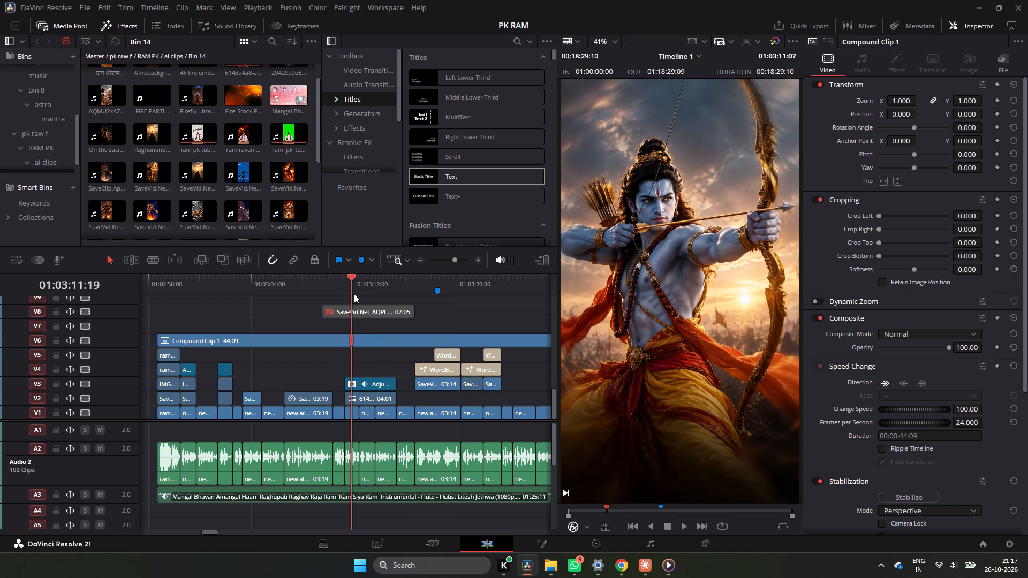
drag(354, 294, 376, 297)
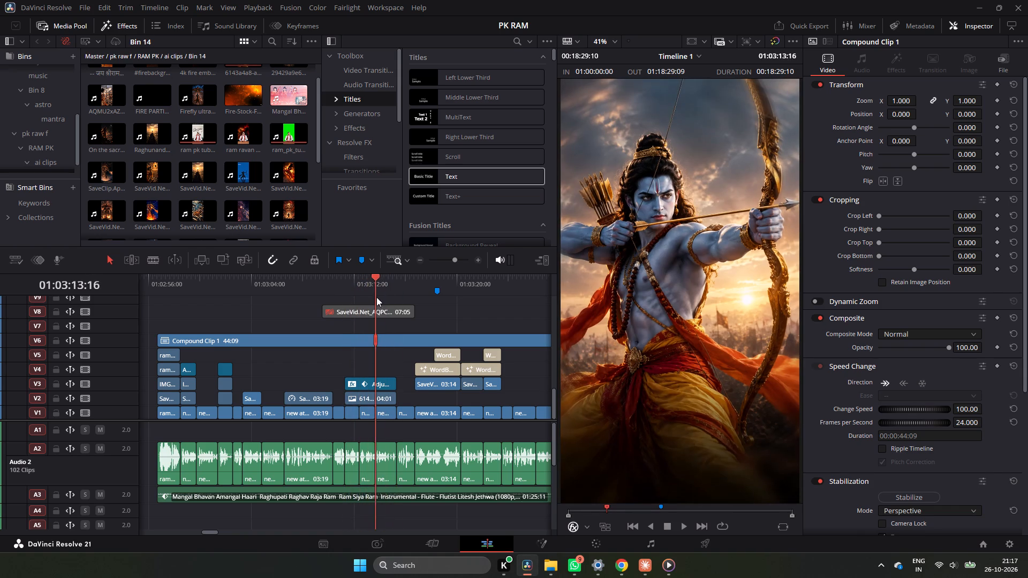
drag(376, 297, 384, 303)
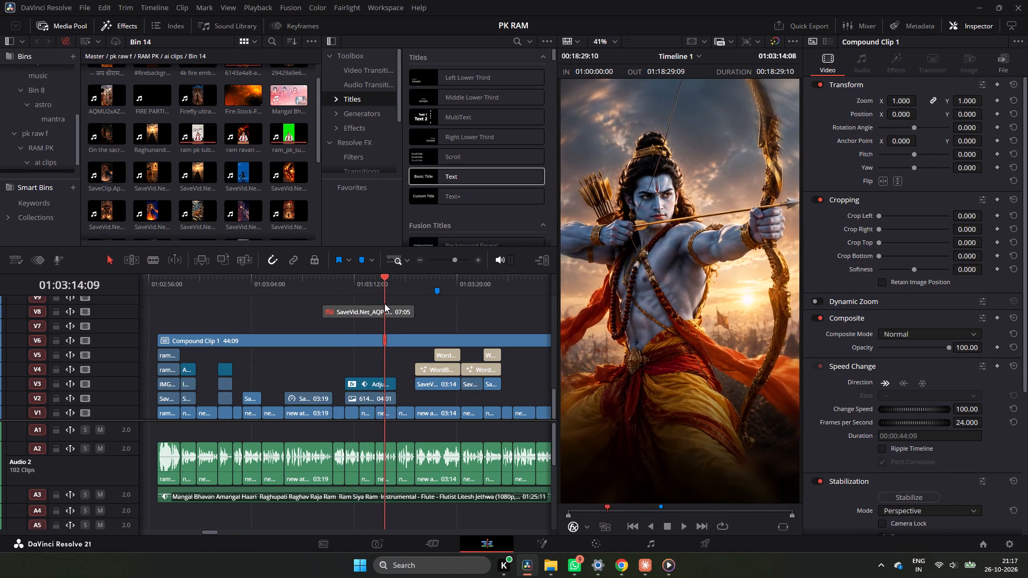
drag(384, 303, 351, 312)
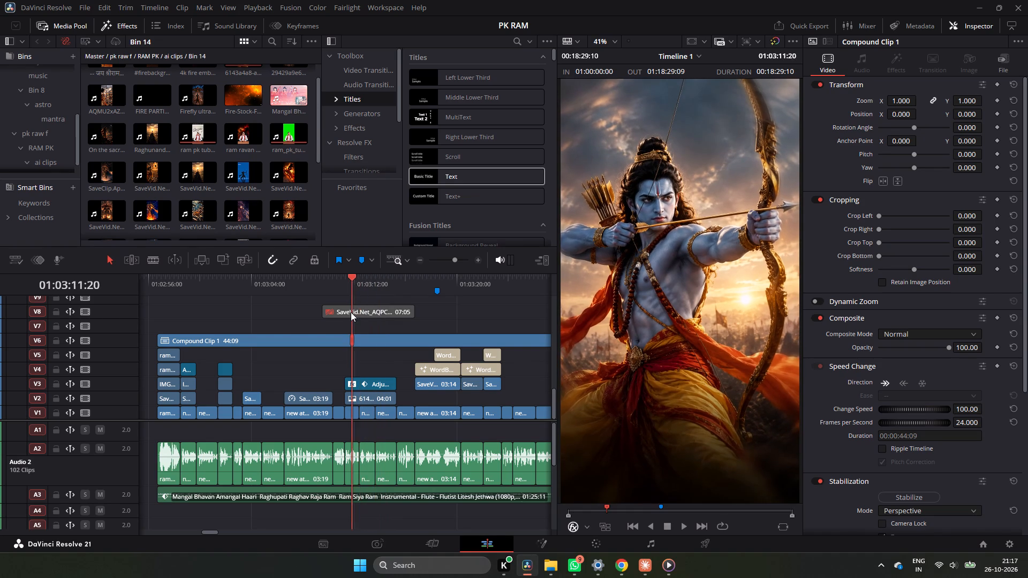
drag(351, 312, 389, 307)
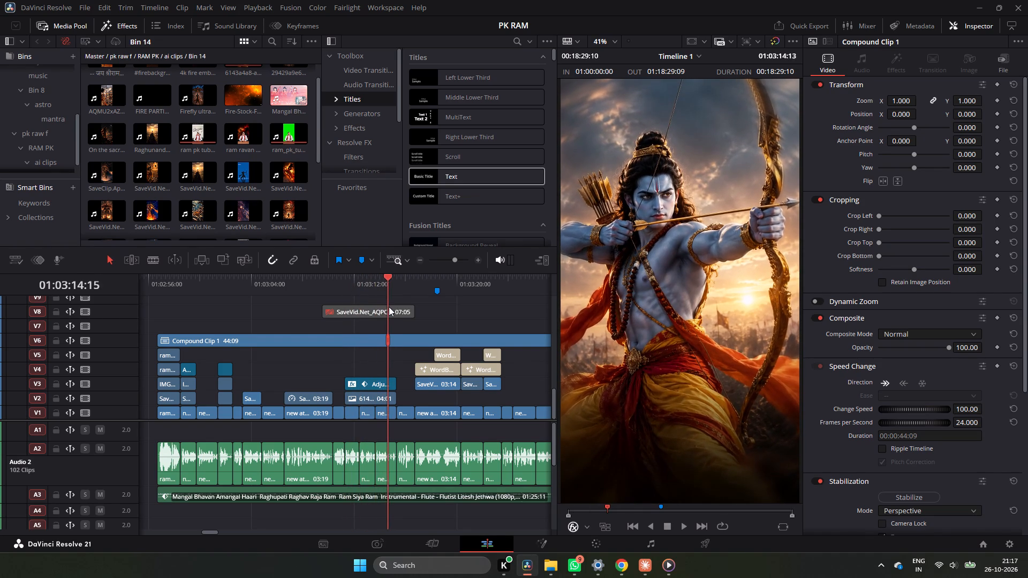
drag(389, 307, 369, 338)
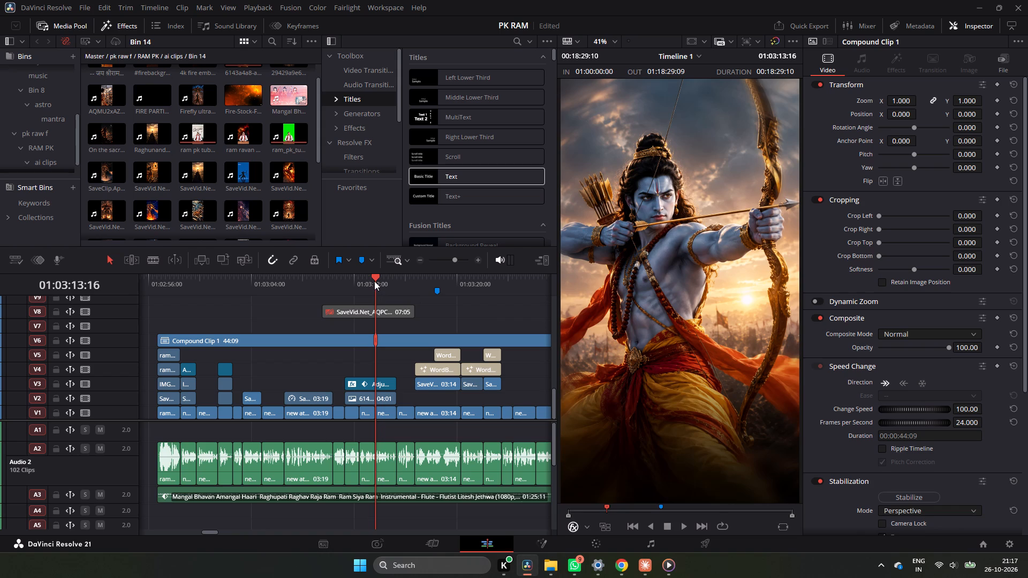
Import the e9839b9d pink-sky archer image from the Ram PK folder into Bin 14 again.
scroll(259, 200, down, 10)
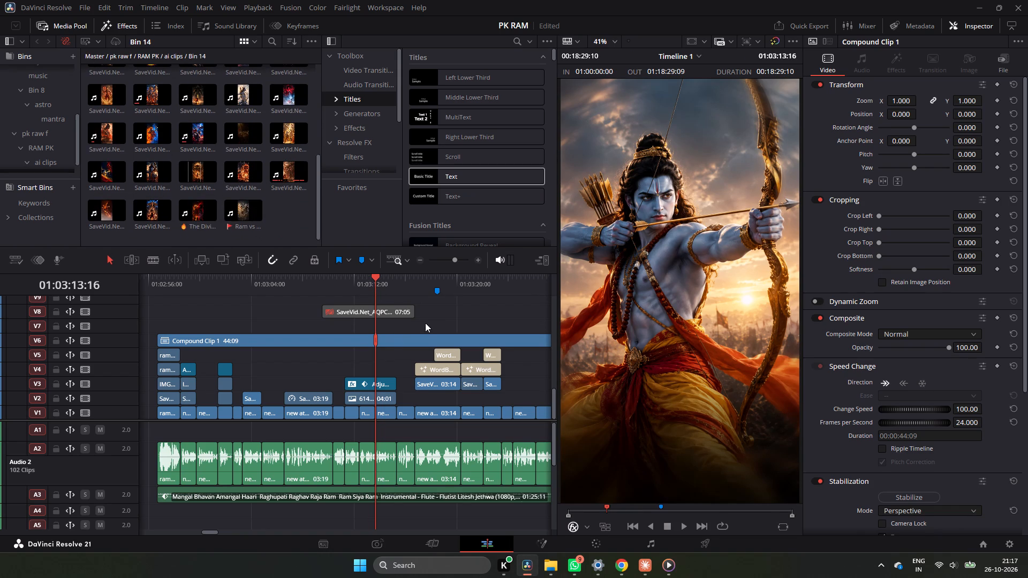
scroll(373, 295, up, 3)
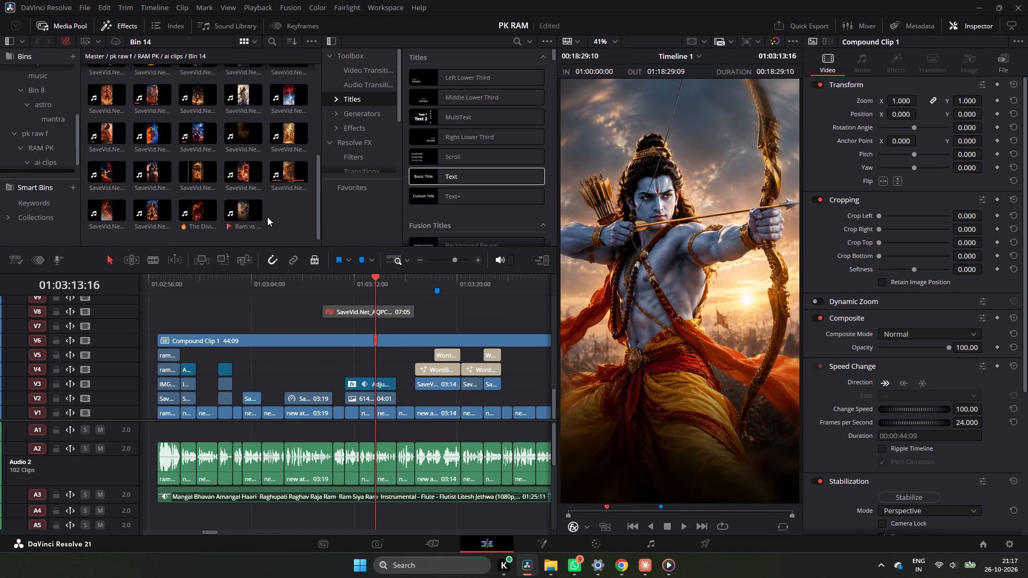
right_click(267, 217)
click(337, 347)
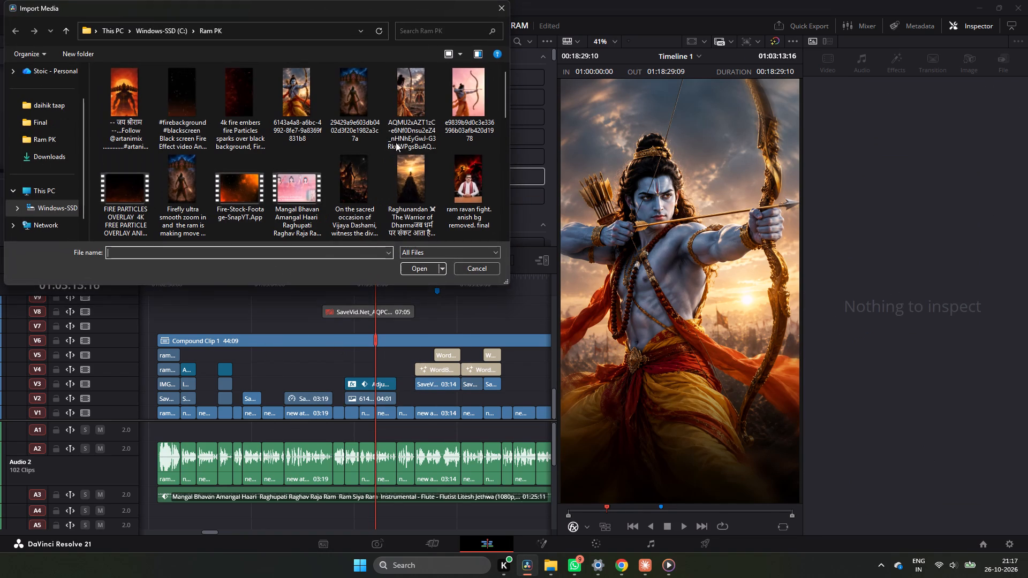
click(460, 101)
click(410, 264)
scroll(273, 142, up, 2)
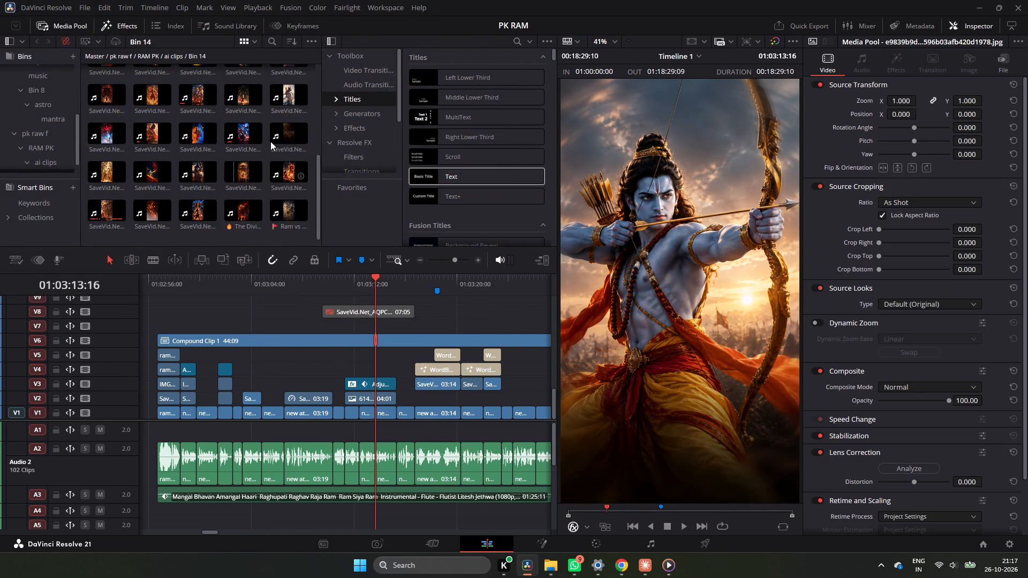
scroll(270, 141, up, 11)
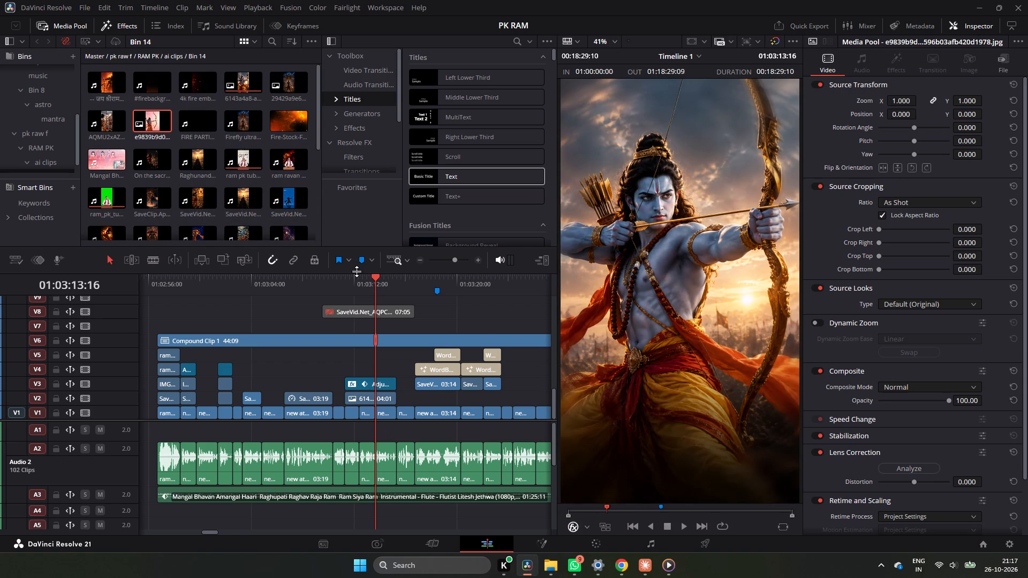
Play the 6143a4a8 archer image section and the preceding flaming-arrow close-up, glancing at the pink-sky archer pin in Chrome to compare.
click(352, 273)
click(339, 294)
key(space)
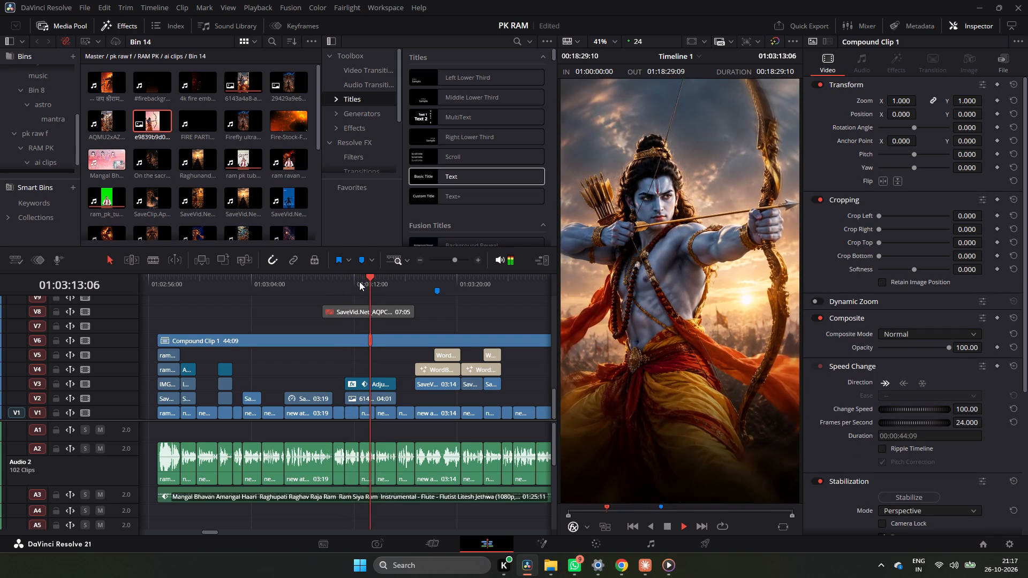
key(space)
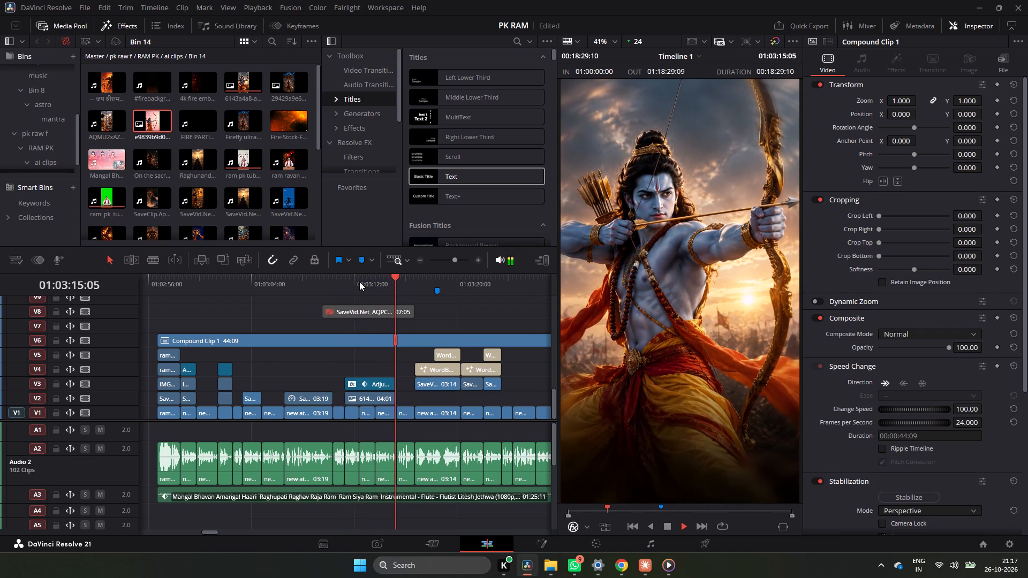
click(278, 280)
key(space)
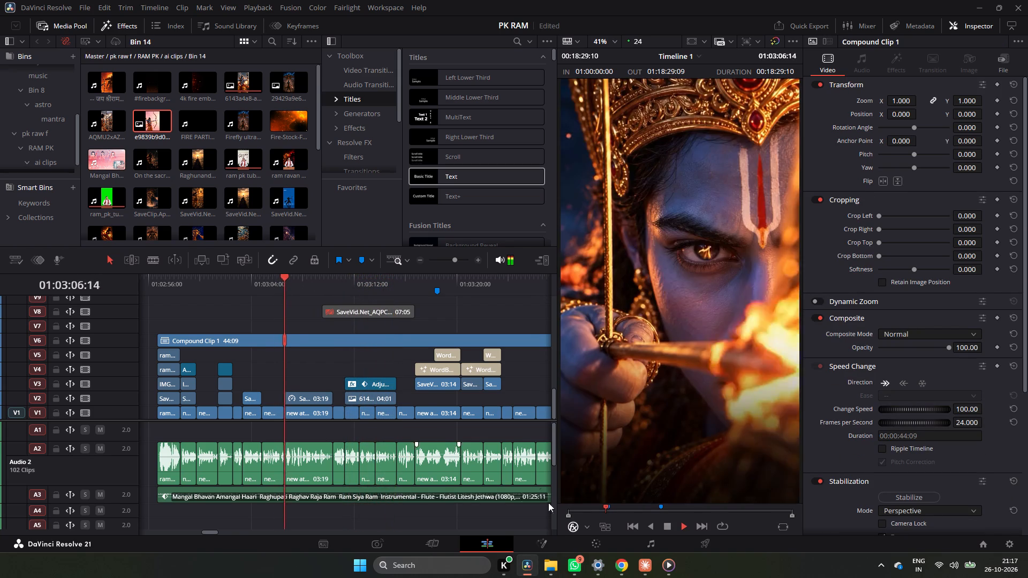
key(space)
click(614, 567)
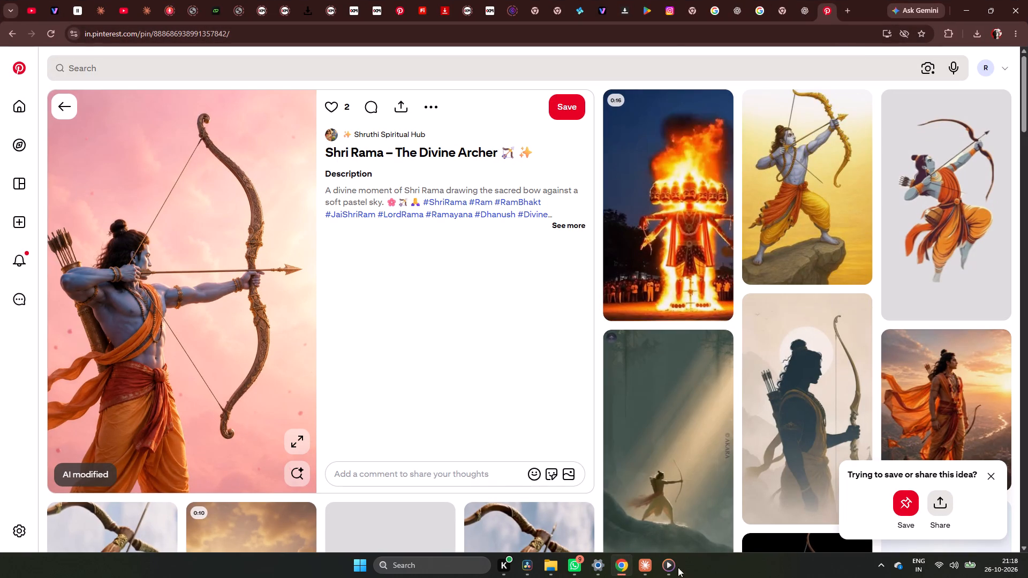
click(530, 573)
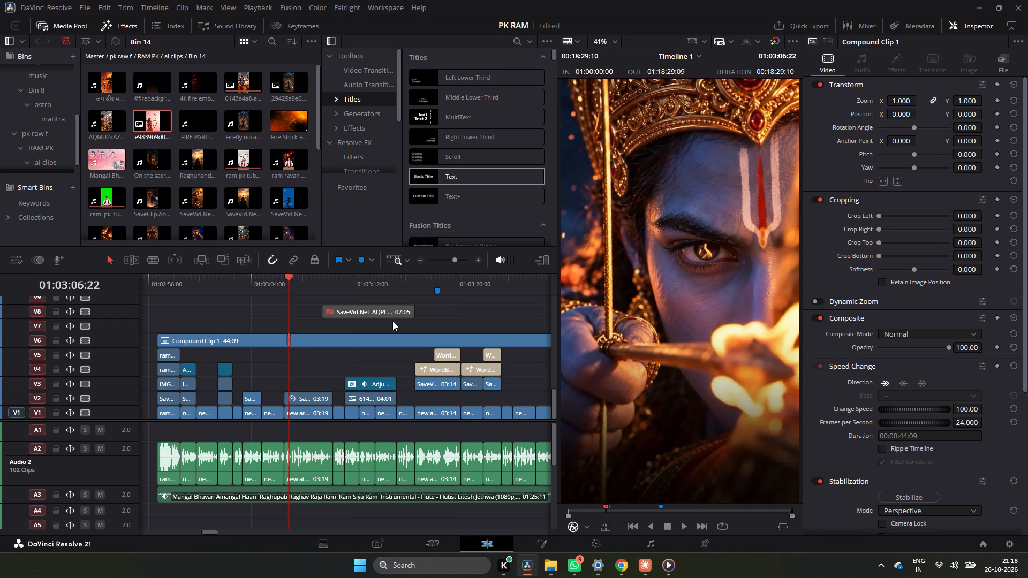
key(space)
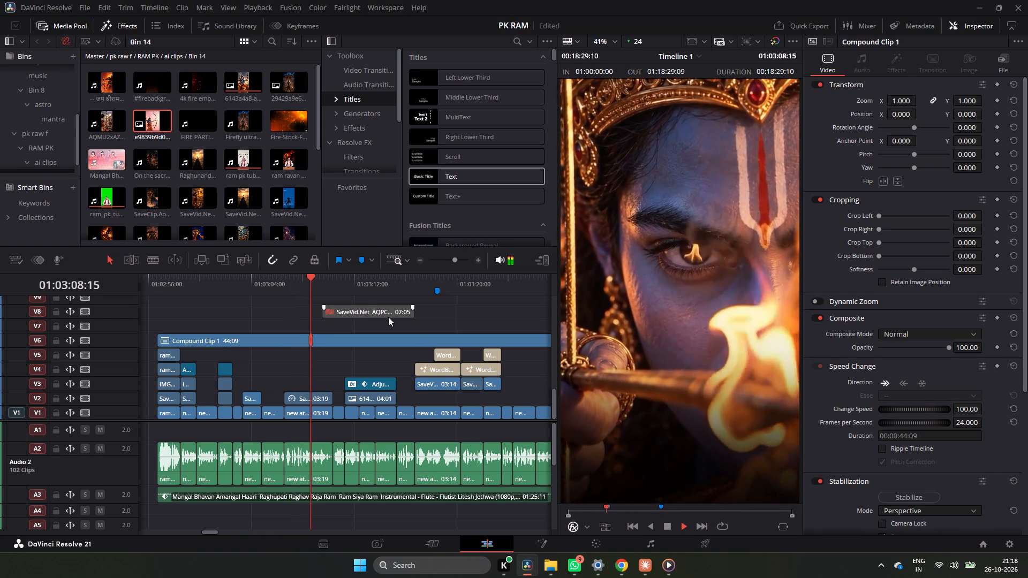
key(space)
Play the reel from the beginning of Compound Clip 1 past the word-title section to review the whole sequence.
click(168, 280)
drag(165, 284, 158, 290)
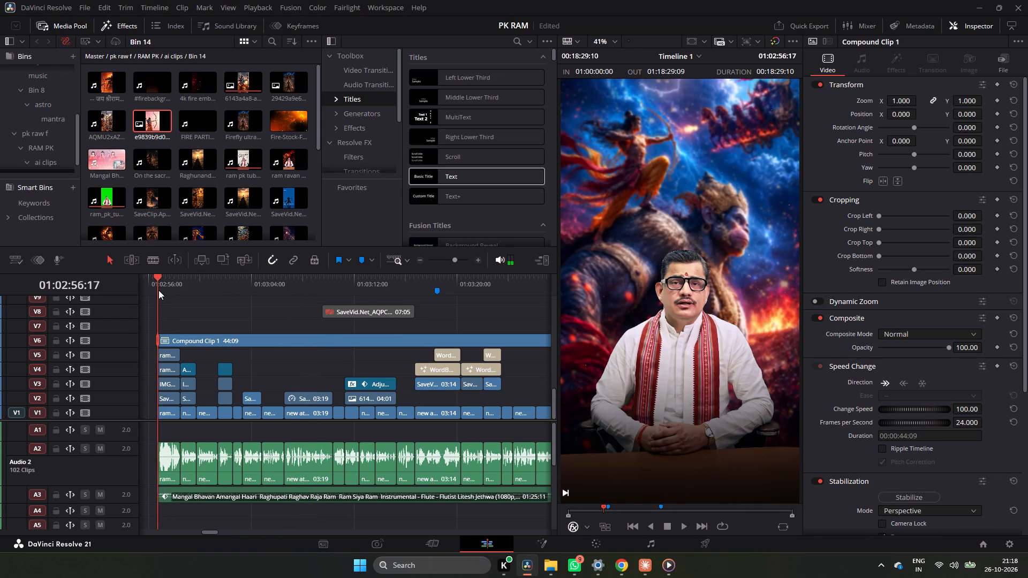
key(space)
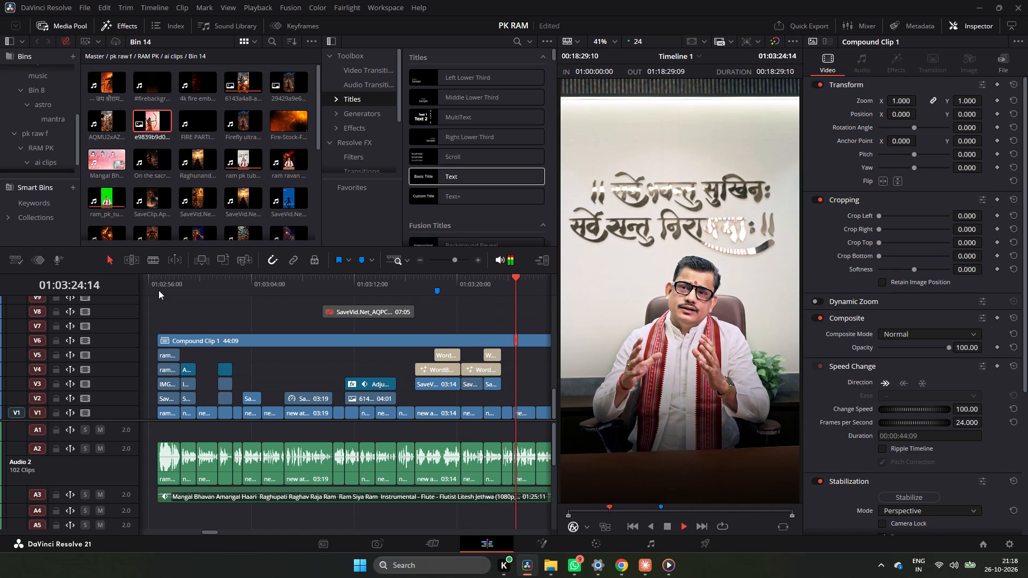
key(space)
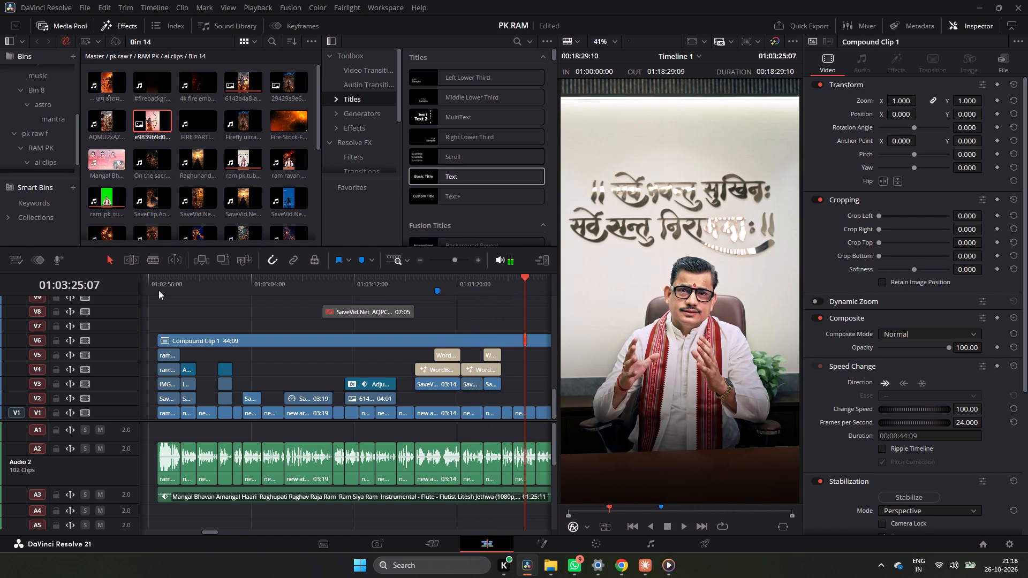
Replay the 6143a4a8 archer image section to examine its timing under the adjustment clip.
click(353, 289)
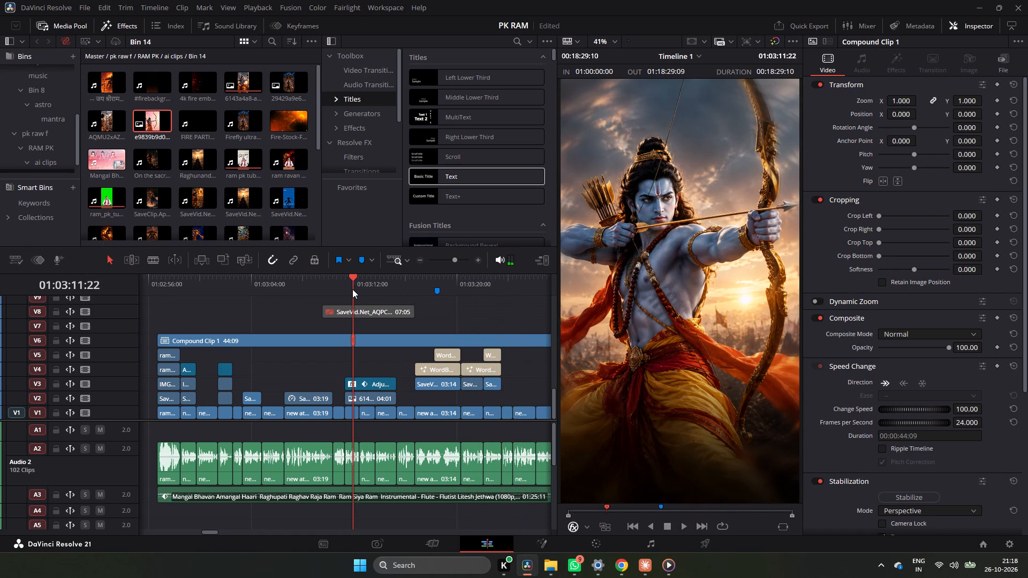
click(343, 280)
key(space)
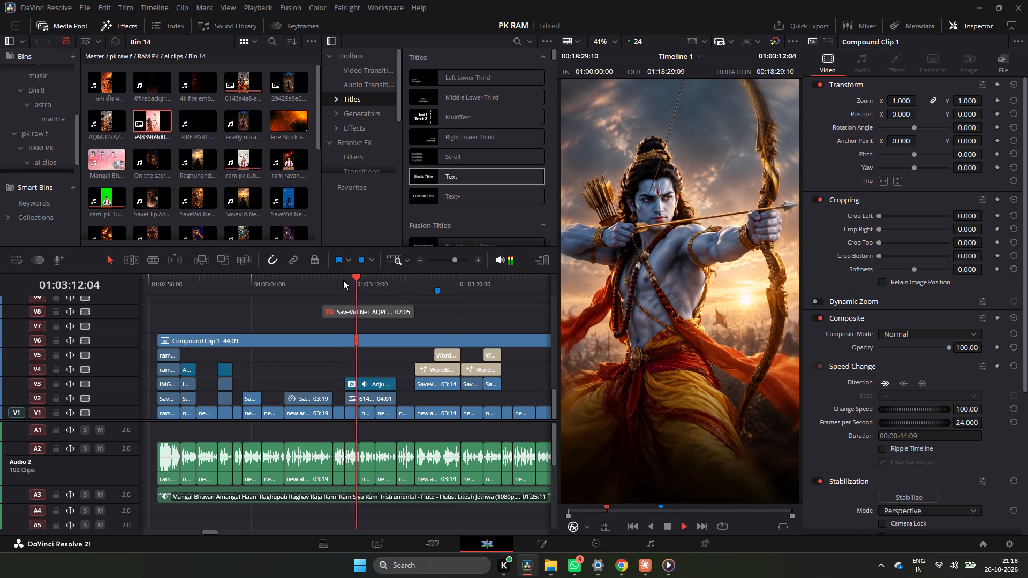
key(space)
click(377, 284)
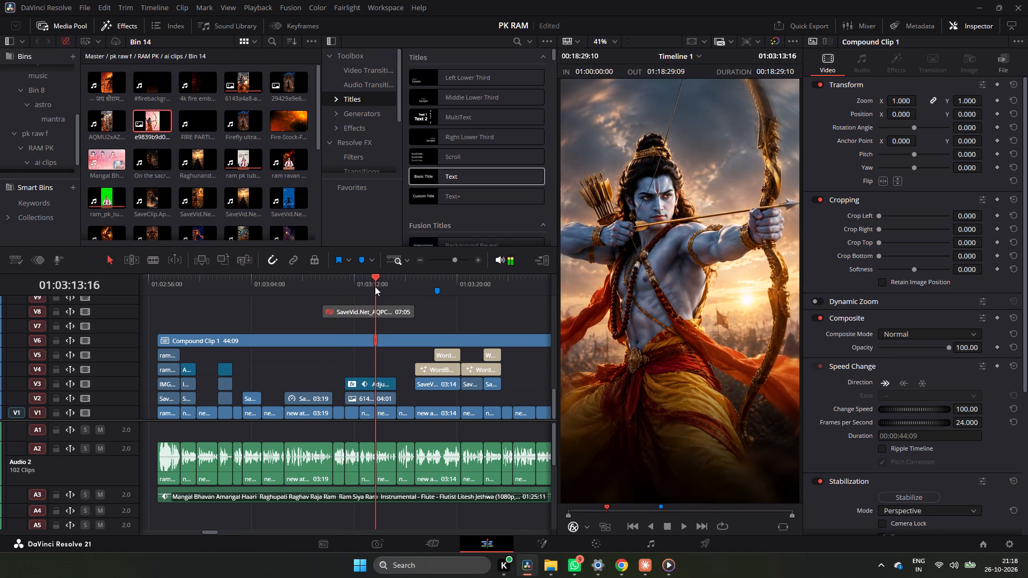
key(space)
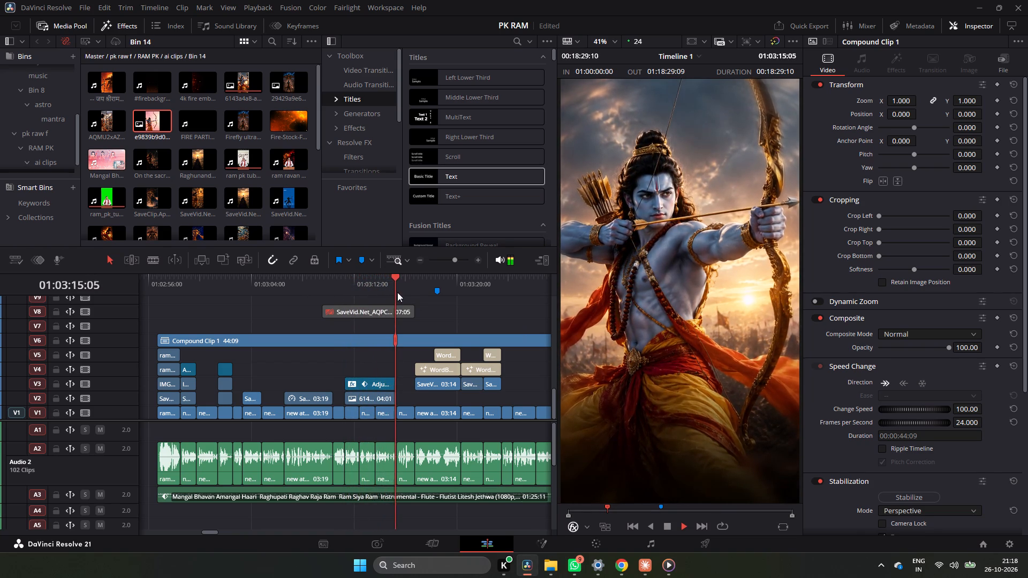
key(space)
Split the 6143a4a8 archer image on track V2 at 01:03:12:10 and 01:03:13:16.
drag(395, 298, 360, 315)
click(375, 394)
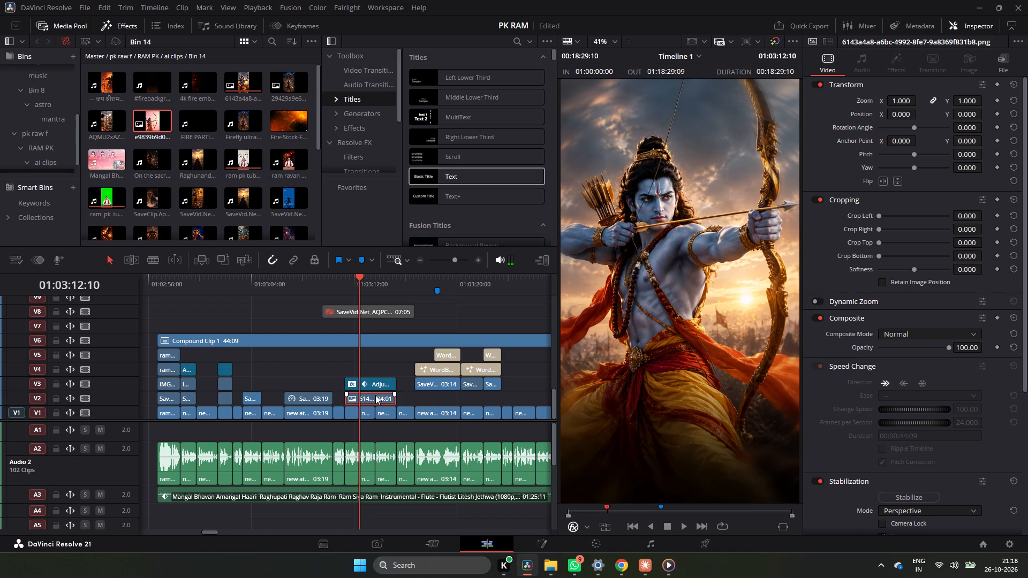
key(ctrl+b)
click(375, 395)
drag(359, 296, 374, 293)
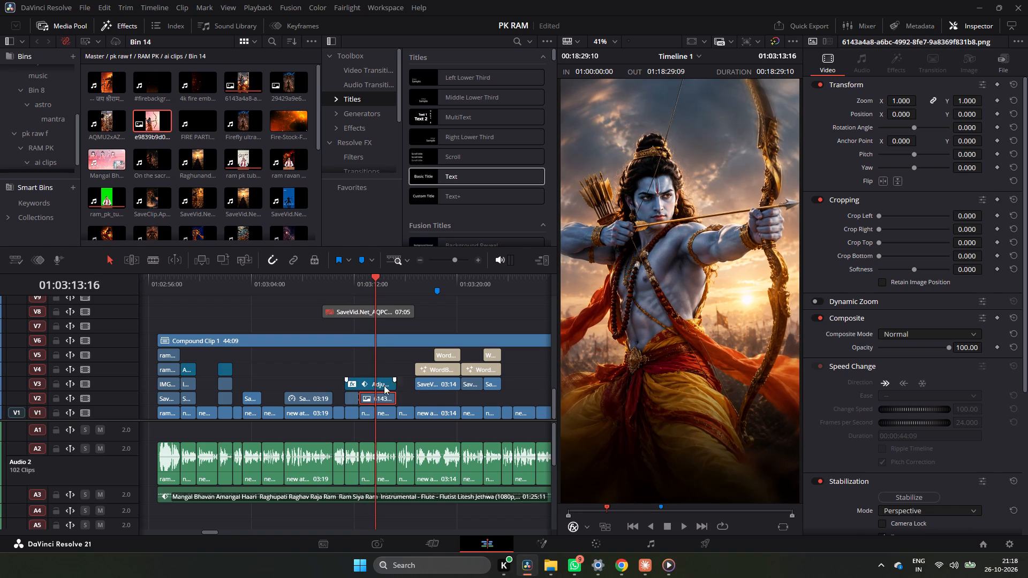
click(382, 398)
key(ctrl+b)
ctrl+click(382, 398)
Move the adjustment clip above the archer image from track V3 up to V4.
drag(384, 386, 383, 373)
Duplicate the middle segment of the archer image onto track V3, directly above the original on V2.
drag(368, 399, 368, 388)
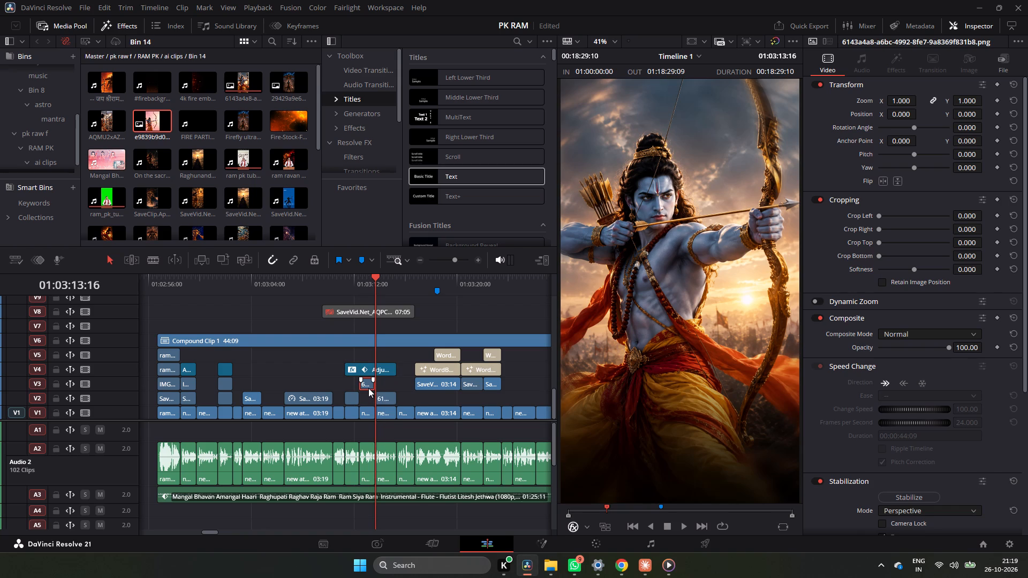
key(ctrl+z)
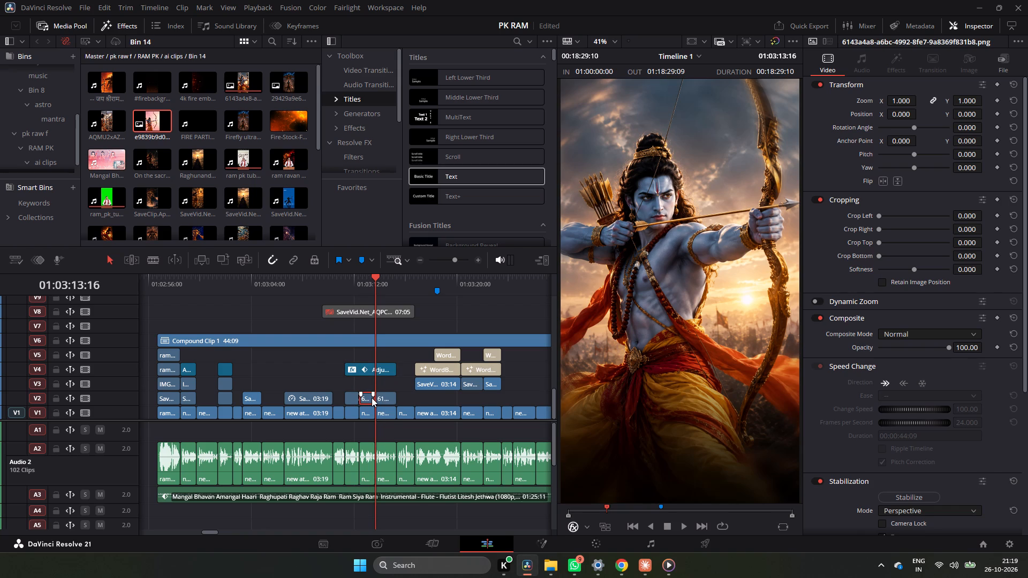
alt+click(372, 398)
alt+click(374, 389)
alt+drag(369, 396, 371, 384)
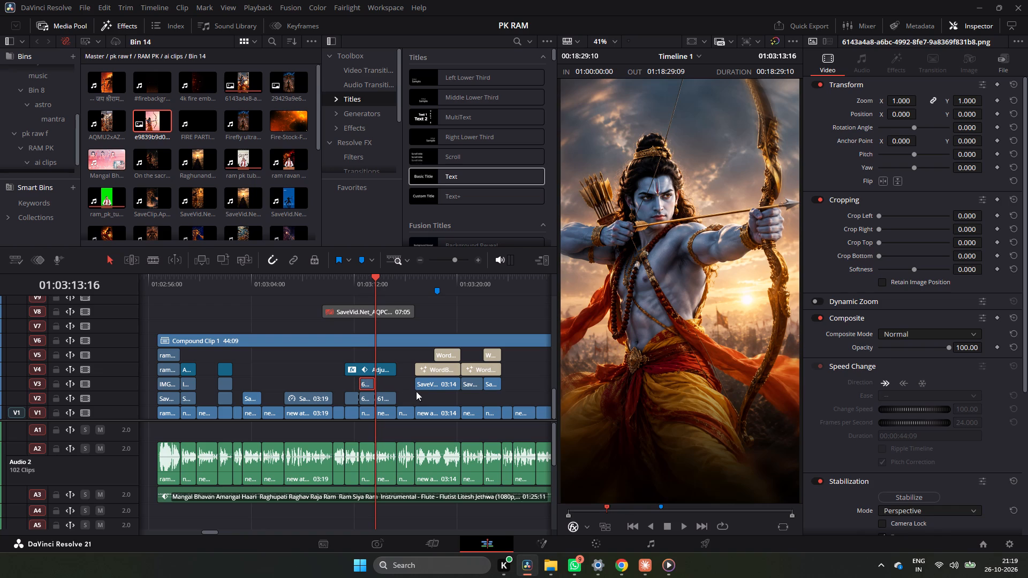
On the Color page, delete the Radial Blur and Gaussian Blur nodes from the V3 archer copy, keeping only node 01.
click(586, 544)
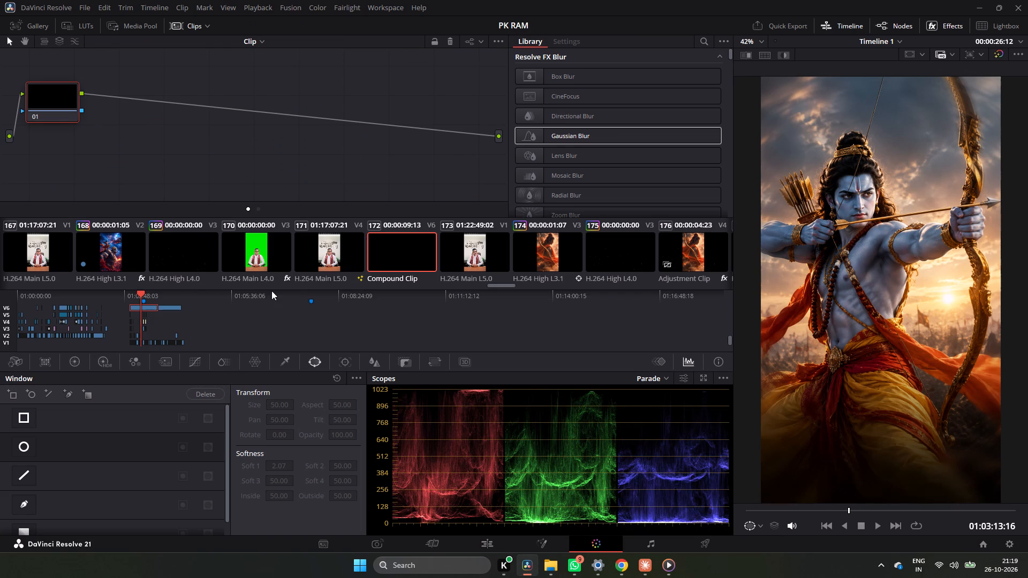
drag(143, 298, 131, 300)
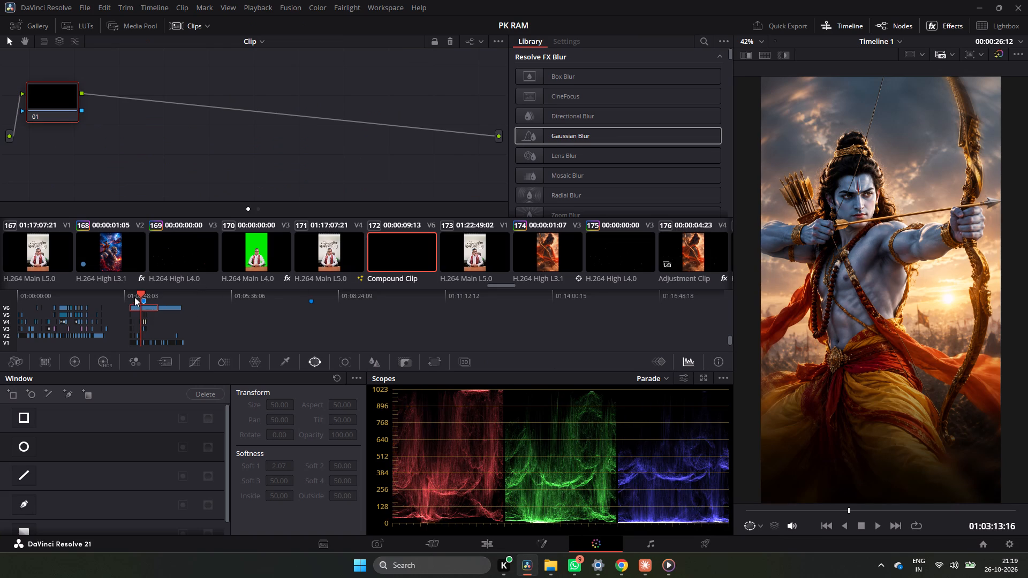
click(135, 296)
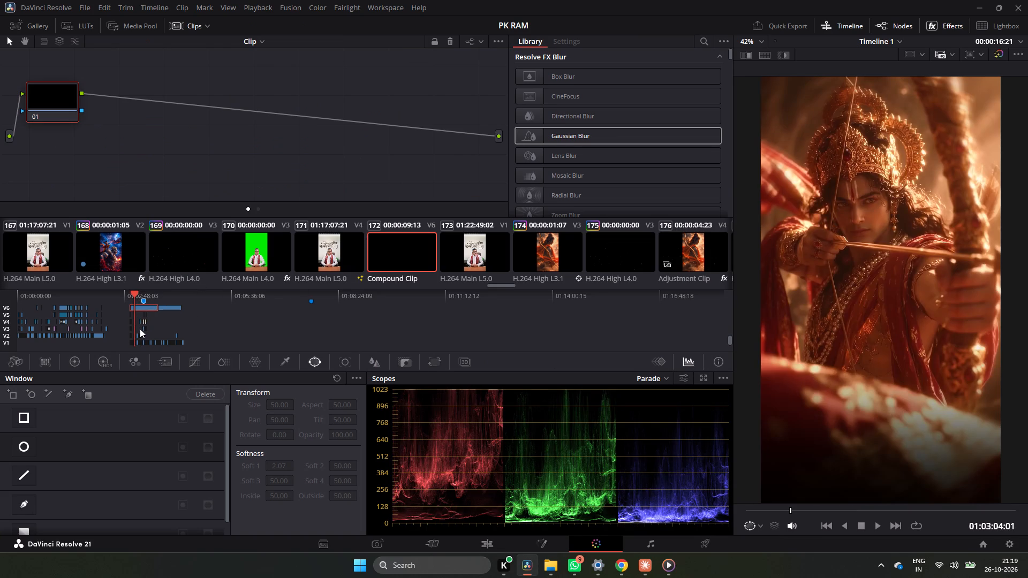
click(140, 329)
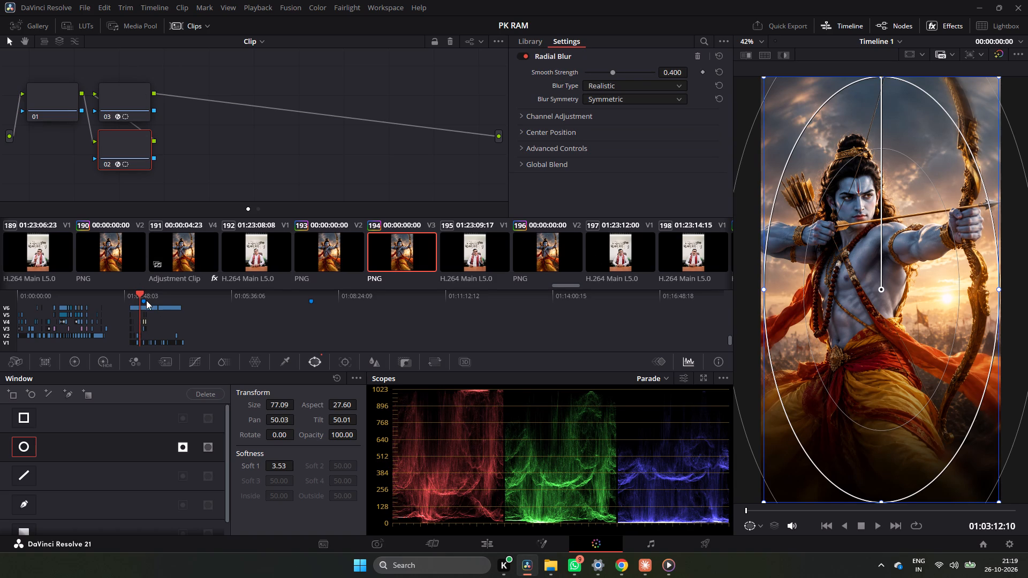
drag(140, 295, 134, 299)
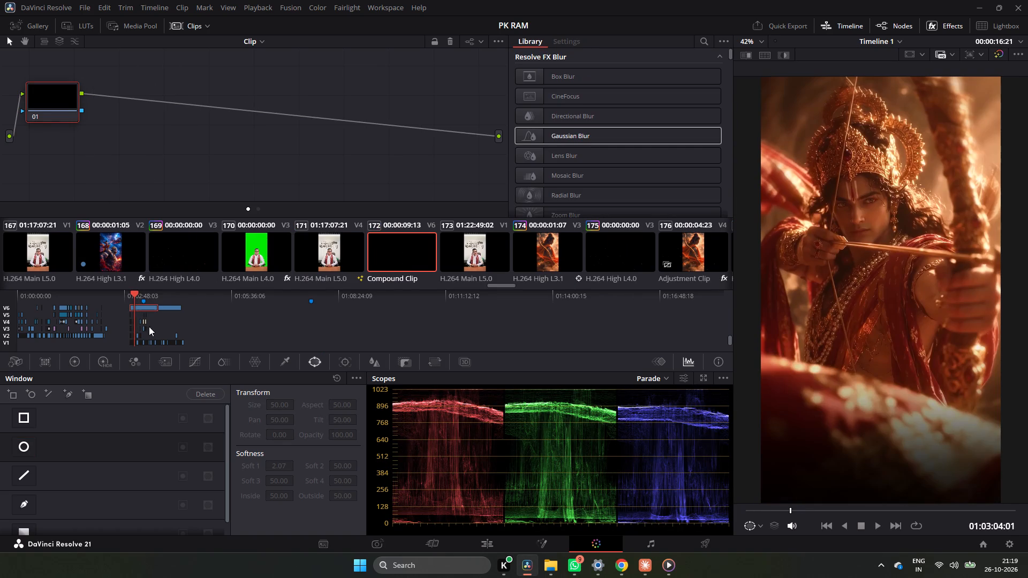
click(139, 336)
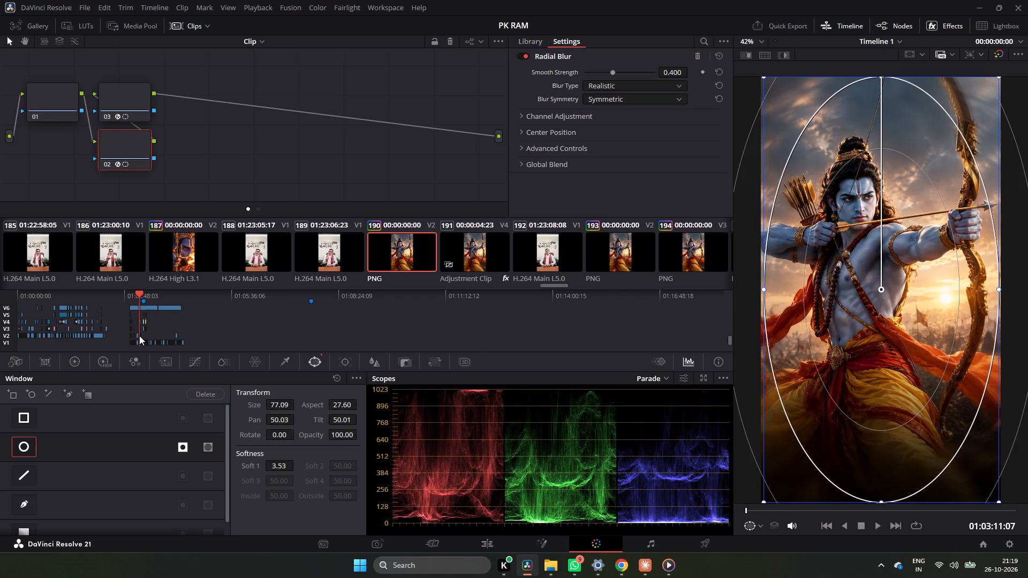
click(138, 302)
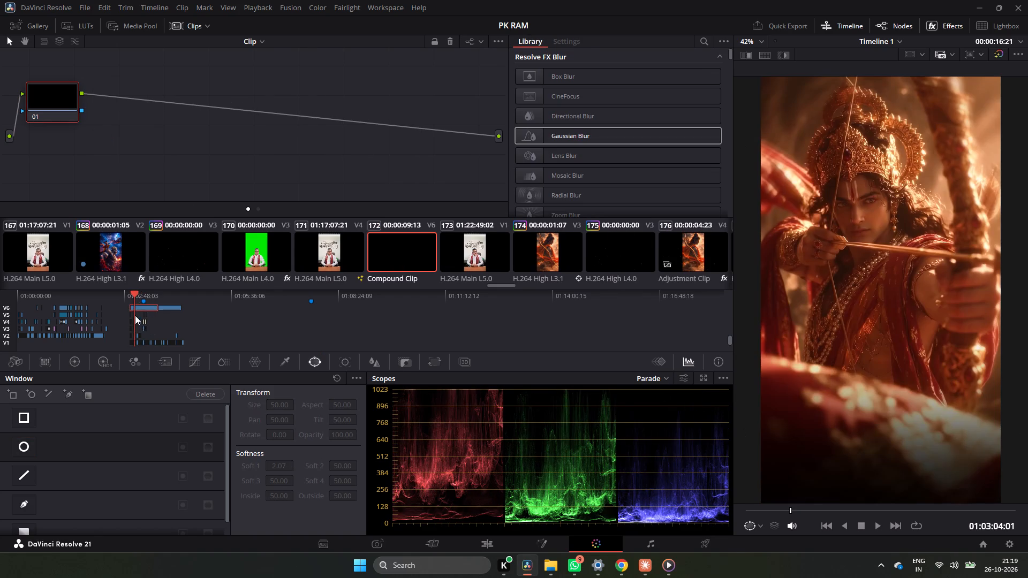
click(139, 328)
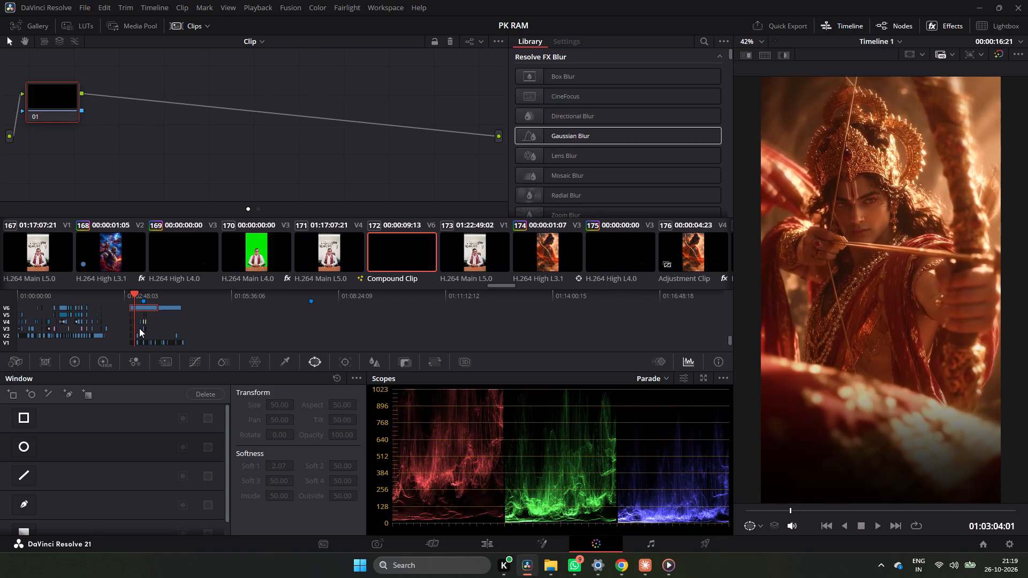
click(140, 329)
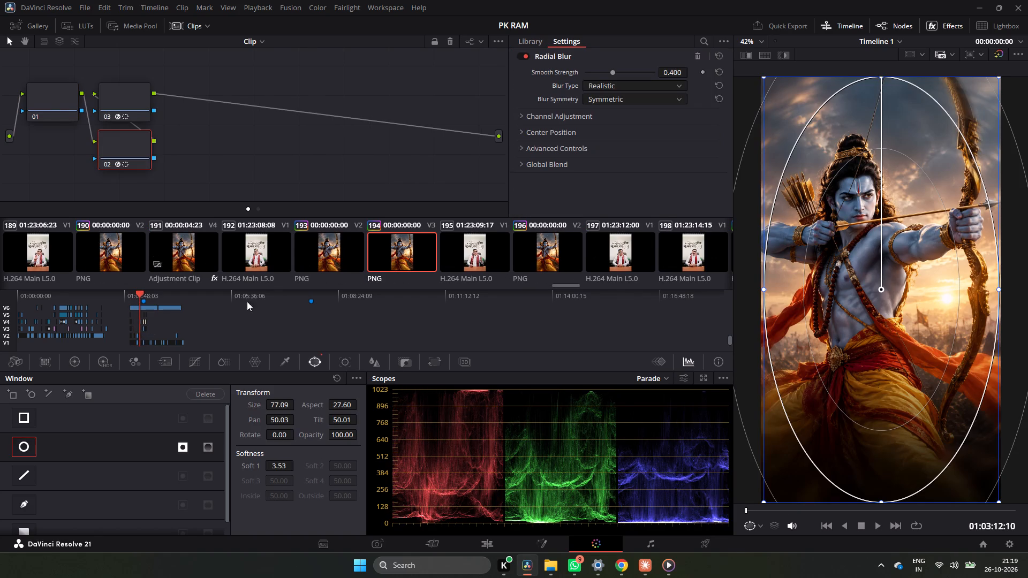
right_click(132, 141)
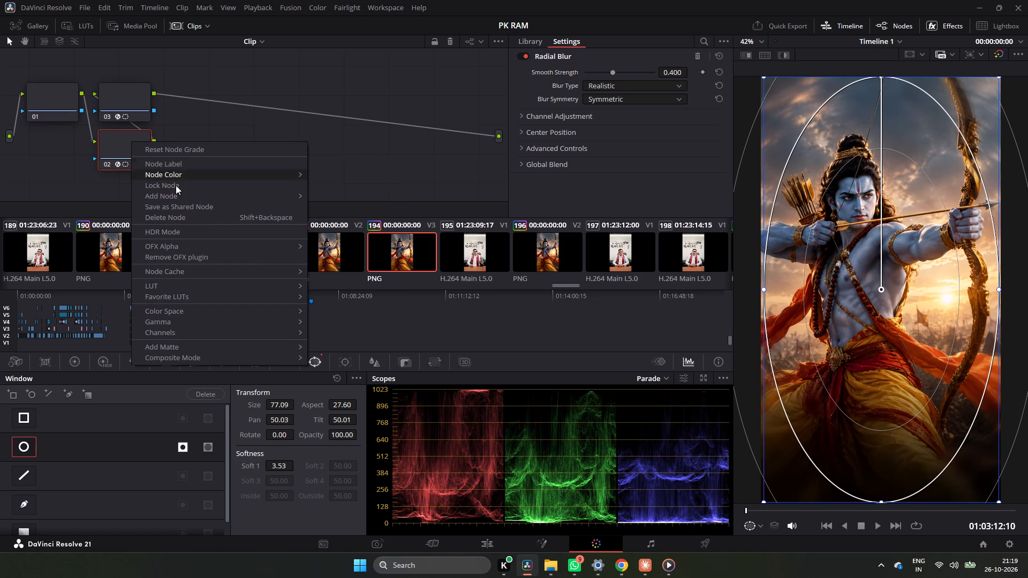
click(174, 217)
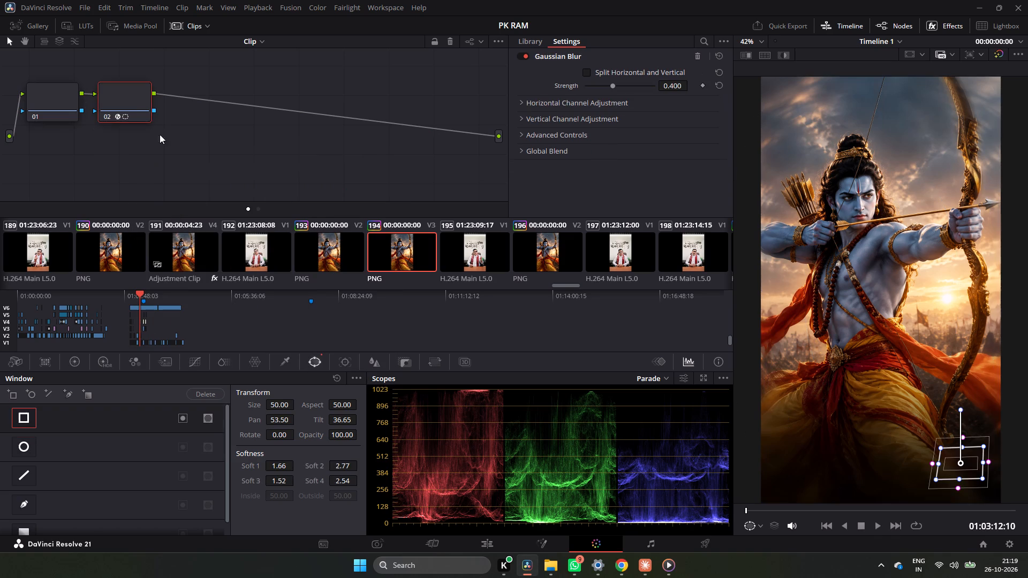
right_click(134, 107)
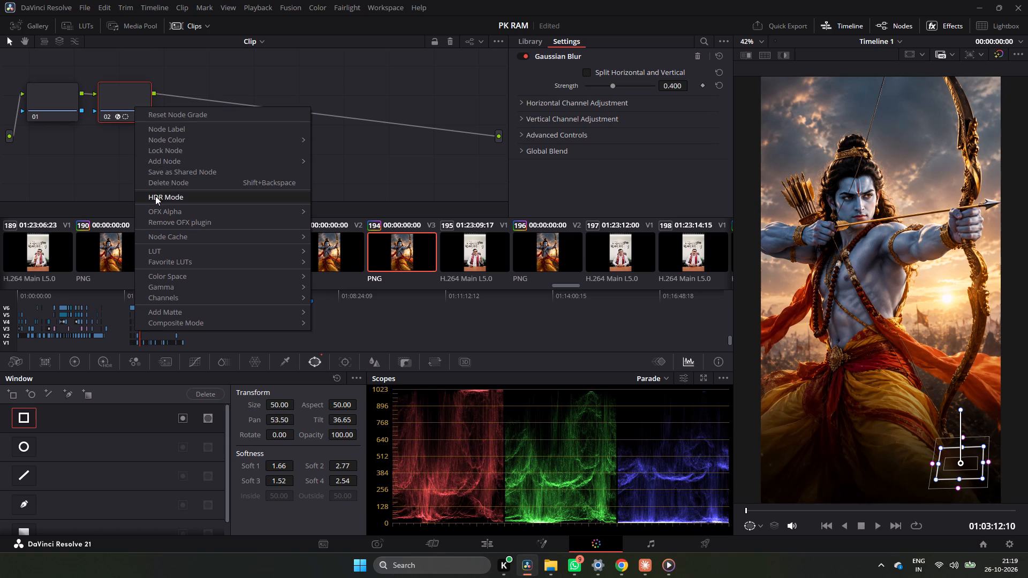
click(165, 184)
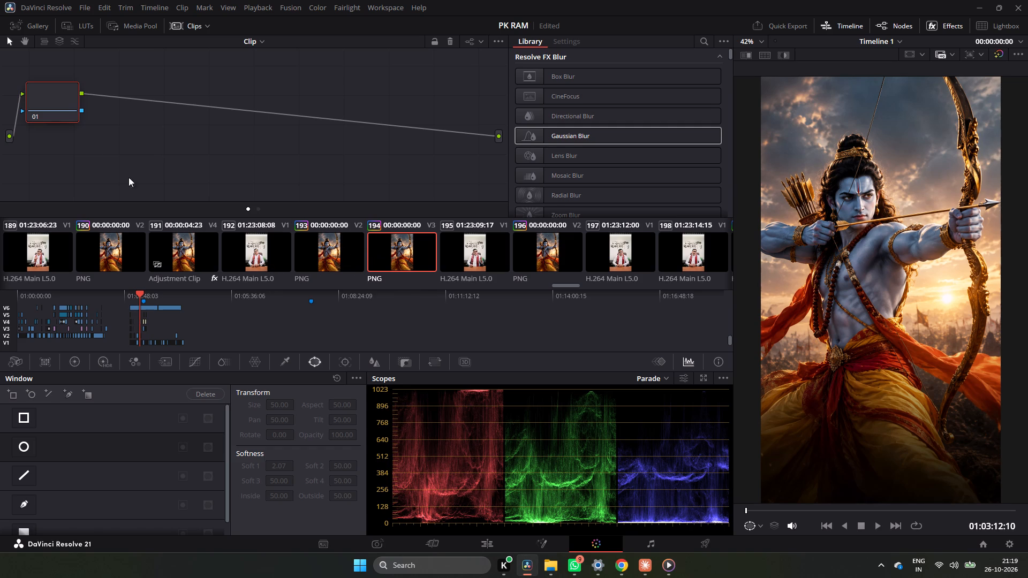
Return to the Edit page and play the stacked archer segments to check the duplicate without blur.
click(490, 544)
key(space)
key(space)
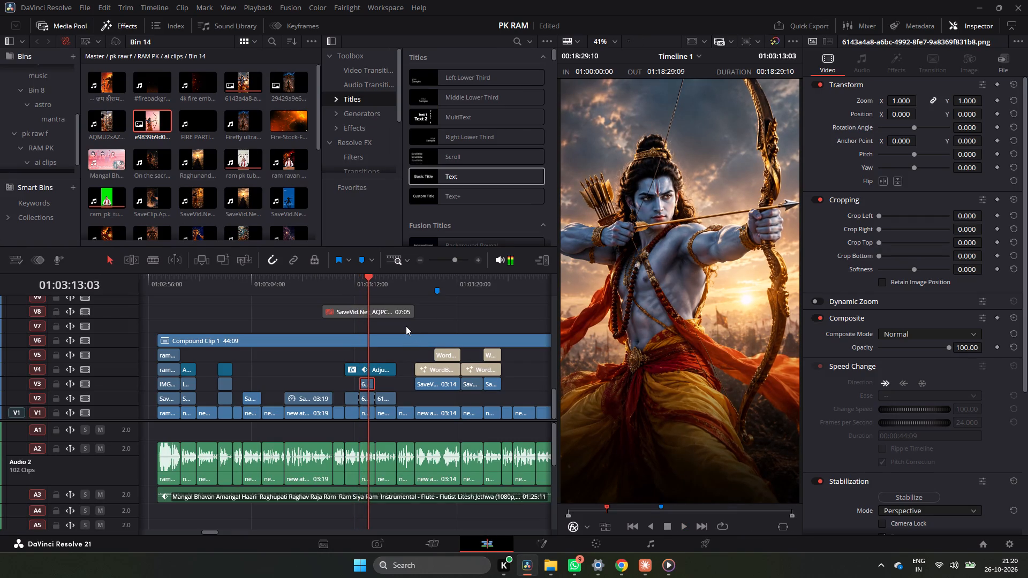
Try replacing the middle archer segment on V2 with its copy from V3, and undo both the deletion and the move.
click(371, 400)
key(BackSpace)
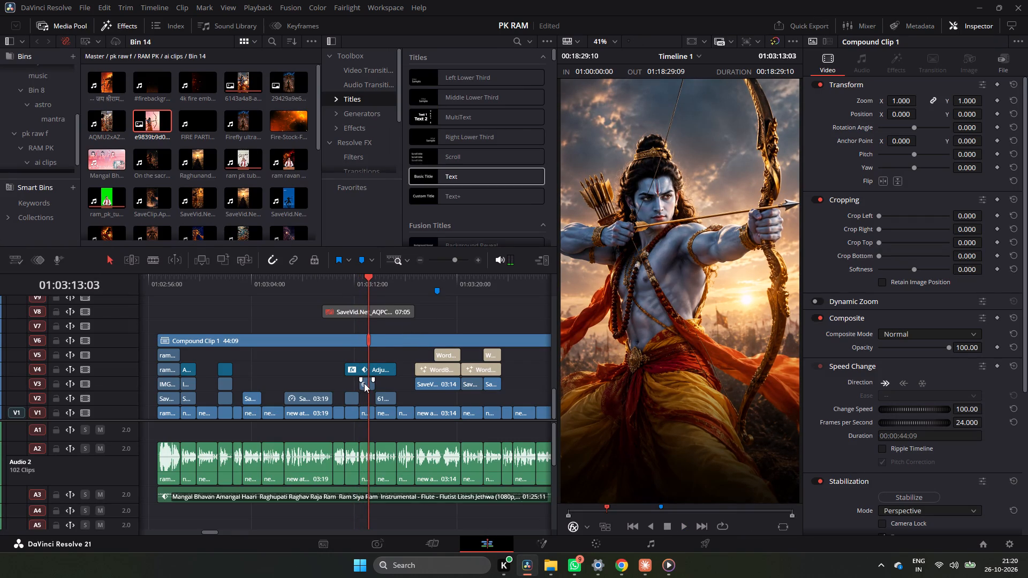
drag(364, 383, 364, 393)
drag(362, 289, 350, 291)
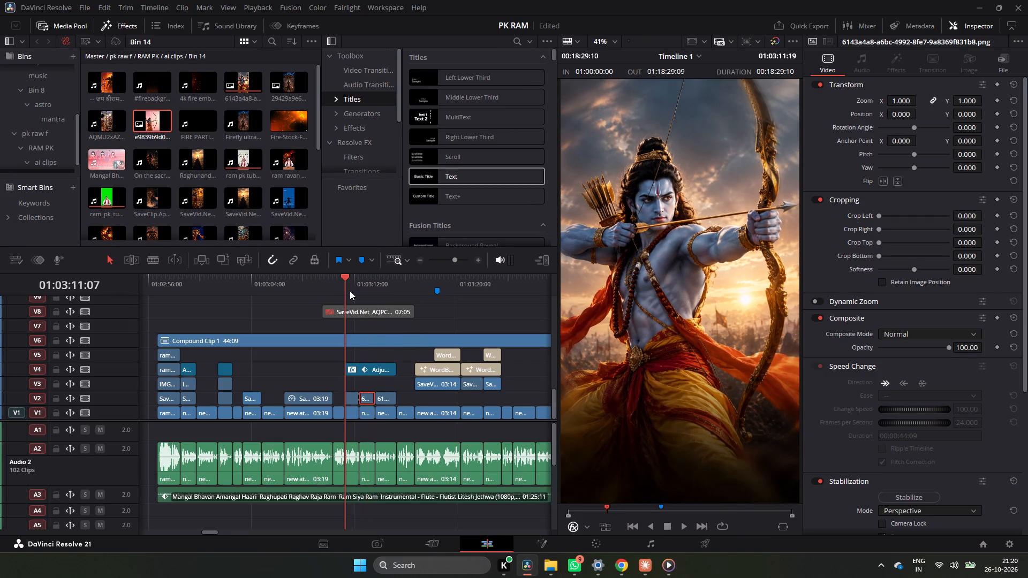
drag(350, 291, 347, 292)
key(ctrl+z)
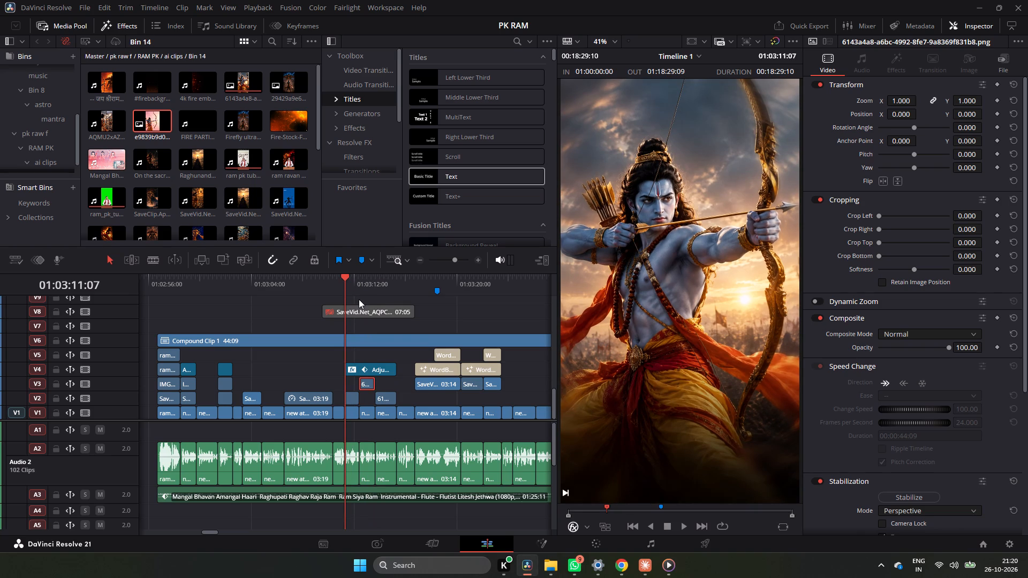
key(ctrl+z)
Play from the start of the archer segments at 01:03:11:07 through the following captioned clips to review the sequence.
click(424, 258)
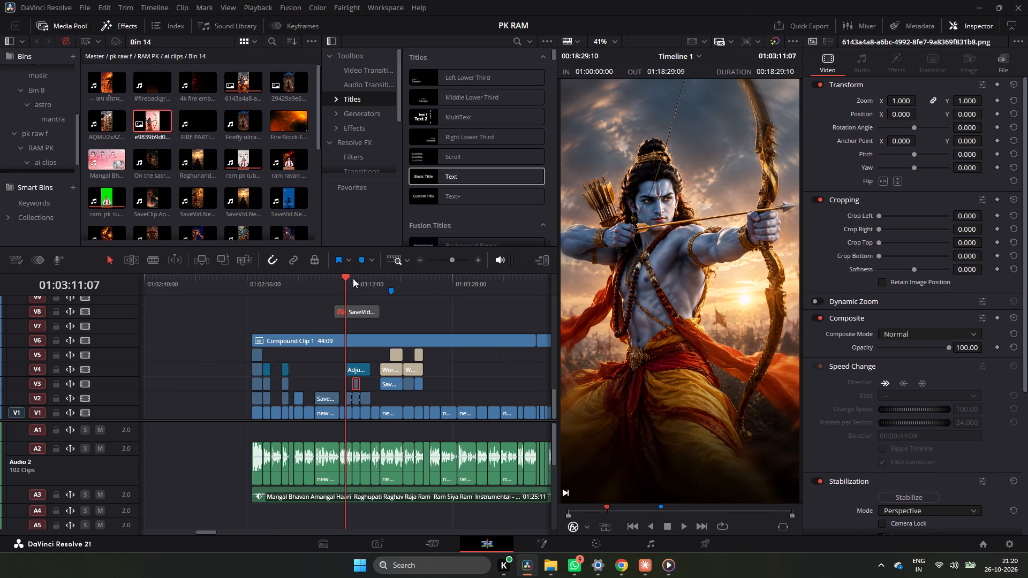
click(344, 280)
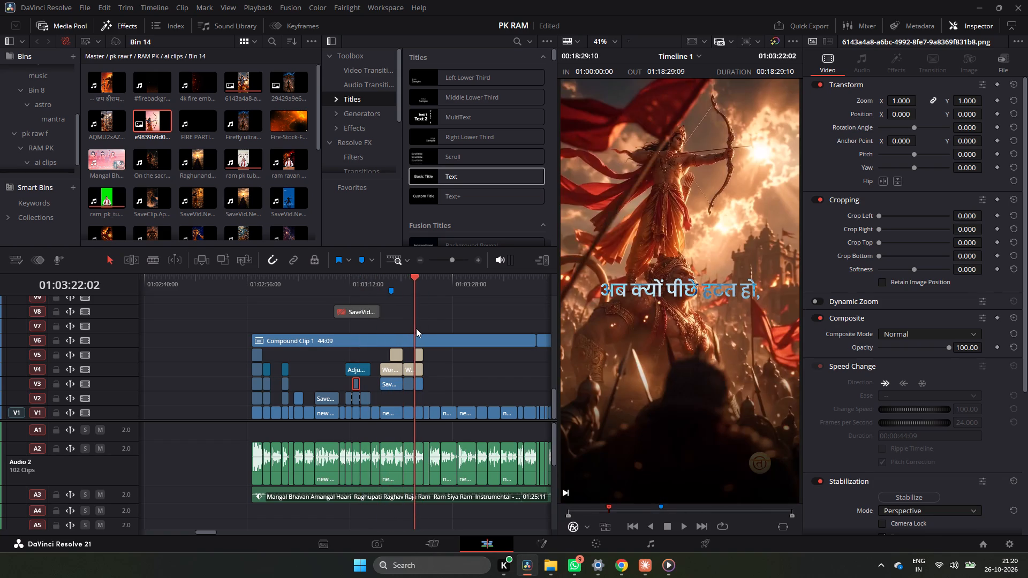
drag(401, 333, 410, 327)
drag(413, 289, 393, 307)
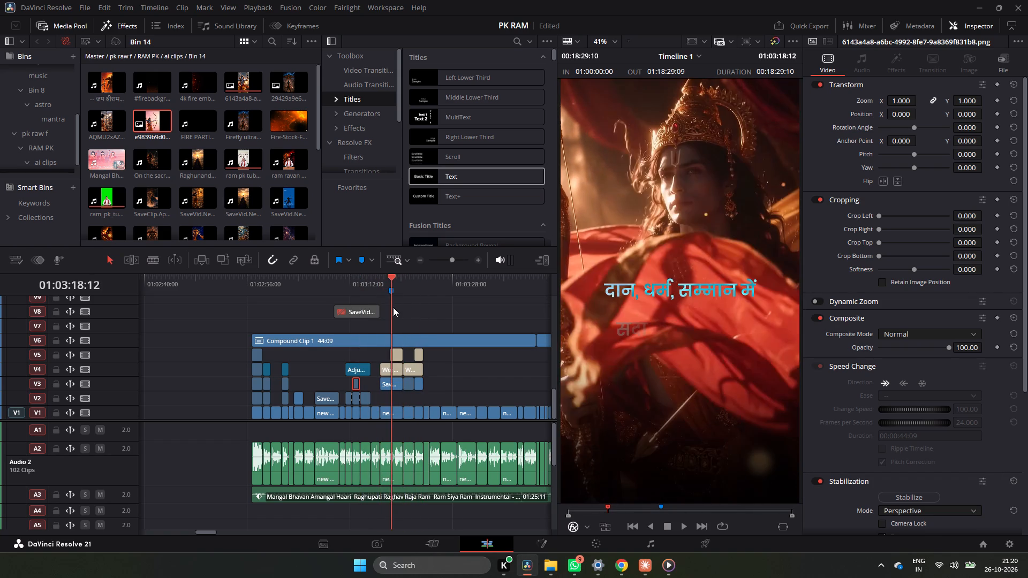
drag(393, 307, 388, 310)
click(346, 290)
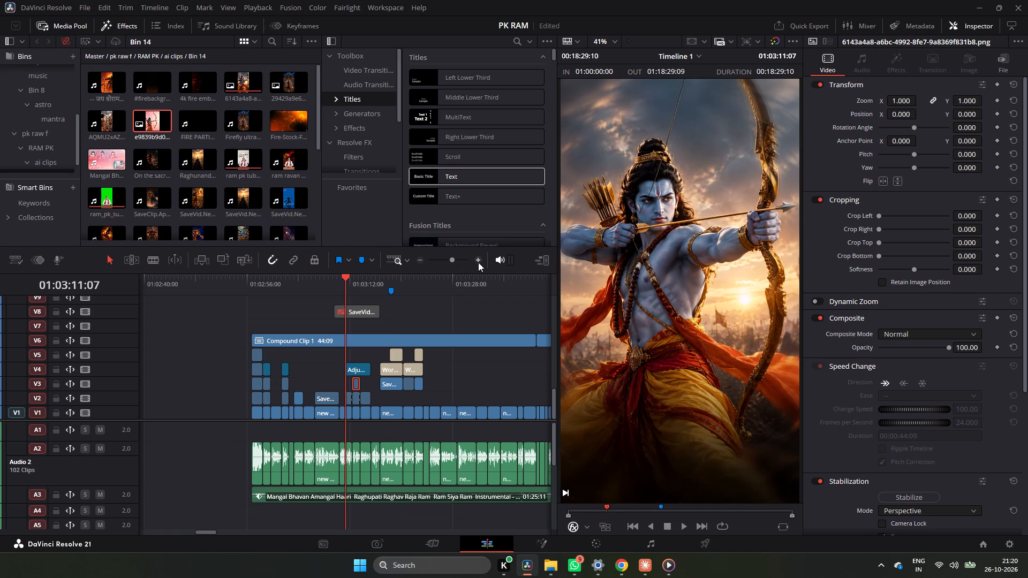
Replay the stacked middle archer segment on the Edit page from 01:03:12:10 to check how the V3 copy looks.
click(479, 261)
click(368, 291)
click(367, 291)
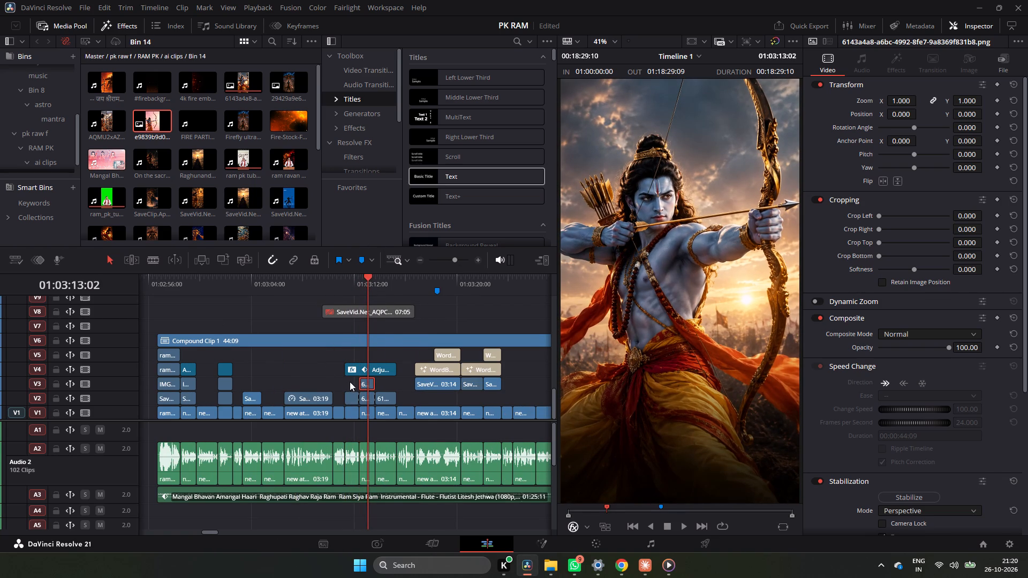
click(590, 544)
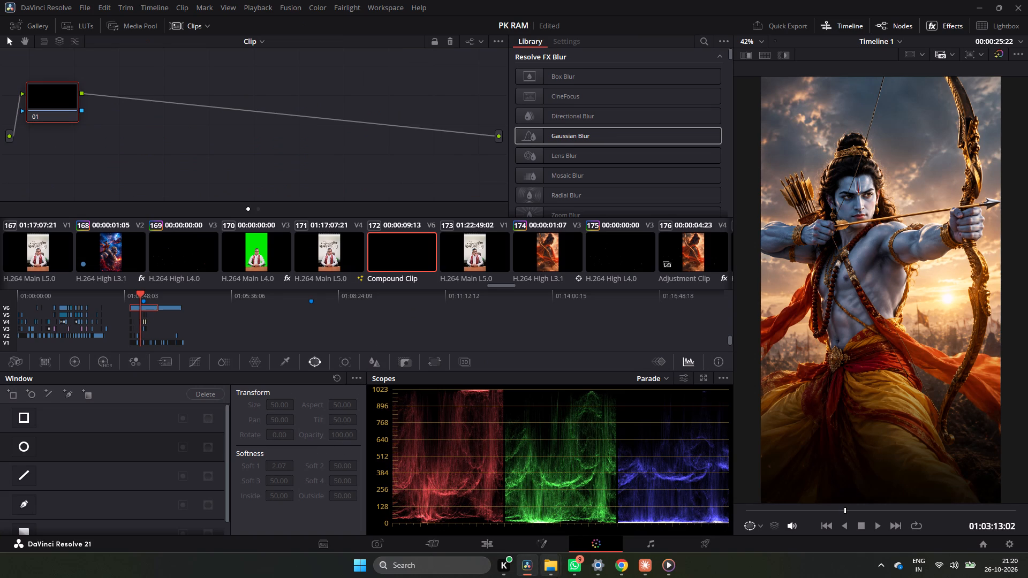
click(473, 546)
click(353, 290)
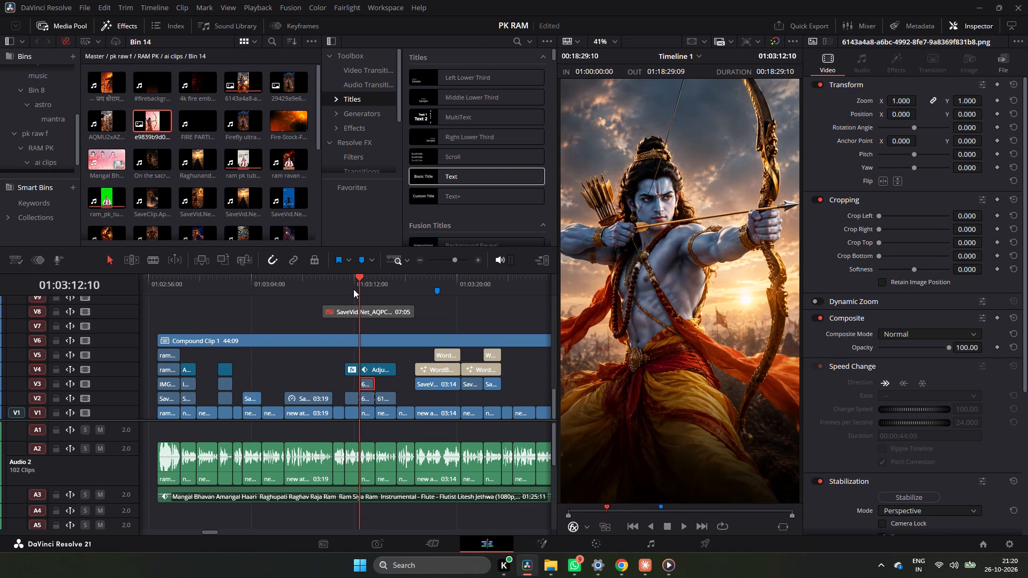
key(space)
key(space)
click(362, 286)
key(space)
key(space)
On the Color page, select the V3 archer copy and move its node 01 away from the source input in the node graph.
click(595, 550)
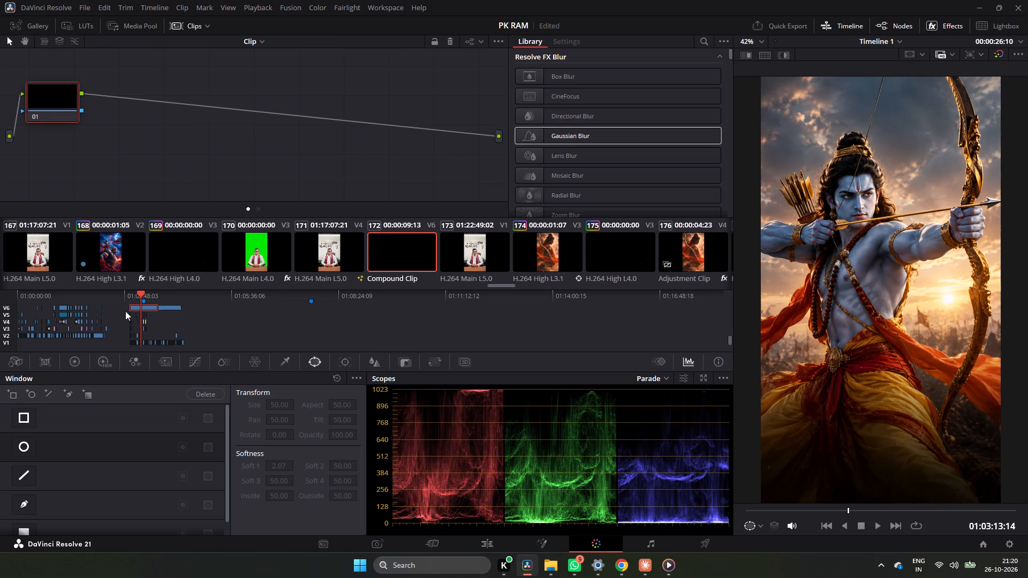
drag(142, 298, 132, 299)
drag(143, 295, 132, 297)
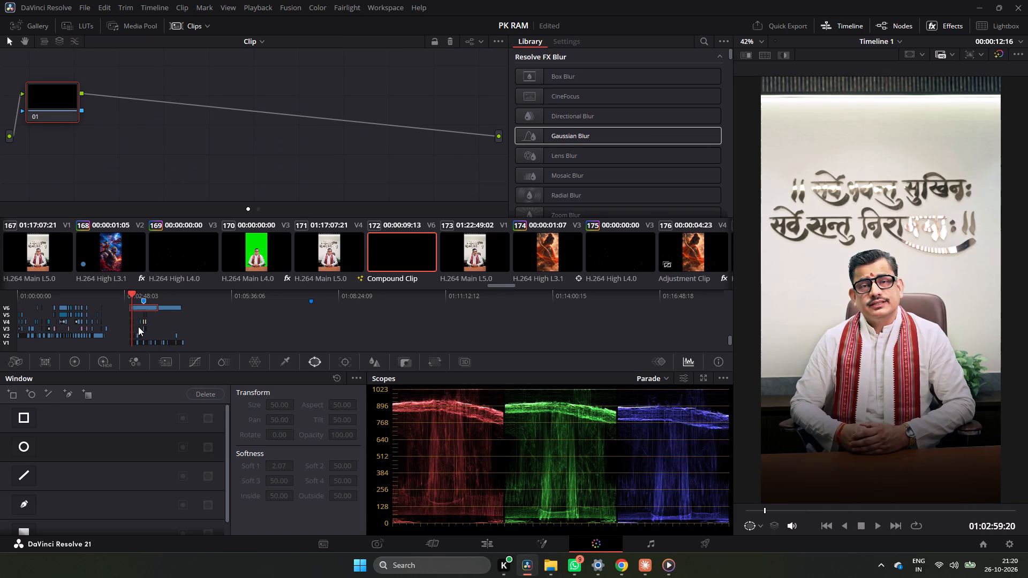
click(140, 327)
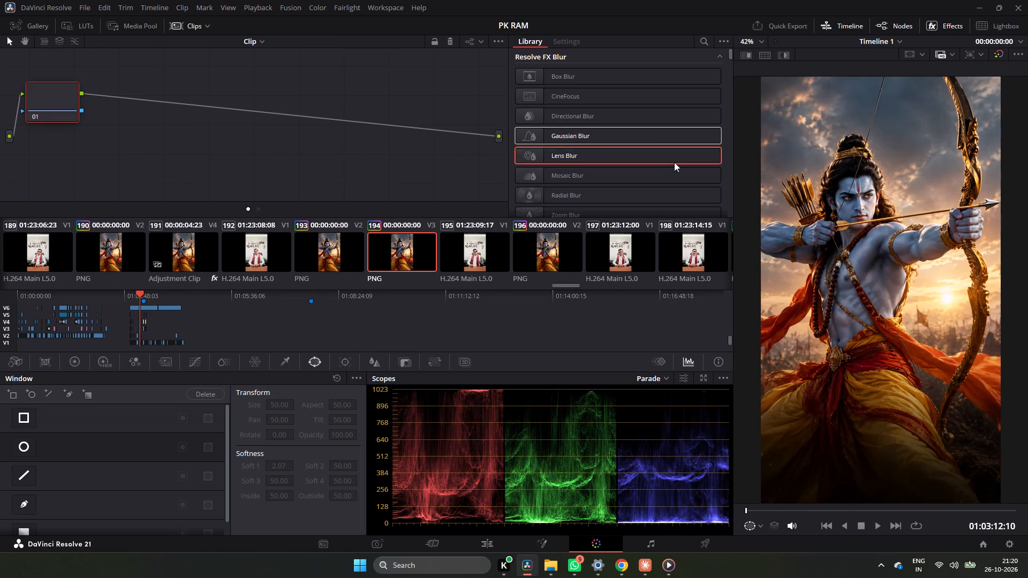
drag(62, 109, 170, 121)
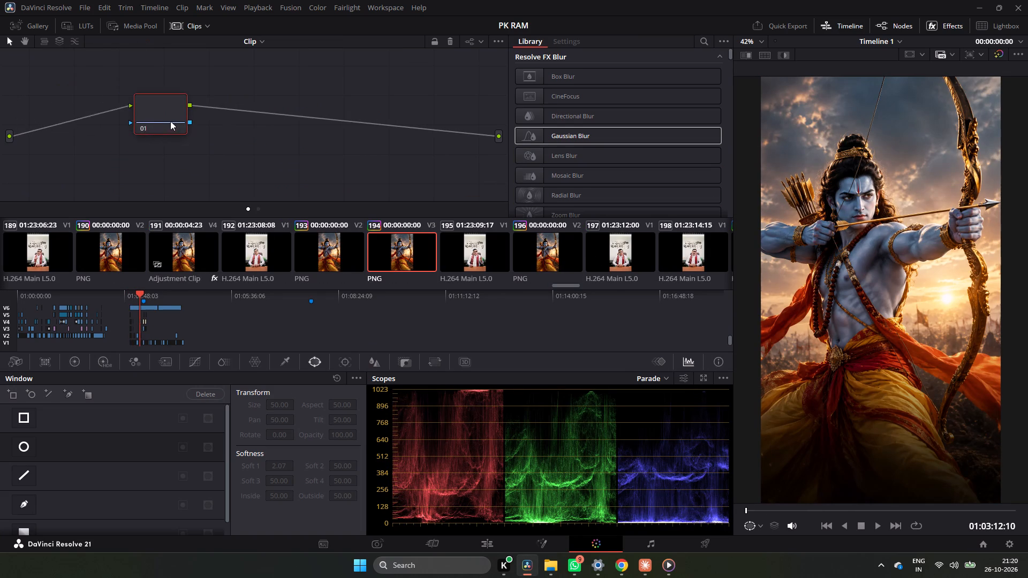
drag(170, 121, 160, 136)
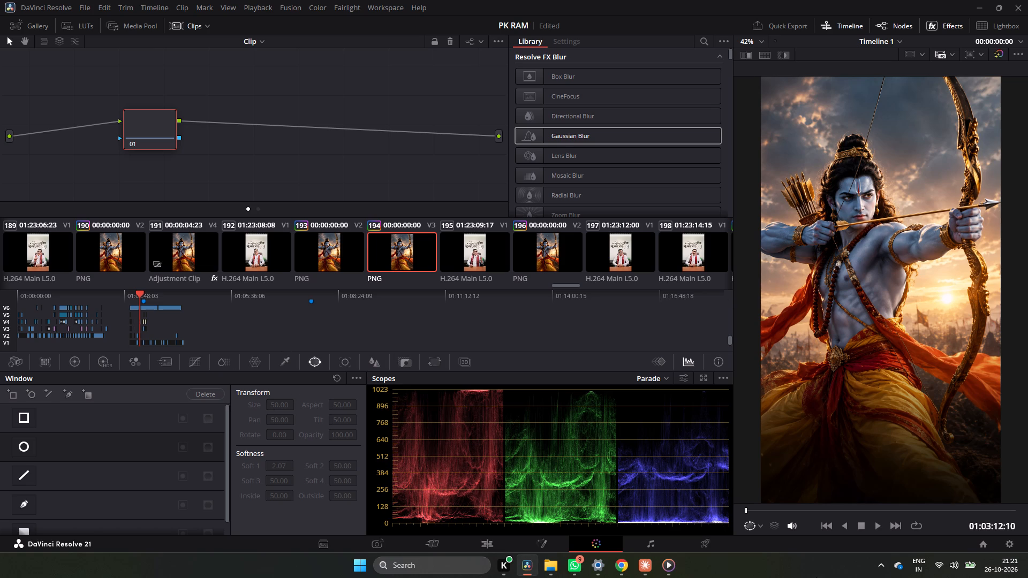
Open the V3 archer copy in Fusion, add a Polygon mask to its image input node, and invert the mask.
click(494, 541)
right_click(367, 379)
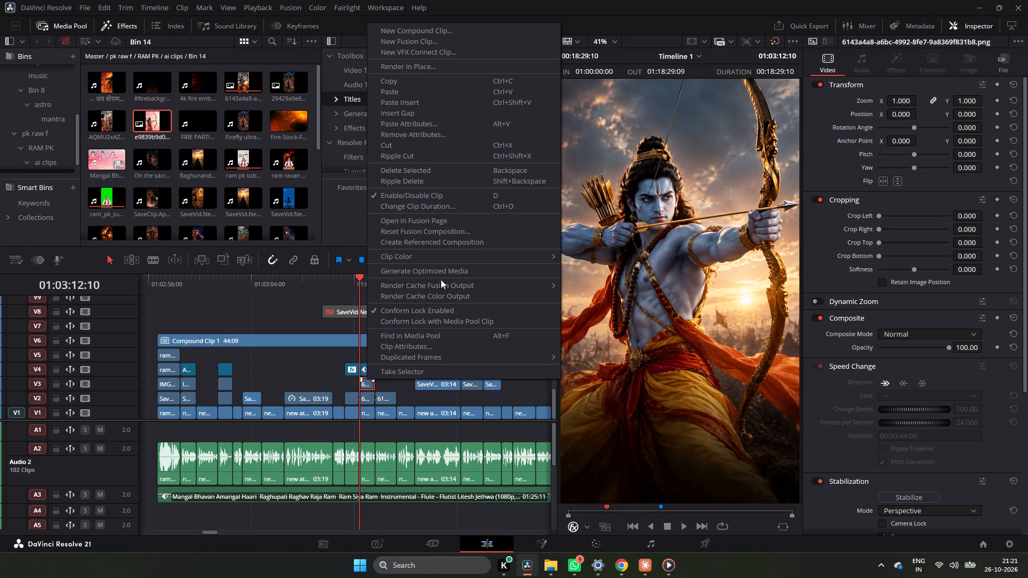
click(421, 222)
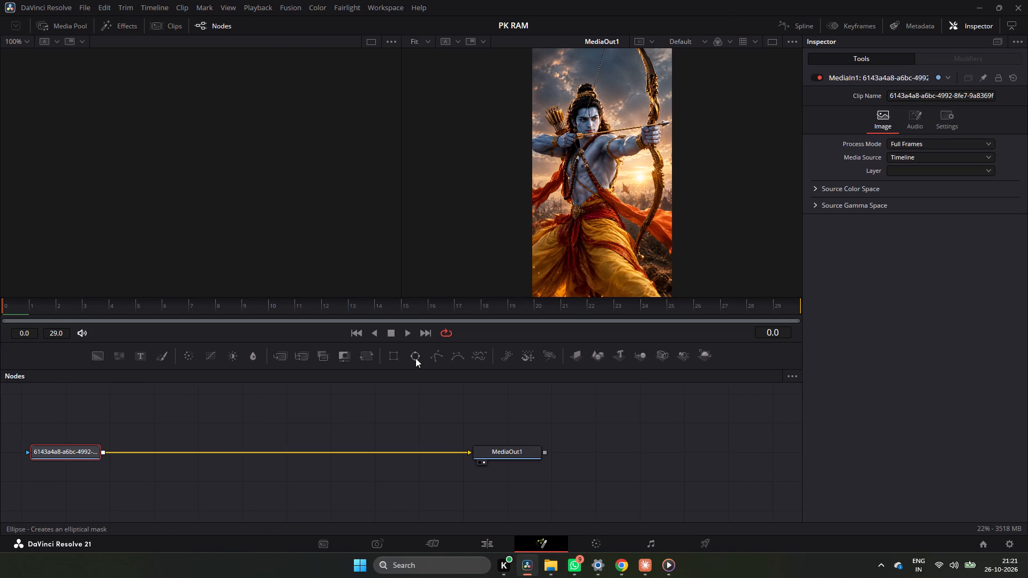
click(437, 359)
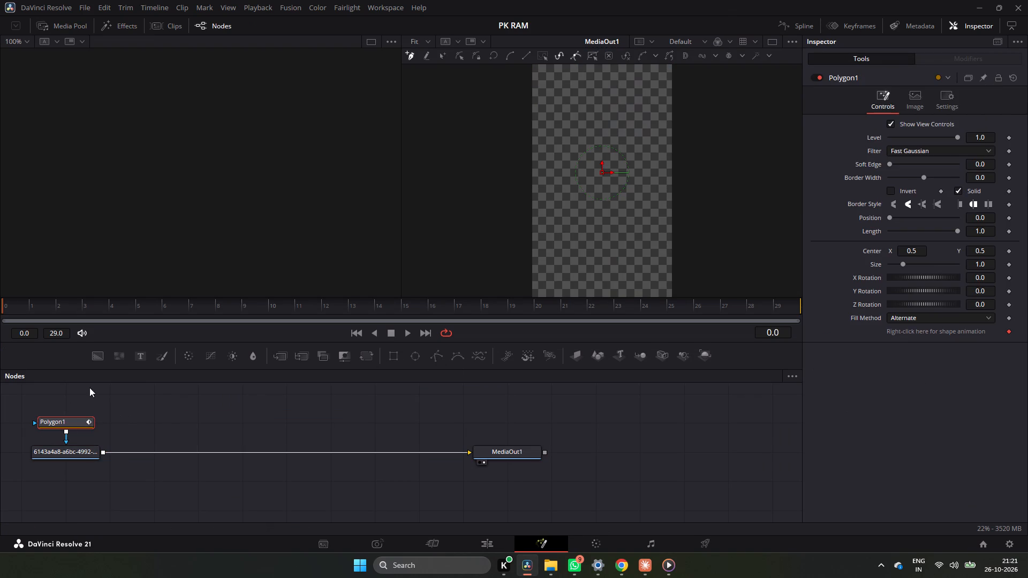
click(894, 190)
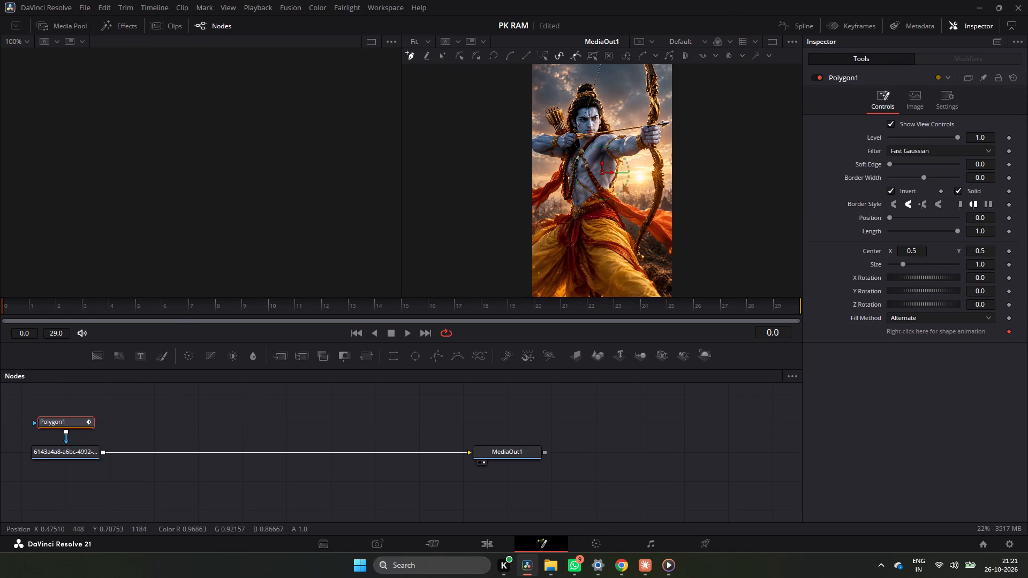
Examine the archer's outstretched arm, arrow and bow up close in the Fusion viewer.
ctrl+scroll(651, 157, up, 2)
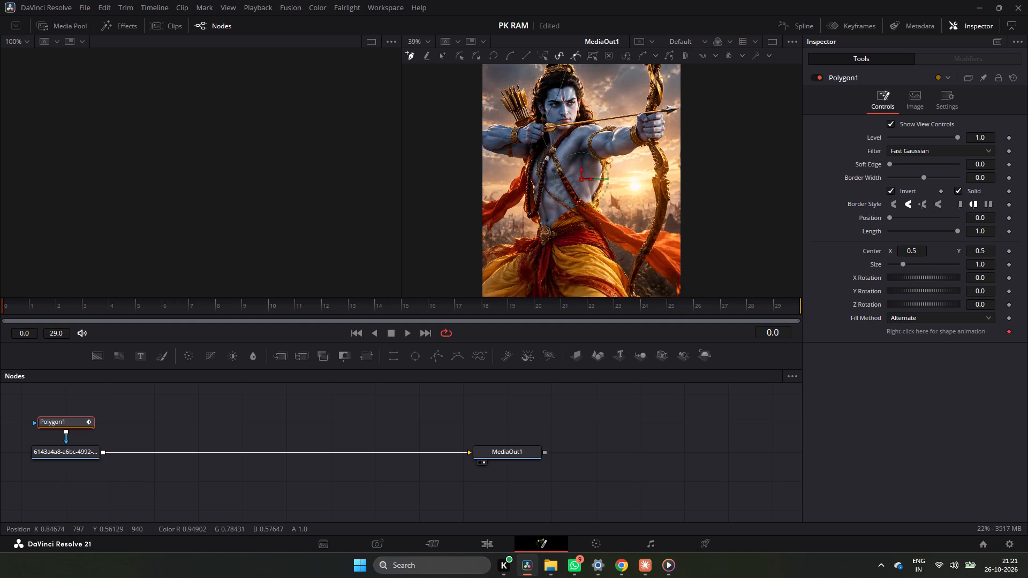
ctrl+scroll(651, 157, up, 2)
scroll(631, 147, up, 4)
scroll(631, 147, down, 2)
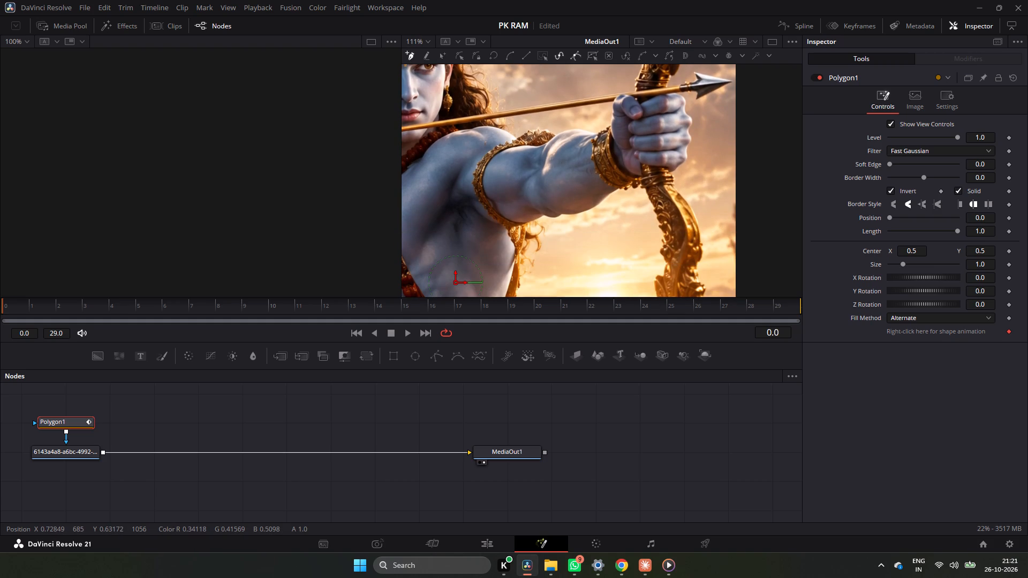
ctrl+scroll(584, 151, down, 1)
scroll(584, 151, down, 2)
ctrl+scroll(584, 151, down, 1)
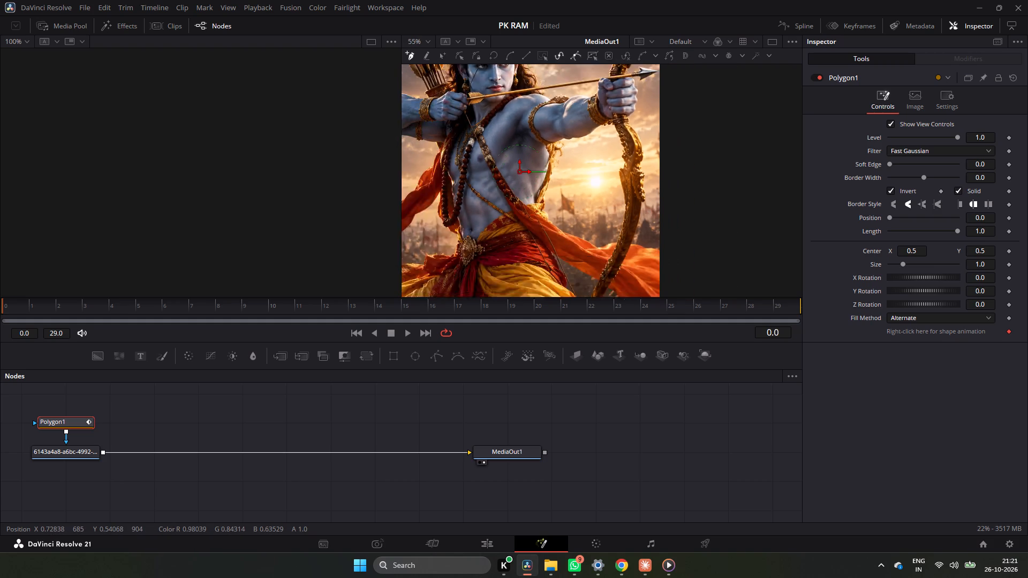
ctrl+scroll(584, 151, down, 1)
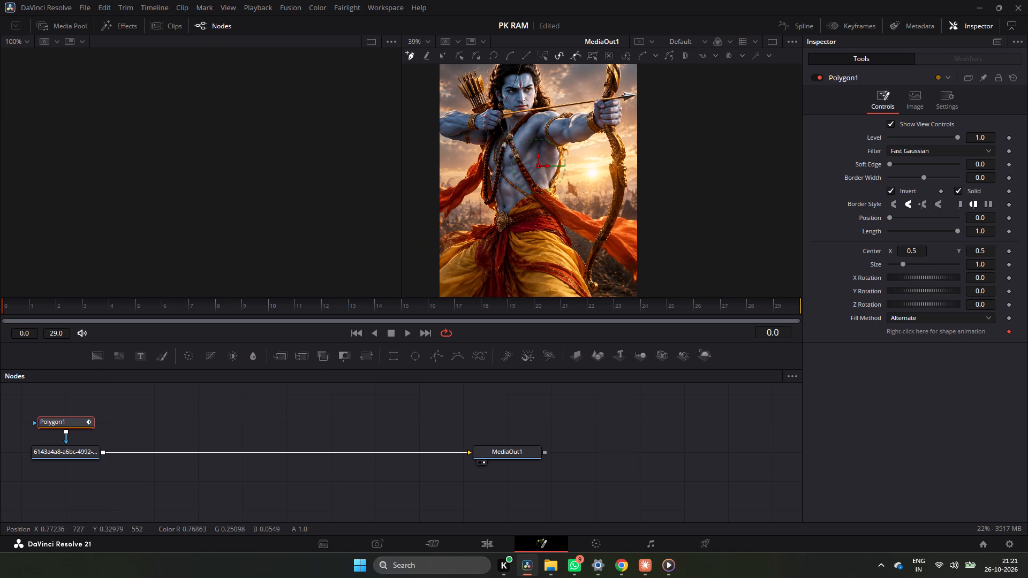
Play back the archer segment on the Edit page and recheck its V3 copy in Fusion.
click(497, 545)
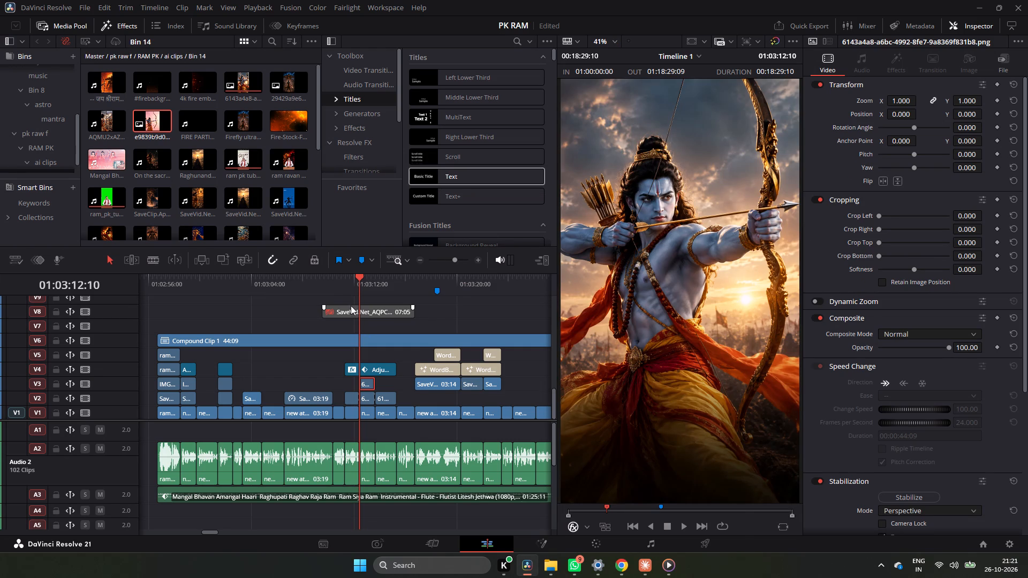
key(space)
key(space)
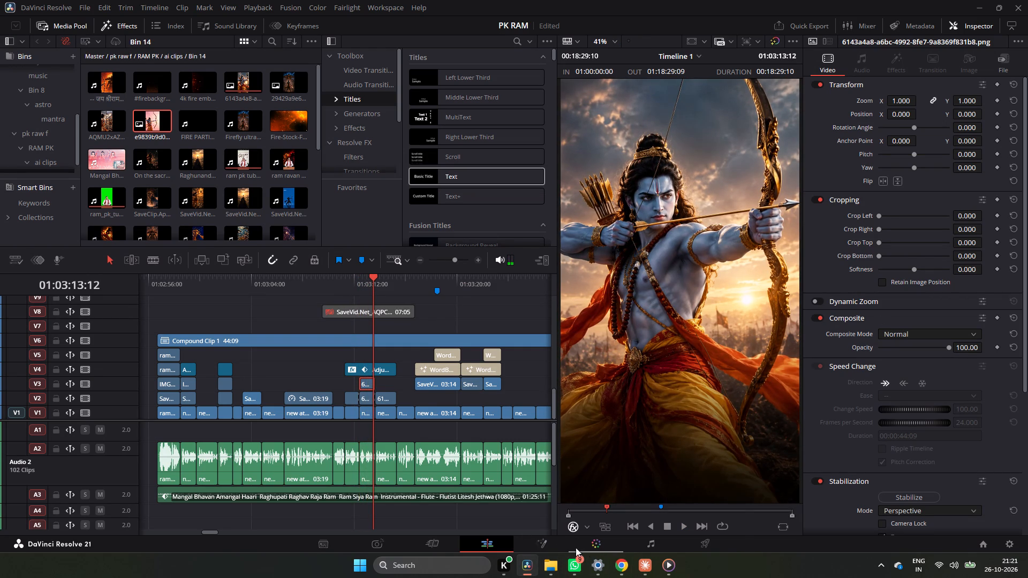
right_click(366, 381)
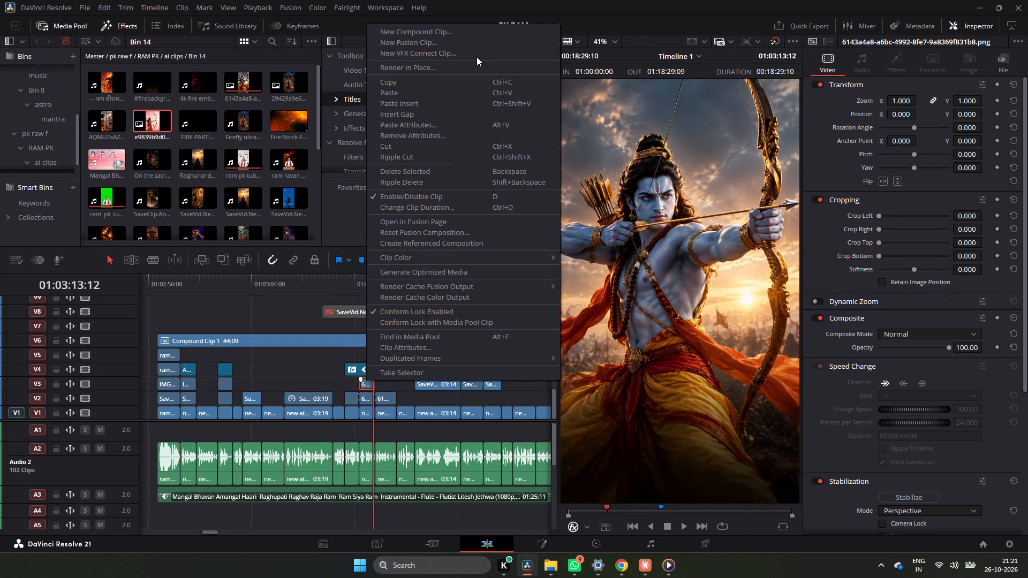
click(437, 222)
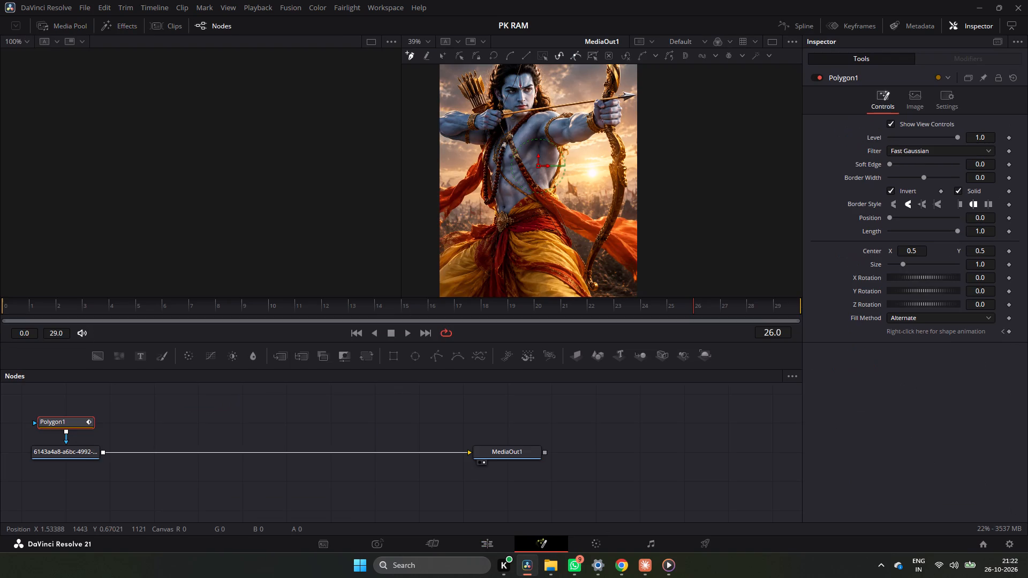
scroll(559, 169, up, 3)
scroll(560, 169, down, 1)
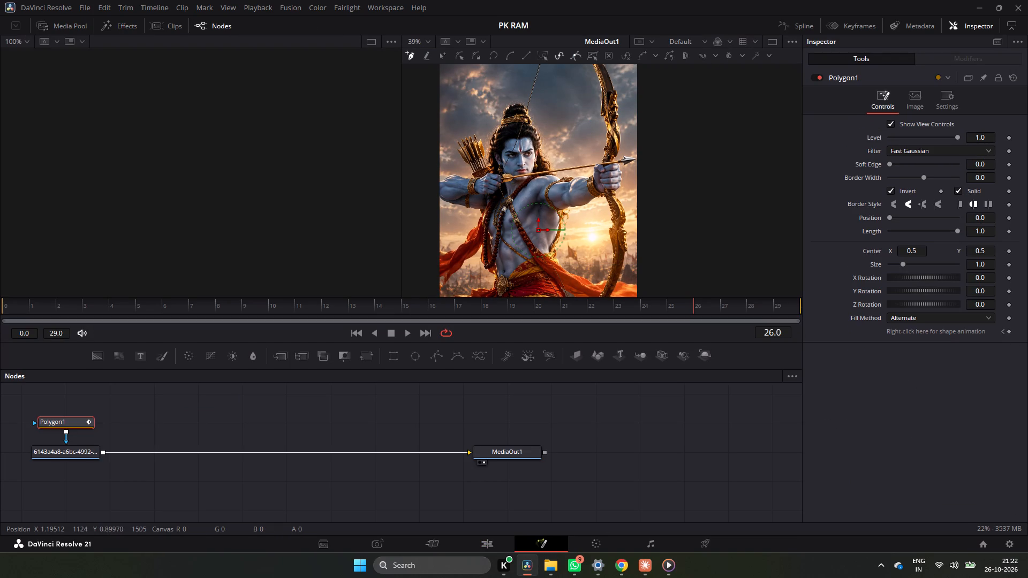
click(492, 543)
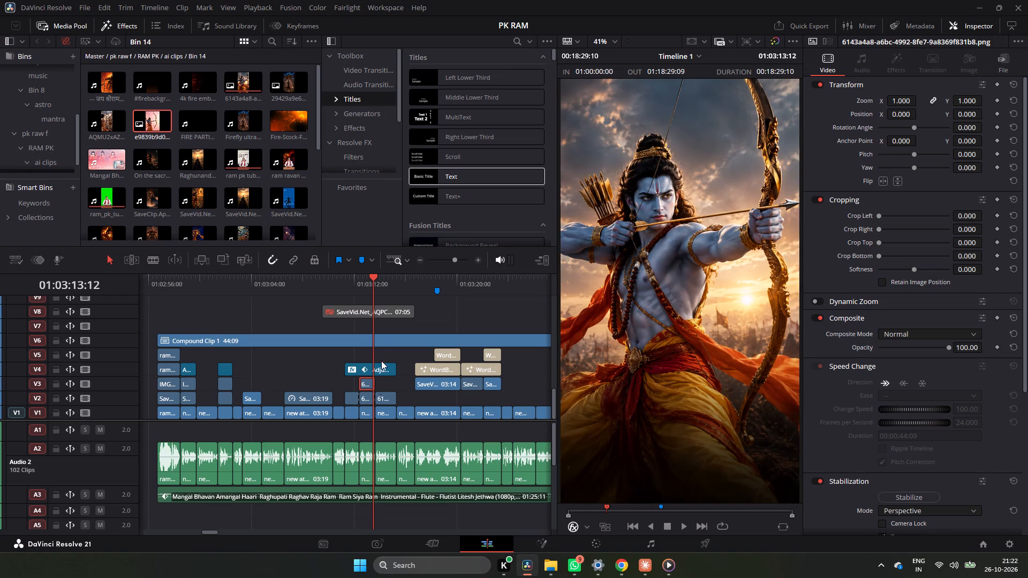
click(358, 290)
key(space)
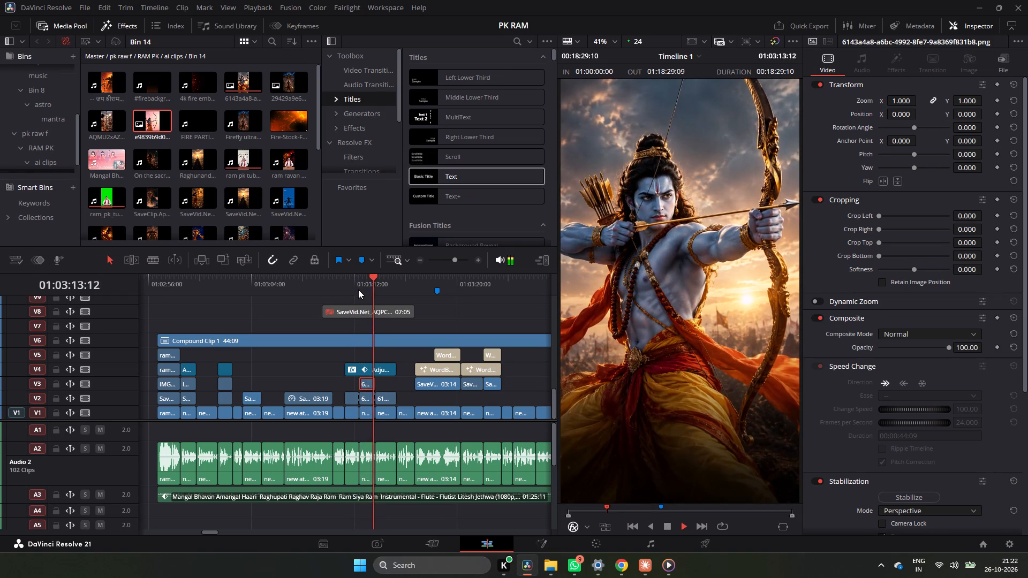
key(space)
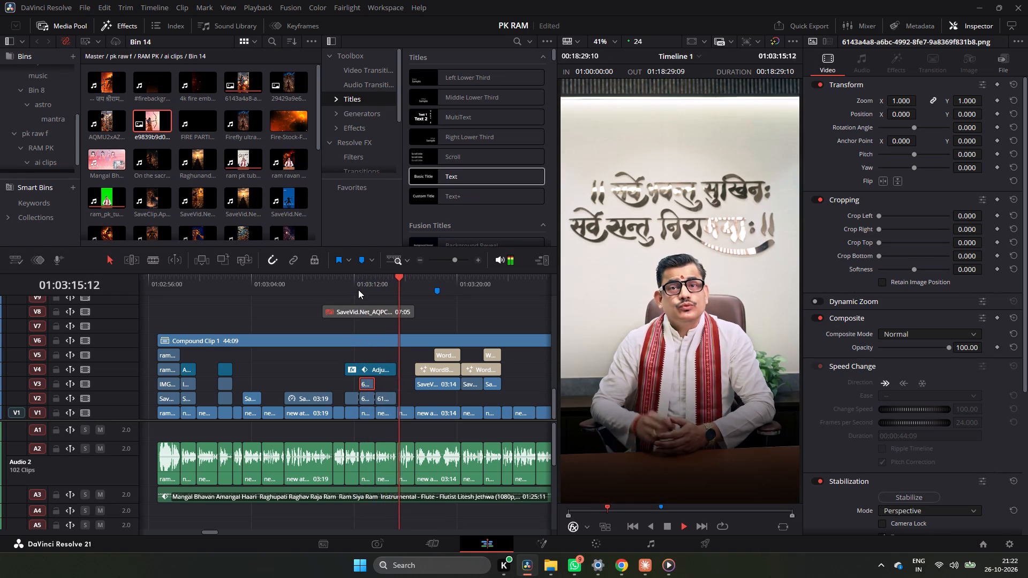
Reopen the V3 archer copy in Fusion from 01:03:12:10, with the archer's upper body enlarged for masking.
click(364, 283)
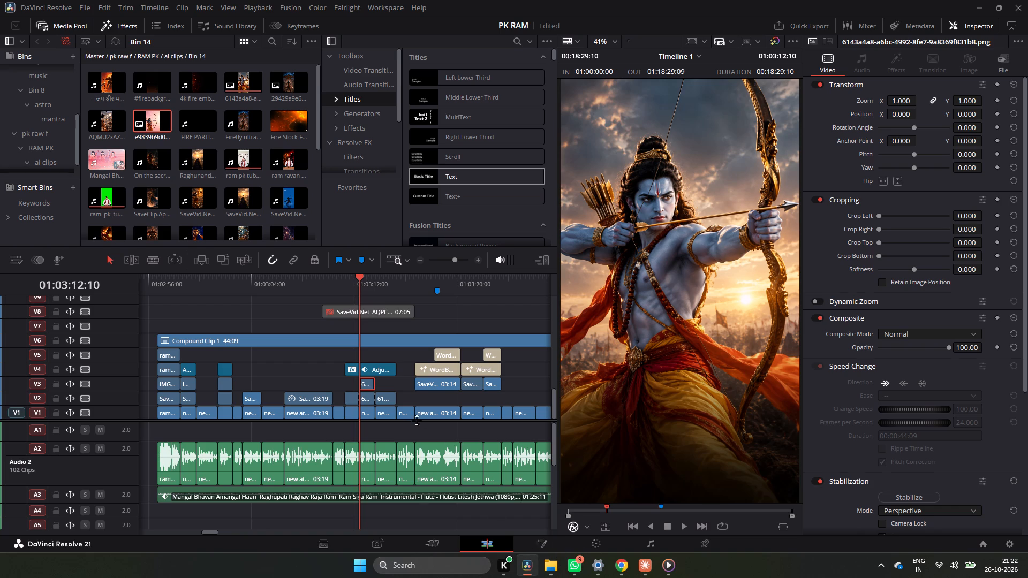
right_click(367, 384)
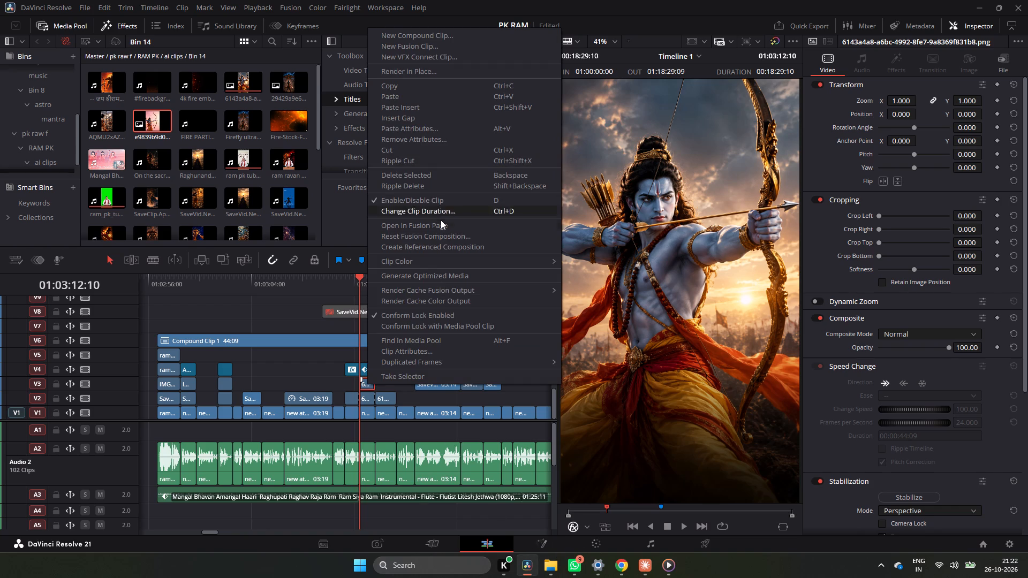
click(441, 220)
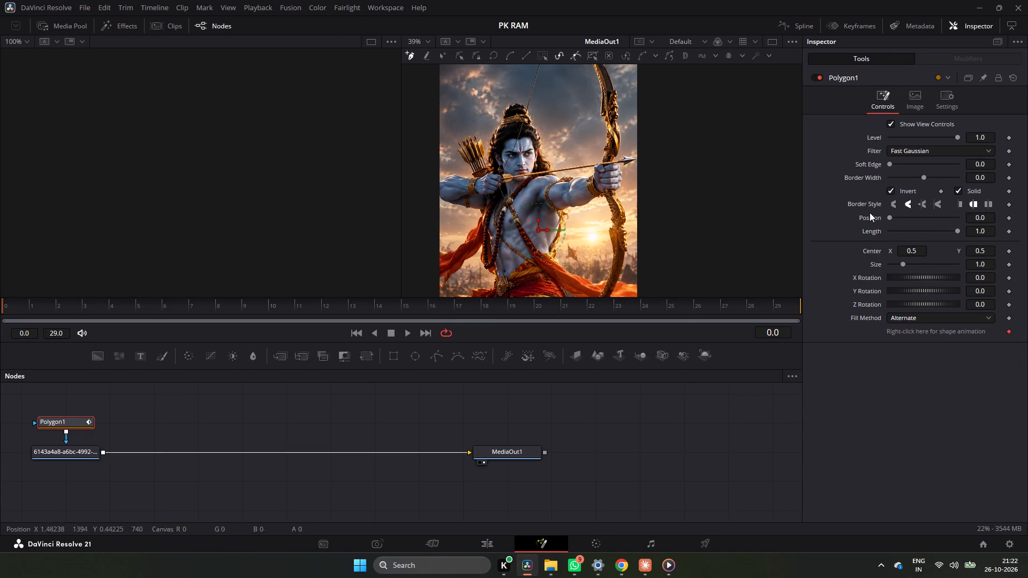
scroll(591, 225, up, 1)
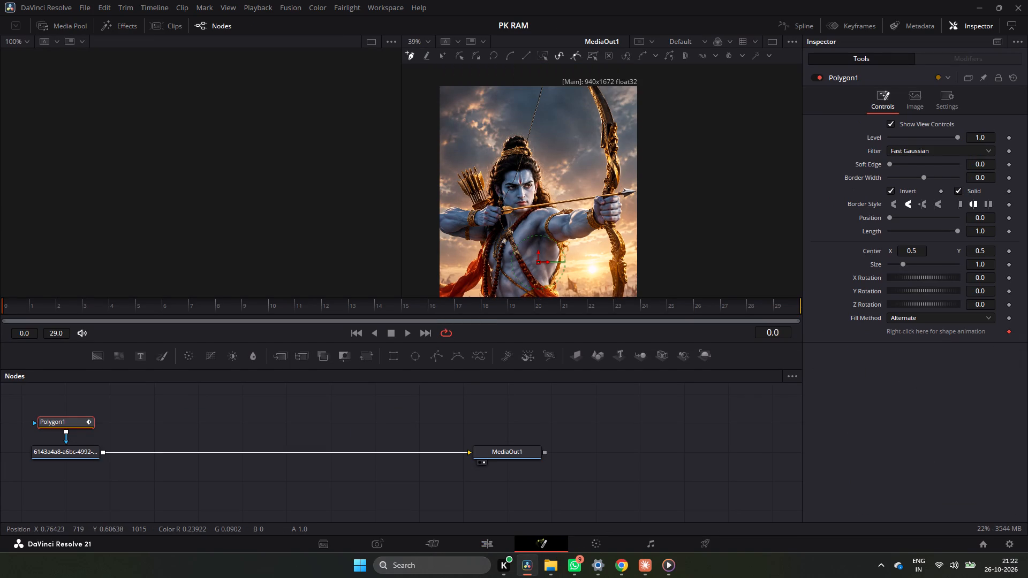
ctrl+scroll(589, 224, up, 1)
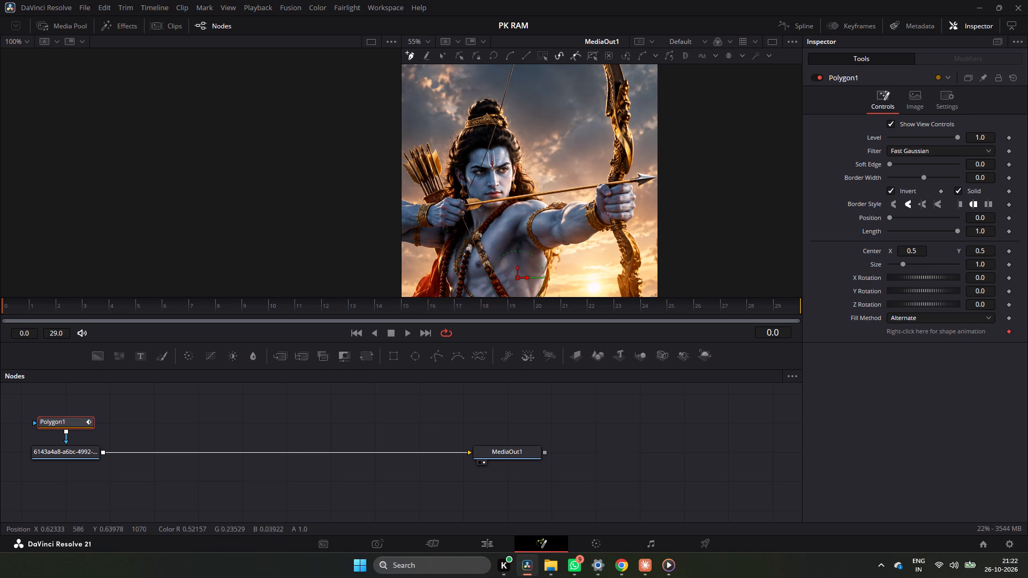
Start the Polygon1 outline at the top of the archer's bow-holding fist, tracing down the knuckles to the fist's lower edge.
click(630, 182)
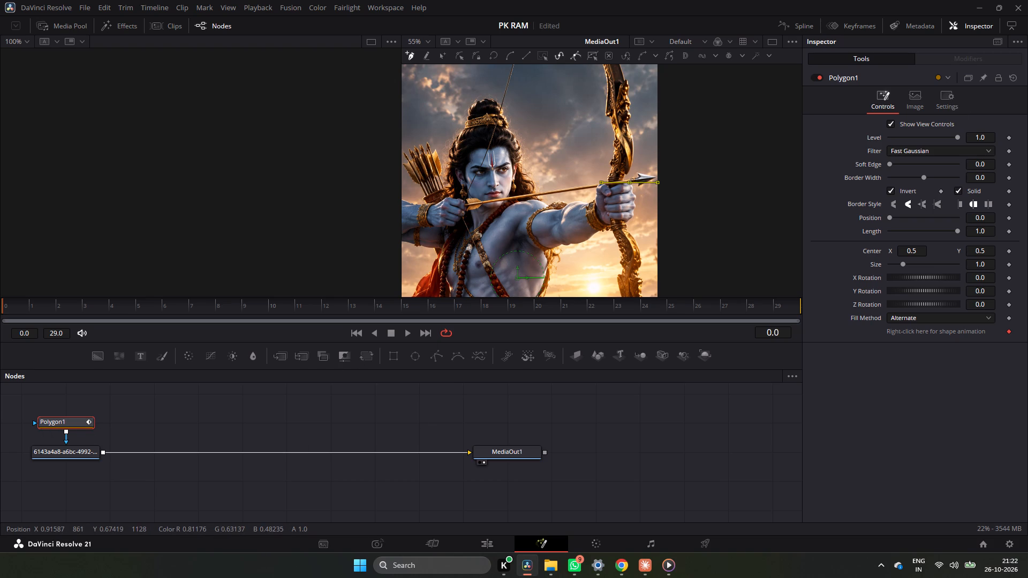
click(633, 186)
click(633, 191)
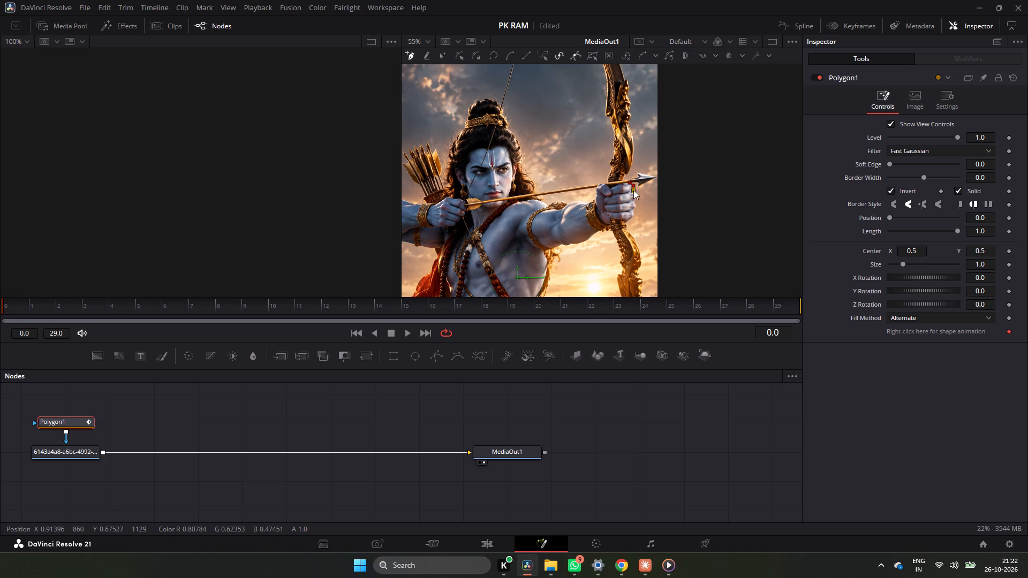
click(636, 200)
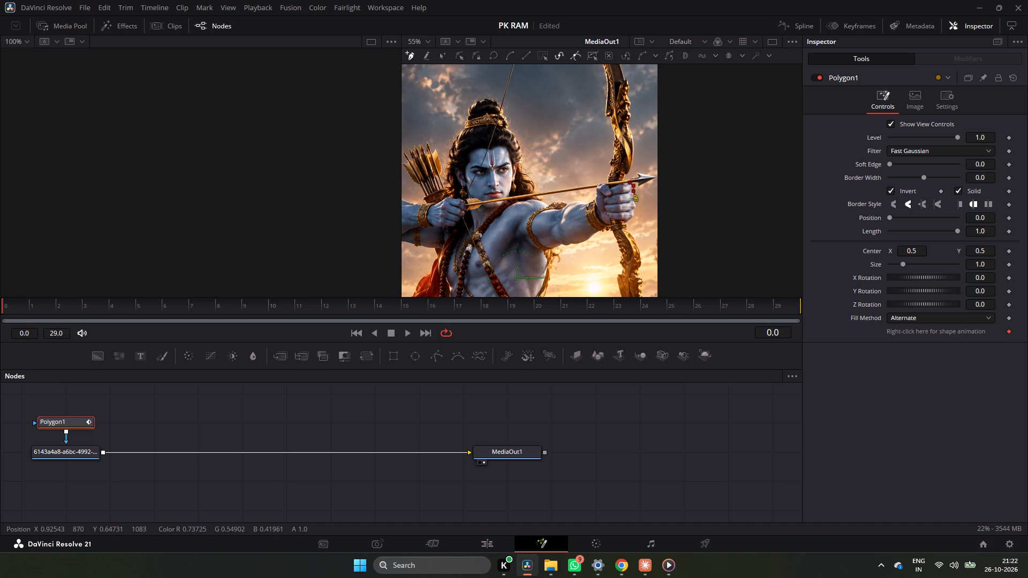
click(634, 204)
click(636, 210)
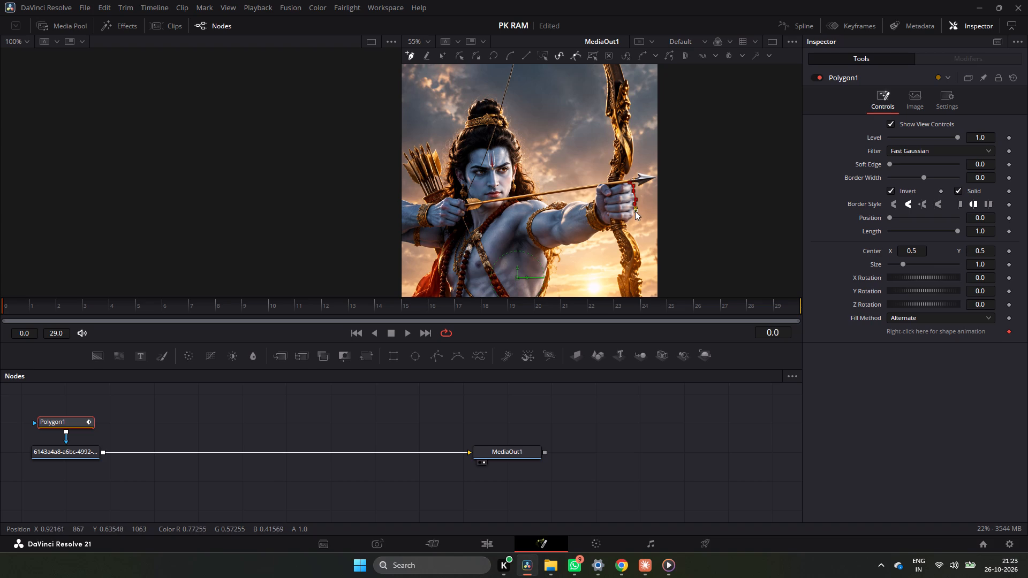
click(634, 214)
click(633, 218)
click(628, 223)
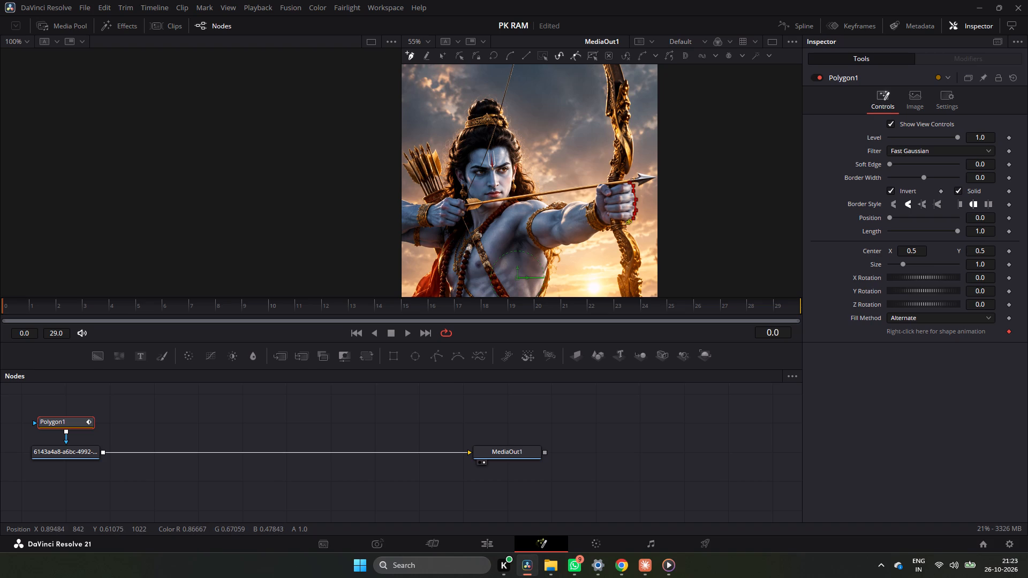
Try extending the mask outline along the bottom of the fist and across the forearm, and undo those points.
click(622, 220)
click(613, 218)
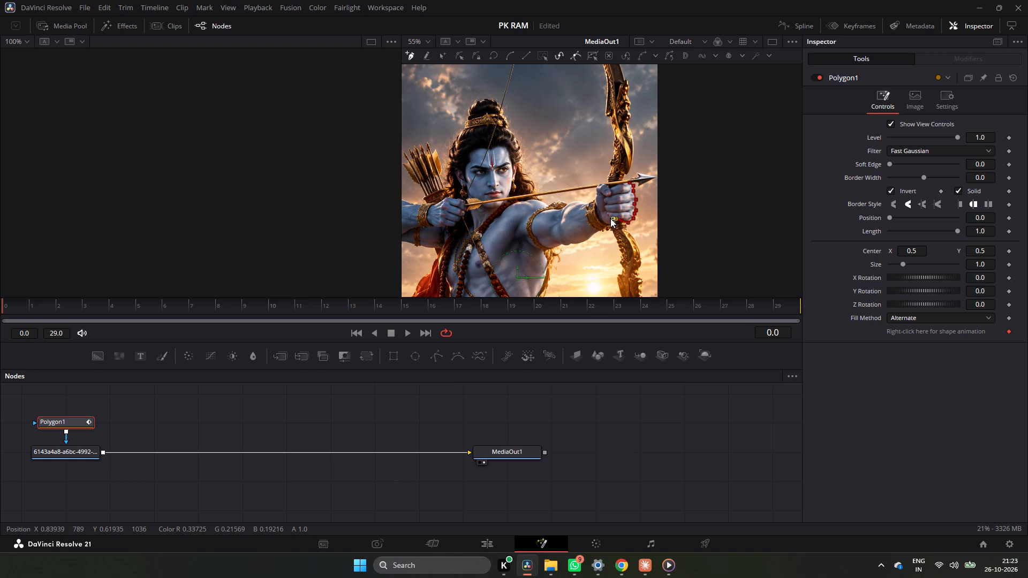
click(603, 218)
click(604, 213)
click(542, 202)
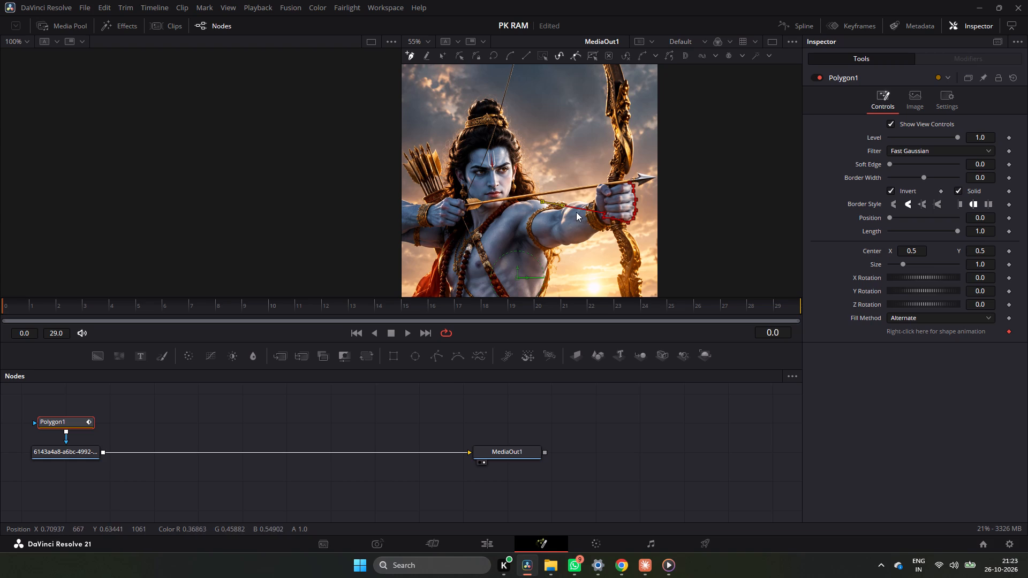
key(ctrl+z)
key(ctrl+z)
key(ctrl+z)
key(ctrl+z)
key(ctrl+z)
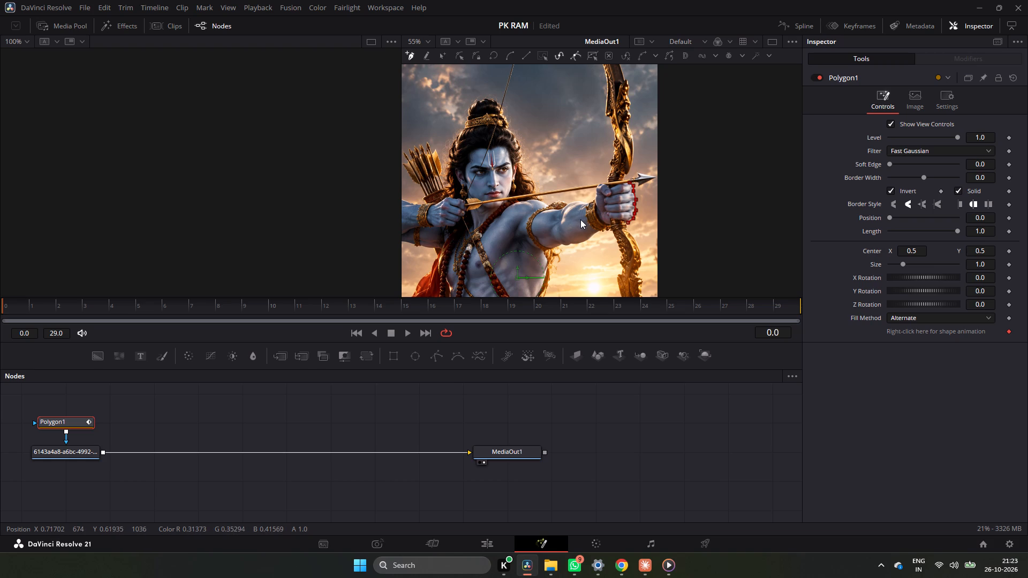
Continue the mask outline below the wrist and along the underside of the outstretched forearm to the upper-arm band.
click(609, 218)
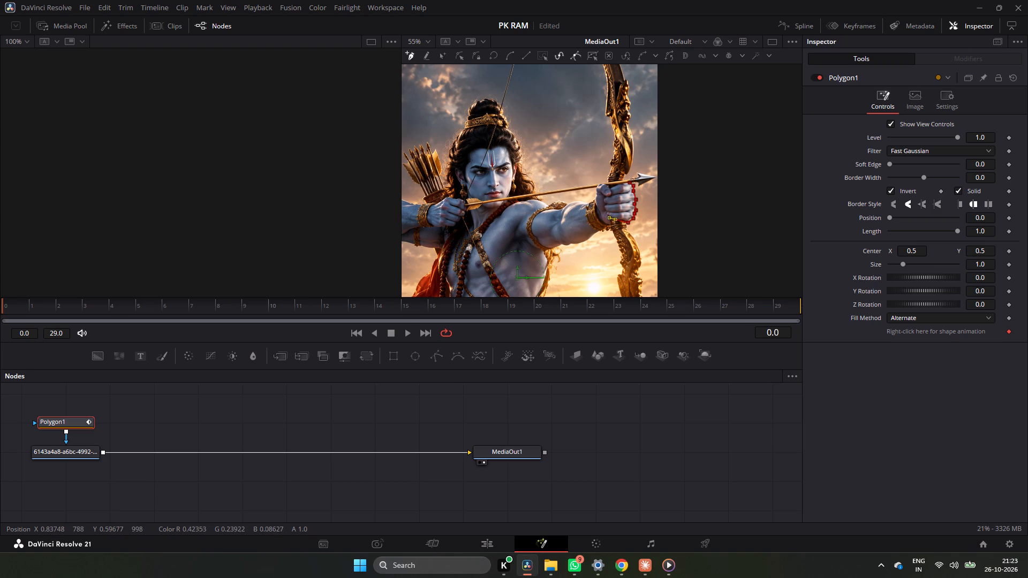
click(610, 224)
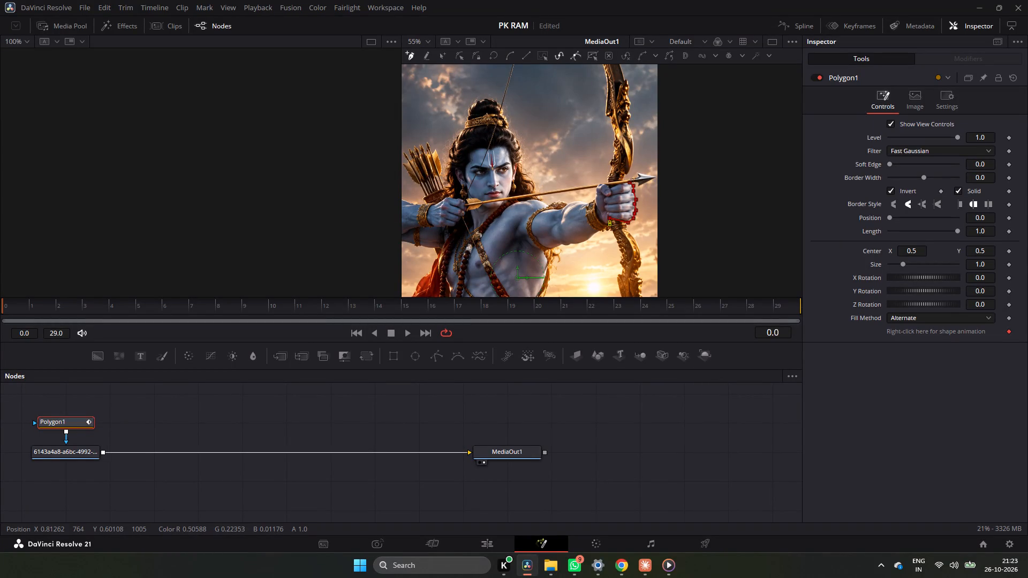
click(606, 225)
click(599, 233)
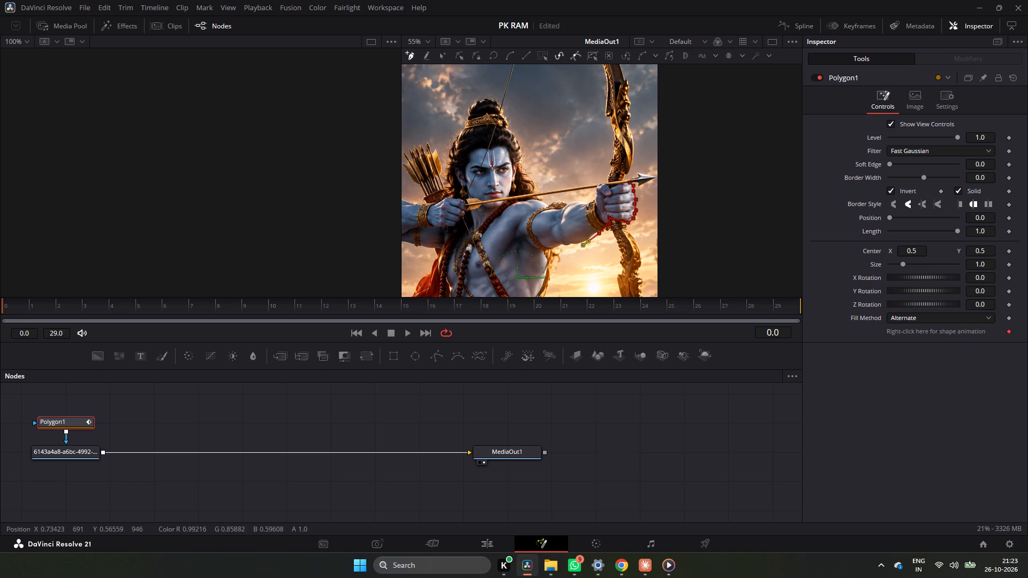
click(583, 245)
click(561, 246)
click(554, 247)
click(548, 250)
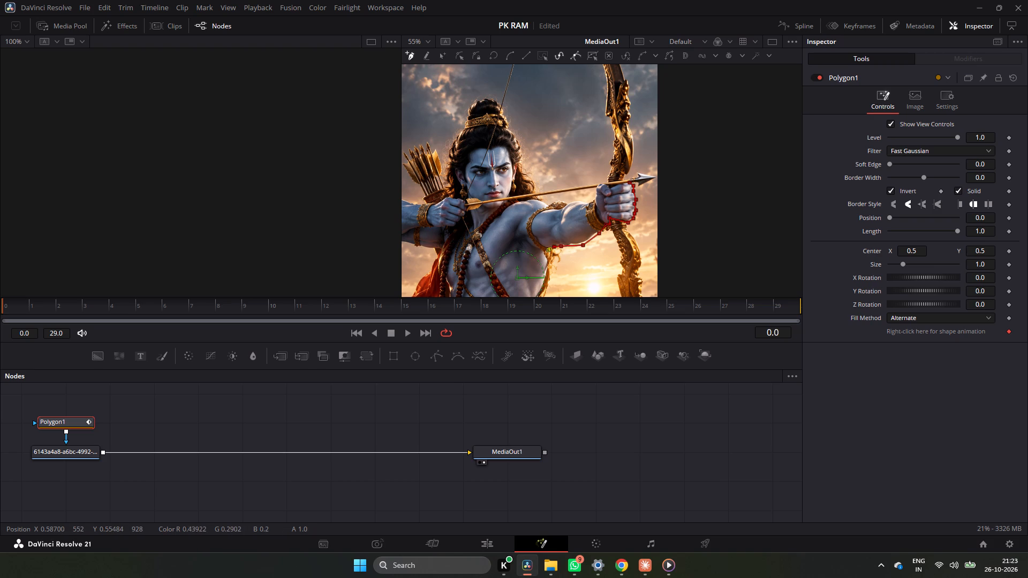
click(541, 251)
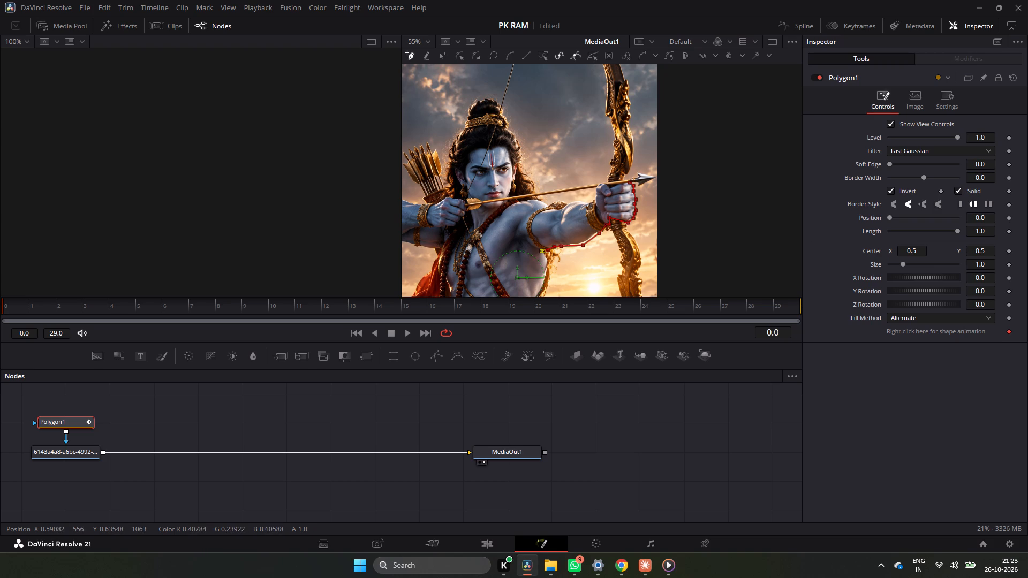
Continue the Polygon1 outline up the upper-arm band, back along the forearm's top edge and over the fist, closing it at its starting point.
click(532, 230)
click(535, 217)
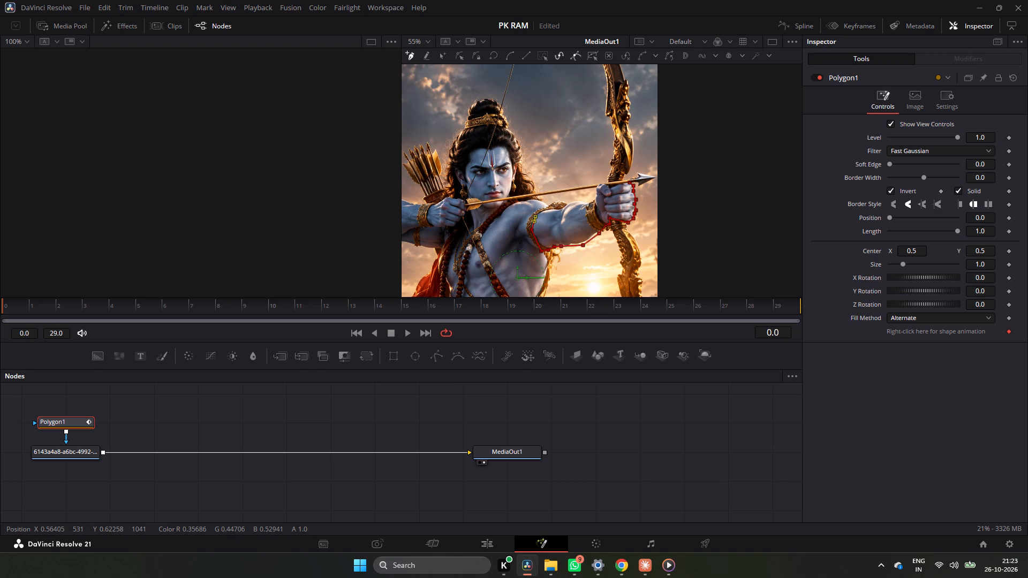
click(545, 210)
click(558, 209)
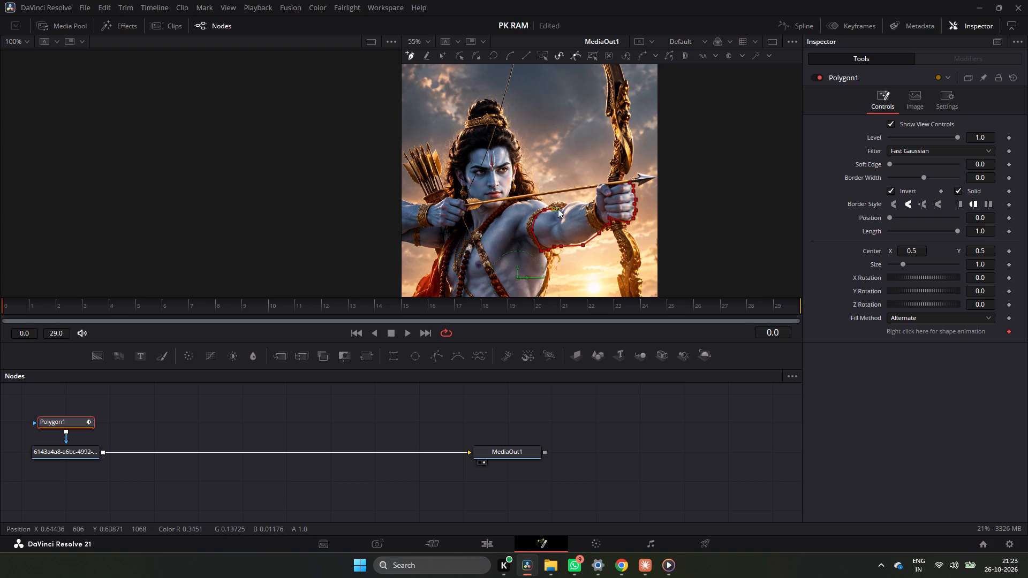
click(567, 206)
click(574, 201)
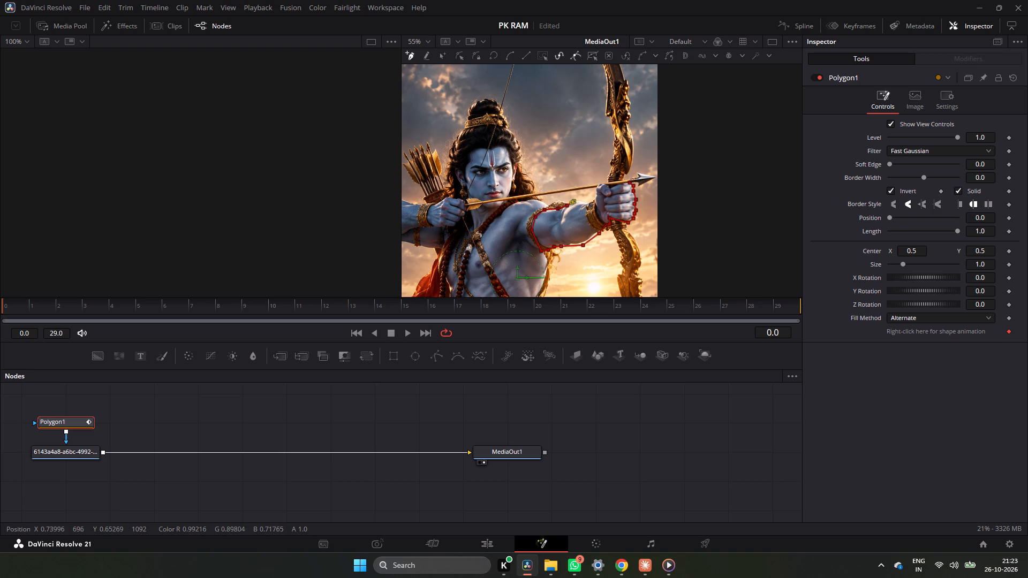
click(585, 202)
click(591, 201)
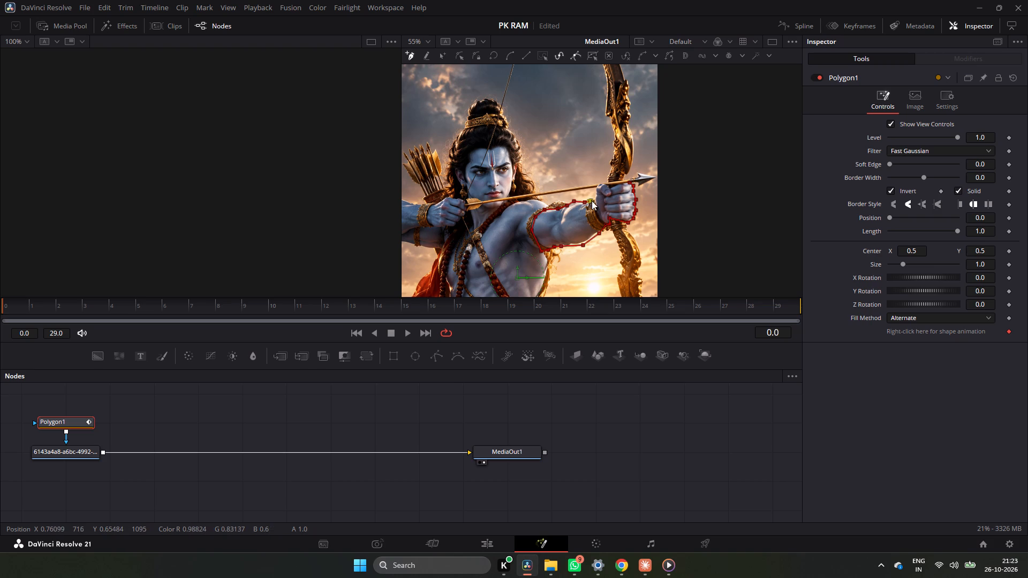
click(596, 200)
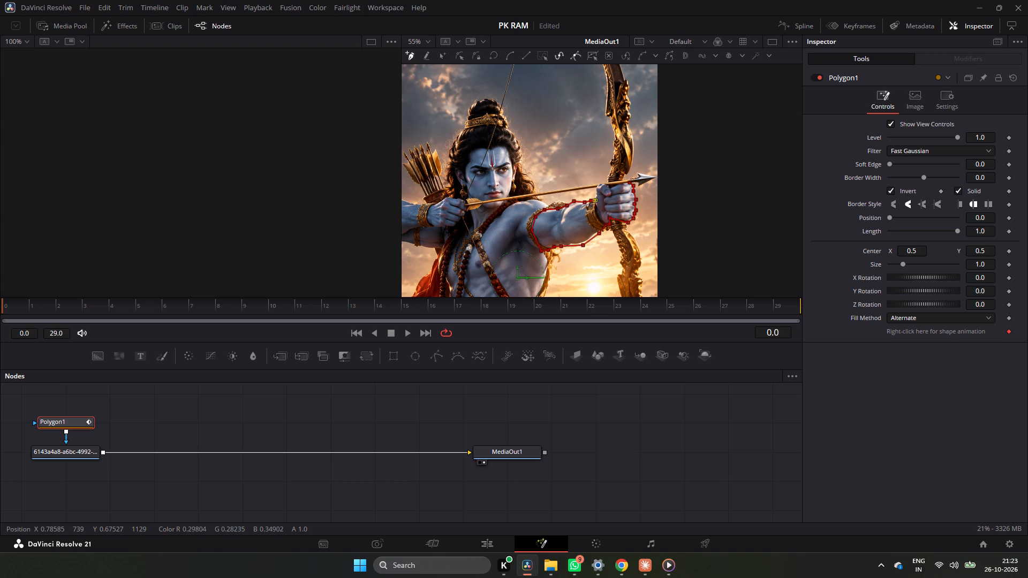
click(596, 189)
click(600, 184)
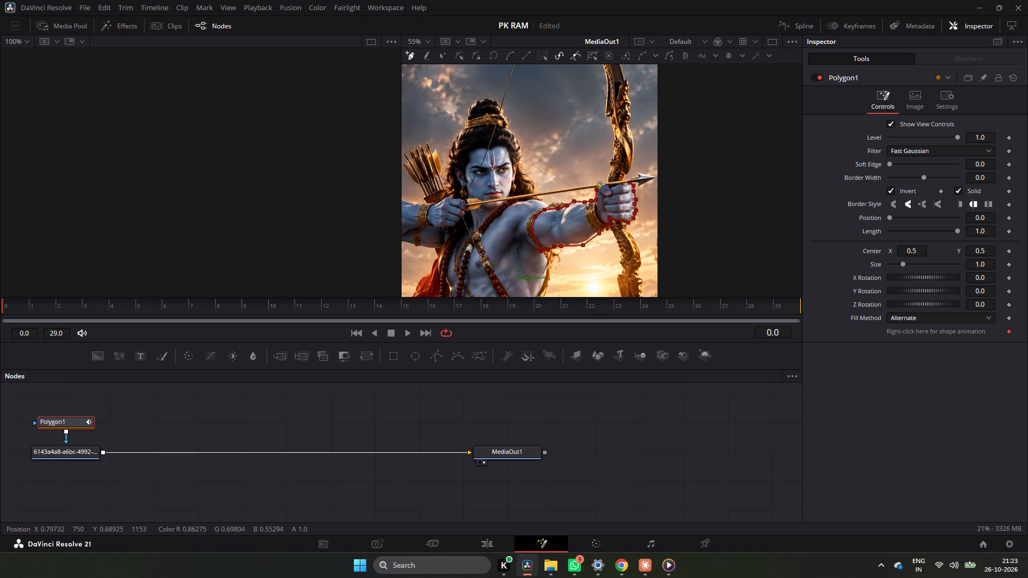
click(607, 186)
click(611, 188)
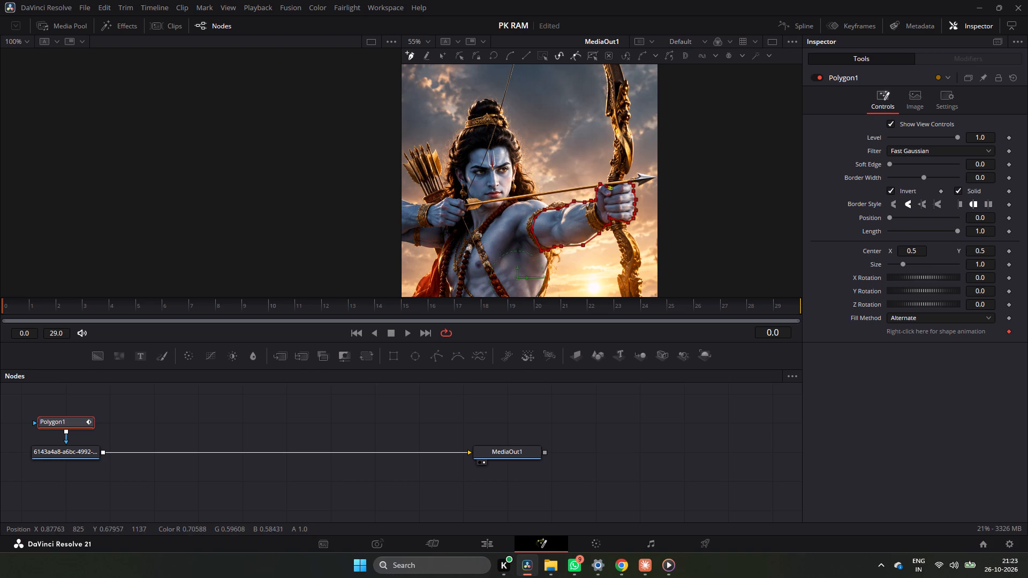
click(628, 181)
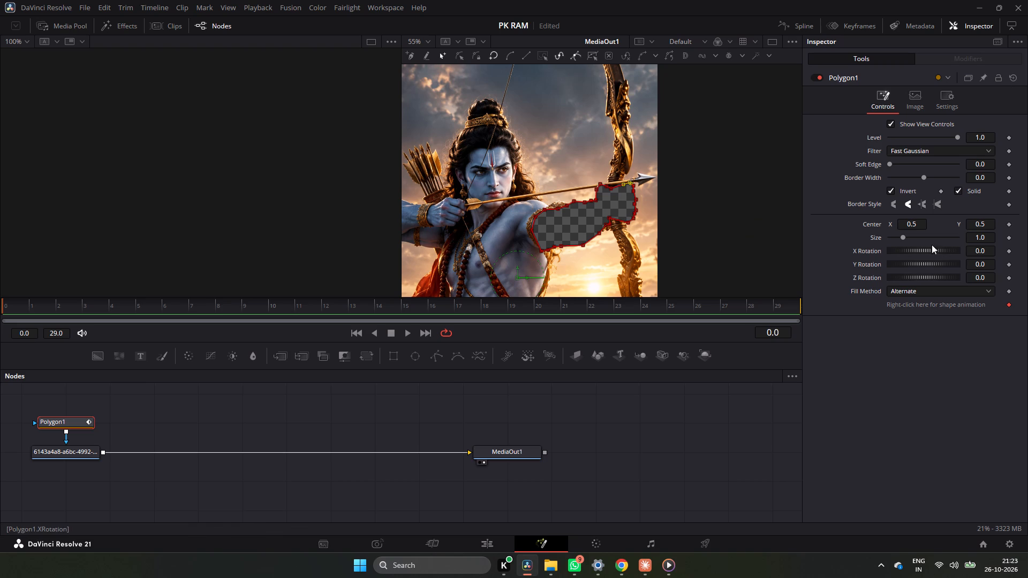
Turn off Invert on Polygon1 so the mask keeps only the outstretched arm.
click(891, 187)
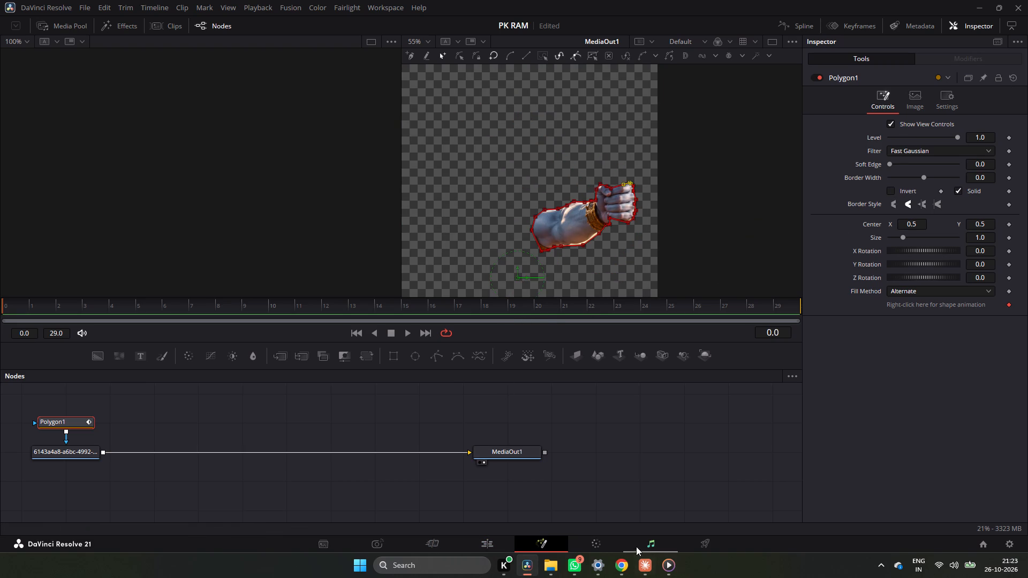
On the Color page, tint the V3 arm green by shifting its Gamma to red -0.22, green 0.07, blue -0.18.
click(588, 538)
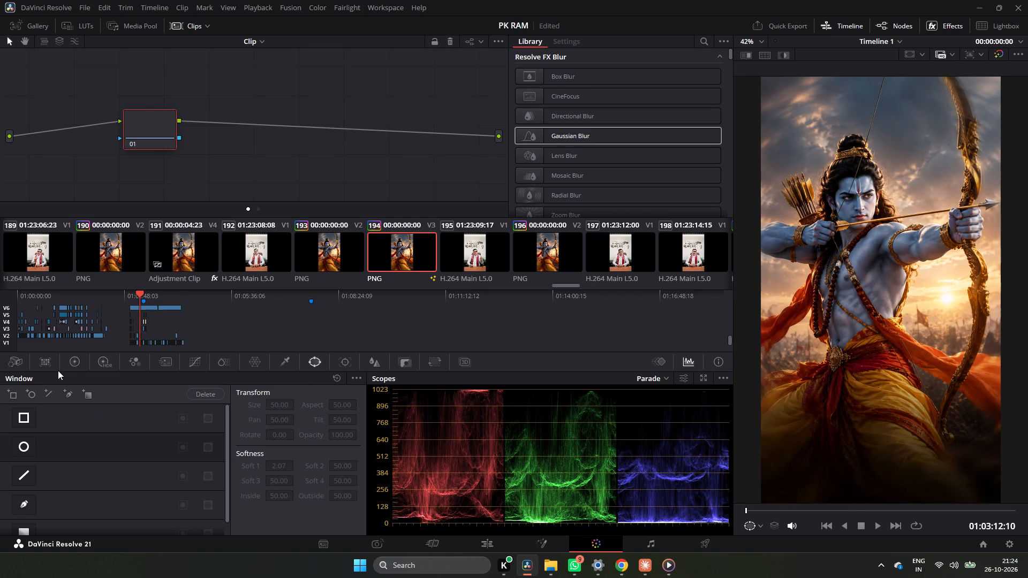
click(74, 361)
drag(142, 448, 137, 456)
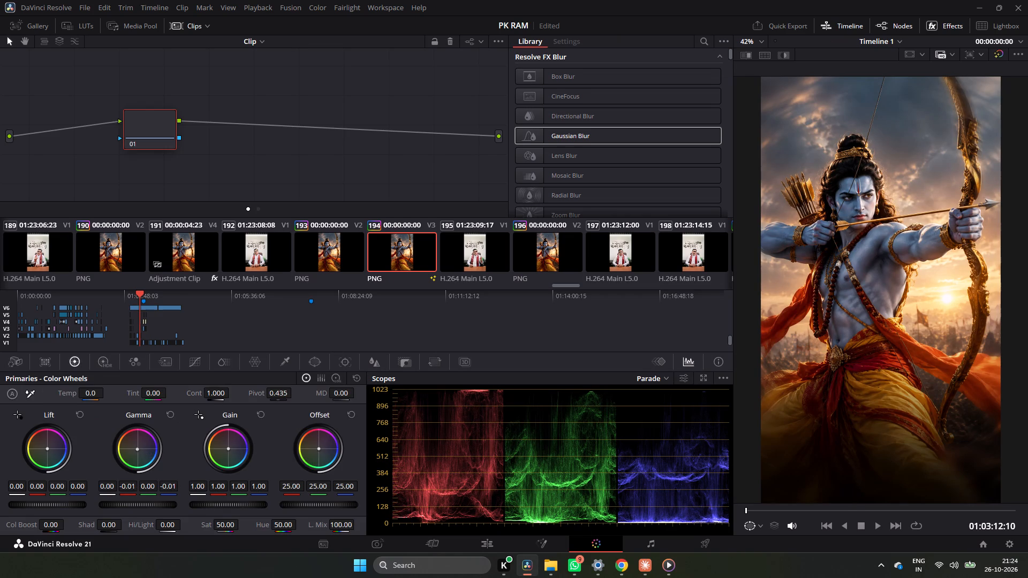
drag(137, 456, 510, 303)
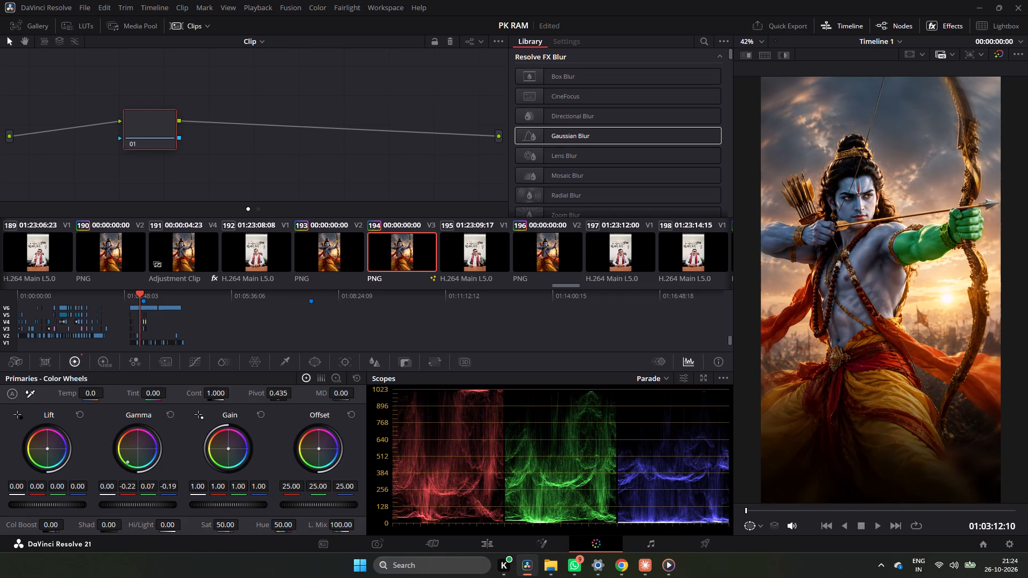
drag(510, 303, 513, 303)
drag(513, 303, 513, 303)
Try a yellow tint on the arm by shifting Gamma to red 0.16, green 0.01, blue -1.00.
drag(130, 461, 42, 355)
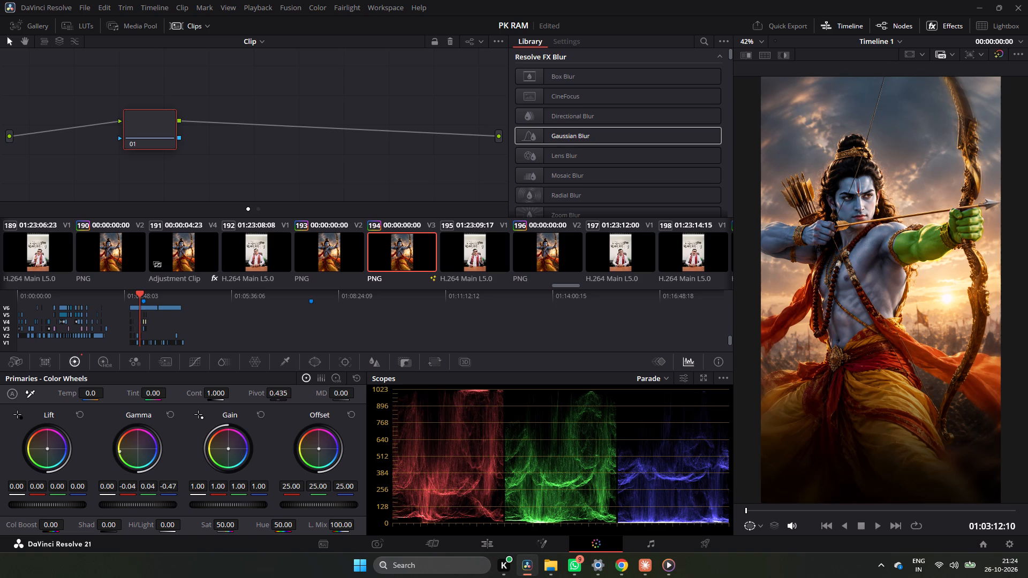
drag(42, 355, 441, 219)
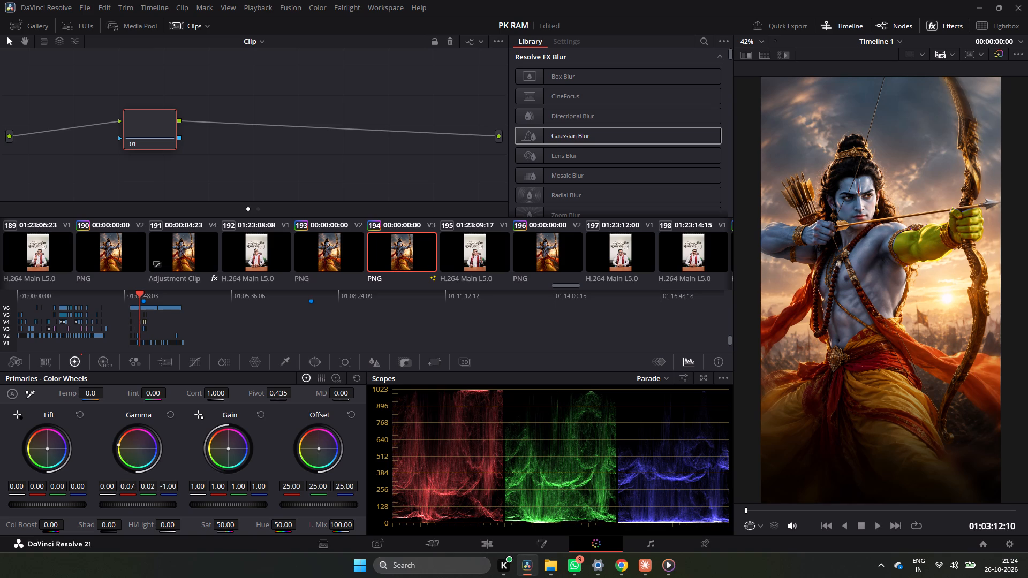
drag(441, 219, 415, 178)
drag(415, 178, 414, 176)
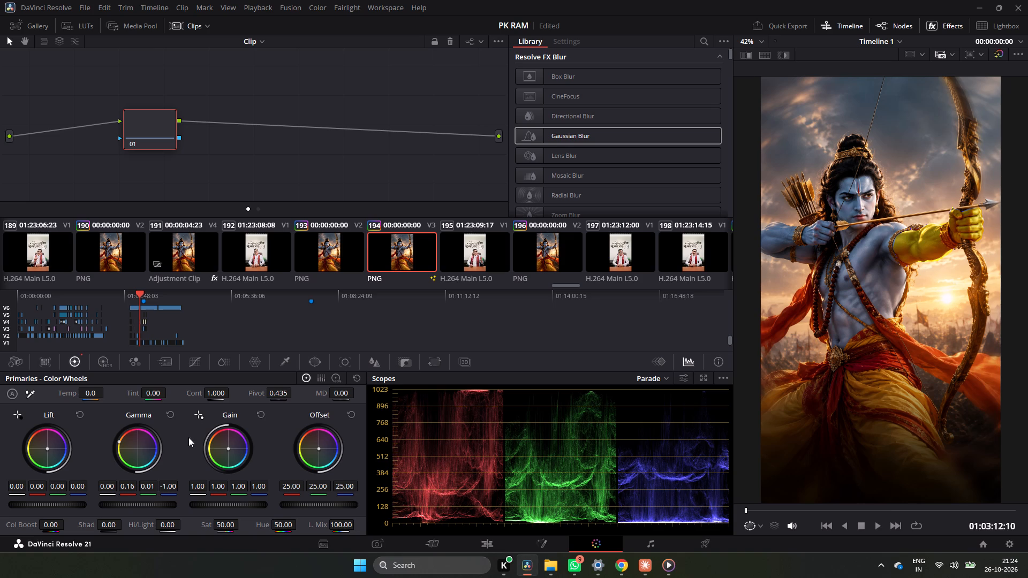
Shift the arm's Gamma to a stronger green at red -0.28, green 0.13, blue -0.81.
drag(116, 438, 116, 473)
drag(120, 441, 548, 402)
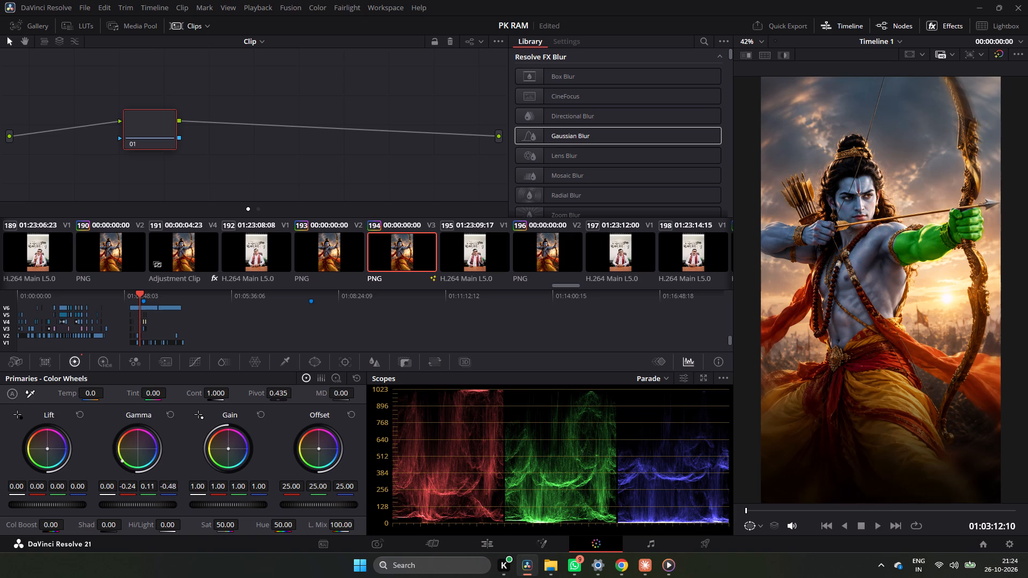
drag(548, 402, 509, 419)
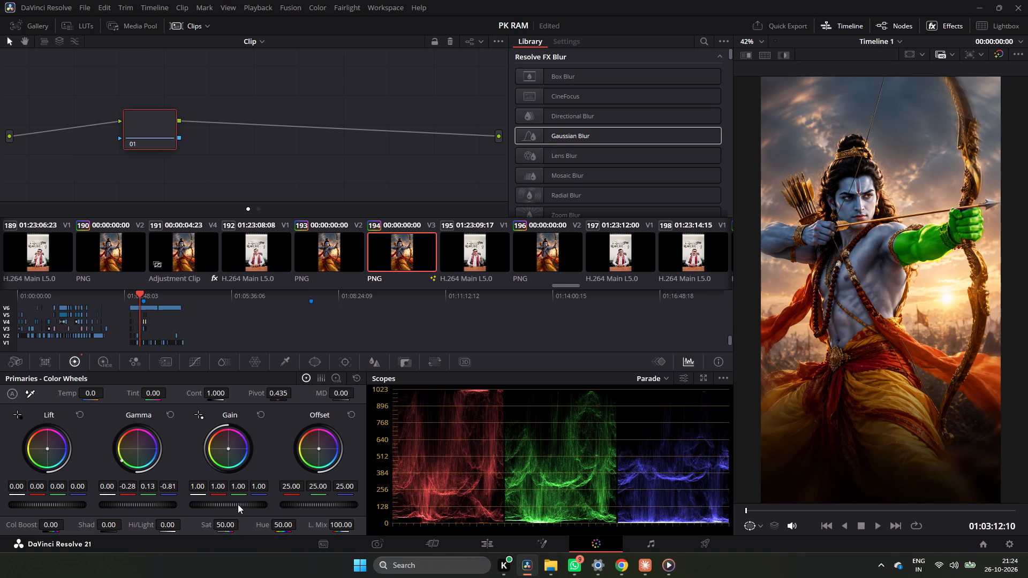
Brighten the green arm by raising its overall Gain to 1.43.
drag(238, 504, 747, 488)
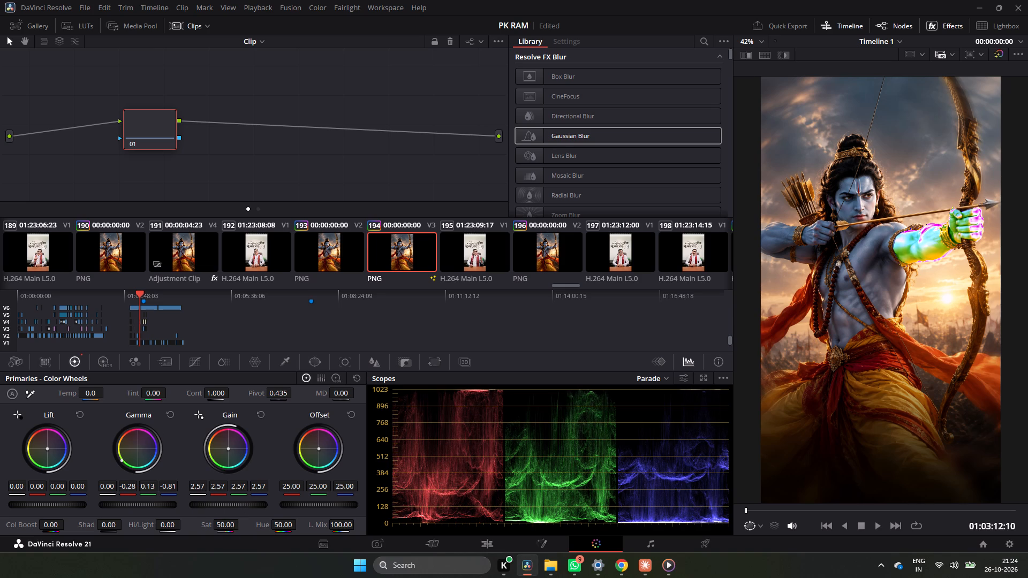
drag(747, 488, 497, 501)
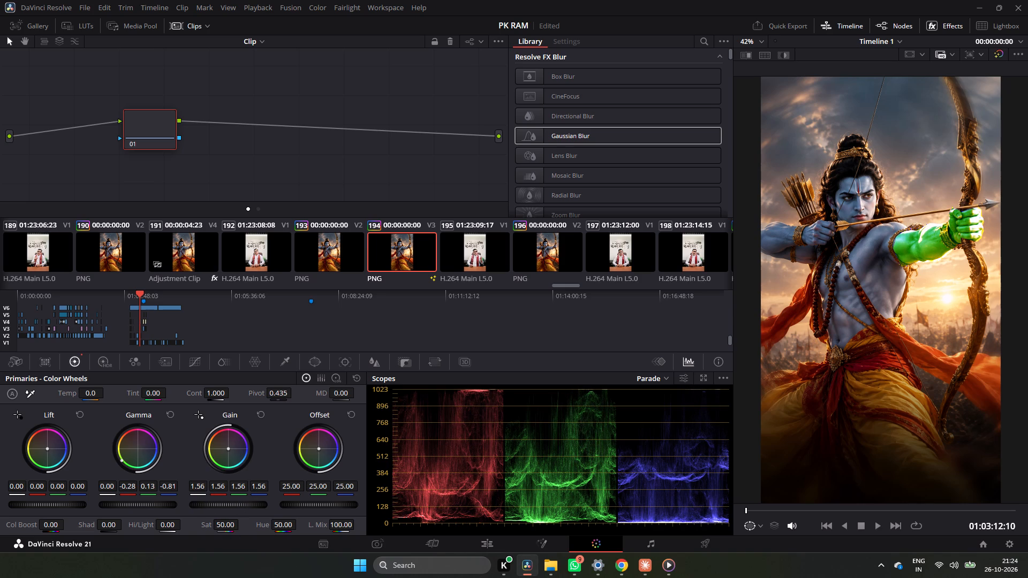
drag(497, 501, 447, 511)
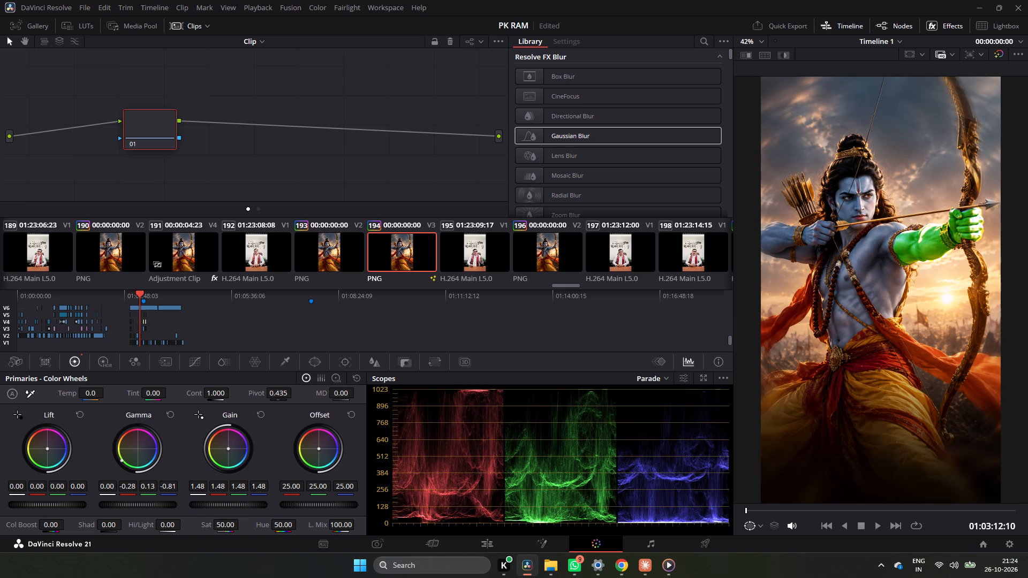
drag(447, 511, 433, 515)
Return to the Edit page and apply the Transform effect to the V3 arm clip.
click(488, 542)
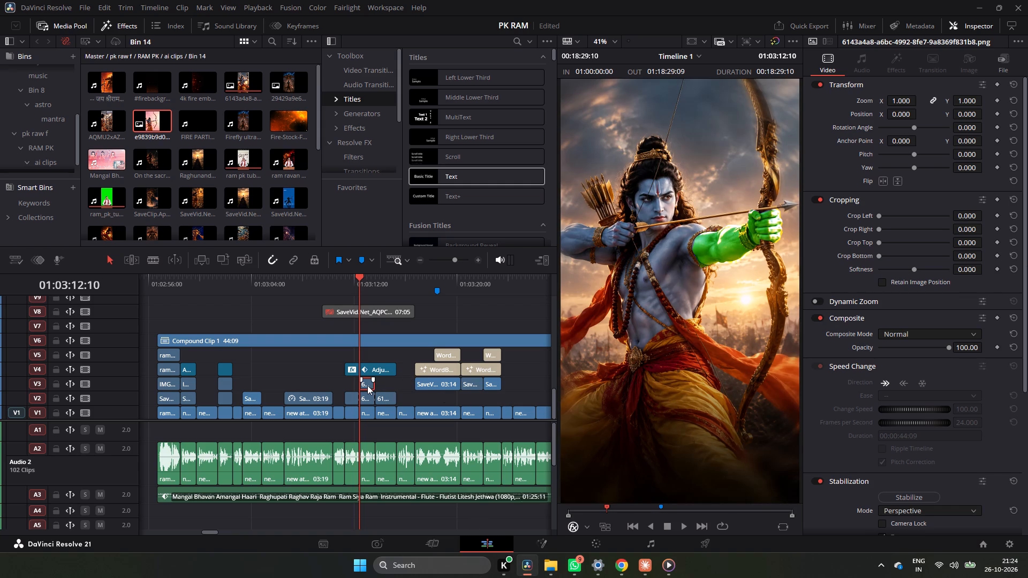
key(shift+space)
click(485, 306)
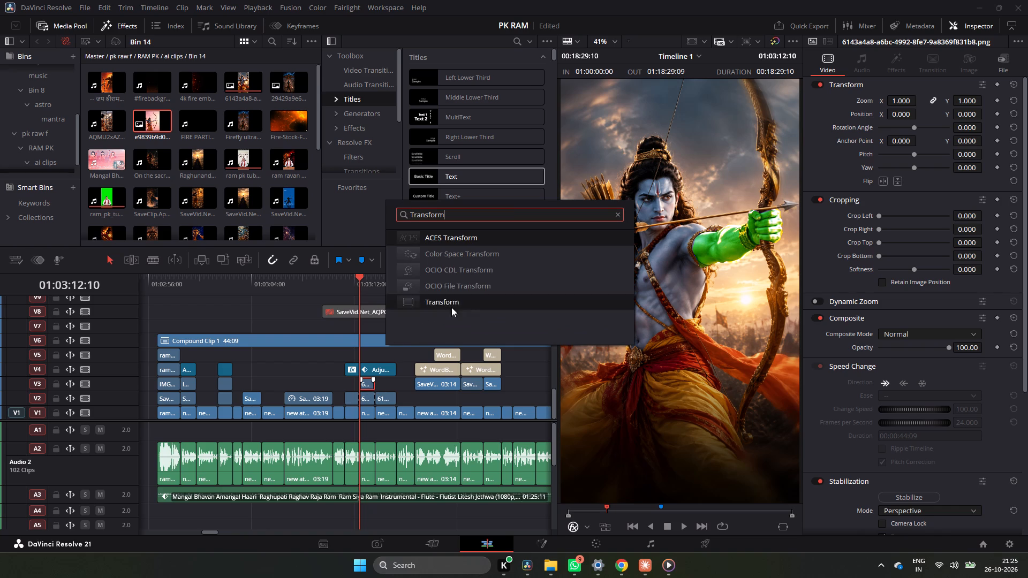
click(456, 295)
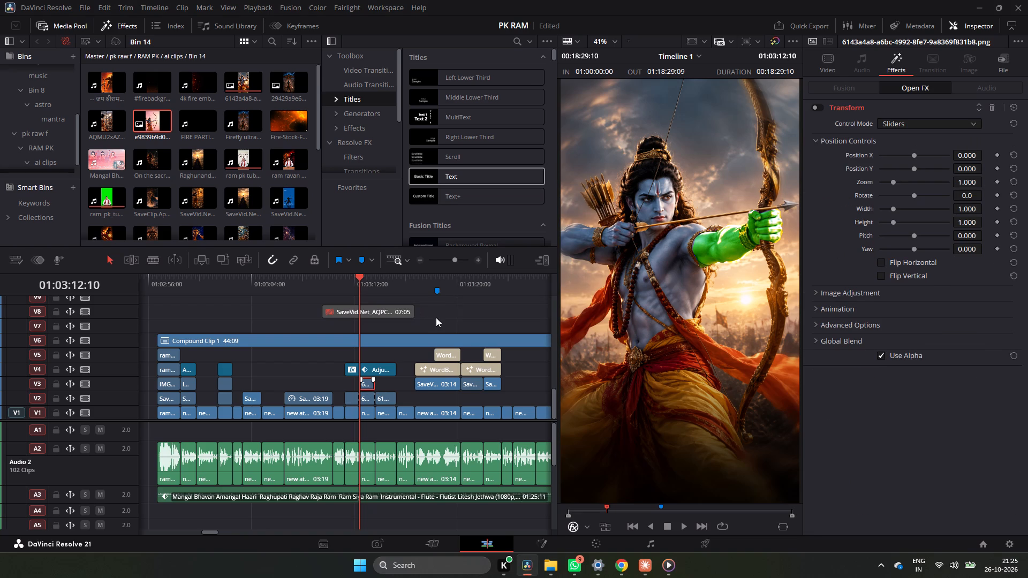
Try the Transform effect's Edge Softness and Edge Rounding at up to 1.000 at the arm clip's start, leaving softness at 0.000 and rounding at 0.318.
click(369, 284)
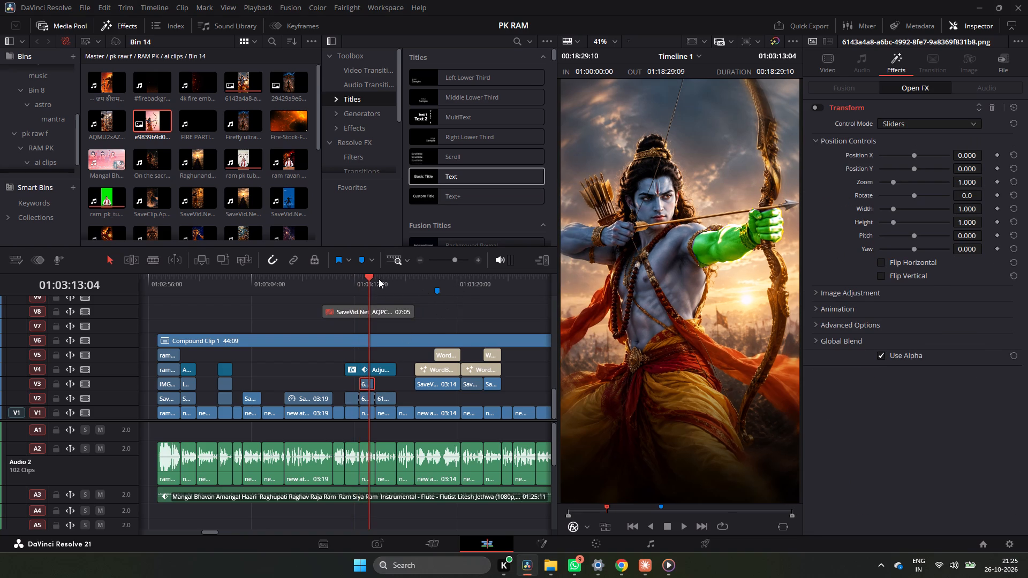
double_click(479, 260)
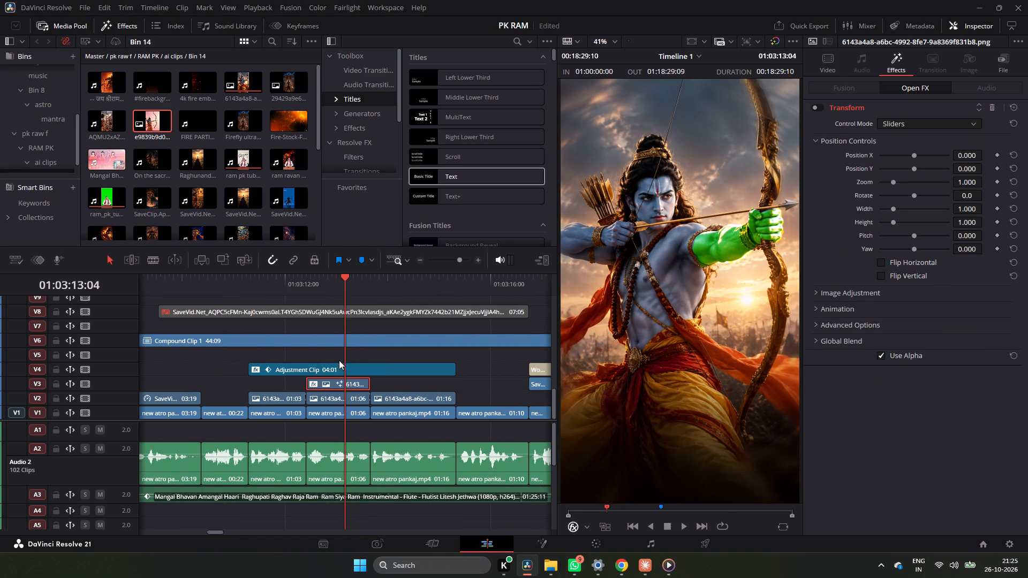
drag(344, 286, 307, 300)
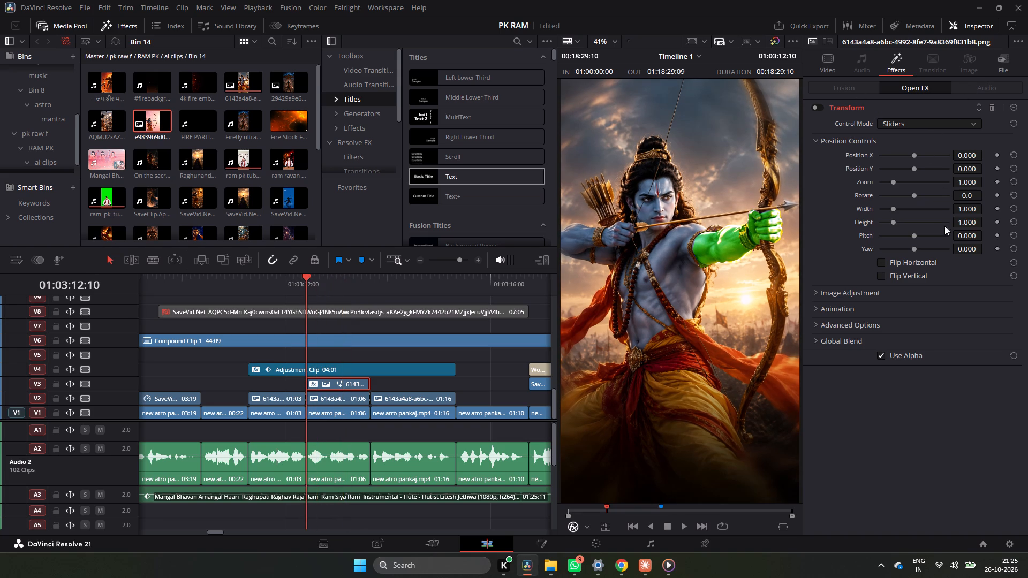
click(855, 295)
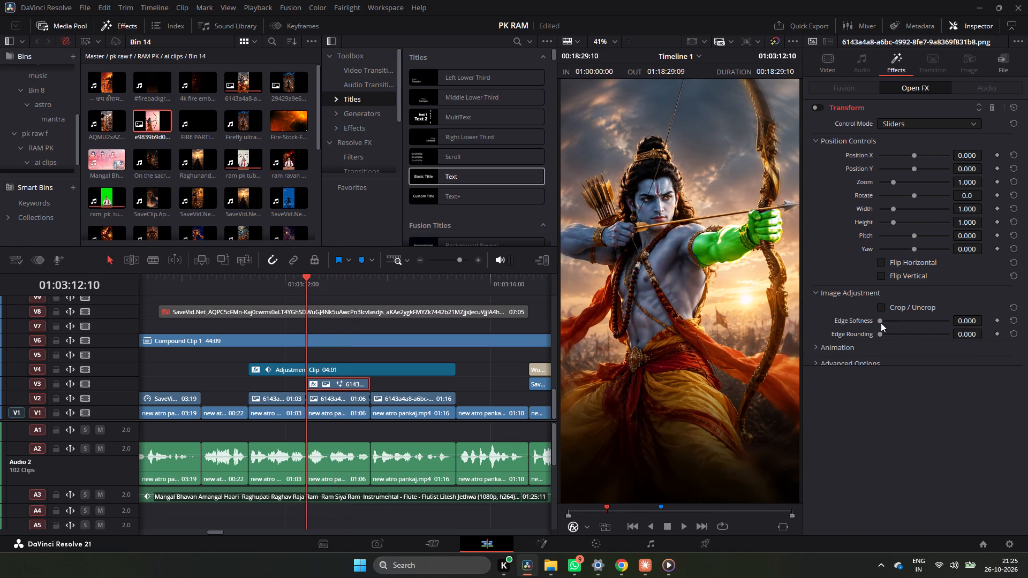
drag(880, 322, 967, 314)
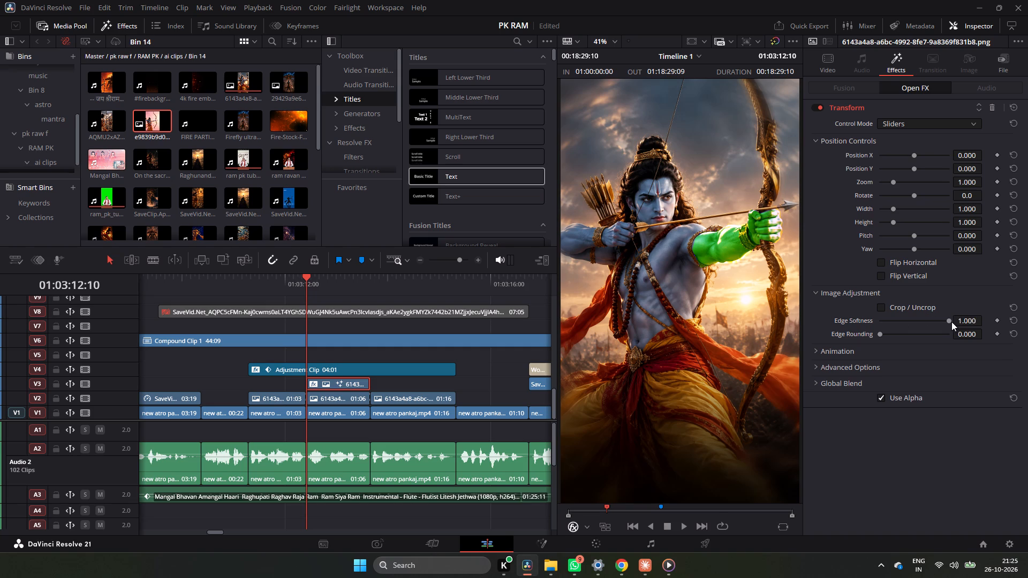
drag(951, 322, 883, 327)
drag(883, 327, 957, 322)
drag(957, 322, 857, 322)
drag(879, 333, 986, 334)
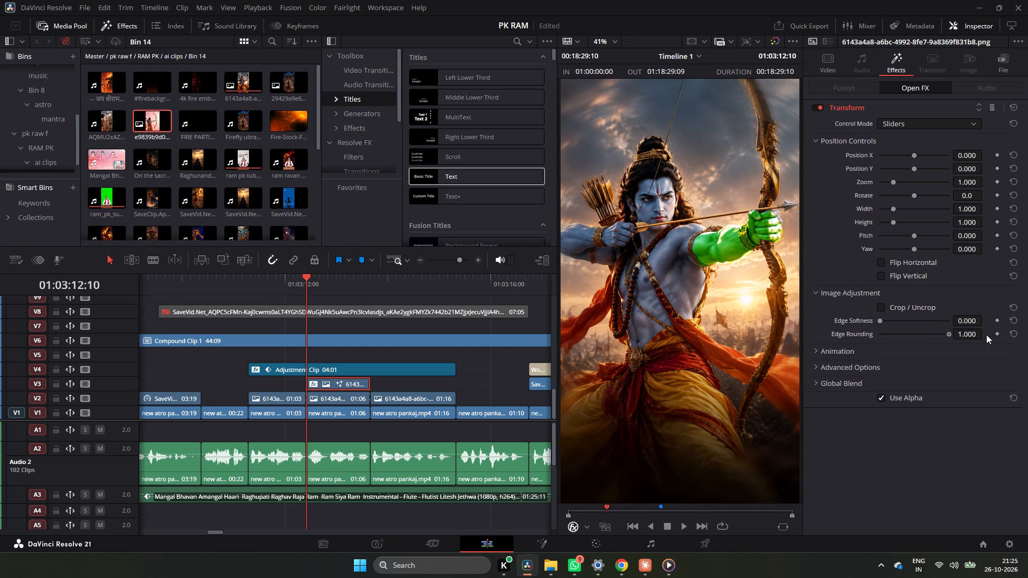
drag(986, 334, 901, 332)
Expand the Animation and Advanced Options settings of the arm clip's Transform effect.
click(858, 349)
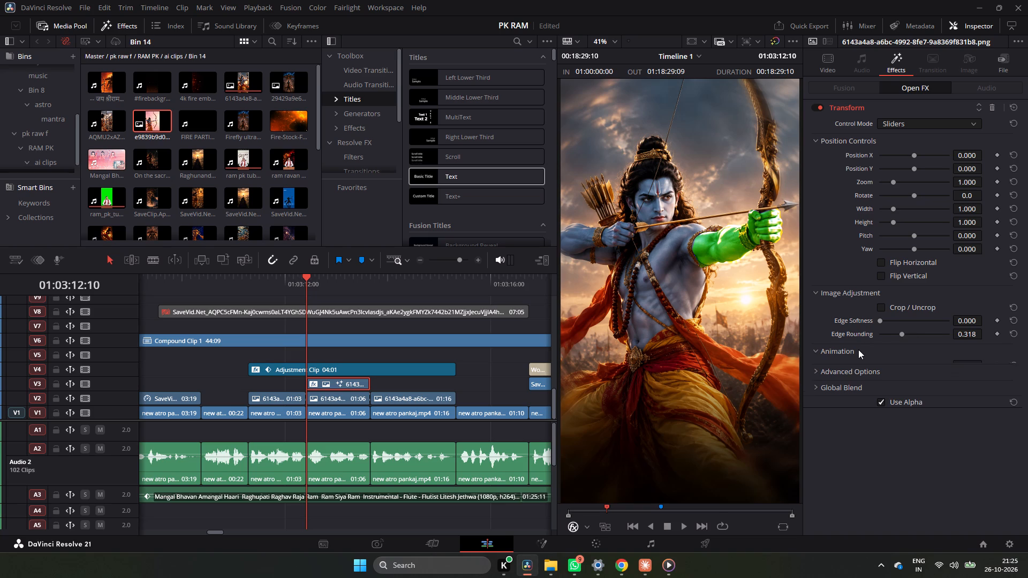
click(867, 383)
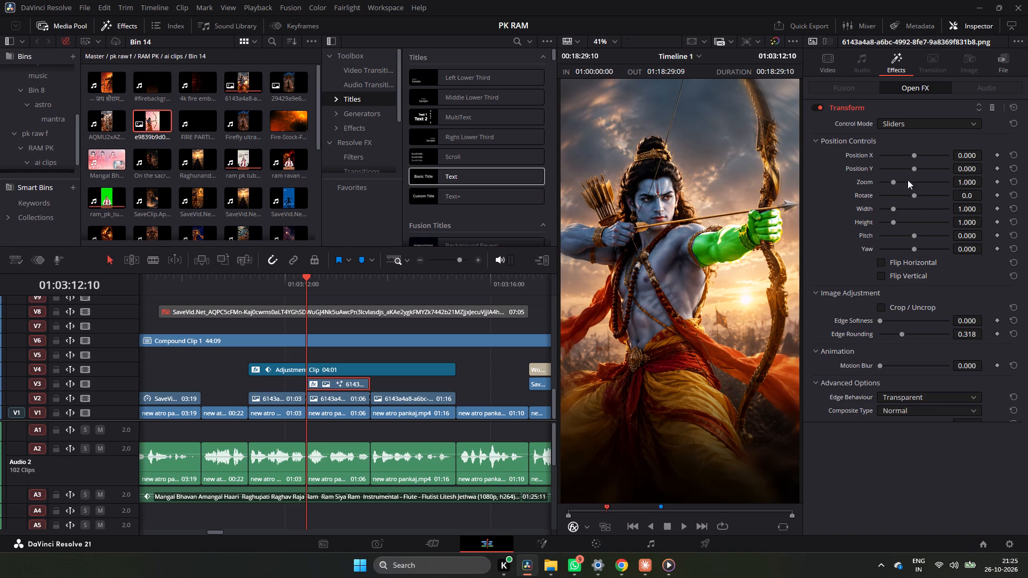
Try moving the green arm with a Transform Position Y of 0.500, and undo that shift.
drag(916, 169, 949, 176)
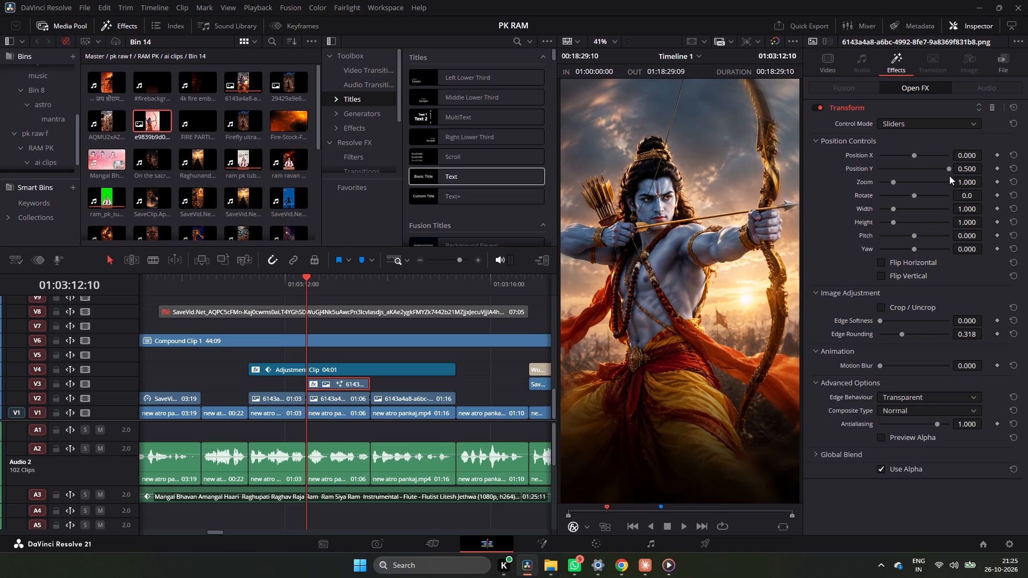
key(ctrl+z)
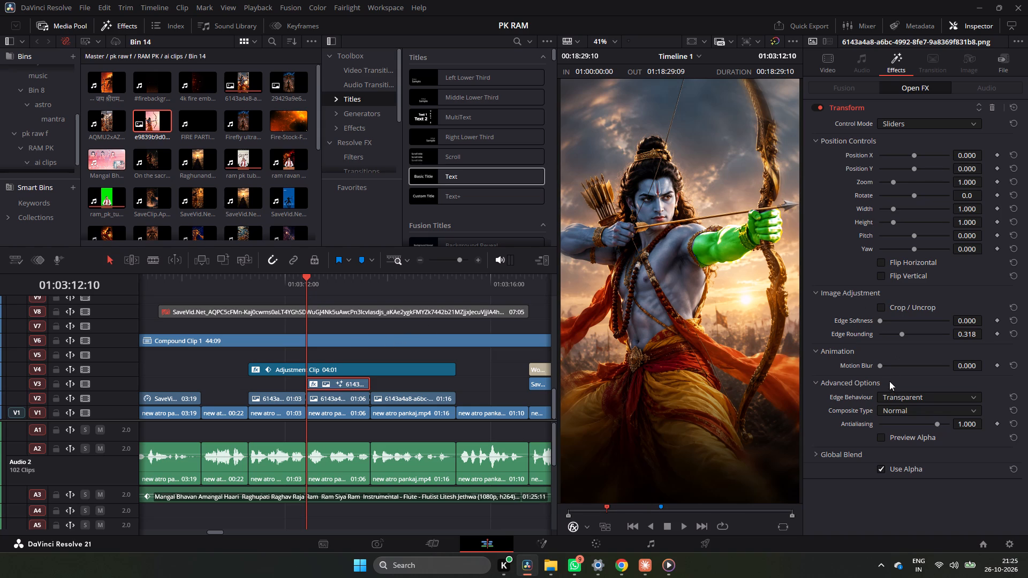
Set the Transform effect's Motion Blur to 1.000 on the arm clip.
drag(896, 364, 1027, 362)
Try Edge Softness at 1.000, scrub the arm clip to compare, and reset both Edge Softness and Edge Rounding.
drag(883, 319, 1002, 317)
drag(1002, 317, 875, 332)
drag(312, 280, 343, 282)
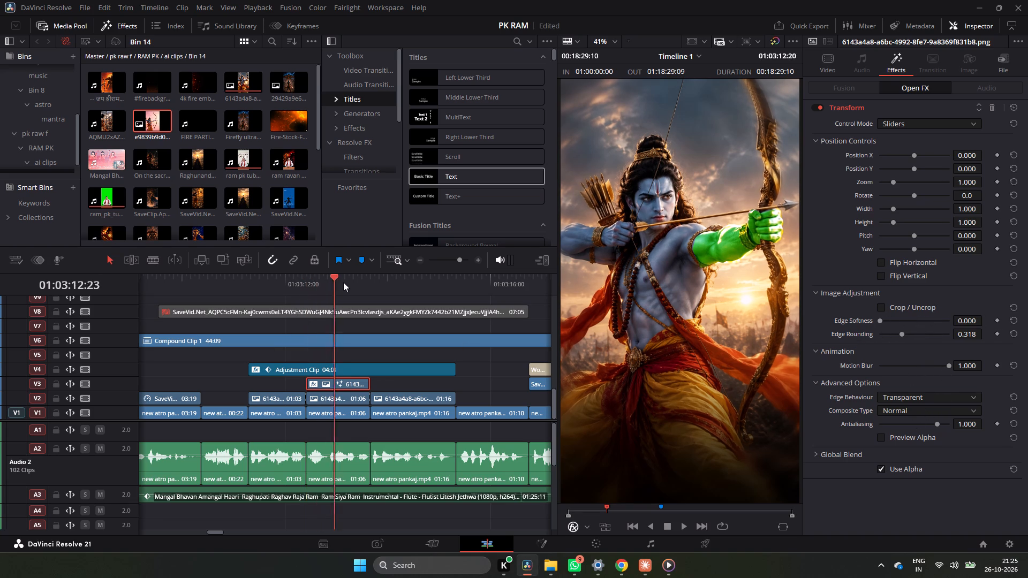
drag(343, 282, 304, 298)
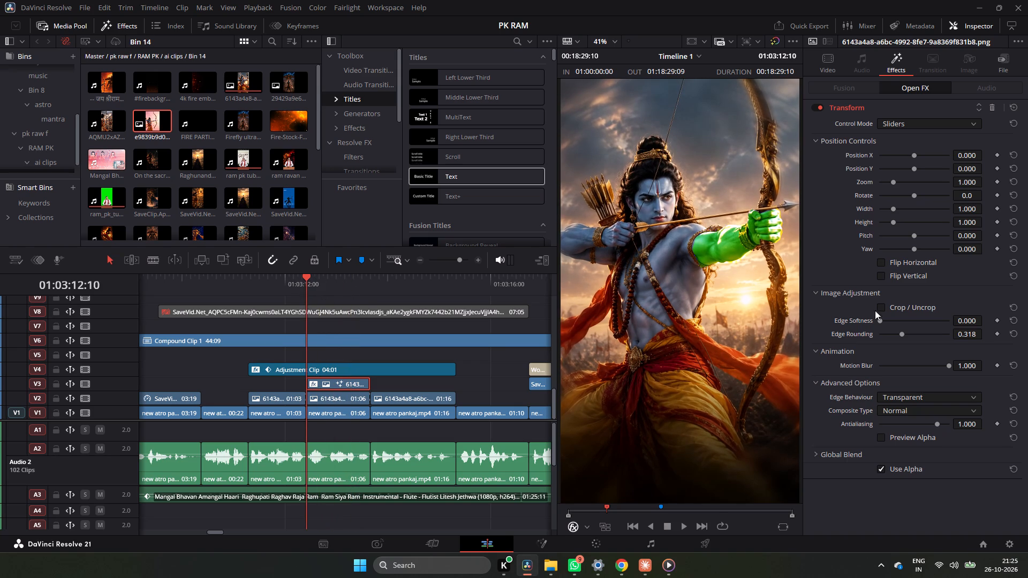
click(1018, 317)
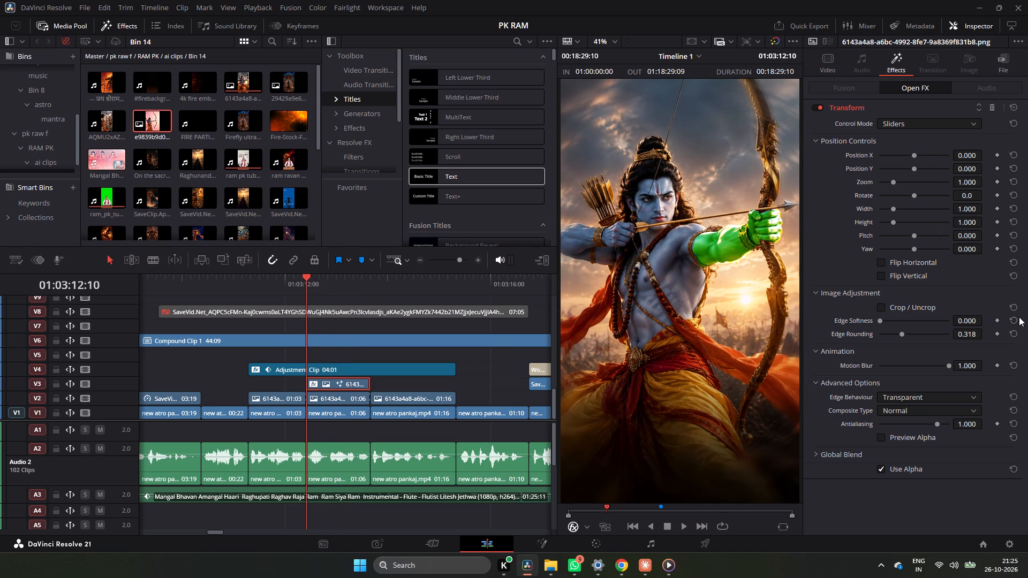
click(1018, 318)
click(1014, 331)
Play back the archer shot across the start of the green arm clip and return to its first frame.
click(285, 280)
key(space)
key(space)
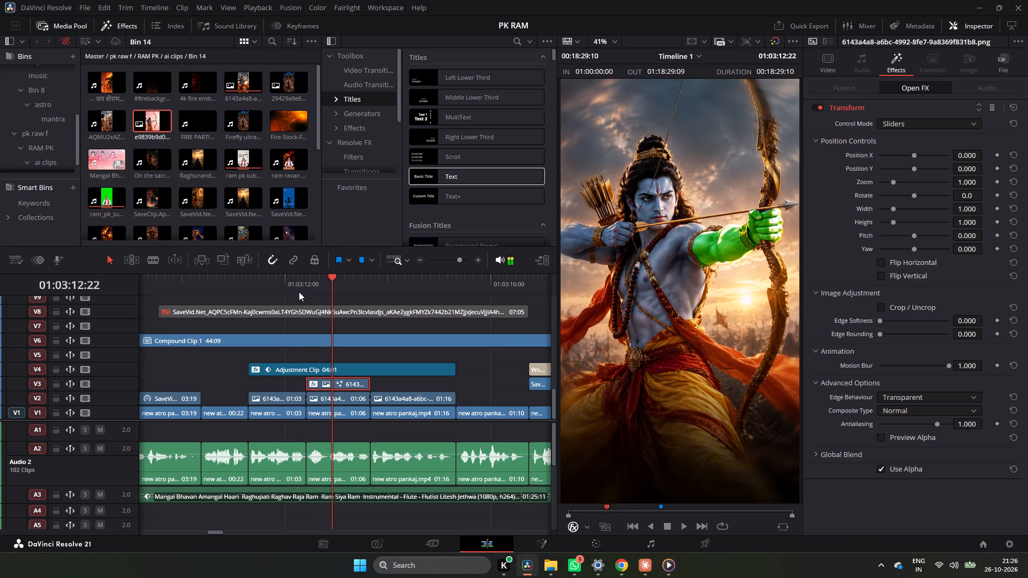
drag(325, 285, 311, 289)
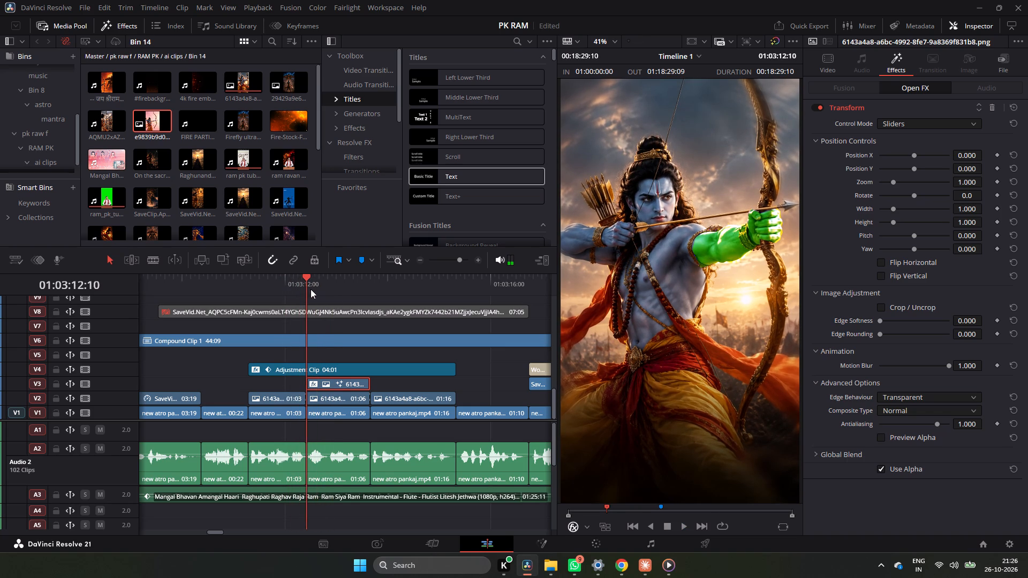
drag(311, 289, 310, 291)
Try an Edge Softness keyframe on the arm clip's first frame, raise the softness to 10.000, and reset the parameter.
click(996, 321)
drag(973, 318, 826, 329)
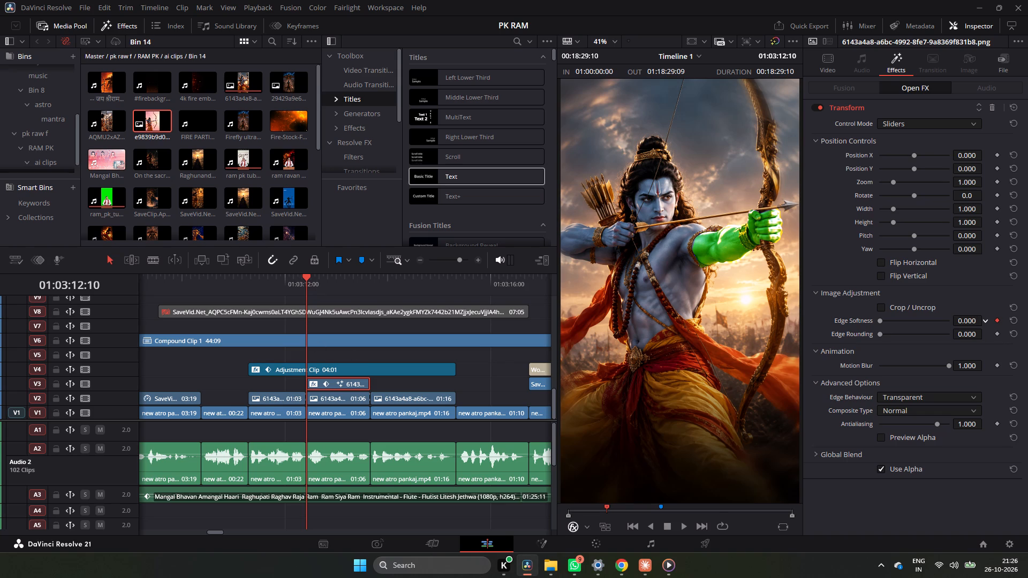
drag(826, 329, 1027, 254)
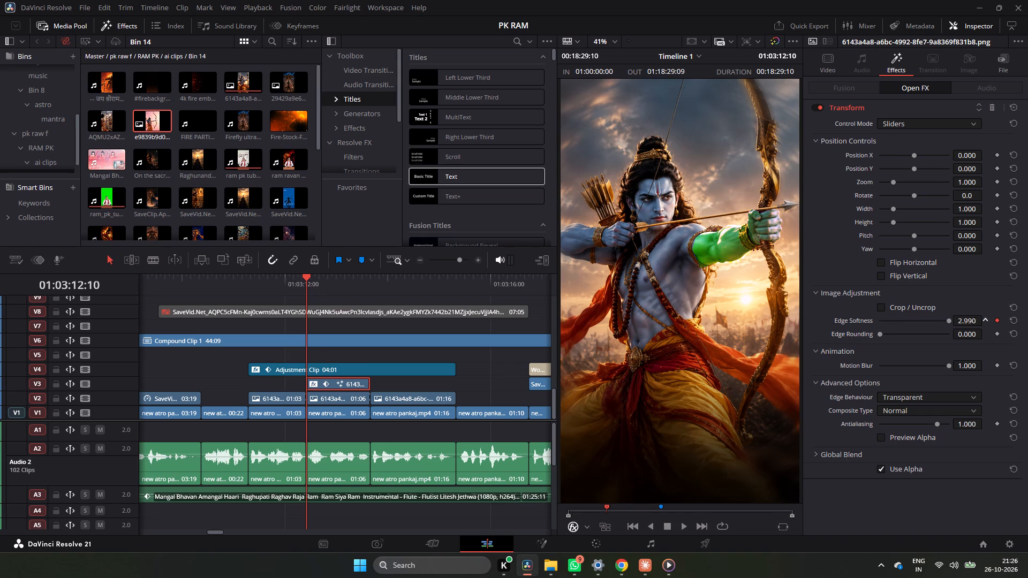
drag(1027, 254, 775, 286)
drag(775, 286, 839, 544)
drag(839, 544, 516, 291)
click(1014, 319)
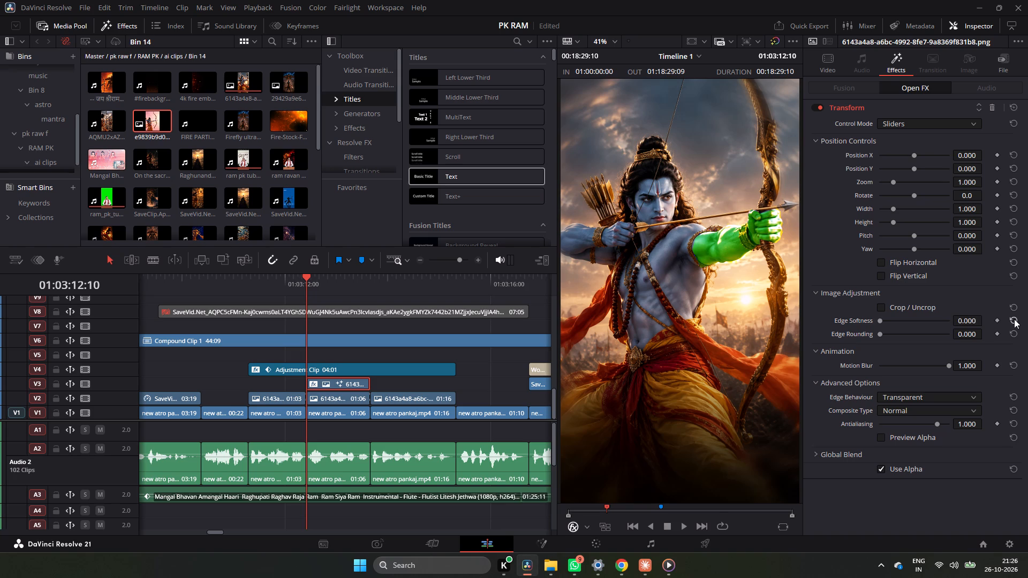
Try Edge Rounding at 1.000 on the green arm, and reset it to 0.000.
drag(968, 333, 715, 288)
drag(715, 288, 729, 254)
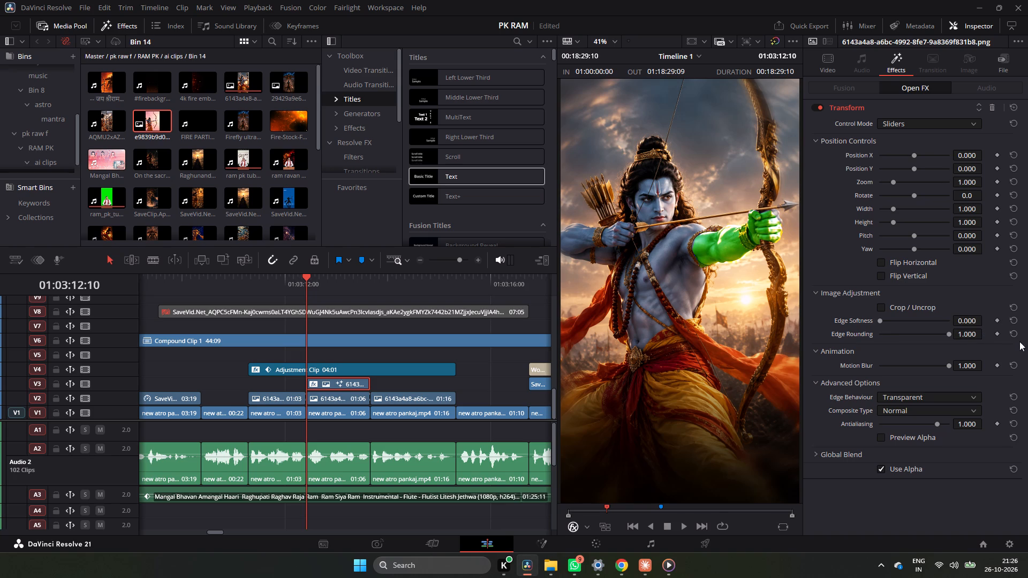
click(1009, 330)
Scrub back and forth over the V3 arm clip's start to examine how the green arm appears on the archer.
drag(281, 294, 252, 302)
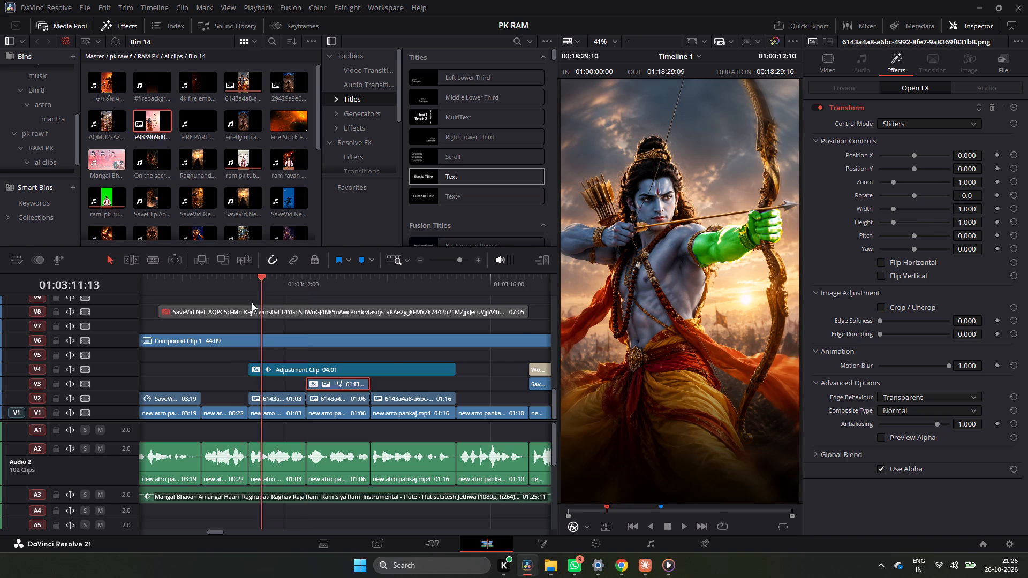
drag(252, 302, 312, 323)
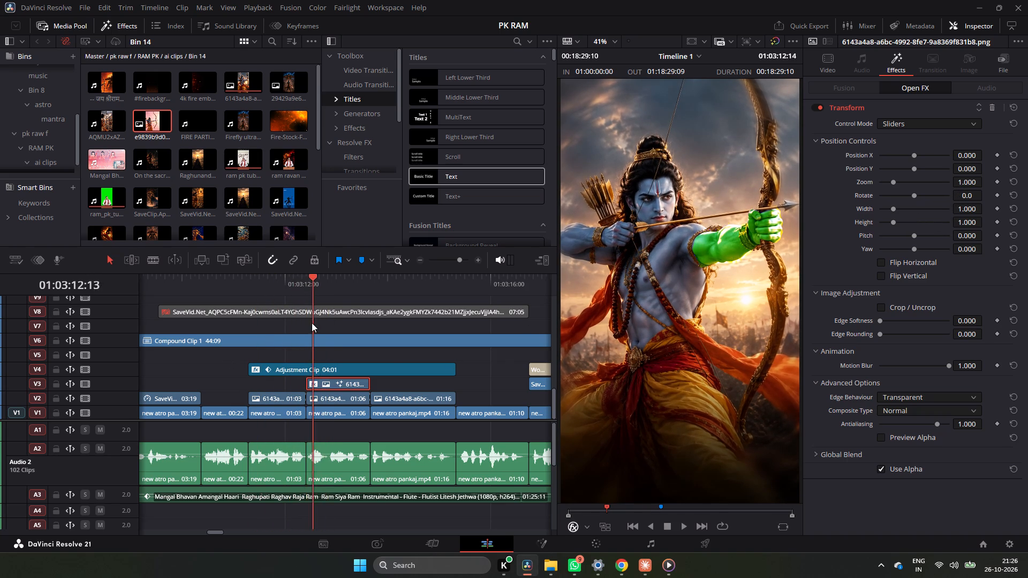
drag(312, 323, 281, 331)
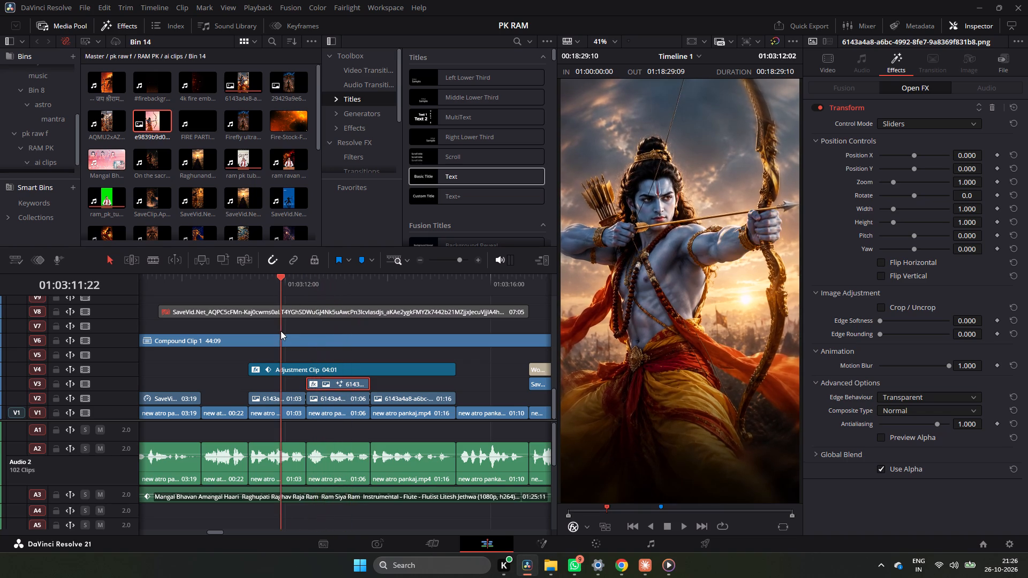
drag(281, 331, 292, 331)
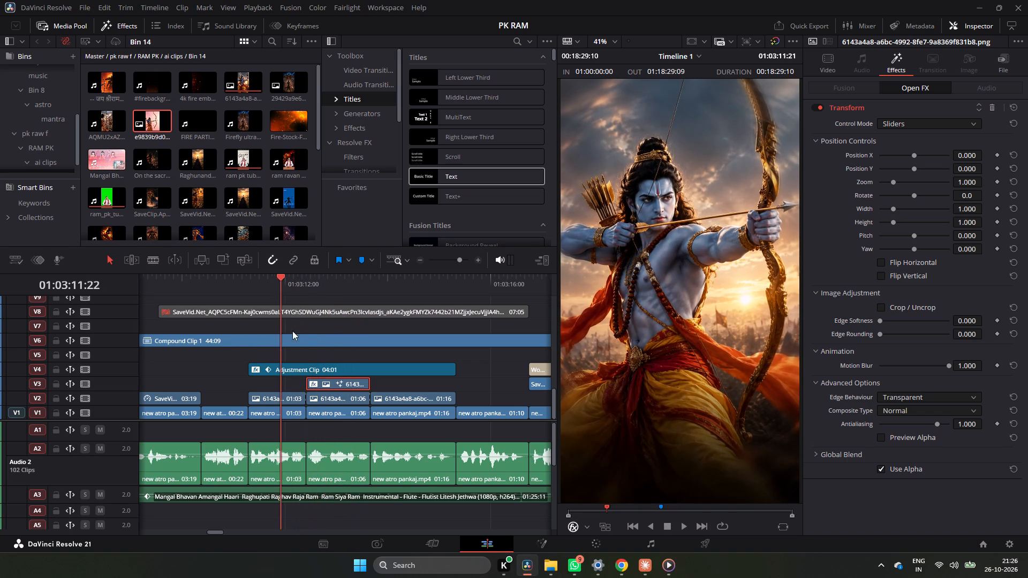
drag(292, 331, 330, 340)
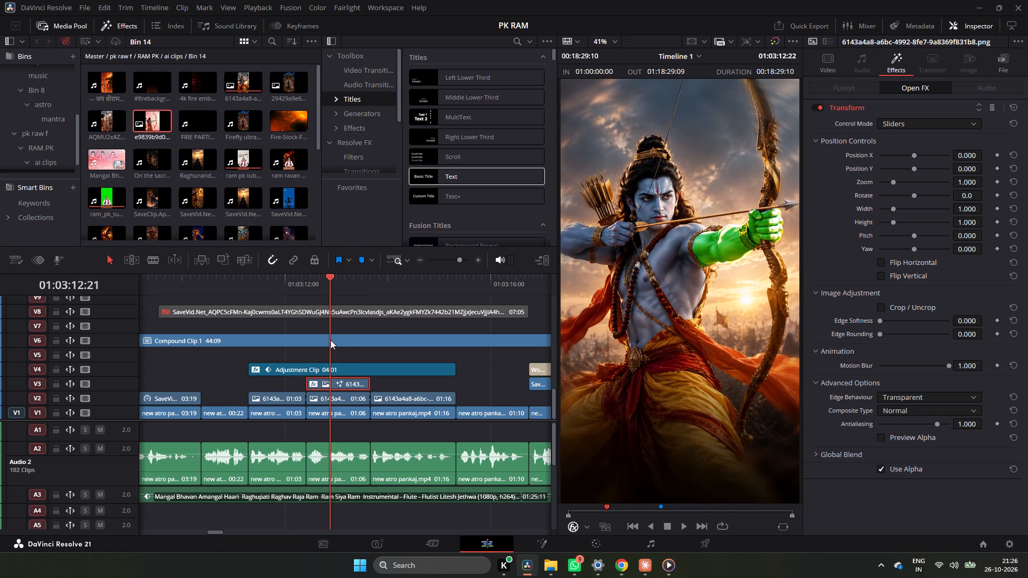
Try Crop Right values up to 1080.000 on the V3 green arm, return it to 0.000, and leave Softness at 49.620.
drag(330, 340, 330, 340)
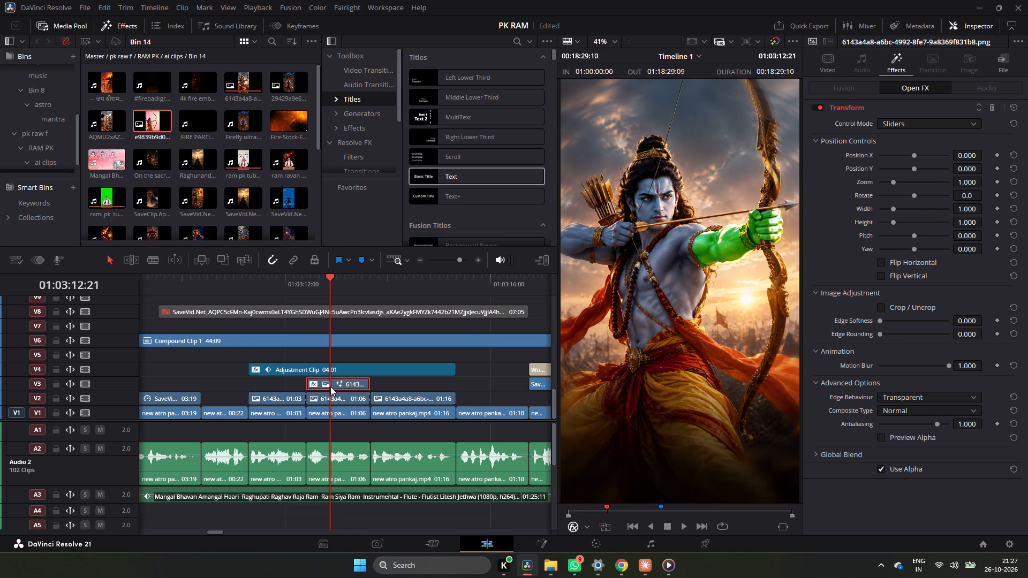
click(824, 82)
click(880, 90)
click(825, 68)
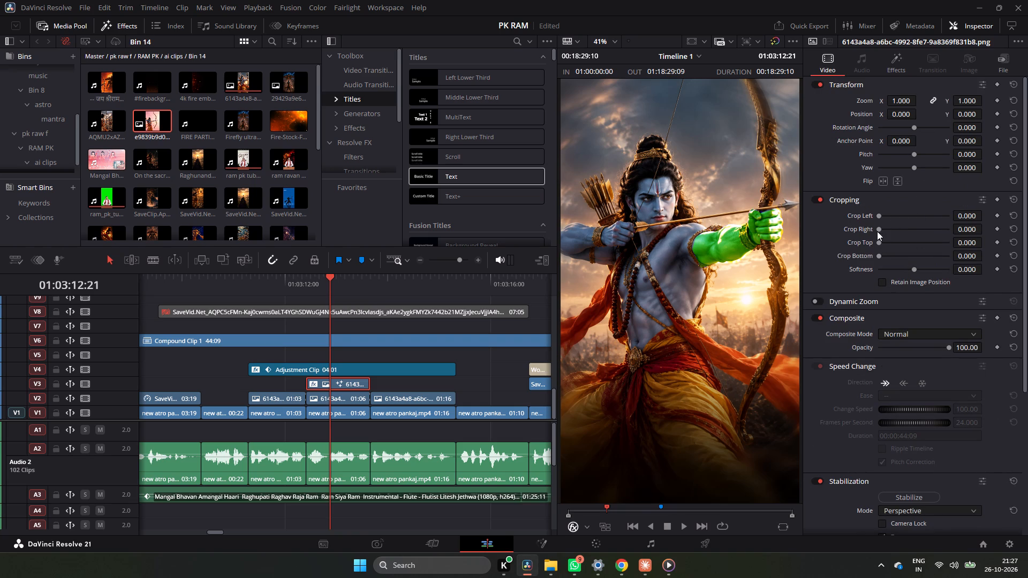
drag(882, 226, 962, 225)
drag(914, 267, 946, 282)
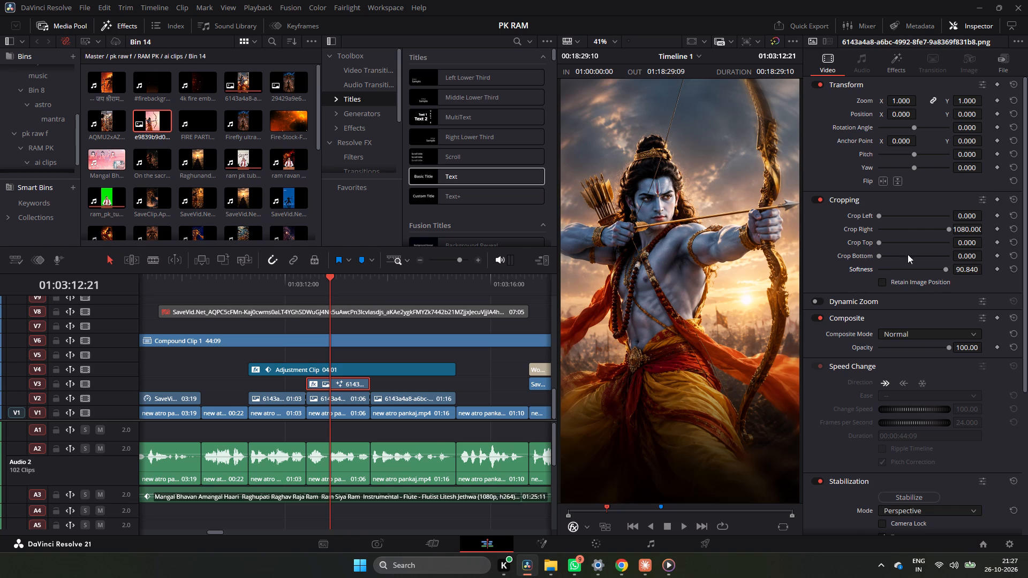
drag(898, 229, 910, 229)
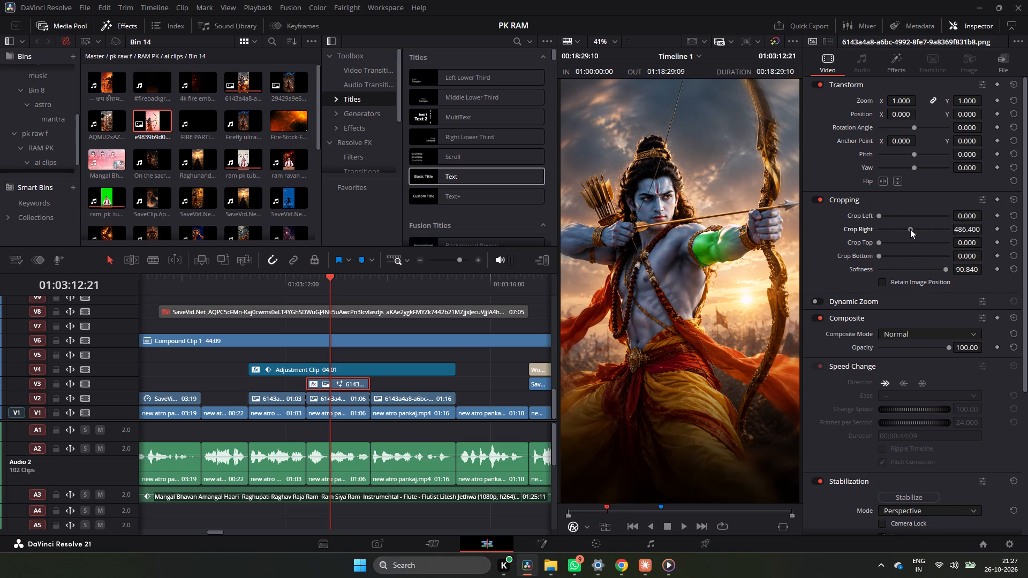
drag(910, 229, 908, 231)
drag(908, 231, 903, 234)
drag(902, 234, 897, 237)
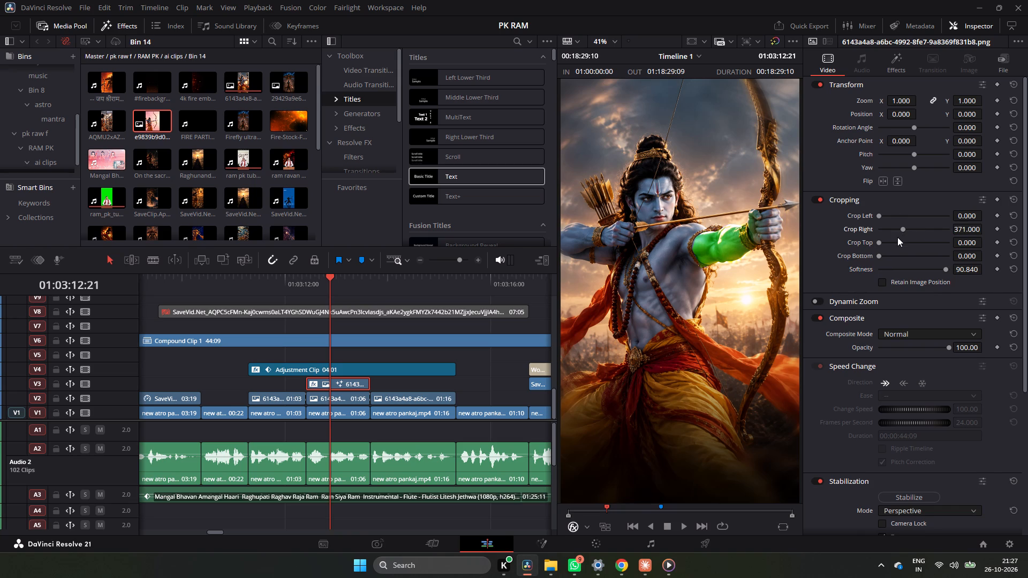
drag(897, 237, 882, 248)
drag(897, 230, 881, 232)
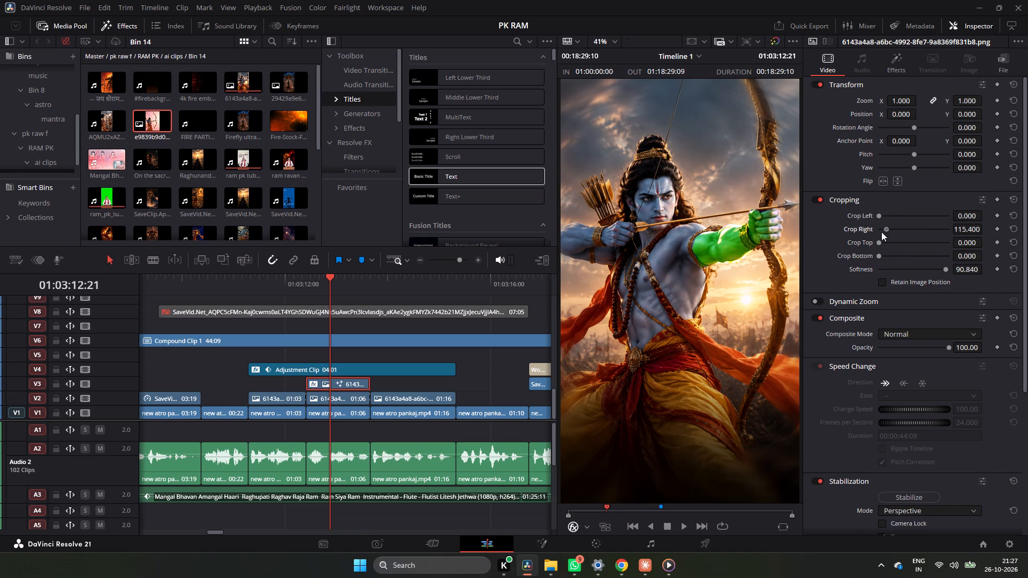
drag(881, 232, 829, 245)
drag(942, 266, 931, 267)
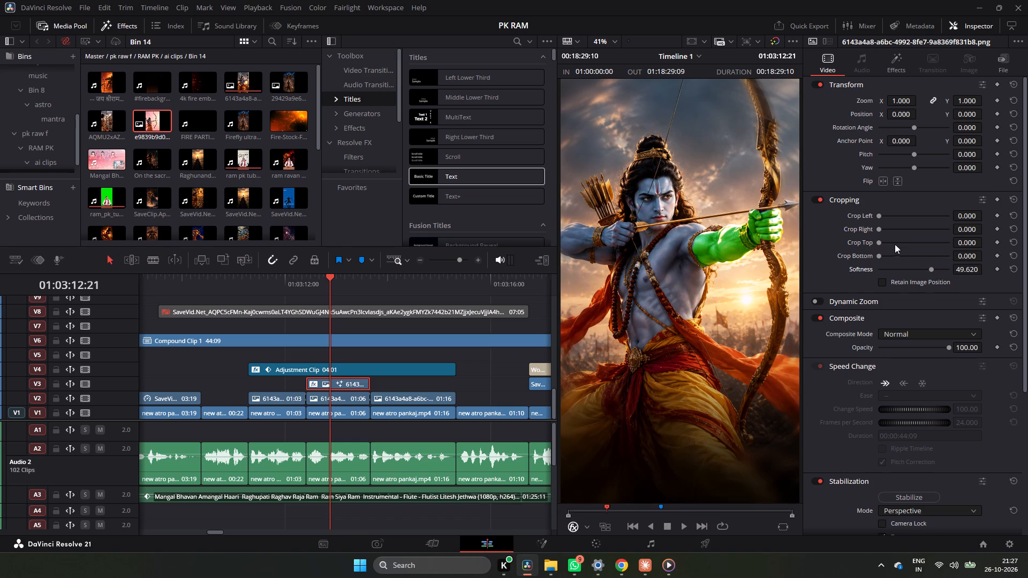
Set Crop Left to 750.200 and crop Softness to 72.520 on the V3 green arm clip.
drag(876, 215, 895, 217)
drag(895, 217, 926, 215)
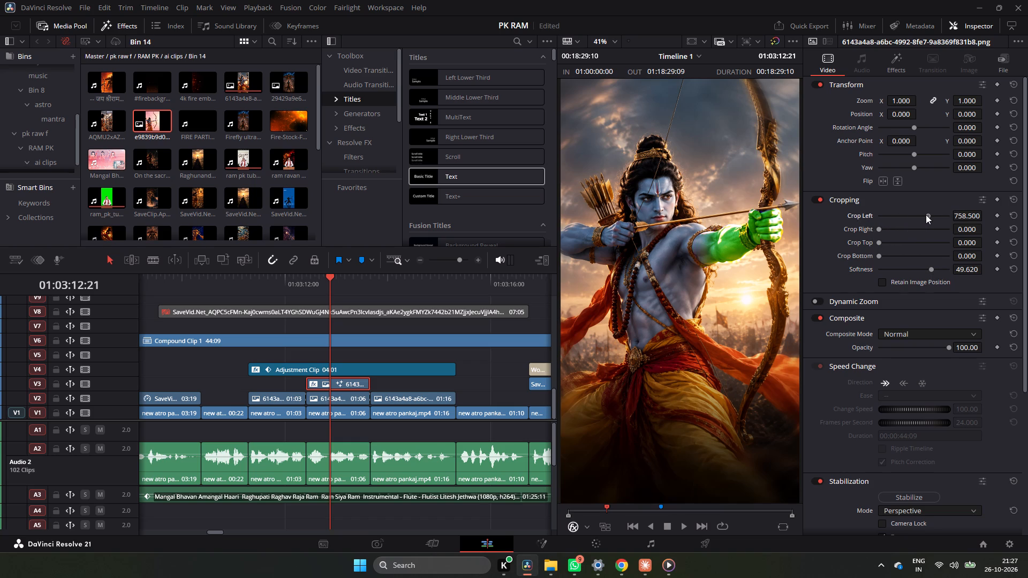
drag(926, 215, 925, 215)
click(939, 269)
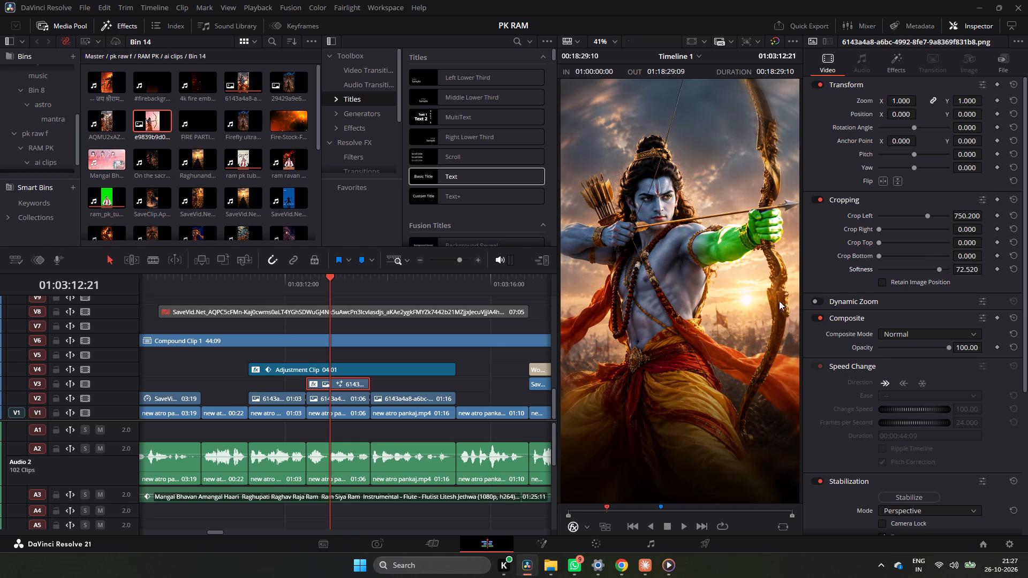
Keyframe Crop Left on the V3 arm clip's first frame at 01:03:12:10 with a value of 1080.000.
click(308, 288)
key(space)
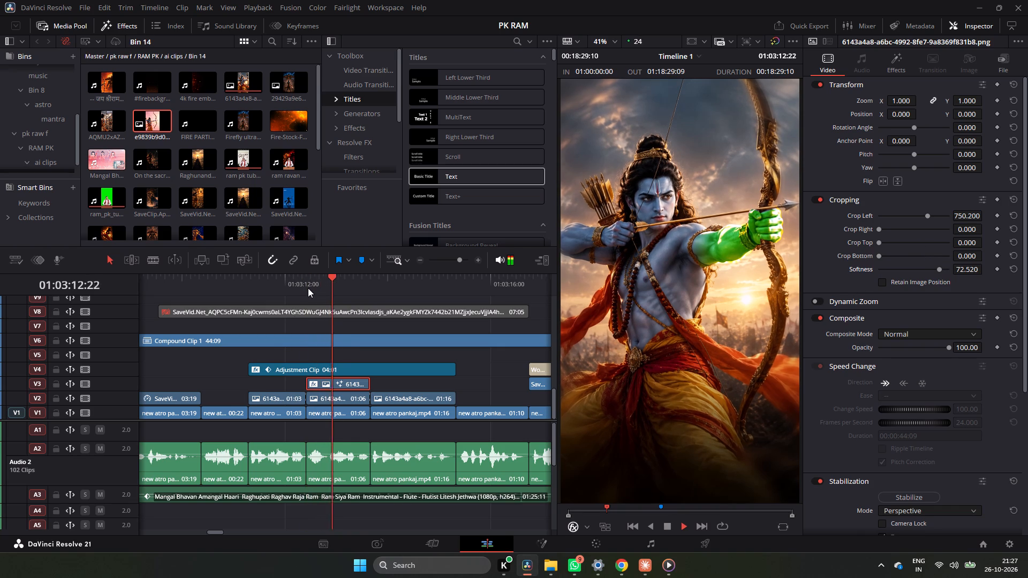
key(space)
drag(353, 281, 297, 310)
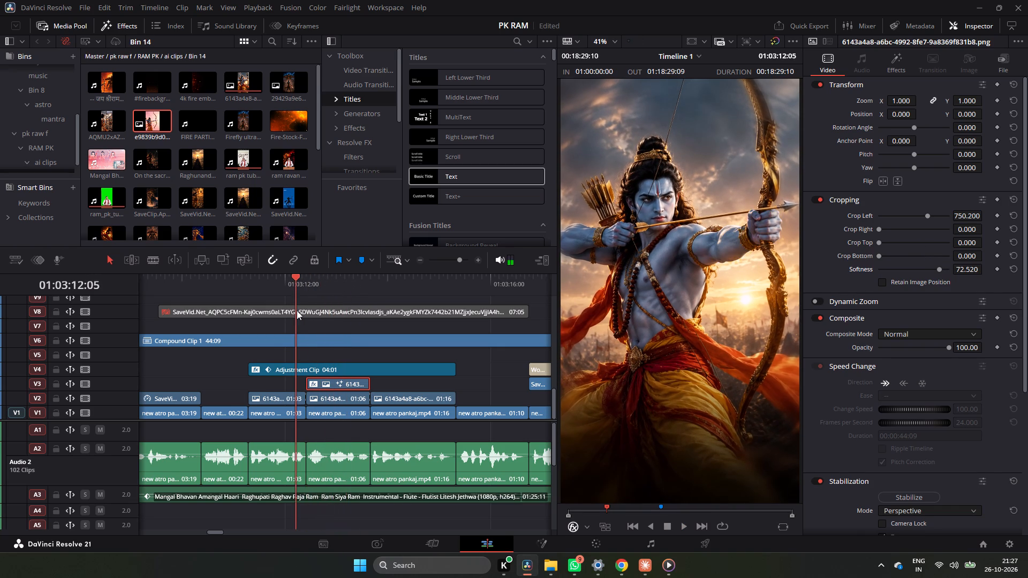
drag(297, 310, 307, 309)
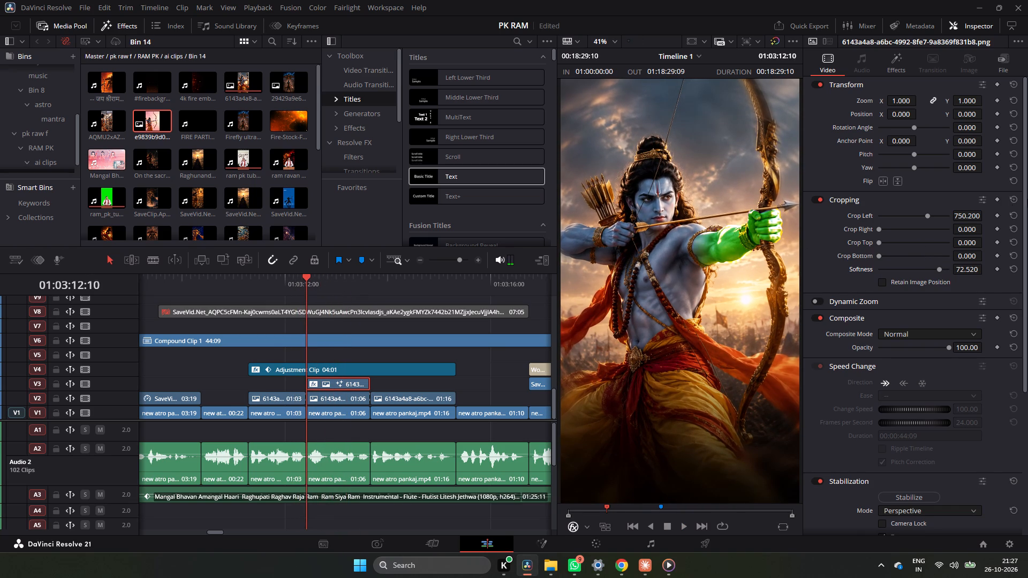
click(994, 212)
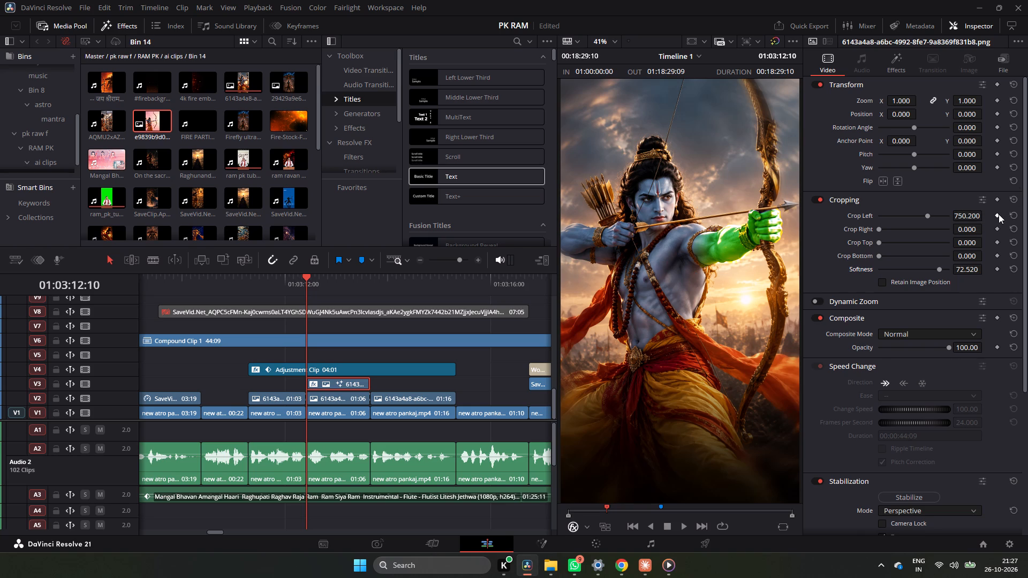
click(999, 214)
drag(311, 281, 324, 282)
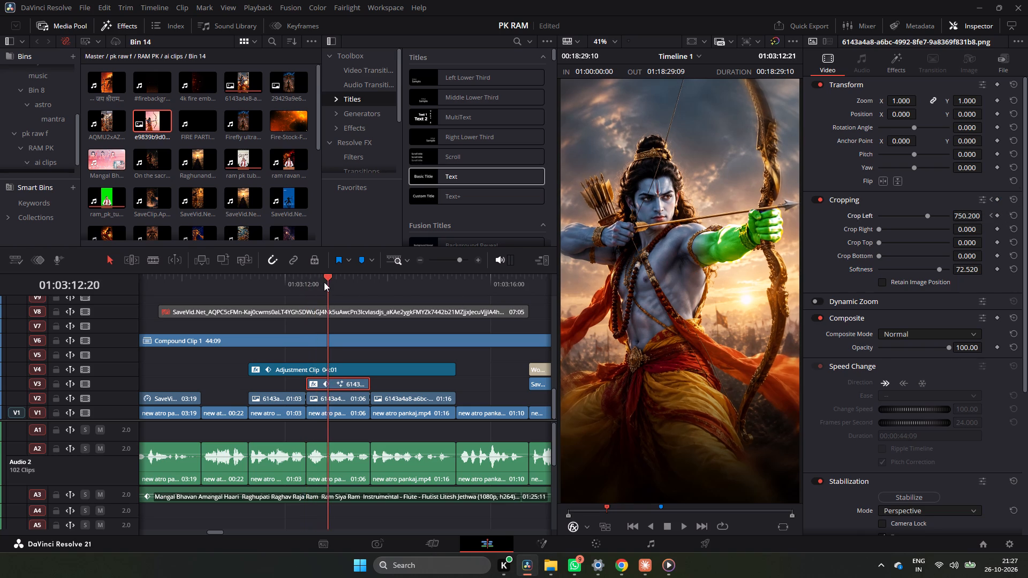
drag(324, 282, 306, 289)
drag(969, 215, 970, 217)
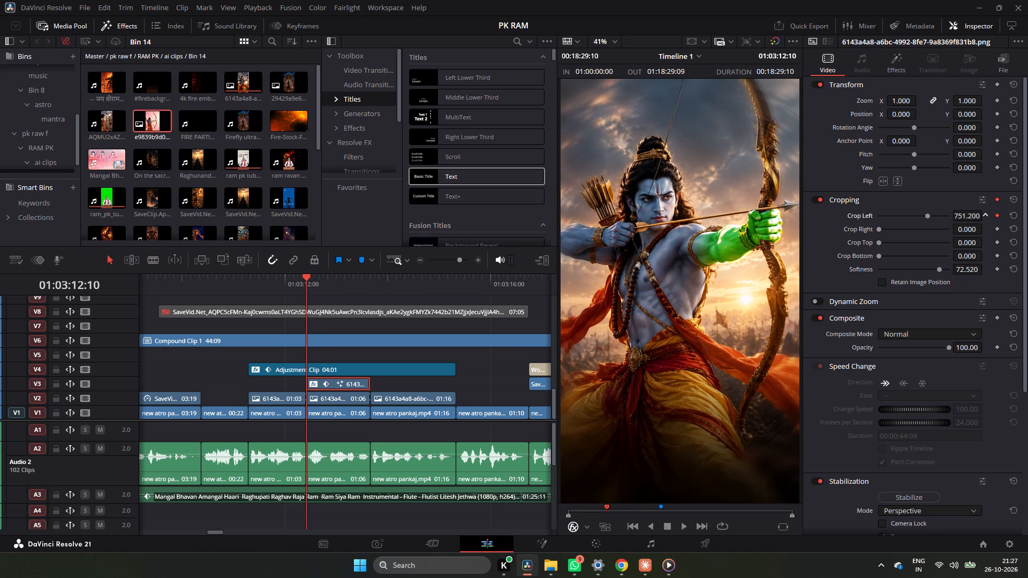
drag(970, 217, 706, 291)
Add a second Crop Left keyframe of 768.000 to the arm clip at 01:03:12:22.
drag(318, 277, 362, 278)
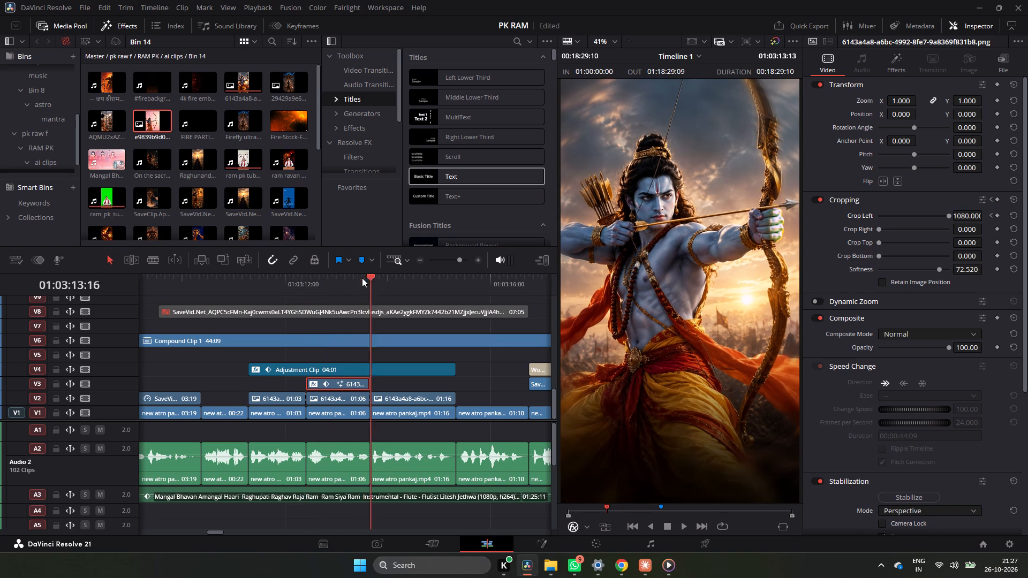
drag(362, 278, 334, 287)
key(space)
key(space)
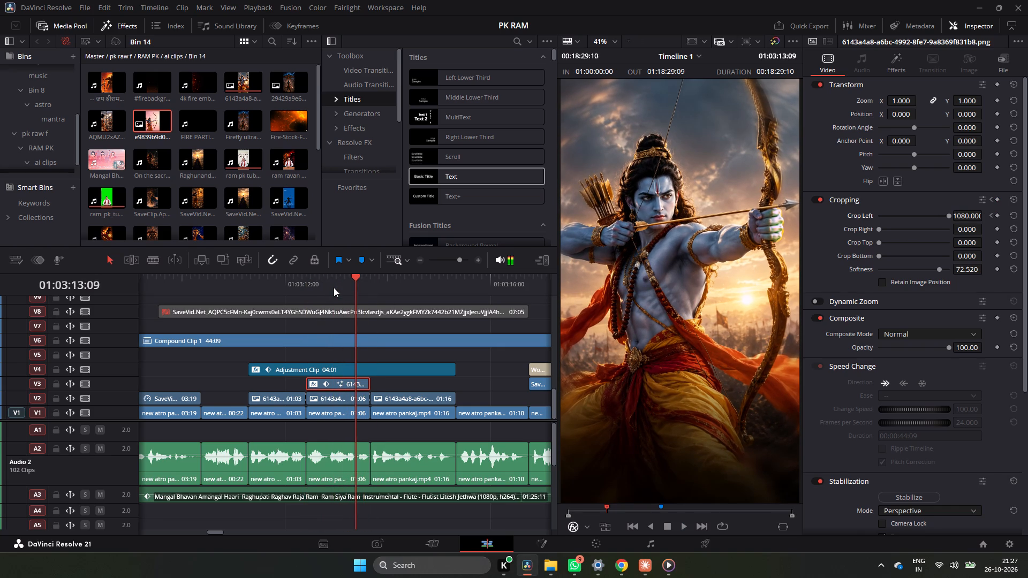
drag(344, 283, 332, 294)
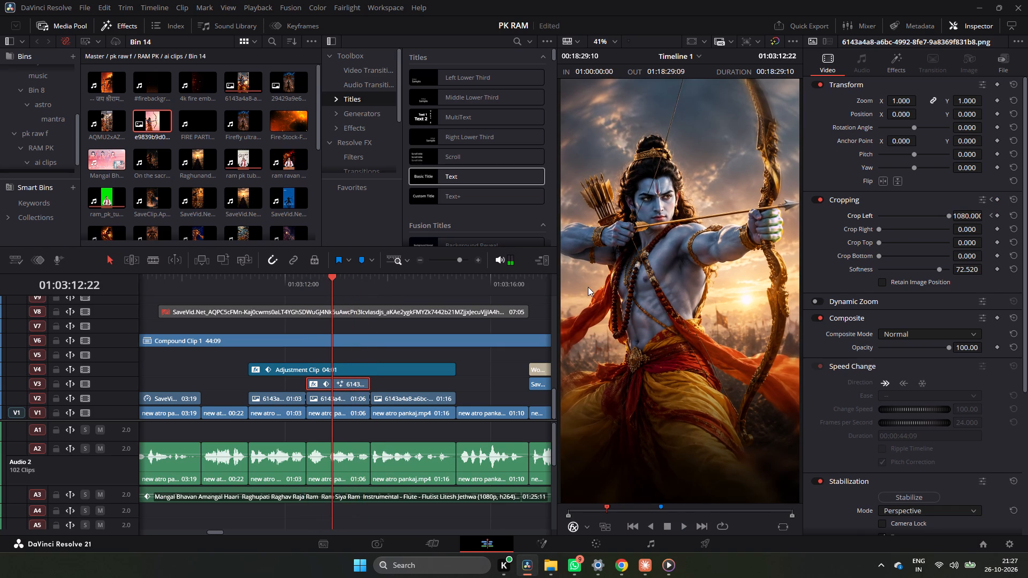
drag(974, 218, 926, 232)
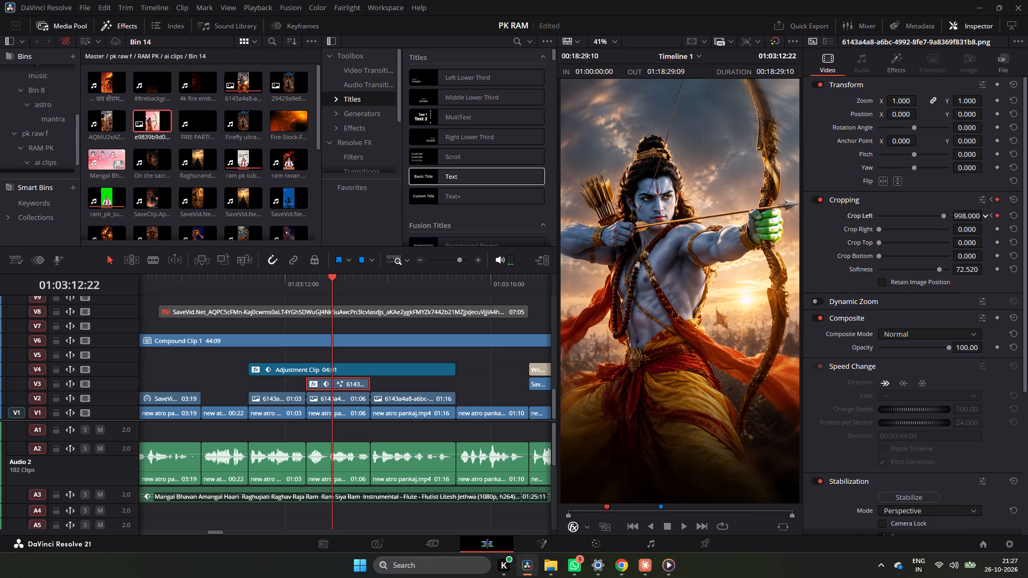
drag(926, 232, 811, 239)
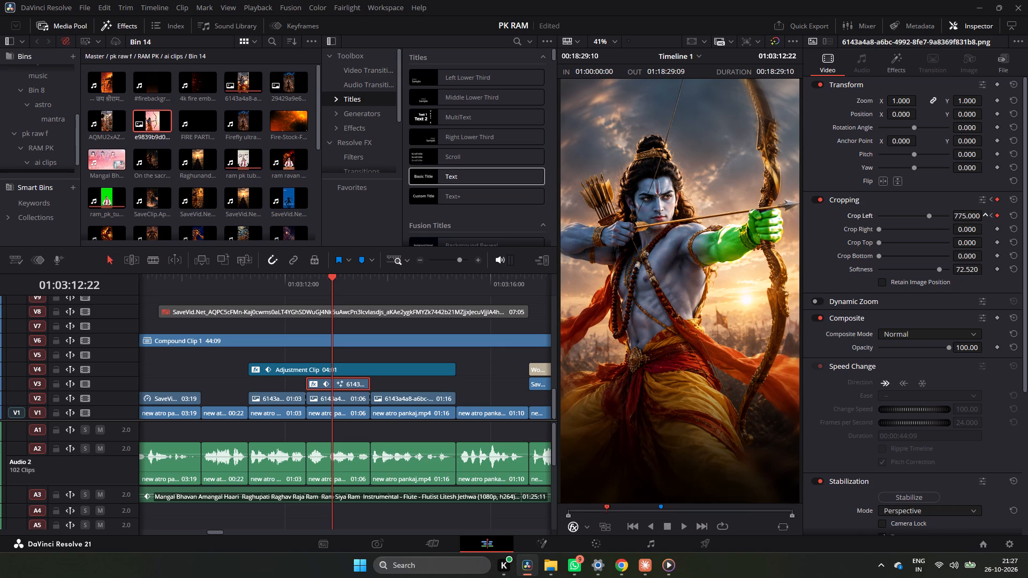
drag(811, 239, 807, 241)
Play the archer shot repeatedly to examine how the Crop Left animation reveals the green arm.
click(304, 277)
key(space)
key(space)
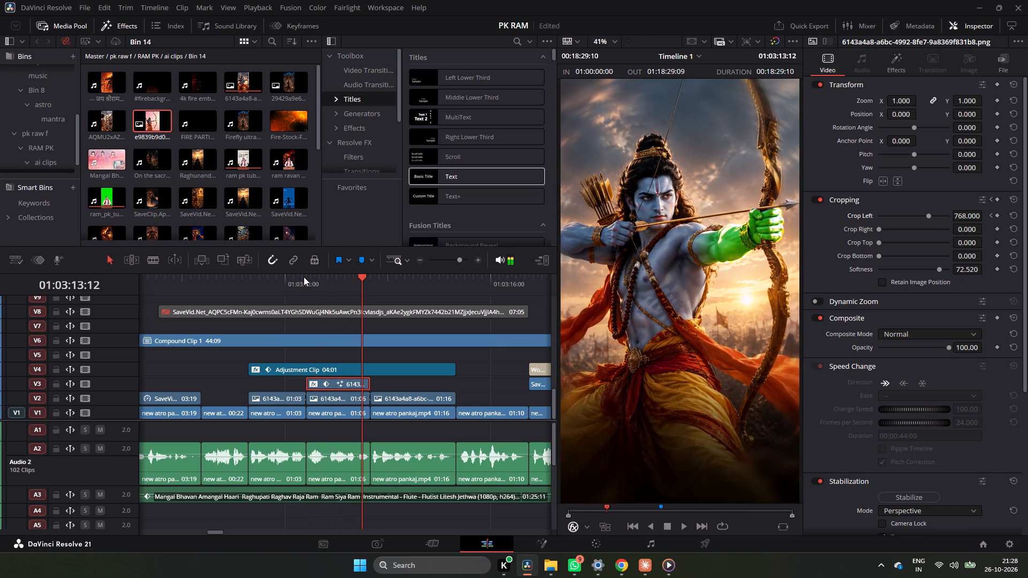
click(304, 277)
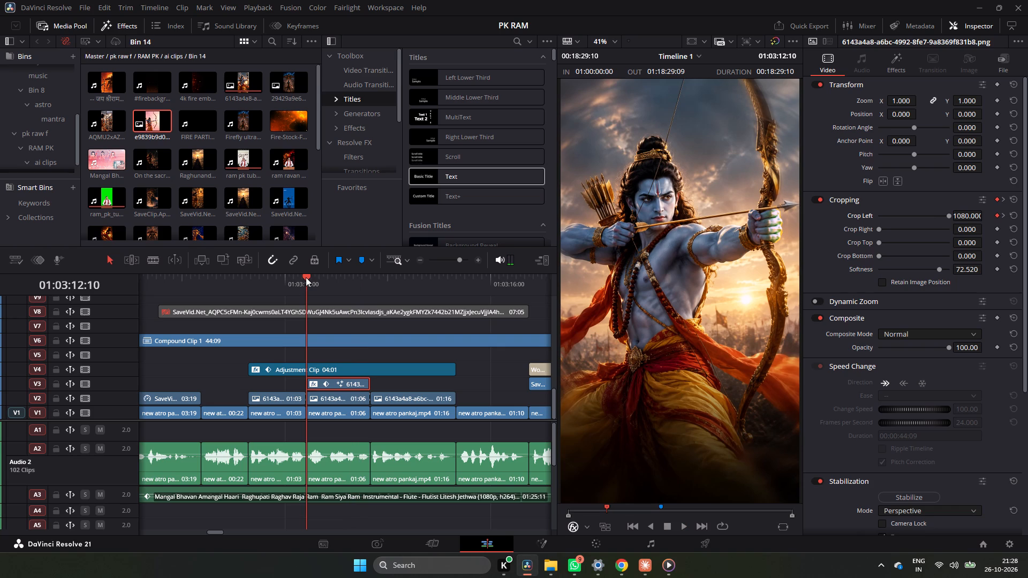
key(space)
key(space)
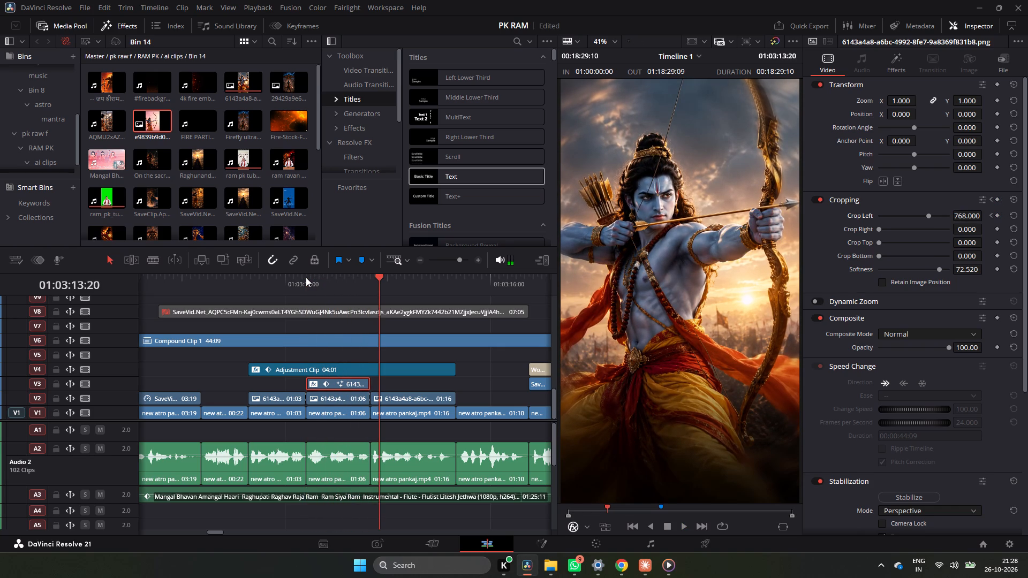
click(334, 290)
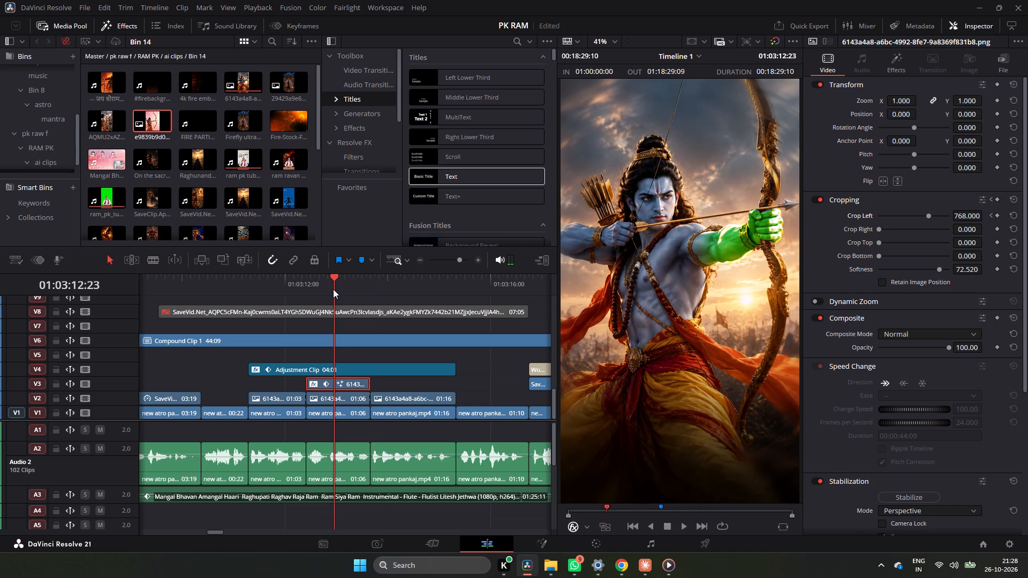
key(space)
key(space)
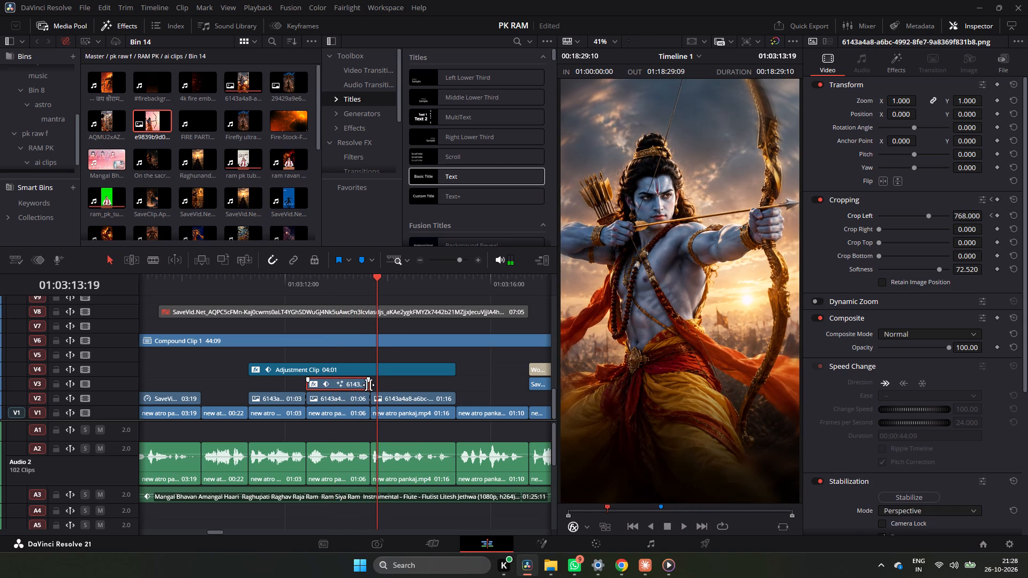
Extend the V3 green arm clip to 02:22, ending with the V4 Adjustment Clip, and play it back.
drag(368, 385, 456, 390)
click(325, 289)
key(space)
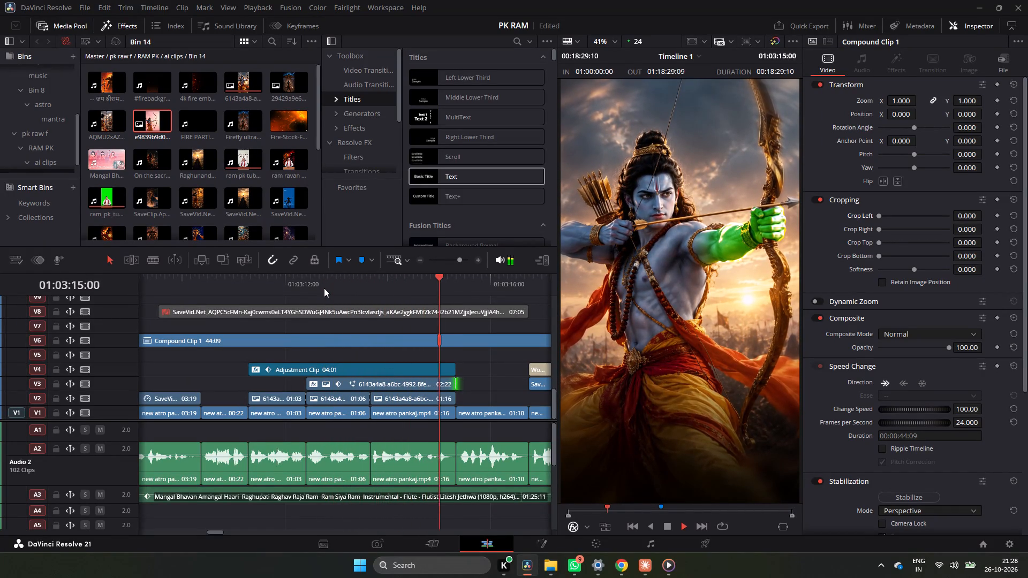
key(space)
key(space)
key(space)
key(space)
key(space)
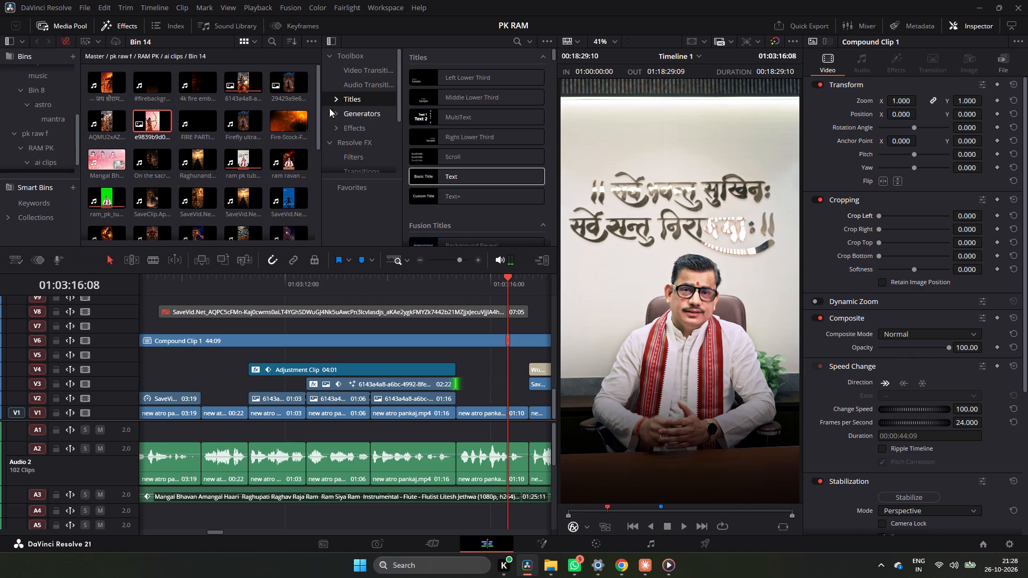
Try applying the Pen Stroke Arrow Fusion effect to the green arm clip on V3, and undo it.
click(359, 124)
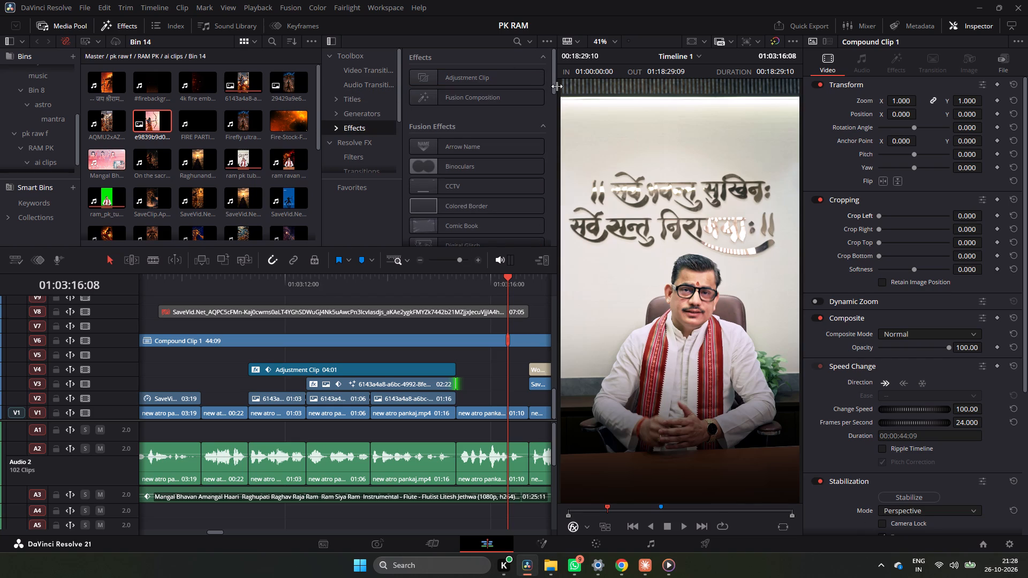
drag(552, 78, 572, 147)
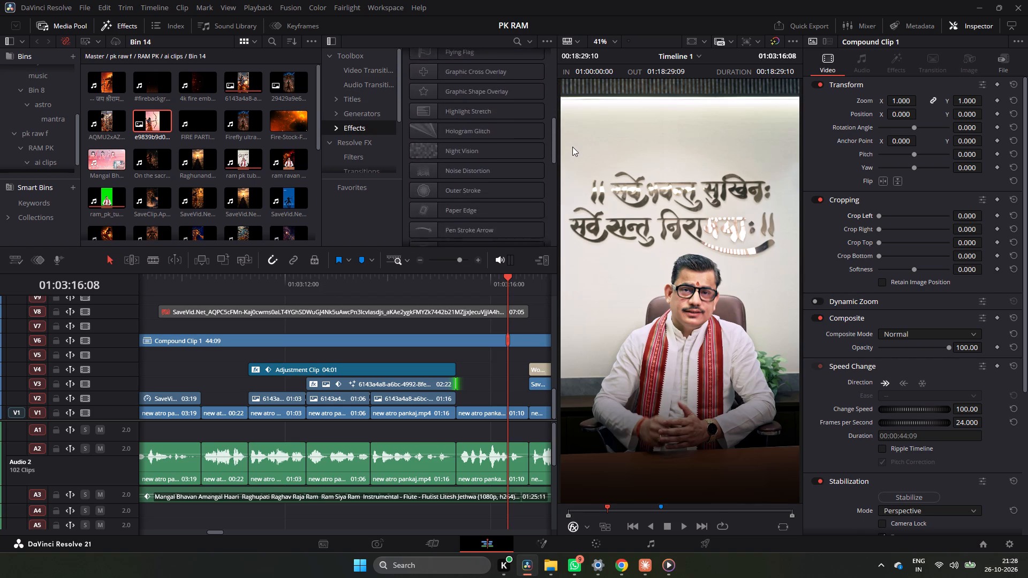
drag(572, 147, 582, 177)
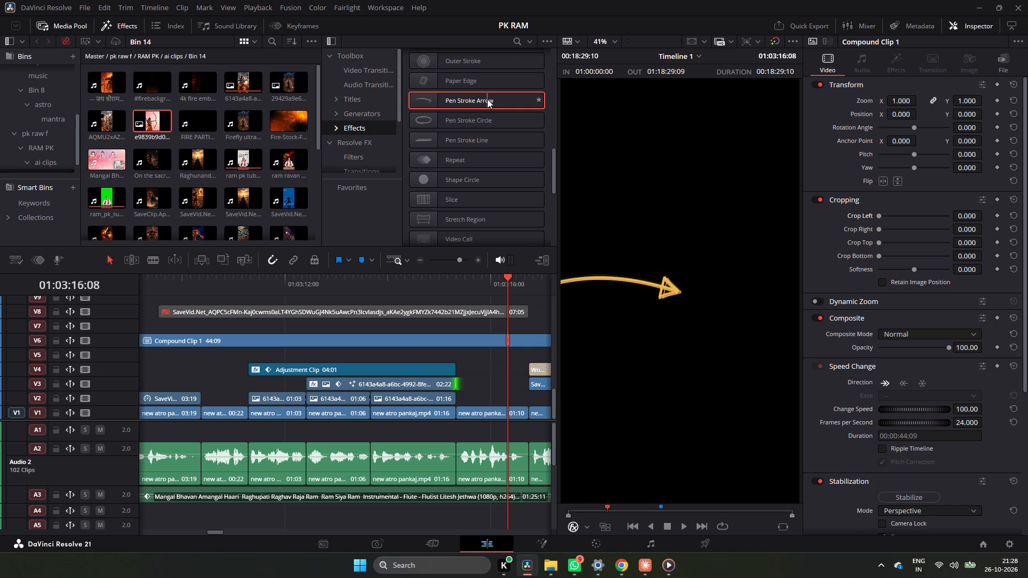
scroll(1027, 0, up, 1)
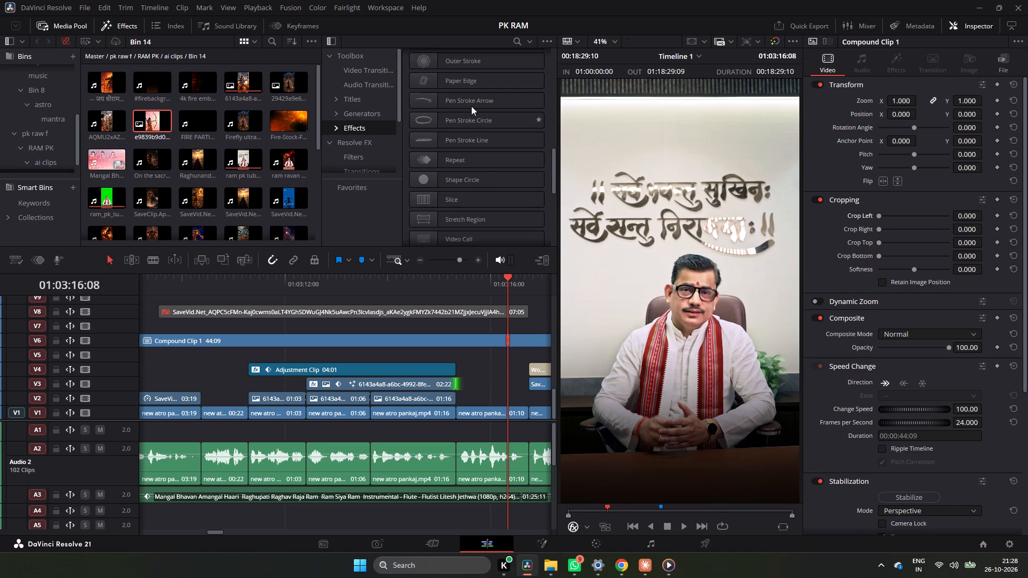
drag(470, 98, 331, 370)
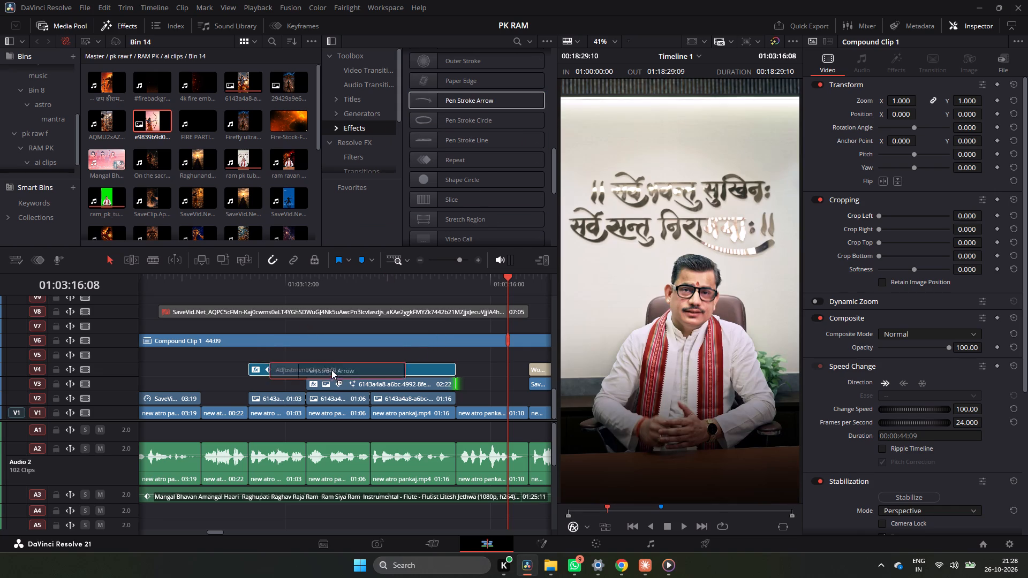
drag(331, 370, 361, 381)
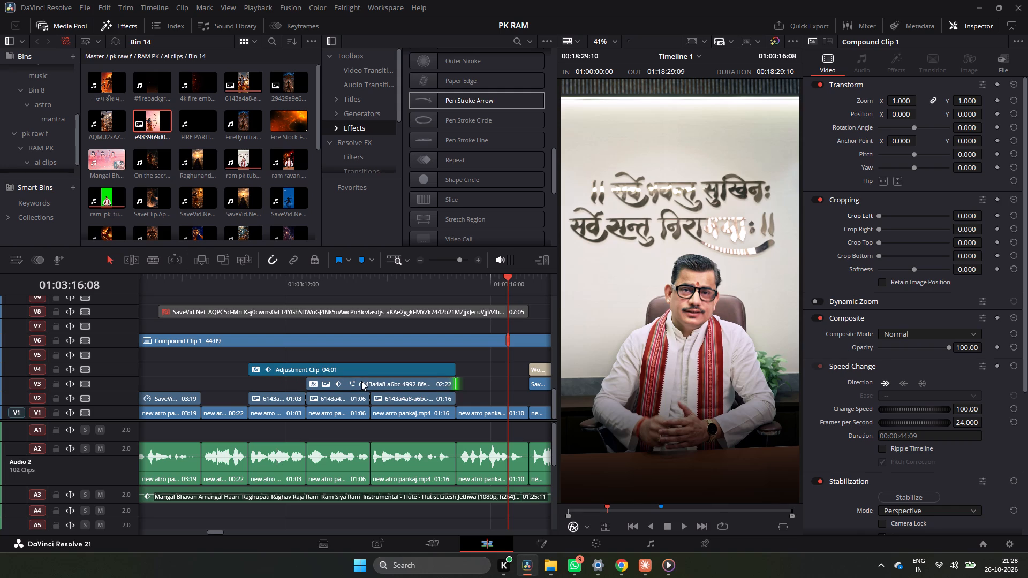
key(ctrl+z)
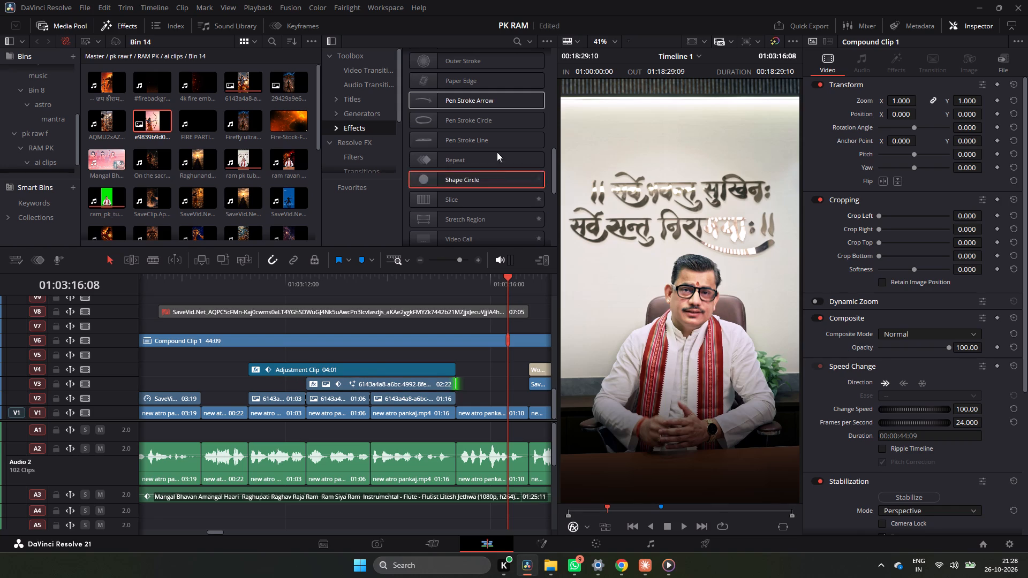
Add an Adjustment Clip on V5 and trim both ends to match the V3 green arm clip, lasting 02:22.
scroll(460, 73, up, 17)
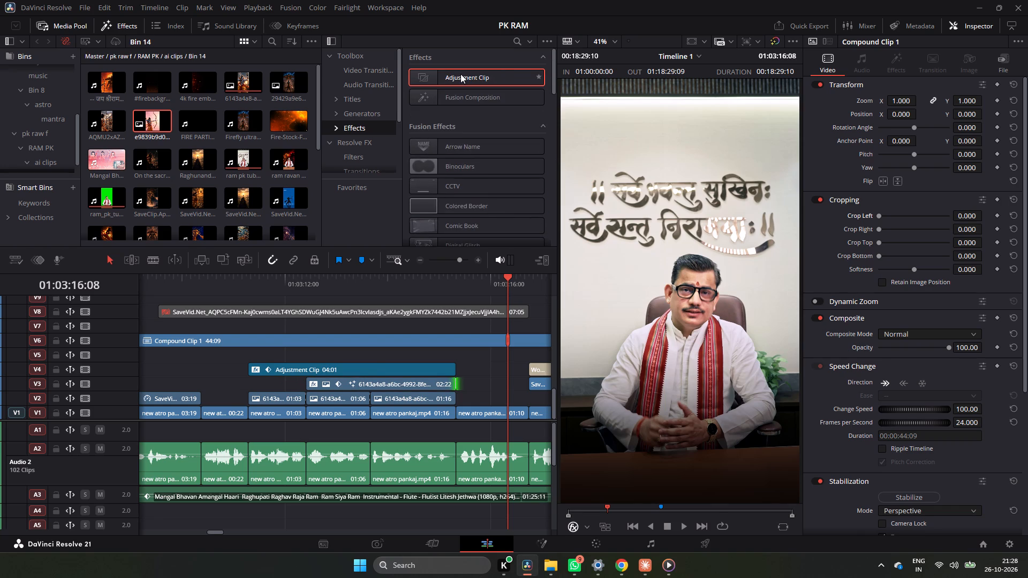
drag(461, 75, 239, 354)
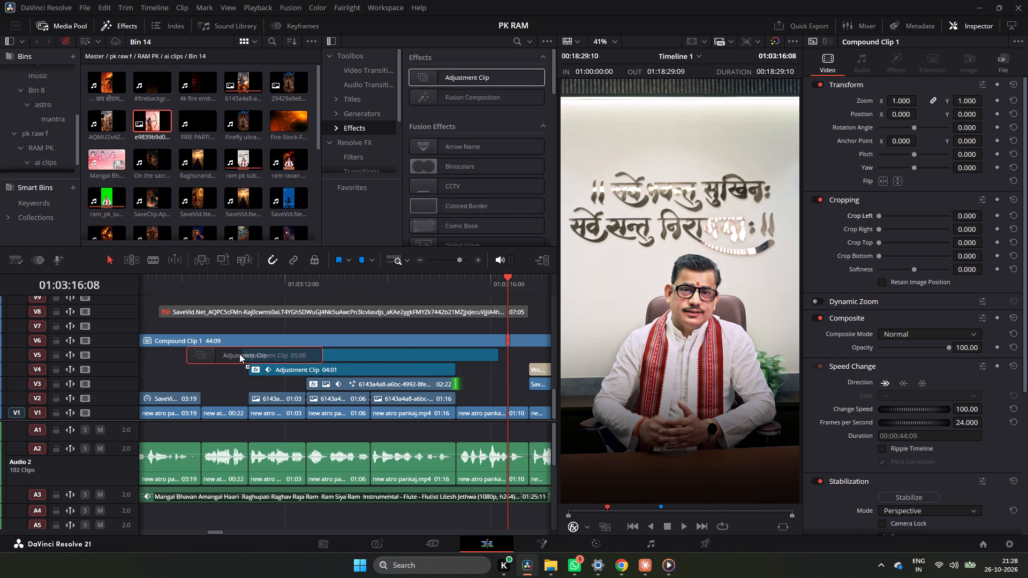
drag(239, 354, 271, 357)
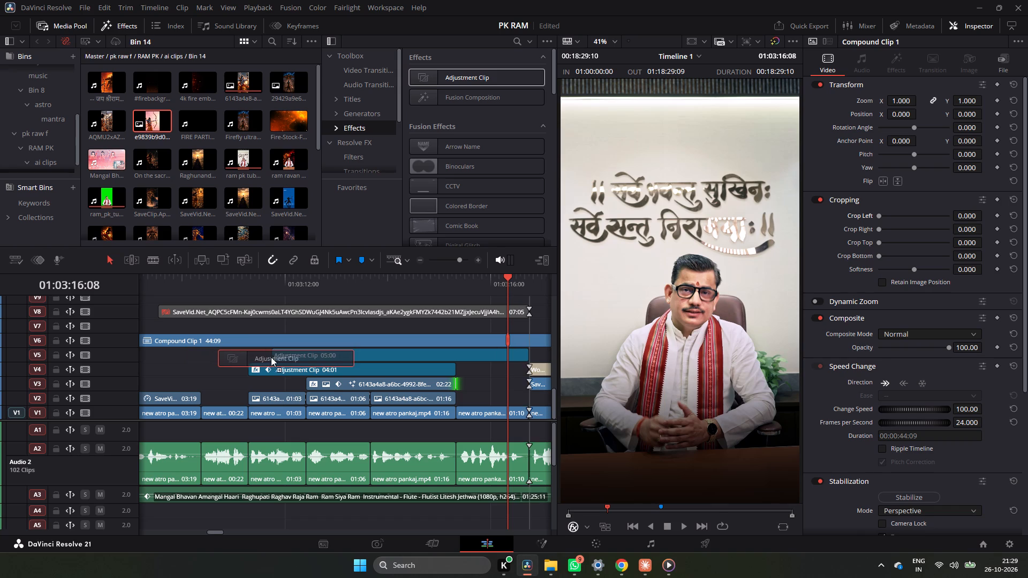
drag(271, 357, 276, 358)
drag(528, 354, 529, 354)
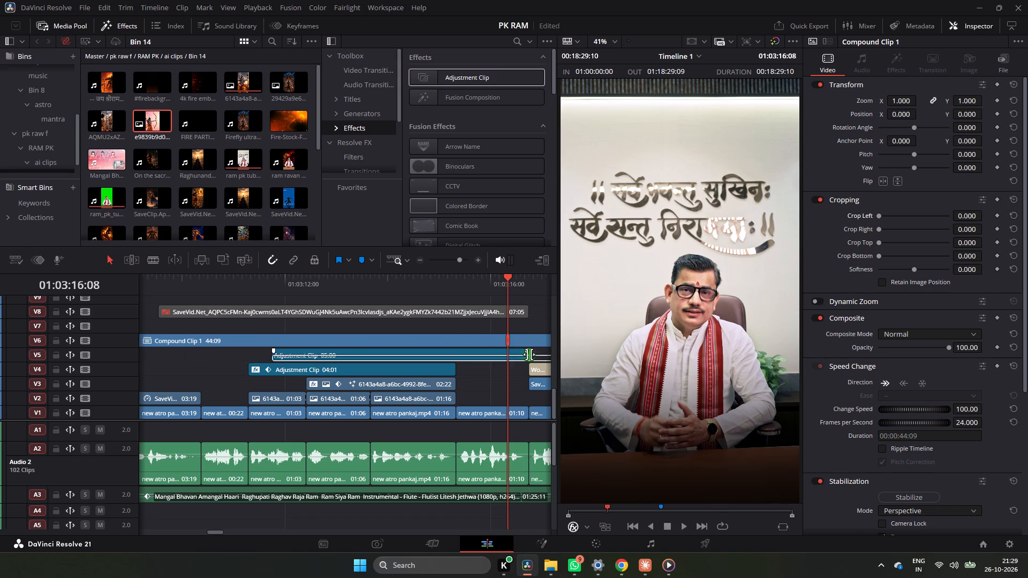
drag(529, 354, 449, 363)
click(449, 353)
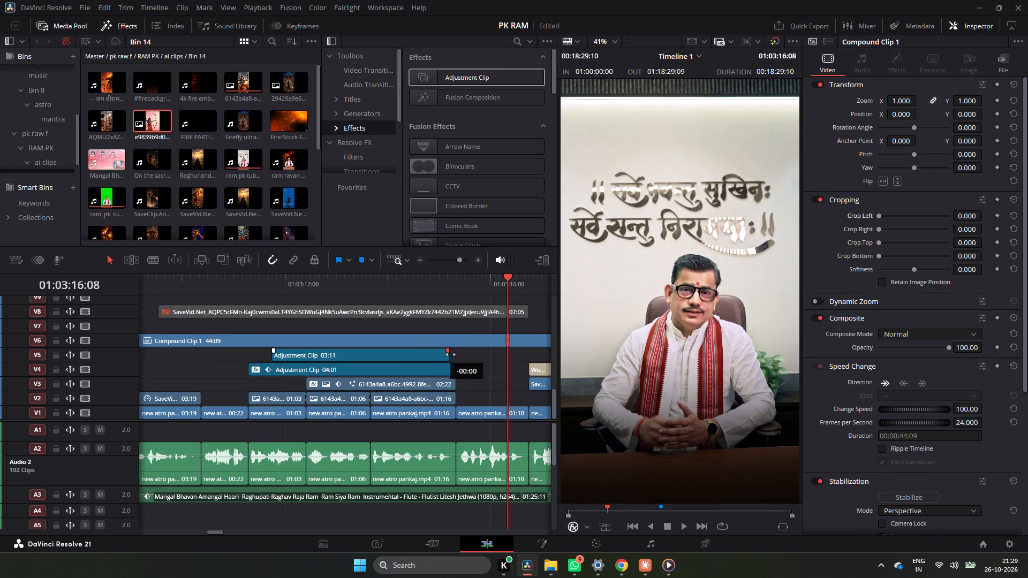
drag(449, 359, 456, 356)
drag(275, 358, 311, 357)
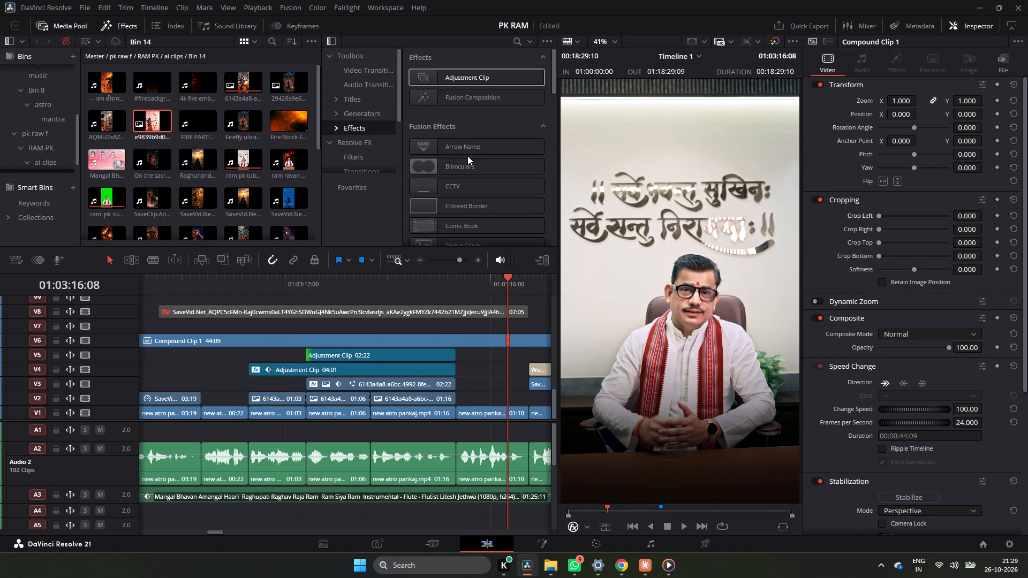
Apply the Pen Stroke Arrow Fusion effect to the V5 Adjustment Clip.
scroll(451, 206, down, 5)
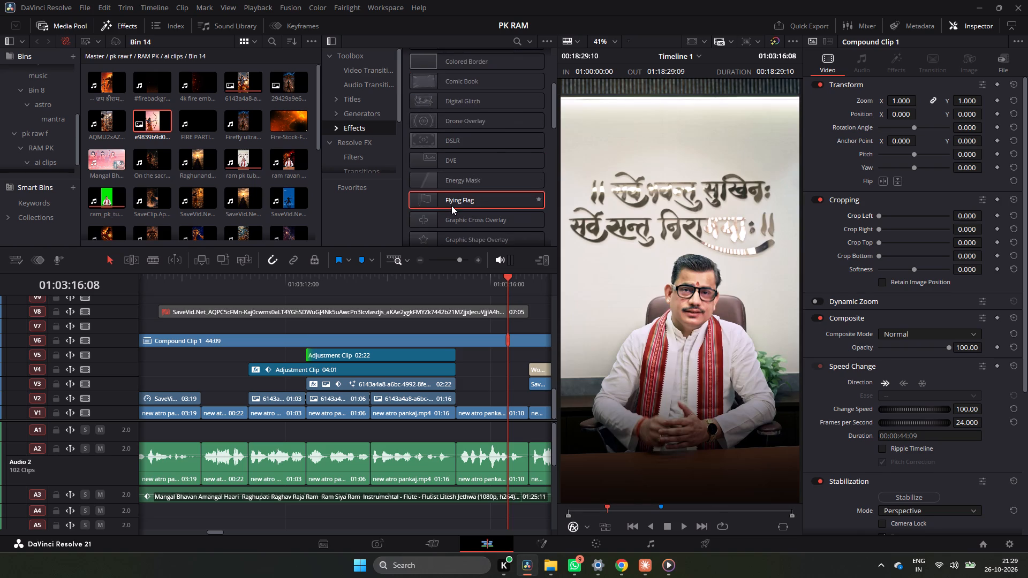
scroll(451, 206, down, 9)
drag(453, 111, 411, 212)
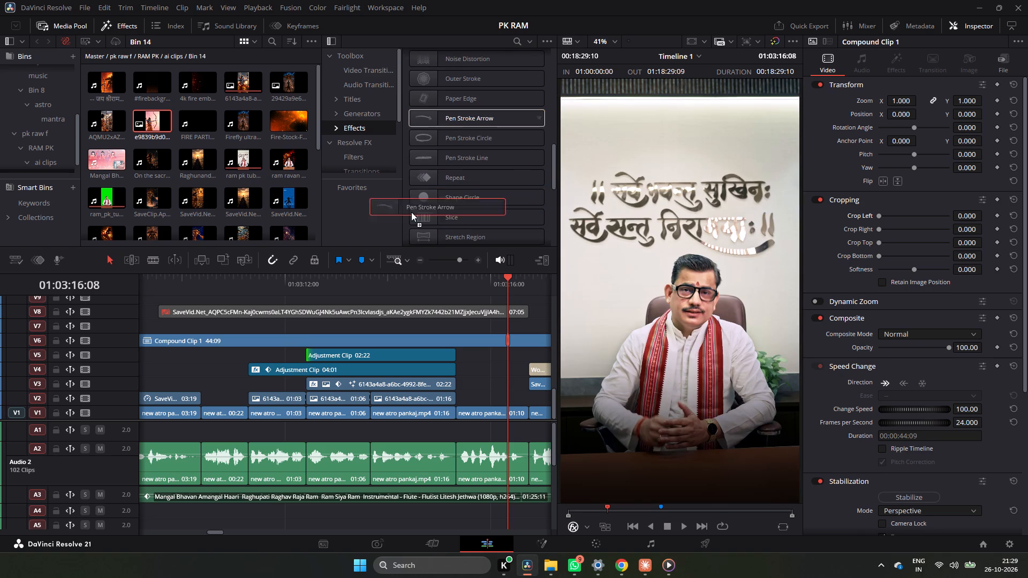
drag(411, 212, 380, 355)
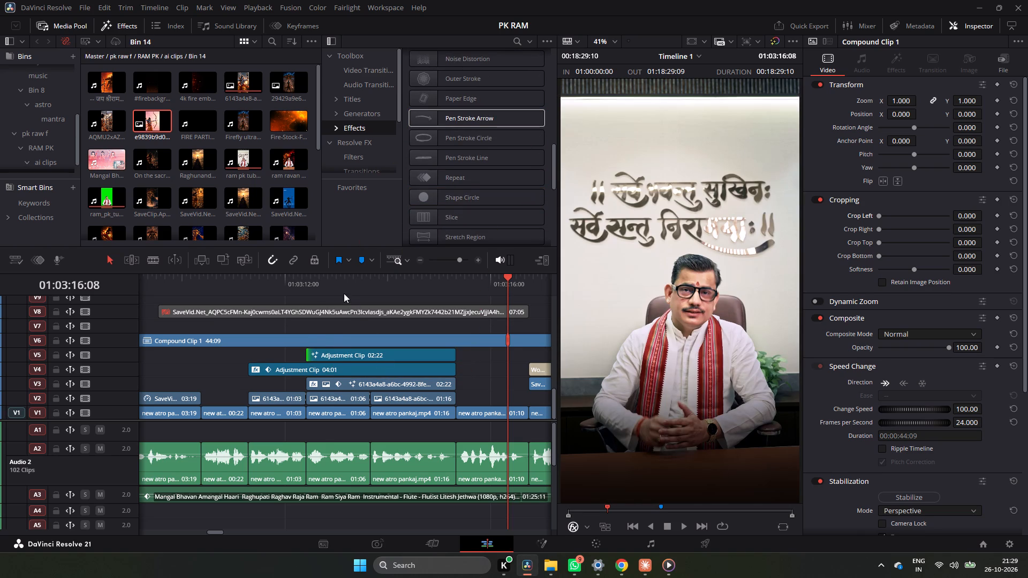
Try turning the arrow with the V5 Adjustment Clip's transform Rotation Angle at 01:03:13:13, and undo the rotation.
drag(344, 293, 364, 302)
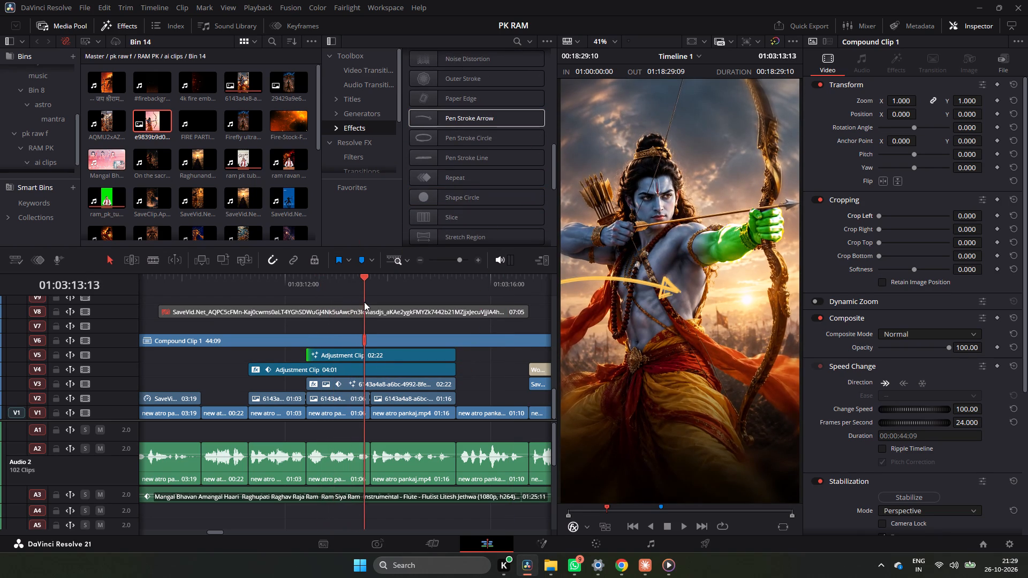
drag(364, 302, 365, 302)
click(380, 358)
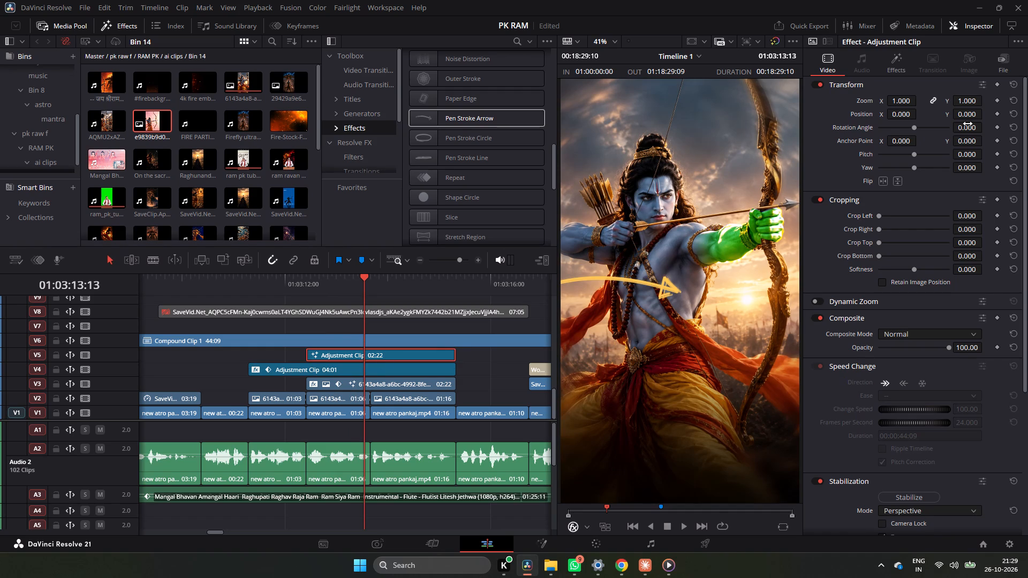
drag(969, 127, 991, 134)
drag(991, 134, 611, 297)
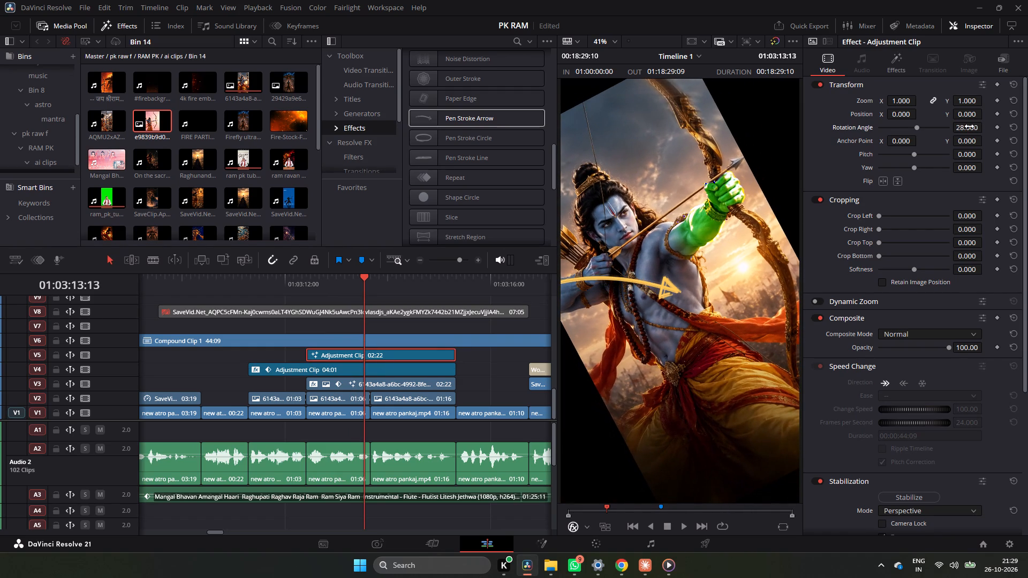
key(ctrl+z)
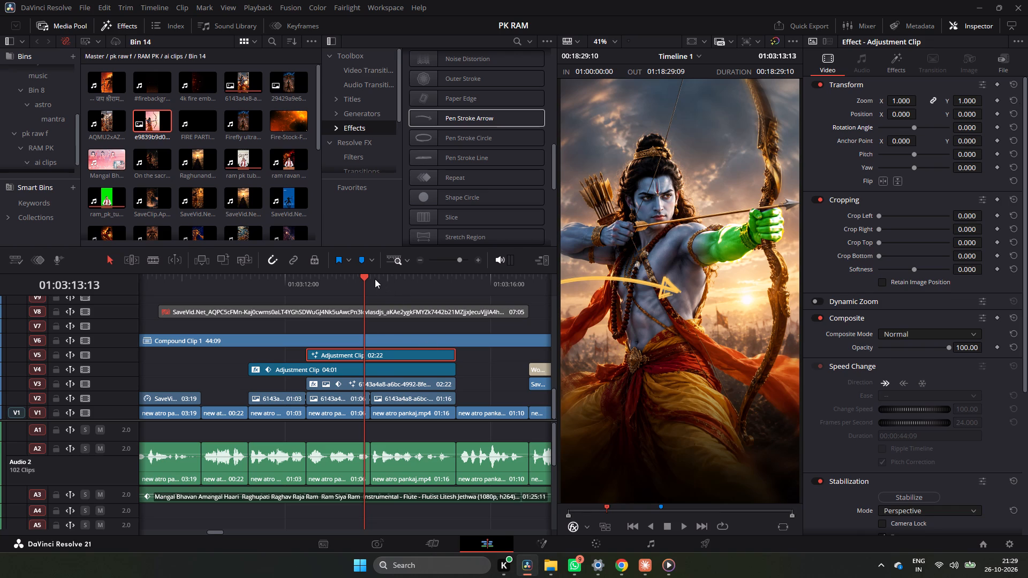
In the V5 clip's Pen Stroke Arrow effect settings, set the arrow's Center to X 0.795, Y 0.524.
drag(375, 279, 383, 297)
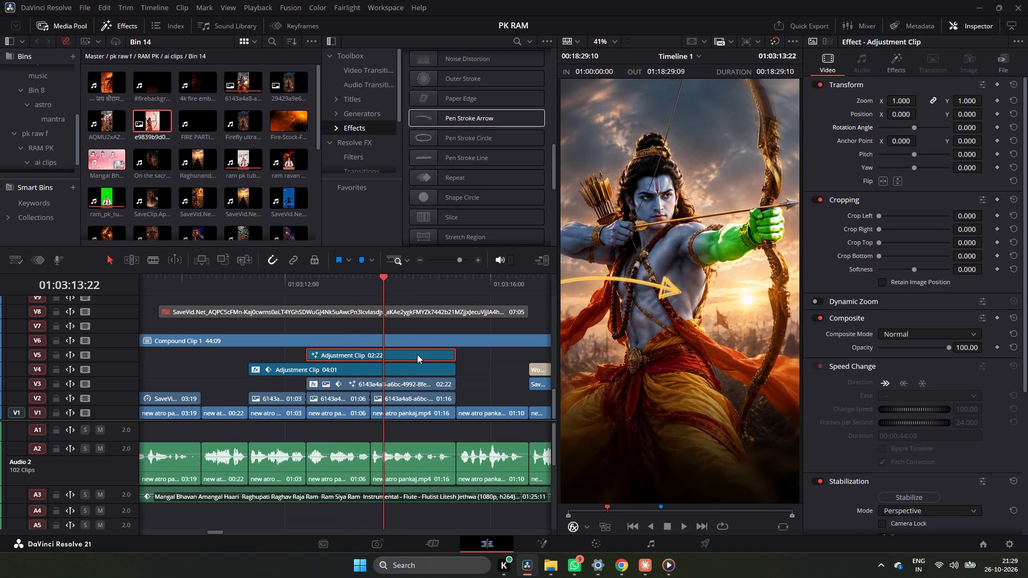
click(416, 355)
click(910, 60)
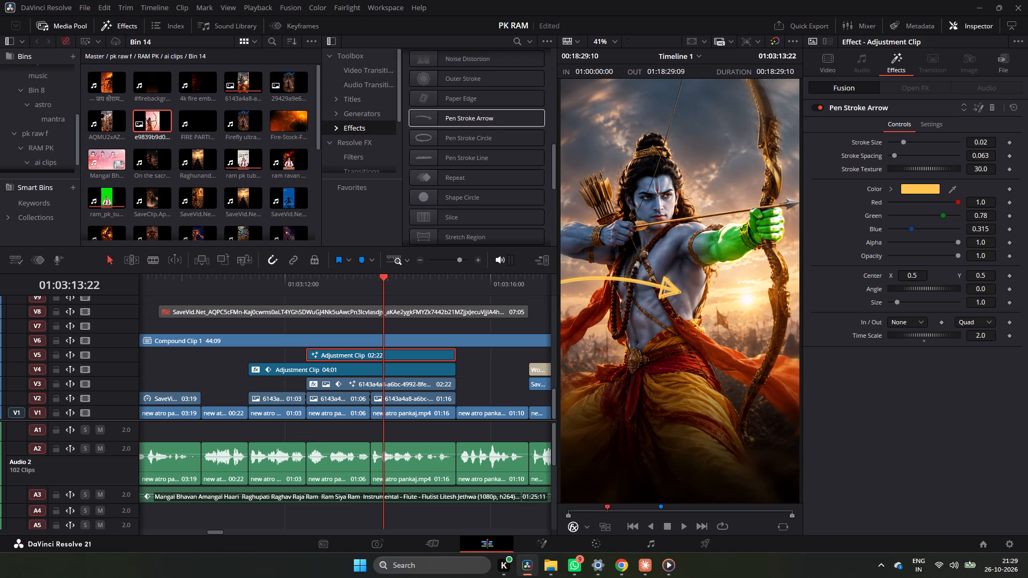
drag(986, 279, 595, 279)
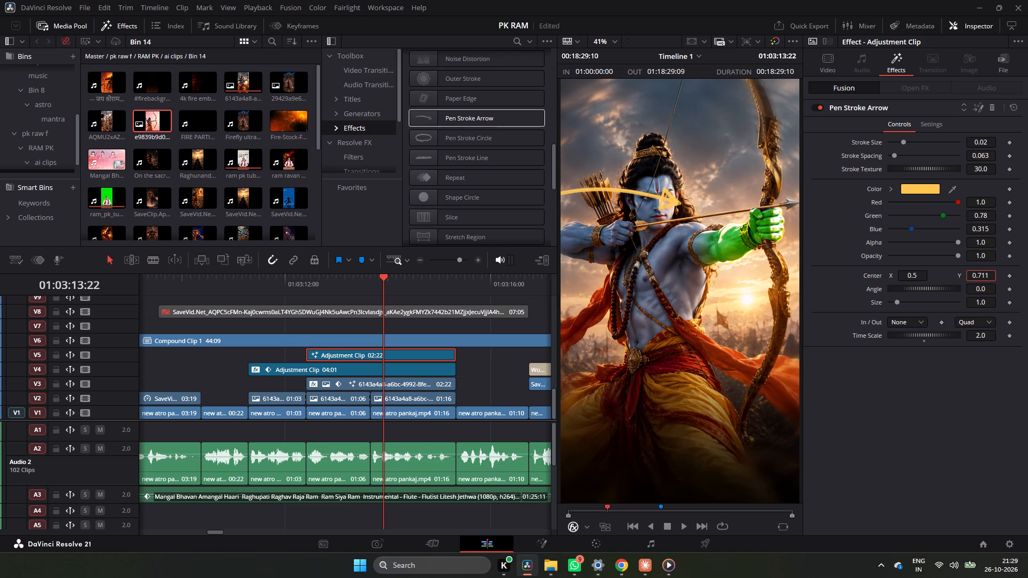
drag(595, 279, 495, 286)
drag(908, 276, 543, 271)
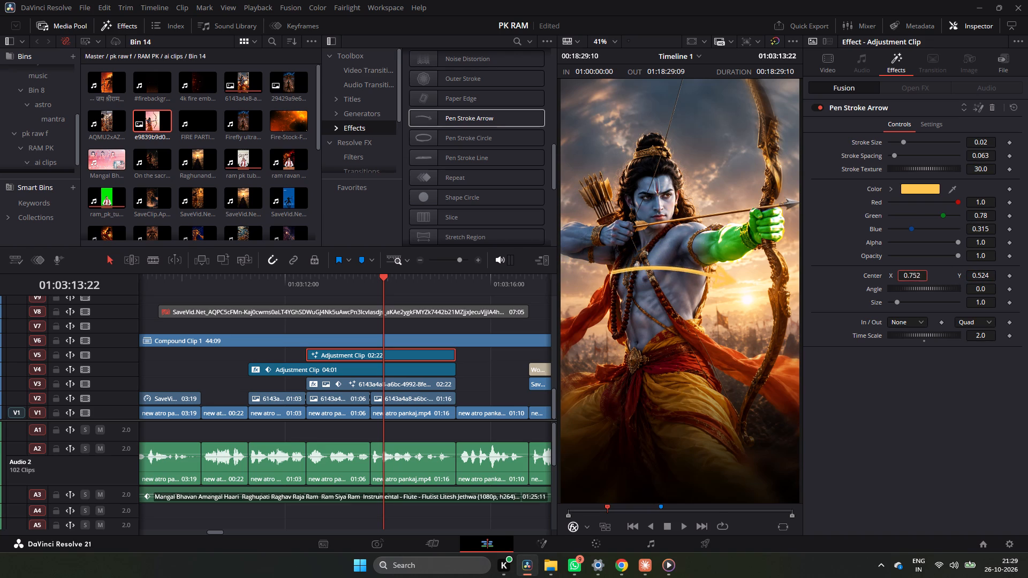
drag(543, 271, 561, 271)
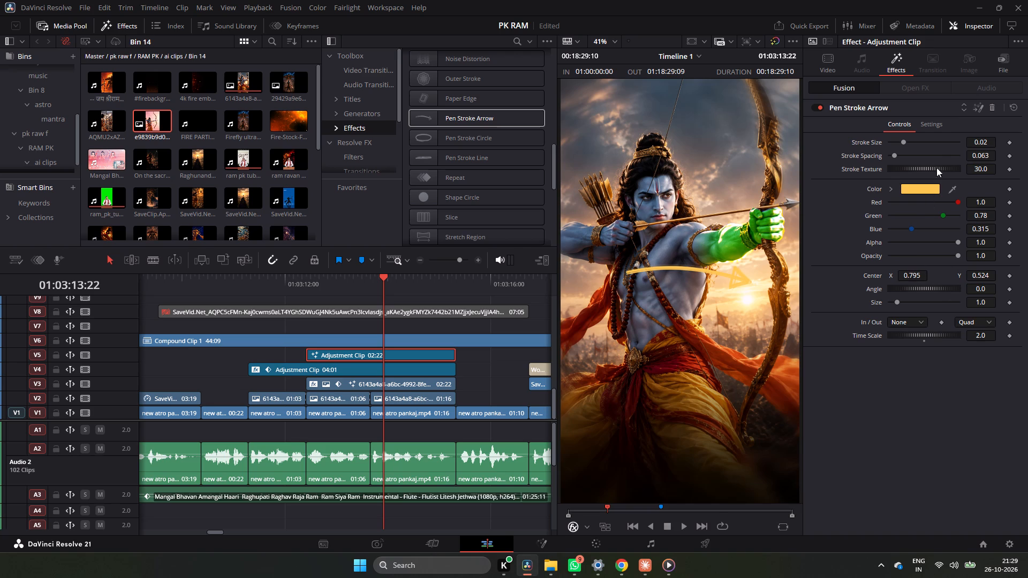
click(938, 129)
click(902, 124)
Set the arrow's Angle to 226.5 and its Center to X 0.337, Y 0.415, starting near the green arm and pointing down to the waist.
drag(978, 287, 760, 349)
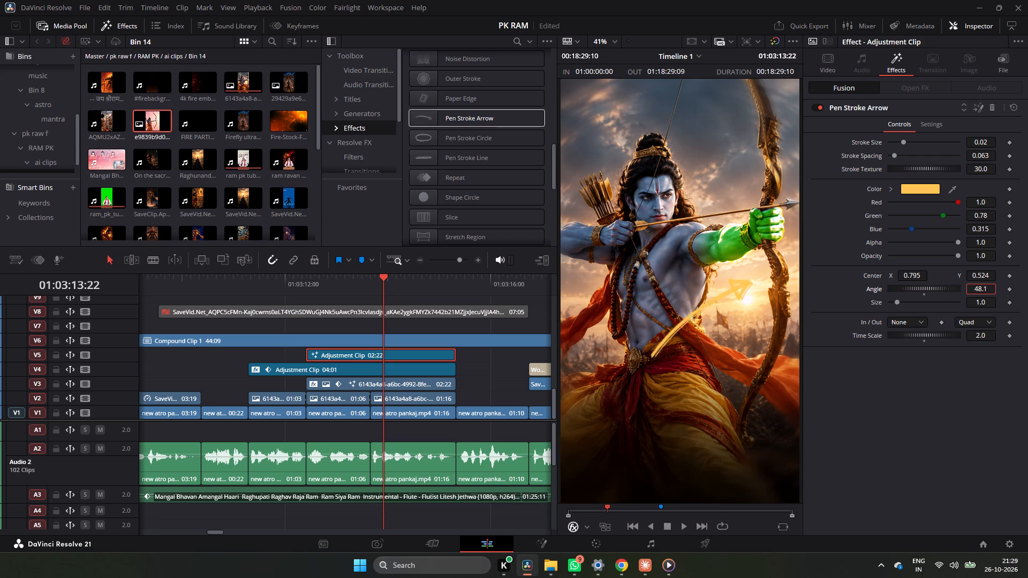
drag(760, 349, 152, 260)
drag(922, 273, 697, 282)
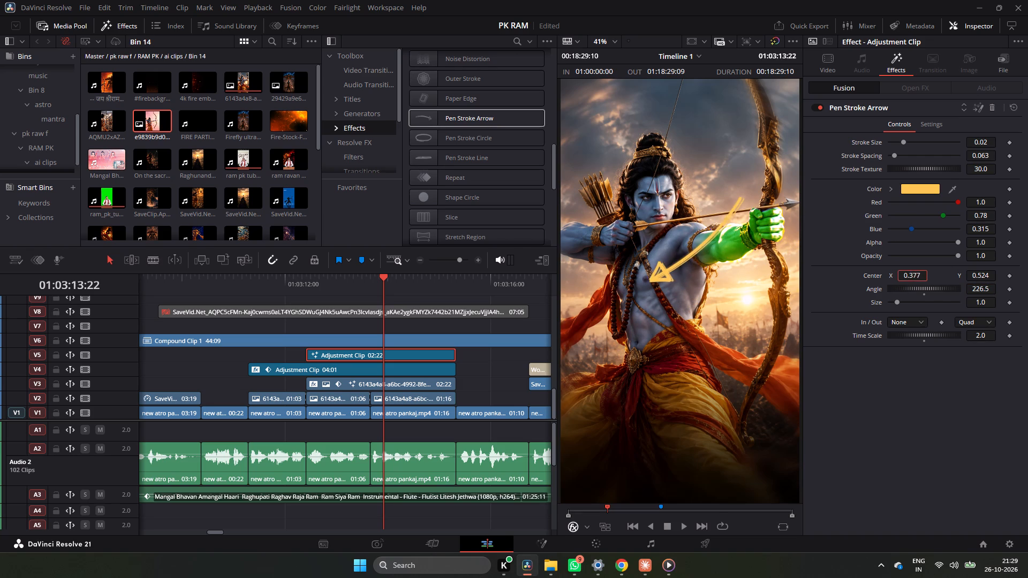
drag(697, 282, 677, 321)
drag(987, 273, 944, 281)
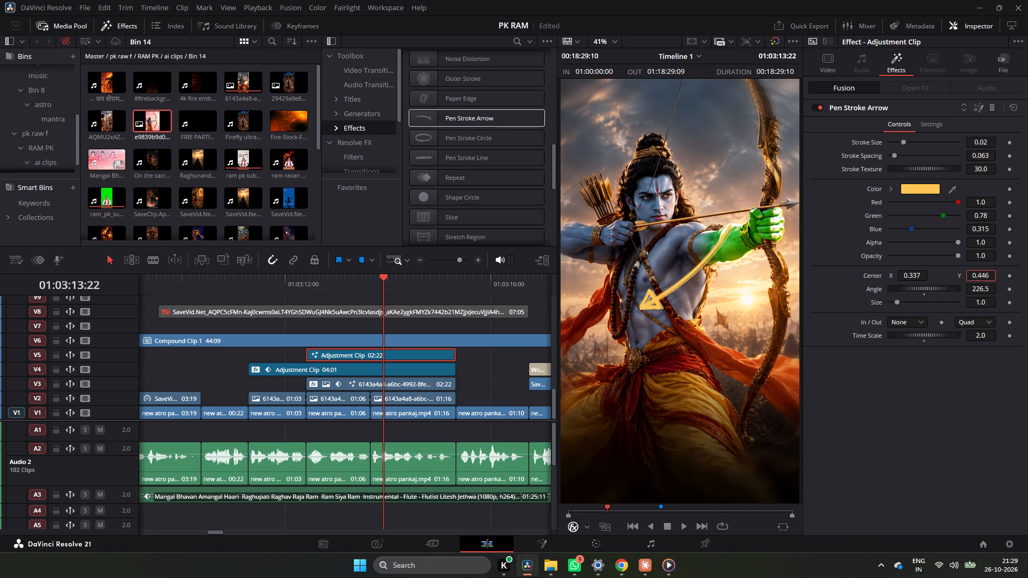
drag(944, 281, 928, 285)
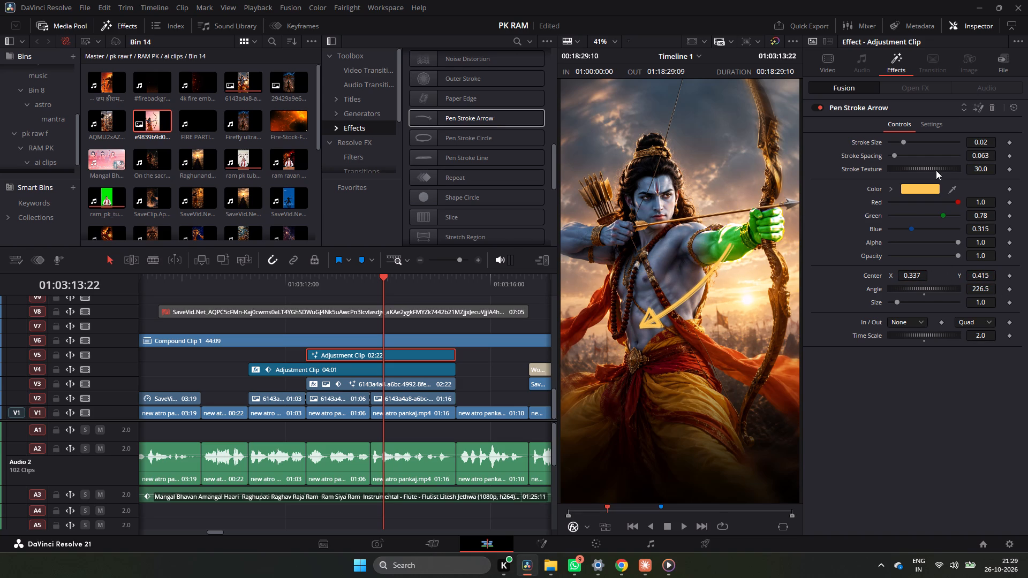
Thin the pen stroke arrow by setting its Stroke Size to 0.0063.
drag(903, 142, 894, 150)
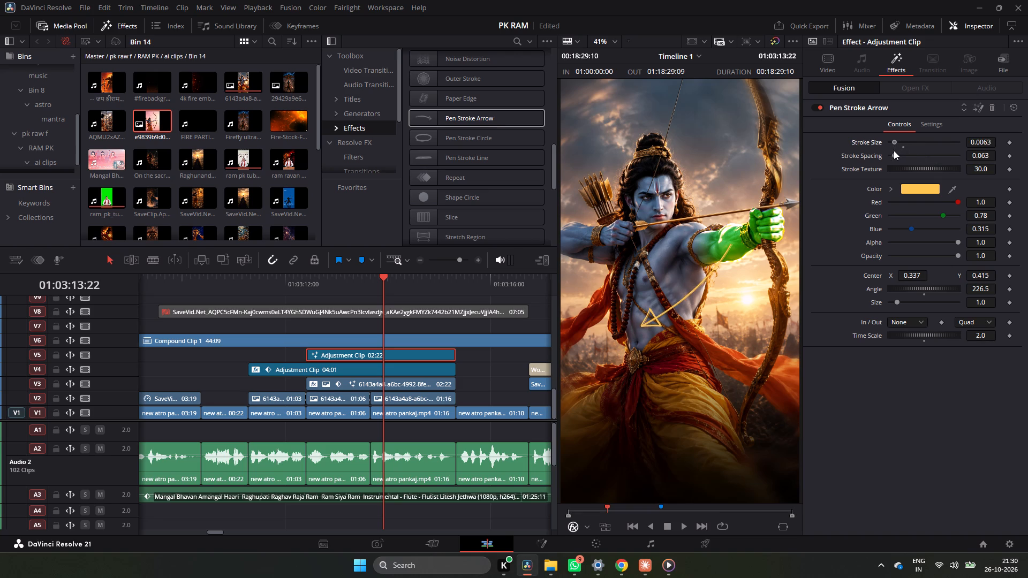
drag(894, 150, 894, 155)
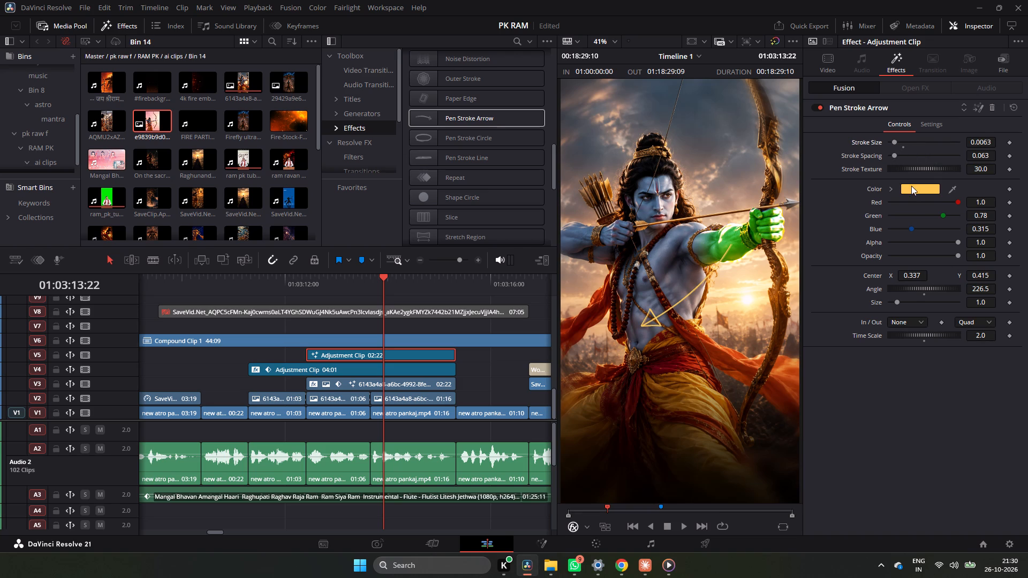
Change the pen stroke arrow's color to white (#ffffff).
click(911, 195)
click(913, 190)
drag(600, 224, 589, 218)
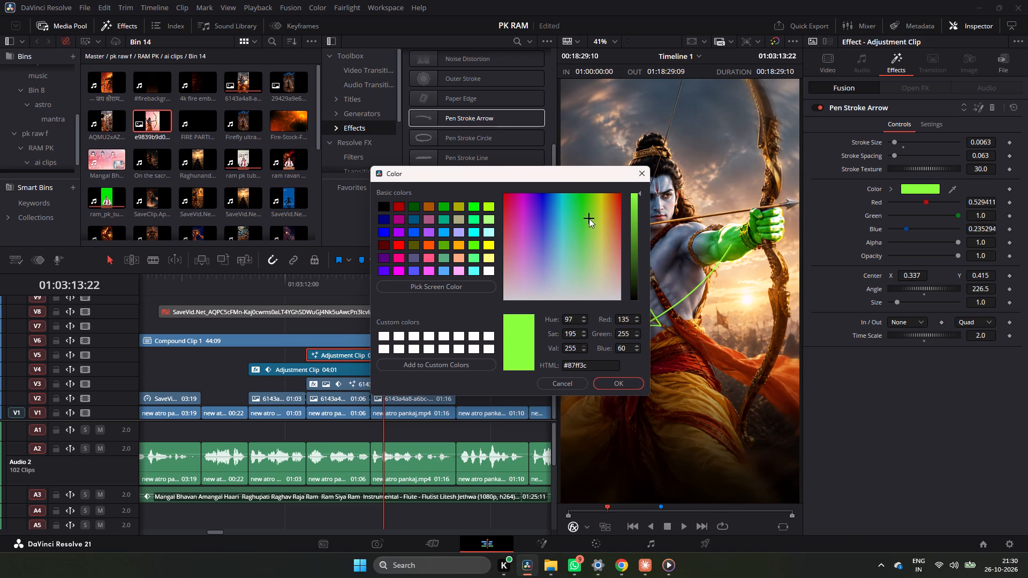
drag(589, 218, 563, 245)
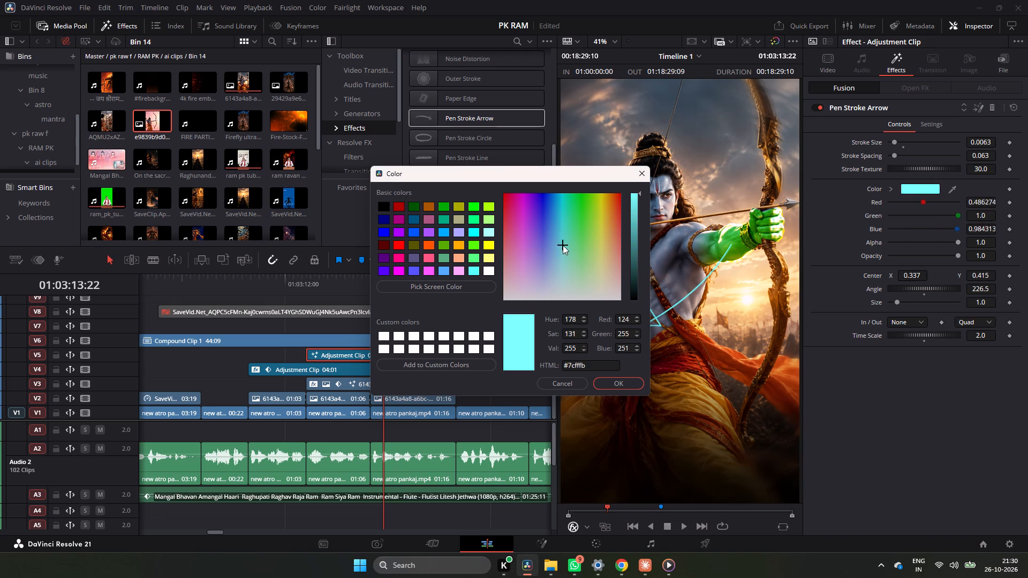
drag(563, 245, 580, 294)
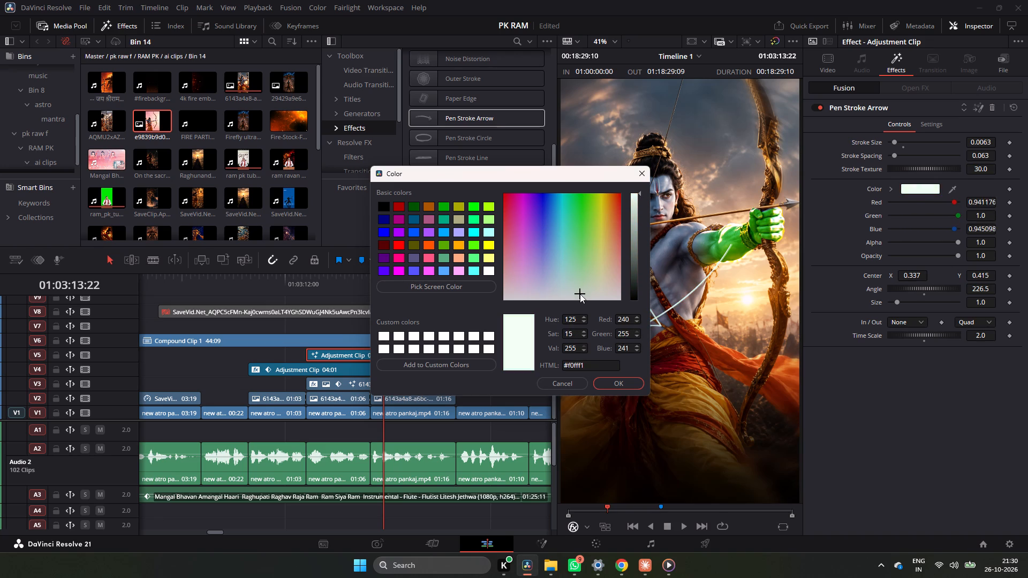
drag(580, 294, 580, 305)
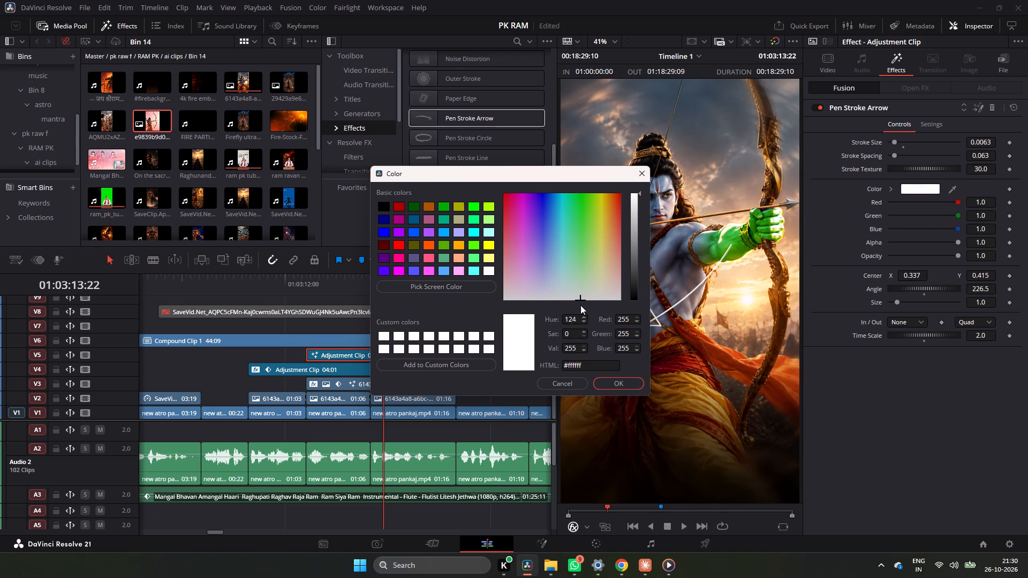
drag(580, 305, 580, 306)
click(610, 379)
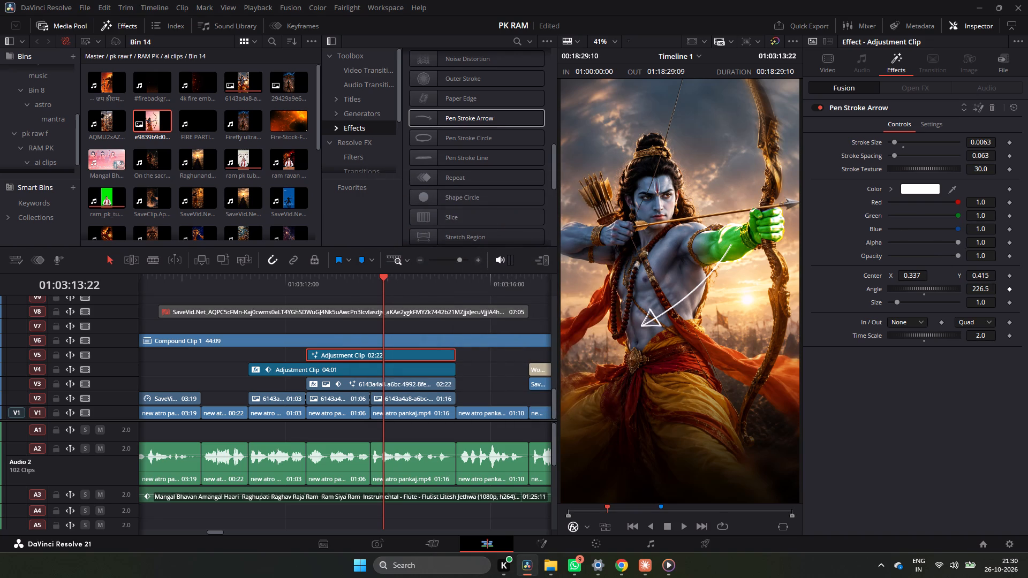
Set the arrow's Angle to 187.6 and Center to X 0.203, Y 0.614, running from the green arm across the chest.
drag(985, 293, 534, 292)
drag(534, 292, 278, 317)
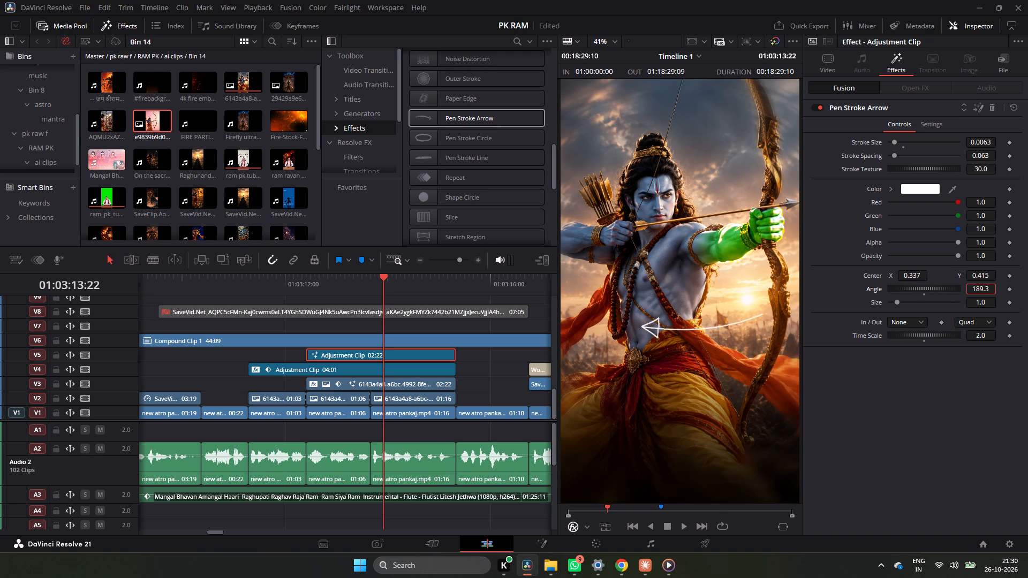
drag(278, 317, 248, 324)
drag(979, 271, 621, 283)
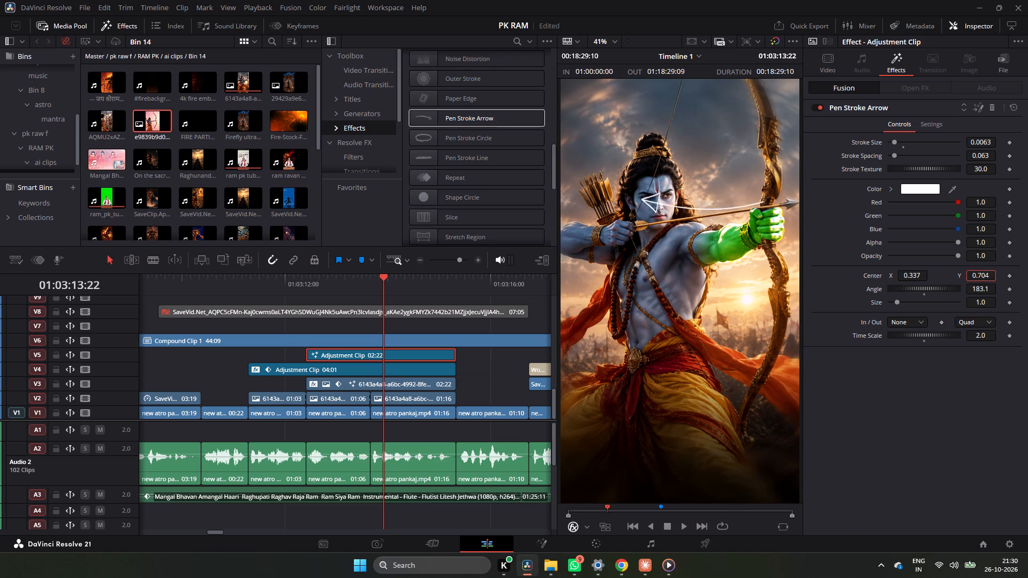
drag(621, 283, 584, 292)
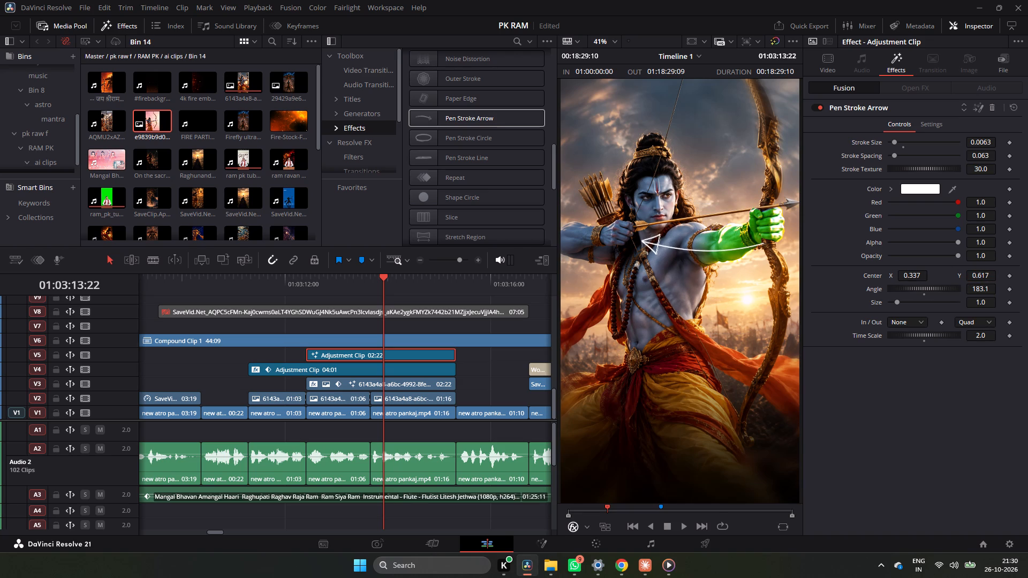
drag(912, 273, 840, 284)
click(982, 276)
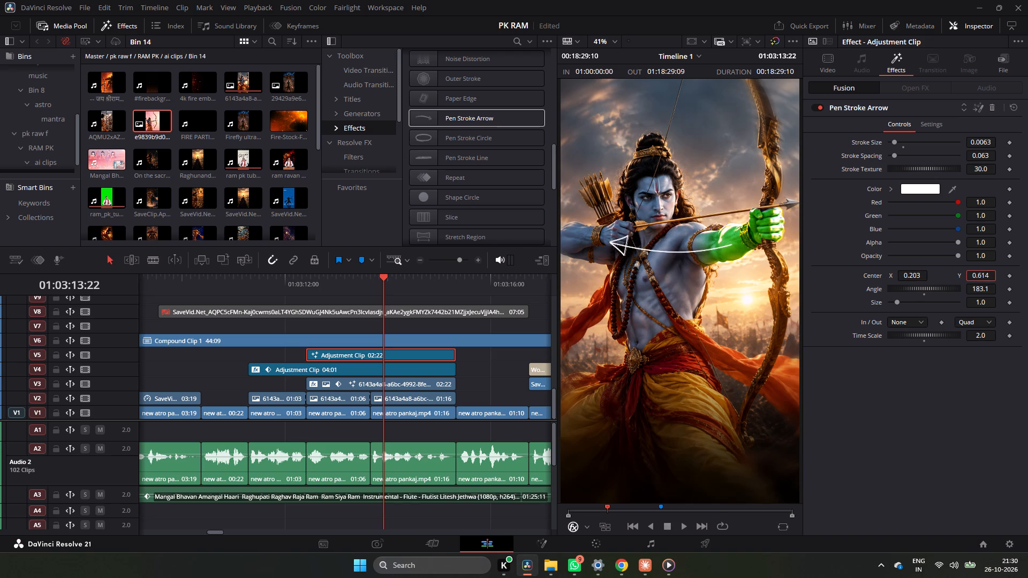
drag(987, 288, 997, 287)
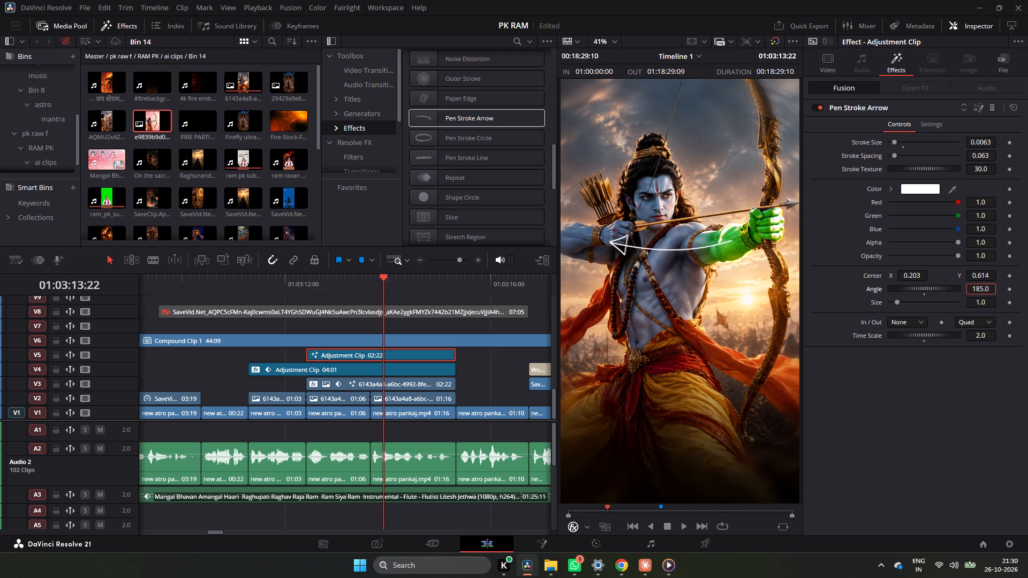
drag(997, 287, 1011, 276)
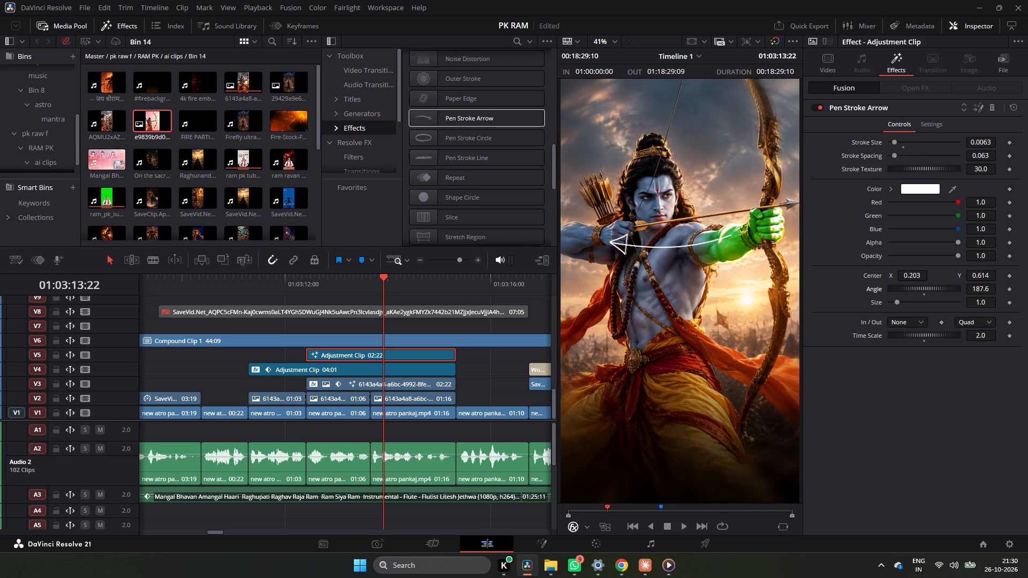
Adjust the arrow's Stroke Spacing to 0.067 and Stroke Texture to 30.286.
click(927, 124)
click(914, 127)
drag(984, 155, 609, 161)
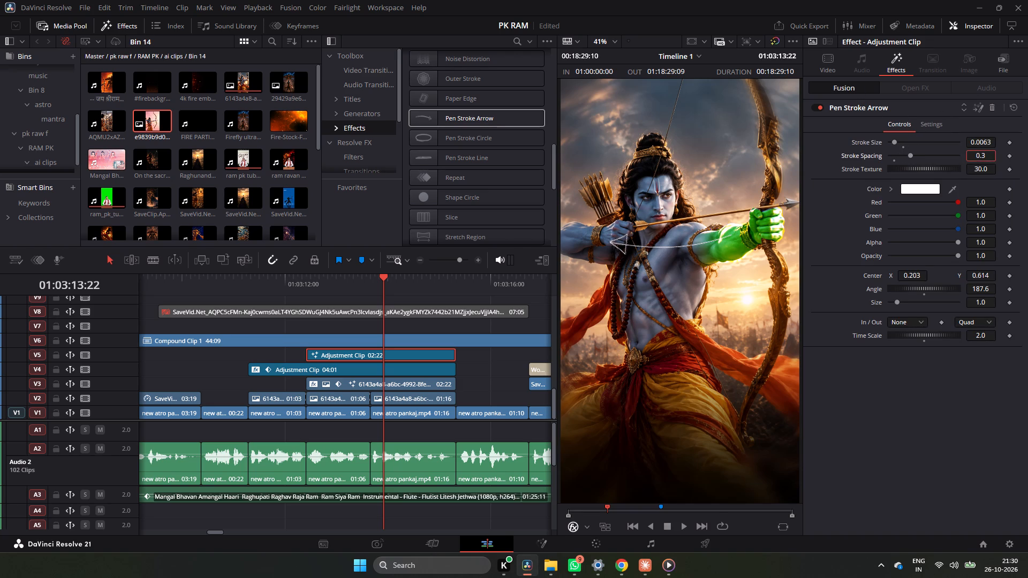
drag(609, 161, 484, 163)
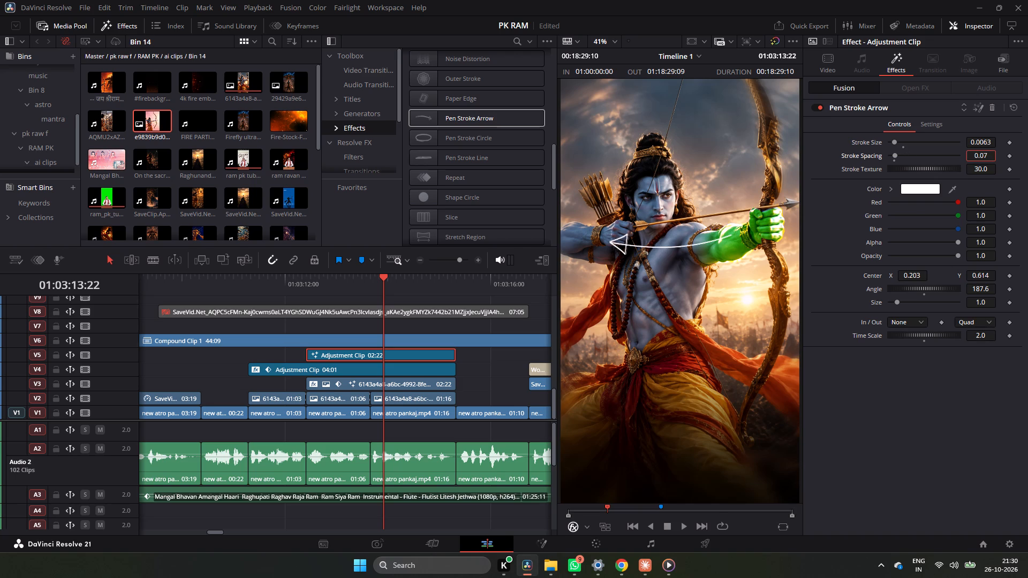
drag(484, 163, 482, 162)
drag(986, 172, 659, 174)
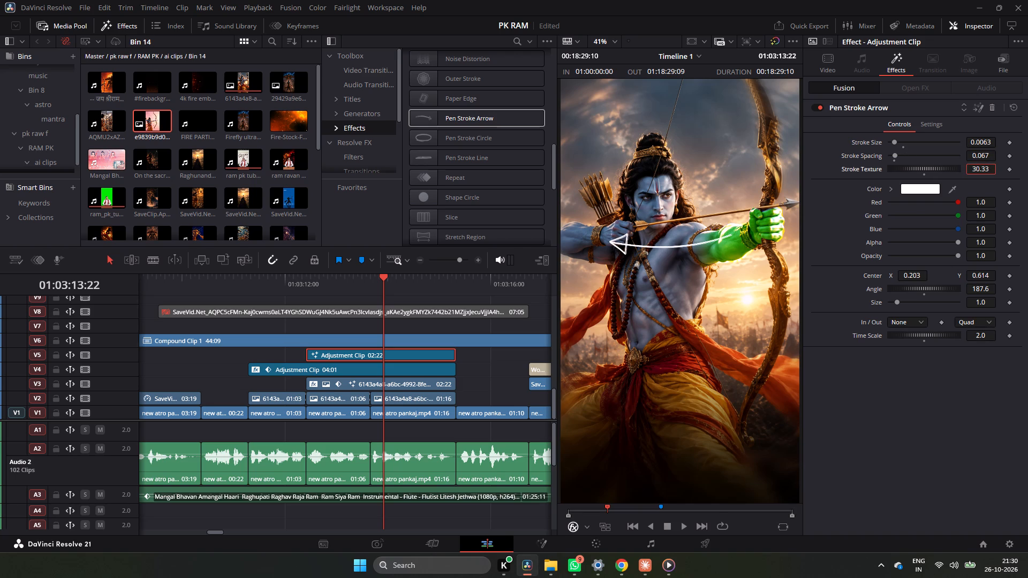
drag(659, 174, 581, 182)
drag(581, 182, 635, 187)
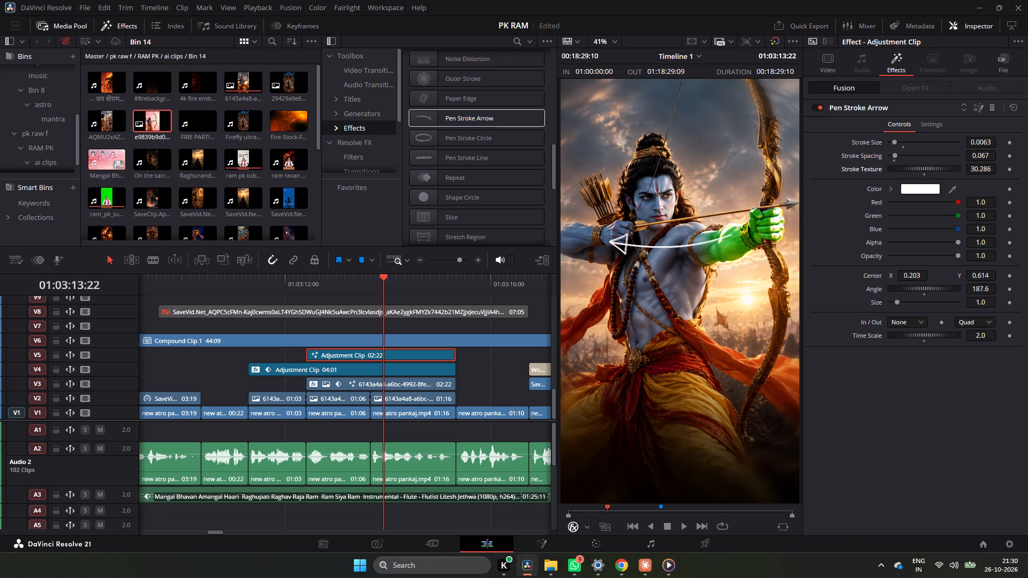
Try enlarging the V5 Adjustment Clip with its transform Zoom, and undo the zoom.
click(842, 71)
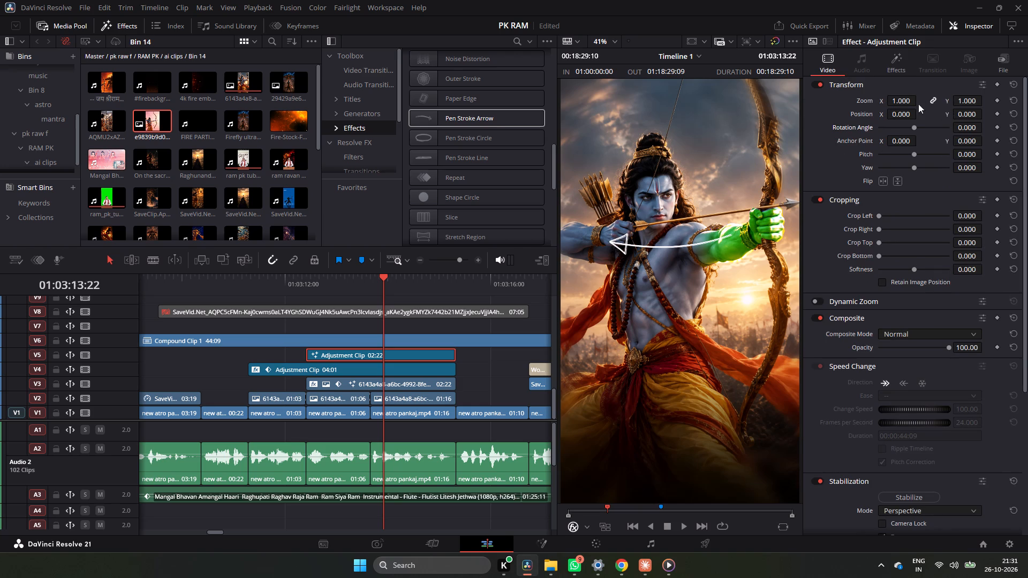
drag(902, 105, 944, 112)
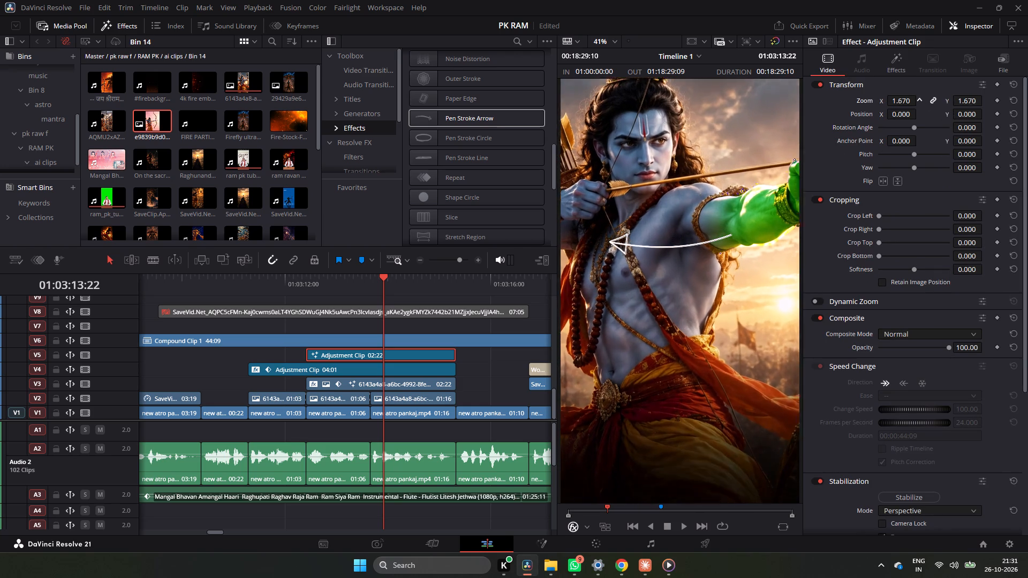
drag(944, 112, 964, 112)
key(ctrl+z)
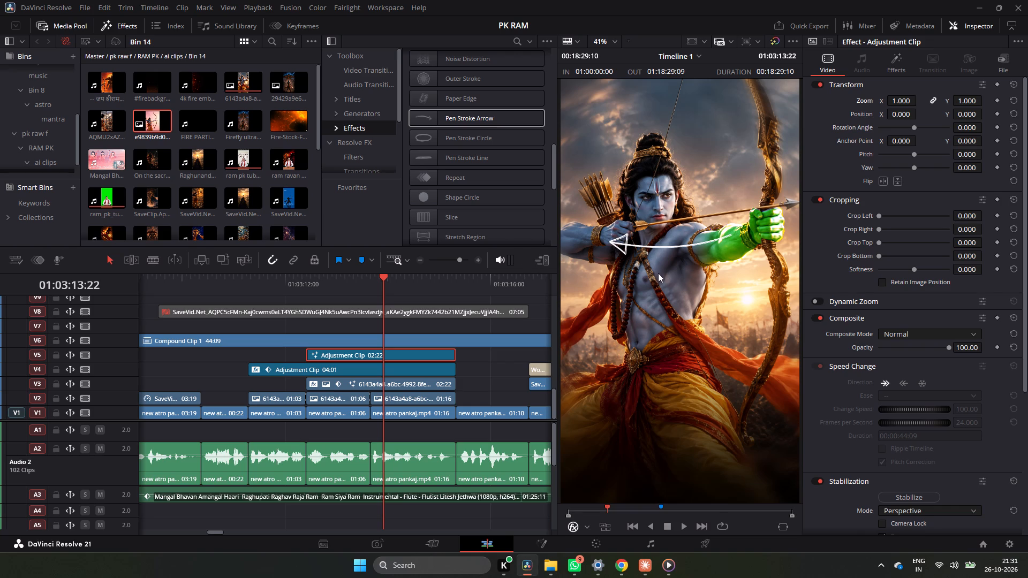
In the Pen Stroke Arrow effect settings, reduce the arrow's Size to 0.743 and set its Center X to 0.302.
click(898, 67)
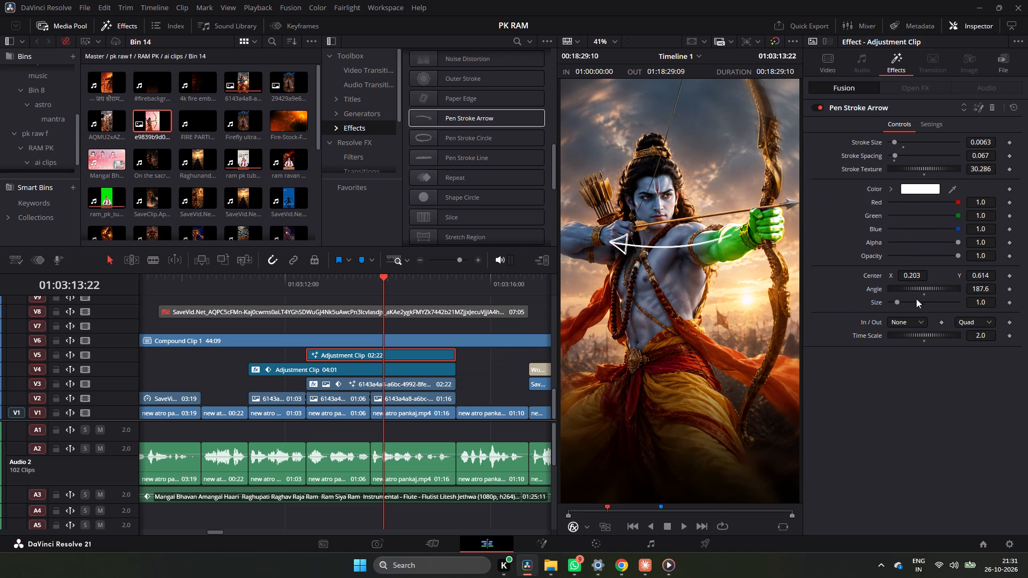
drag(897, 302, 910, 306)
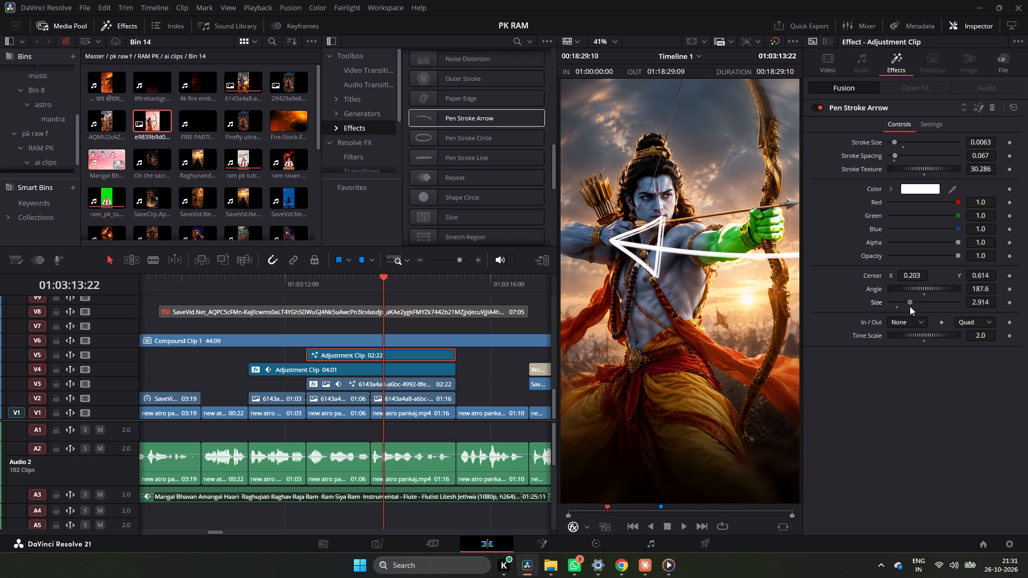
drag(910, 306, 897, 309)
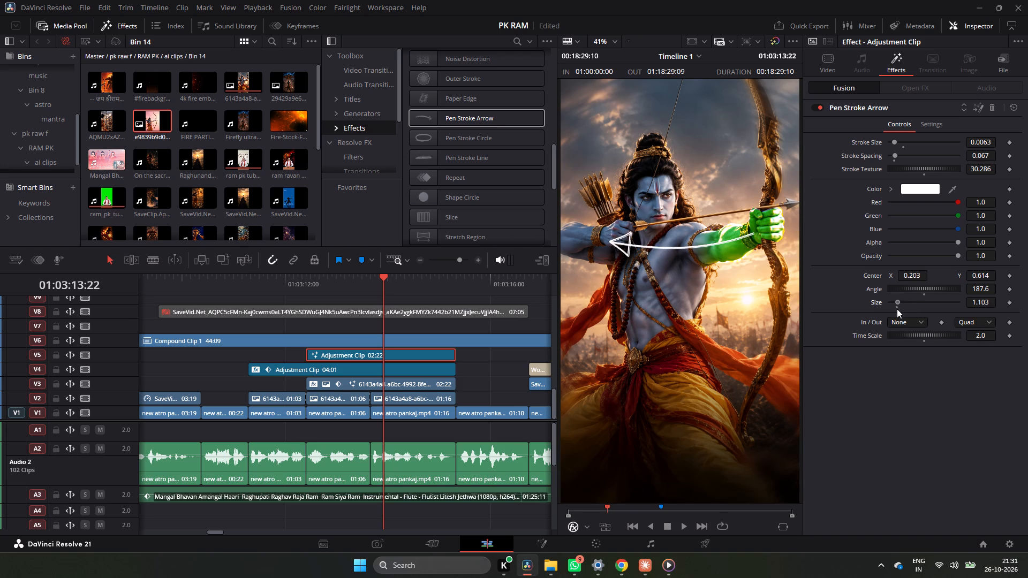
drag(897, 309, 901, 310)
drag(979, 303, 1009, 300)
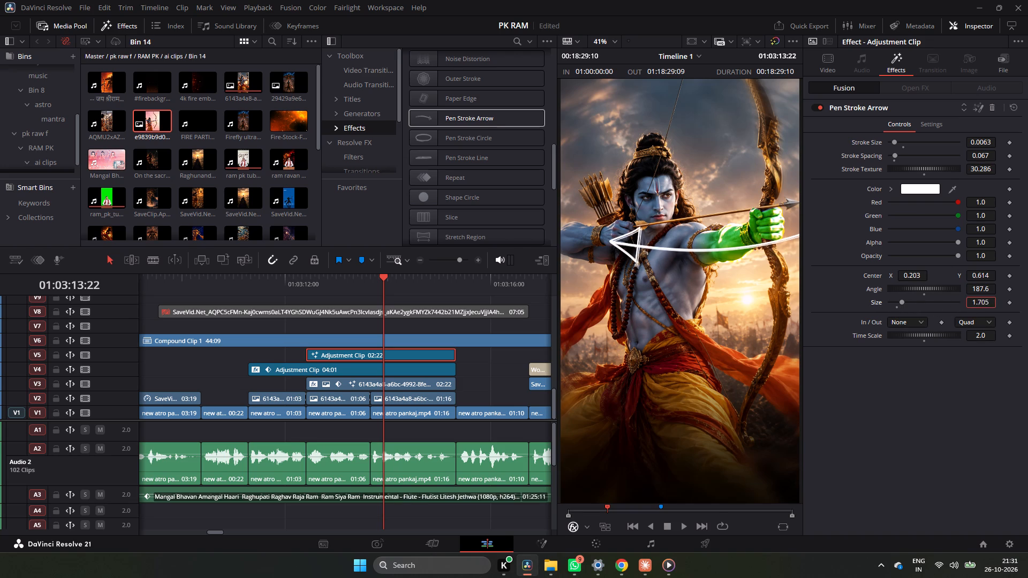
drag(1009, 300, 622, 318)
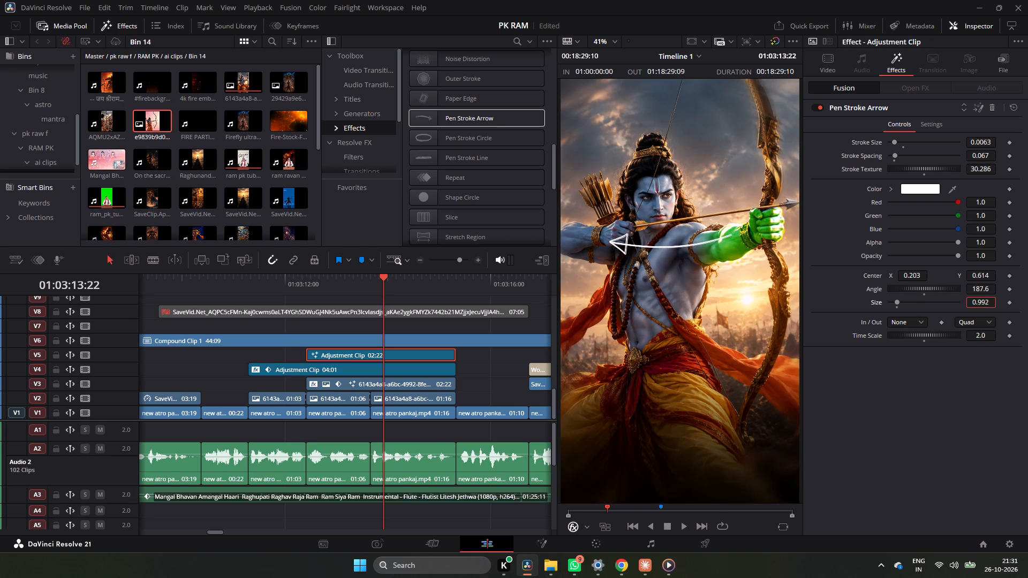
drag(622, 318, 527, 328)
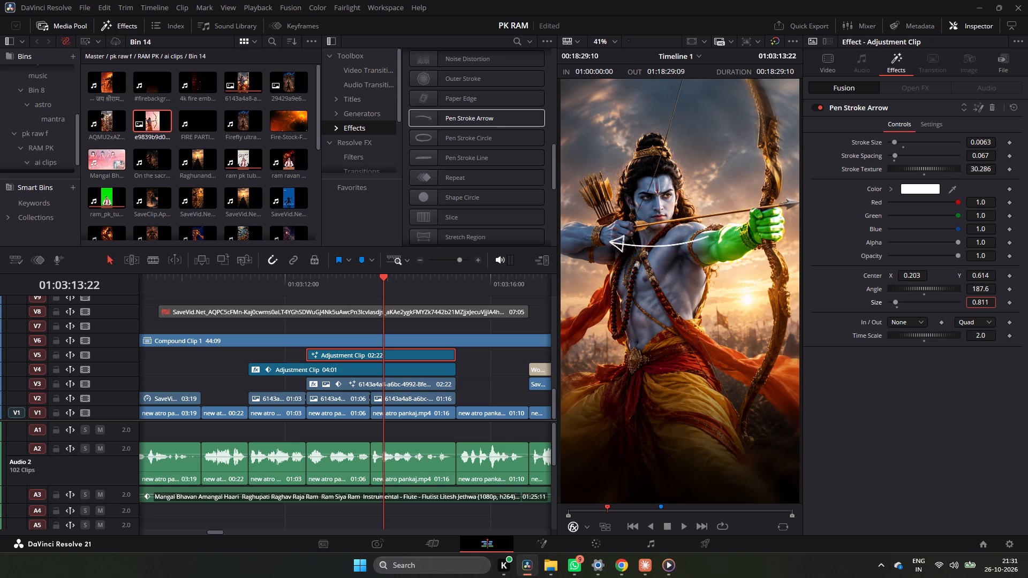
drag(527, 328, 516, 330)
drag(914, 277, 962, 282)
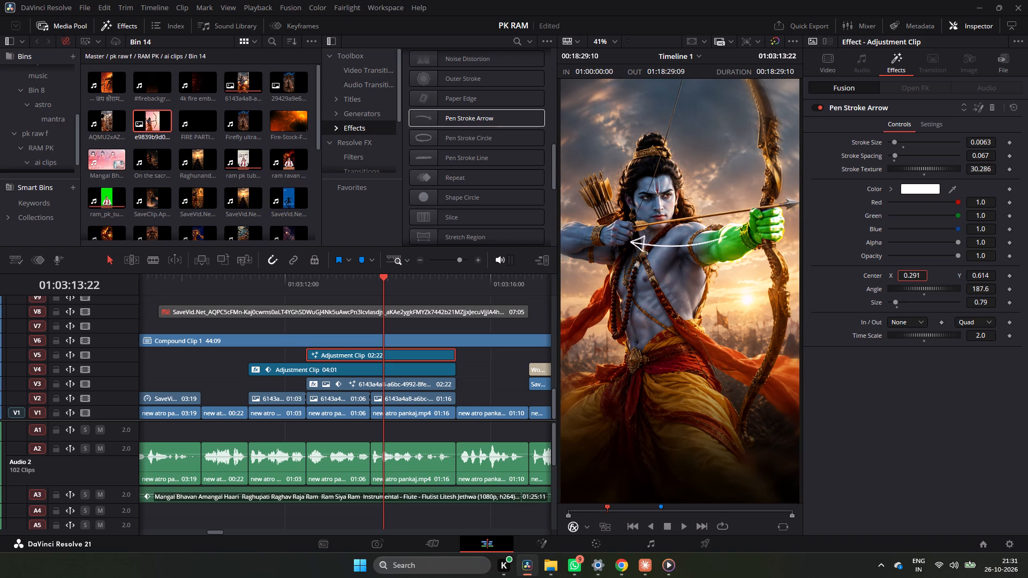
drag(962, 282, 967, 283)
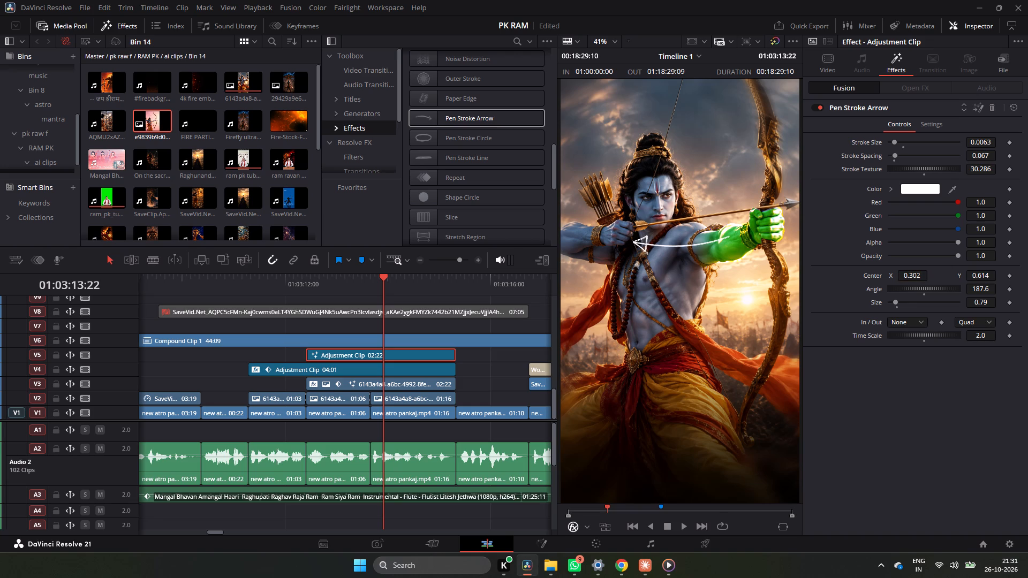
drag(978, 305, 966, 307)
drag(966, 307, 953, 313)
Tilt the arrow to an Angle of 182.7 and set its Center Y to 0.628.
drag(983, 286, 983, 287)
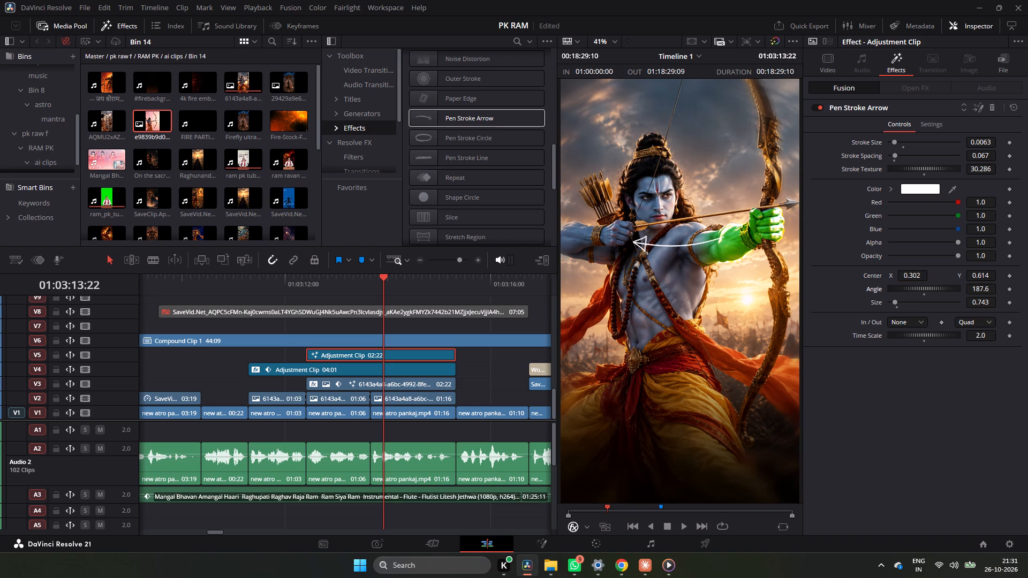
drag(983, 287, 957, 311)
drag(969, 275, 978, 276)
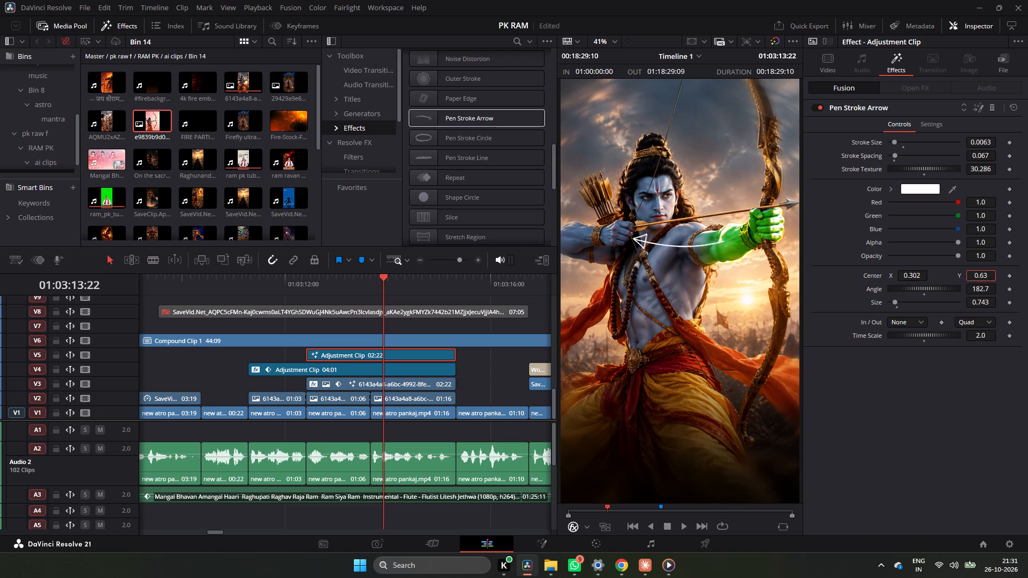
drag(978, 276, 976, 279)
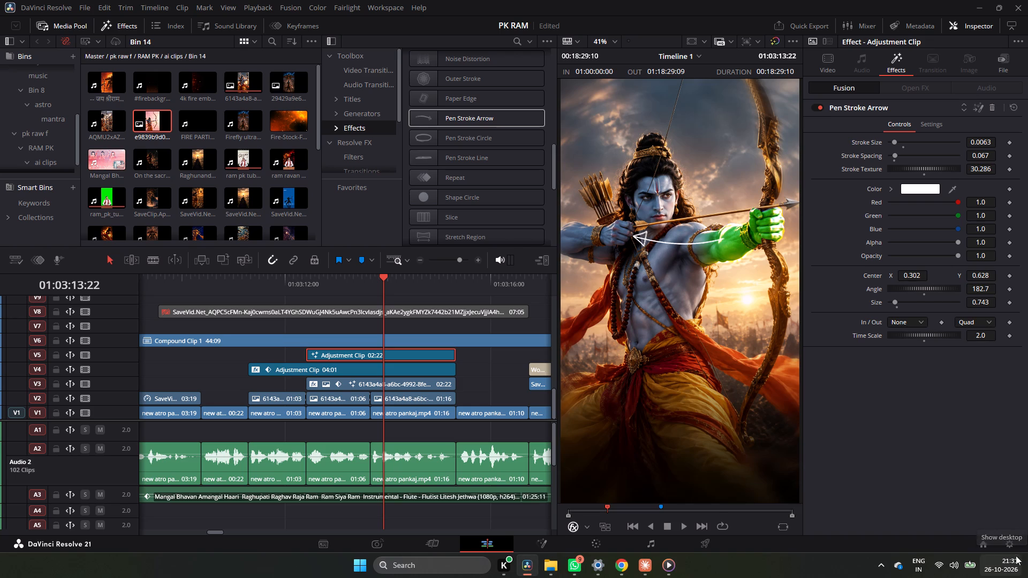
Reposition the pen stroke arrow with Center X 0.264 and Center Y 0.61, and set its Angle to 186.2.
drag(980, 275, 982, 280)
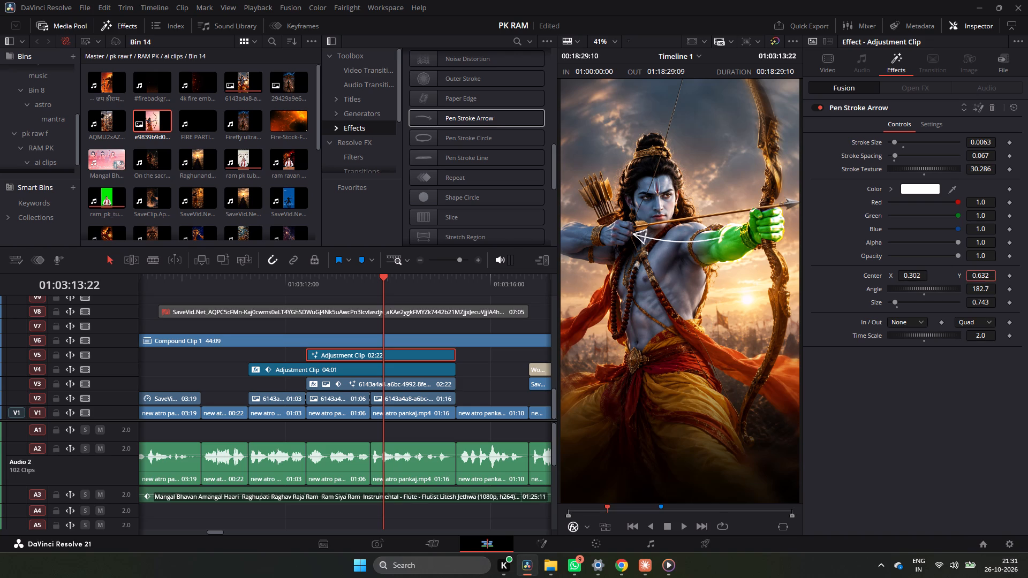
drag(982, 280, 971, 300)
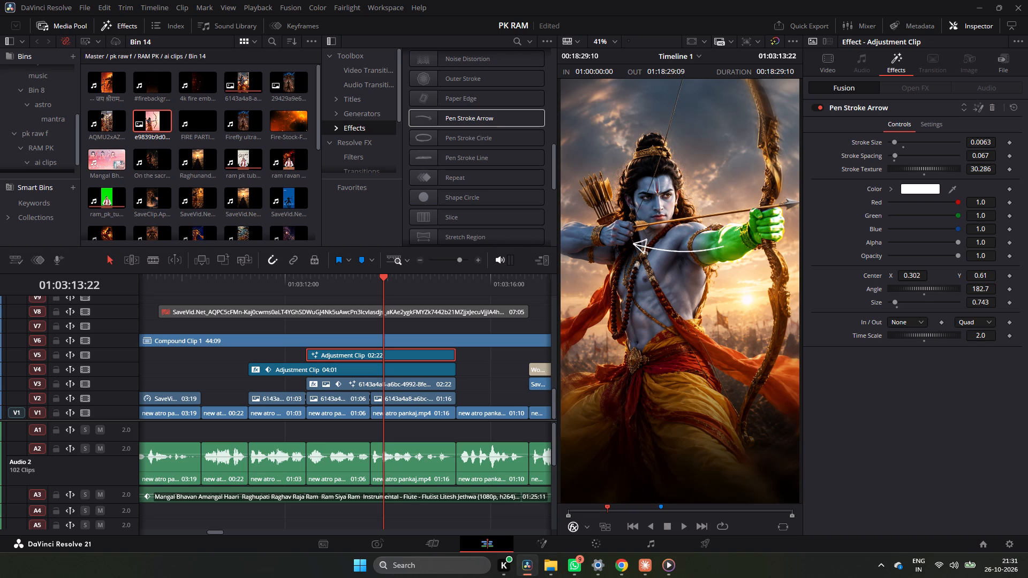
drag(981, 285, 997, 287)
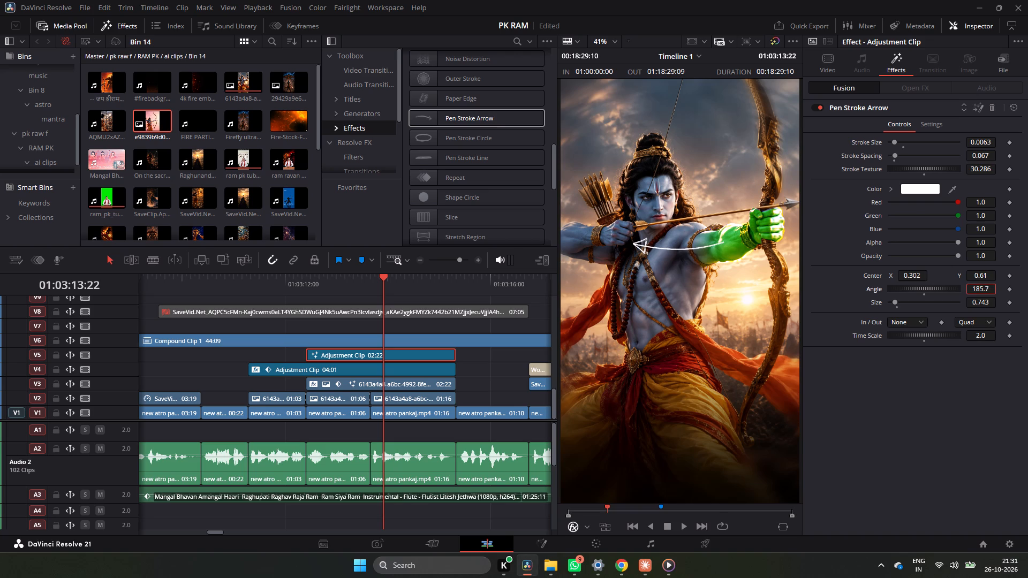
drag(997, 287, 1000, 287)
drag(908, 273, 940, 282)
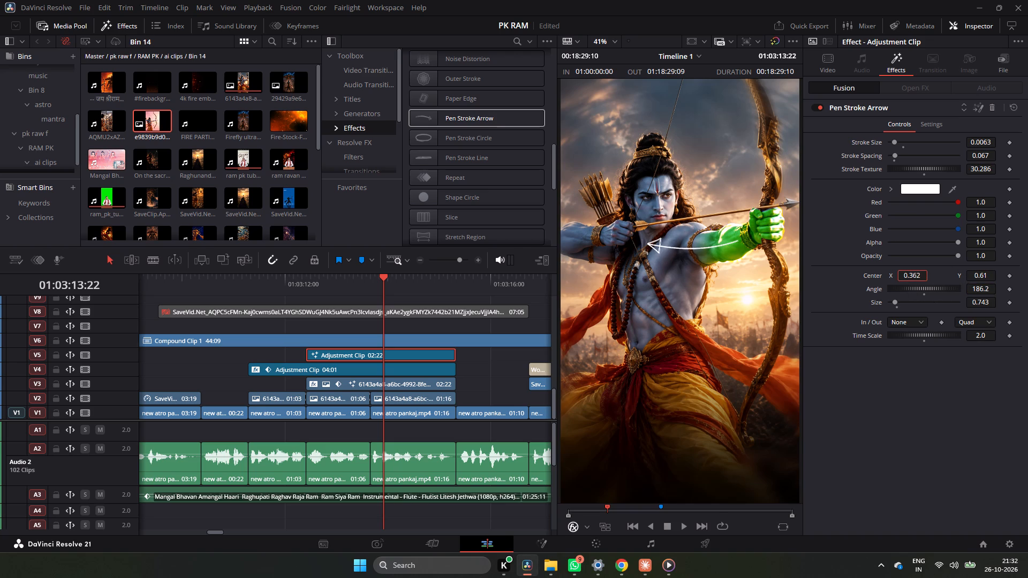
drag(940, 282, 903, 286)
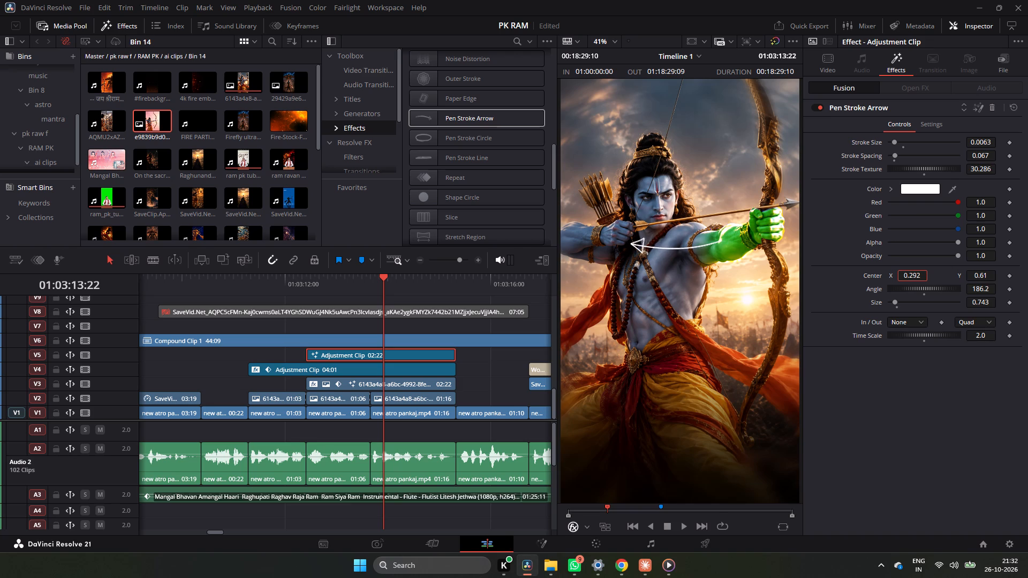
drag(903, 286, 892, 288)
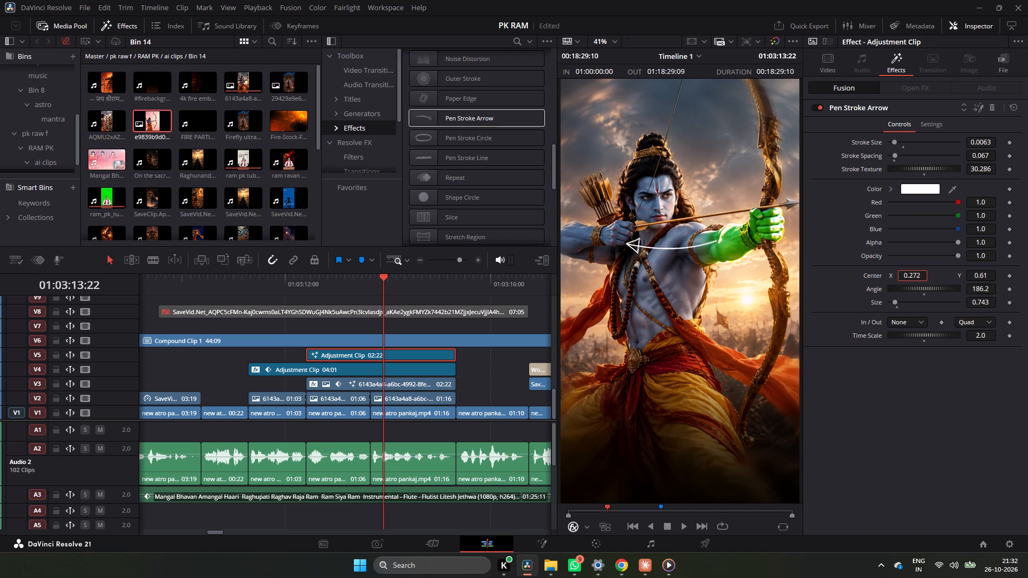
drag(892, 288, 888, 291)
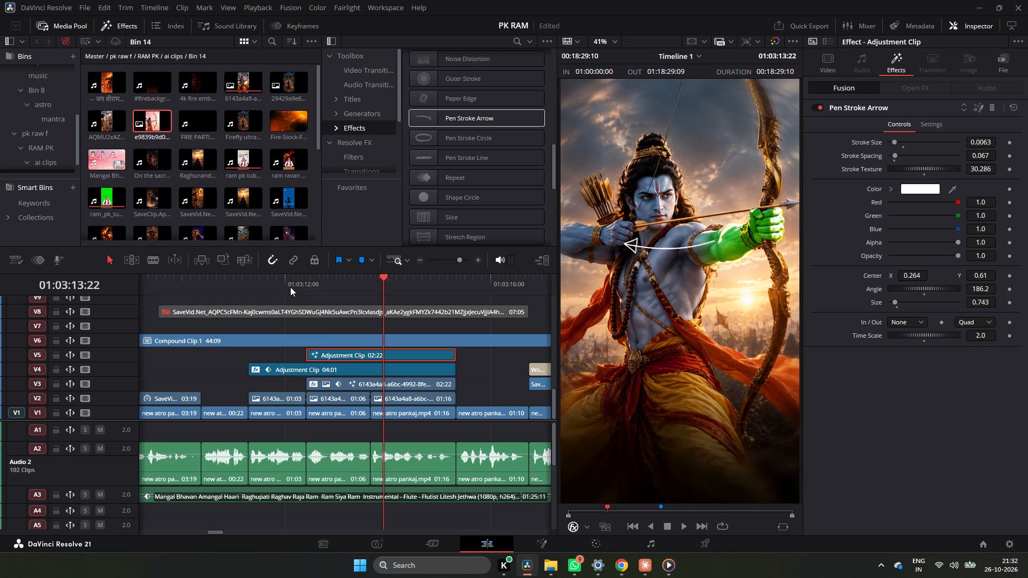
Delete the SaveVid.Net clip from track V8 above Compound Clip 1.
double_click(419, 257)
click(356, 311)
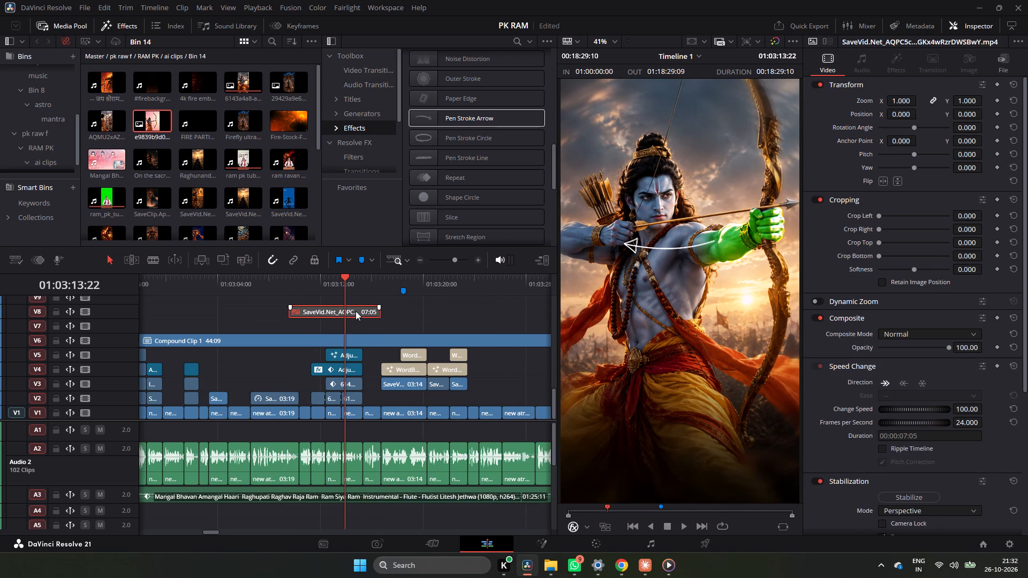
key(d)
key(d)
key(BackSpace)
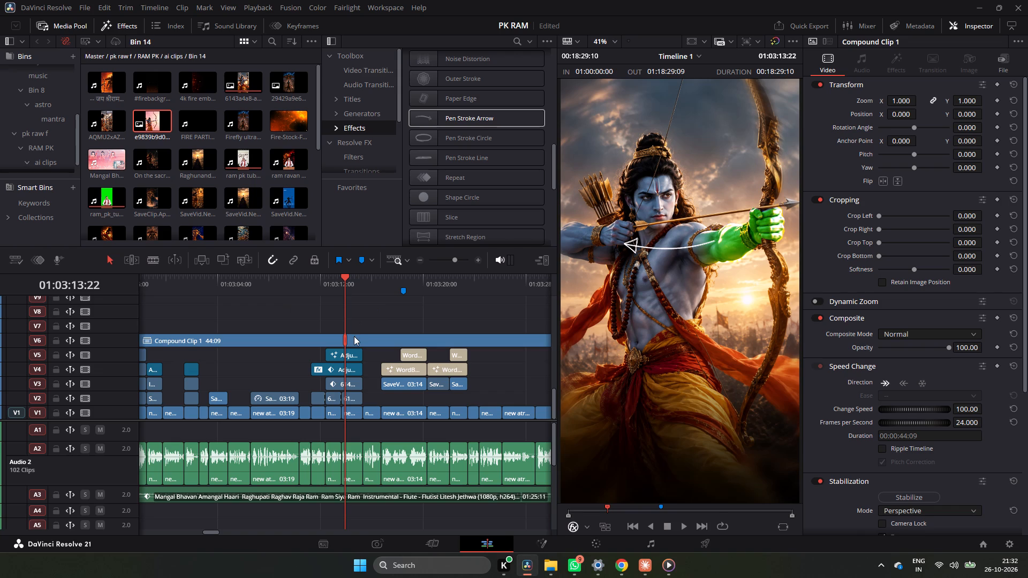
Free track V3 under the arrow by moving Compound Clip 1 to V7 and shifting the two adjustment clips and image clip up one track.
drag(354, 336, 354, 328)
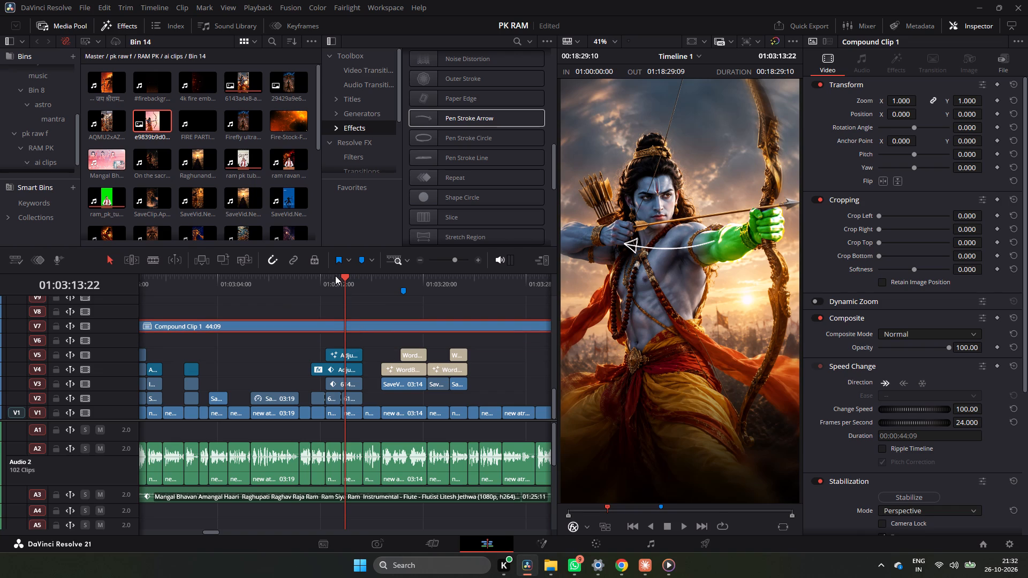
drag(339, 280, 332, 283)
key(space)
key(space)
key(space)
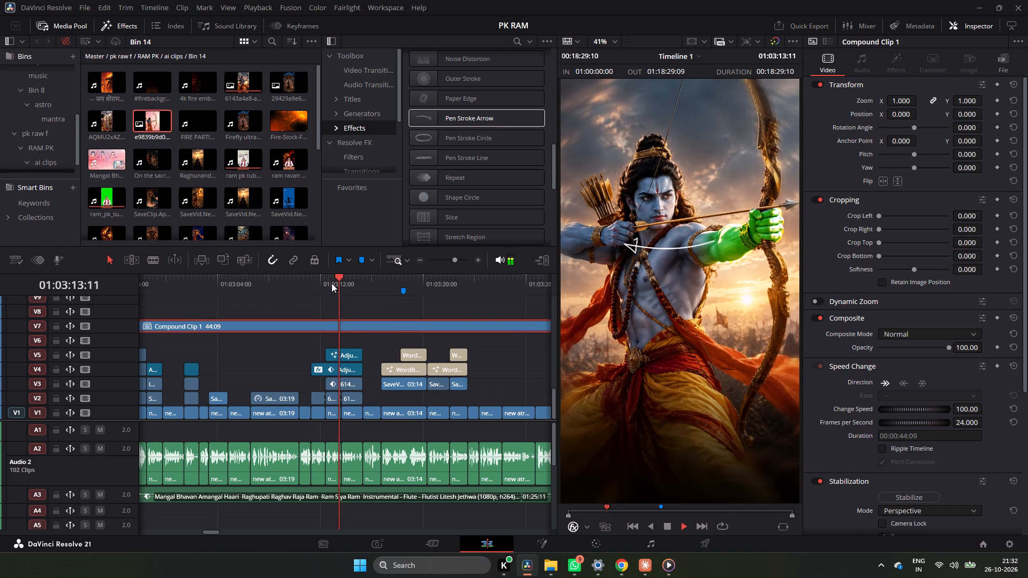
key(space)
drag(338, 280, 338, 281)
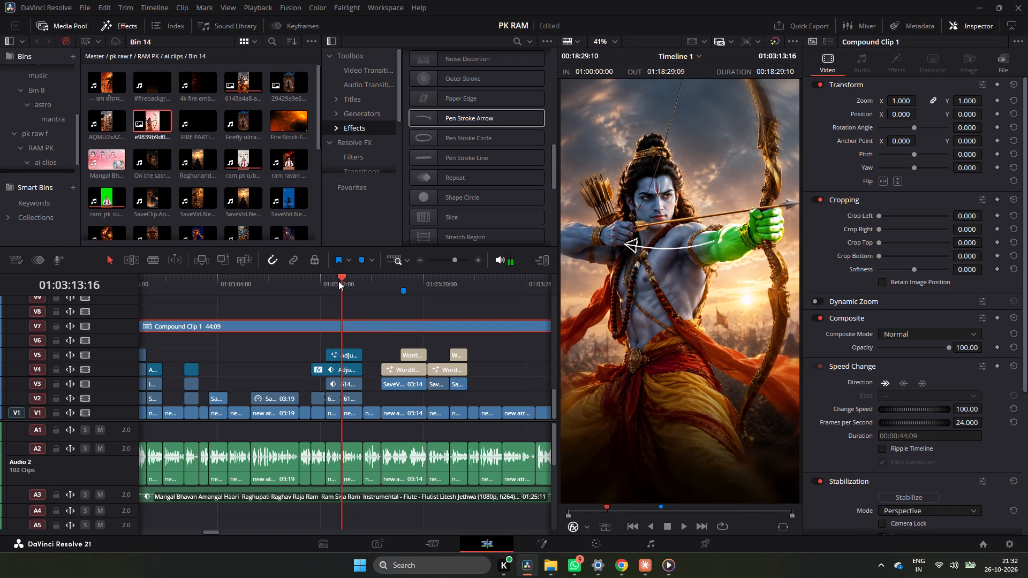
drag(338, 281, 336, 285)
drag(279, 338, 361, 382)
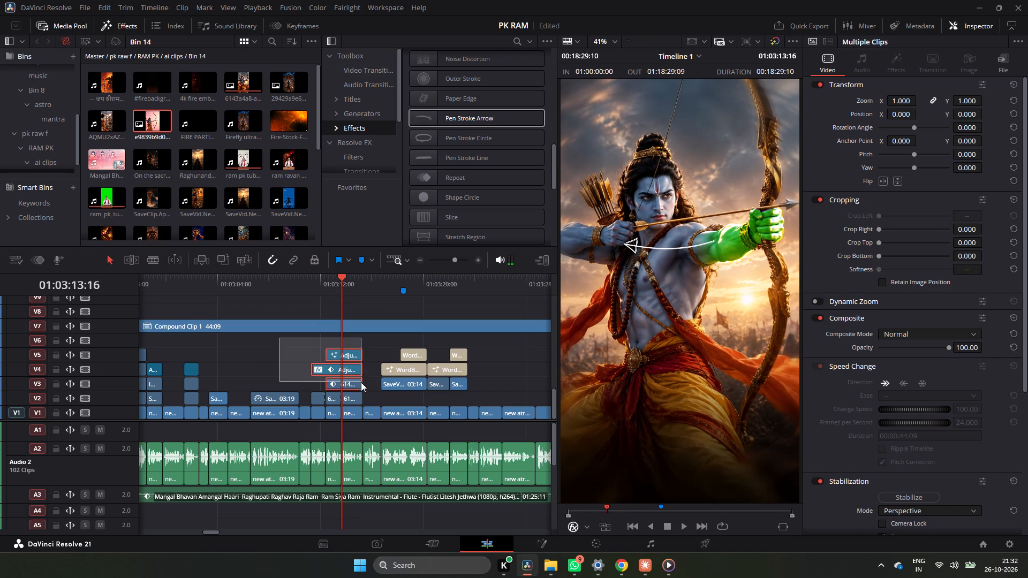
drag(361, 382, 359, 384)
drag(353, 383, 353, 375)
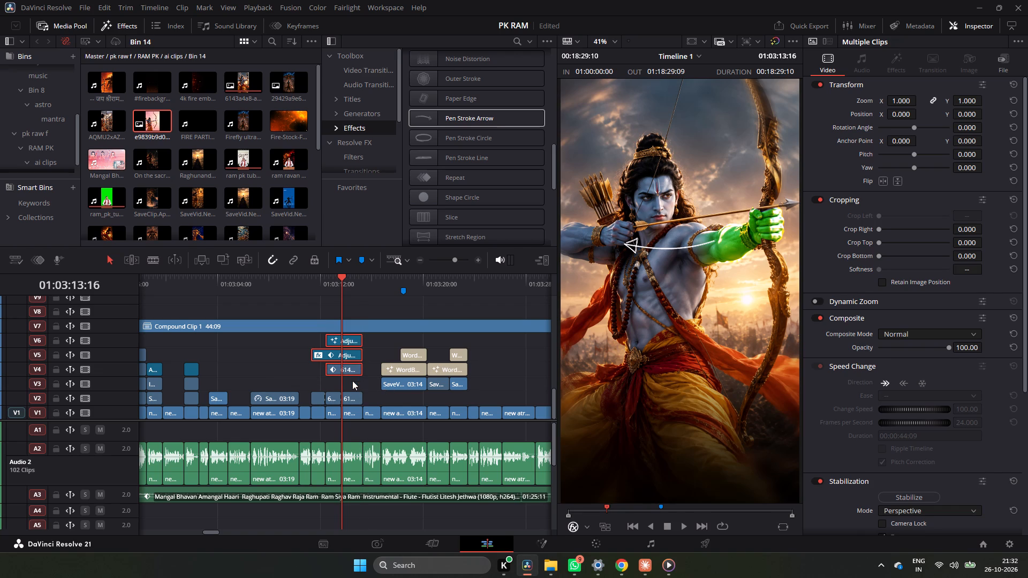
click(356, 387)
Duplicate the second archer image clip from V2 onto V3 directly above it.
click(353, 403)
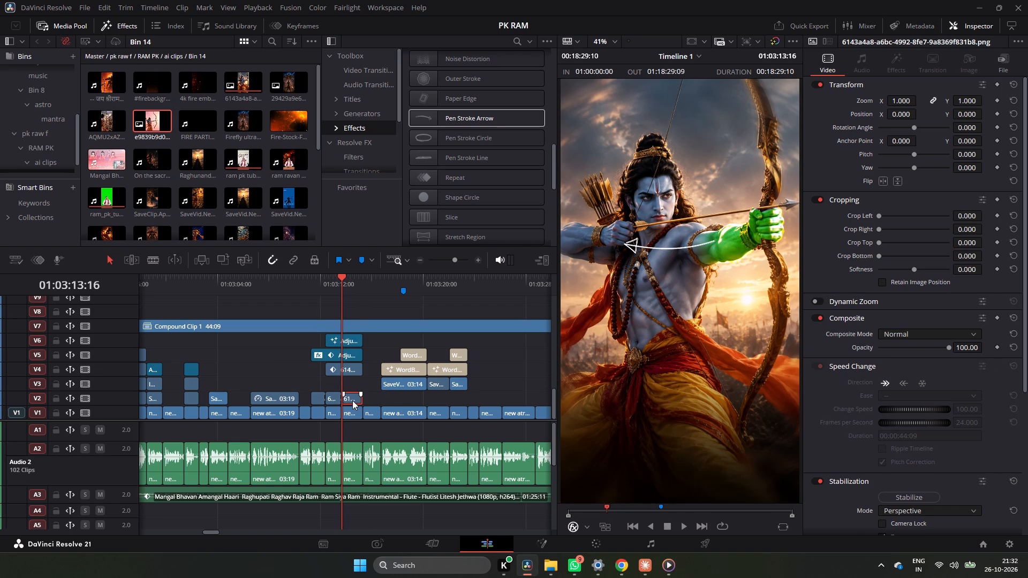
alt+drag(352, 400, 354, 390)
Open the duplicated V3 image clip in Fusion and attach a Polygon mask to its MediaIn node.
drag(341, 280, 352, 287)
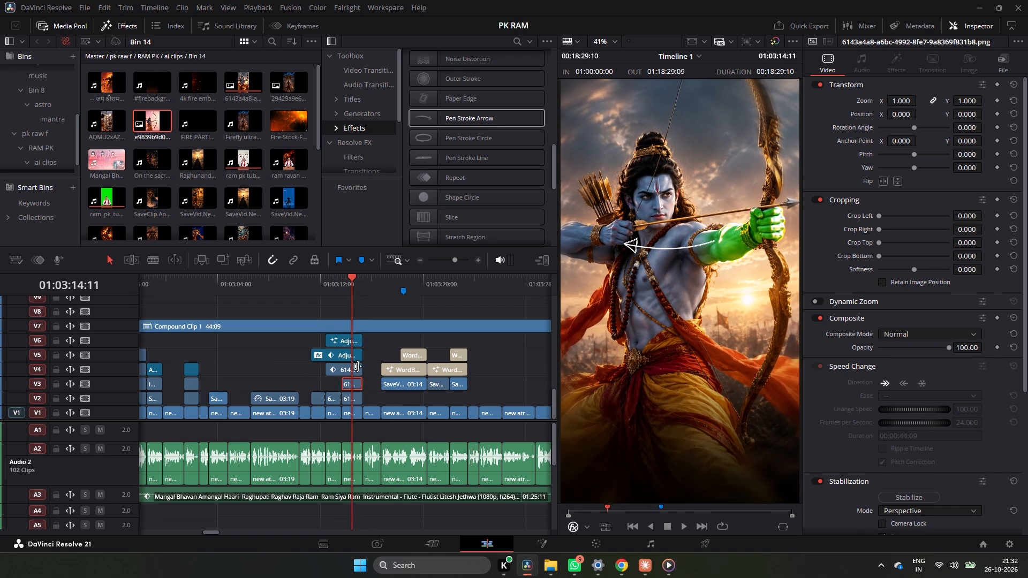
right_click(354, 382)
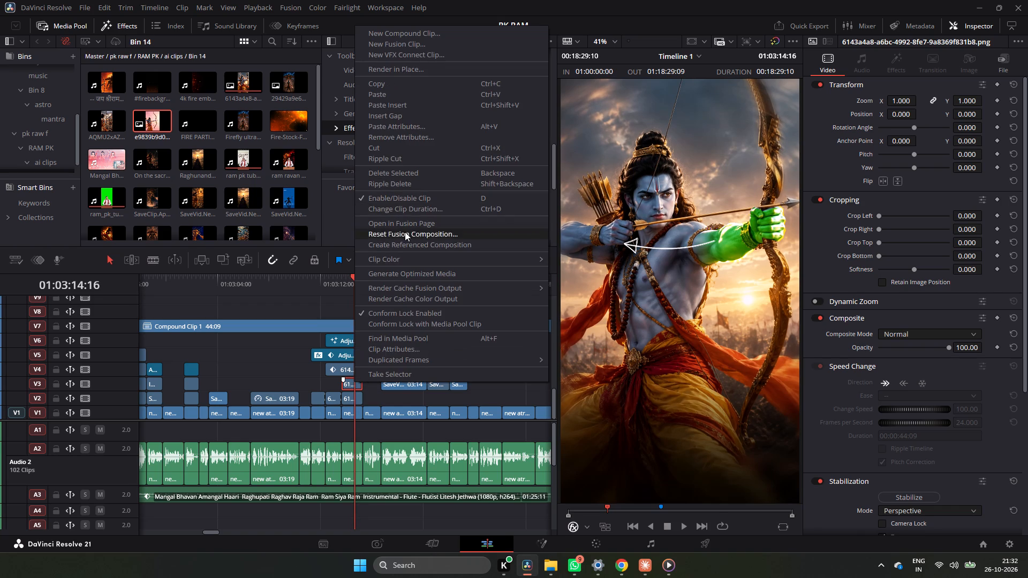
click(411, 223)
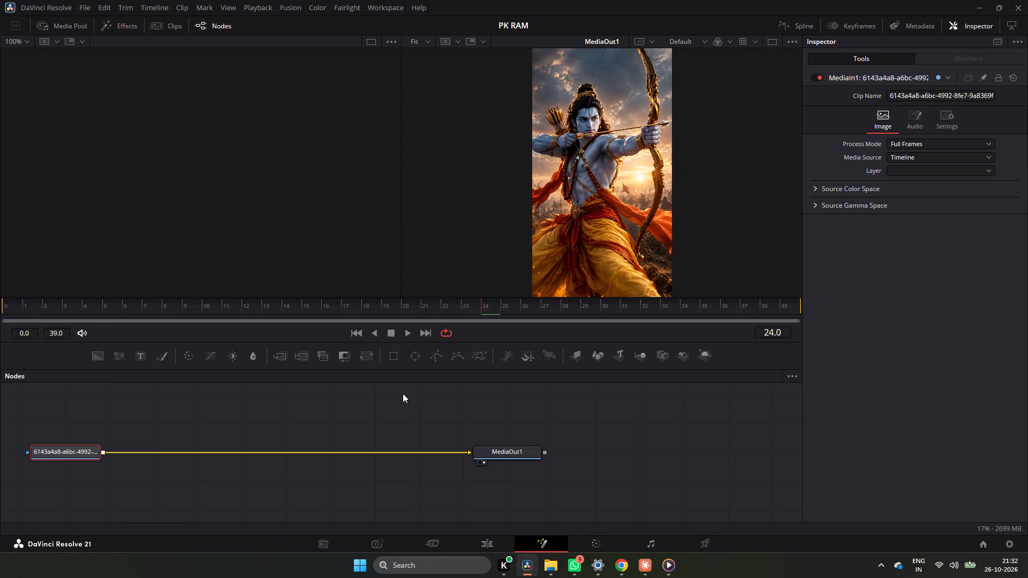
click(433, 358)
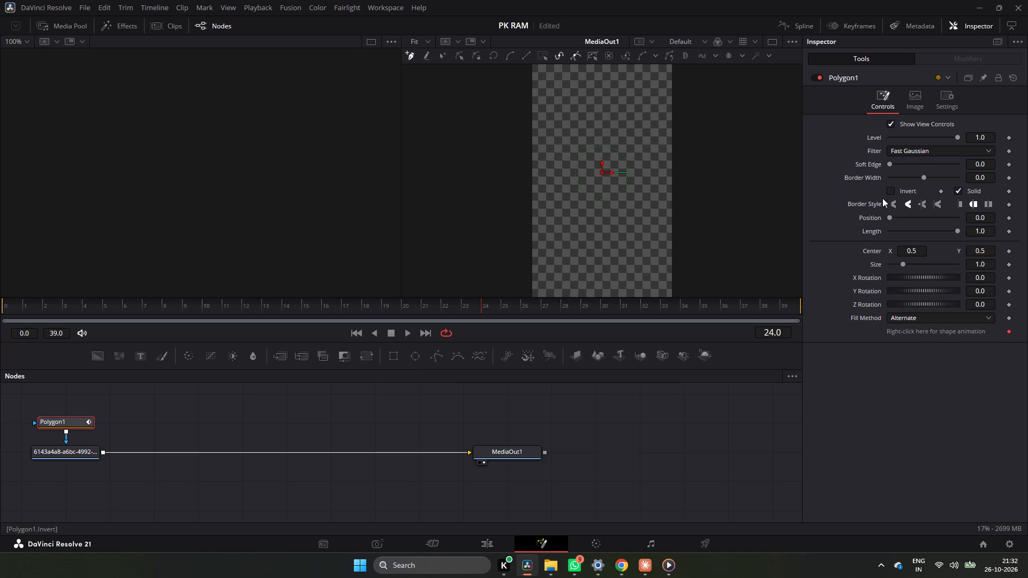
Return to the Edit page and play back the archer section around 01:03:13 to 01:03:14.
click(485, 541)
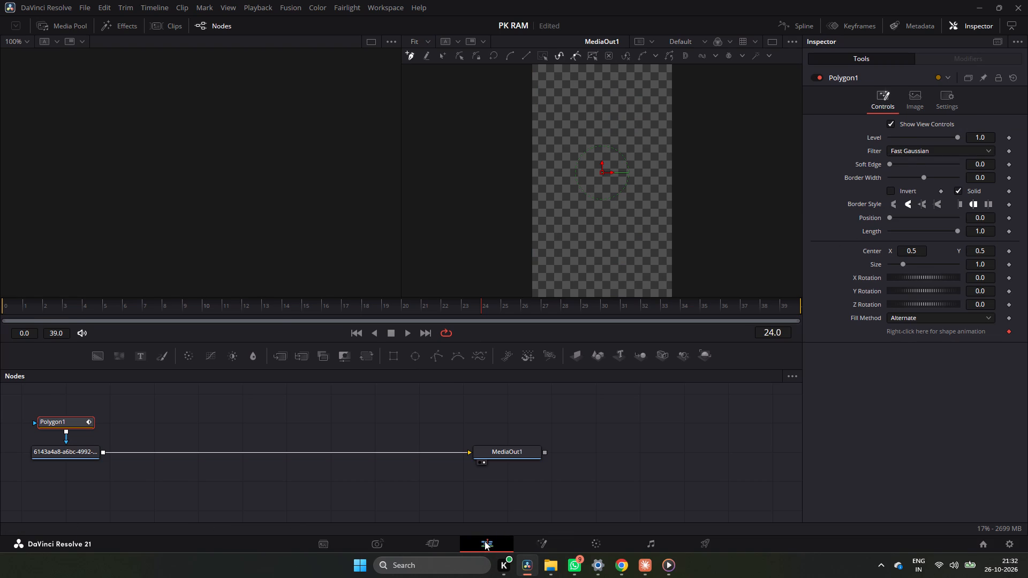
click(324, 294)
key(space)
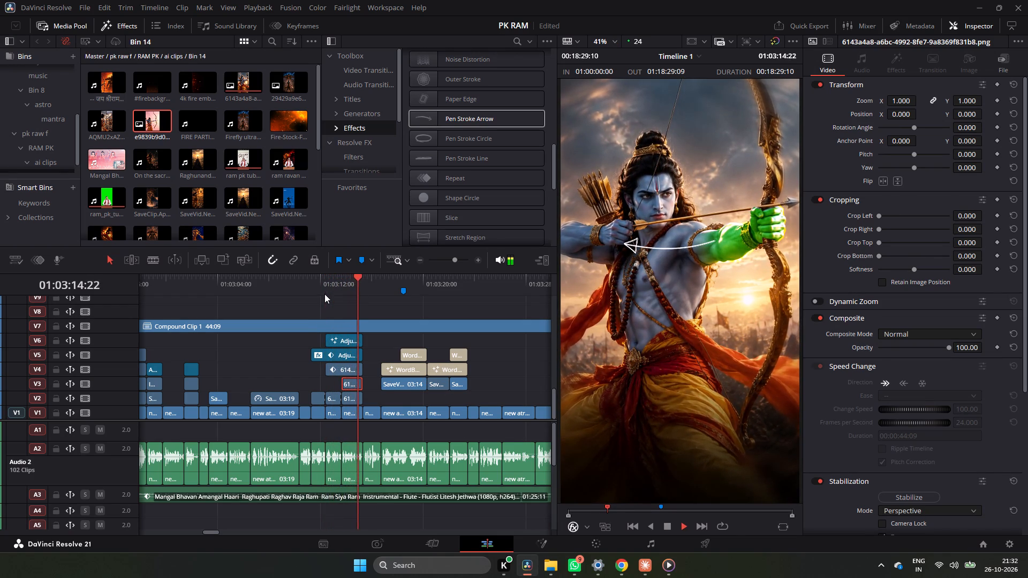
key(space)
click(347, 286)
key(space)
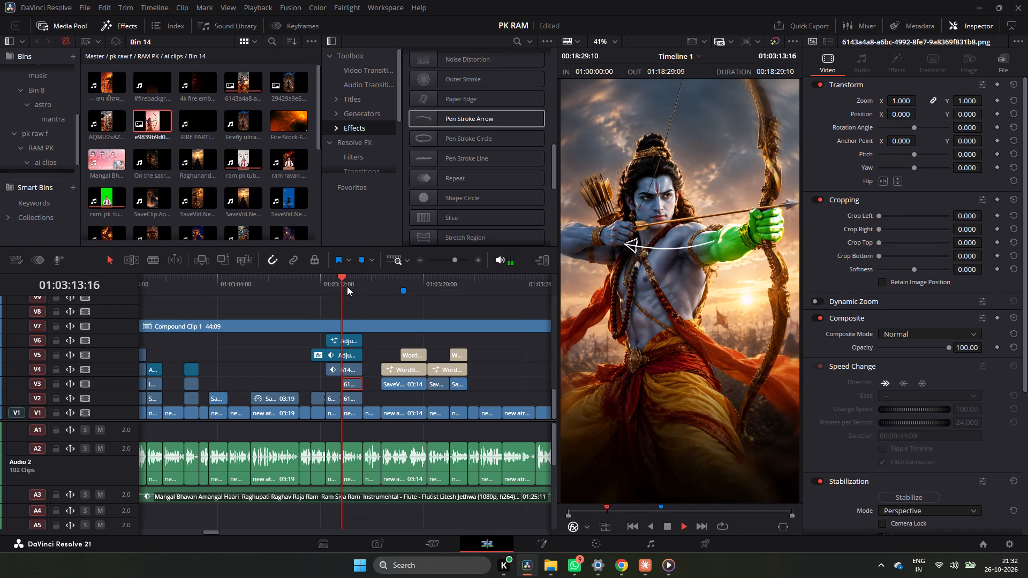
key(space)
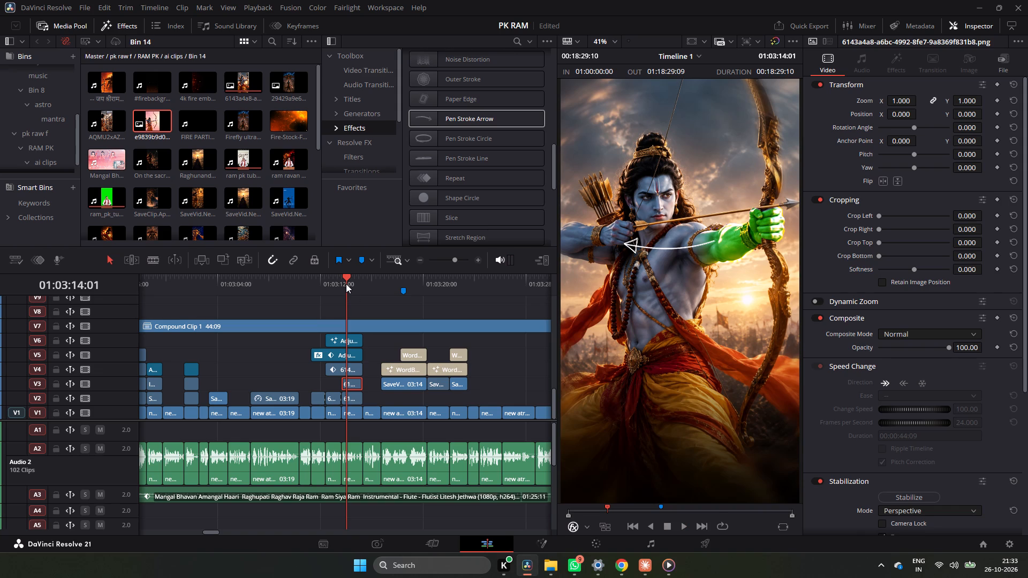
Reopen the V3 image clip in Fusion and invert its Polygon mask.
right_click(356, 384)
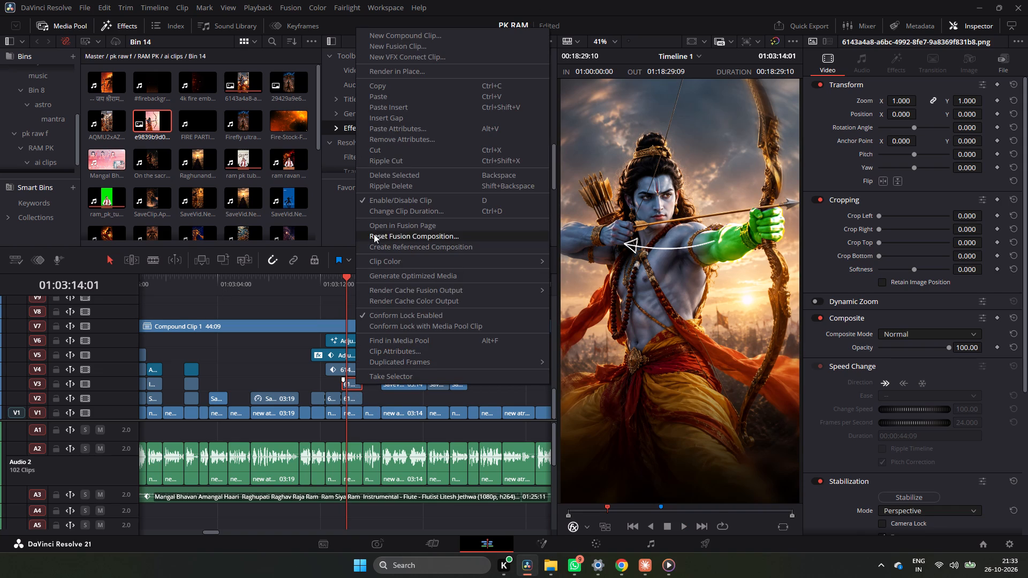
click(379, 227)
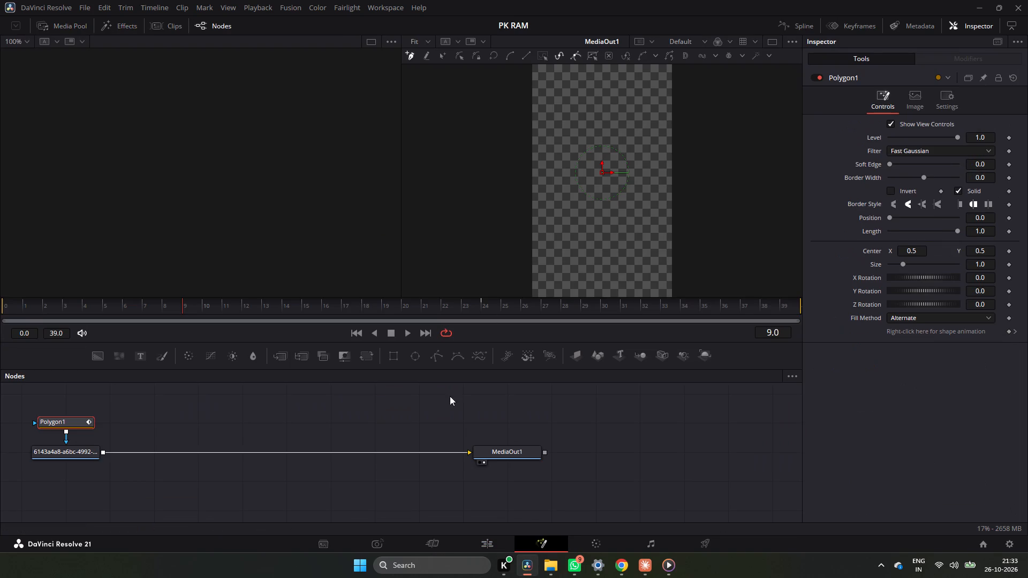
click(894, 188)
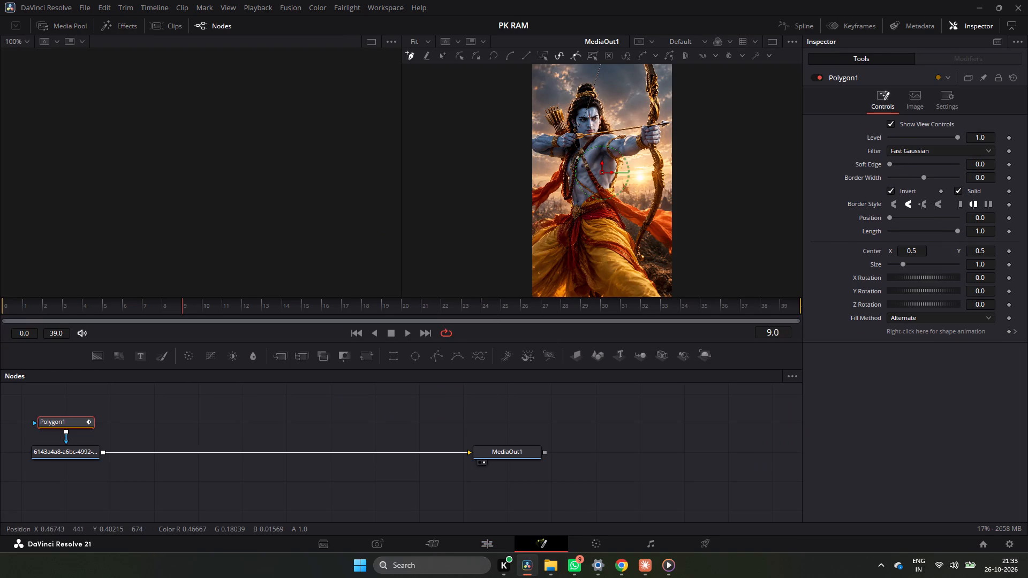
Move the polygon mask's Center to about X 0.028, Y 0.668, above the archer's bent arm.
ctrl+scroll(595, 200, up, 4)
scroll(577, 128, up, 6)
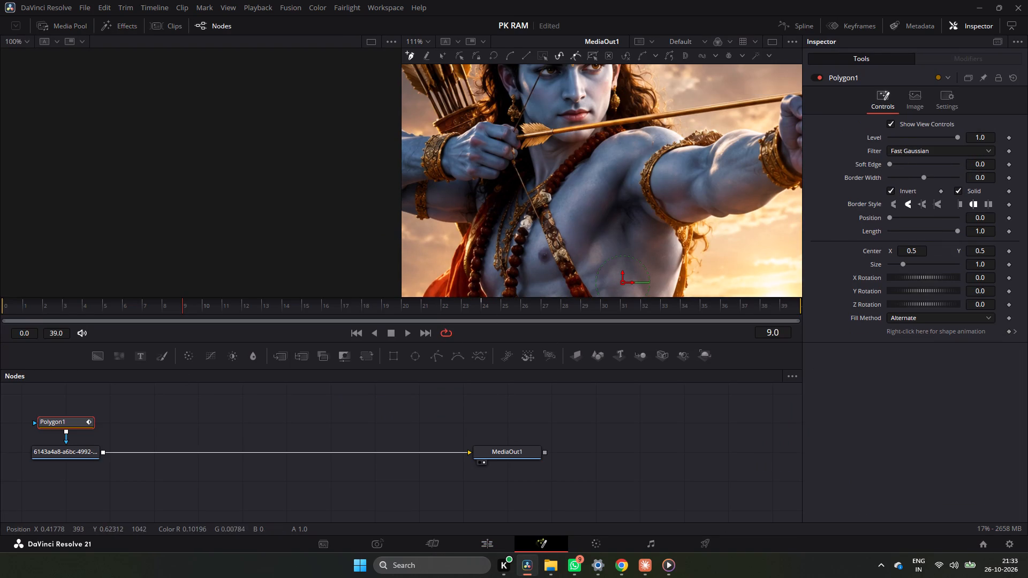
ctrl+scroll(562, 146, up, 2)
ctrl+scroll(562, 146, down, 3)
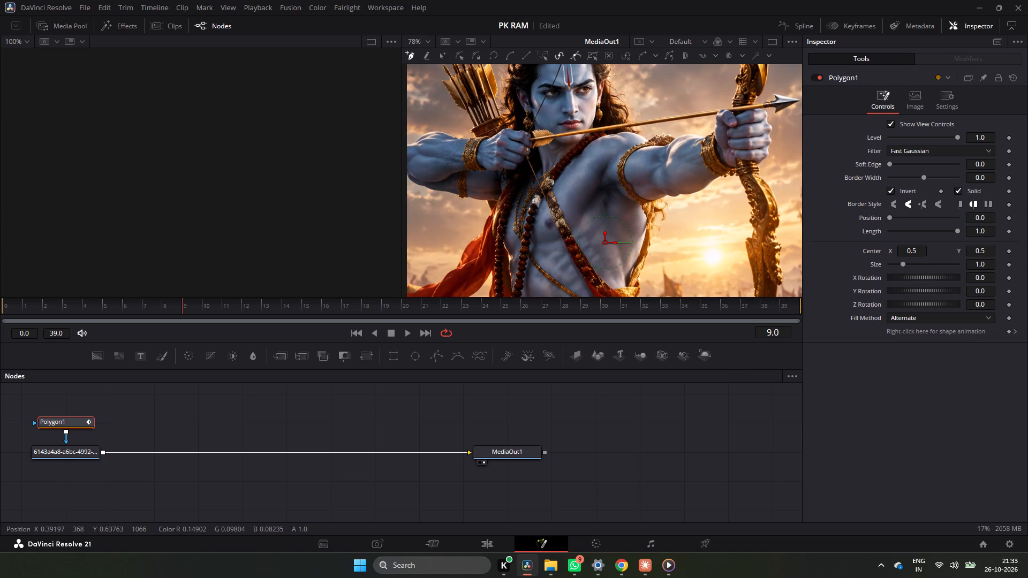
drag(607, 245, 458, 144)
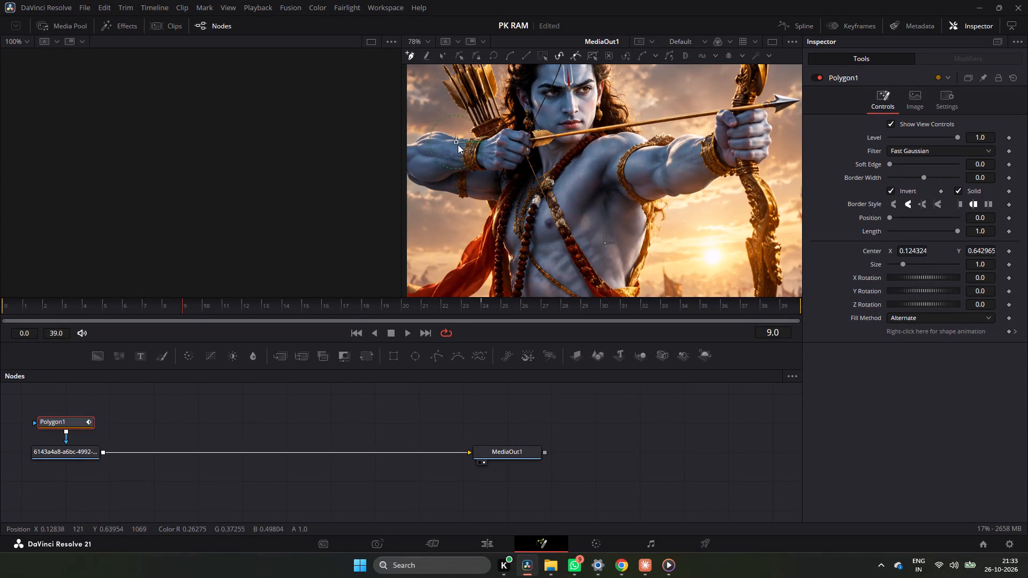
drag(458, 144, 420, 127)
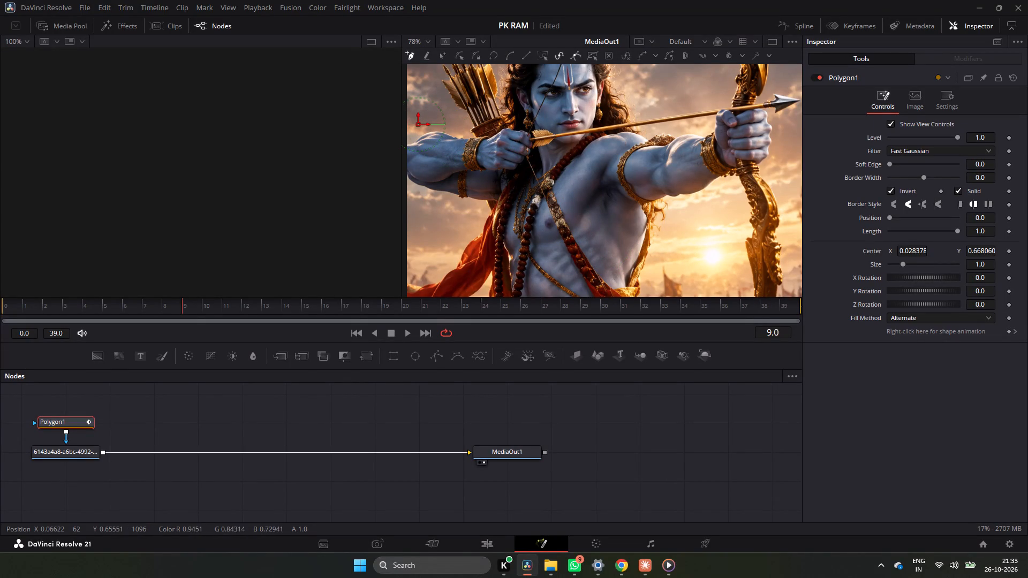
Trace the polygon mask along the upper edge of the archer's bent arm, from near the elbow over the fist to the fingertips.
click(433, 131)
click(451, 135)
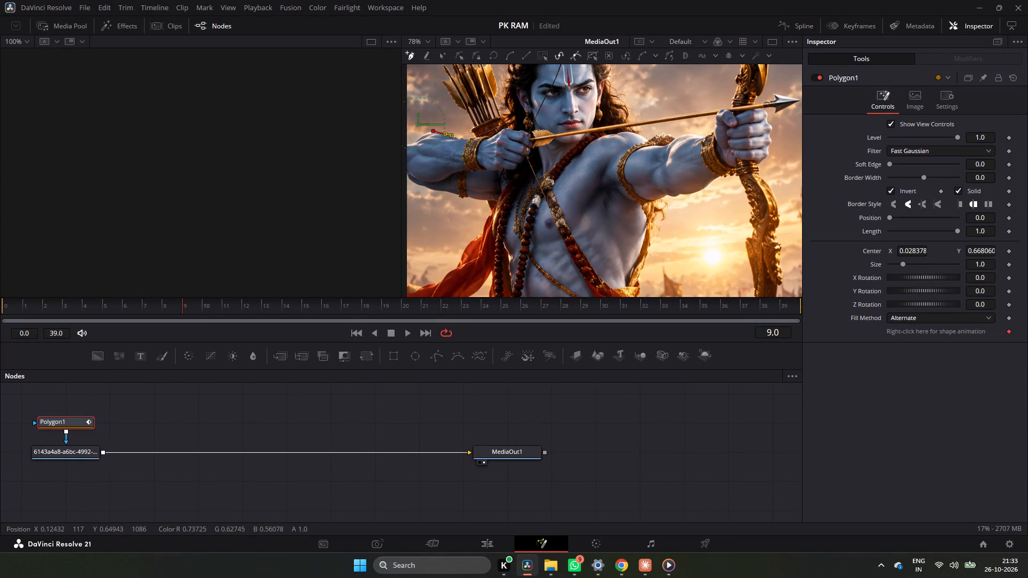
click(466, 141)
click(481, 138)
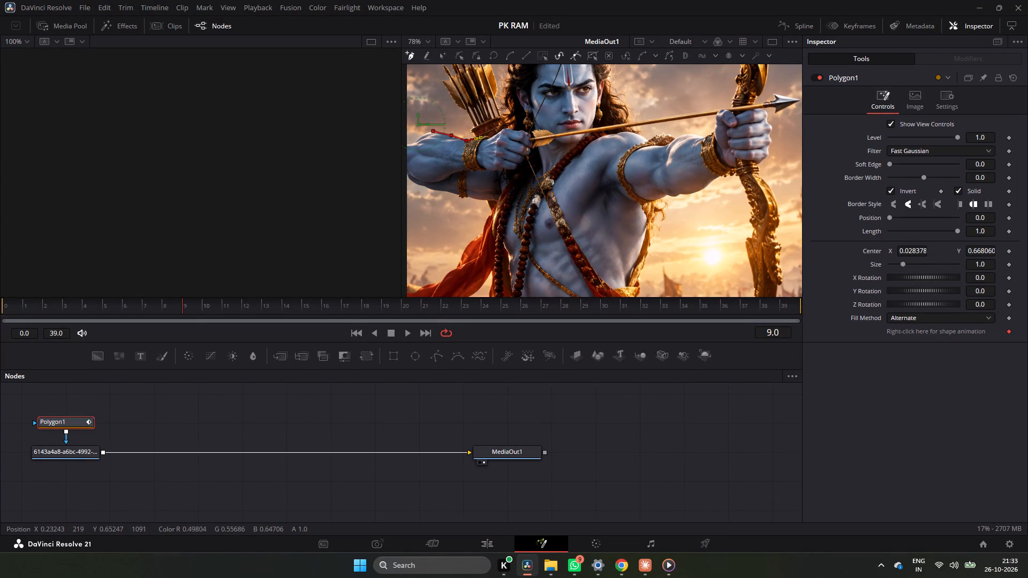
click(496, 135)
click(505, 129)
click(522, 130)
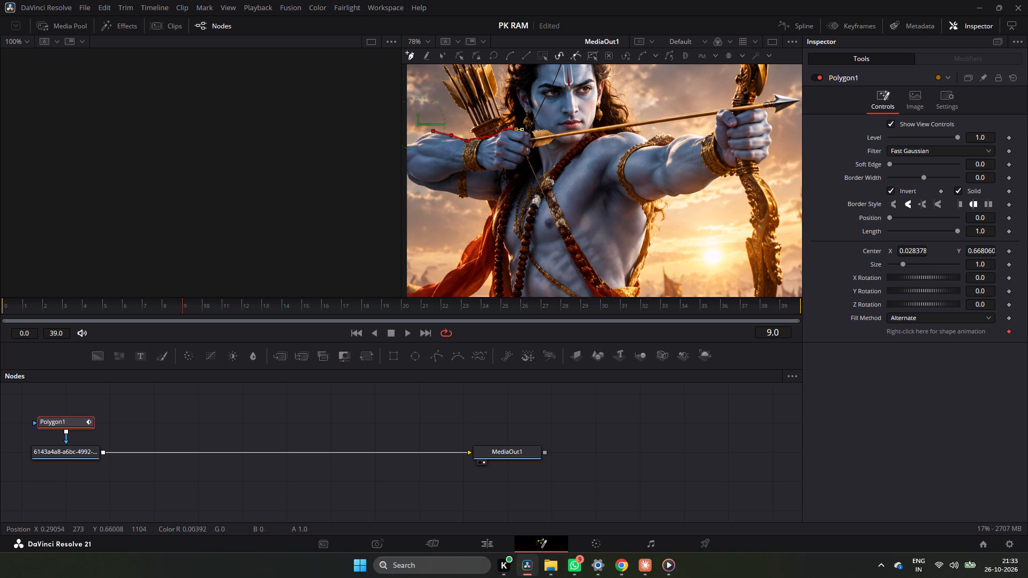
click(528, 133)
click(532, 135)
click(534, 140)
click(534, 143)
click(534, 146)
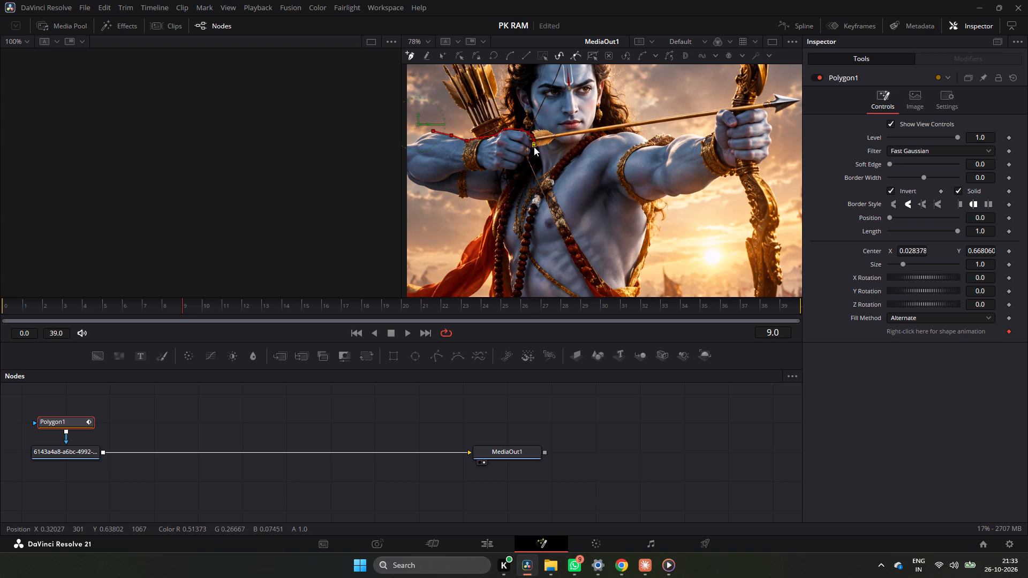
Continue the mask outline down around the fist and back along the forearm's underside to the image edge at the elbow.
click(530, 150)
click(529, 154)
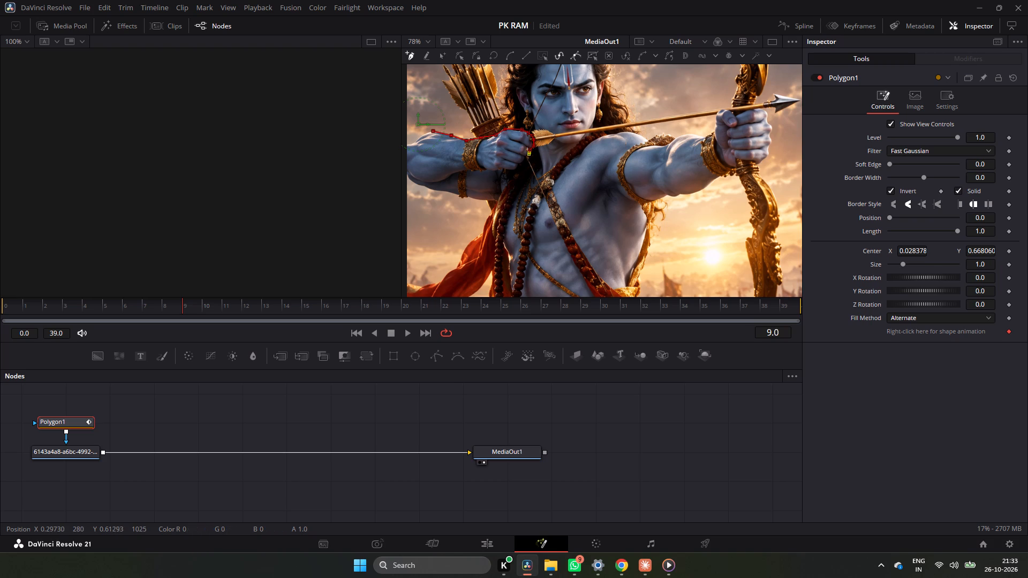
click(525, 159)
click(520, 165)
click(512, 171)
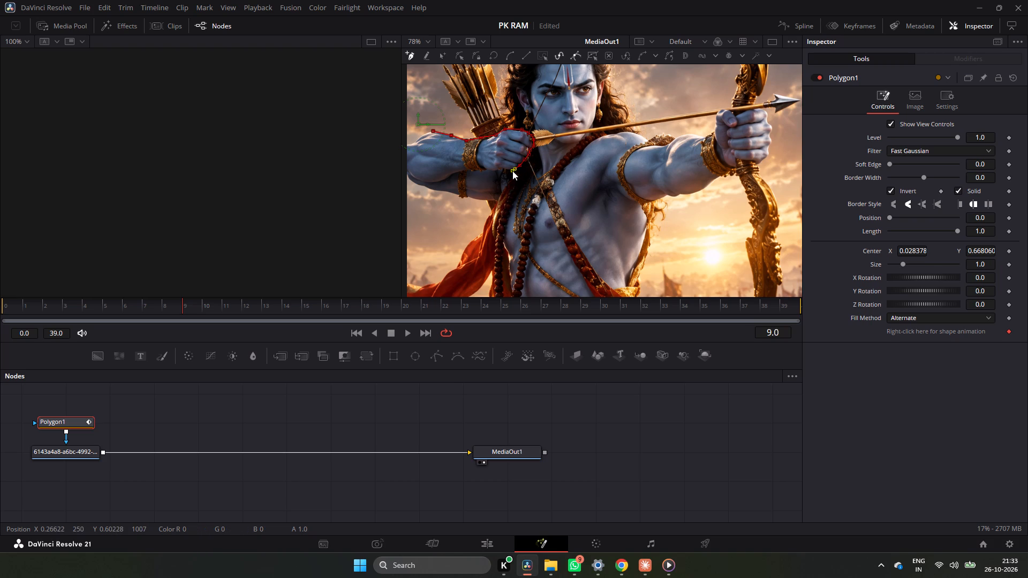
click(501, 169)
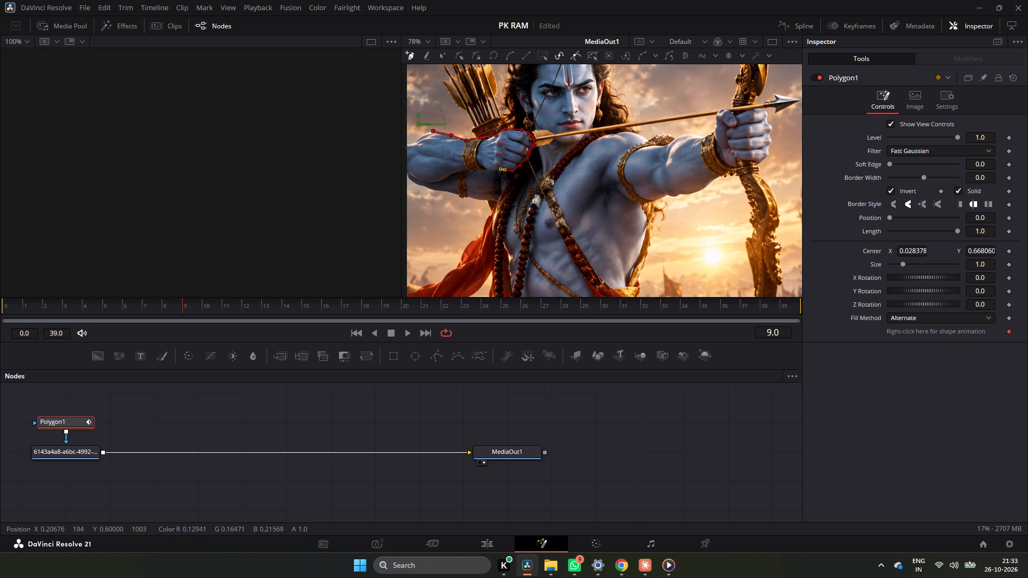
click(489, 172)
click(486, 169)
click(480, 170)
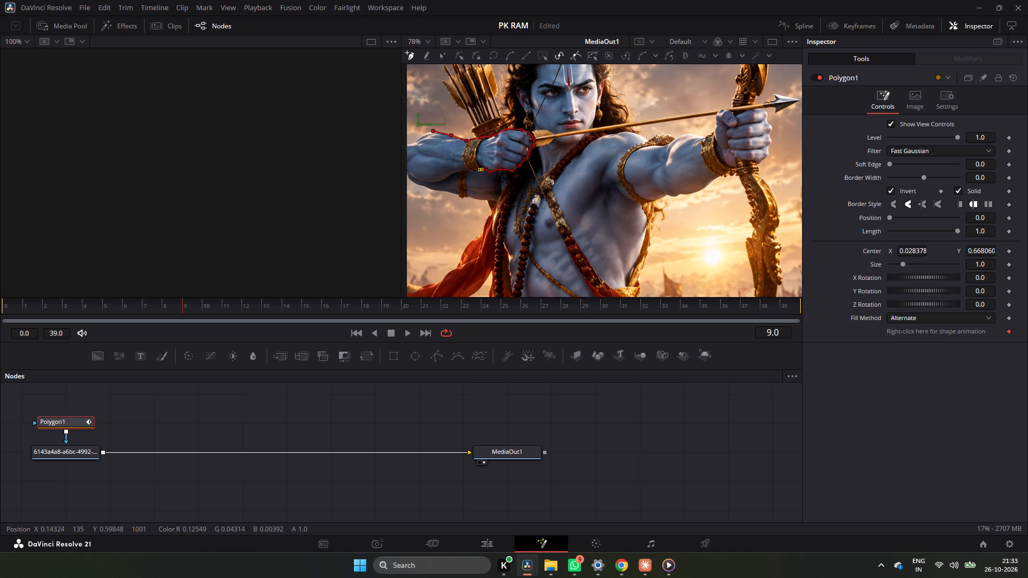
click(464, 173)
click(452, 173)
click(435, 180)
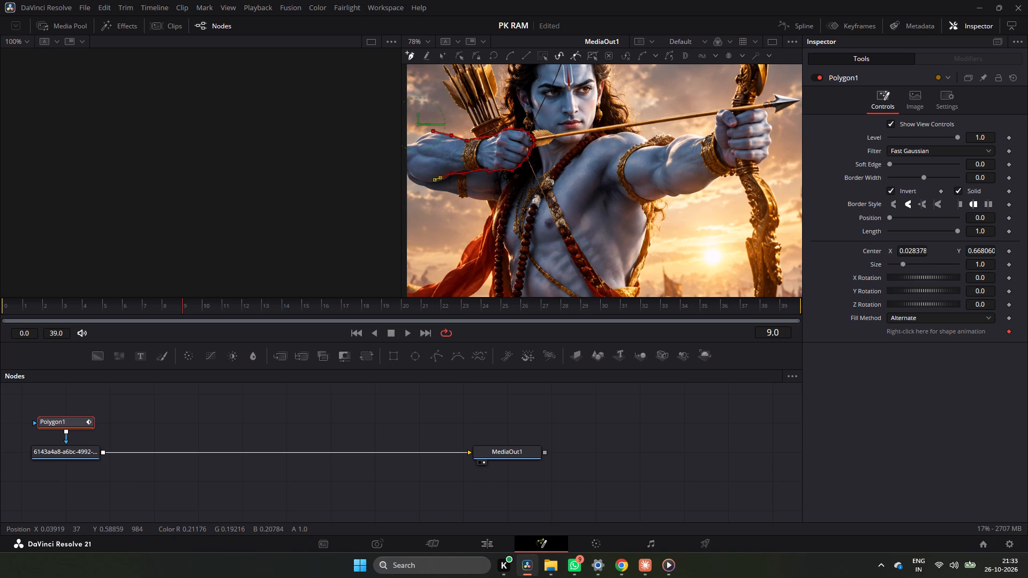
click(420, 180)
click(406, 170)
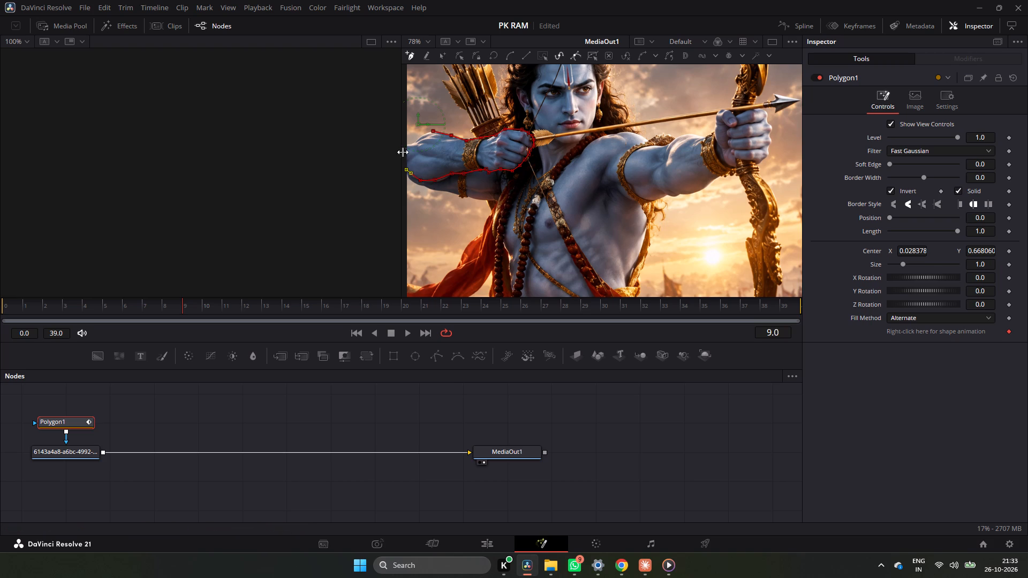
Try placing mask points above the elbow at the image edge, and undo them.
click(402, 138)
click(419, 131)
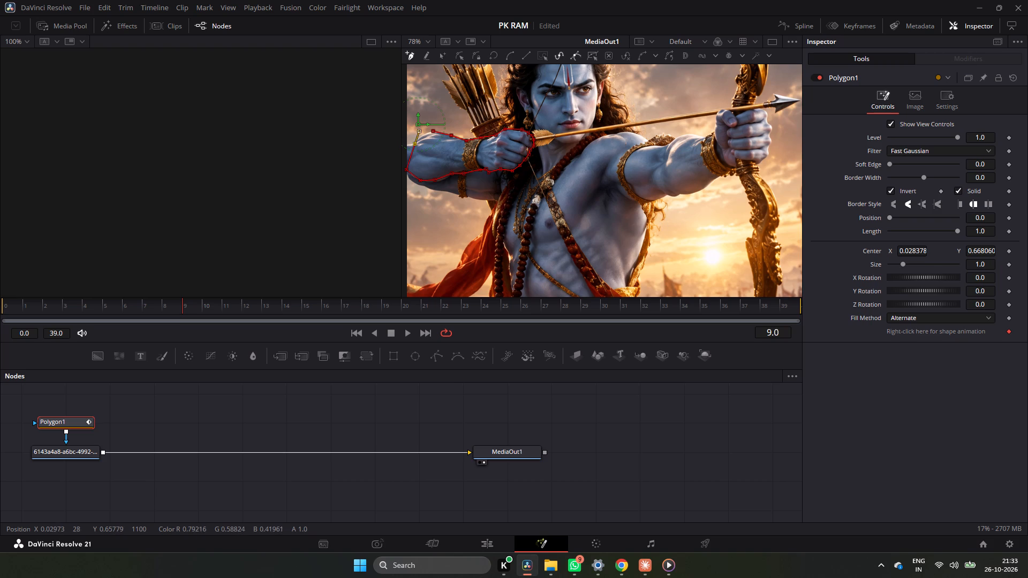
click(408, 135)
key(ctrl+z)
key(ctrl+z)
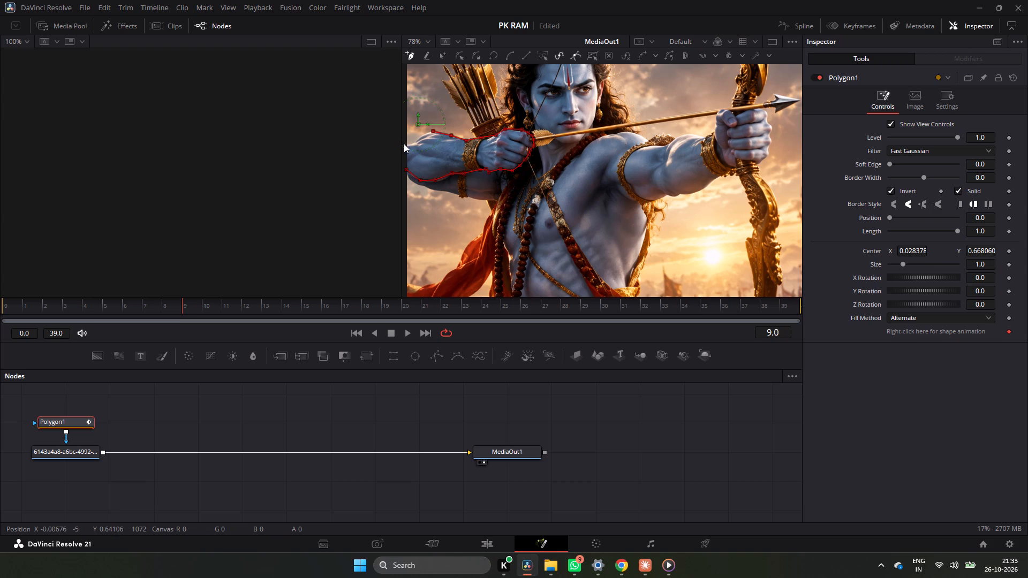
Extend the mask outline just outside the image edge beside the elbow and close the polygon around the bent arm.
scroll(443, 144, down, 3)
scroll(443, 144, up, 2)
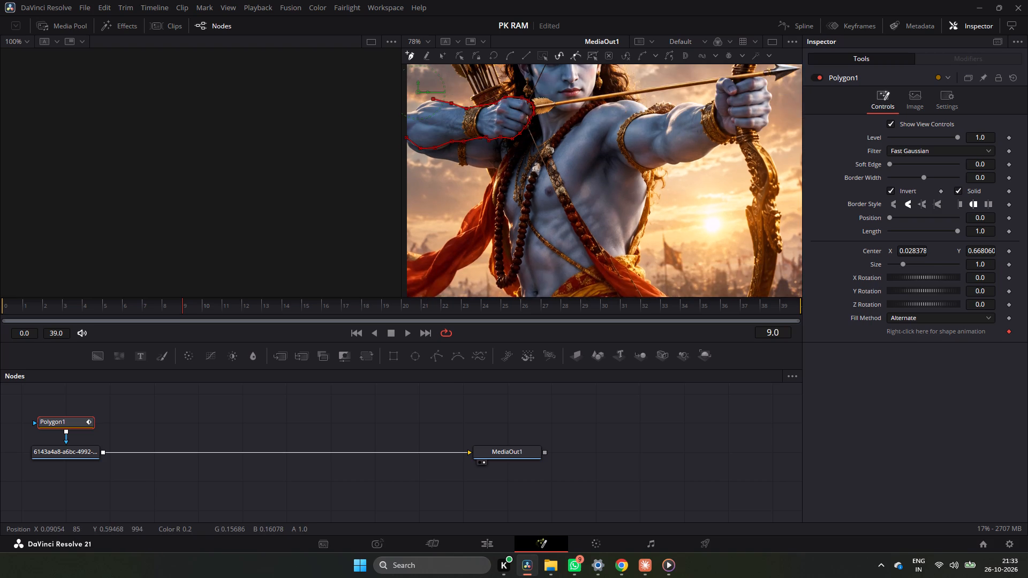
ctrl+scroll(443, 144, down, 2)
click(417, 121)
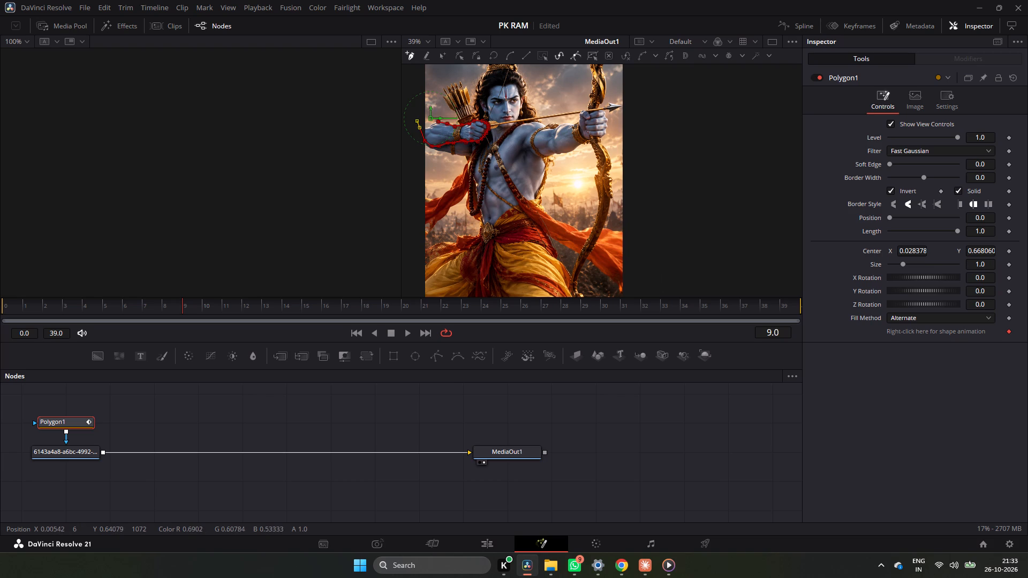
click(425, 128)
click(432, 124)
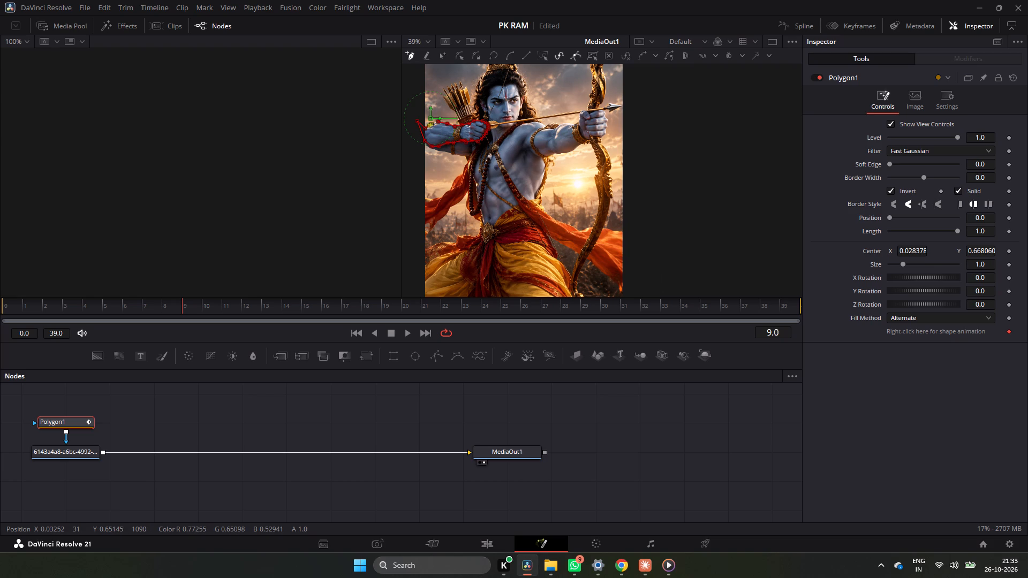
click(435, 121)
click(437, 120)
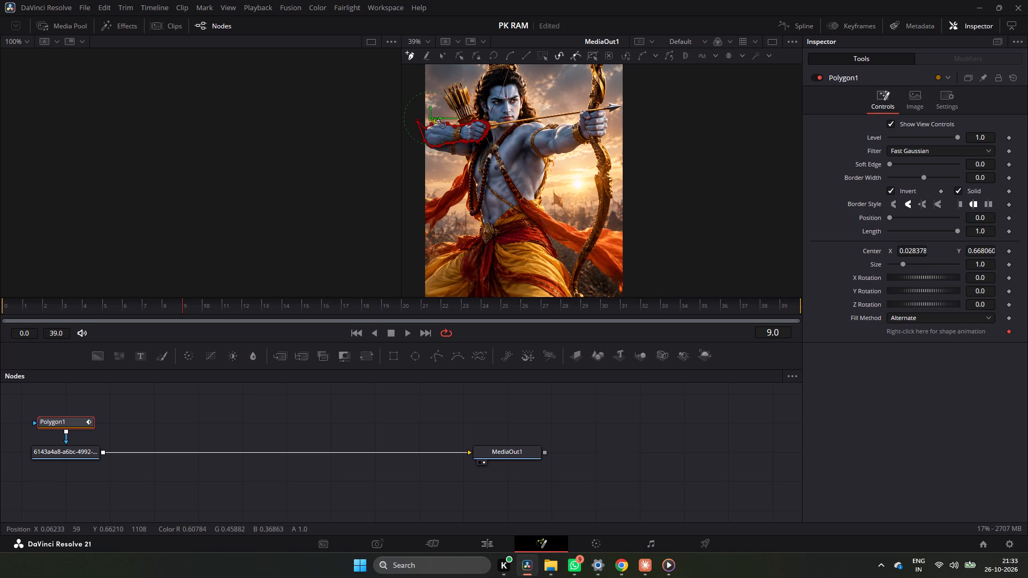
click(438, 120)
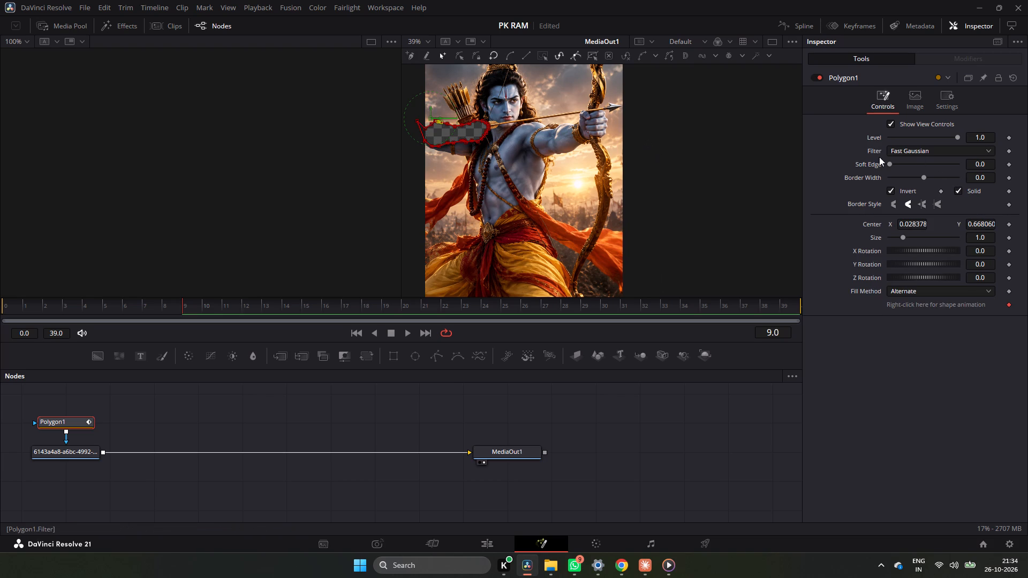
Turn off Invert on the polygon mask so that it keeps only the bent arm.
click(889, 189)
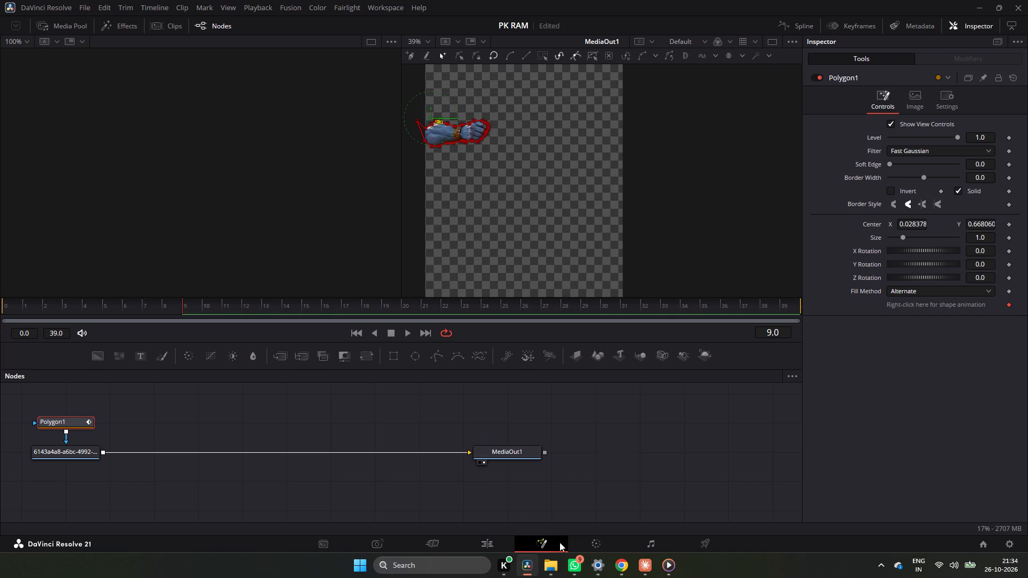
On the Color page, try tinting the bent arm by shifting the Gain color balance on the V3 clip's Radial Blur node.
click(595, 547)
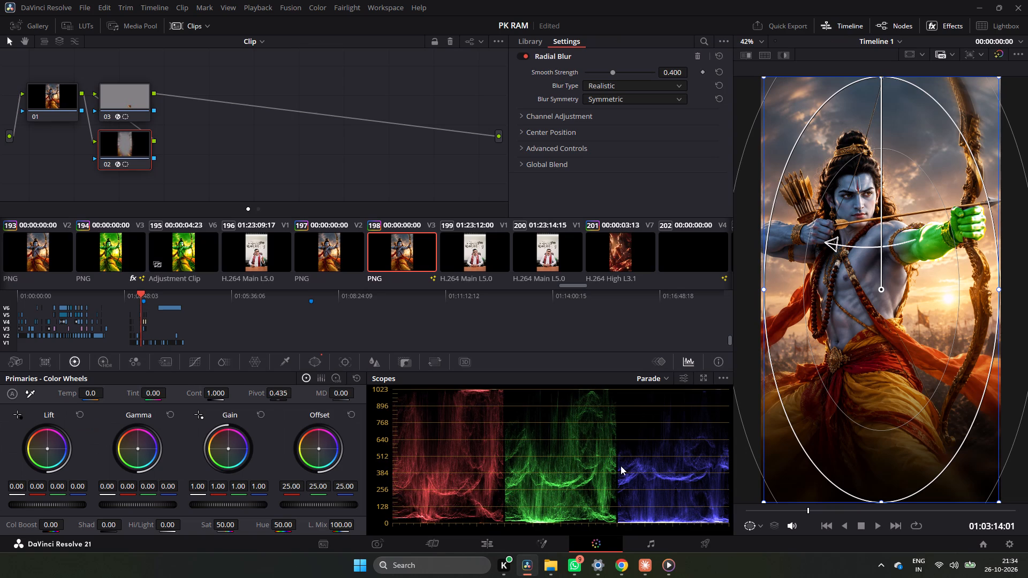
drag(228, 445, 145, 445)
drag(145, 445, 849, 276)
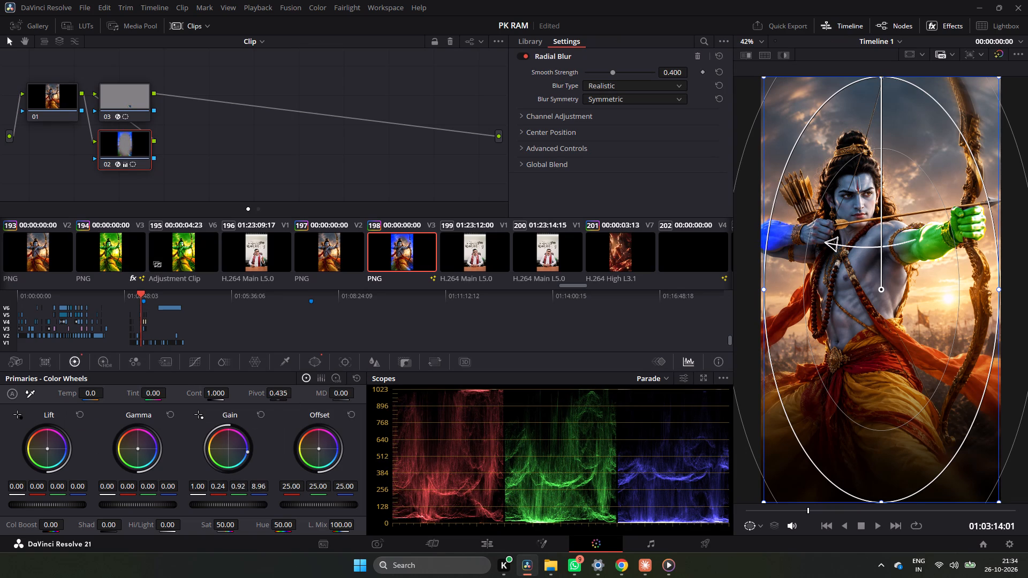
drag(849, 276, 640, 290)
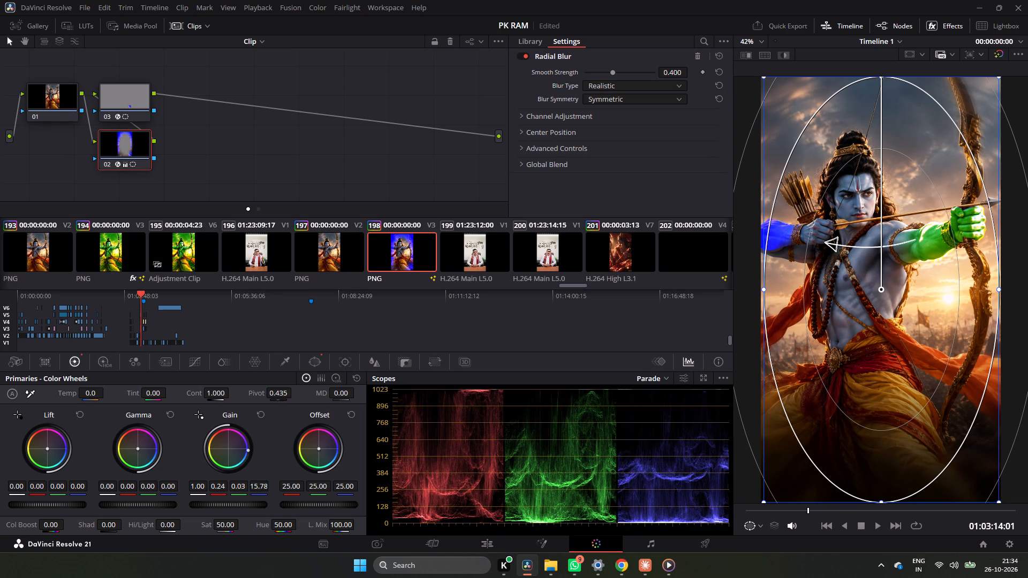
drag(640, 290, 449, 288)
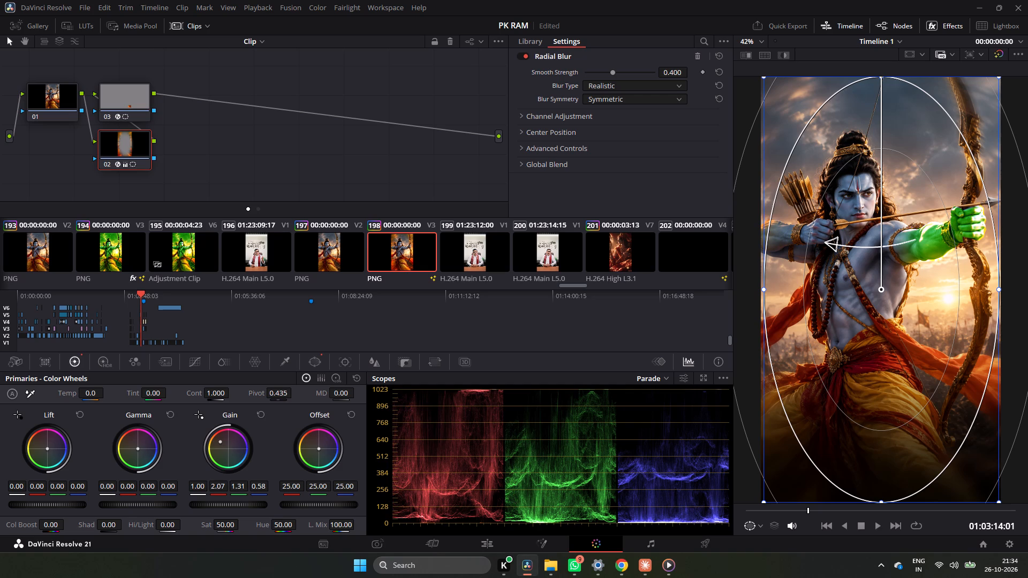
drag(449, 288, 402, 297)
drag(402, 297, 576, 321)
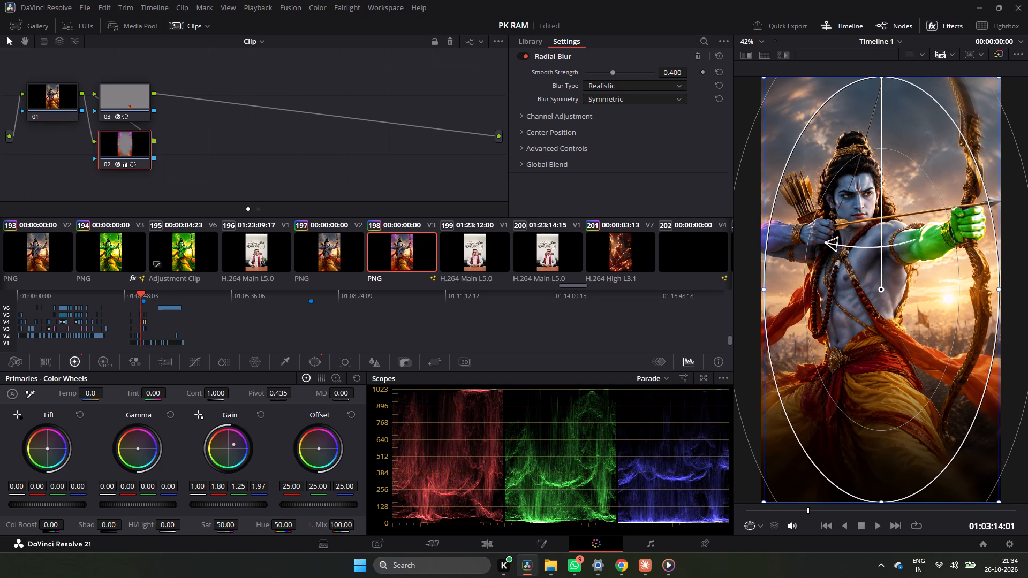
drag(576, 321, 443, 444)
Delete the Radial Blur and Gaussian Blur nodes from the V3 clip's grade, keeping only node 01.
right_click(130, 151)
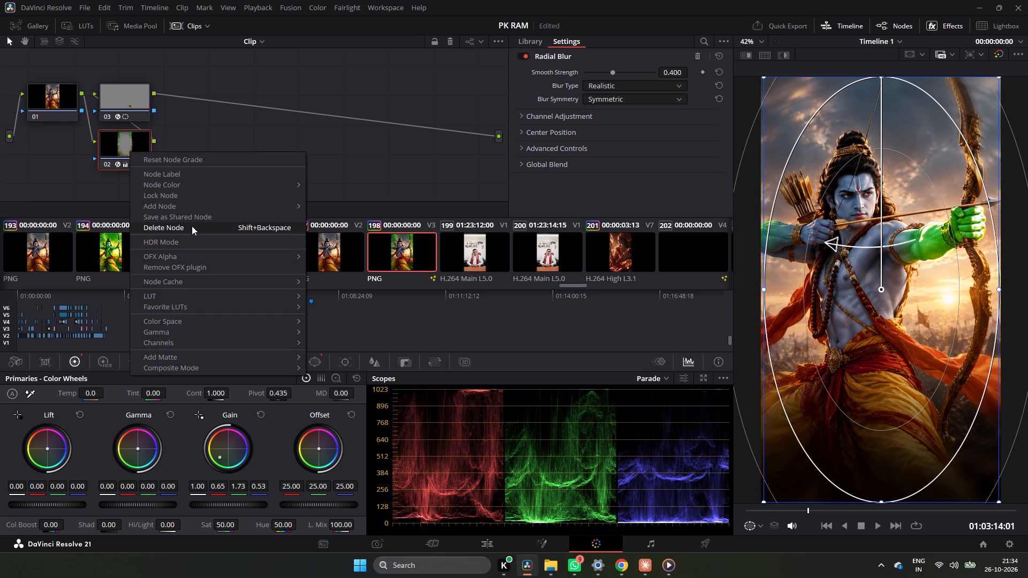
click(192, 226)
right_click(126, 113)
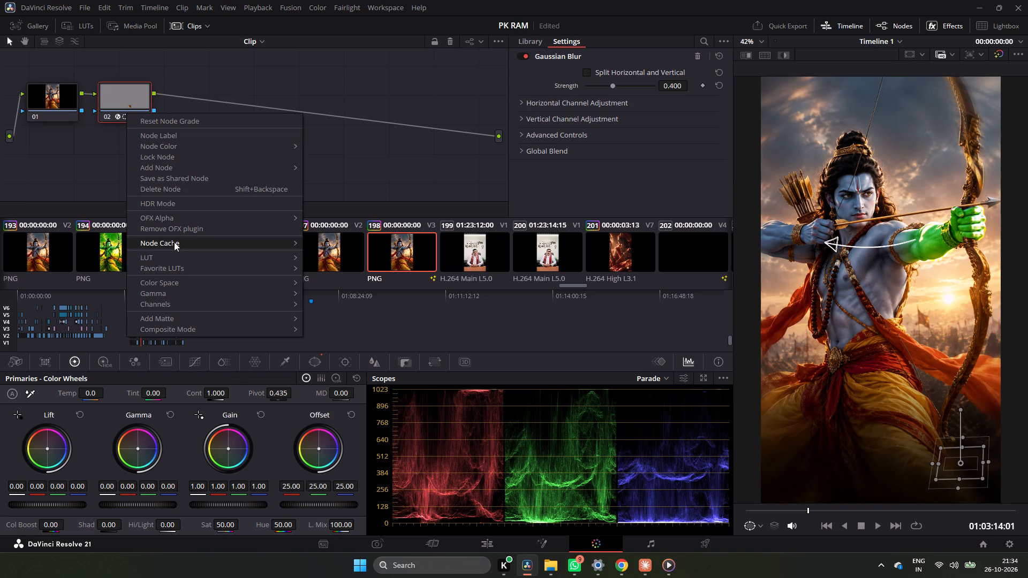
click(186, 190)
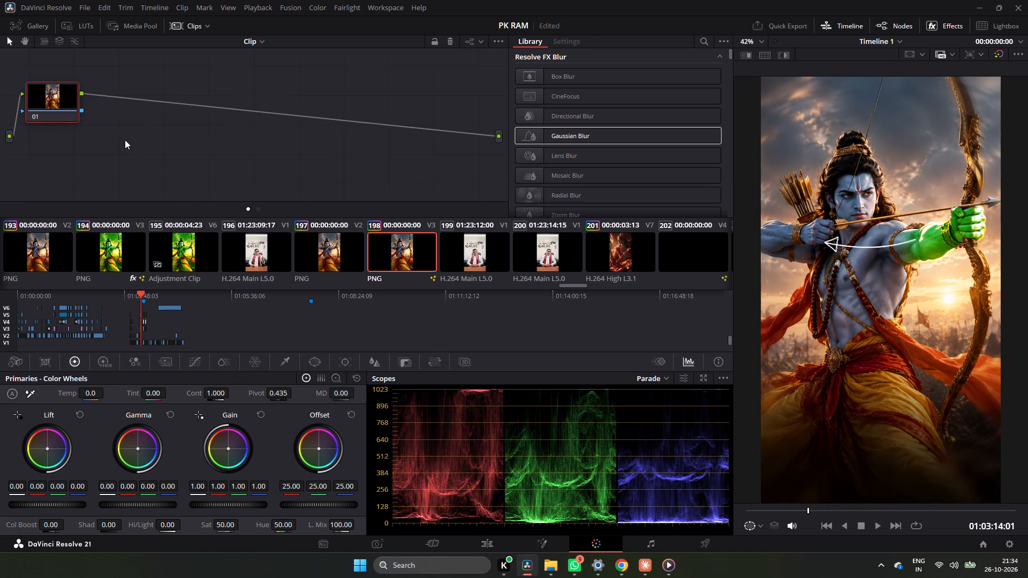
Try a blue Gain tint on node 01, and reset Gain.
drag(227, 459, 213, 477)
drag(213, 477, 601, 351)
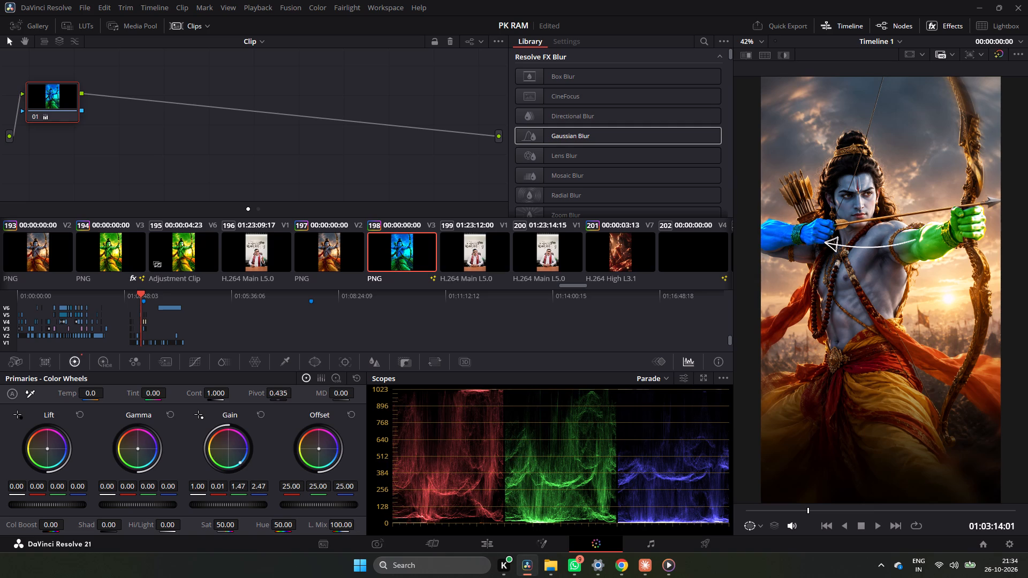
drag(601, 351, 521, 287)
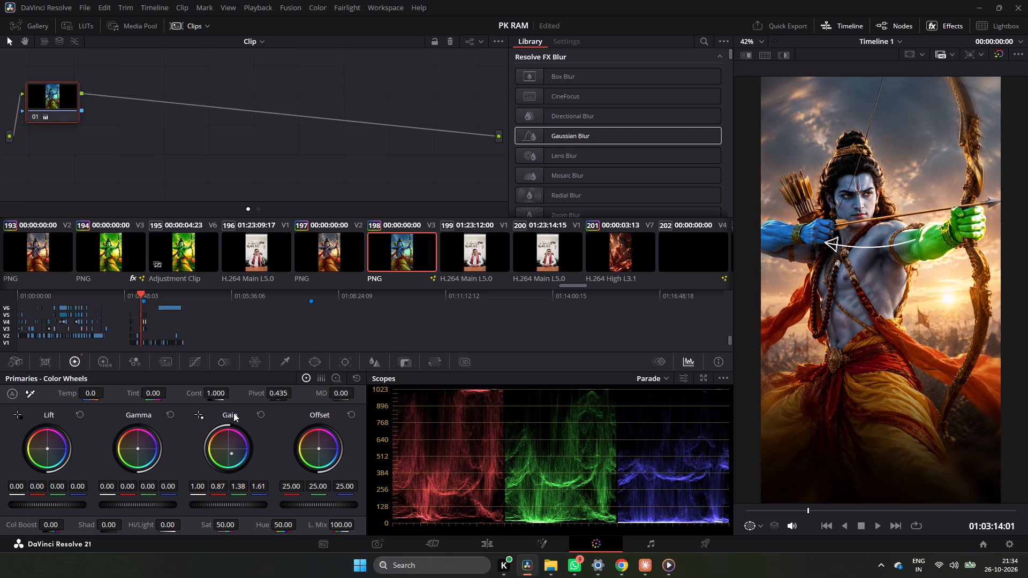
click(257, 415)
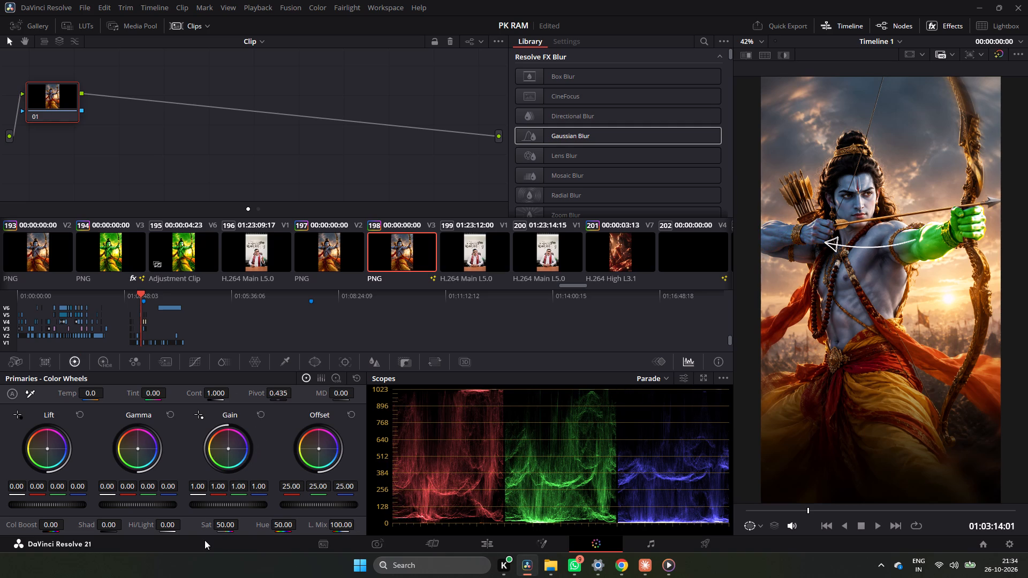
Set Hi/Light to 100 on node 01 of the V3 clip.
drag(164, 525, 563, 538)
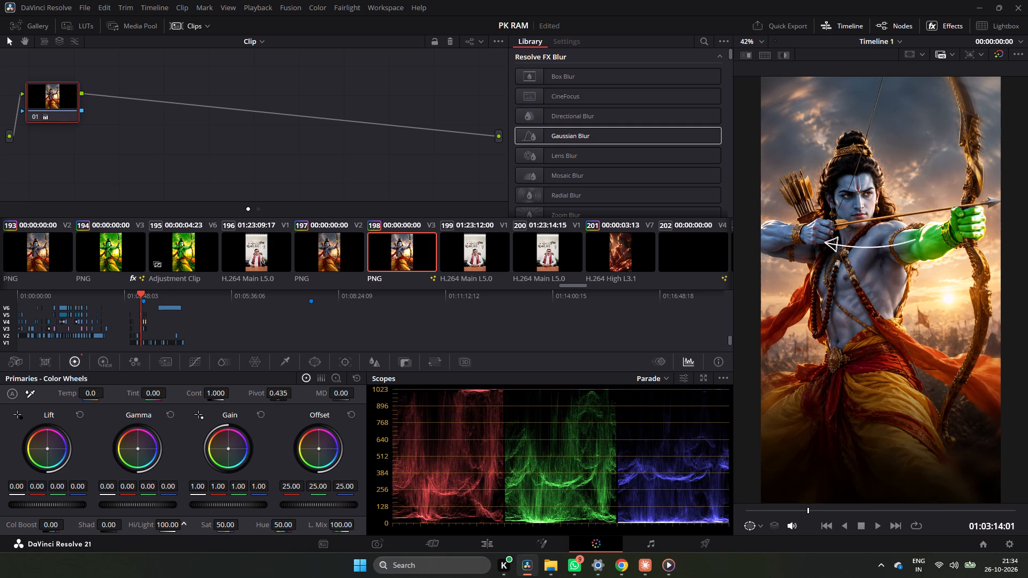
drag(563, 538, 891, 298)
Raise the Gain luminance to about 1.76 on node 01 of the V3 clip to brighten the bent arm.
drag(198, 487, 875, 483)
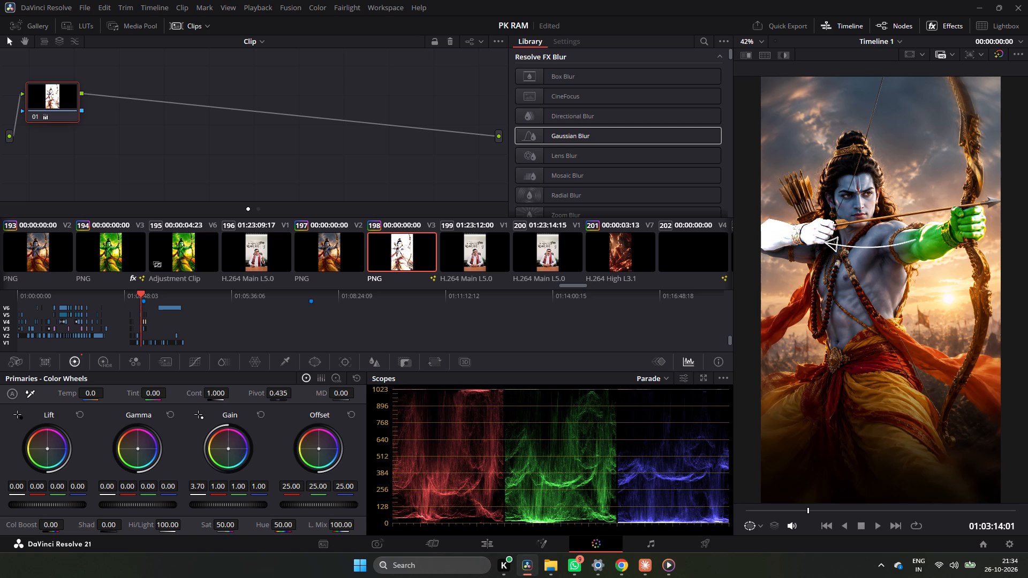
drag(875, 483, 393, 319)
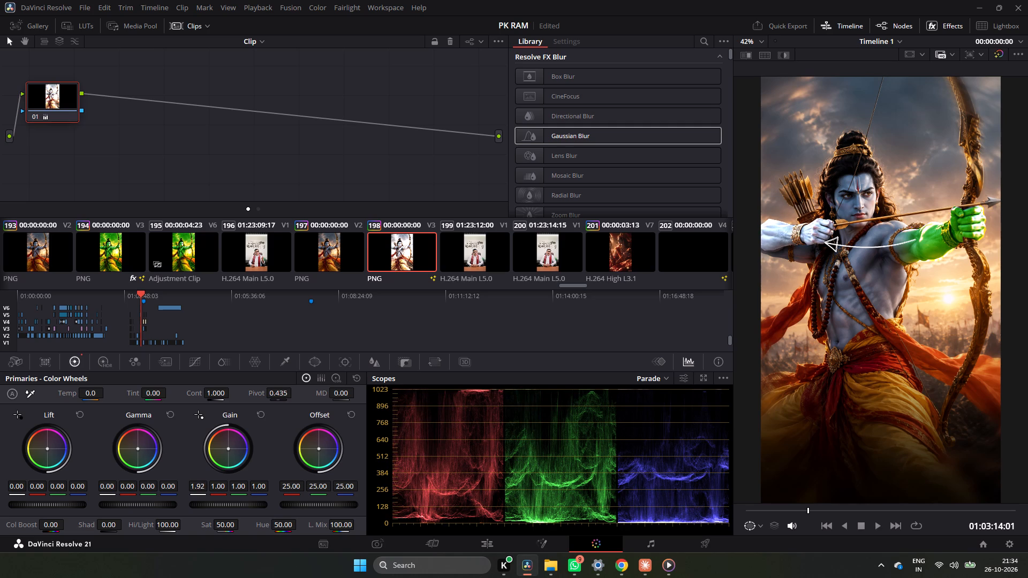
drag(393, 319, 376, 330)
drag(376, 330, 353, 339)
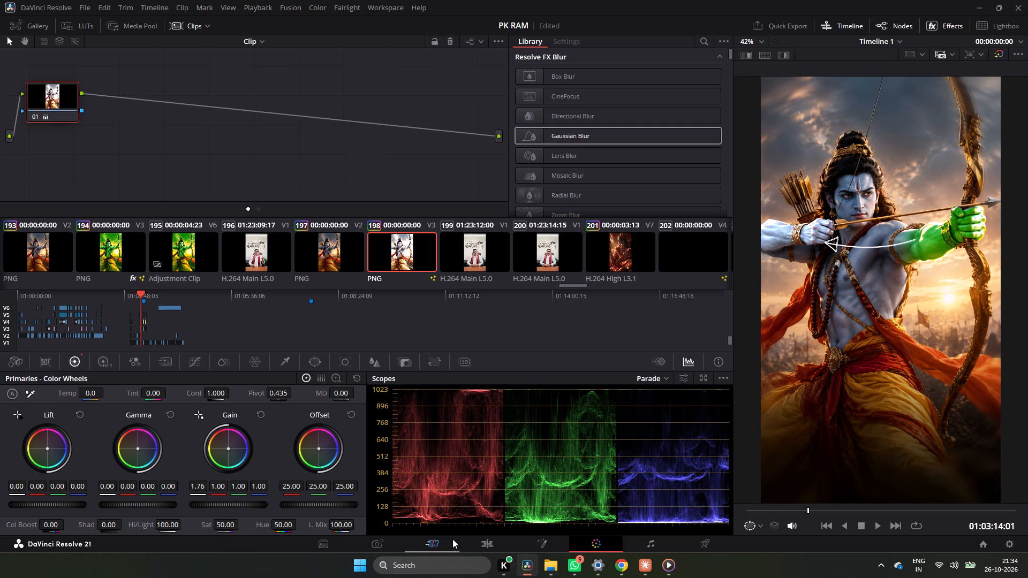
On the Edit page, add the Transform effect to the V3 archer clip with the playhead at 01:03:13:16.
click(473, 541)
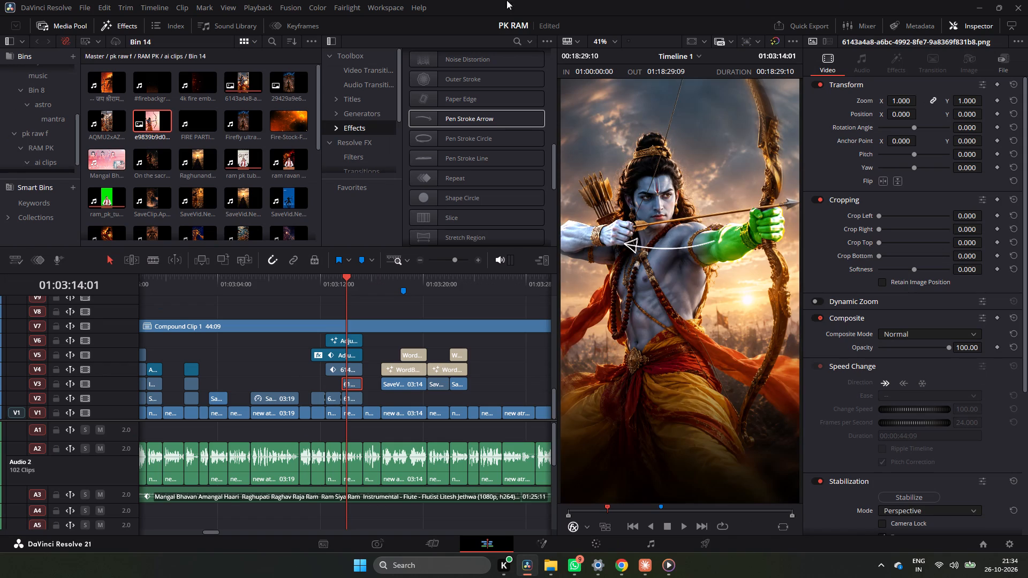
drag(350, 280, 339, 291)
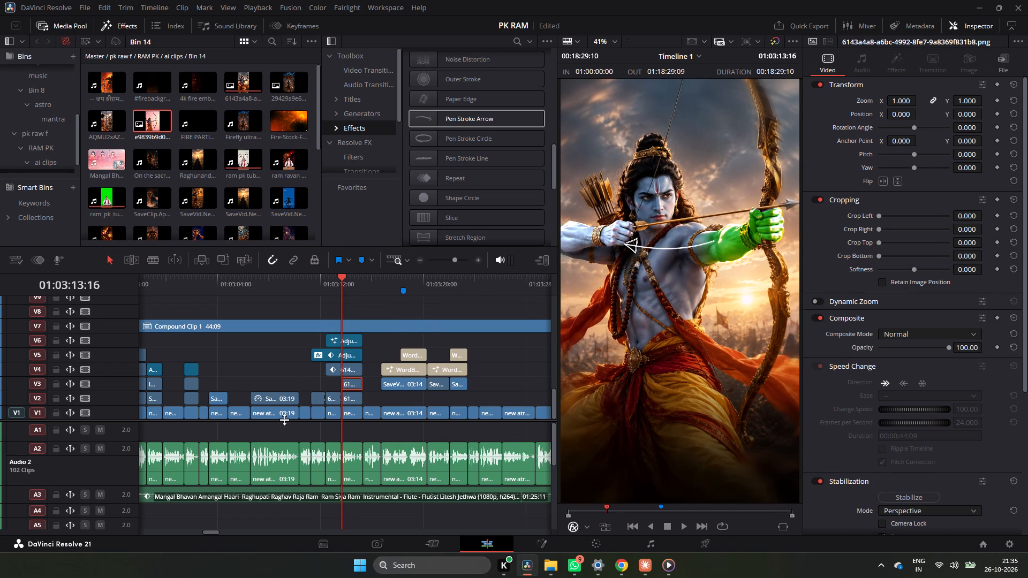
key(shift+space)
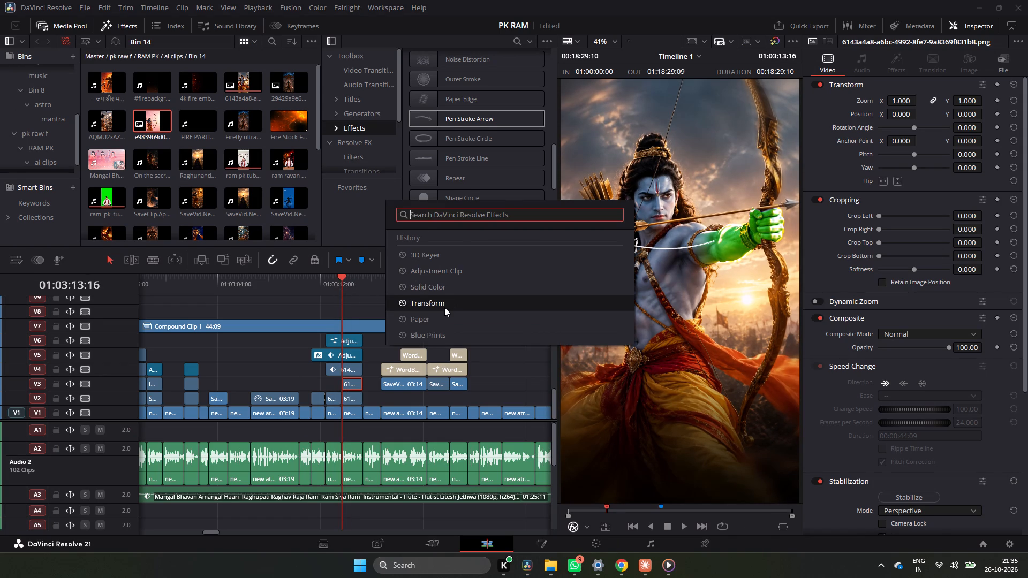
click(444, 307)
click(456, 296)
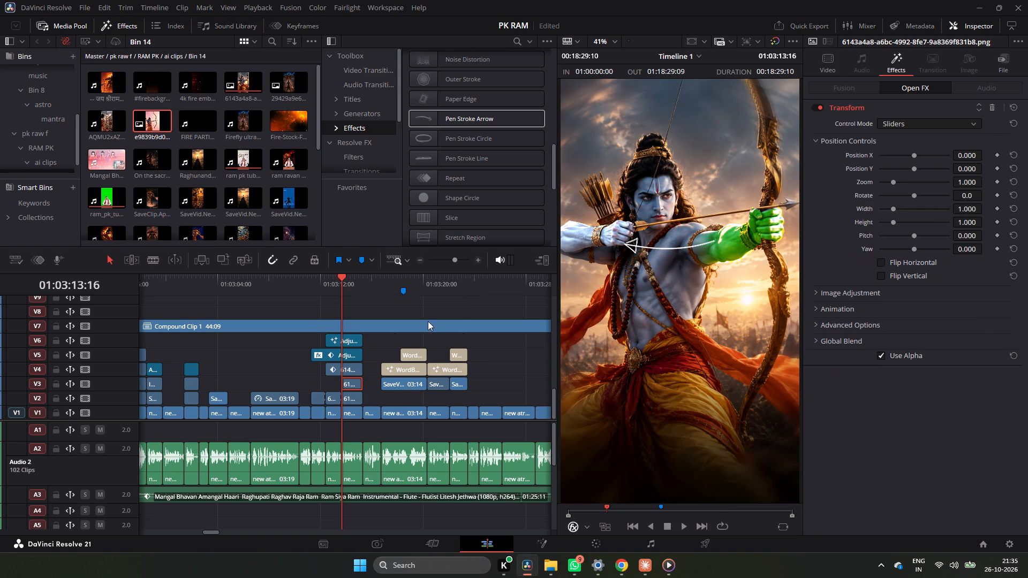
click(342, 302)
Set the cropping Softness of the V3 archer clip to 100.
double_click(478, 261)
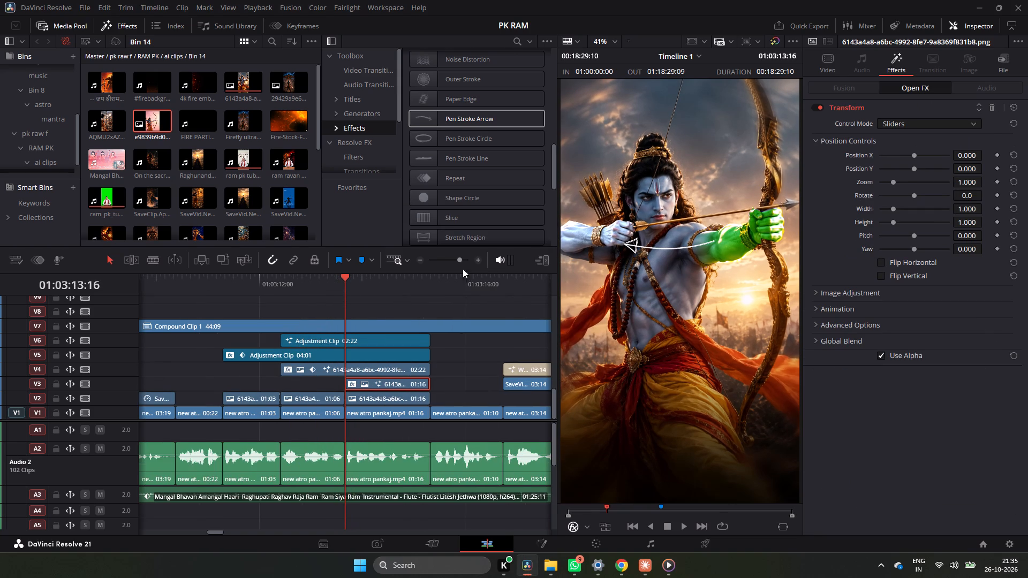
drag(354, 296, 367, 295)
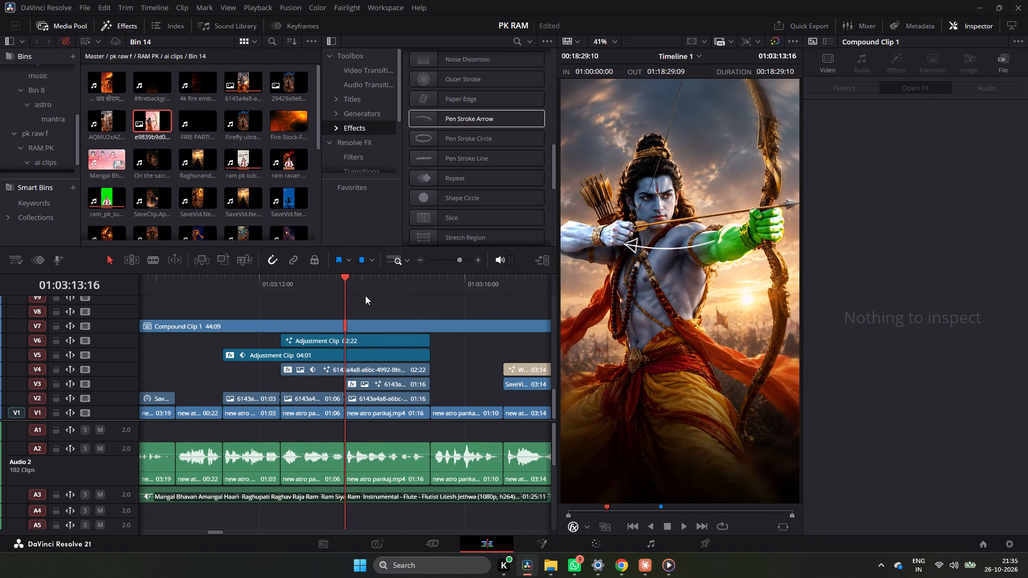
drag(344, 280, 341, 299)
click(386, 377)
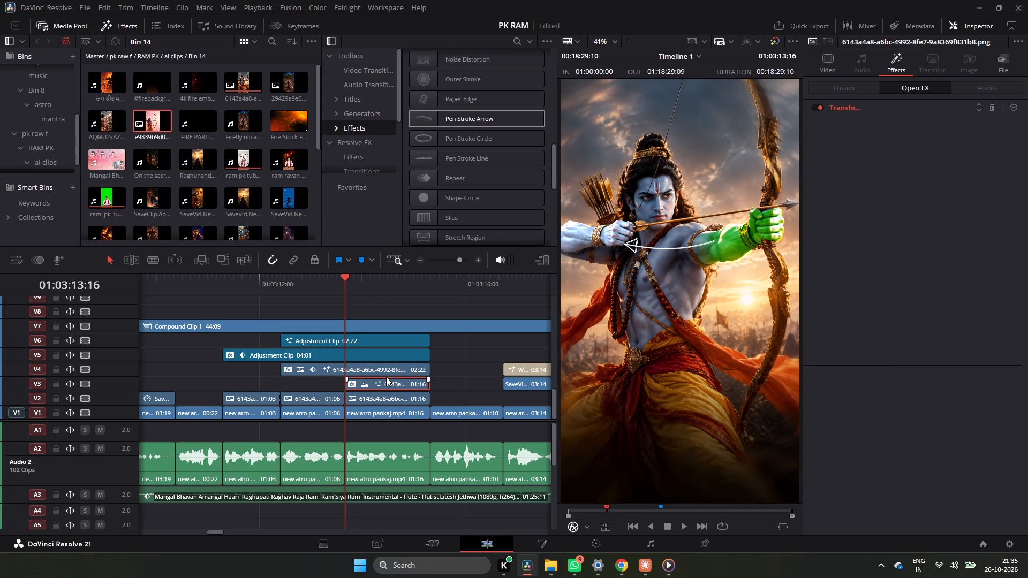
click(840, 56)
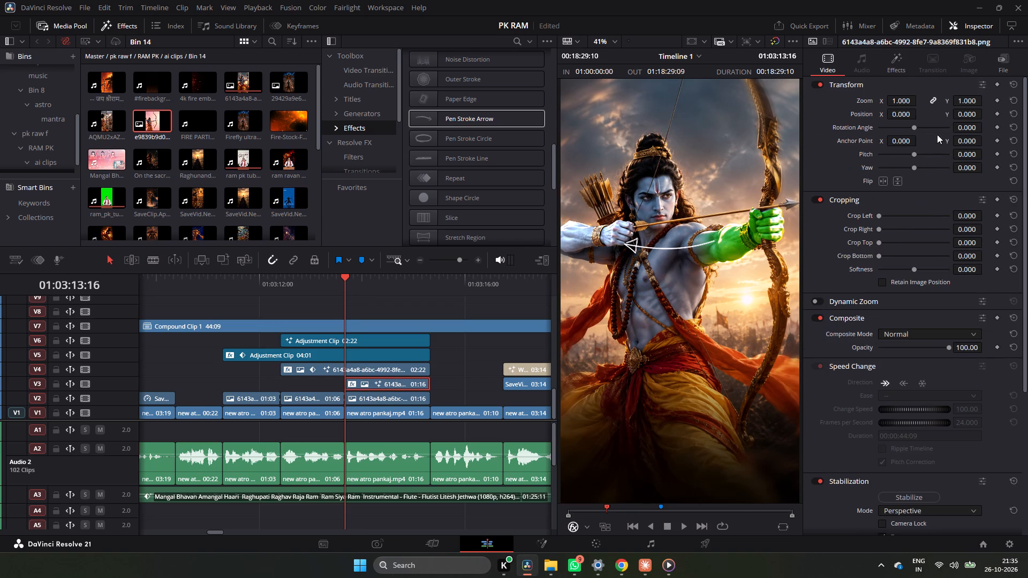
drag(941, 269, 972, 269)
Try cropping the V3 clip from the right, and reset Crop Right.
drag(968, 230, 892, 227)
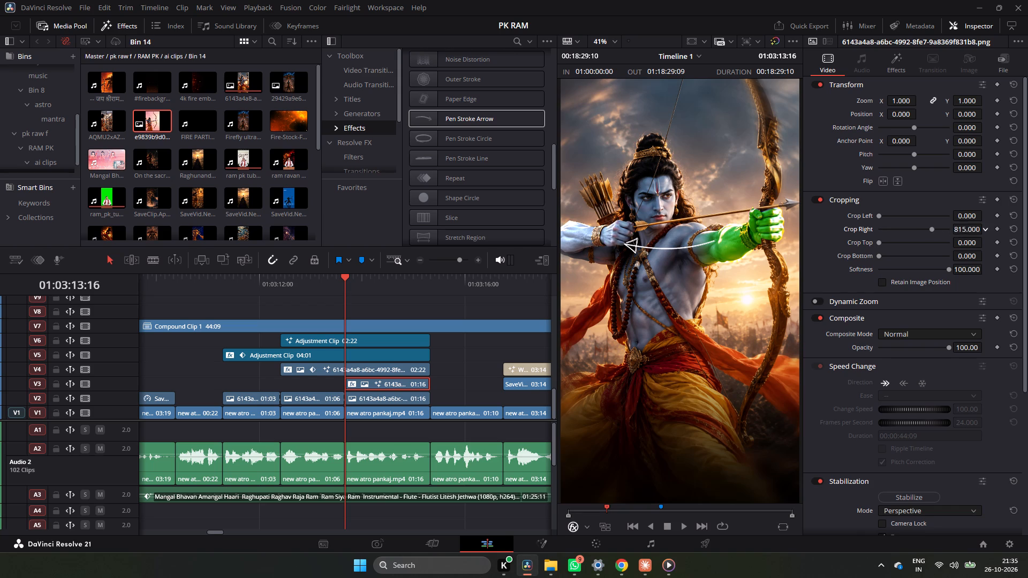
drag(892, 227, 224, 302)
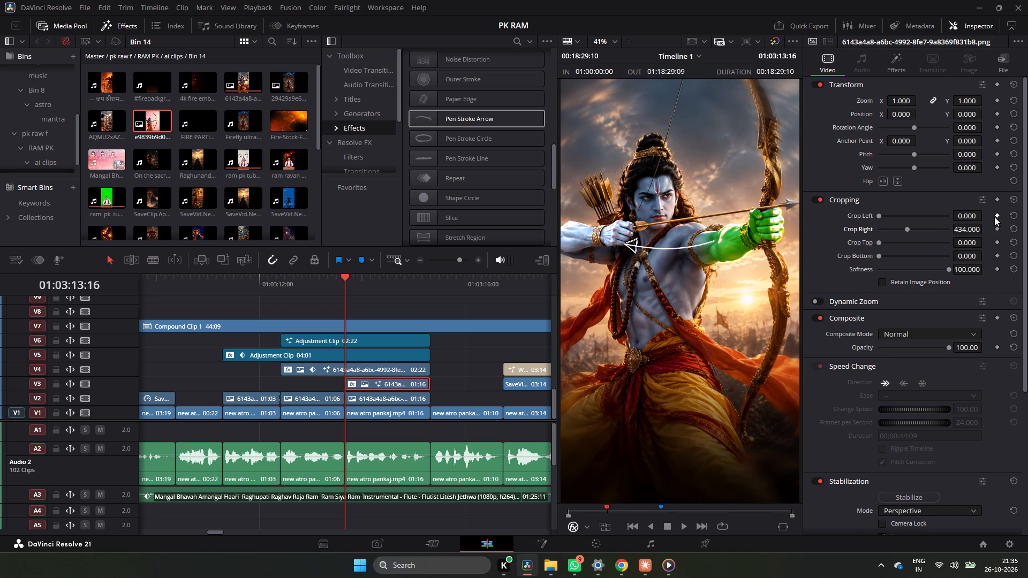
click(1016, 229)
Keyframe Crop Left on the V3 clip at 01:03:13:16 with a value of about 799.
drag(967, 217, 605, 289)
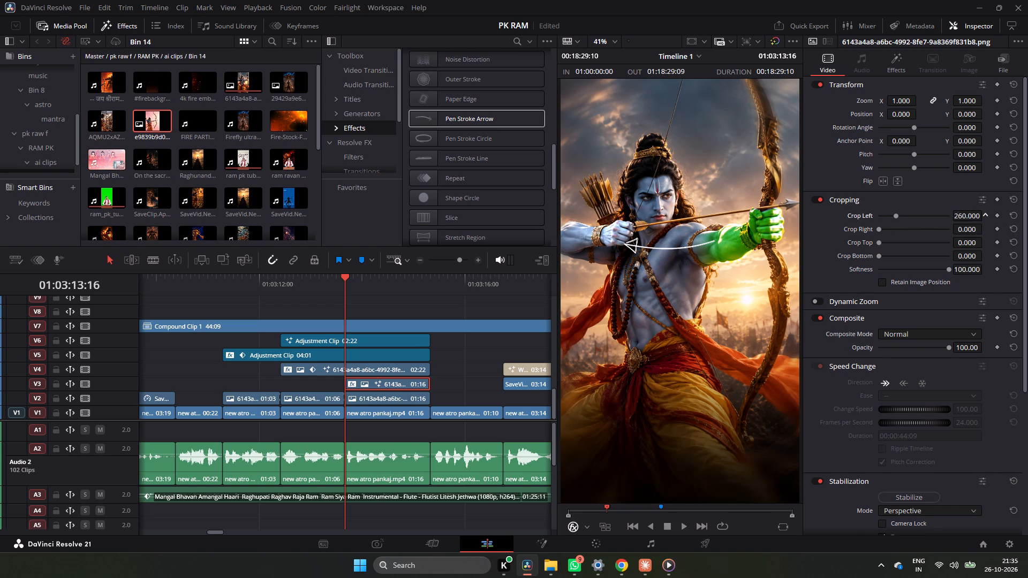
drag(605, 289, 616, 299)
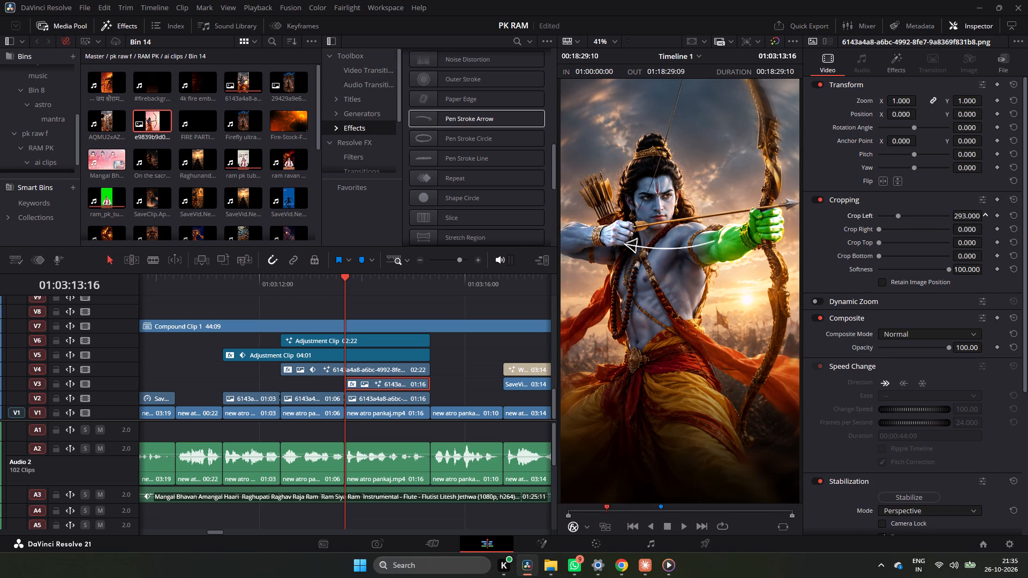
drag(616, 299, 593, 302)
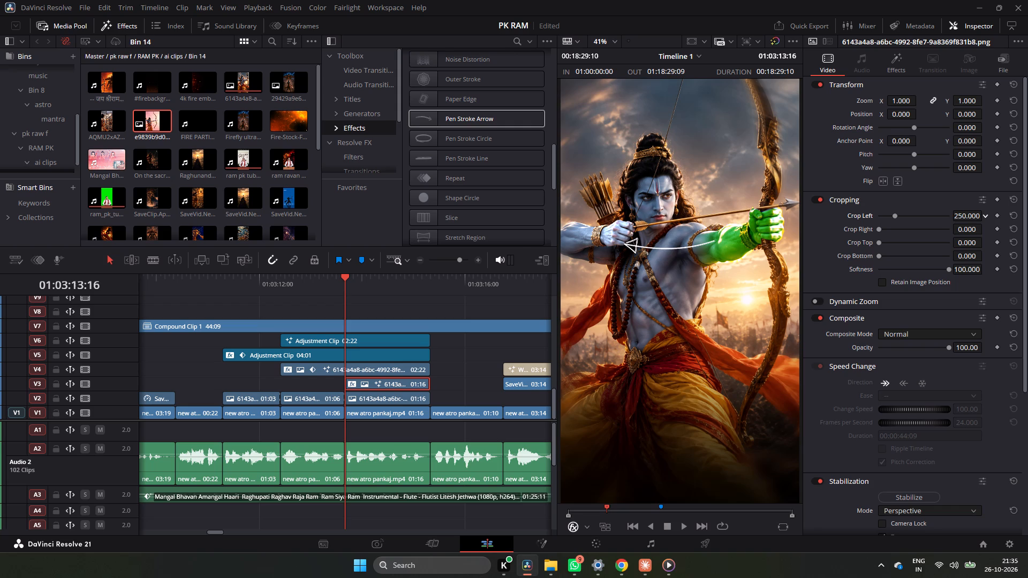
drag(593, 302, 568, 311)
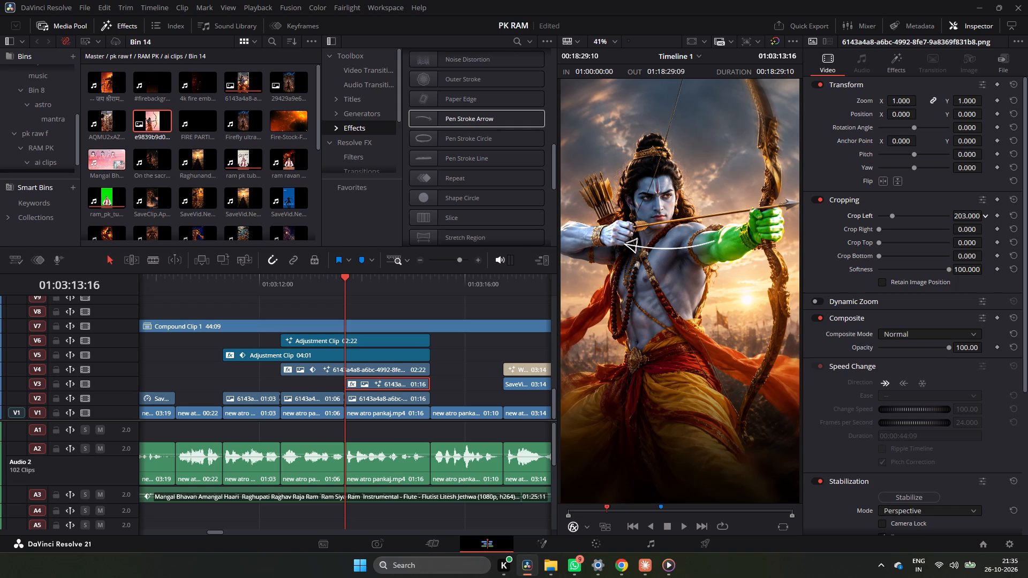
drag(568, 311, 573, 311)
drag(573, 311, 560, 314)
click(995, 214)
drag(964, 216, 782, 282)
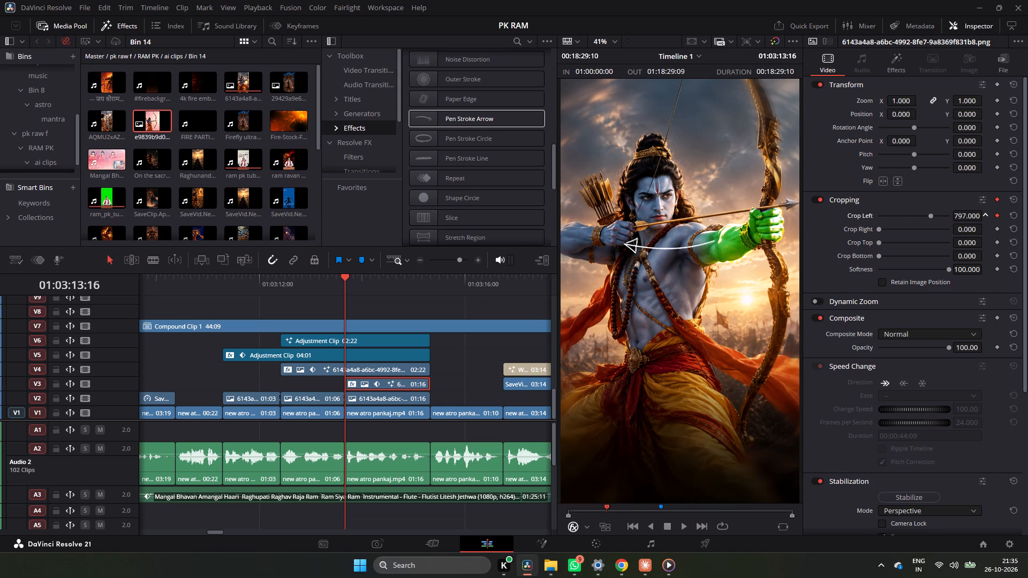
drag(782, 282, 783, 282)
Play the start of the V3 clip and keyframe Crop Left at about 216 at 01:03:14:02.
drag(353, 276, 383, 278)
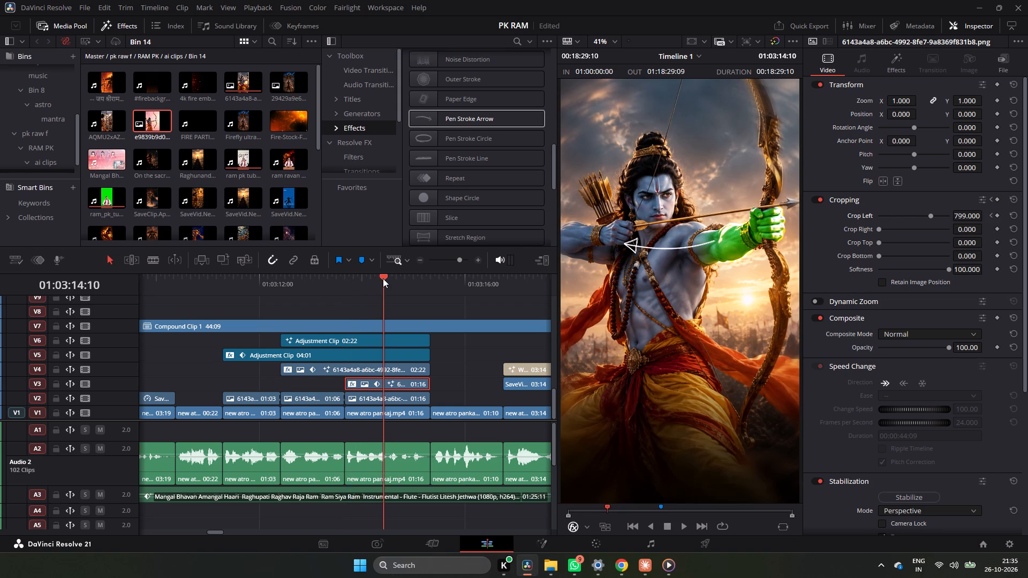
drag(383, 278, 345, 286)
key(space)
key(space)
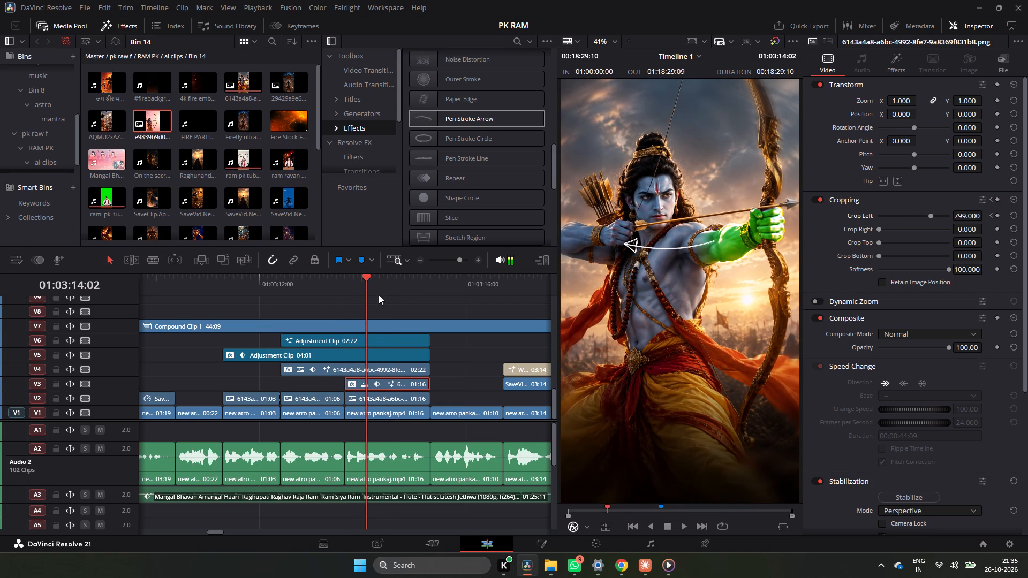
drag(974, 215, 926, 225)
drag(926, 225, 652, 249)
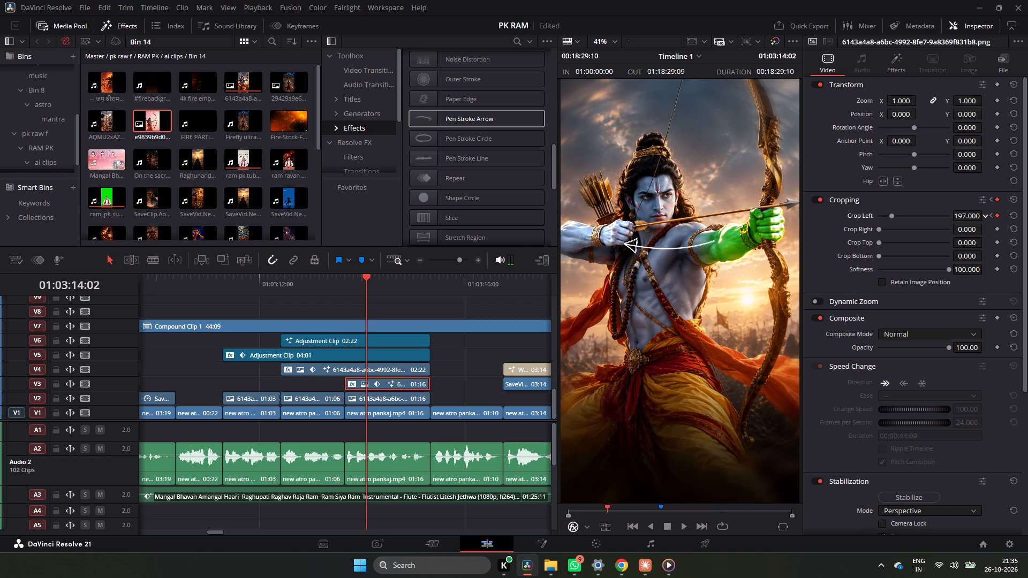
drag(652, 249, 669, 256)
drag(669, 256, 611, 275)
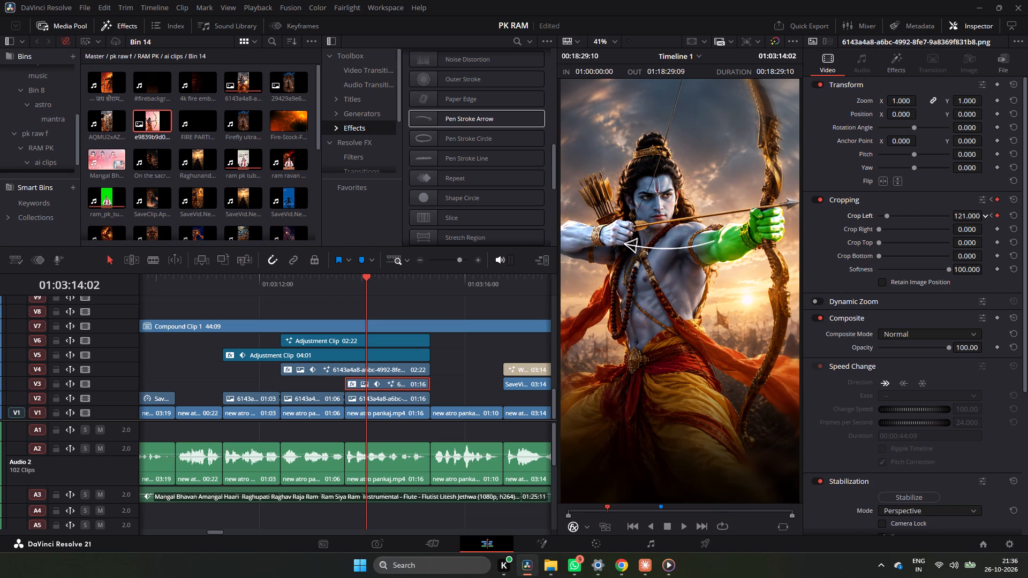
drag(611, 275, 660, 282)
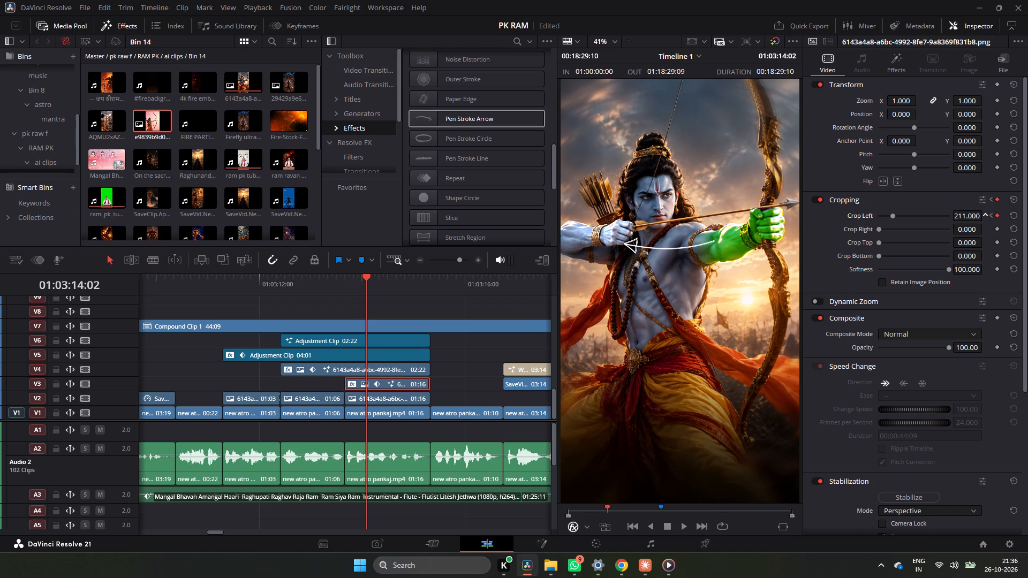
drag(660, 282, 662, 282)
Open the V3 archer clip in Fusion and pull the Polygon1 mask edge at the top of the bent arm down to the skin.
right_click(368, 384)
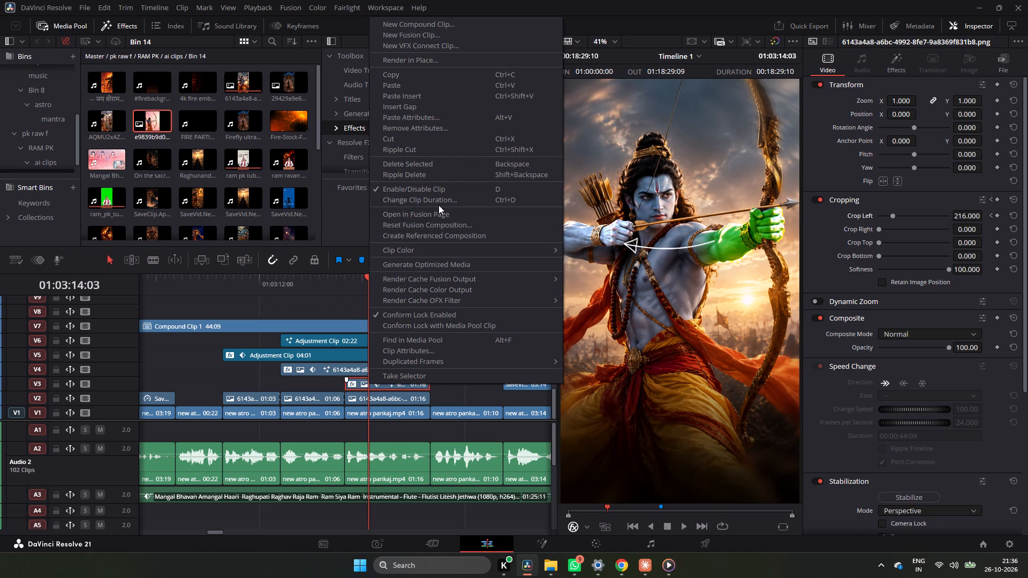
click(427, 216)
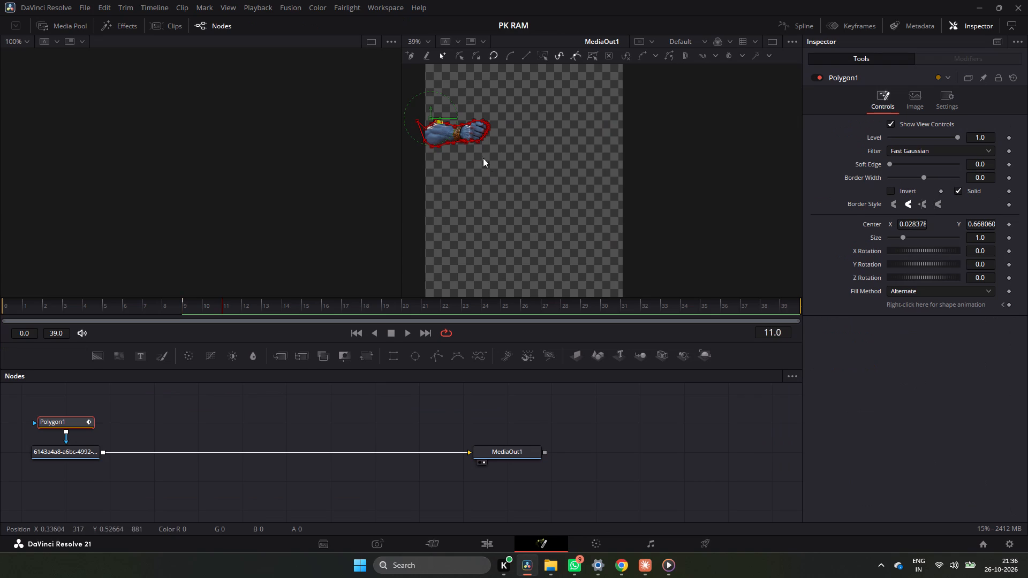
ctrl+scroll(459, 178, up, 3)
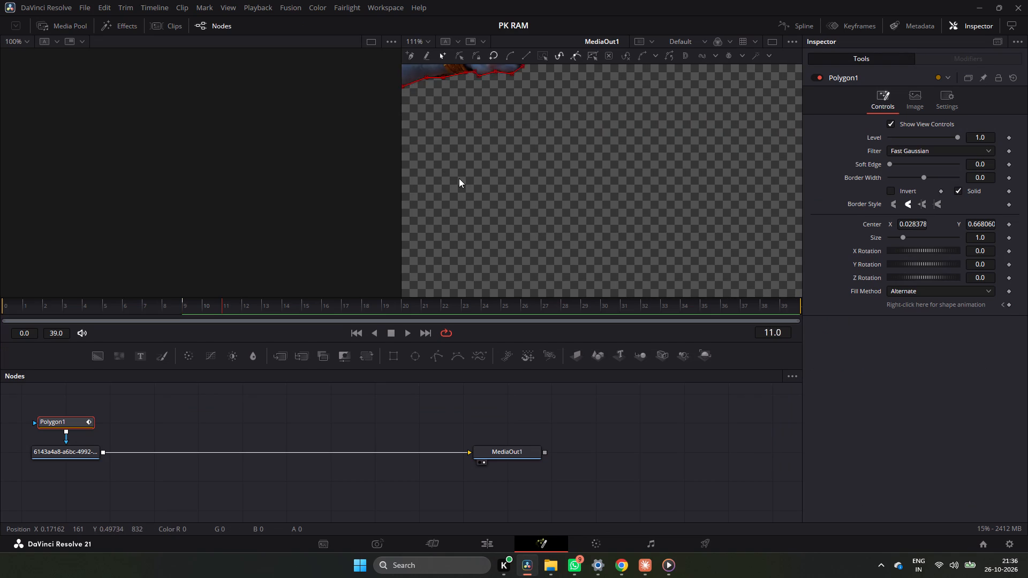
ctrl+scroll(459, 178, up, 1)
scroll(478, 121, up, 6)
ctrl+scroll(490, 129, up, 2)
ctrl+scroll(490, 129, down, 2)
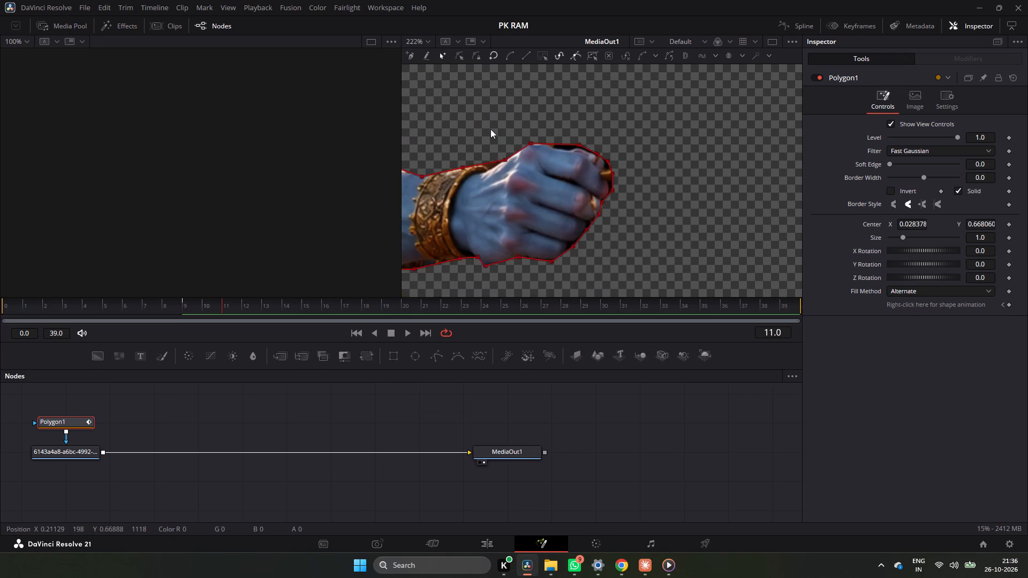
ctrl+scroll(490, 129, down, 4)
scroll(421, 98, up, 3)
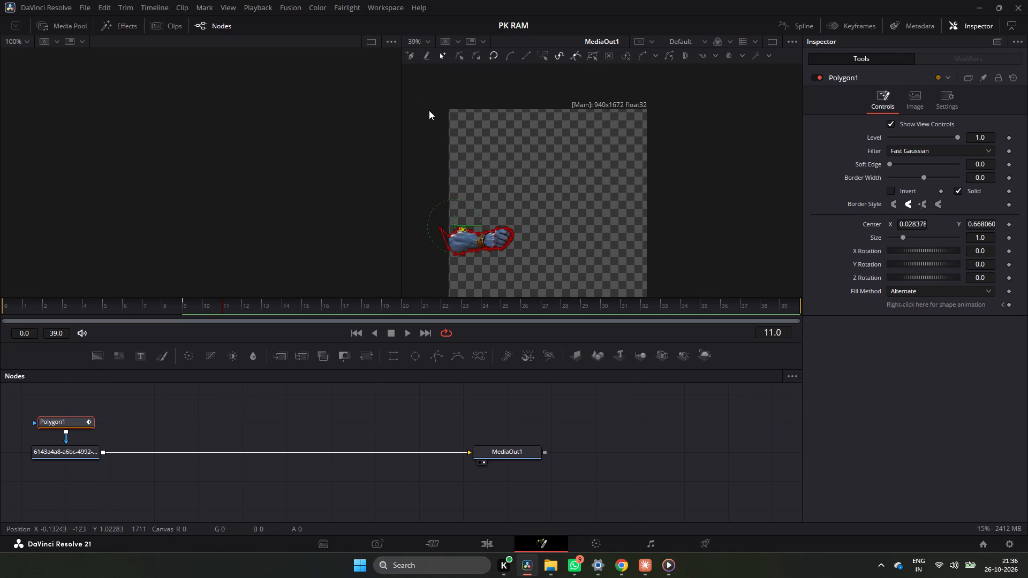
scroll(433, 128, down, 2)
ctrl+scroll(432, 130, up, 3)
ctrl+scroll(441, 145, down, 1)
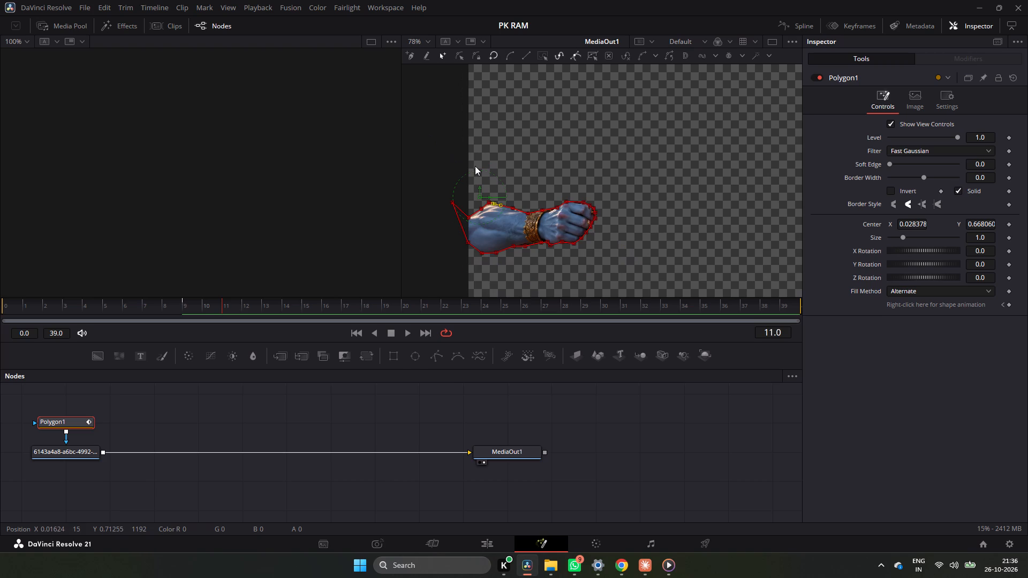
scroll(475, 166, up, 1)
ctrl+scroll(475, 166, up, 1)
scroll(475, 168, down, 4)
ctrl+scroll(483, 151, up, 2)
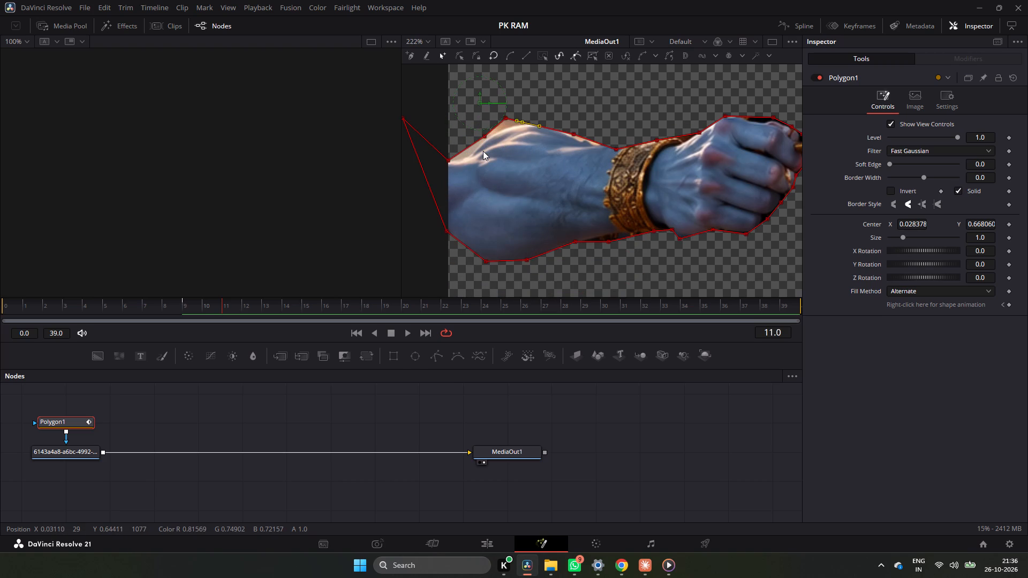
drag(507, 118, 508, 126)
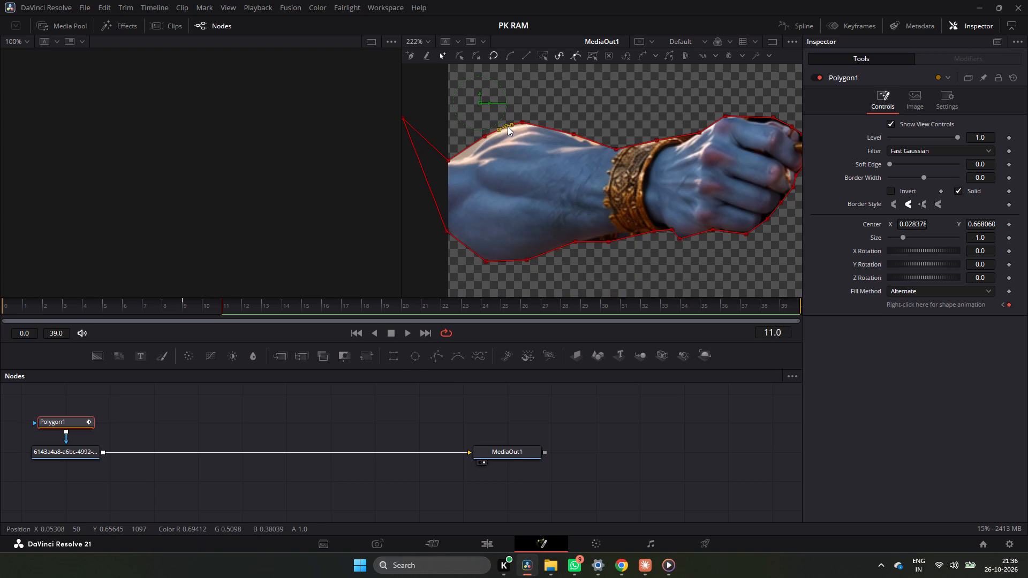
drag(508, 126, 507, 126)
Pull the Polygon1 mask inward along the arm's upper contour near the image border, then return to the edit timeline.
drag(463, 149, 464, 155)
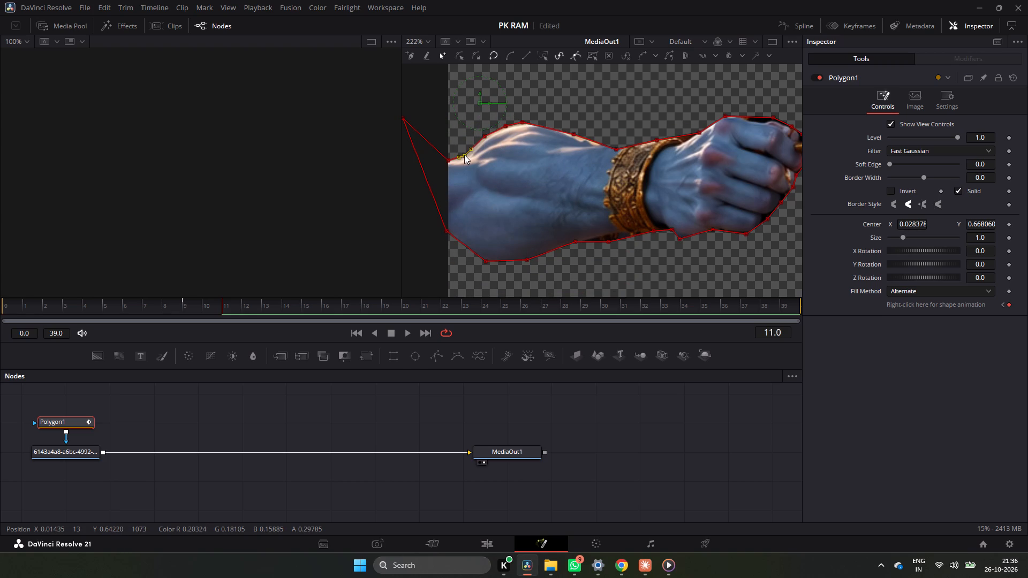
drag(464, 155, 466, 157)
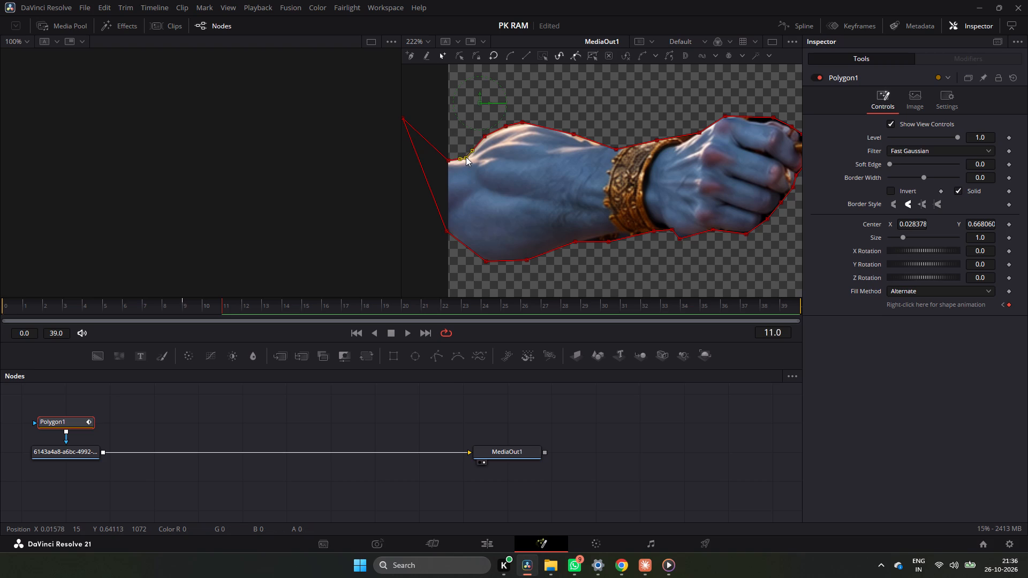
drag(466, 157, 464, 156)
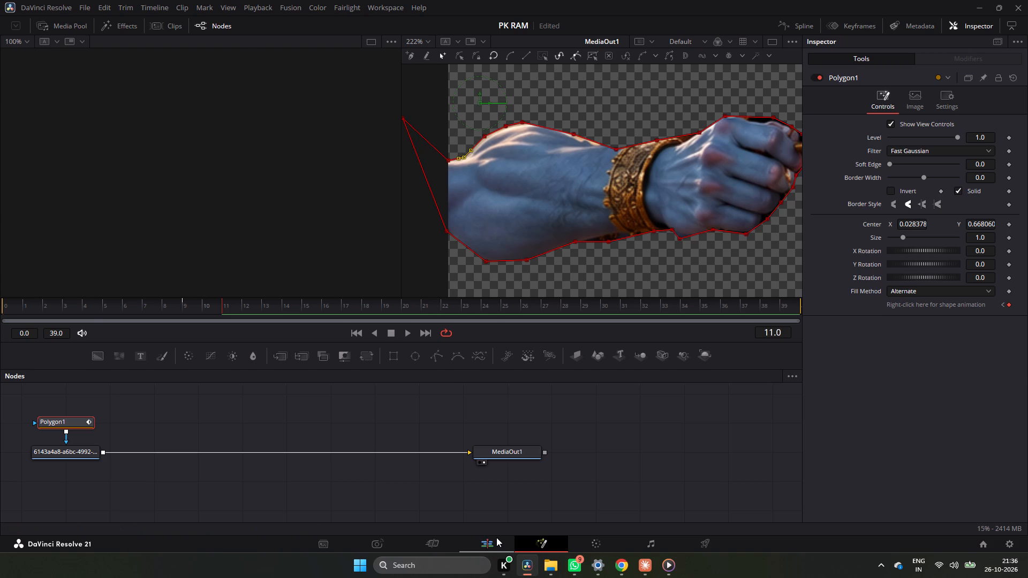
click(496, 537)
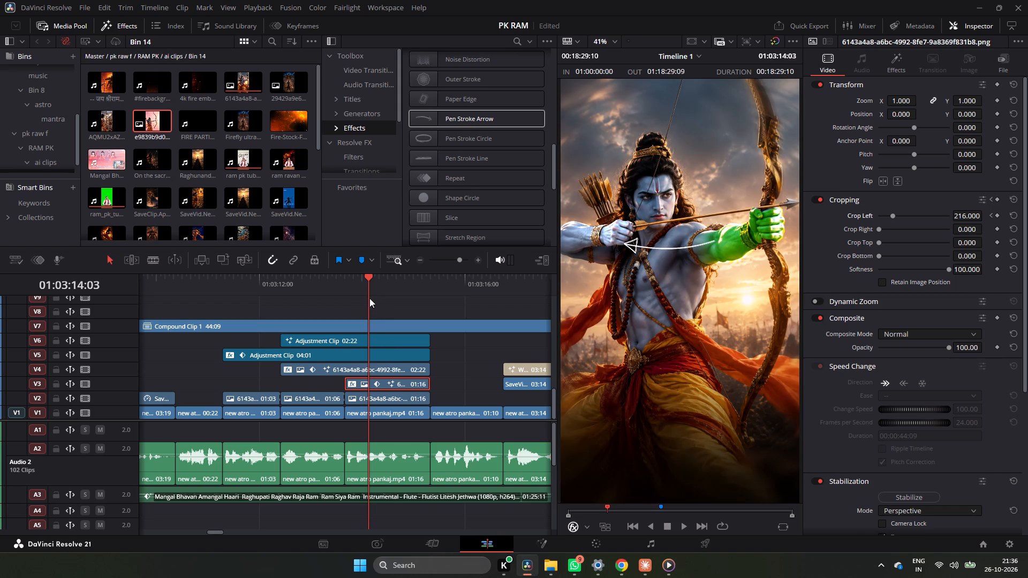
Play back the archer section from about 01:03:12 to 01:03:15 to check the arm reveal and its timing against the arrow animation.
drag(357, 288, 344, 294)
key(space)
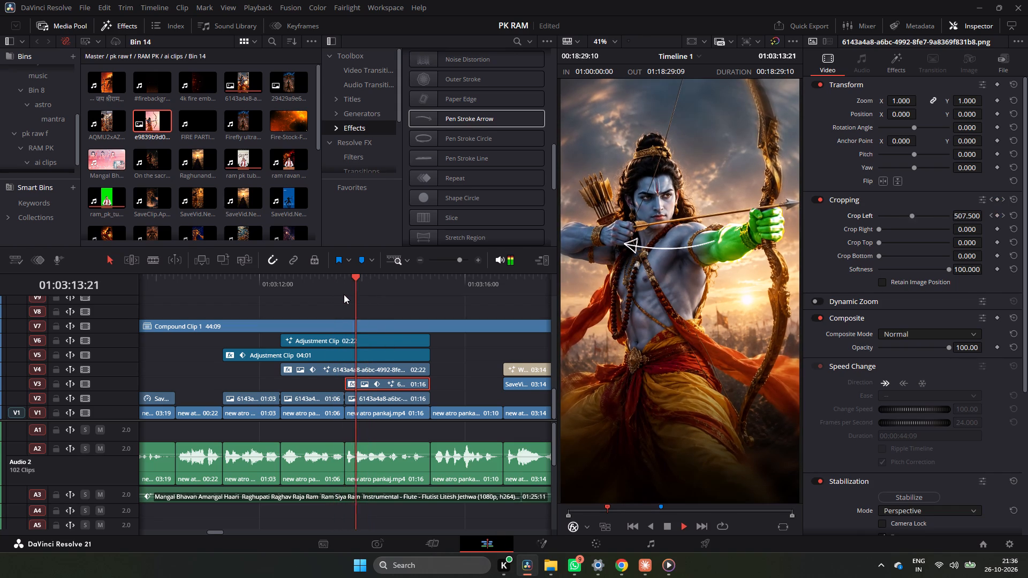
key(space)
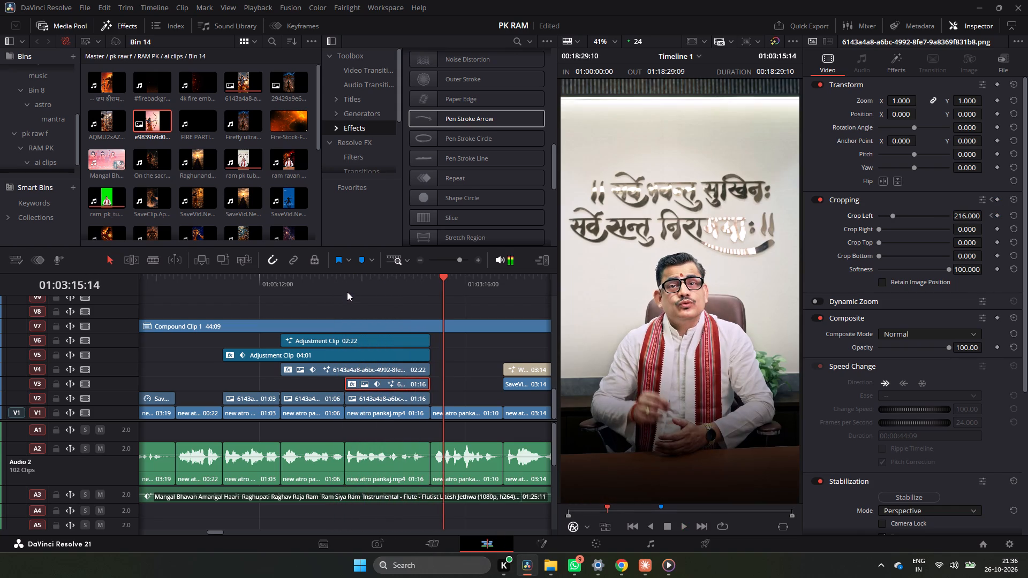
click(355, 280)
key(space)
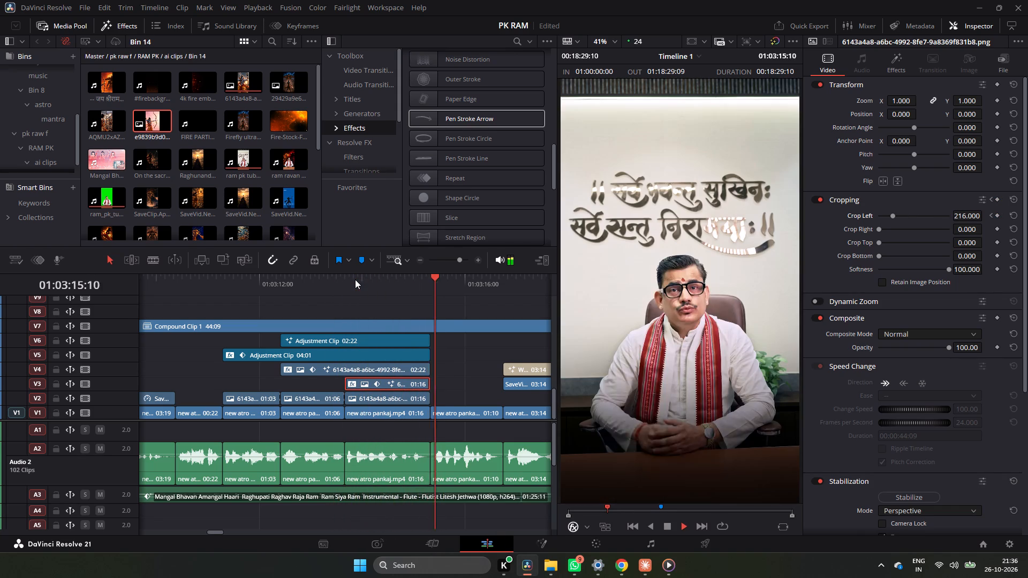
key(space)
click(374, 271)
click(372, 275)
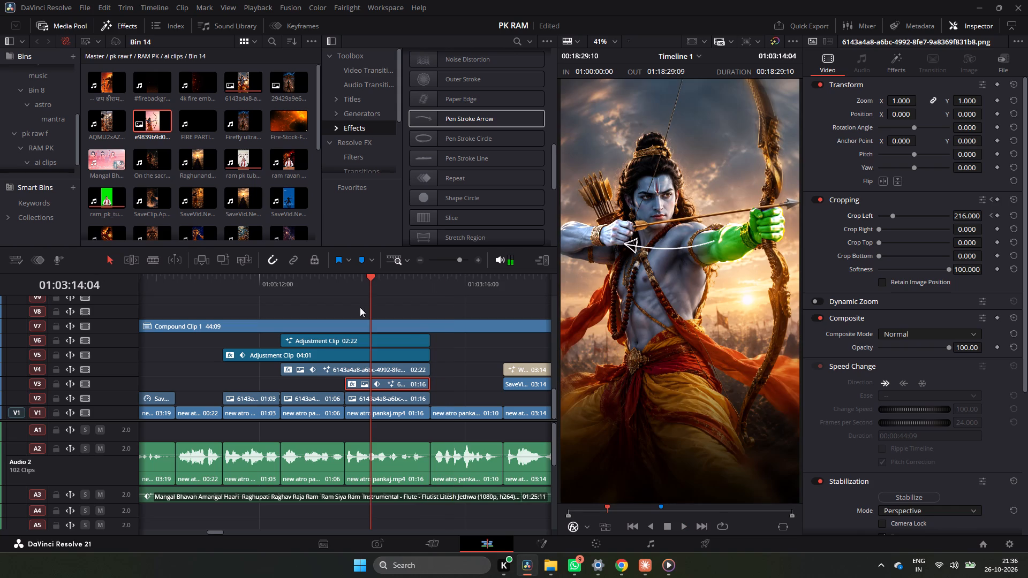
drag(362, 286, 311, 301)
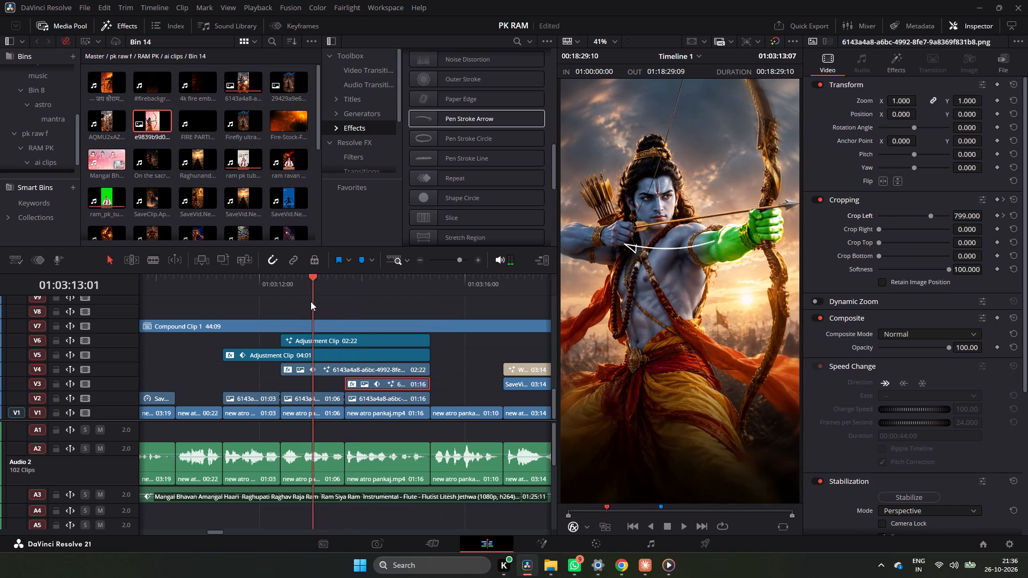
drag(311, 301, 298, 325)
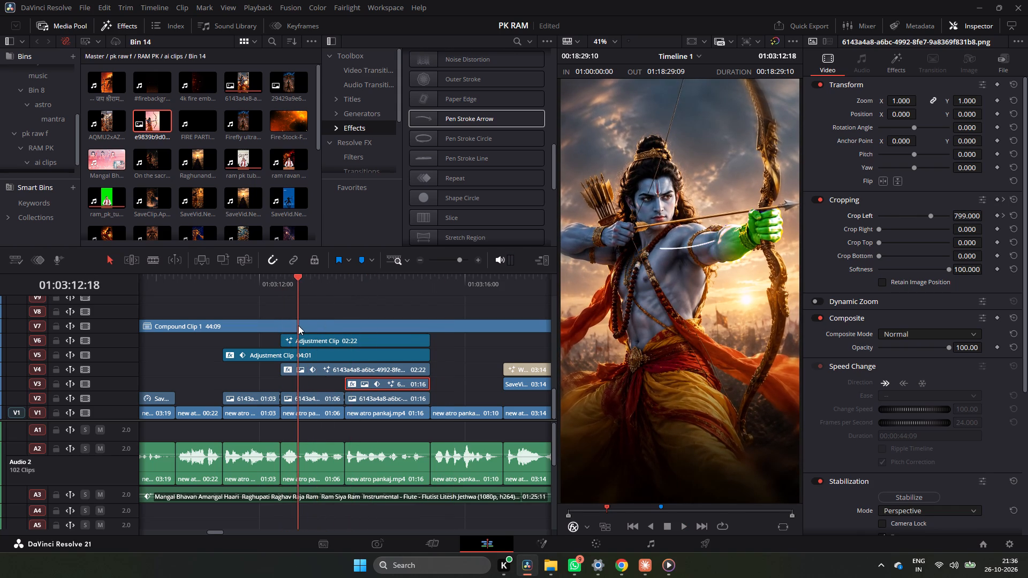
drag(298, 325, 284, 326)
key(space)
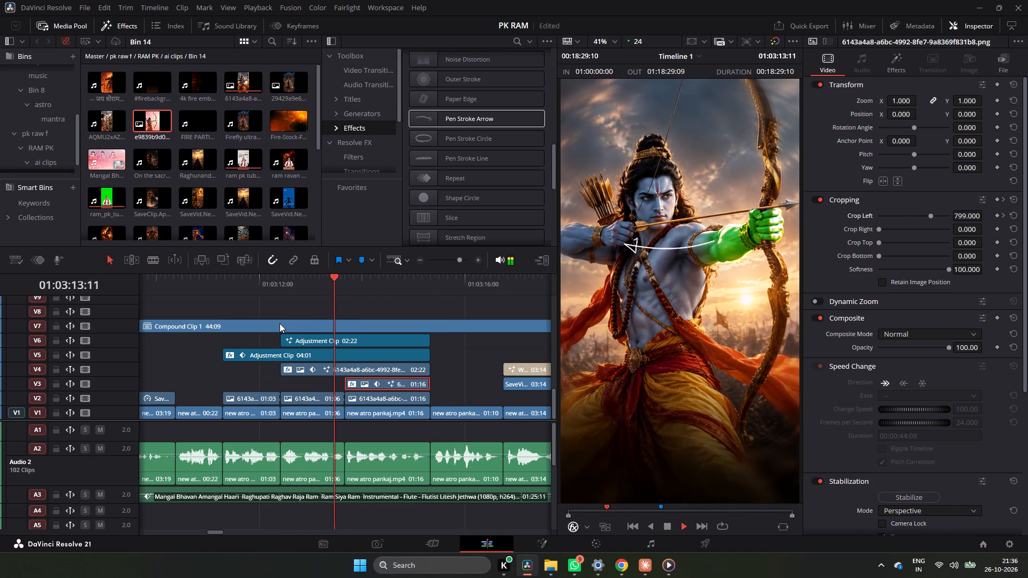
key(space)
drag(321, 288, 306, 295)
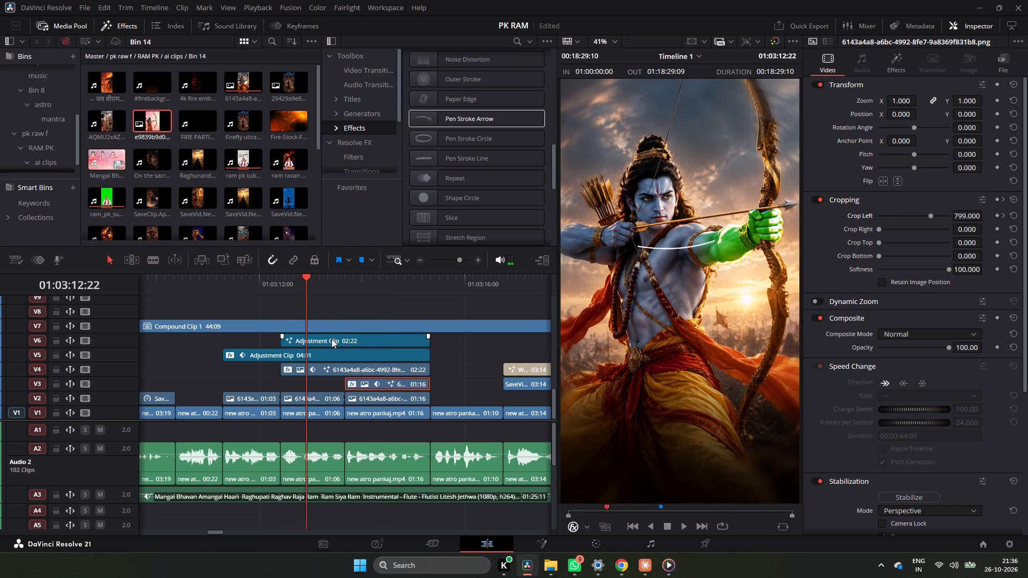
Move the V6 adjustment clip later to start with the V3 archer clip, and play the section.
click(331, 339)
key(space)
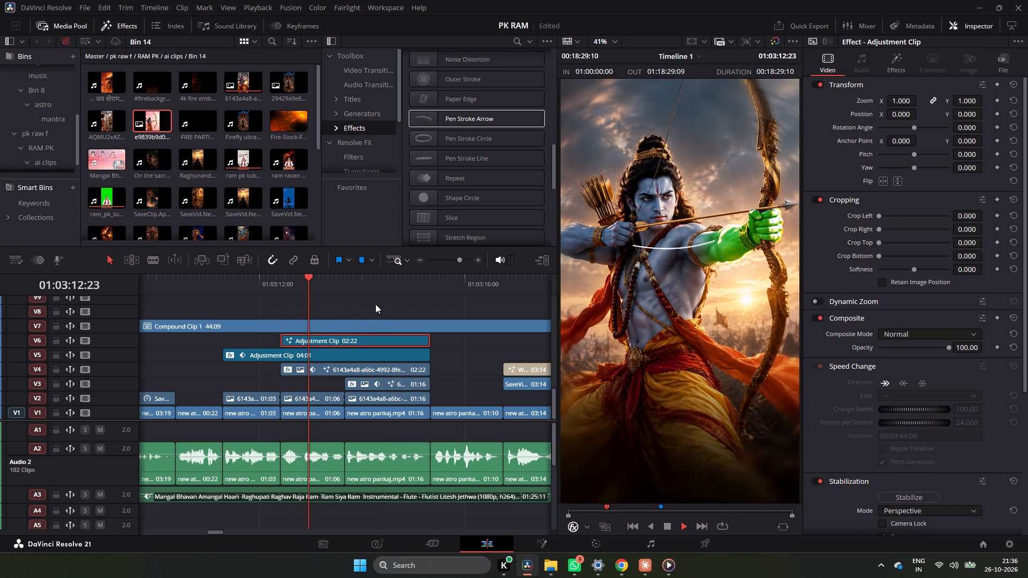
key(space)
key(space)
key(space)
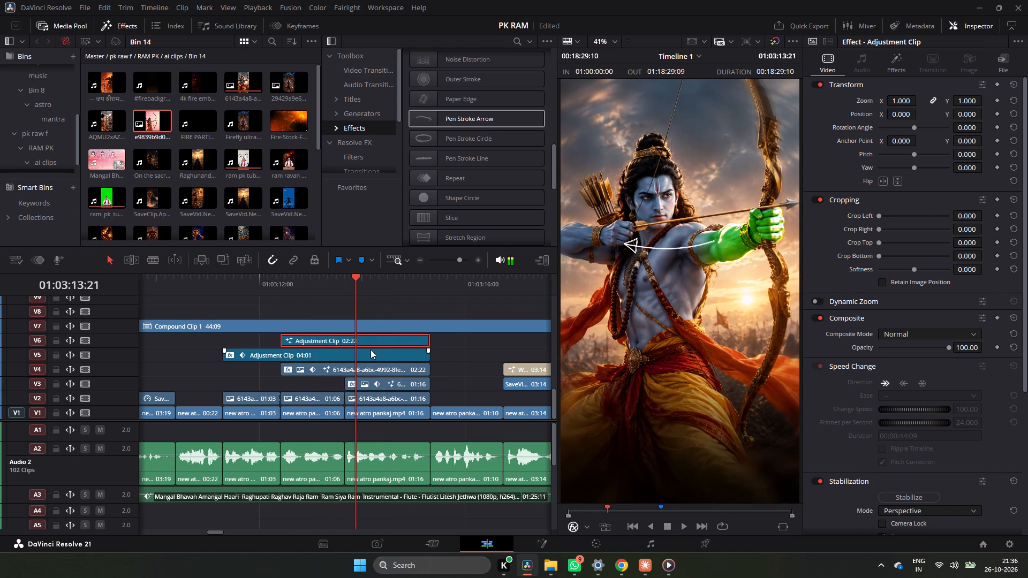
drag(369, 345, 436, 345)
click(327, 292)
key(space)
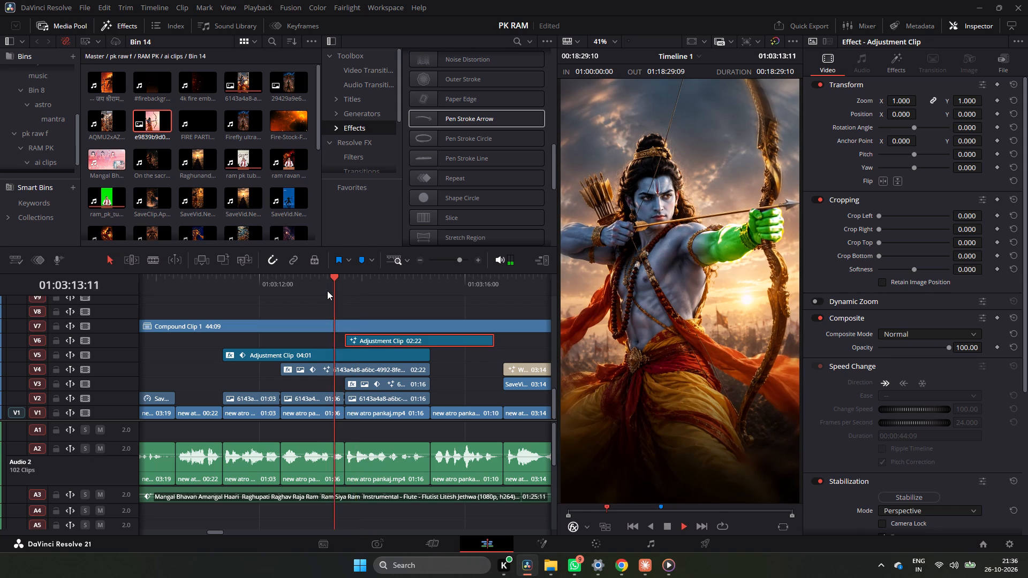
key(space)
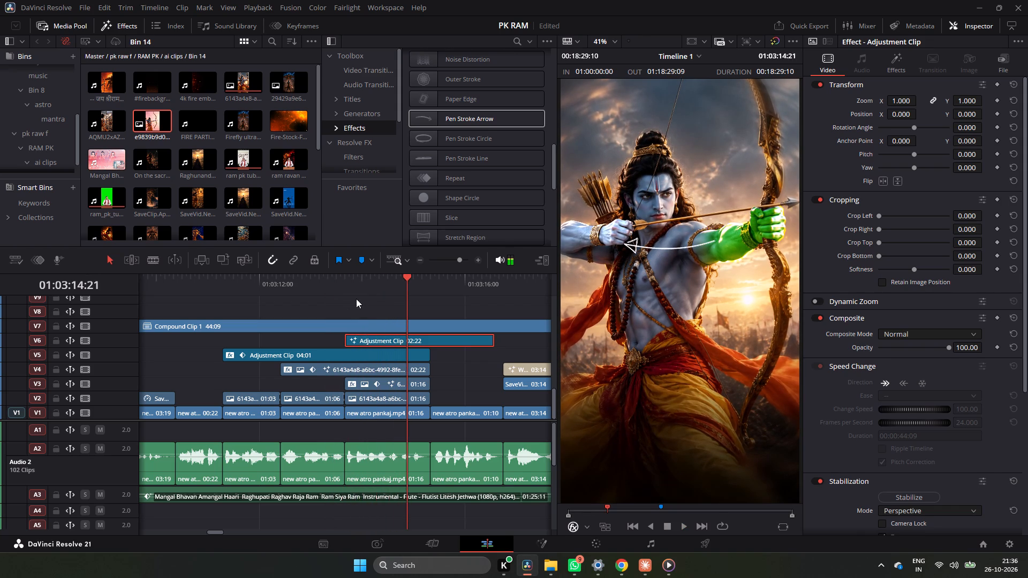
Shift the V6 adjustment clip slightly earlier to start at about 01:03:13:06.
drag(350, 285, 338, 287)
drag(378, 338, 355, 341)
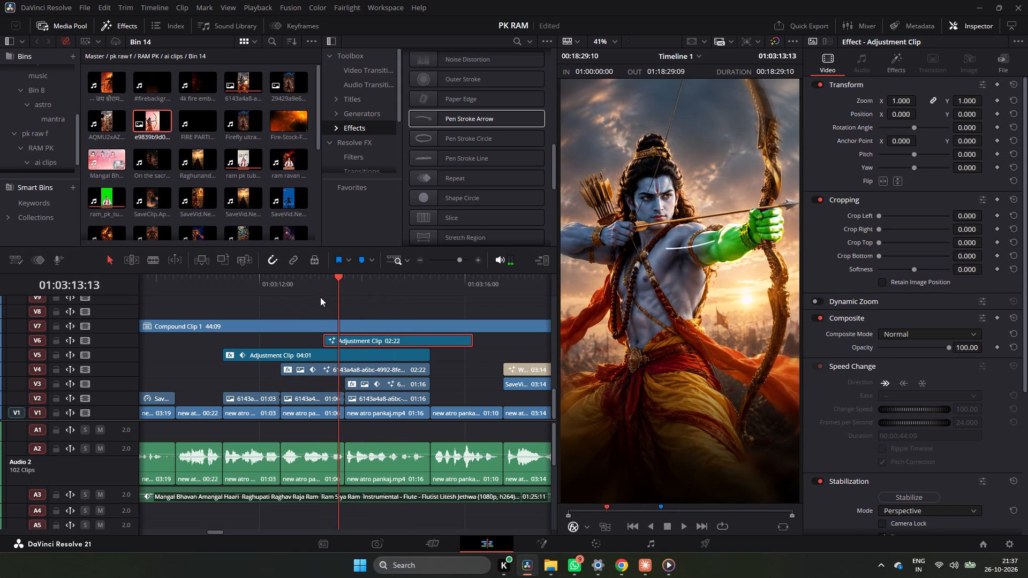
Replay the archer section repeatedly to check when the arrow stroke starts relative to the arm reveal.
click(316, 287)
key(space)
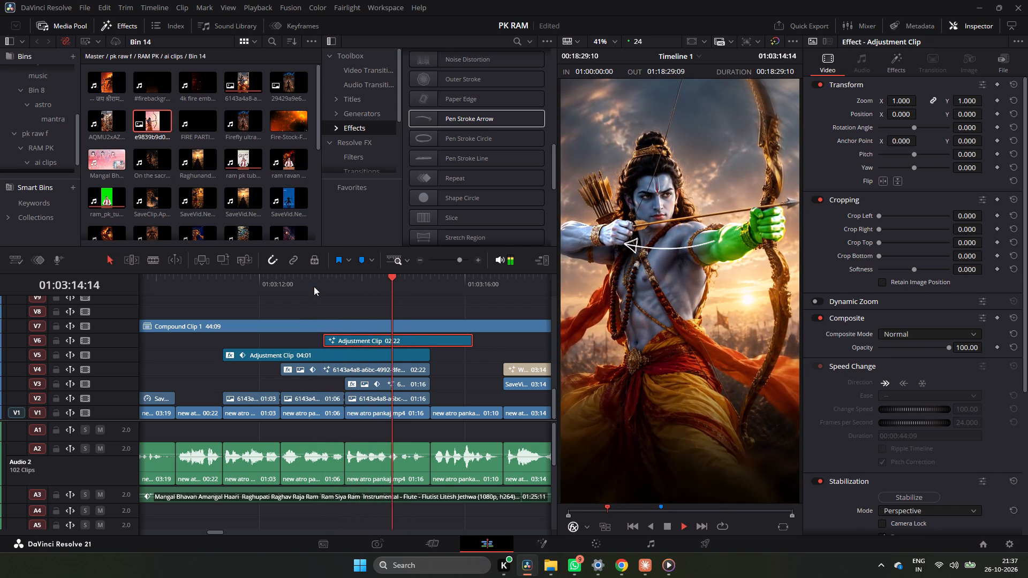
key(space)
drag(346, 285, 332, 288)
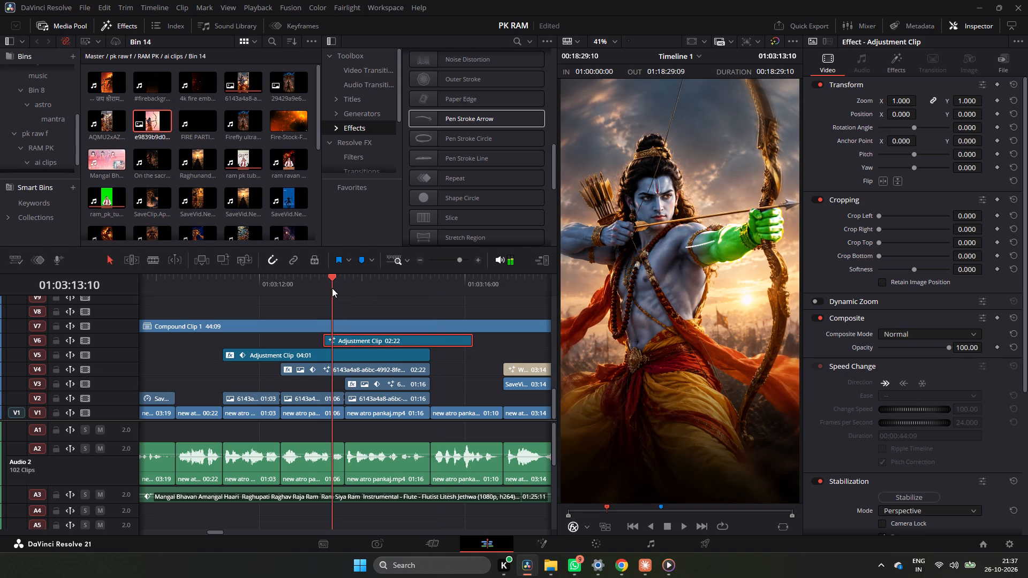
drag(332, 288, 328, 289)
key(space)
key(space)
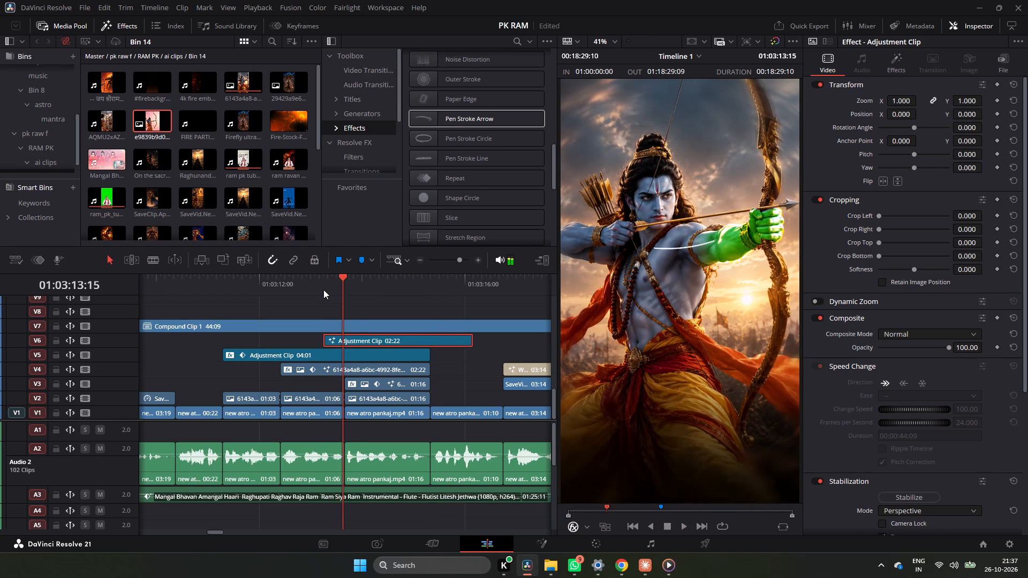
key(space)
key(space)
drag(322, 286, 277, 298)
key(space)
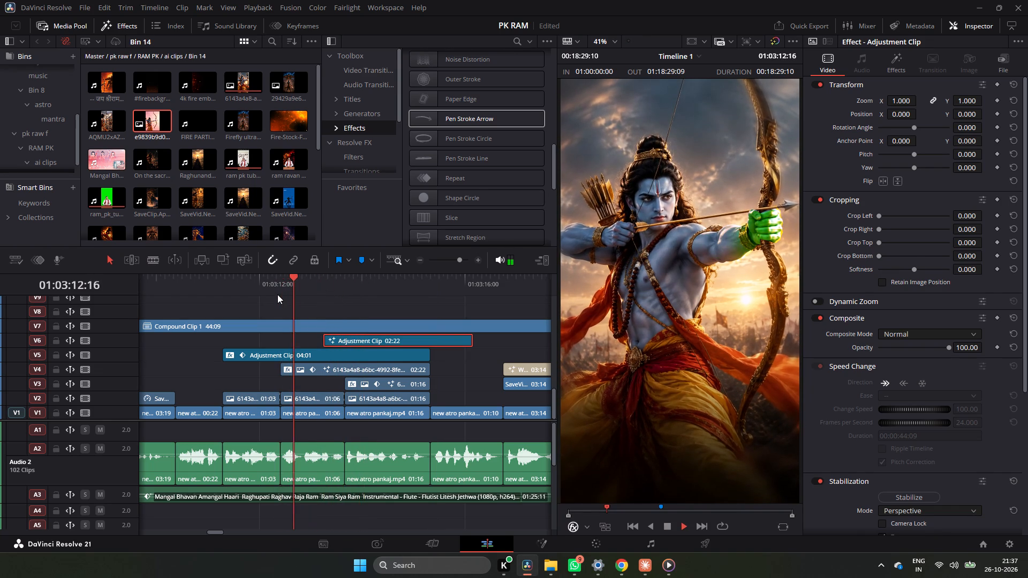
key(space)
click(306, 289)
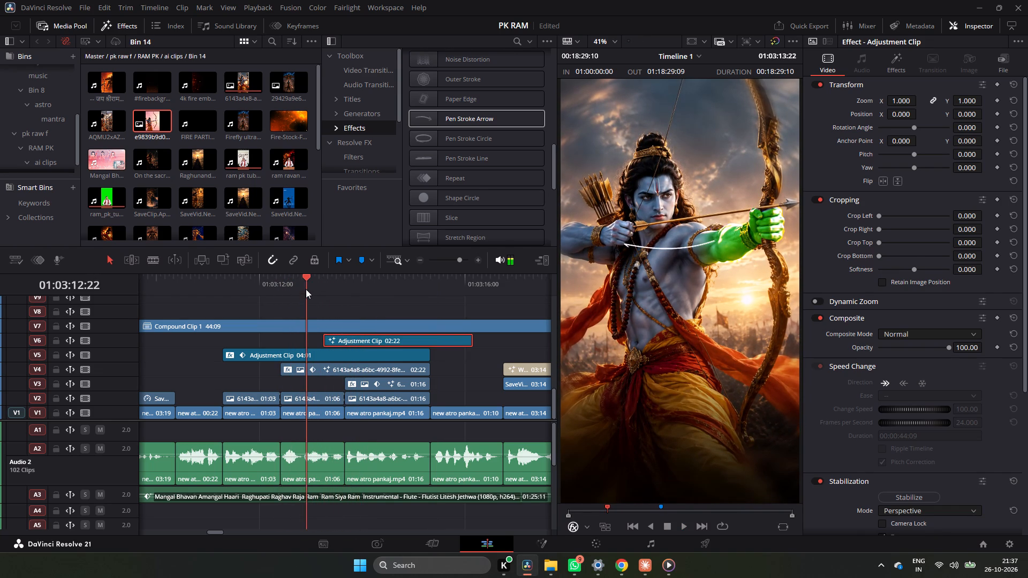
key(space)
key(space)
key(space)
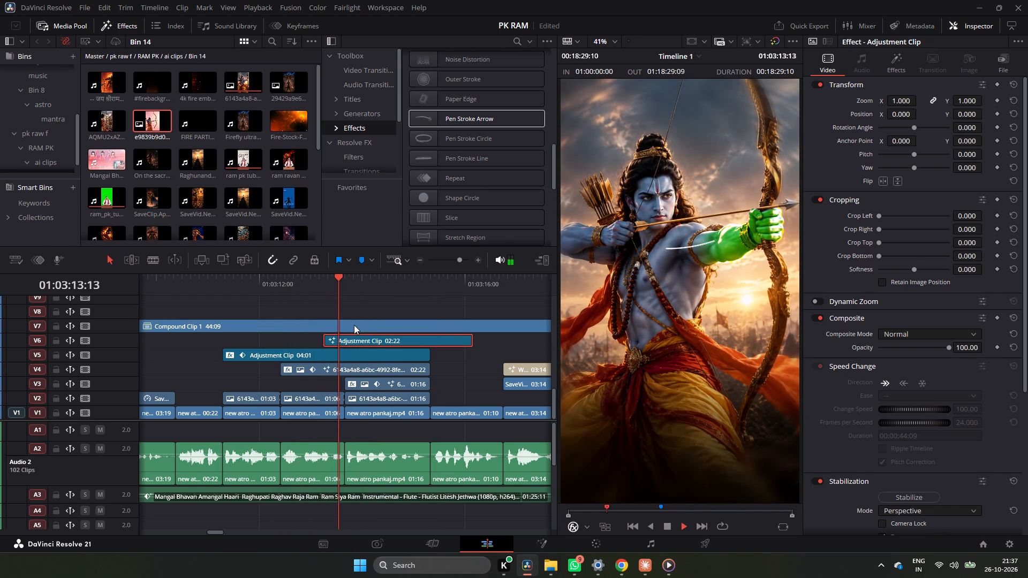
key(space)
Move the V6 adjustment clip later to start at about 01:03:13:20, and play through the arrow animation.
drag(367, 336, 398, 341)
key(space)
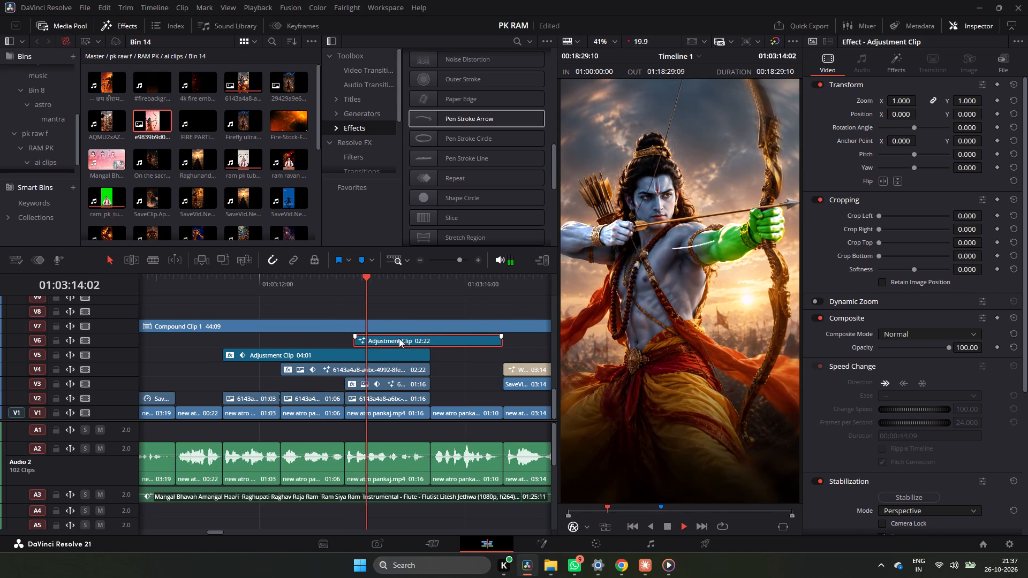
key(space)
key(space)
key(space)
key(space)
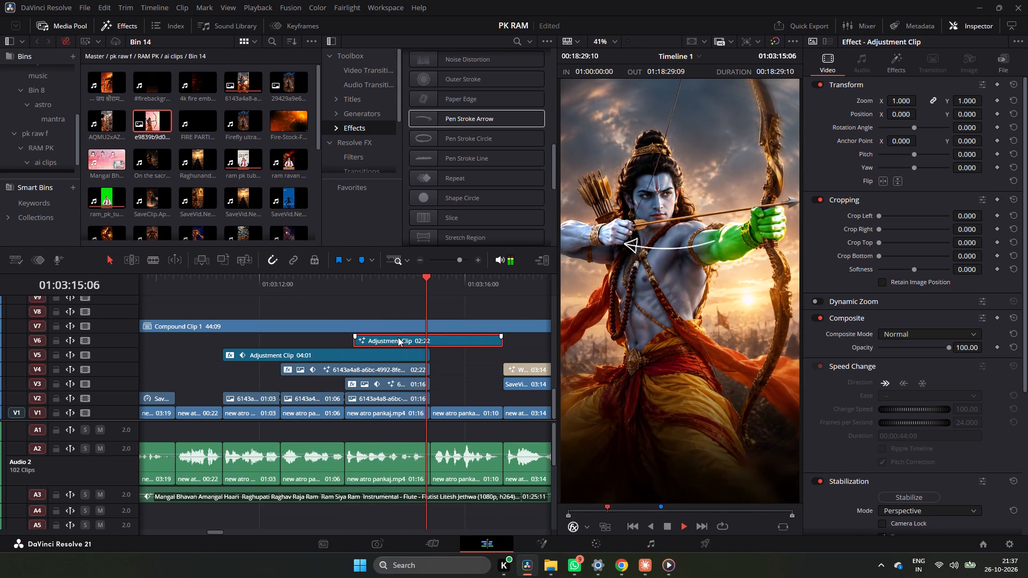
key(space)
Trim the end of the V6 adjustment clip to match the end of the V5 adjustment clip below it.
drag(500, 346, 428, 349)
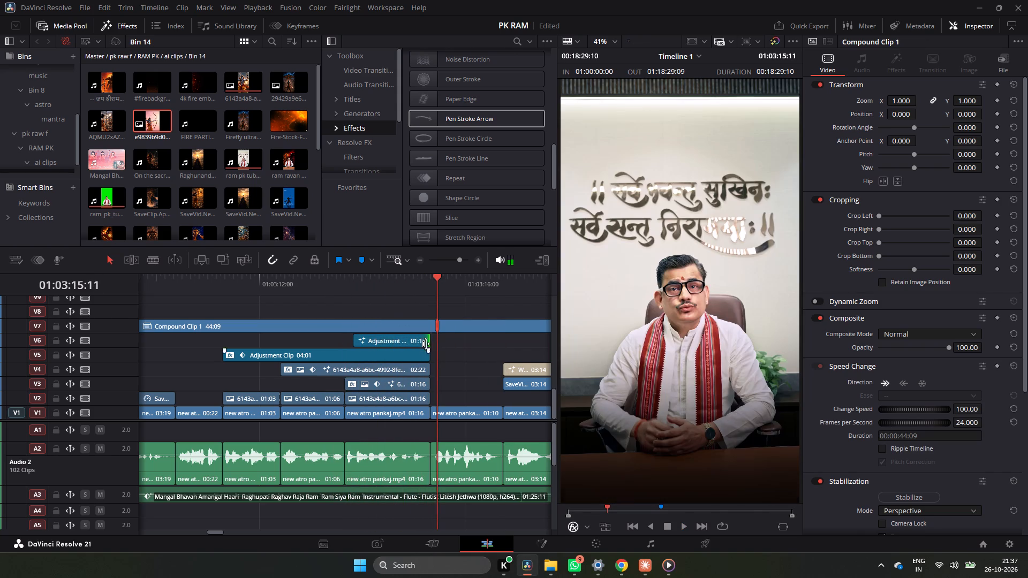
Replay the archer section to check the trimmed V6 adjustment clip and the arrow stroke up to the cut back to the speaker.
click(274, 288)
key(space)
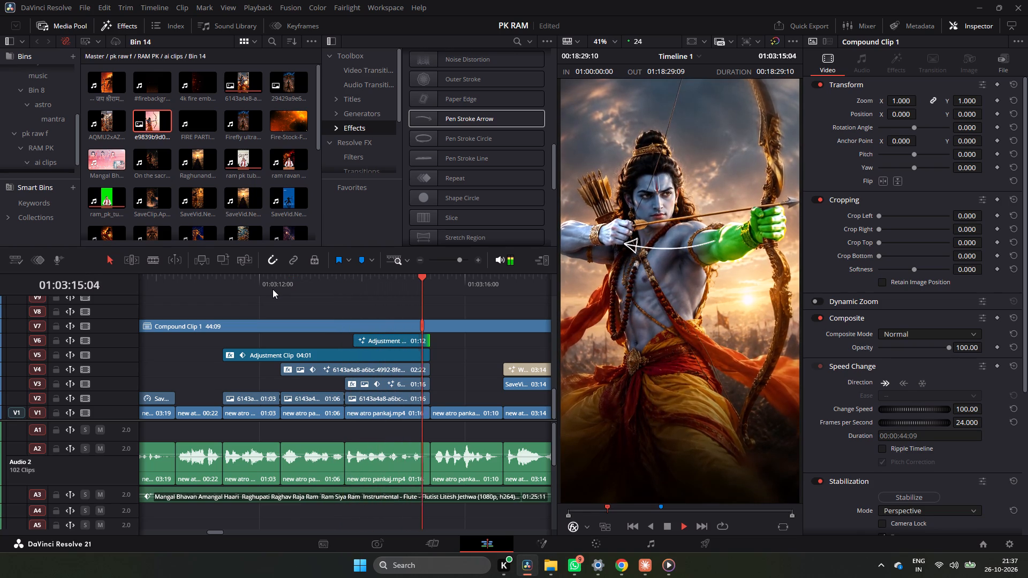
key(space)
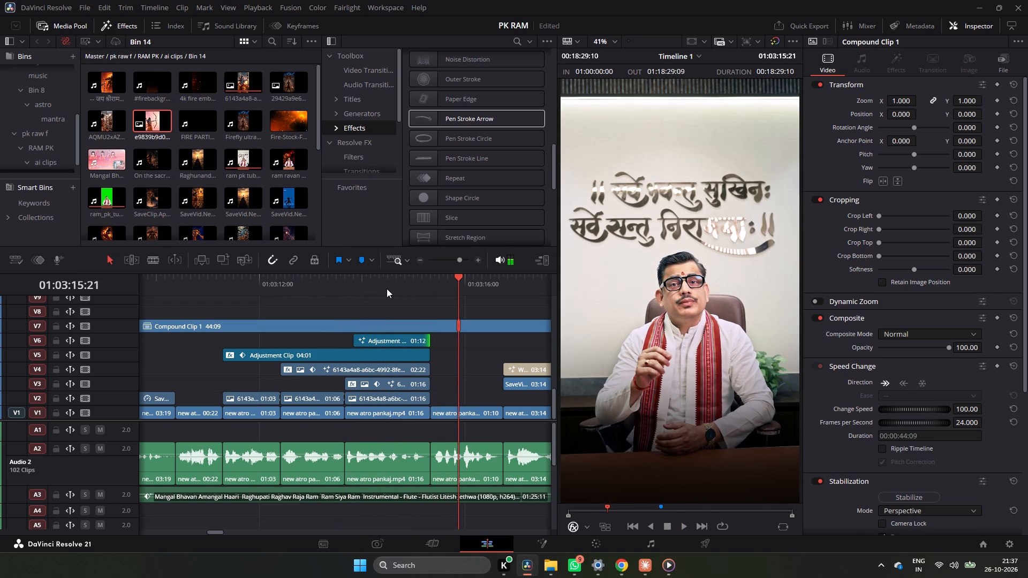
click(419, 262)
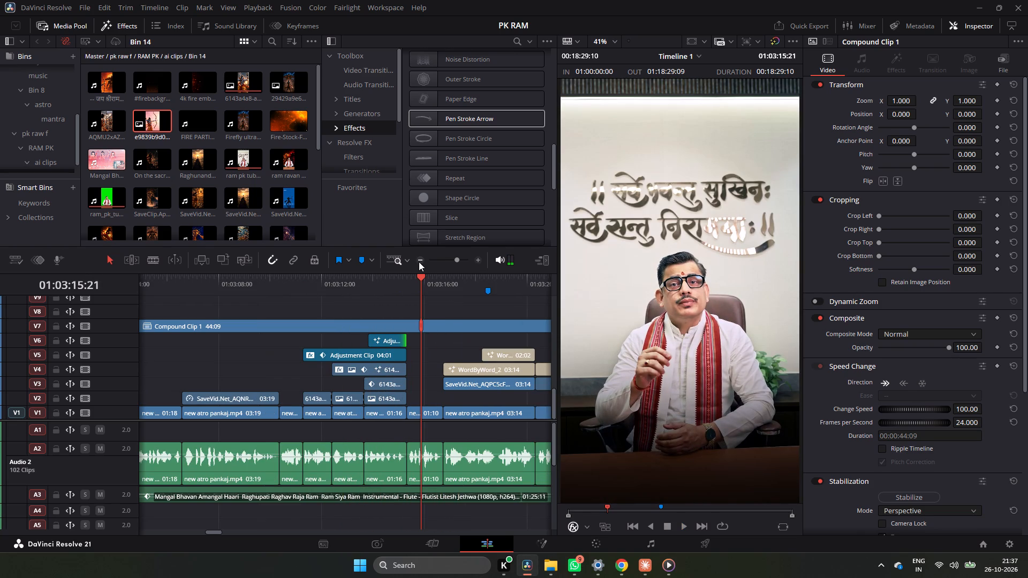
drag(422, 280, 411, 289)
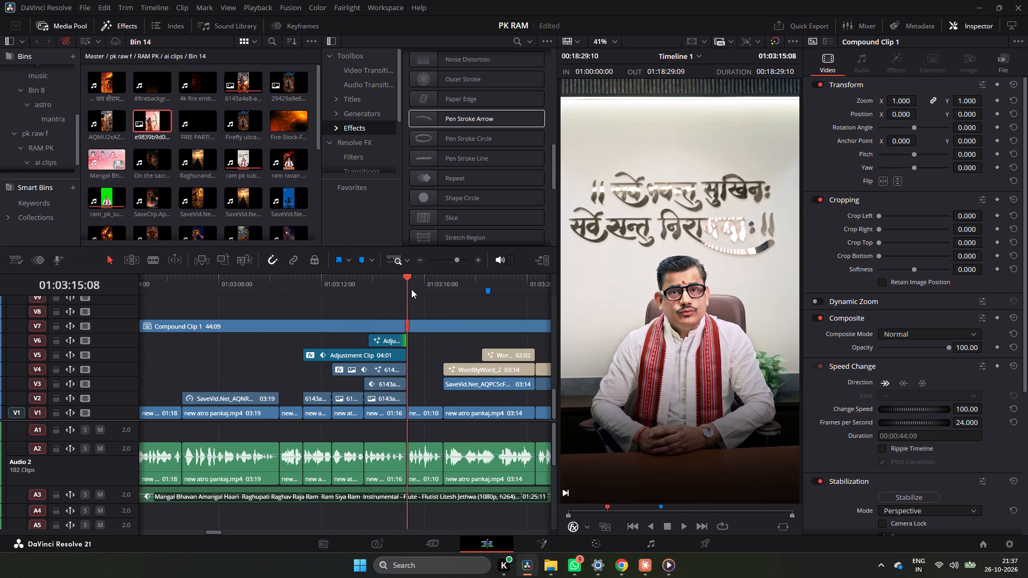
drag(411, 289, 461, 308)
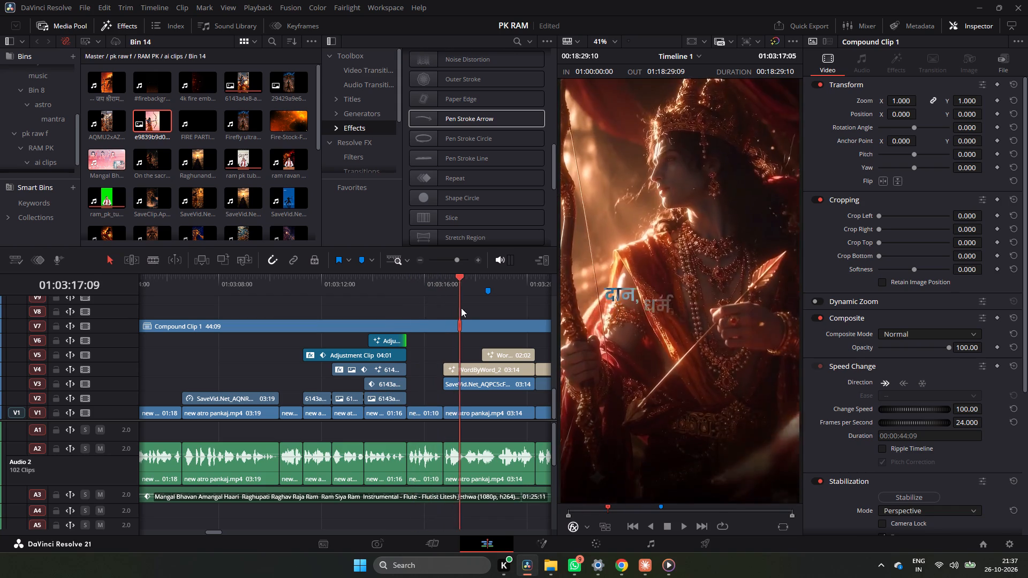
drag(461, 308, 350, 313)
key(space)
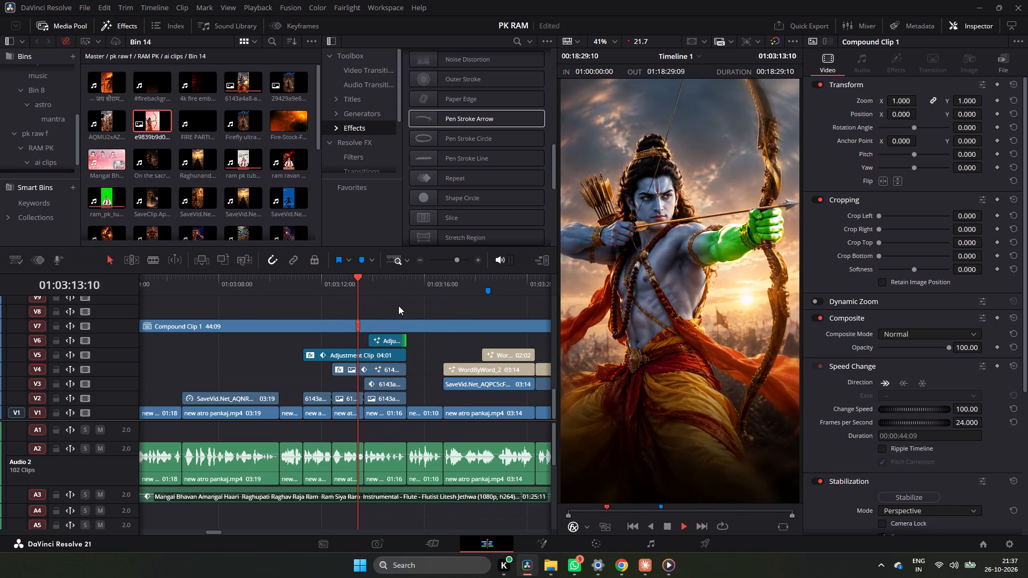
key(space)
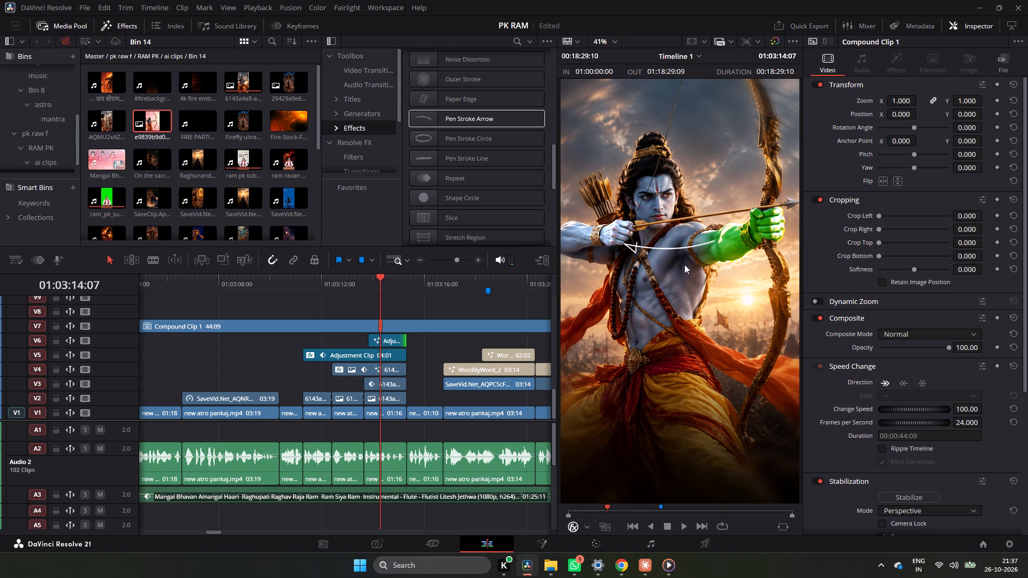
Play from the archer shot through the captioned WordByWord clips to about 01:03:24, checking the text timing against the voice.
key(space)
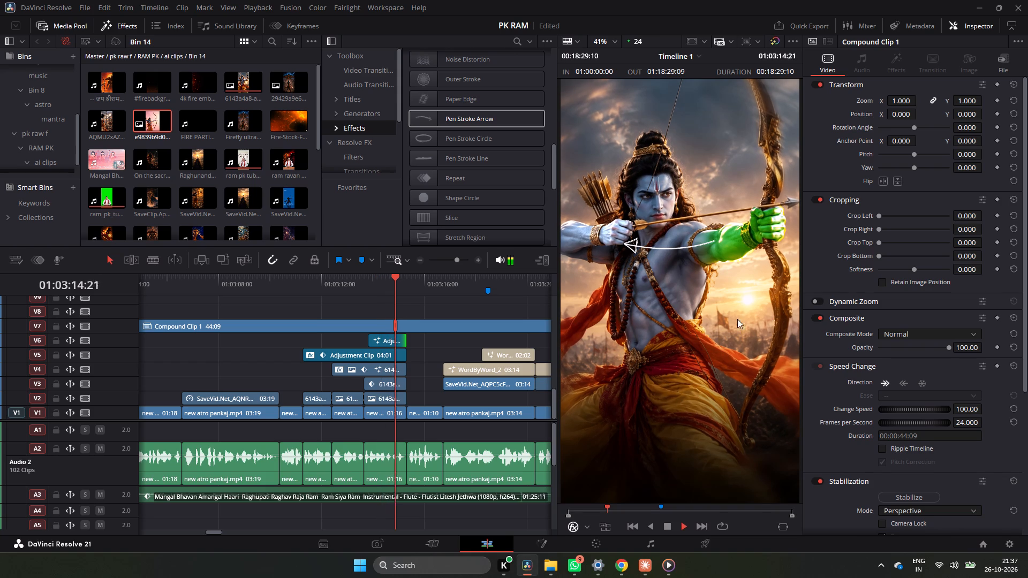
scroll(409, 341, left, 1)
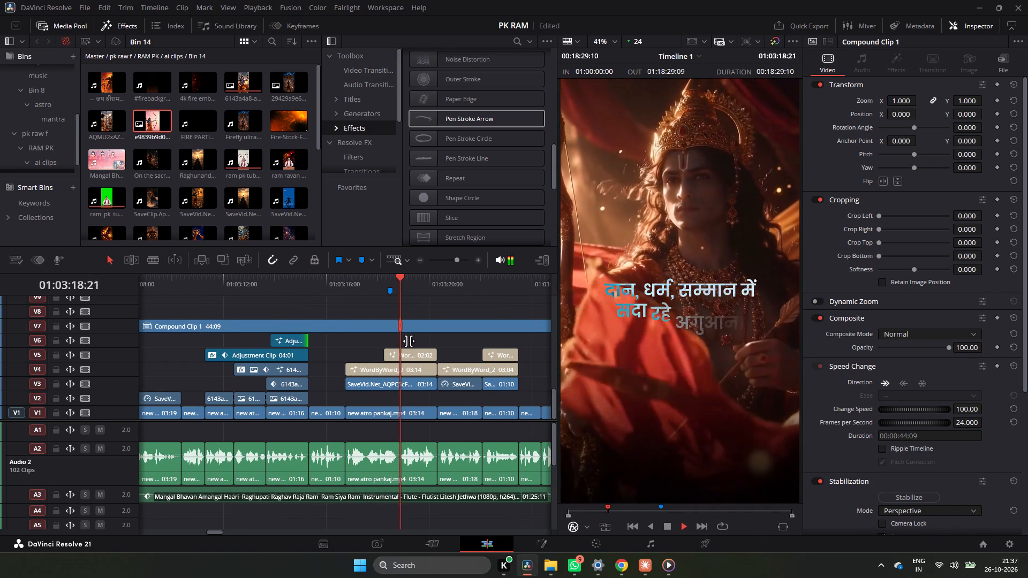
scroll(409, 341, left, 1)
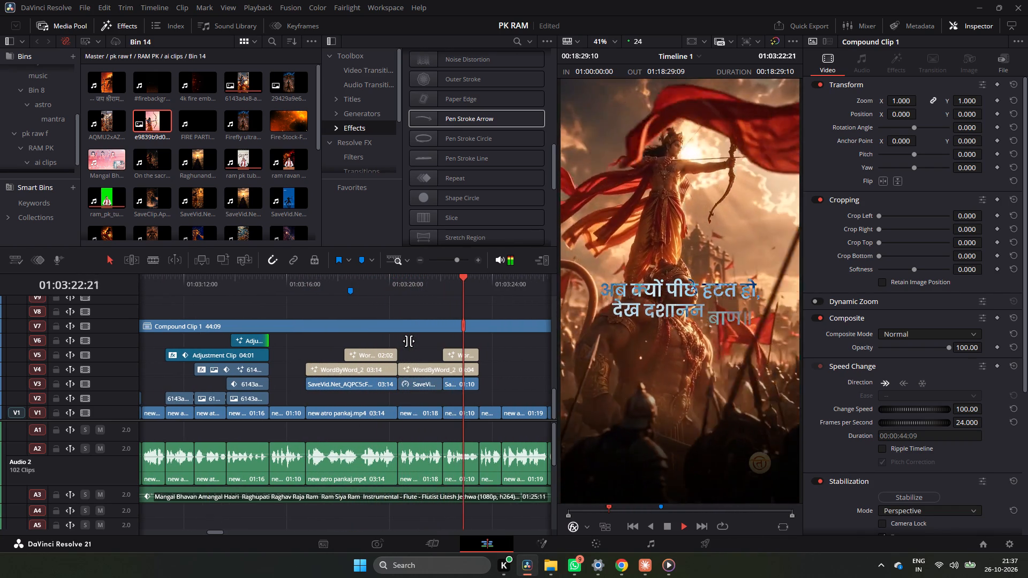
key(space)
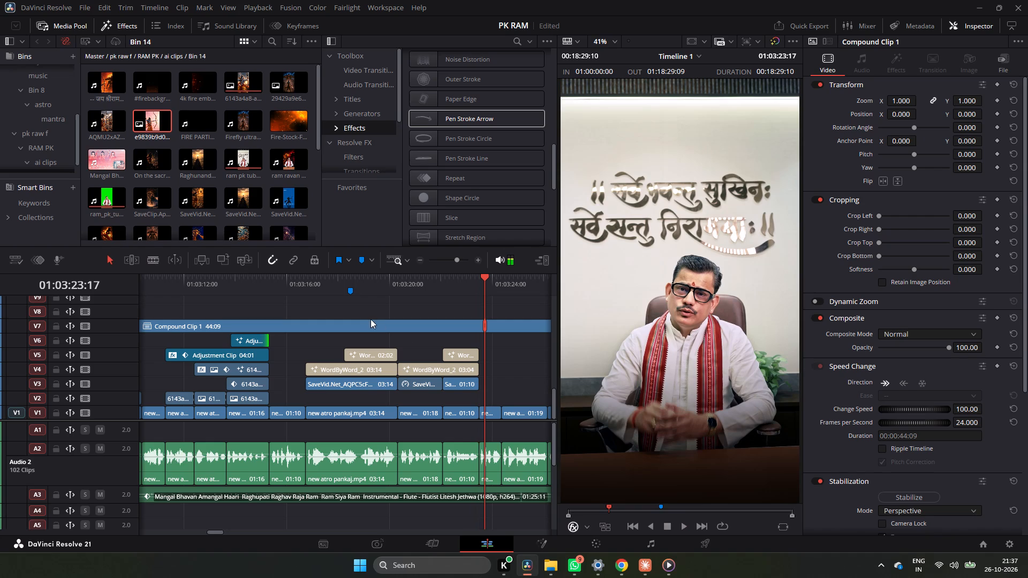
click(365, 283)
key(space)
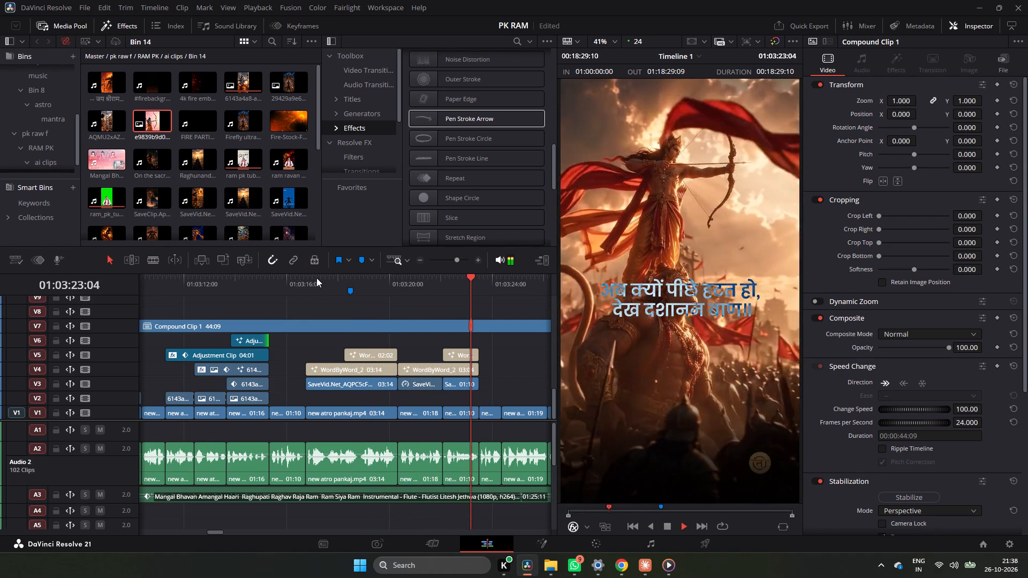
key(space)
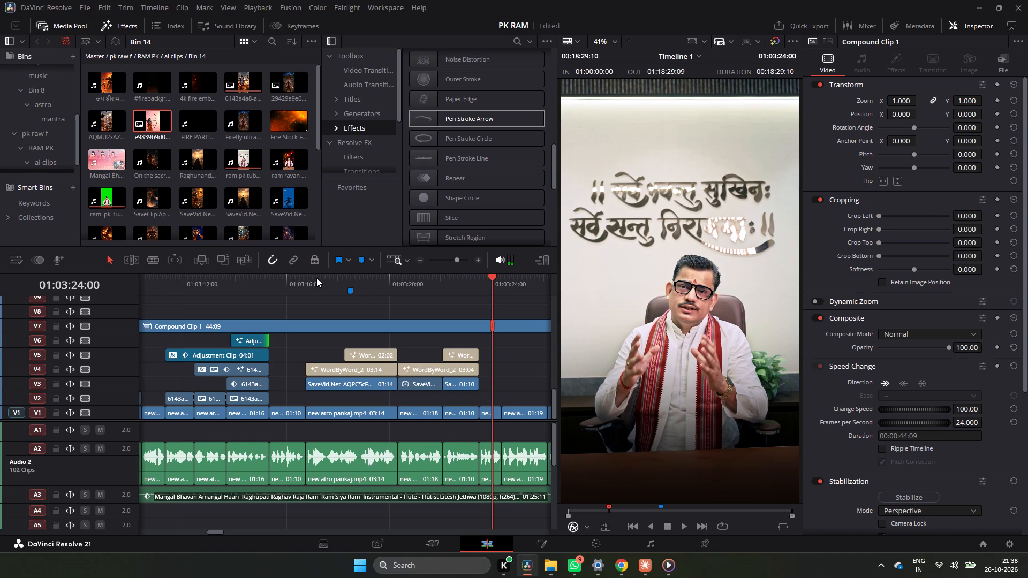
double_click(242, 276)
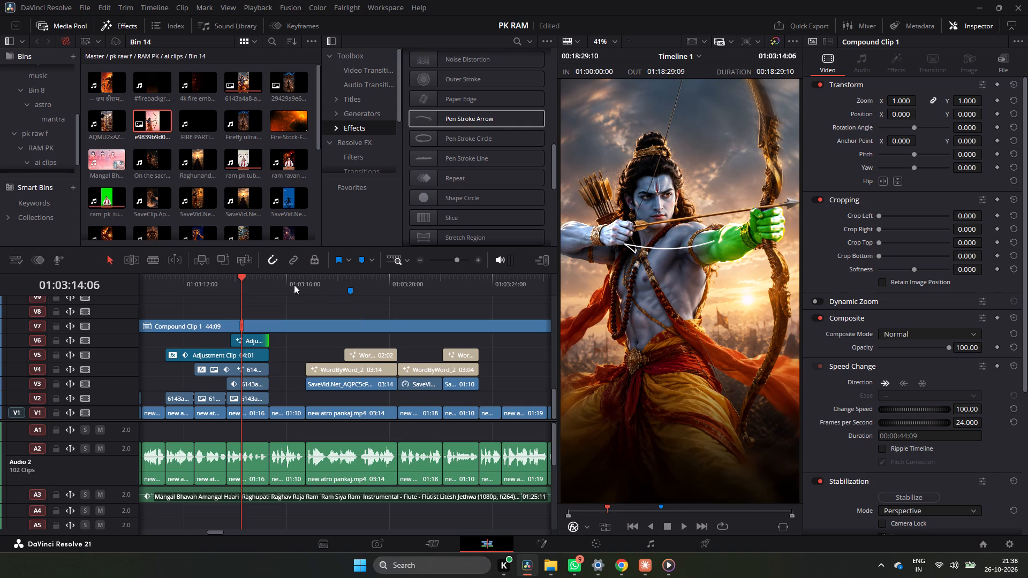
click(268, 283)
key(space)
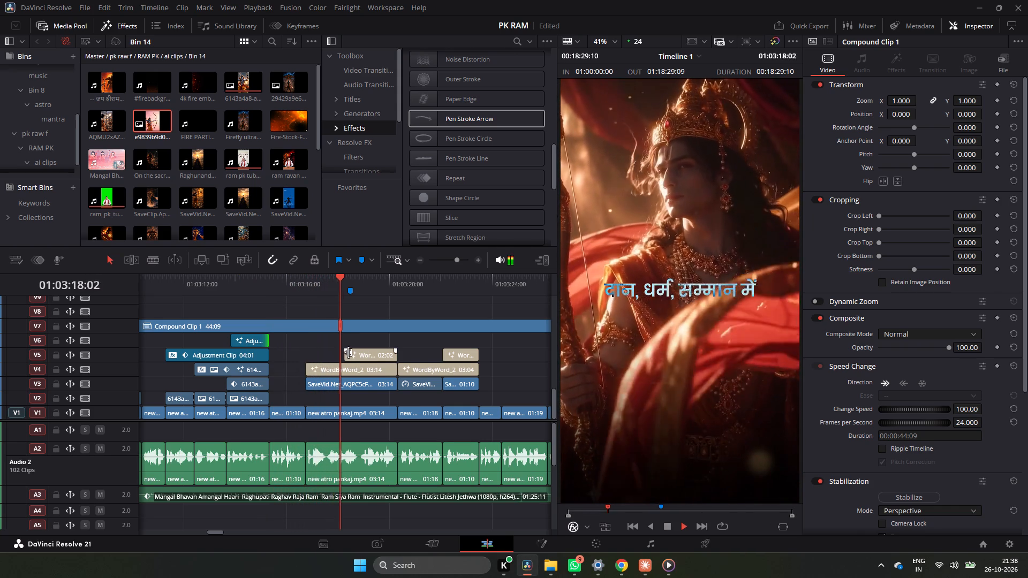
key(space)
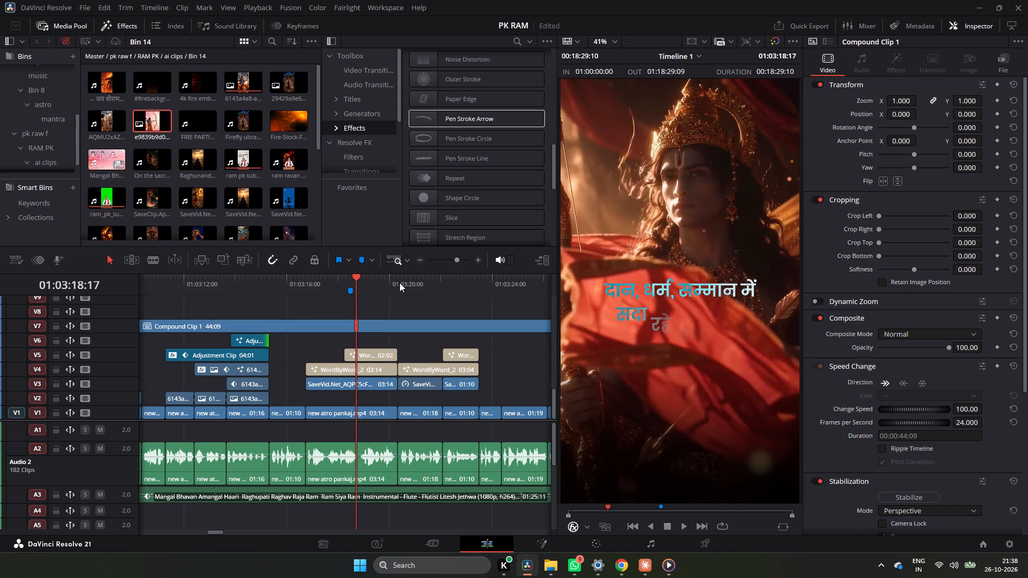
key(space)
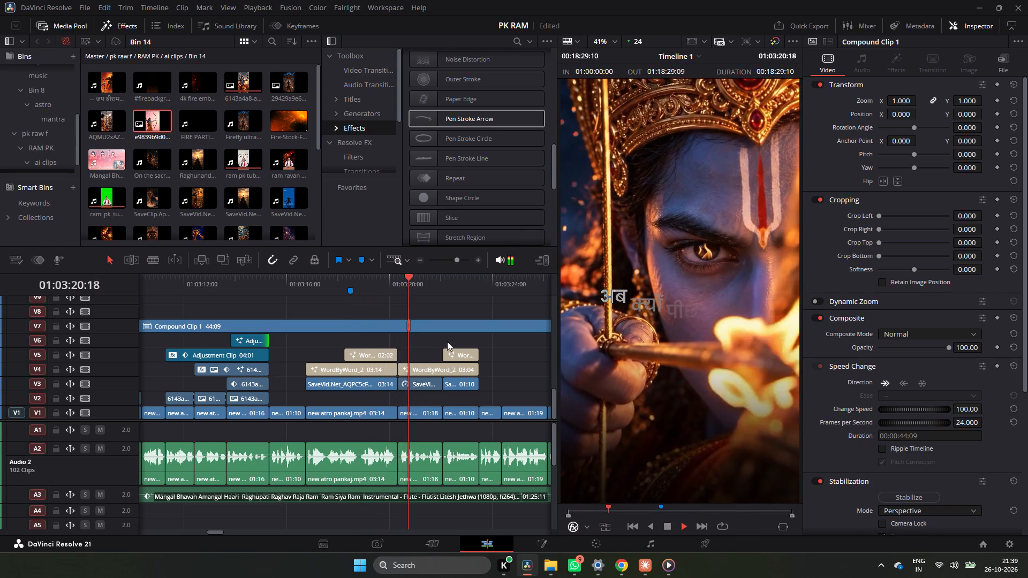
scroll(447, 341, left, 1)
key(space)
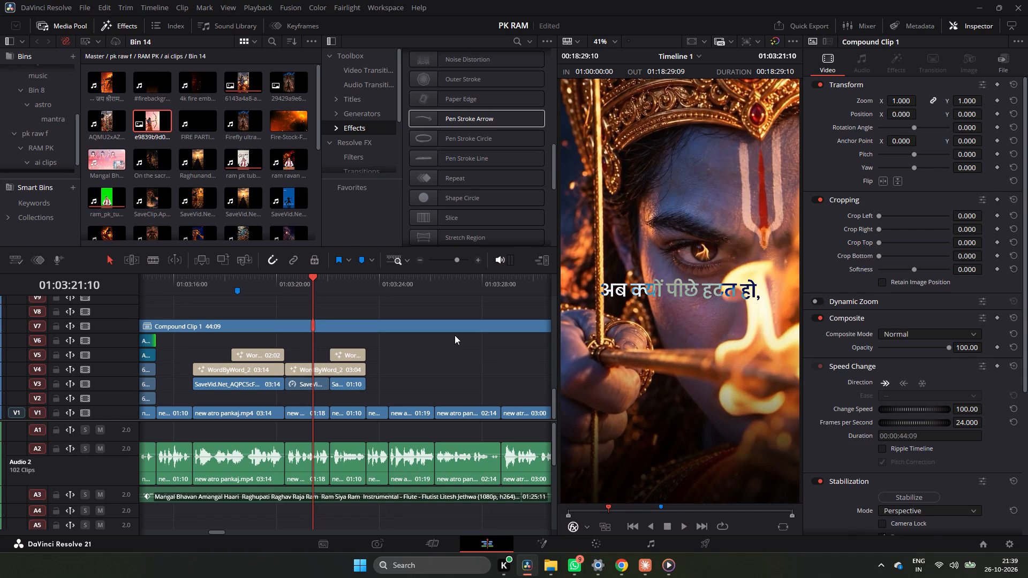
key(space)
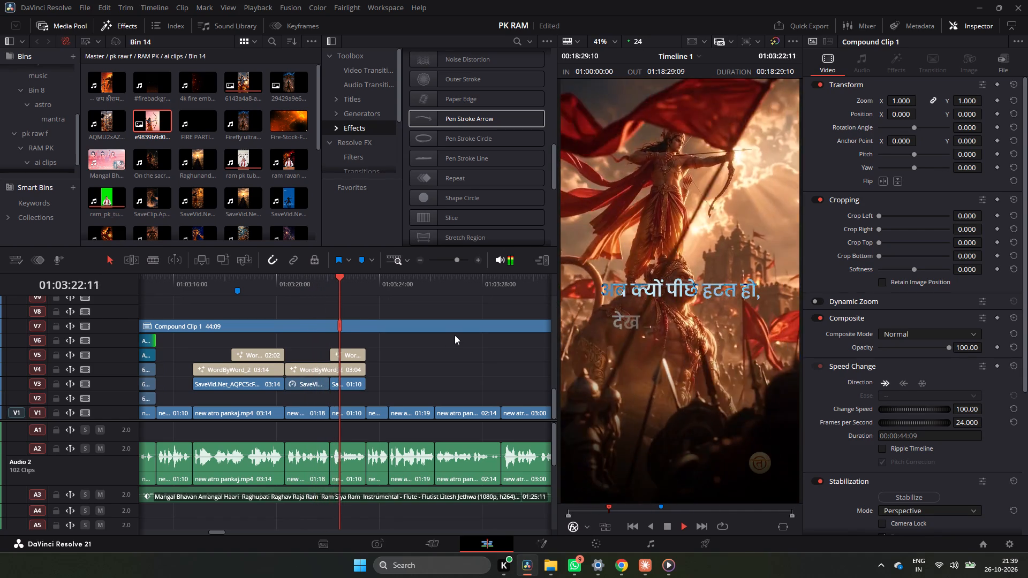
key(space)
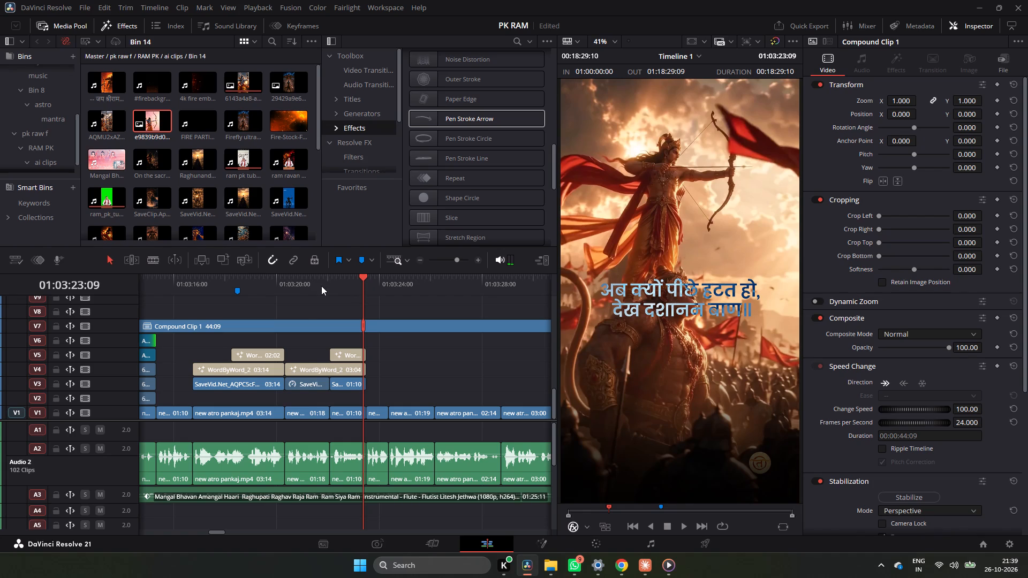
double_click(307, 286)
key(space)
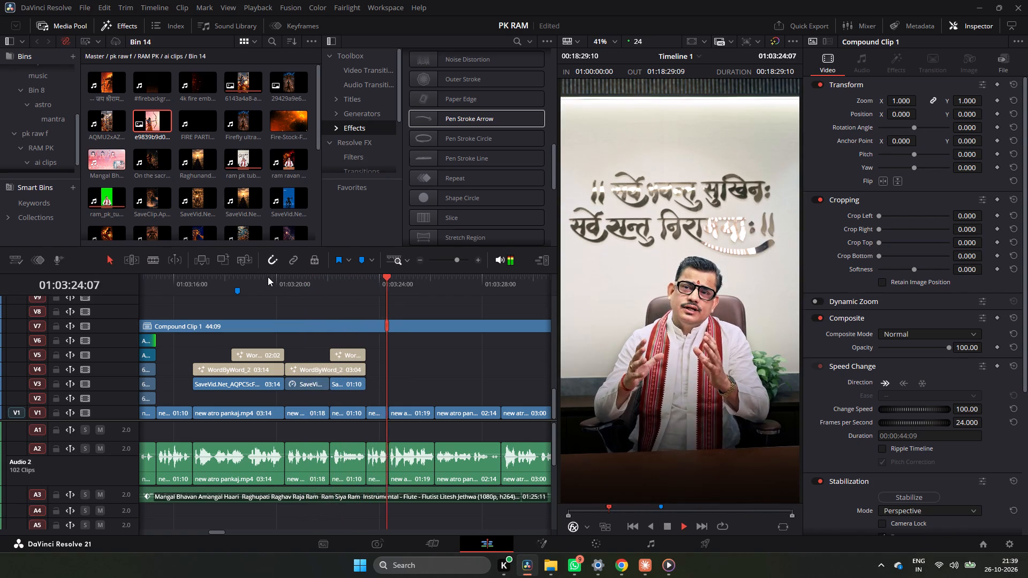
click(268, 277)
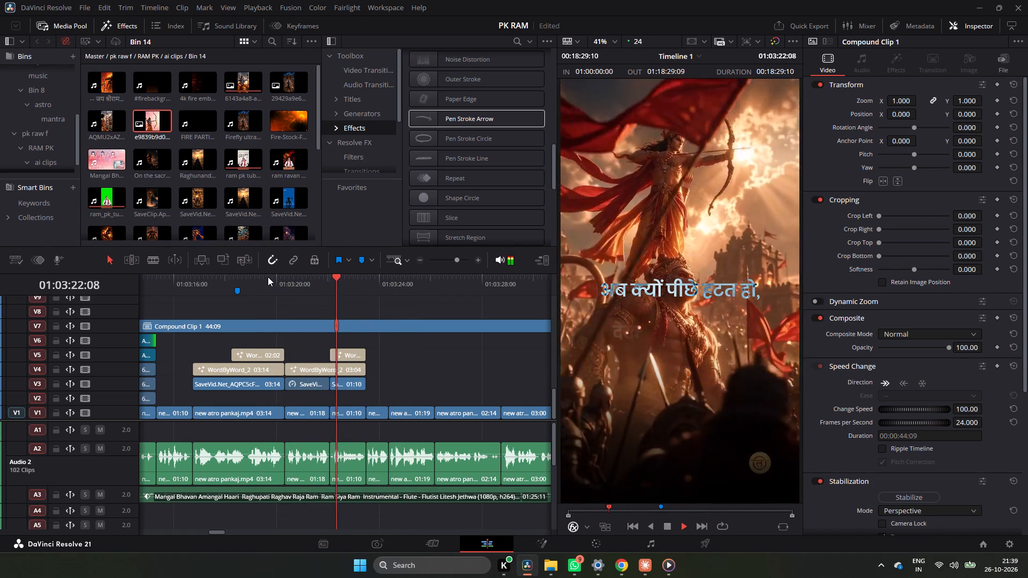
key(space)
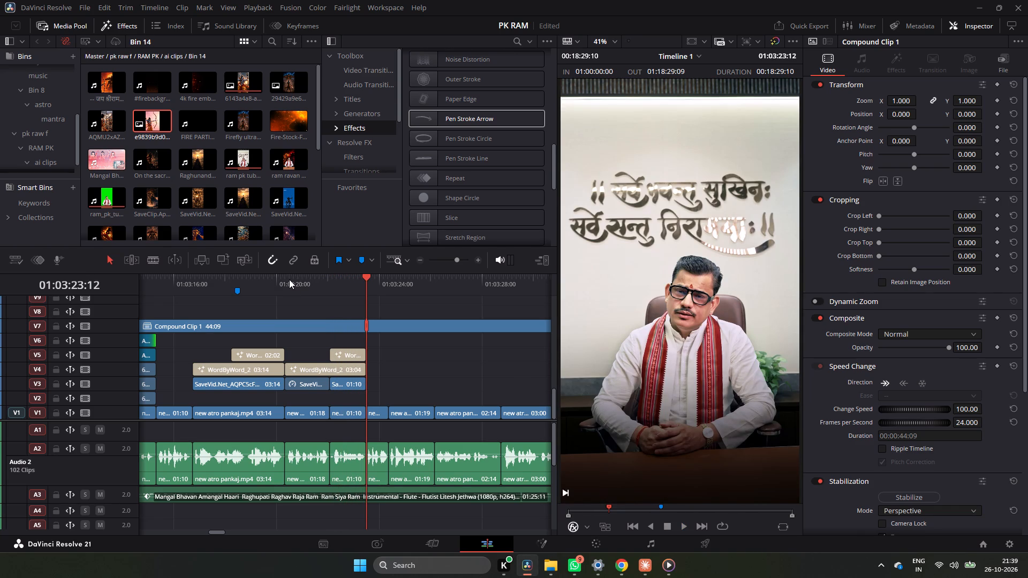
Scrub back and forth over the captioned clips between about 01:03:16 and 01:03:23, and return to the reel's start at 01:02:56:17.
click(289, 279)
drag(289, 279, 200, 318)
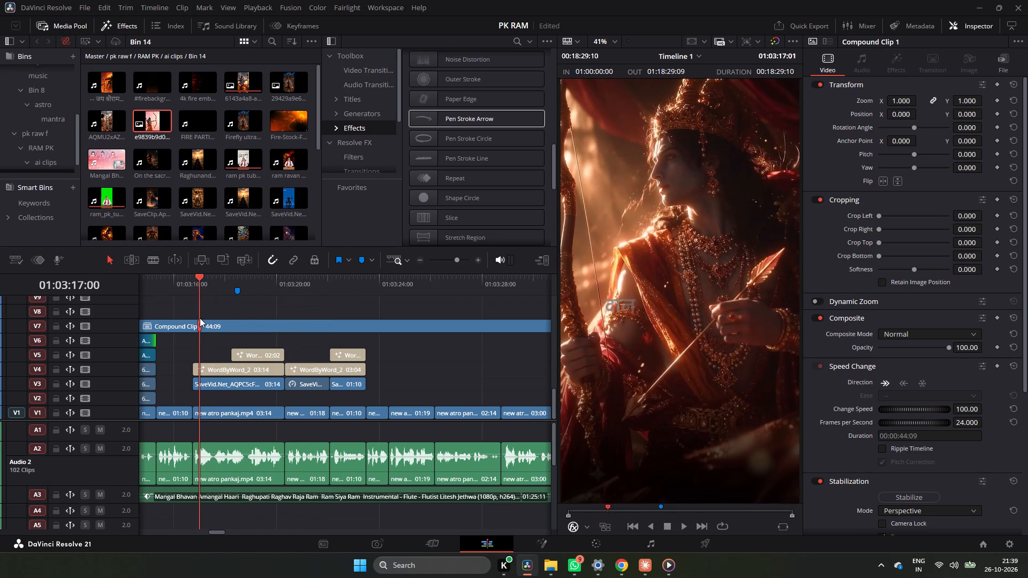
drag(200, 318, 198, 318)
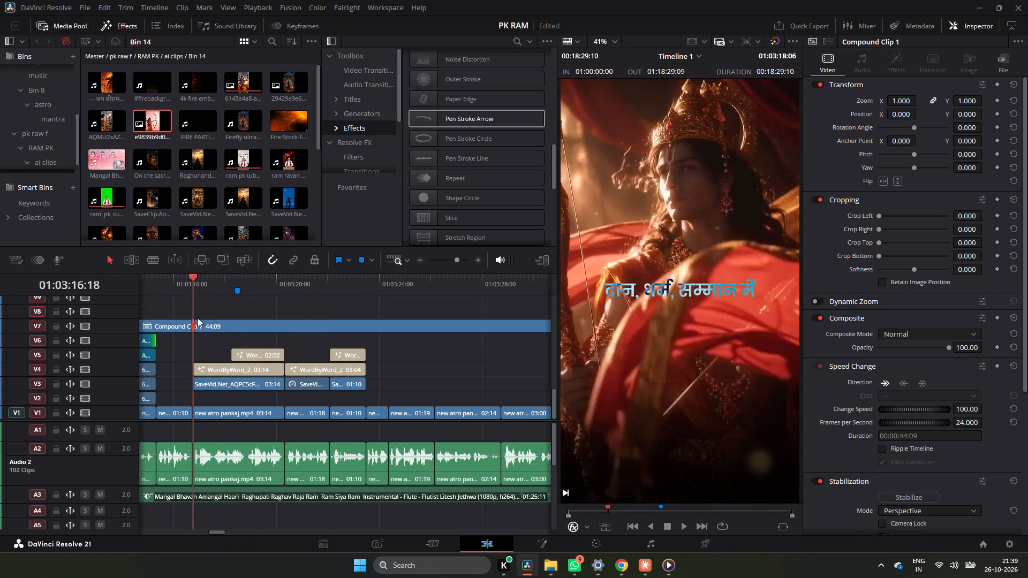
drag(198, 318, 336, 317)
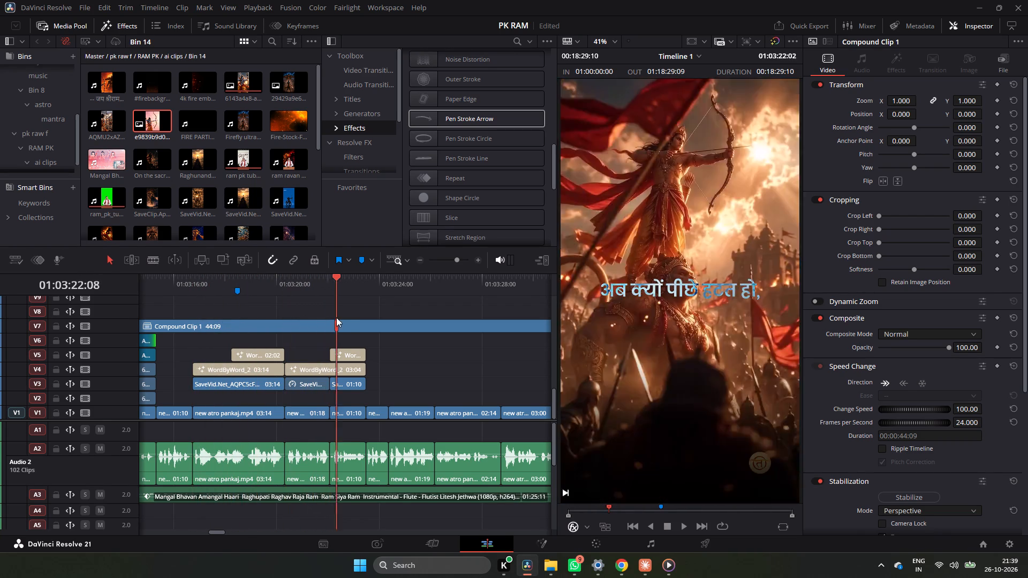
drag(336, 317, 365, 301)
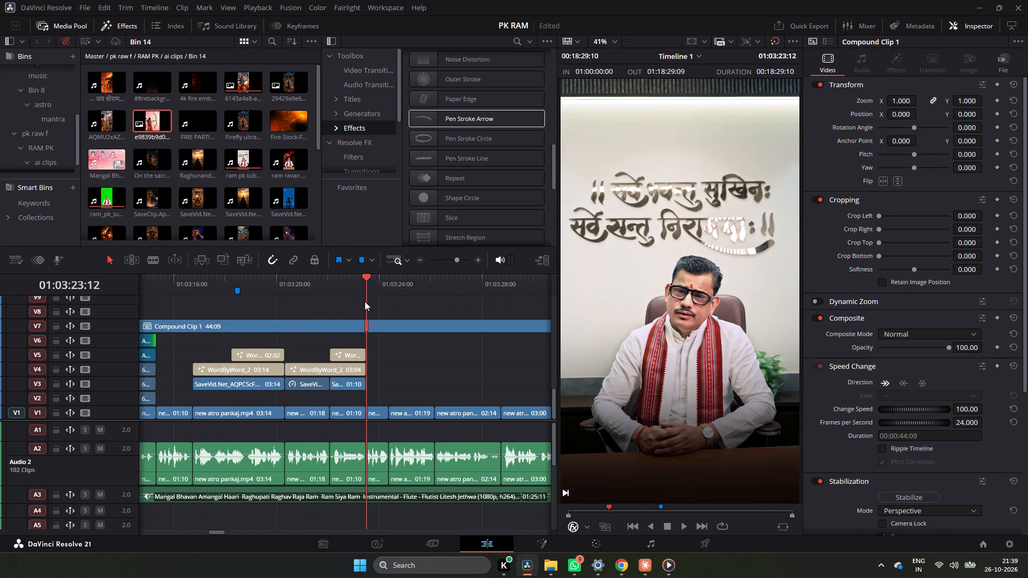
drag(365, 301, 293, 317)
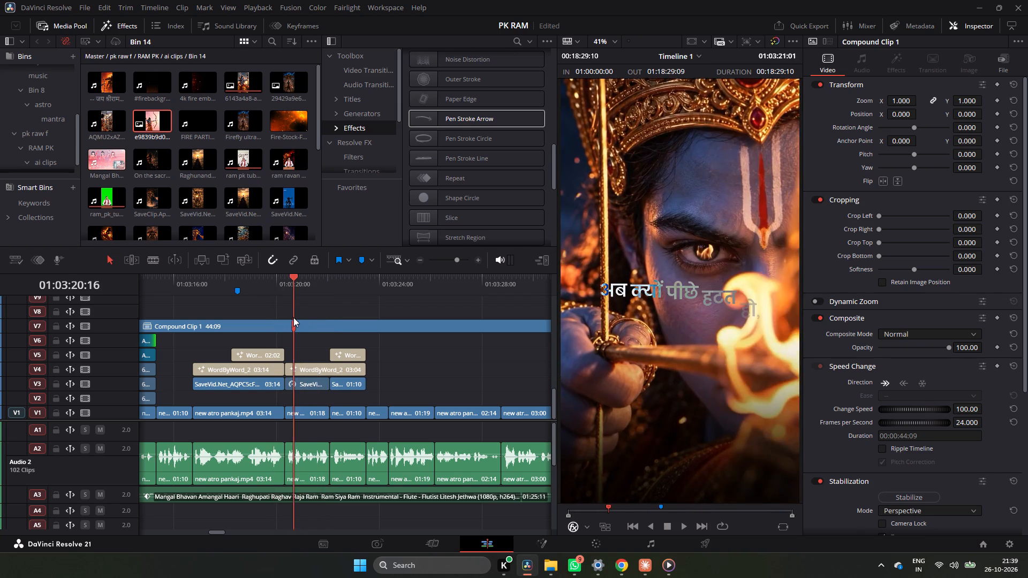
drag(293, 317, 319, 319)
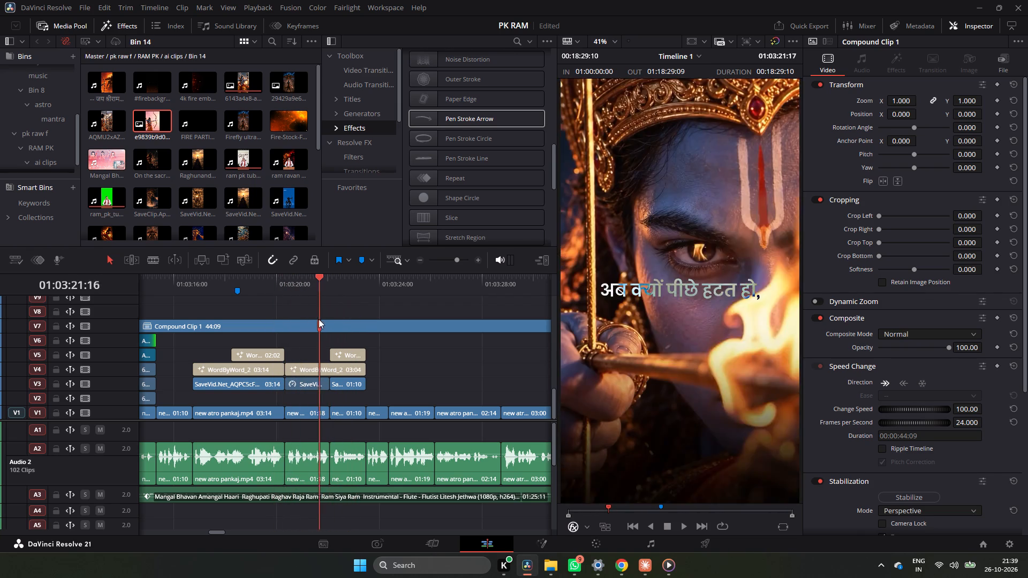
drag(319, 319, 302, 322)
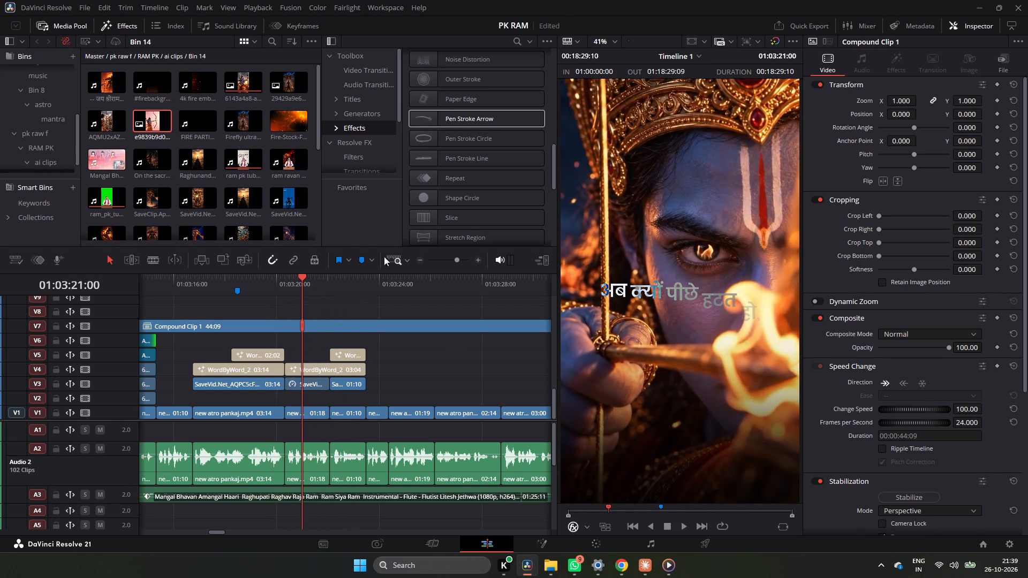
drag(294, 279, 154, 311)
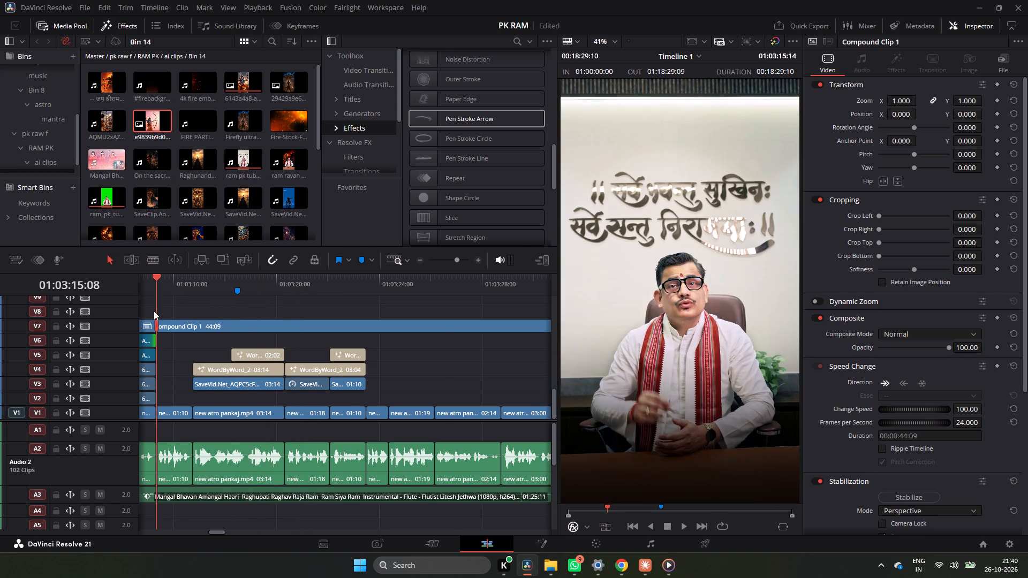
drag(154, 311, 271, 296)
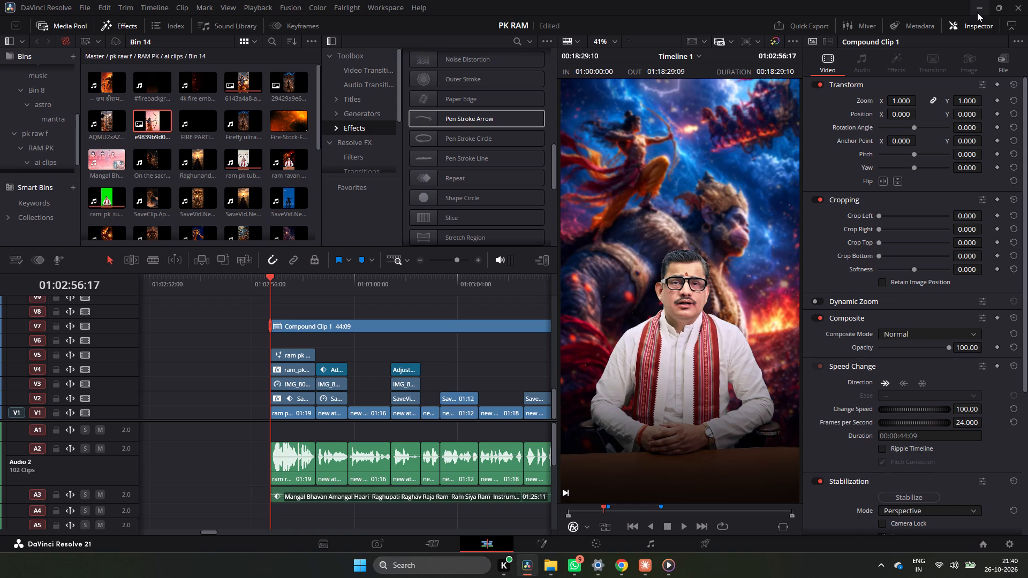
Close the PK RAM project and quit the editing application.
click(1017, 7)
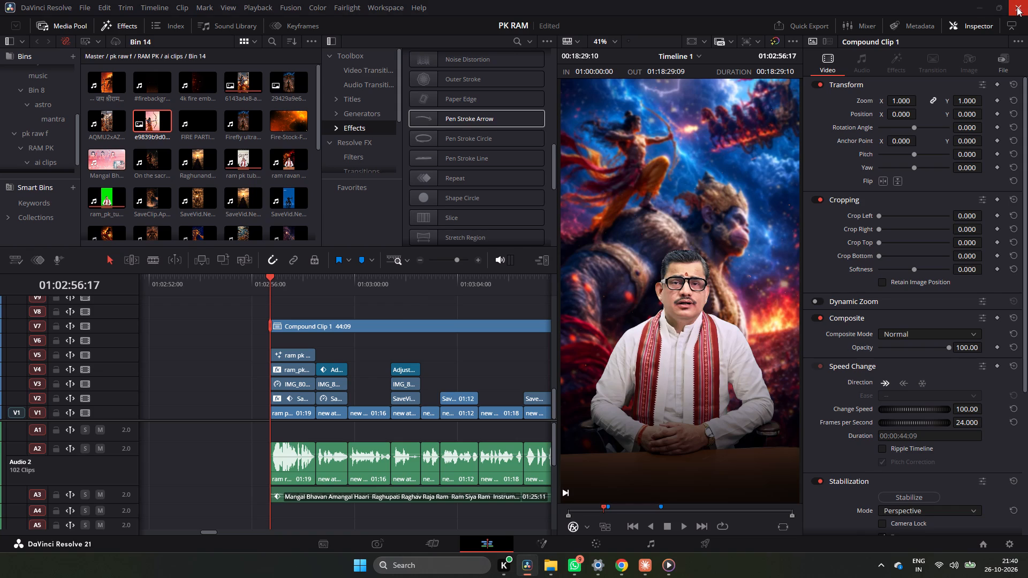
click(1017, 7)
click(1017, 7)
click(1017, 7)
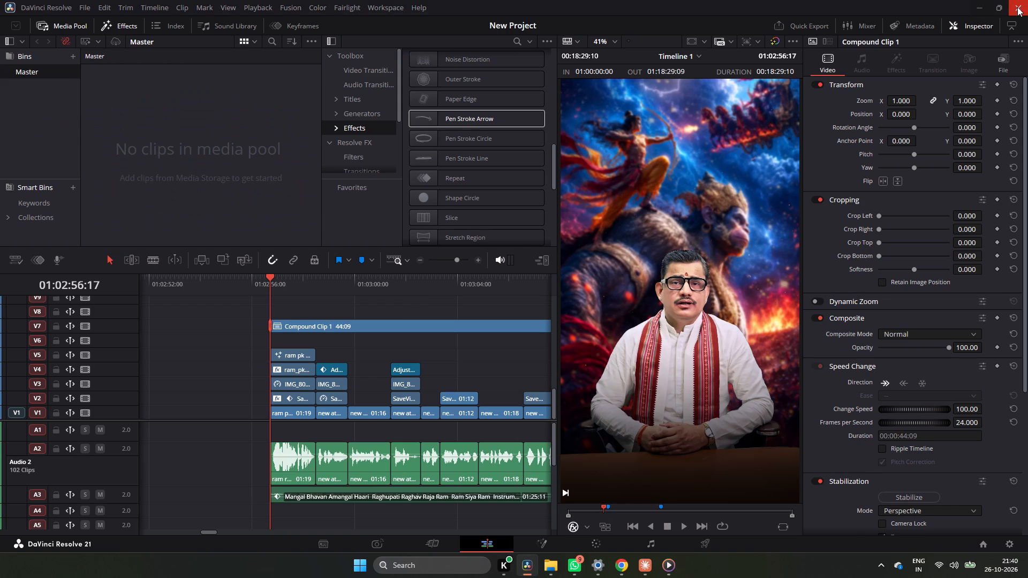
click(1017, 7)
click(1017, 7)
triple_click(1018, 7)
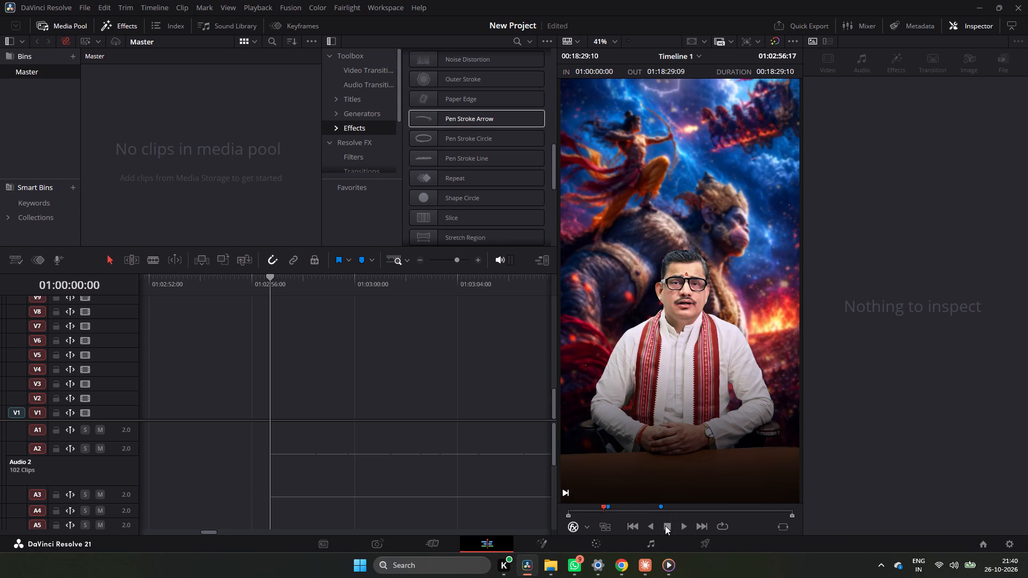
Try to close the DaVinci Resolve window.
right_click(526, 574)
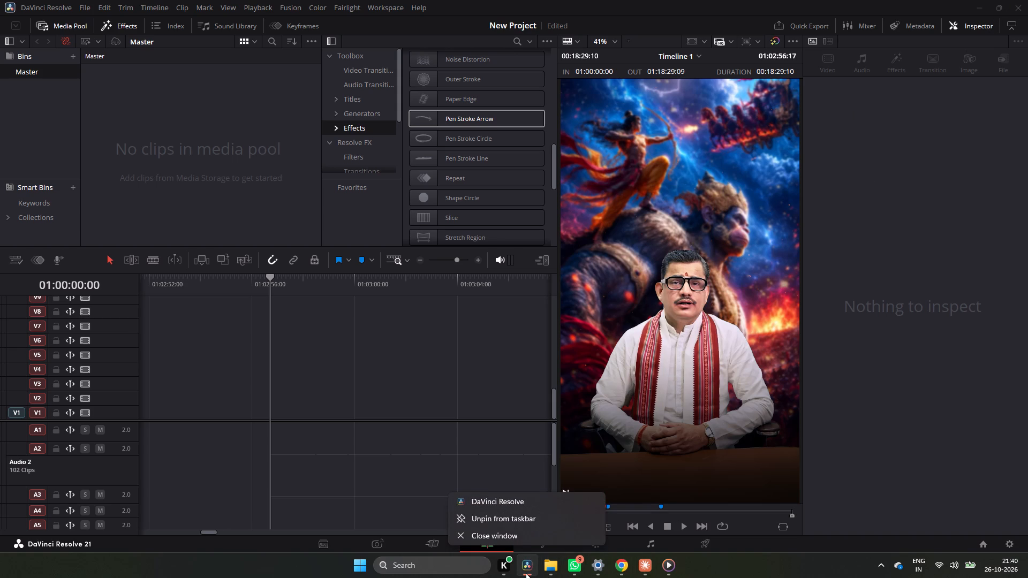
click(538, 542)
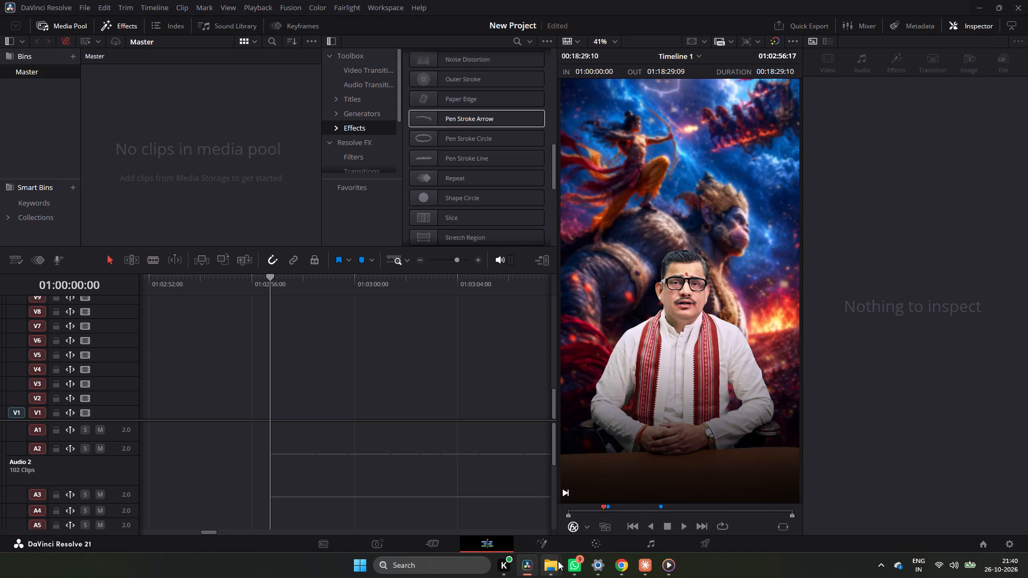
Bring up the File Explorer window showing Downloads and close it.
click(558, 561)
click(581, 534)
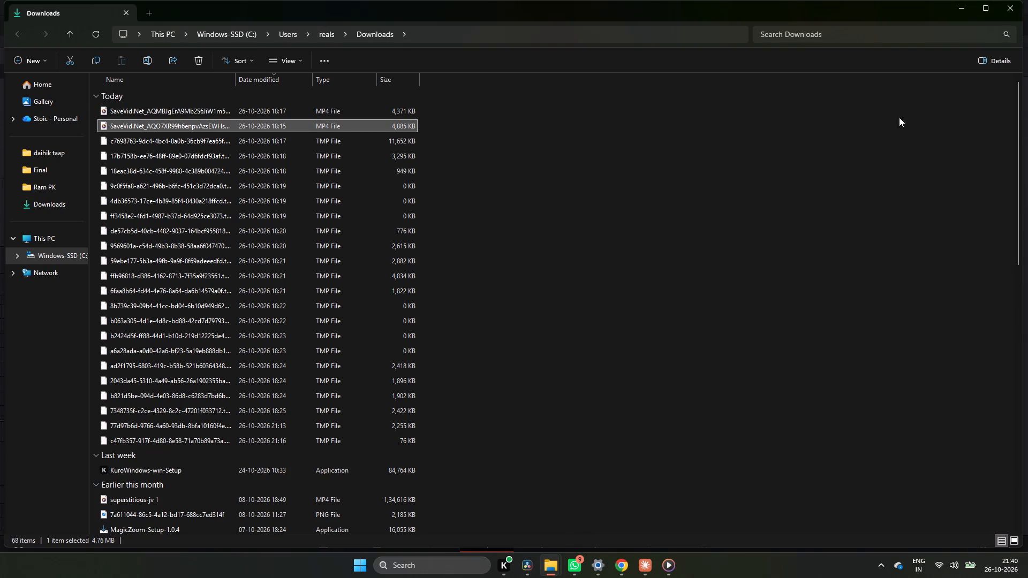
click(1013, 1)
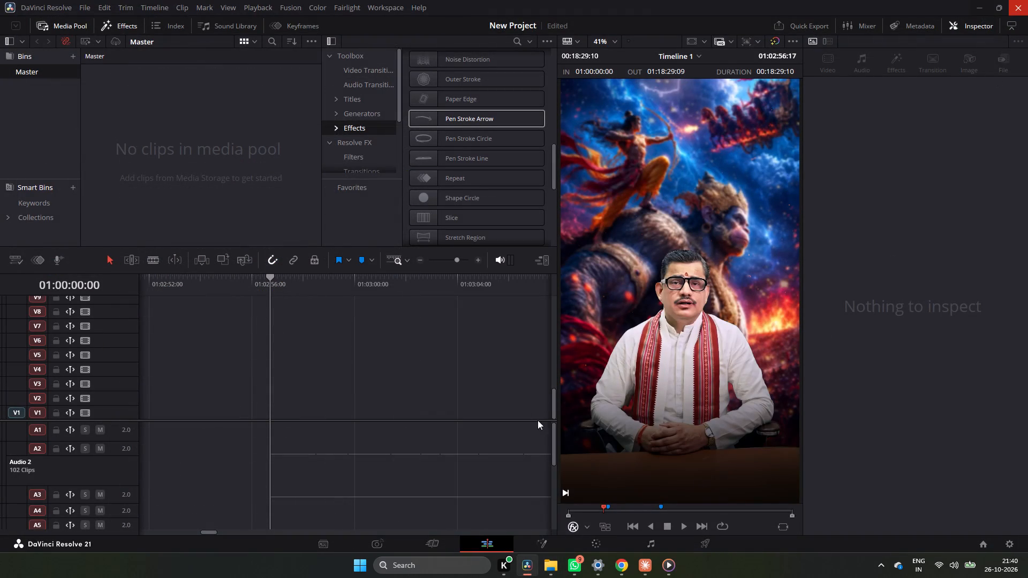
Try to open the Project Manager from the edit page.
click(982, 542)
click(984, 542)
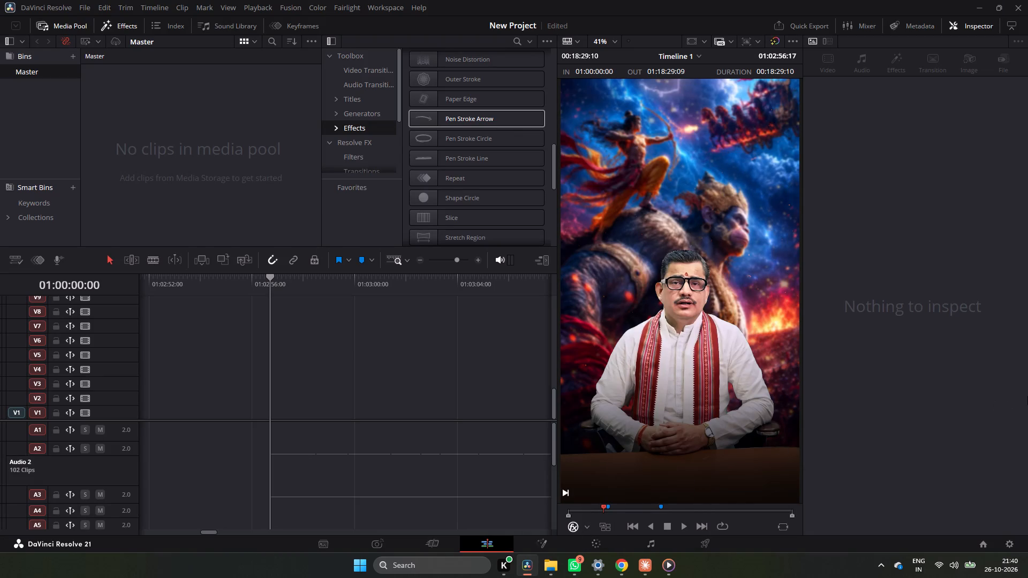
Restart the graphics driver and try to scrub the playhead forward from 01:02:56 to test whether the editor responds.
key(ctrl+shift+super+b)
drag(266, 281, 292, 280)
Quit the editing application.
key(alt+F4)
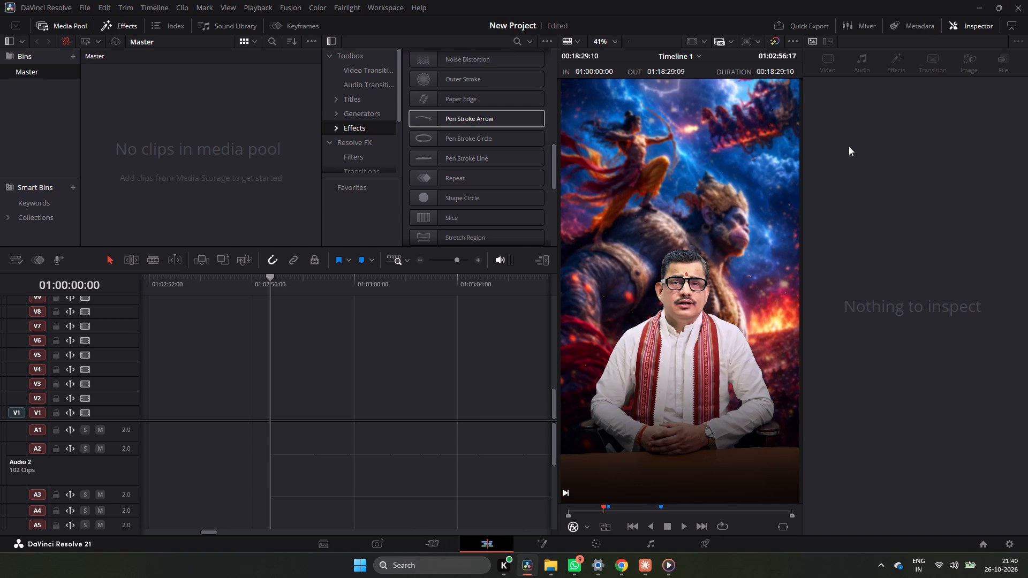
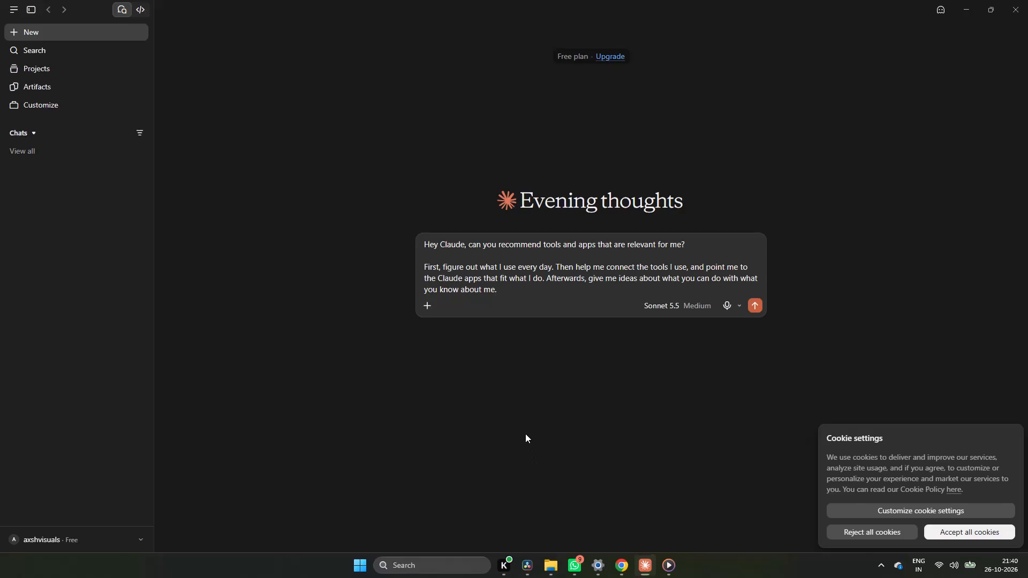
Close the open Media Player, WhatsApp, Claude, Kuro and Chrome windows, and try to close DaVinci Resolve as well.
click(259, 244)
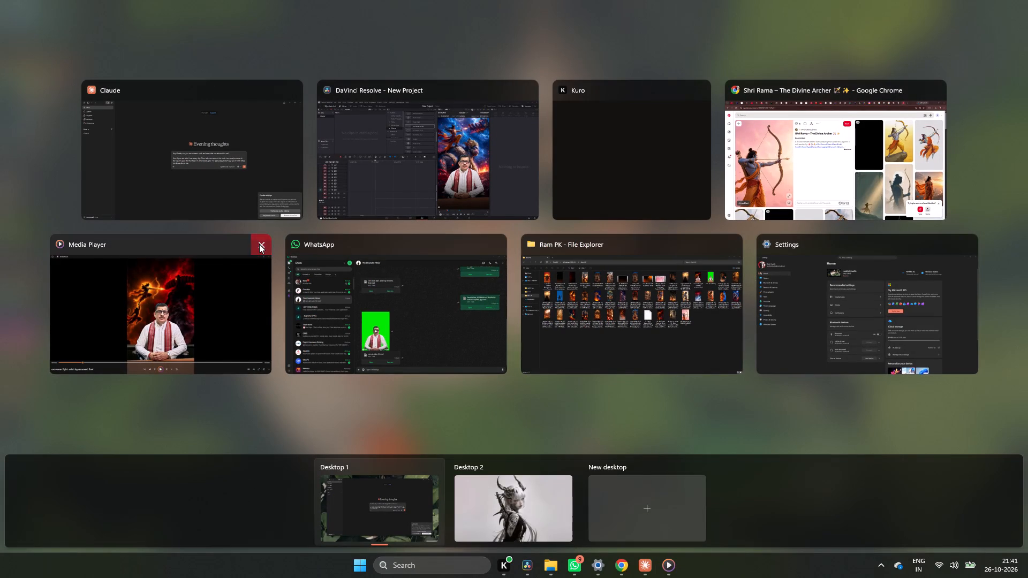
click(376, 247)
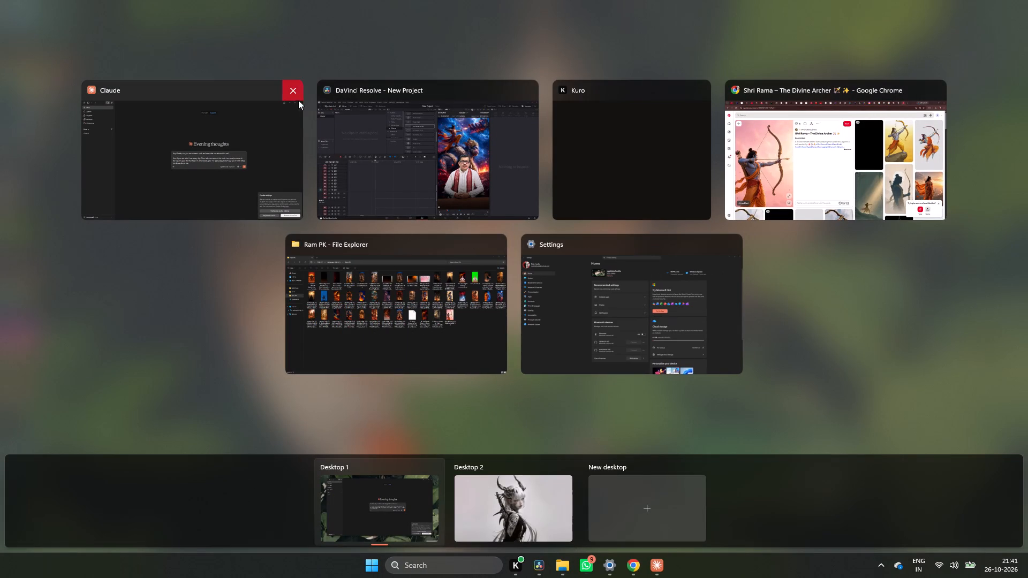
click(294, 94)
triple_click(404, 89)
triple_click(404, 89)
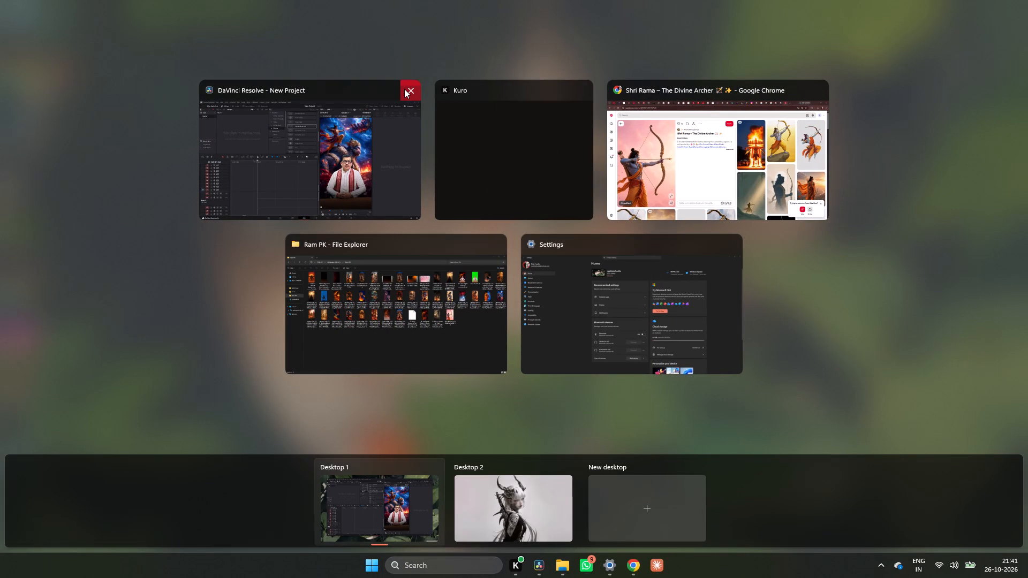
click(576, 90)
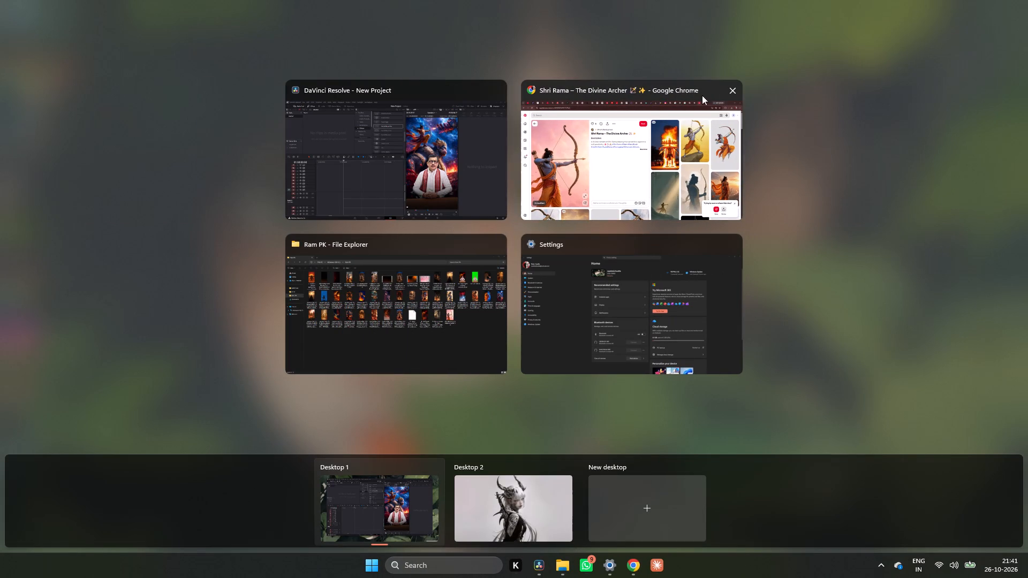
click(737, 92)
Switch to Desktop 2 and bring up the Shut Down Windows dialog.
click(501, 534)
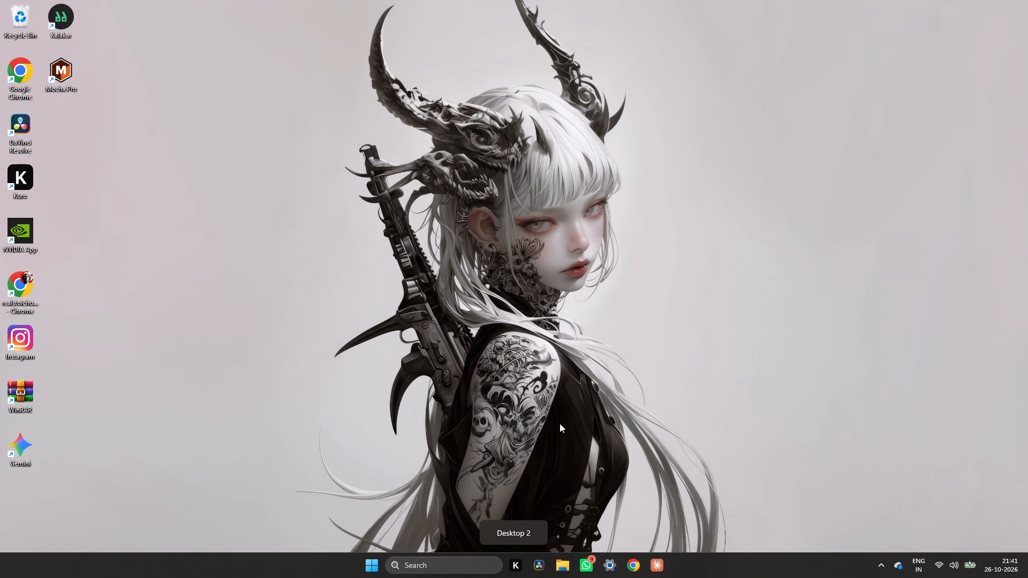
key(alt+4)
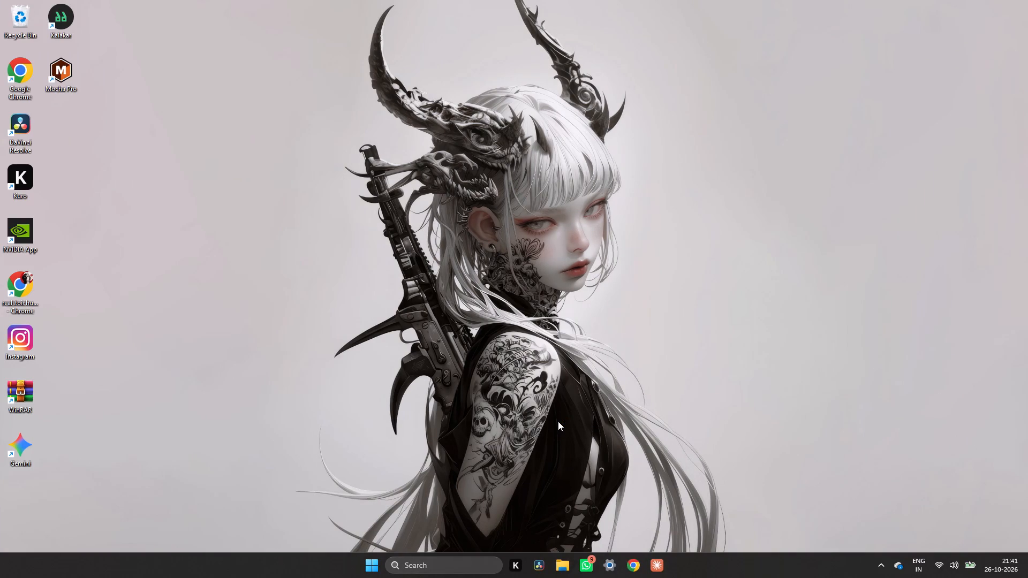
key(alt+F4)
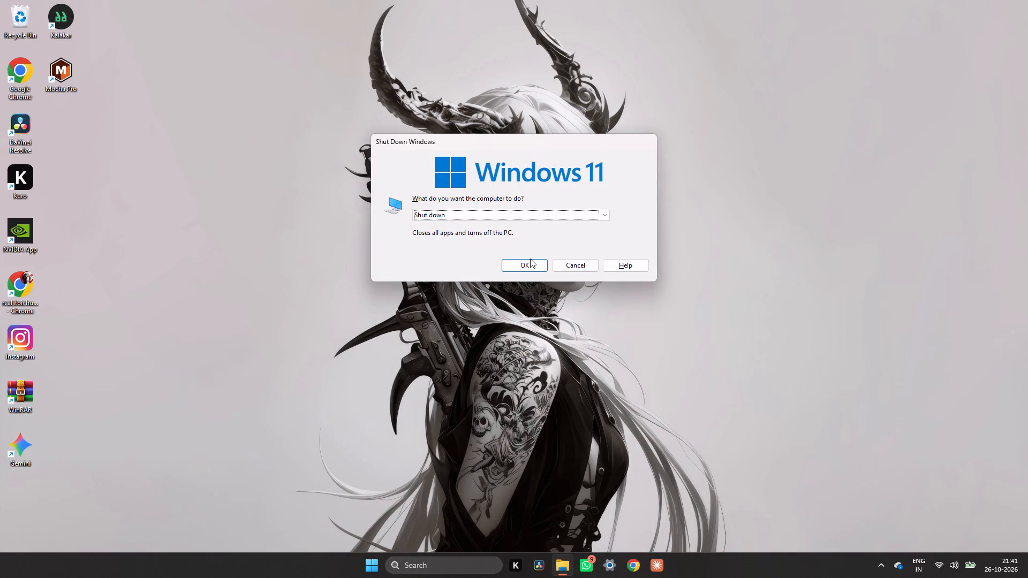